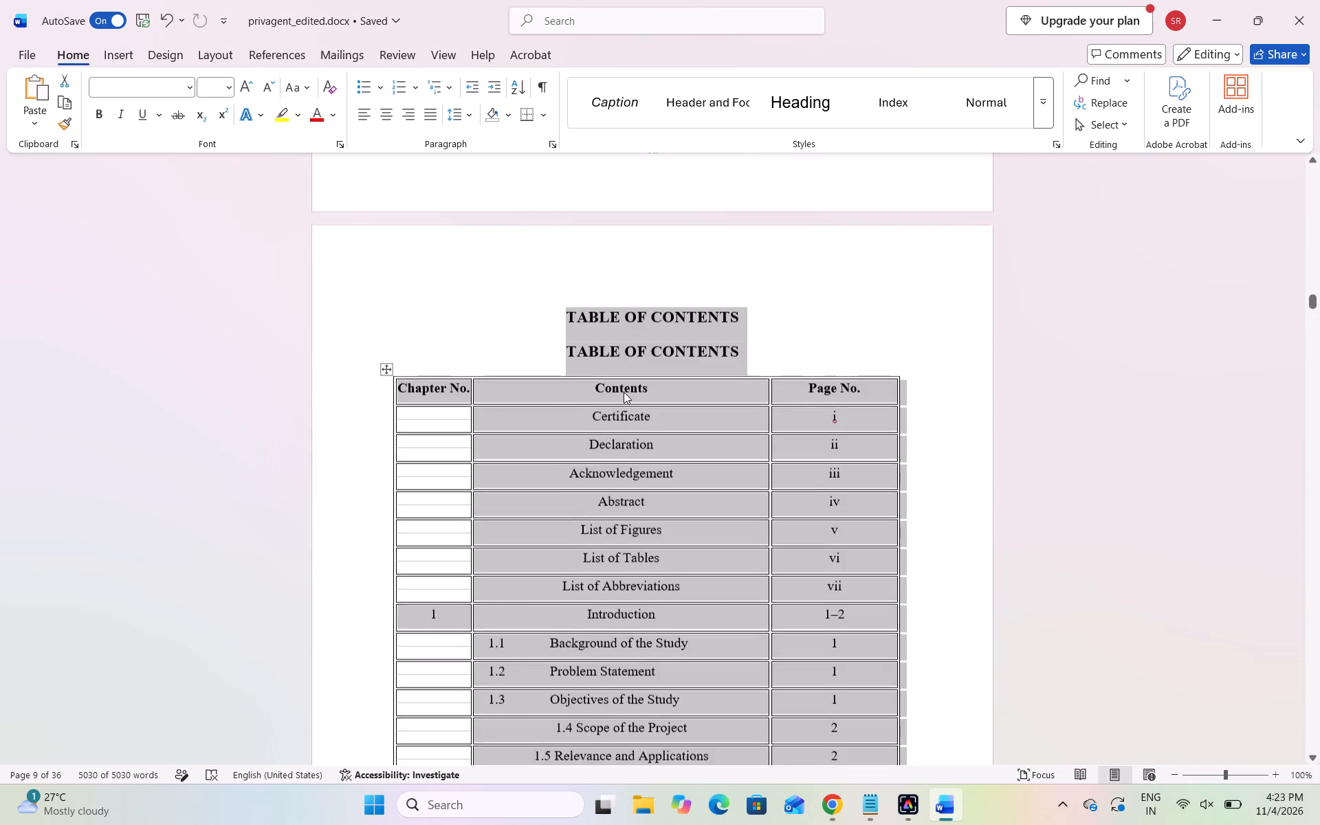
{"action": "left_click", "coordinate": [690, 384]}
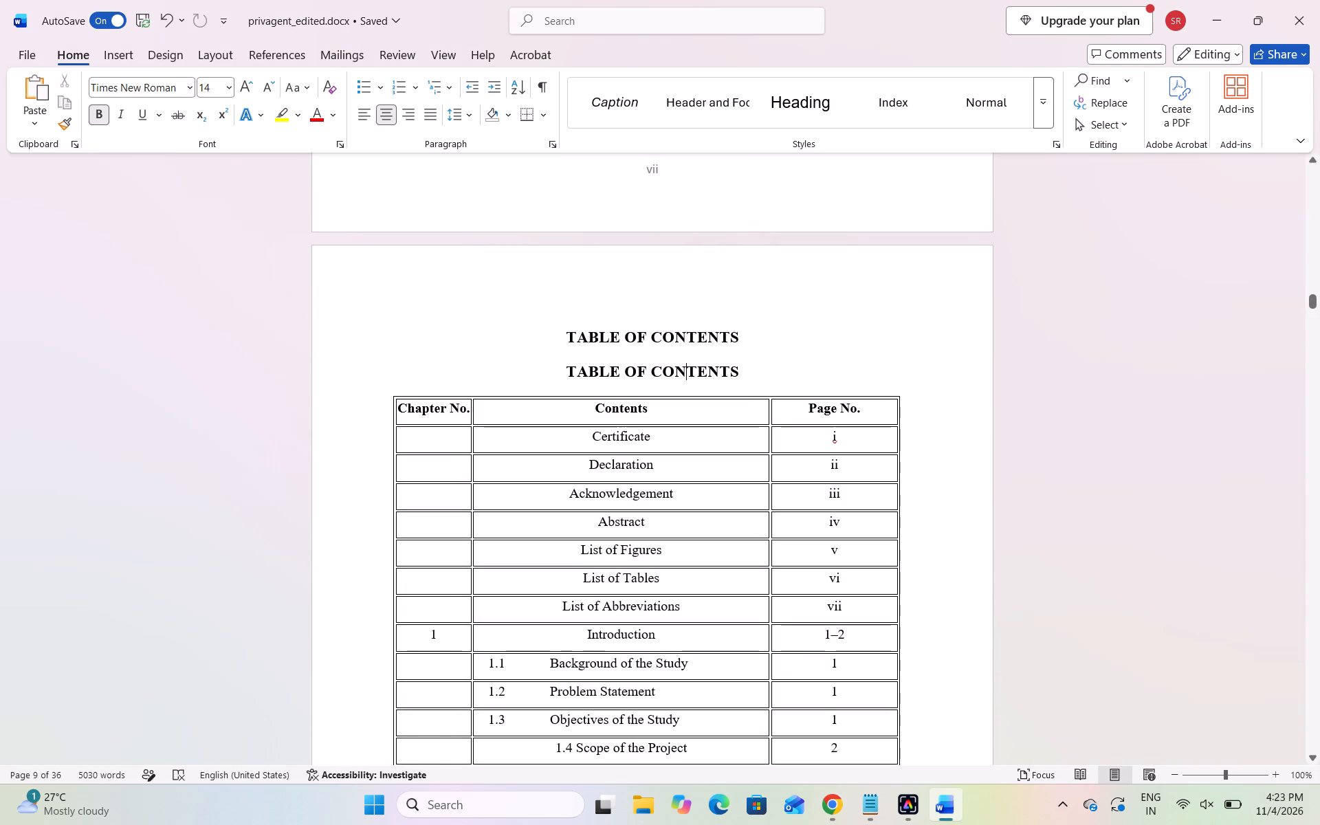
{"action": "left_click_drag", "start_coordinate": [551, 361], "coordinate": [620, 568]}
{"action": "left_click", "coordinate": [620, 568]}
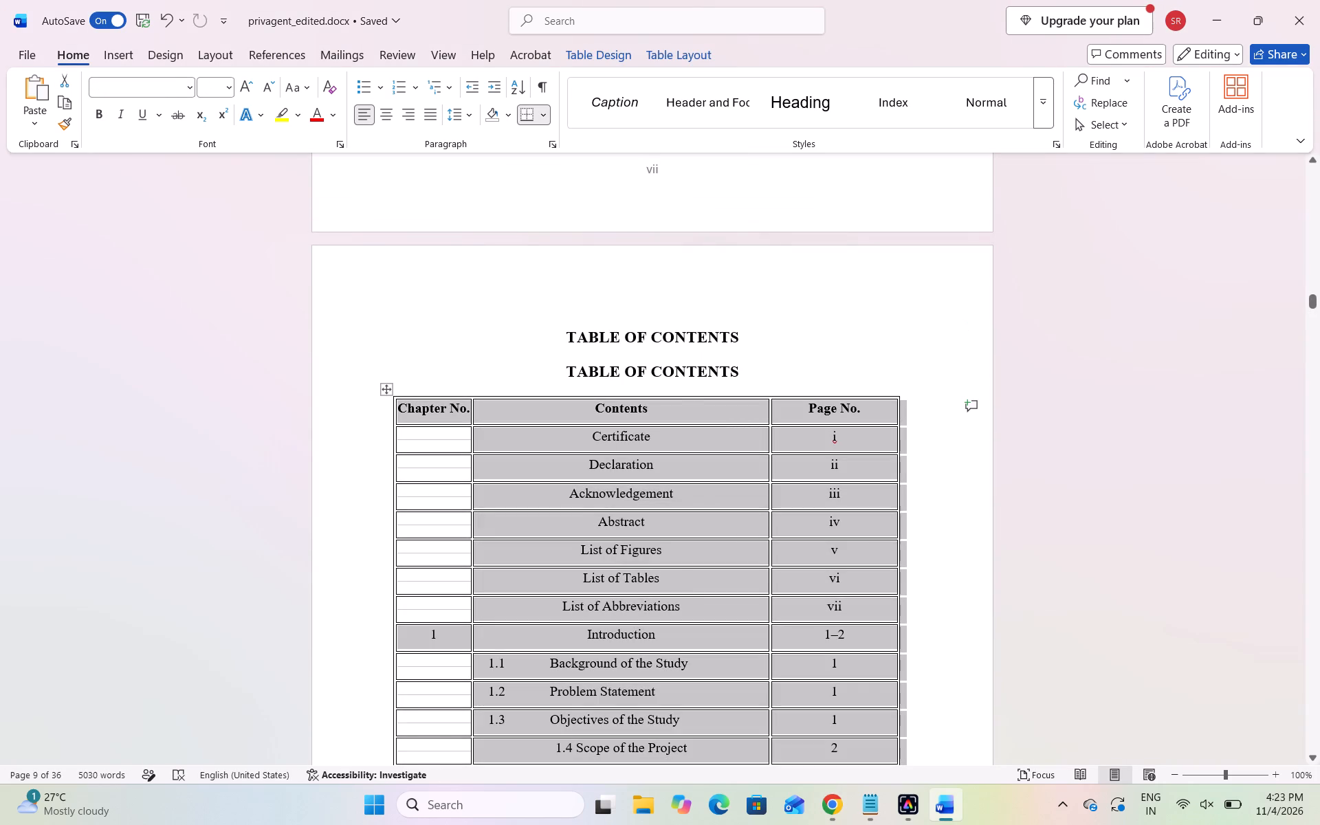
{"action": "left_click_drag", "start_coordinate": [571, 371], "coordinate": [602, 808]}
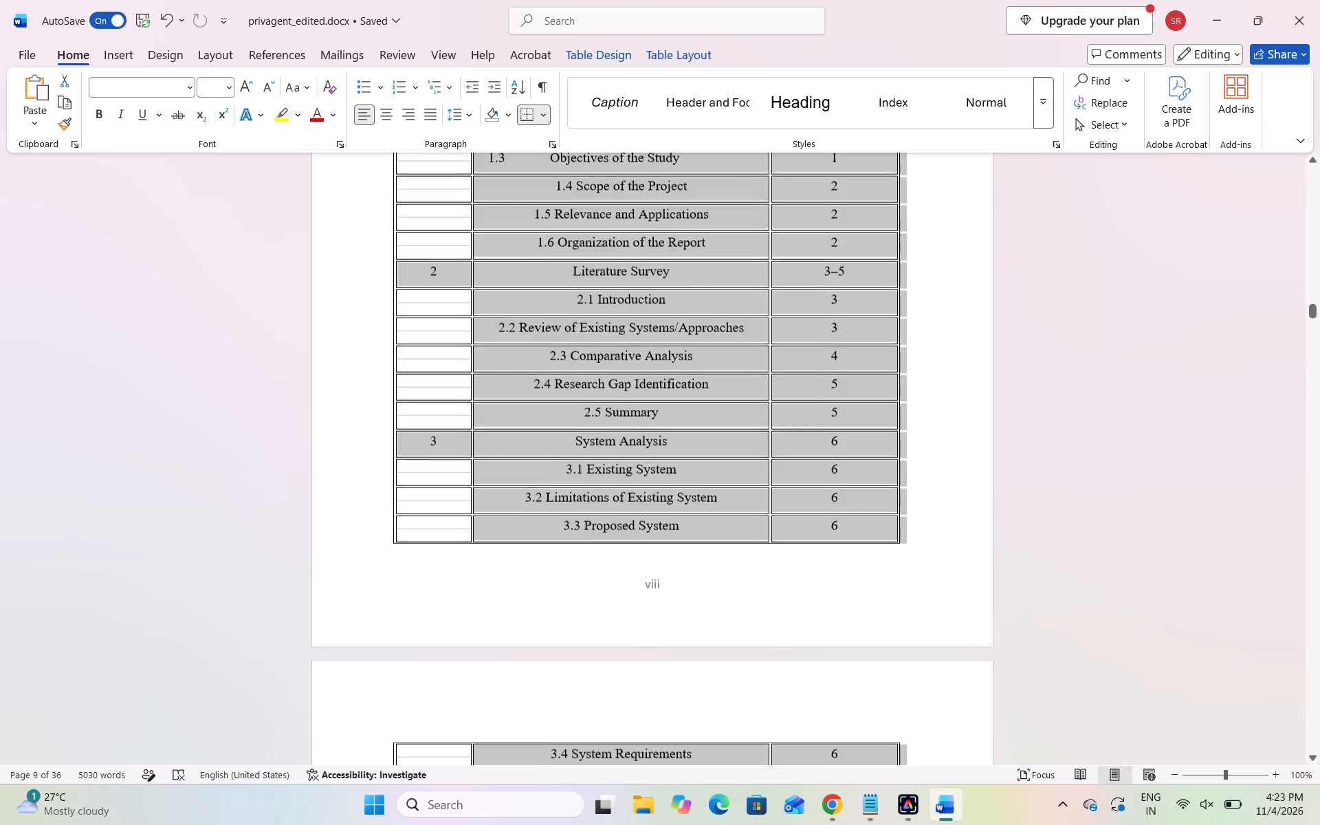
{"action": "left_click_drag", "start_coordinate": [602, 808], "coordinate": [877, 499]}
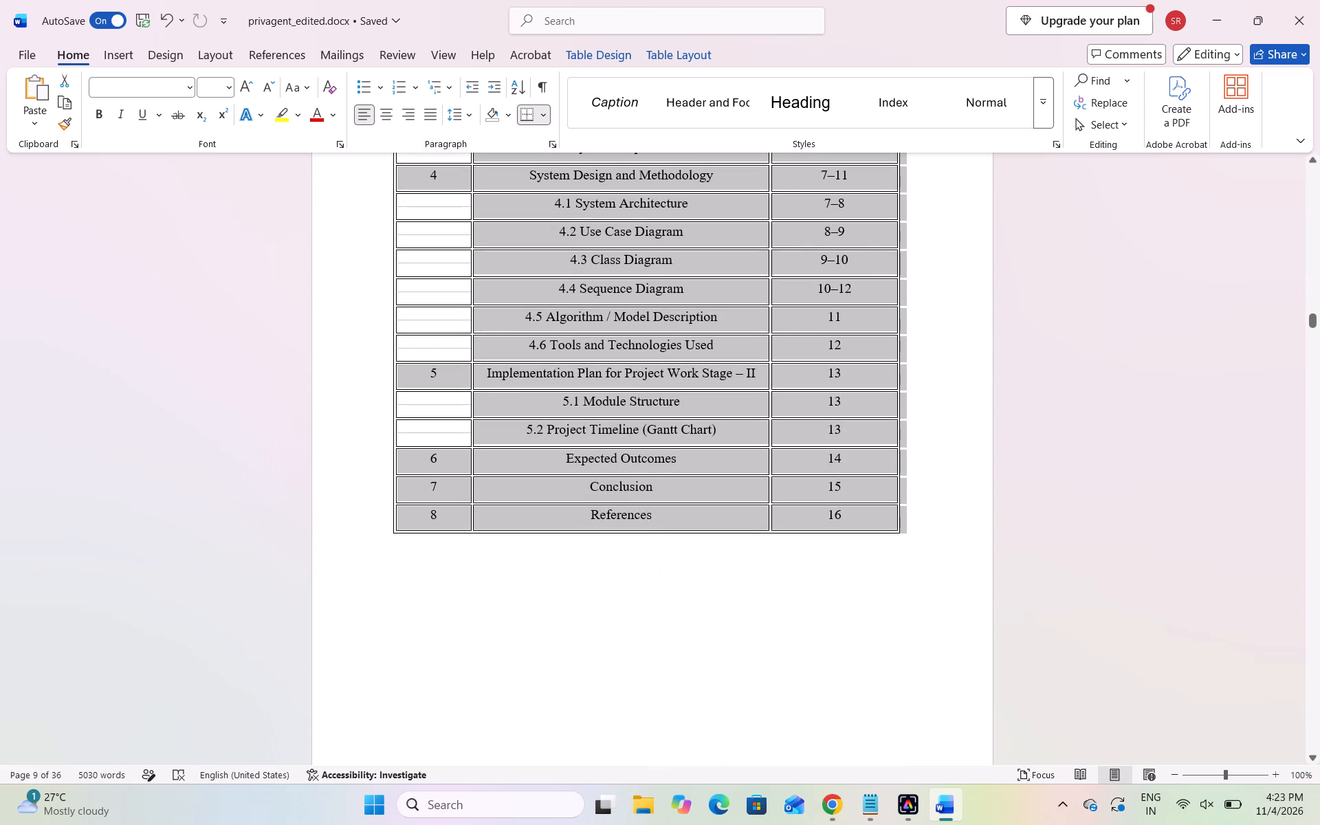
{"action": "left_click_drag", "start_coordinate": [877, 499], "coordinate": [907, 519]}
{"action": "key", "text": "BackSpace"}
Paste the copied four-column table of contents under the remaining TABLE OF CONTENTS heading.
{"action": "scroll", "coordinate": [907, 519], "scroll_direction": "up", "scroll_amount": 2}
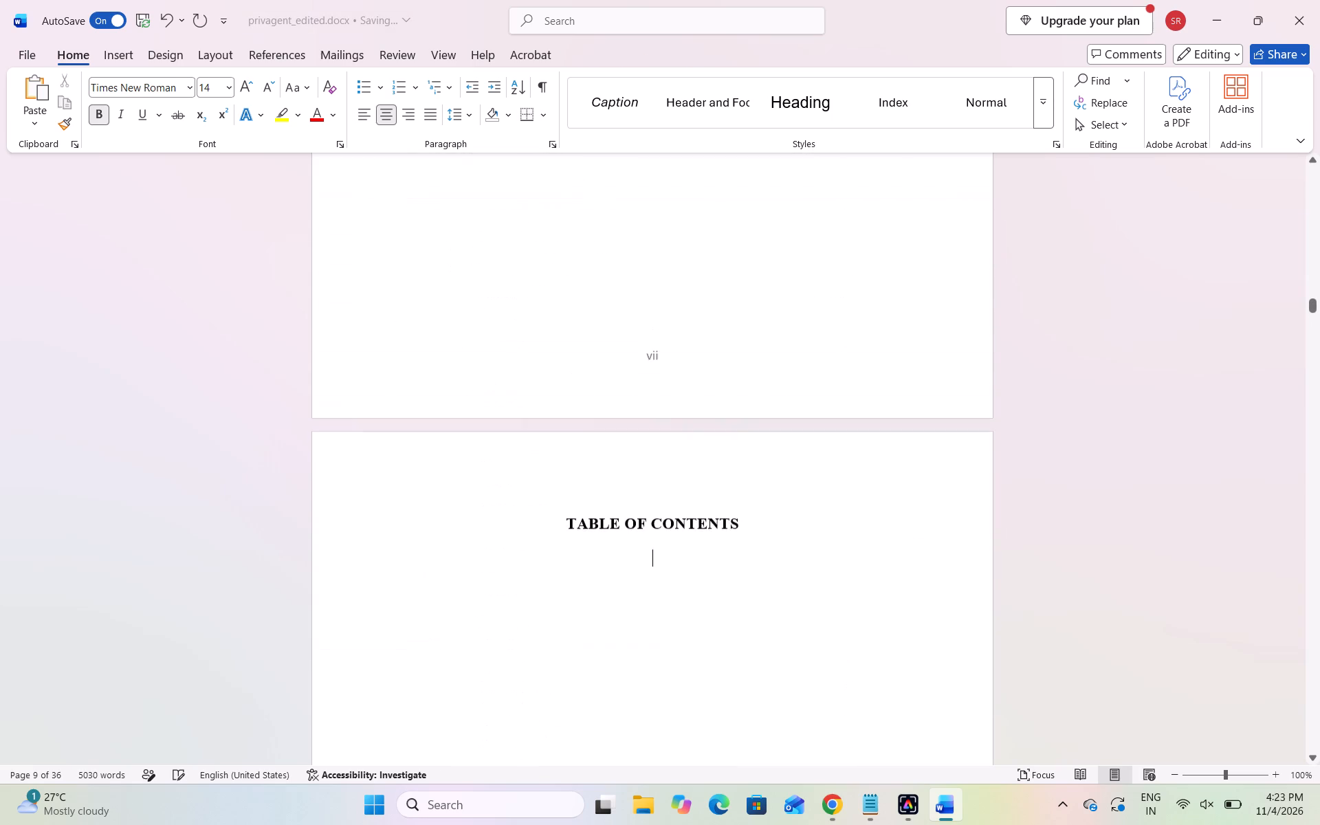
{"action": "key", "text": "ctrl+v"}
Remove bold from all text in the pasted contents table and set its font size to 12.
{"action": "scroll", "coordinate": [745, 597], "scroll_direction": "down", "scroll_amount": 1}
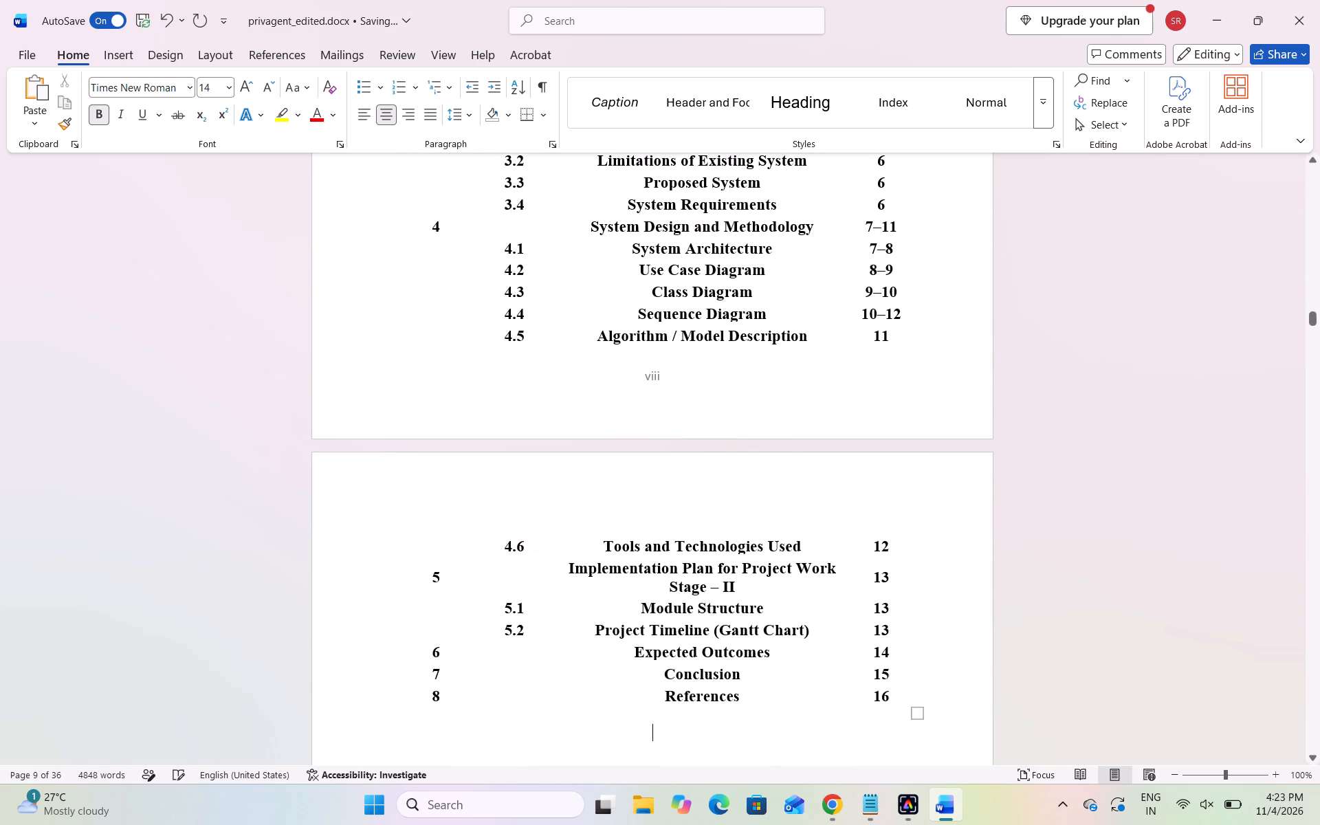
{"action": "scroll", "coordinate": [745, 597], "scroll_direction": "down", "scroll_amount": 1}
{"action": "left_click_drag", "start_coordinate": [899, 587], "coordinate": [484, 296]}
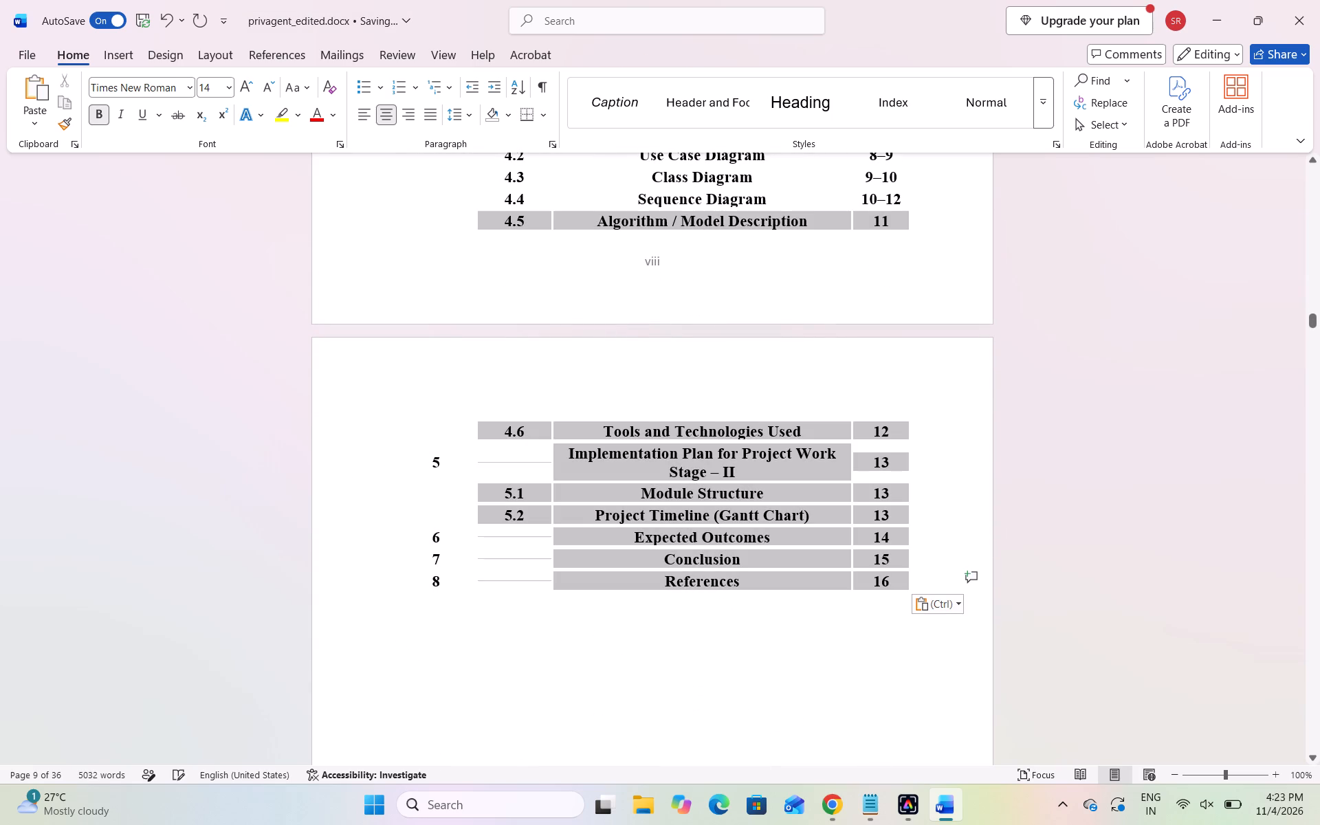
{"action": "left_click_drag", "start_coordinate": [484, 296], "coordinate": [481, 764]}
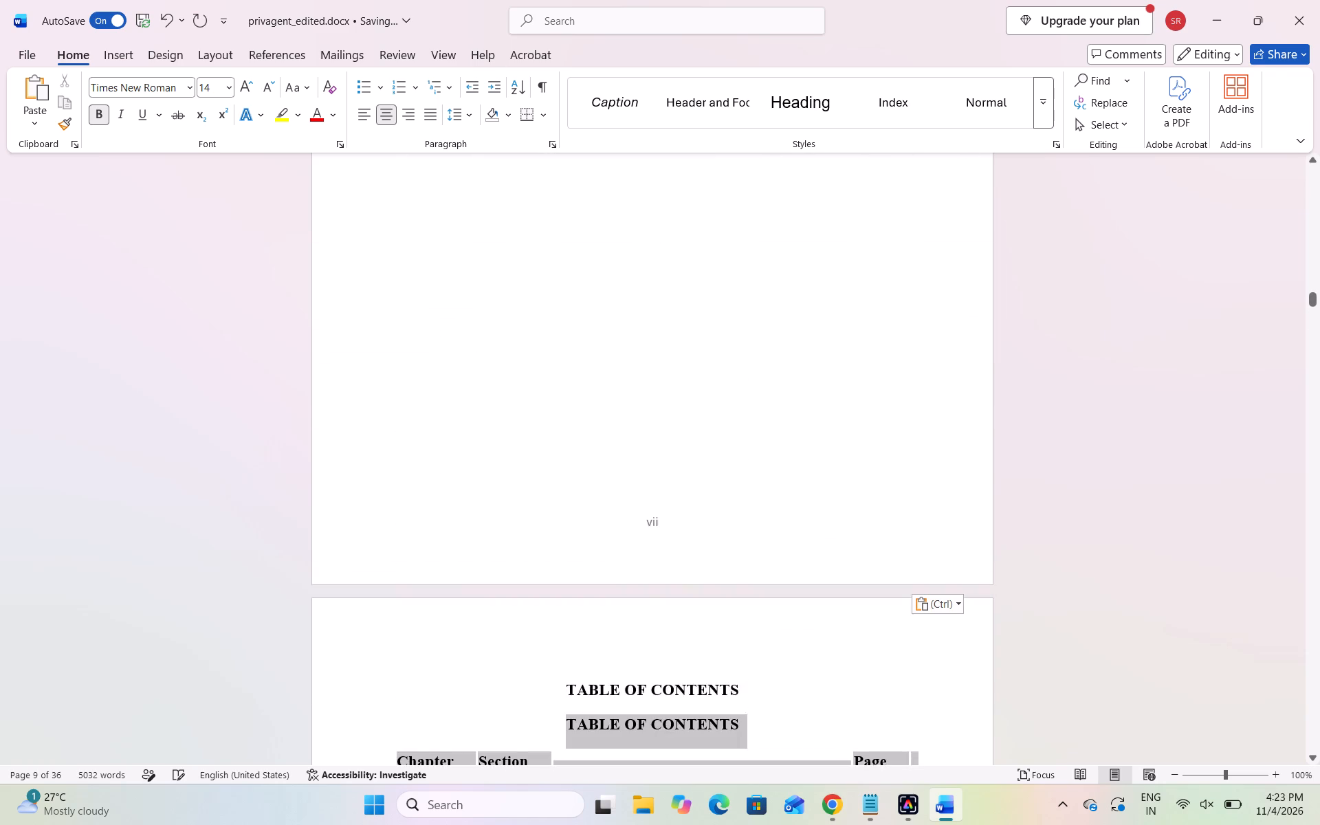
{"action": "left_click_drag", "start_coordinate": [481, 764], "coordinate": [383, 637]}
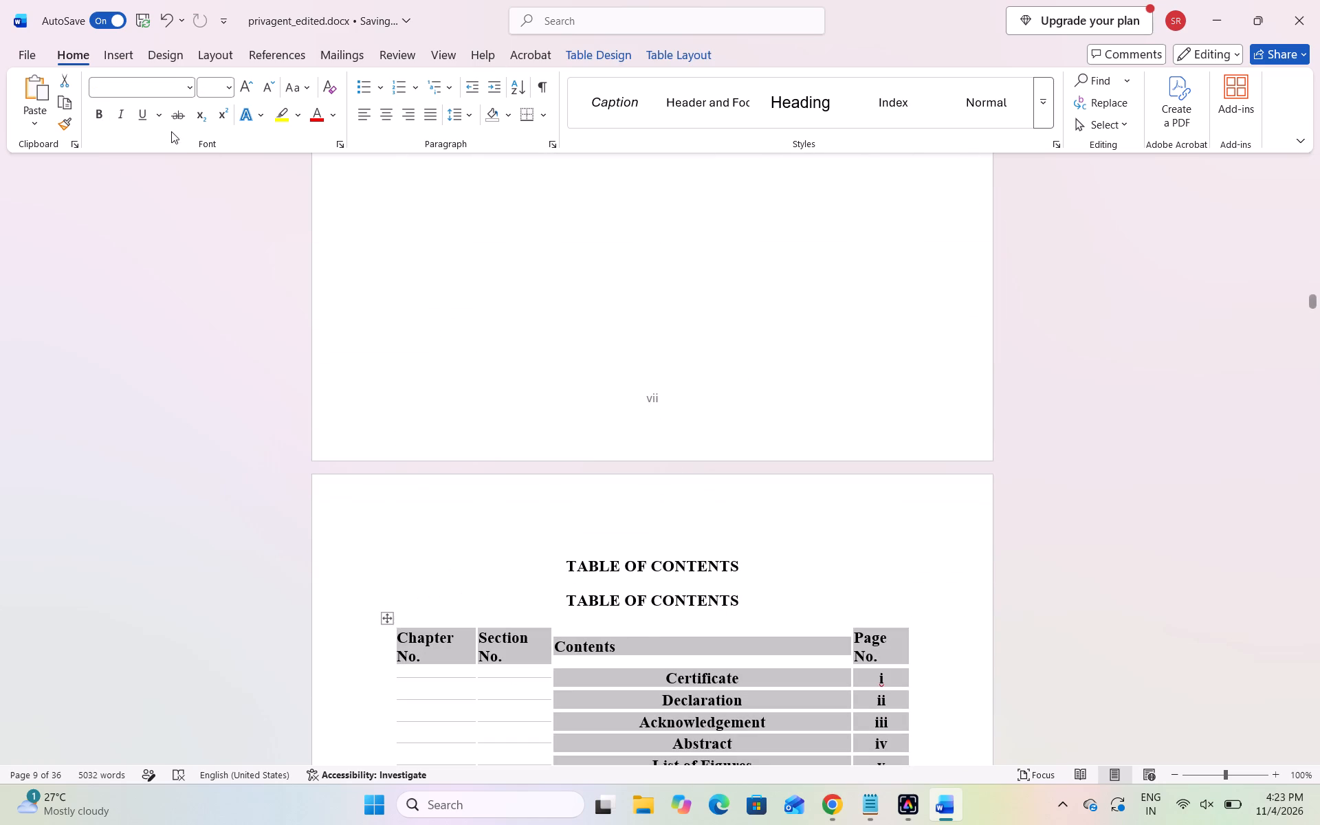
{"action": "left_click", "coordinate": [104, 106]}
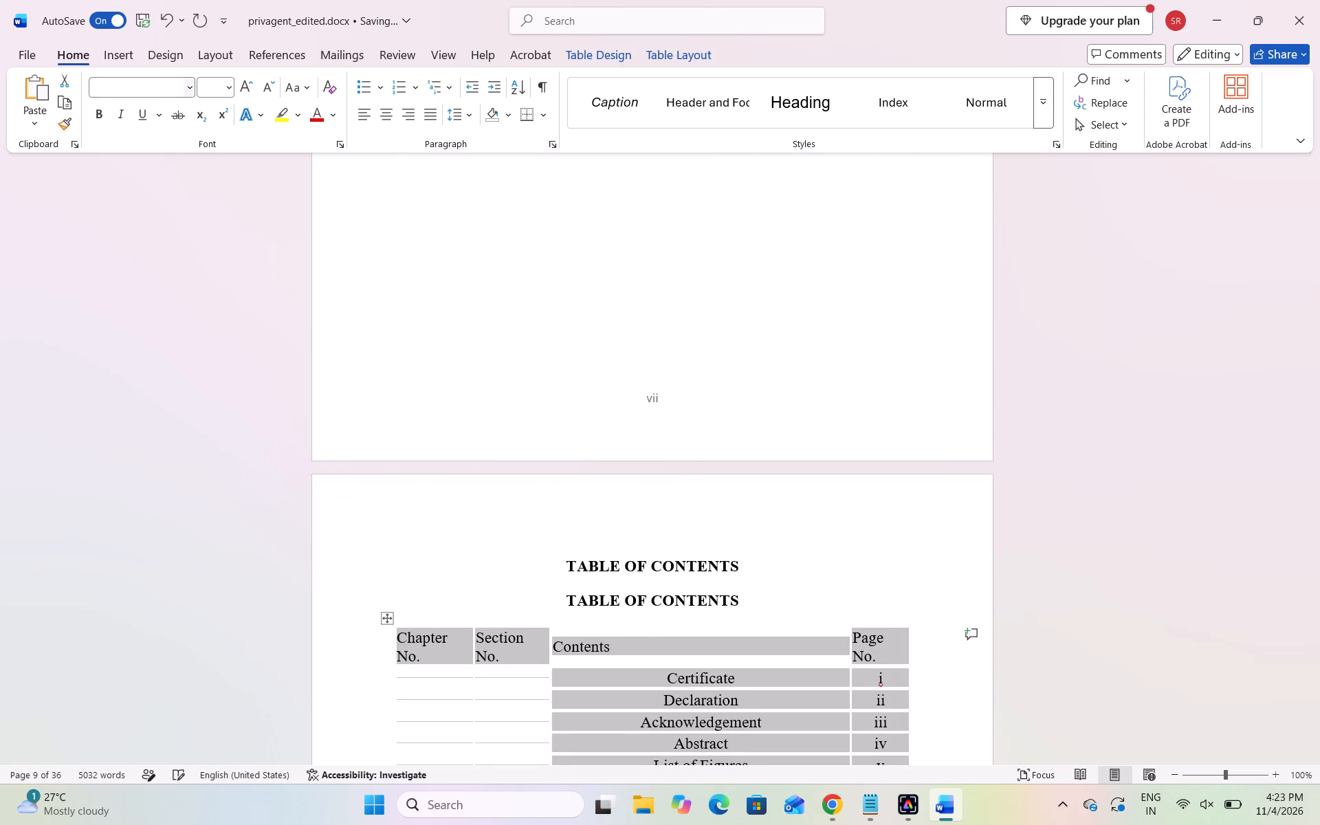
{"action": "left_click", "coordinate": [208, 90]}
{"action": "type", "text": "12"}
{"action": "key", "text": "Return"}
Set the line spacing of the entire contents table to 1.5.
{"action": "scroll", "coordinate": [535, 533], "scroll_direction": "down", "scroll_amount": 1}
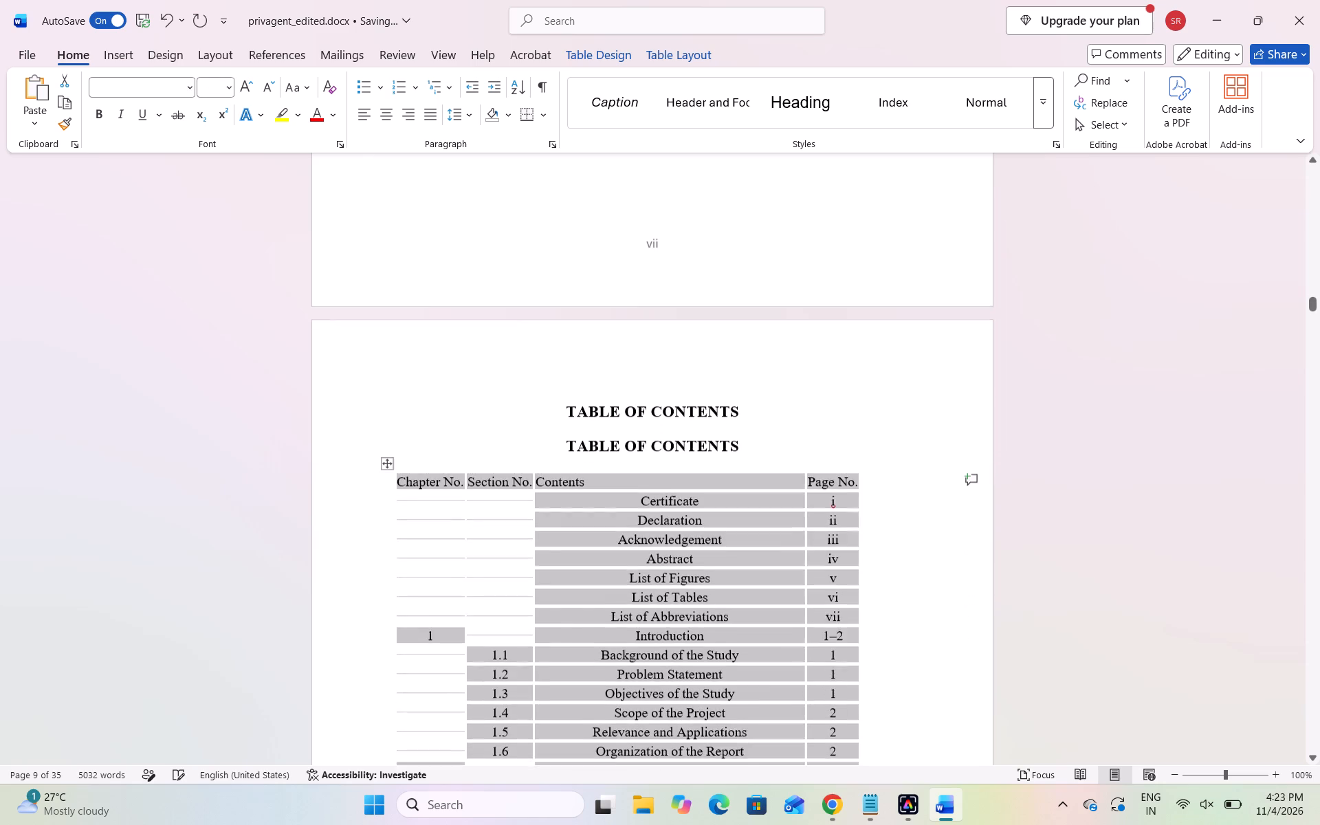
{"action": "left_click", "coordinate": [628, 548]}
{"action": "scroll", "coordinate": [628, 548], "scroll_direction": "down", "scroll_amount": 1}
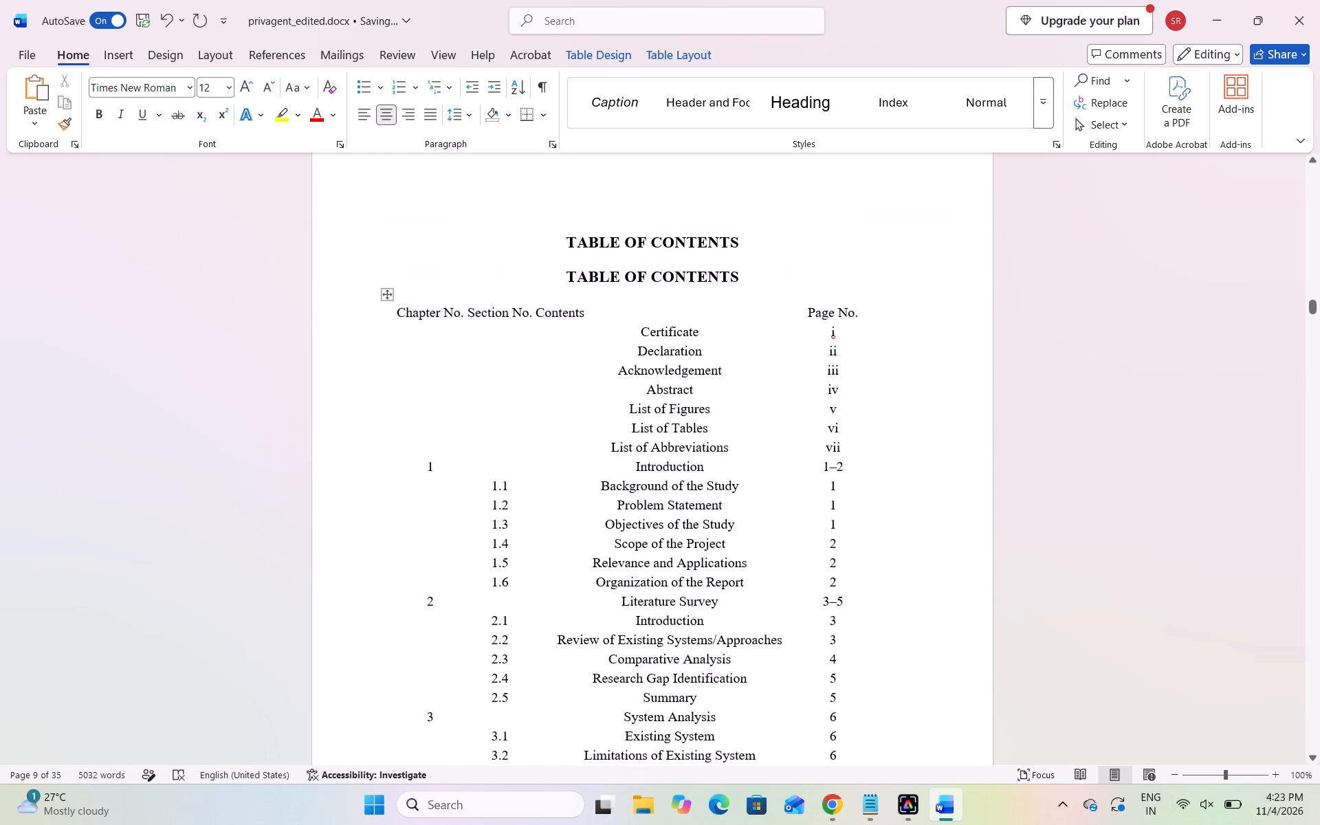
{"action": "double_click", "coordinate": [744, 444]}
{"action": "double_click", "coordinate": [564, 311]}
{"action": "left_click", "coordinate": [698, 526]}
{"action": "left_click_drag", "start_coordinate": [397, 308], "coordinate": [401, 317]}
{"action": "left_click_drag", "start_coordinate": [397, 311], "coordinate": [567, 802]}
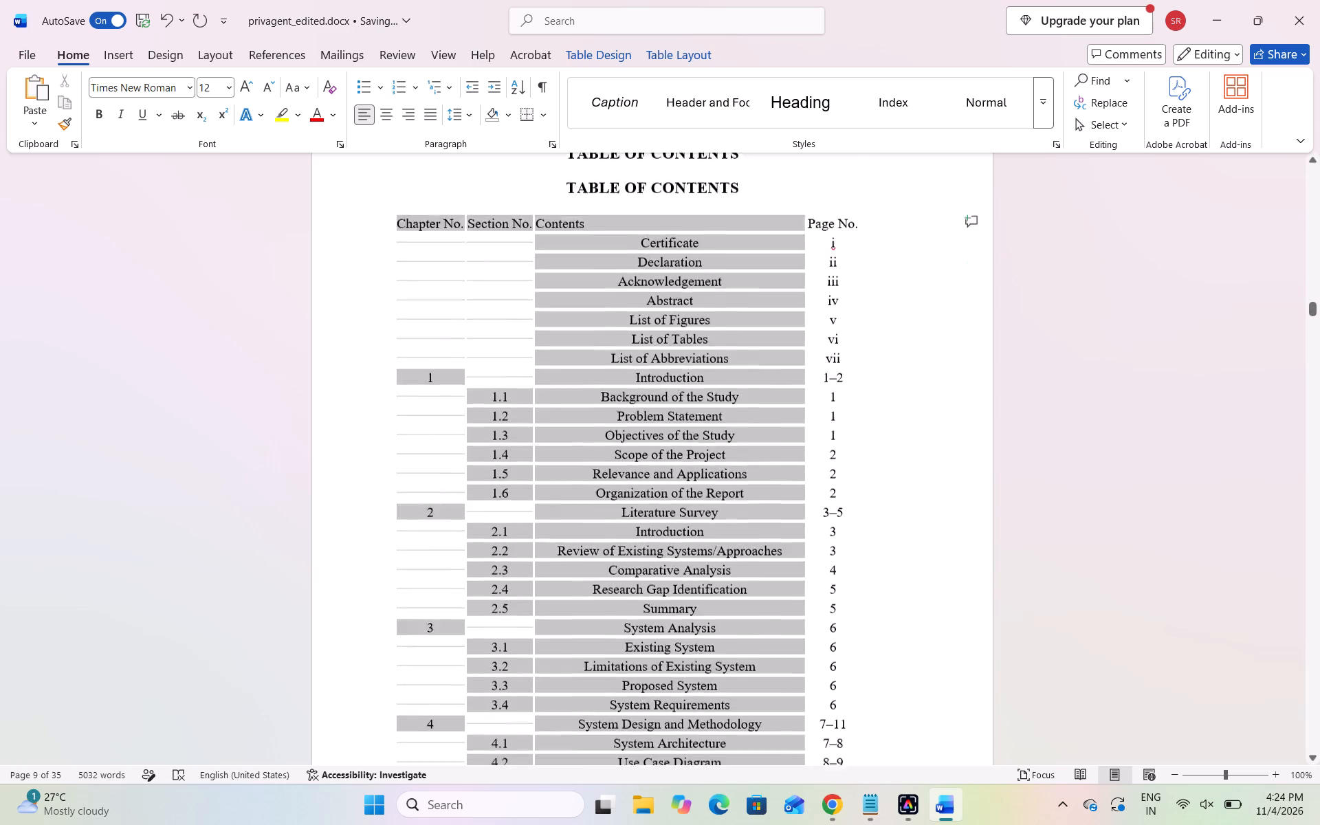
{"action": "left_click_drag", "start_coordinate": [567, 802], "coordinate": [850, 571]}
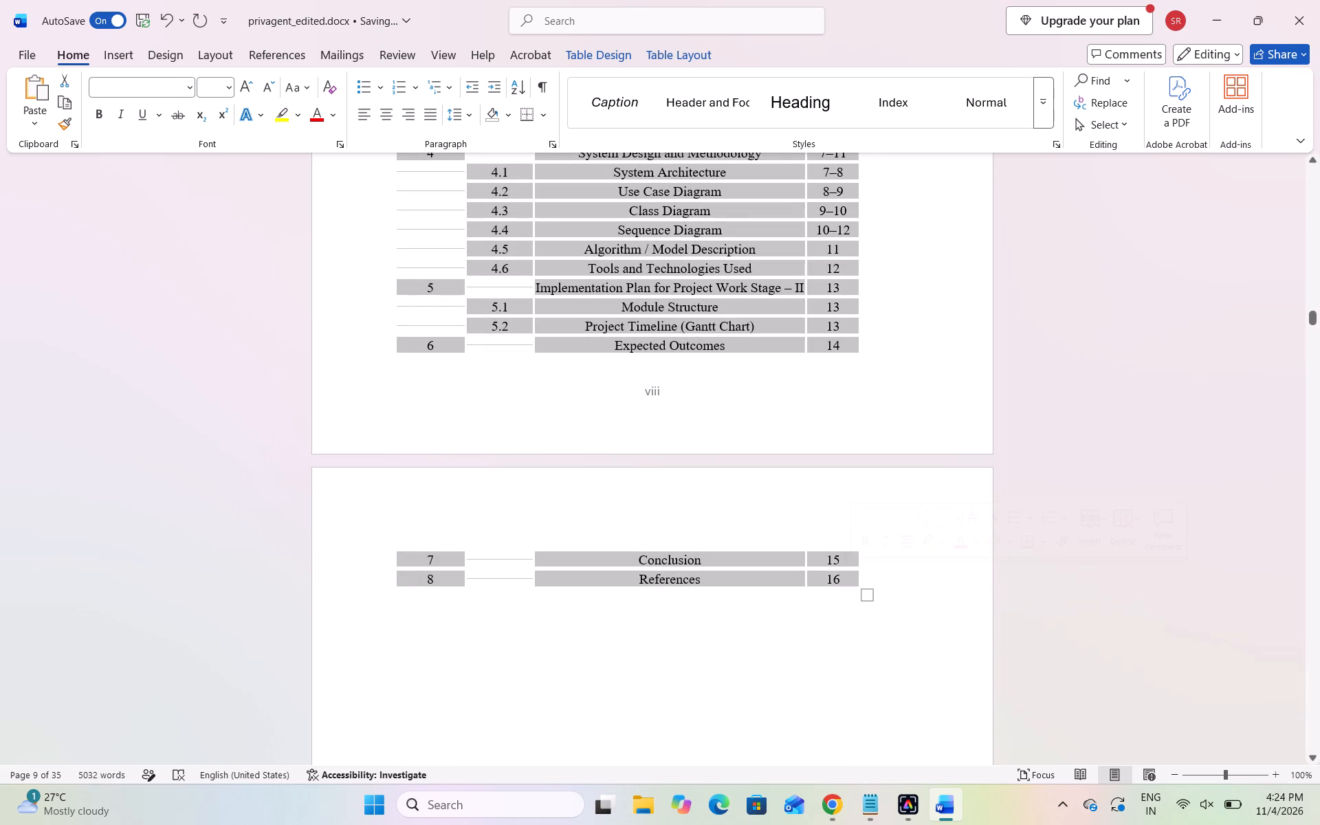
{"action": "left_click", "coordinate": [469, 116]}
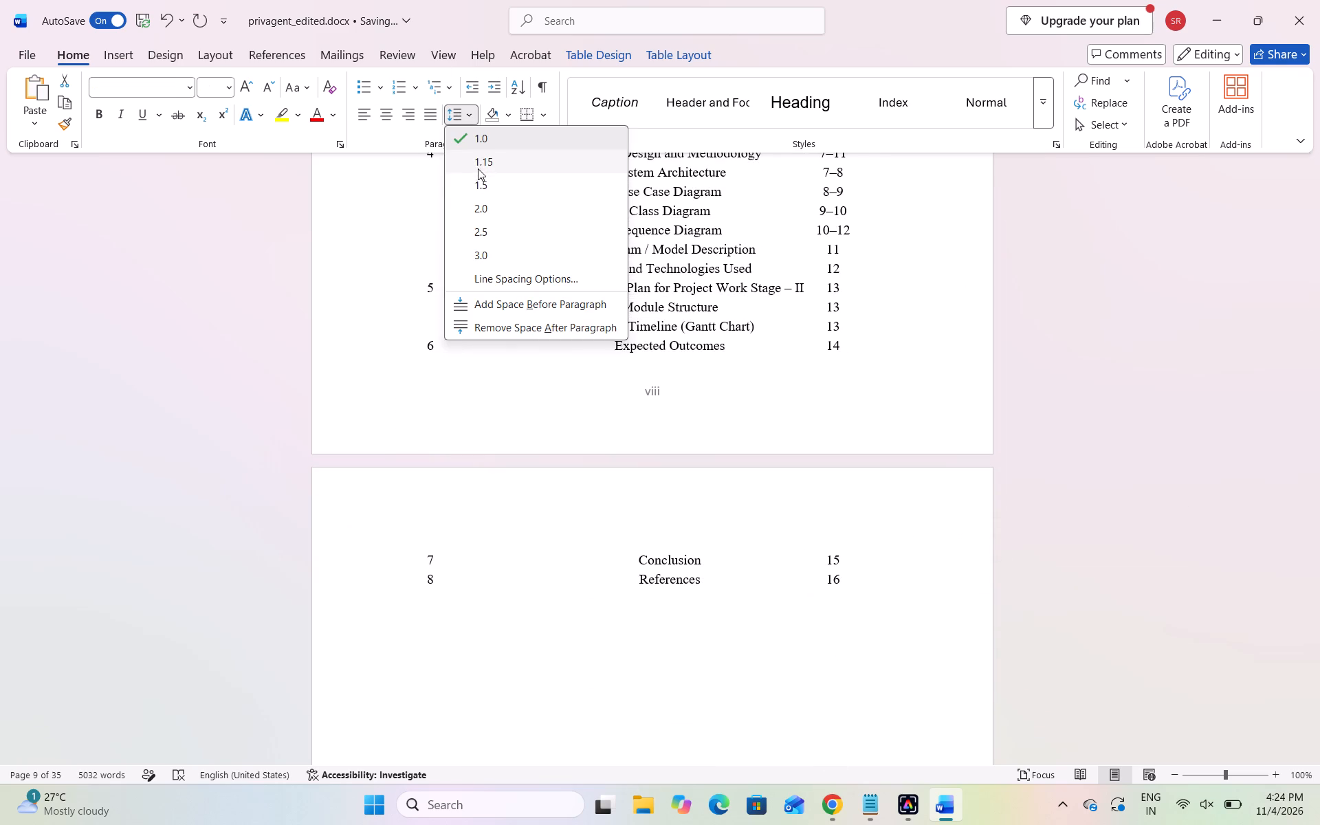
{"action": "left_click", "coordinate": [481, 181]}
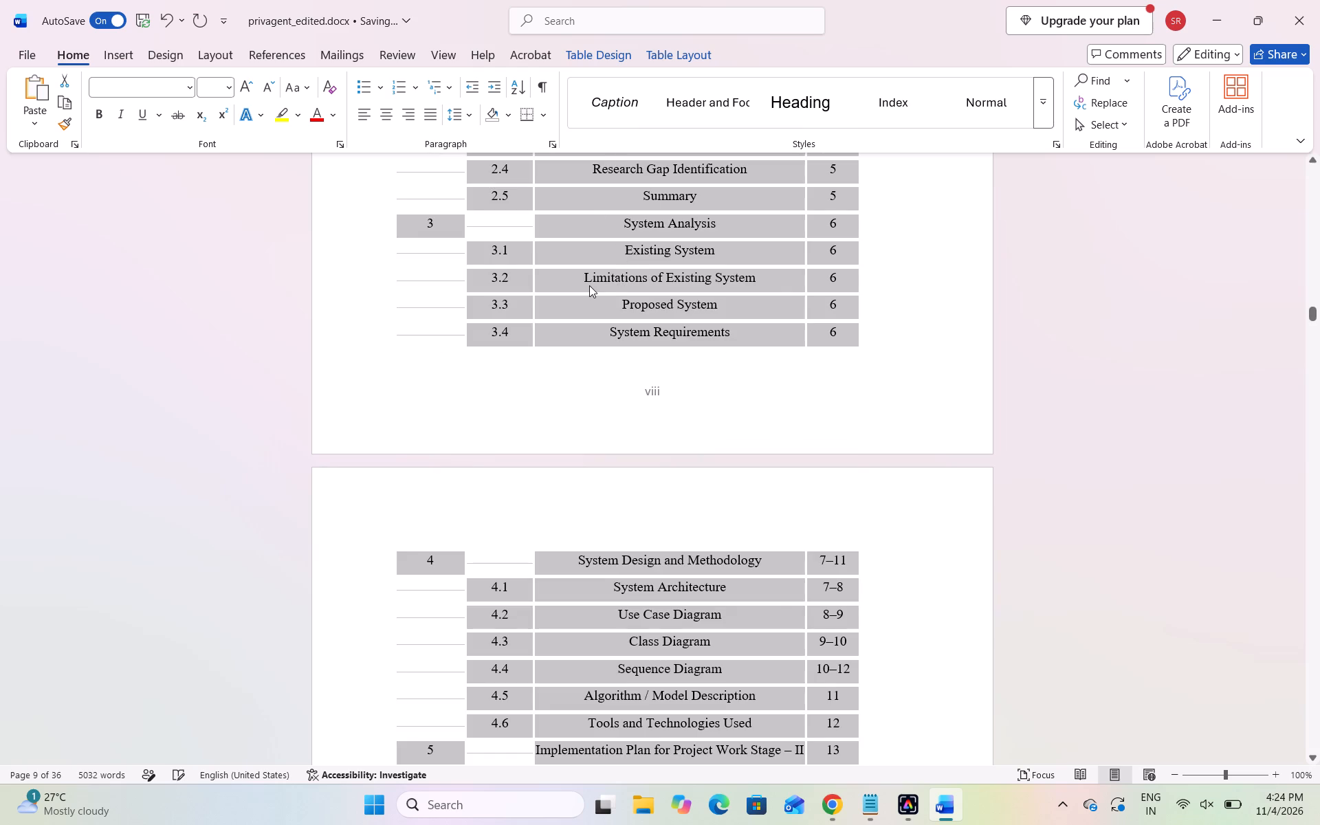
Apply All Borders to the entire contents table.
{"action": "right_click", "coordinate": [589, 285]}
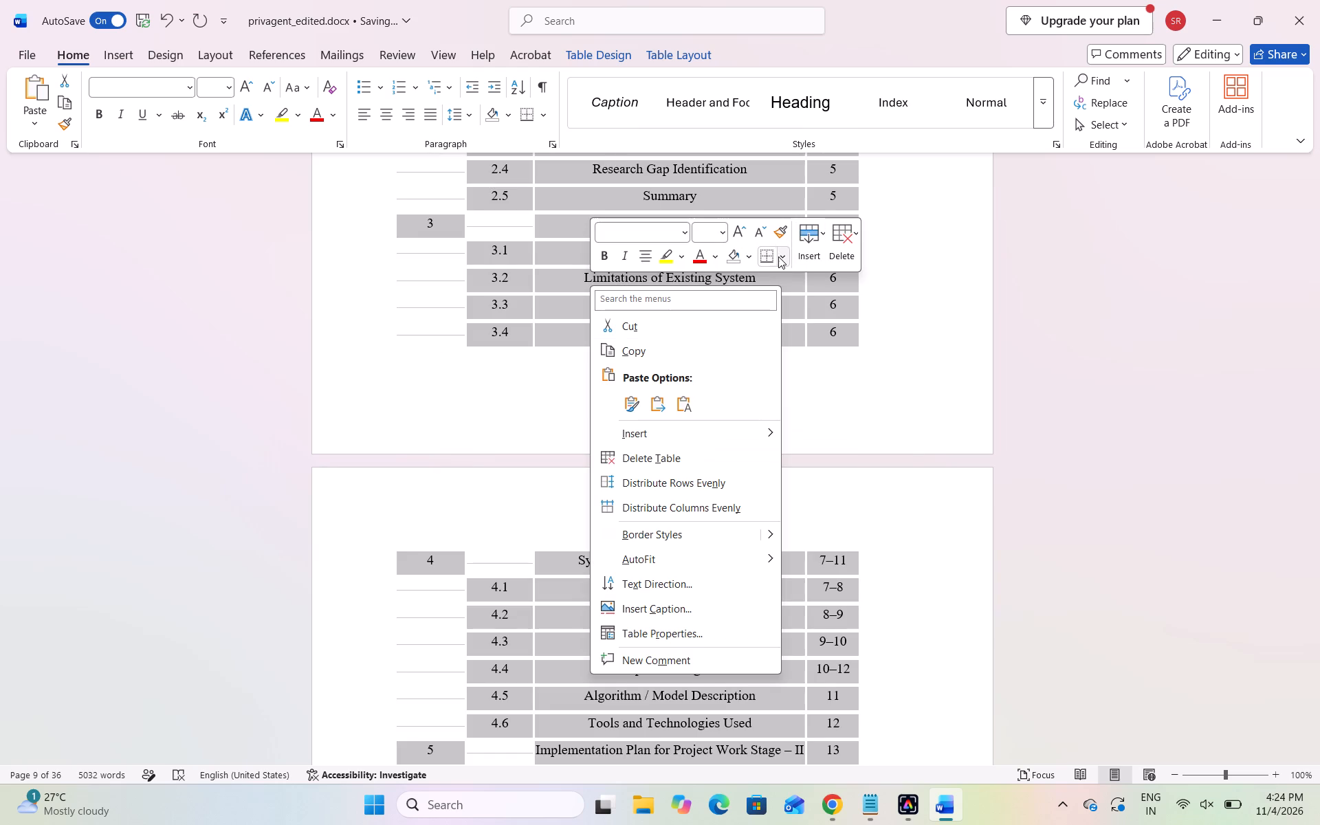
{"action": "left_click", "coordinate": [778, 258]}
{"action": "left_click", "coordinate": [813, 398]}
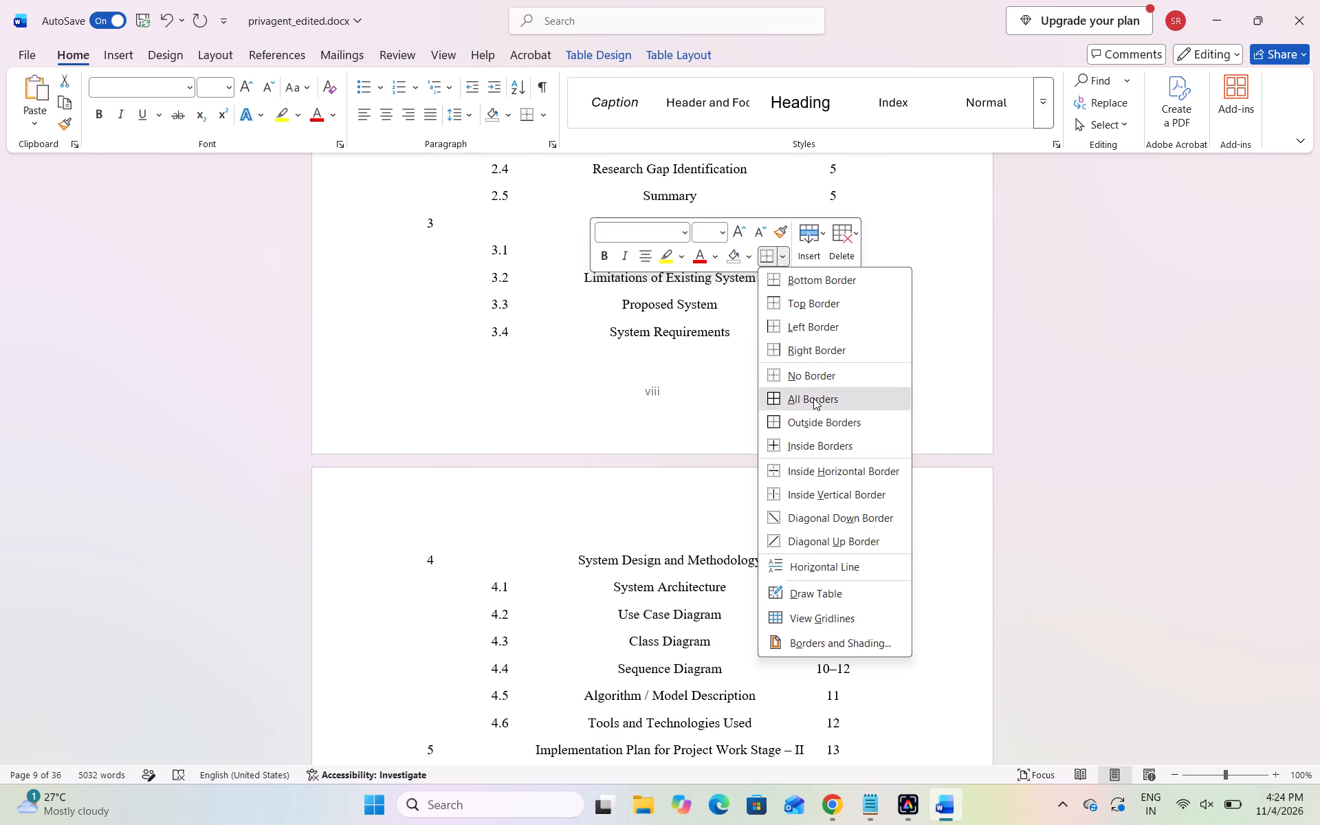
Delete the text of the duplicate TABLE OF CONTENTS heading directly above the table.
{"action": "scroll", "coordinate": [764, 376], "scroll_direction": "up", "scroll_amount": 4}
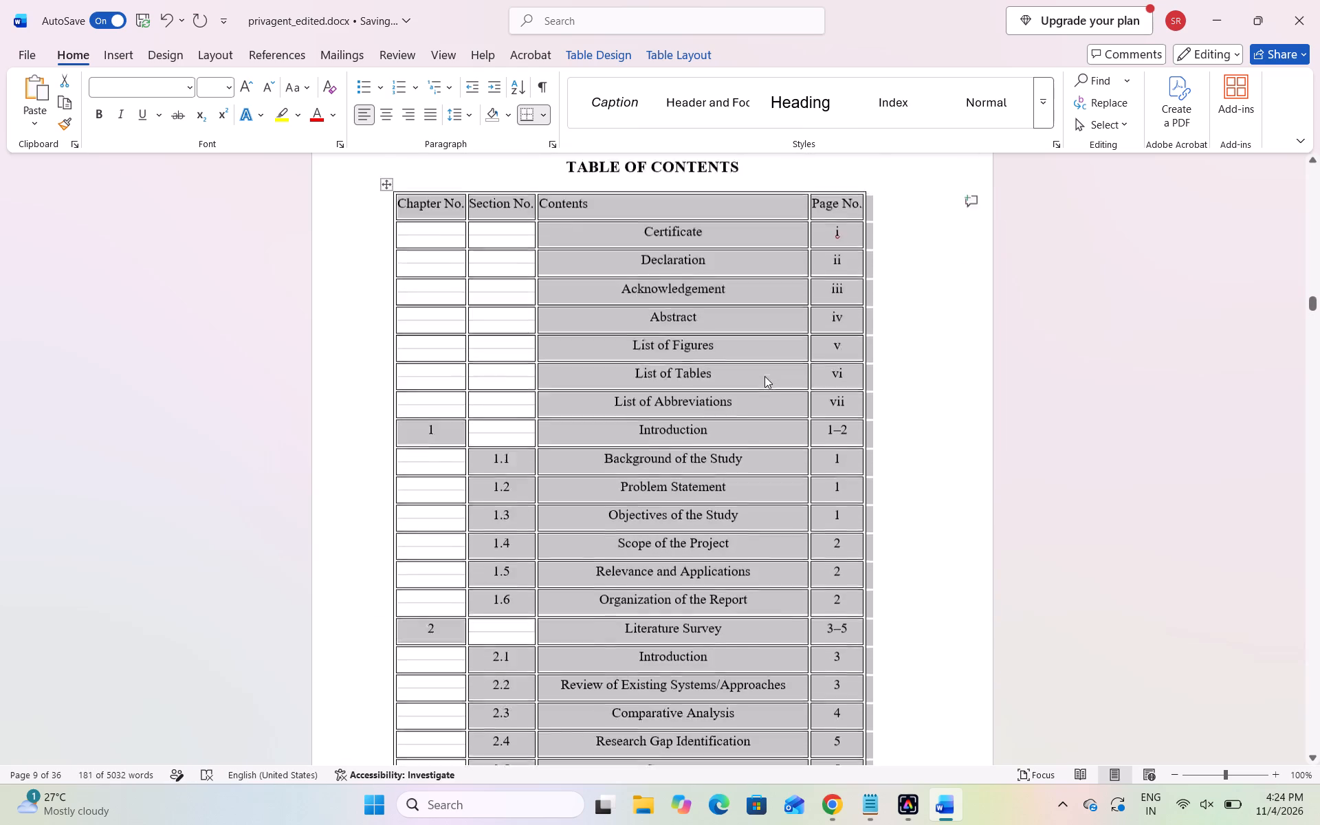
{"action": "scroll", "coordinate": [764, 376], "scroll_direction": "up", "scroll_amount": 1}
{"action": "scroll", "coordinate": [747, 462], "scroll_direction": "down", "scroll_amount": 2}
{"action": "left_click", "coordinate": [807, 445]}
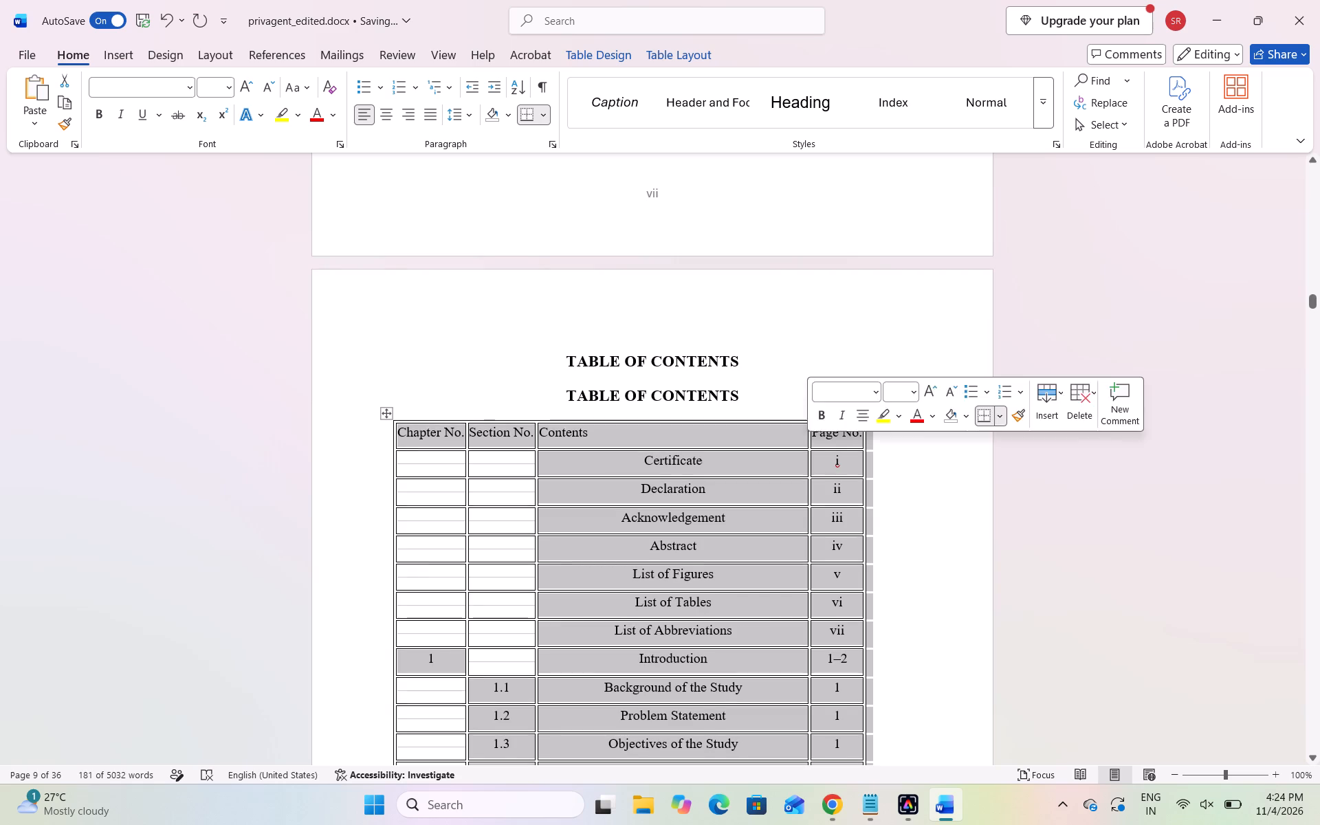
{"action": "left_click", "coordinate": [666, 549]}
{"action": "key", "text": "ctrl+a"}
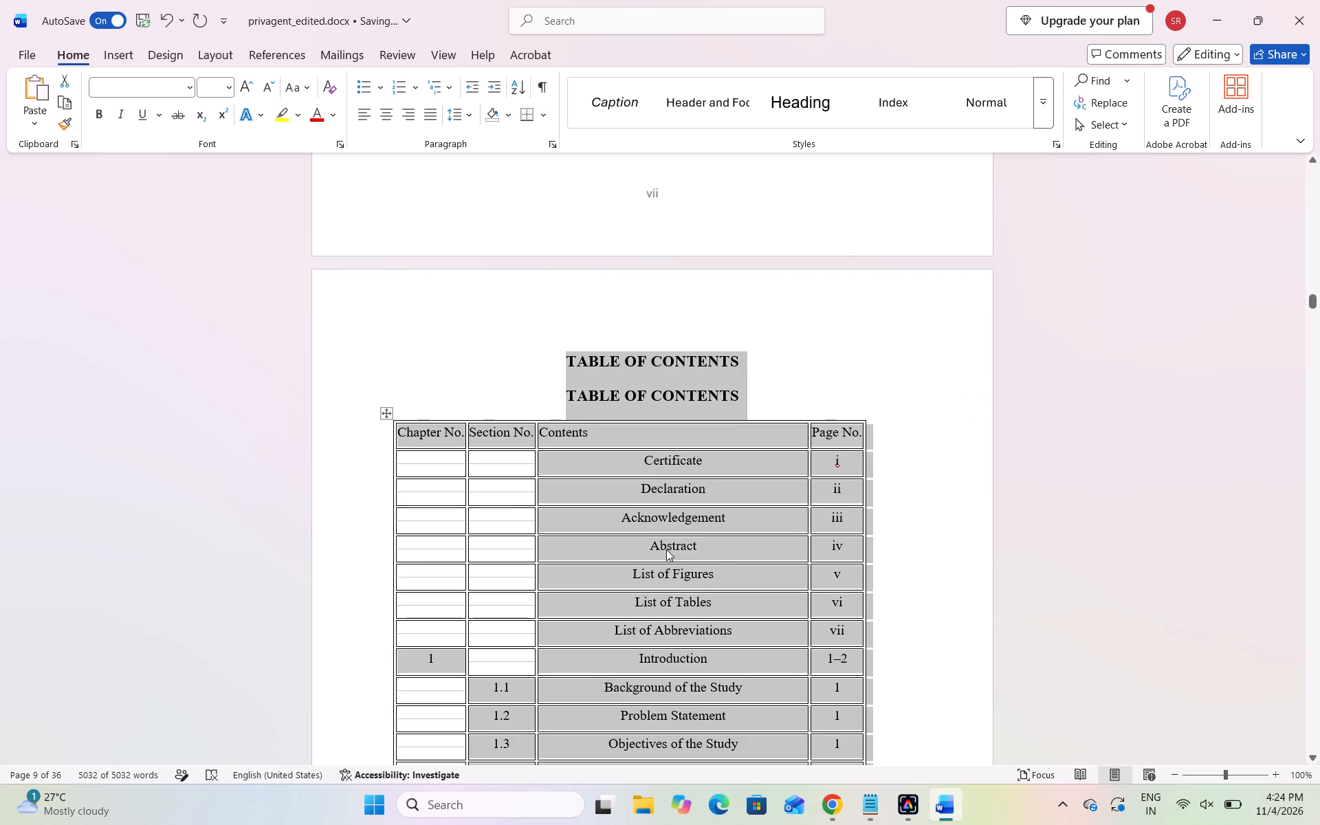
{"action": "double_click", "coordinate": [666, 549]}
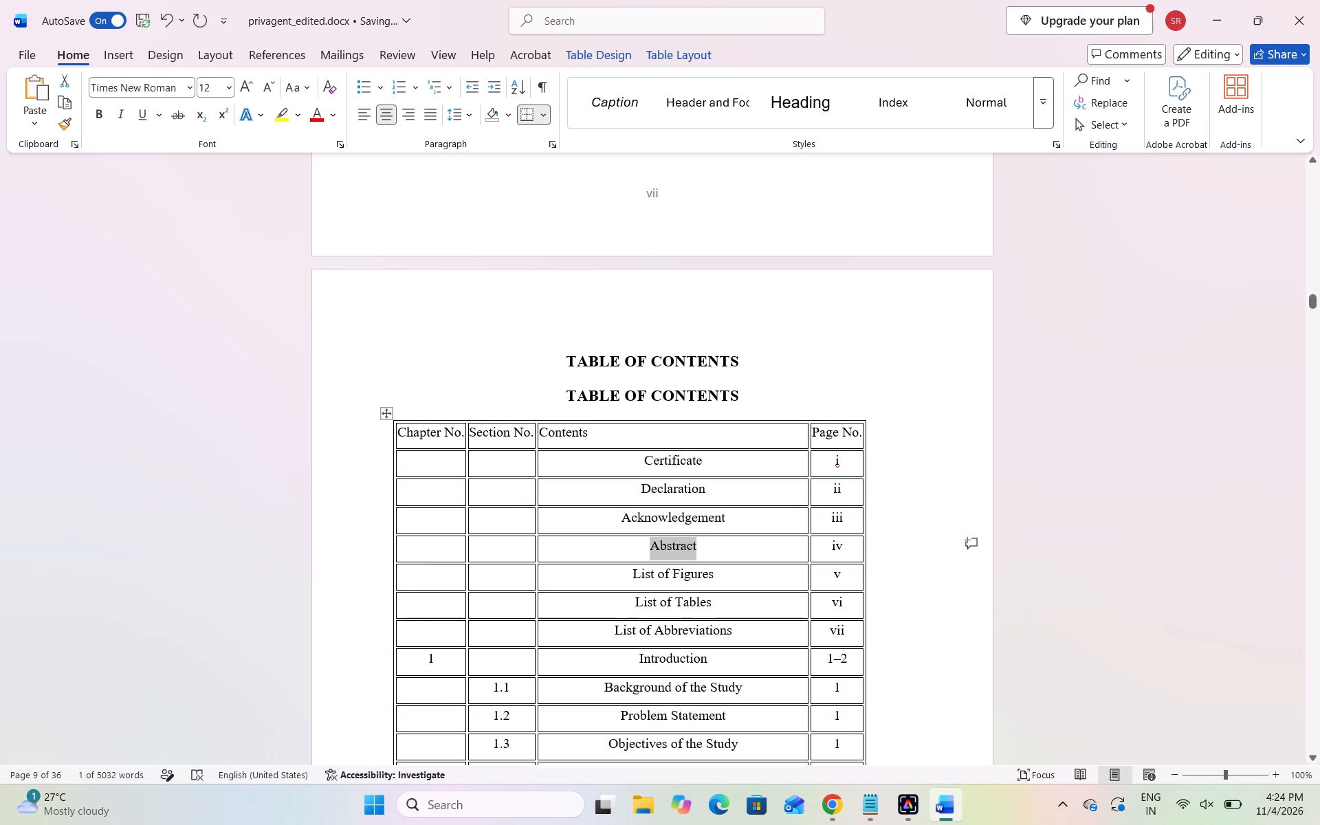
{"action": "left_click_drag", "start_coordinate": [751, 397], "coordinate": [566, 390]}
{"action": "key", "text": "BackSpace"}
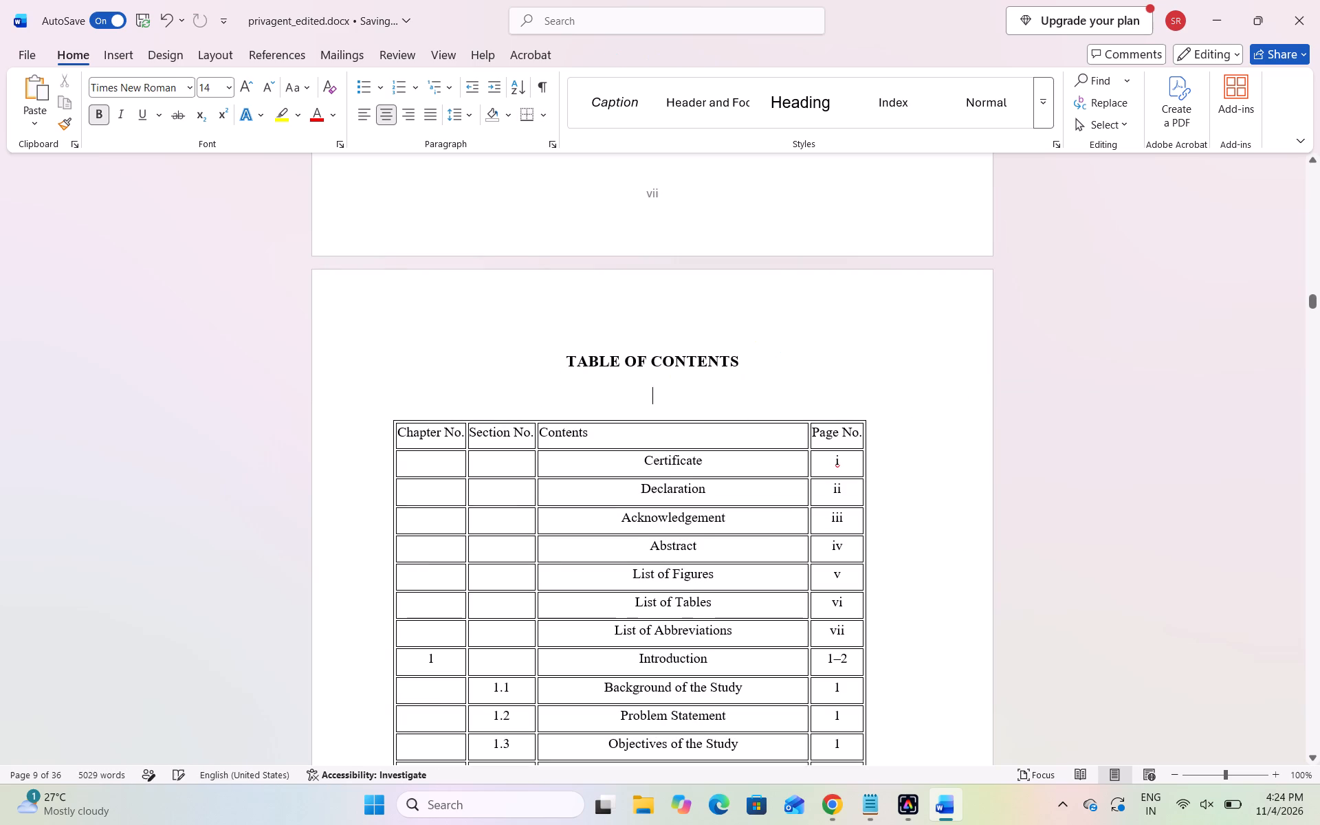
Make the header row of the contents table bold and centre its text.
{"action": "left_click", "coordinate": [403, 430]}
{"action": "left_click_drag", "start_coordinate": [861, 439], "coordinate": [428, 439]}
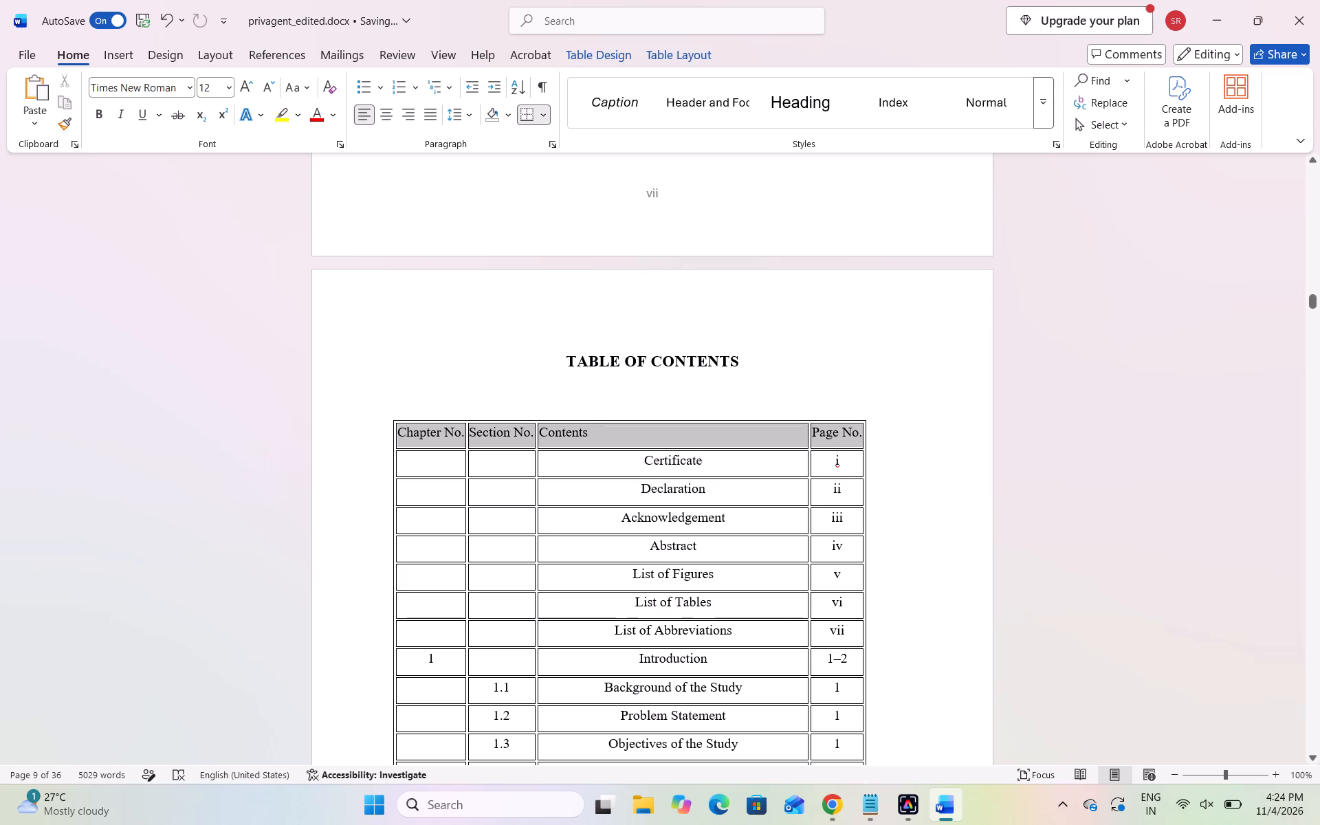
{"action": "left_click_drag", "start_coordinate": [428, 439], "coordinate": [410, 439]}
{"action": "left_click", "coordinate": [421, 490]}
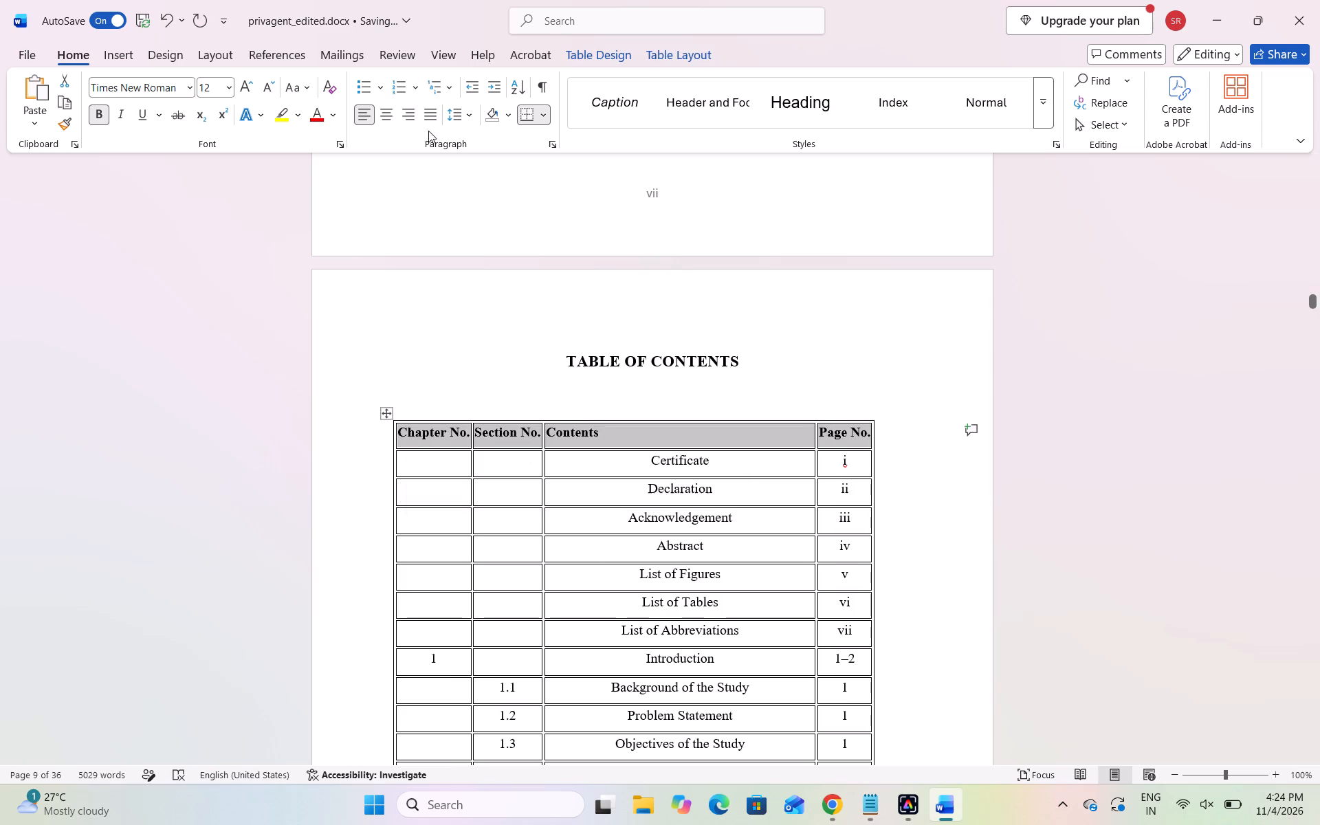
{"action": "left_click", "coordinate": [389, 108]}
Clear the Section No. header text from the contents table, leaving only blank spaces in that cell.
{"action": "left_click", "coordinate": [537, 430]}
{"action": "key", "text": "Right"}
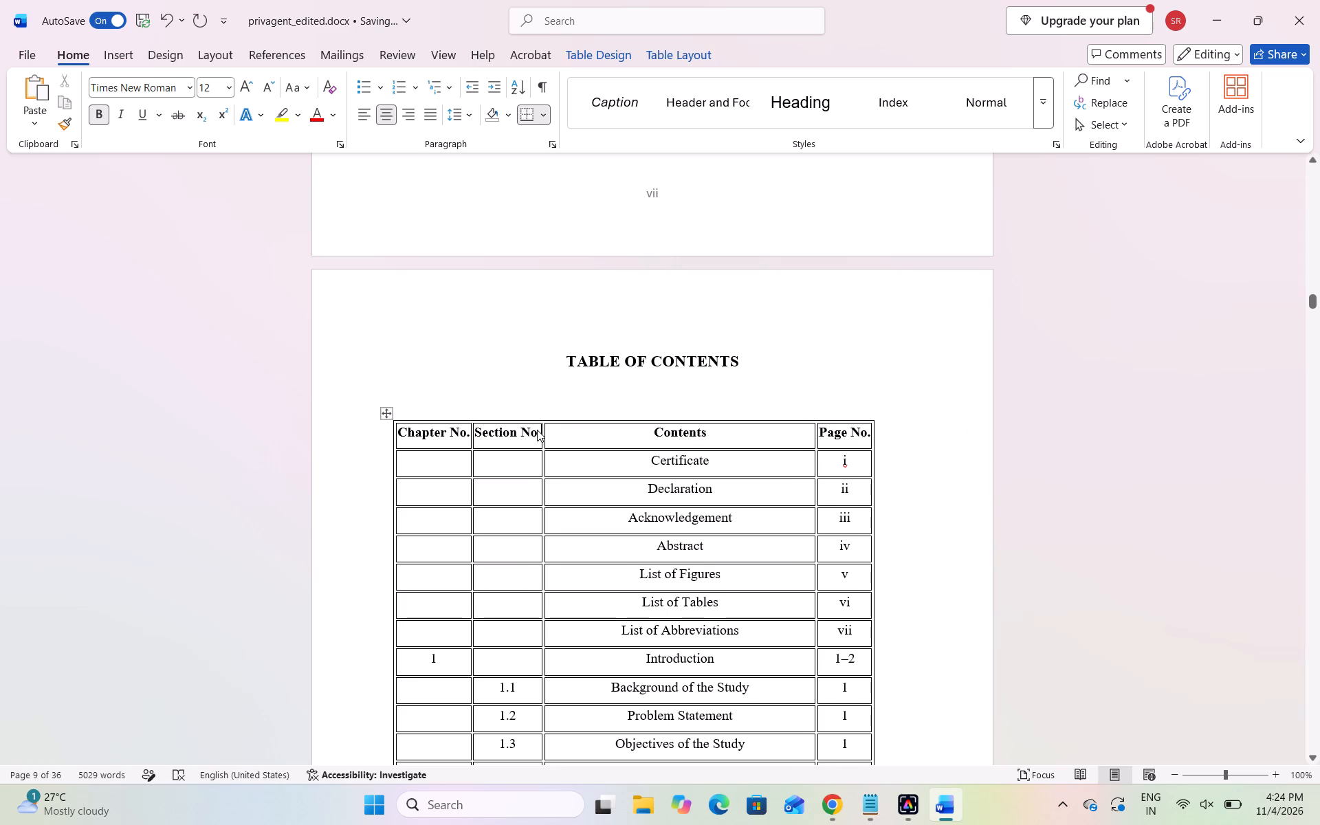
{"action": "key", "text": "BackSpace"}
{"action": "key", "text": "BackSpace"}
{"action": "key", "text": "BackSpace"}
{"action": "key", "text": "BackSpace"}
{"action": "key", "text": "BackSpace"}
{"action": "key", "text": "BackSpace"}
{"action": "key", "text": "BackSpace"}
{"action": "key", "text": "BackSpace"}
{"action": "key", "text": "BackSpace"}
{"action": "key", "text": "BackSpace"}
{"action": "key", "text": "BackSpace"}
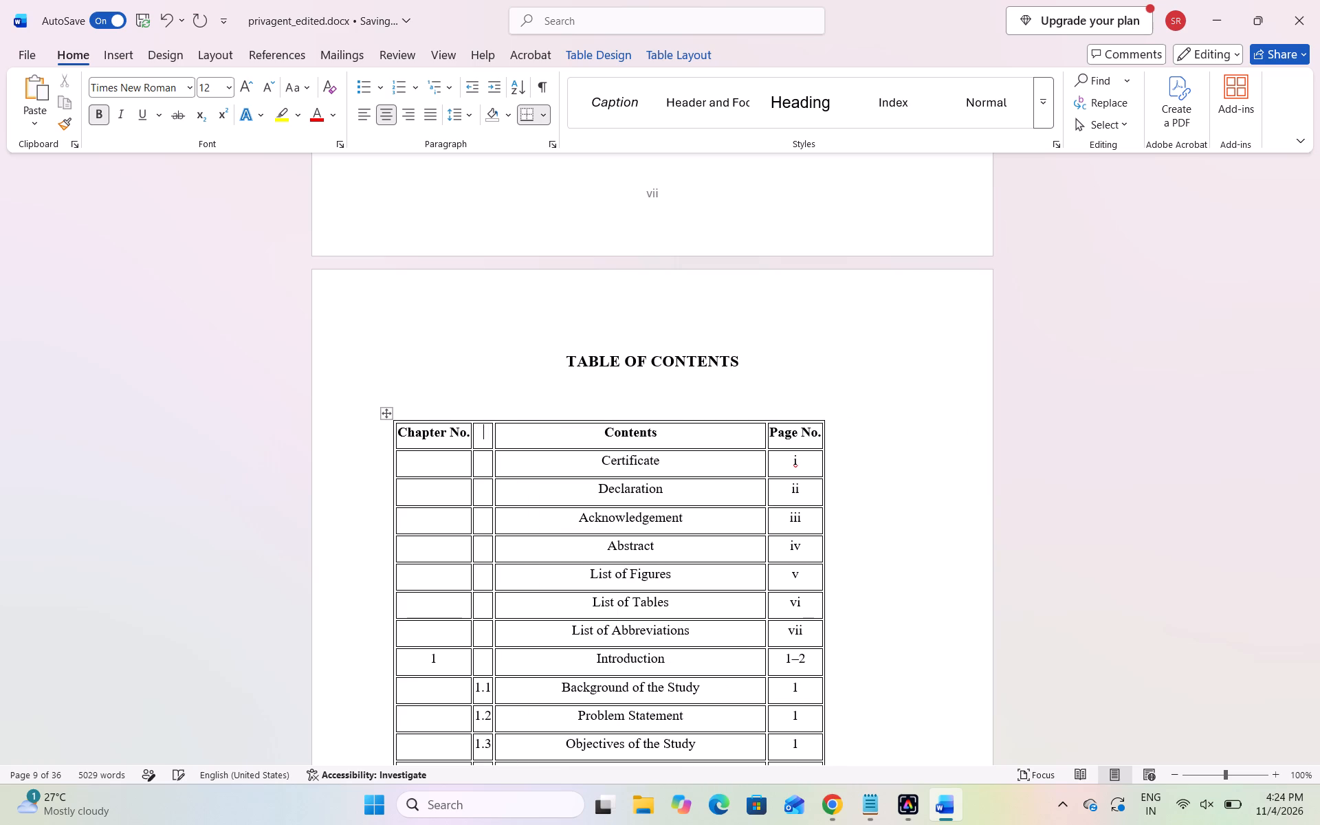
{"action": "key", "text": "space"}
{"action": "key", "text": "space"}
{"action": "key", "text": "space"}
{"action": "key", "text": "space"}
{"action": "key", "text": "space"}
{"action": "key", "text": "space"}
{"action": "left_click", "coordinate": [483, 437]}
{"action": "key", "text": "space"}
{"action": "key", "text": "space"}
{"action": "key", "text": "space"}
{"action": "key", "text": "space"}
{"action": "key", "text": "space"}
Widen the contents table at the outer edge of the Page No. column and slightly enlarge the Contents column.
{"action": "scroll", "coordinate": [483, 437], "scroll_direction": "down", "scroll_amount": 1}
{"action": "left_click", "coordinate": [963, 419]}
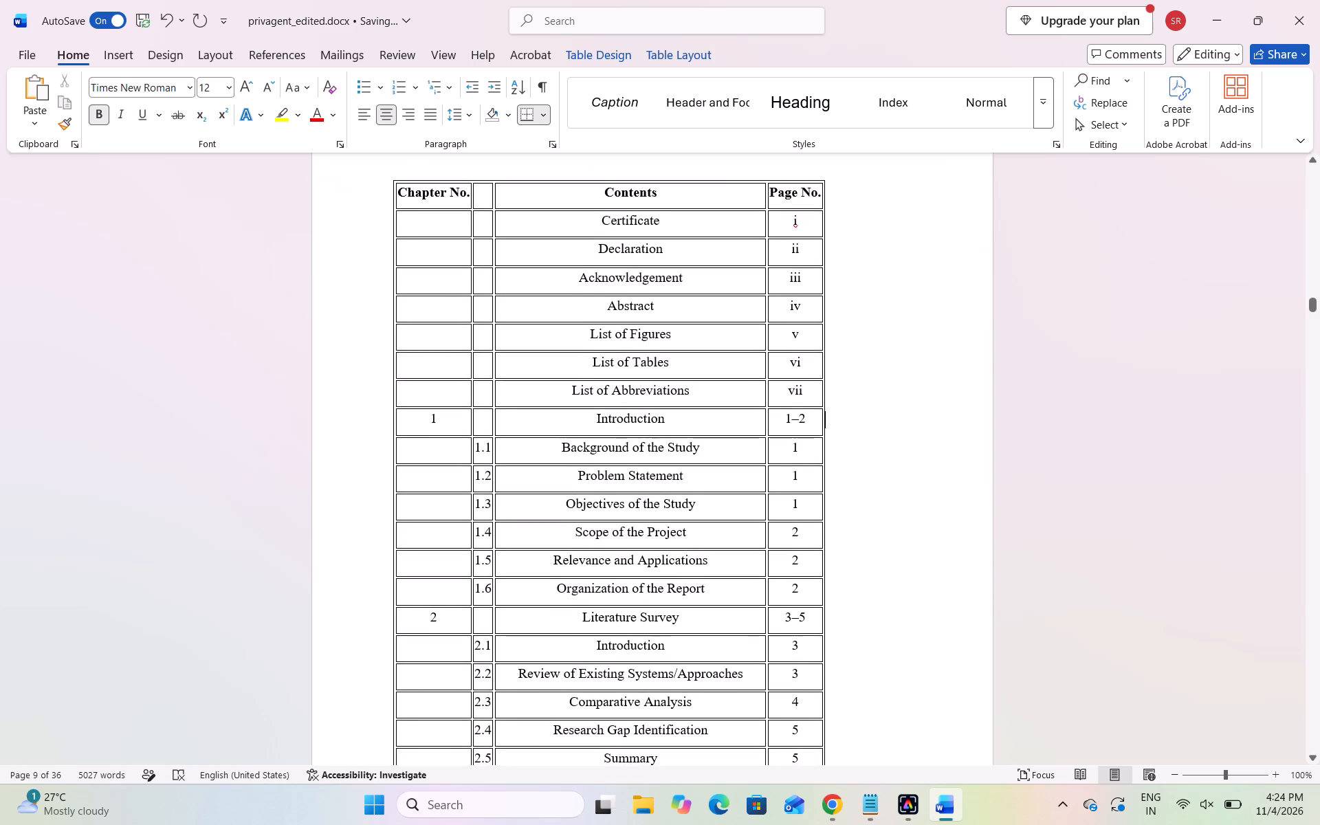
{"action": "scroll", "coordinate": [753, 481], "scroll_direction": "down", "scroll_amount": 1}
{"action": "scroll", "coordinate": [753, 481], "scroll_direction": "up", "scroll_amount": 1}
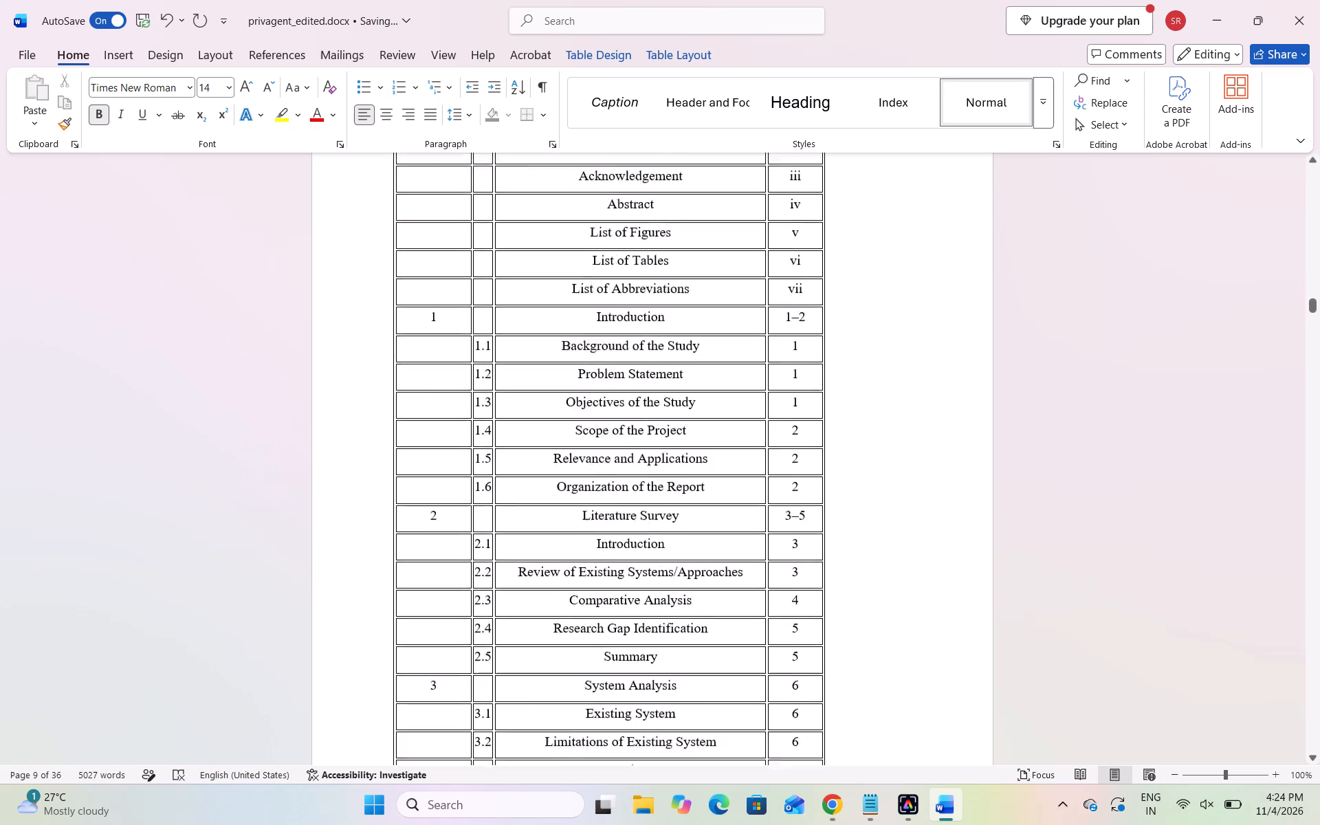
{"action": "scroll", "coordinate": [753, 481], "scroll_direction": "up", "scroll_amount": 1}
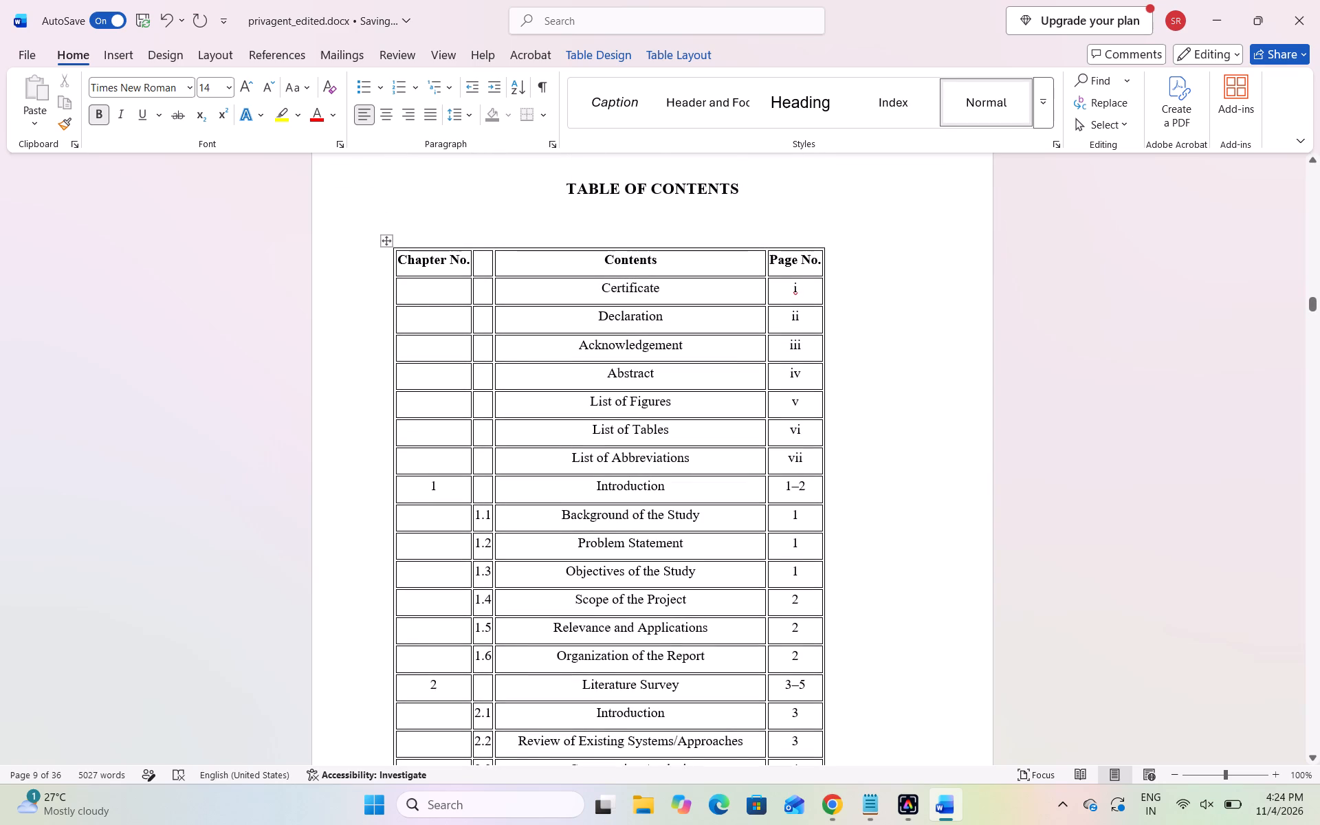
{"action": "left_click_drag", "start_coordinate": [824, 276], "coordinate": [857, 277]}
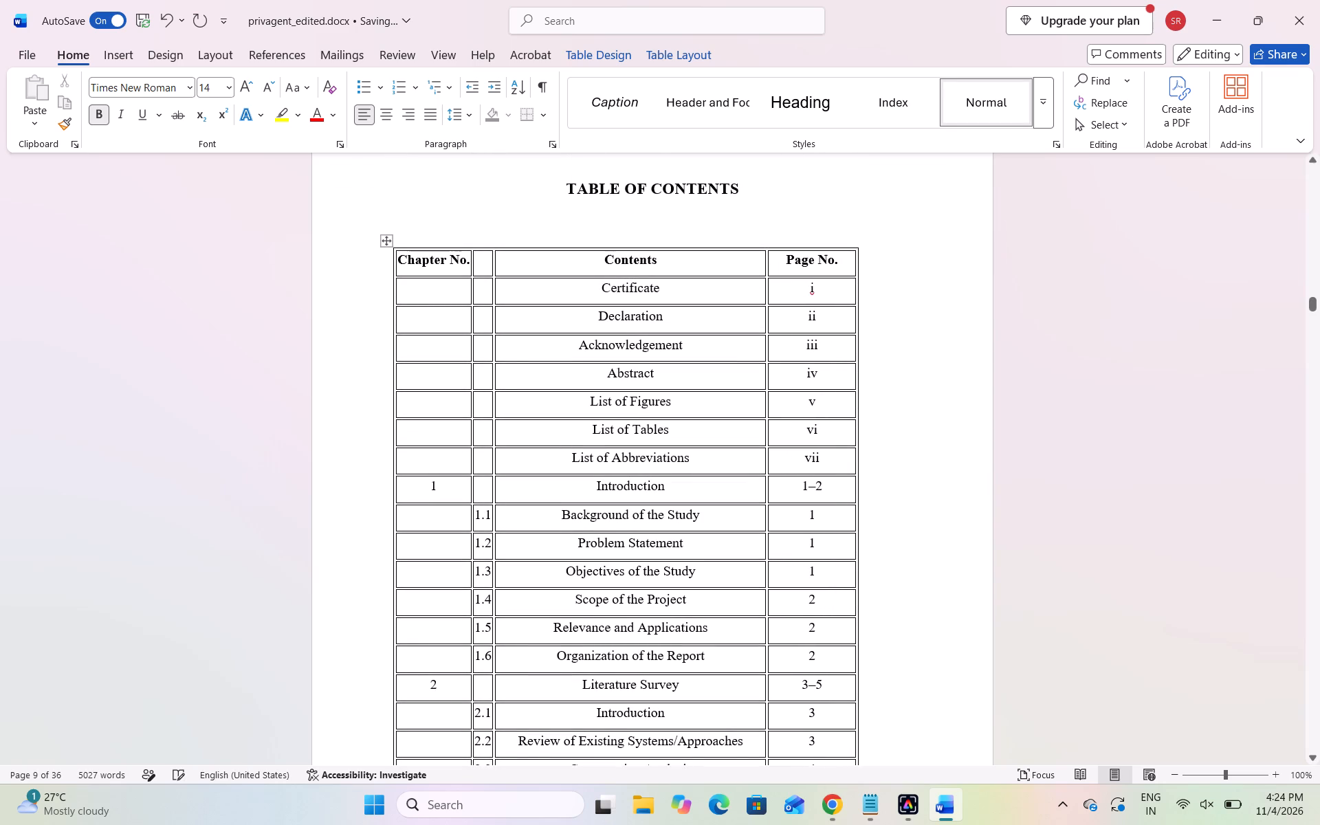
{"action": "left_click_drag", "start_coordinate": [765, 274], "coordinate": [784, 274]}
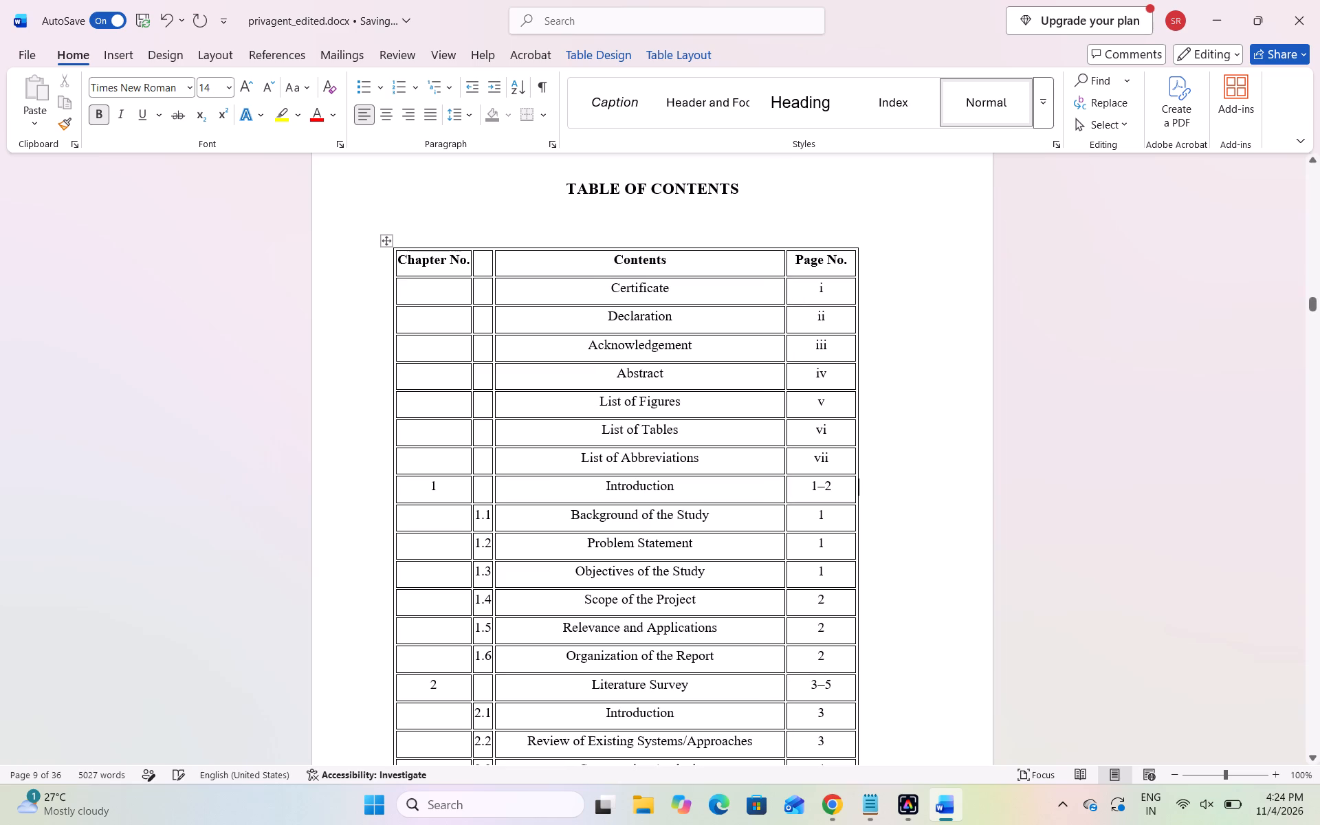
Extend the table's outer edge beside Page No. a little further and widen the Contents column by a similar amount.
{"action": "left_click_drag", "start_coordinate": [860, 275], "coordinate": [883, 275]}
{"action": "left_click_drag", "start_coordinate": [883, 275], "coordinate": [884, 275]}
{"action": "left_click", "coordinate": [859, 276]}
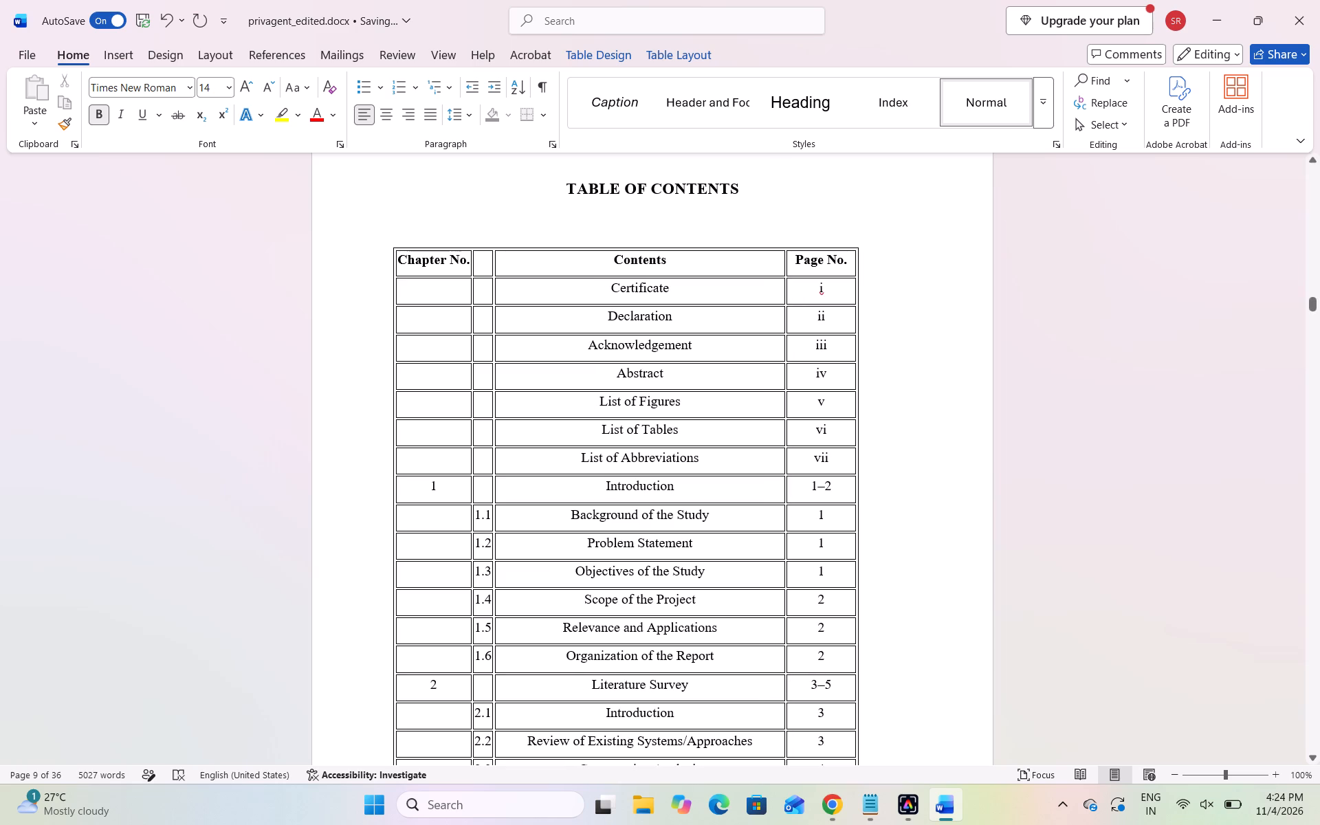
{"action": "left_click", "coordinate": [856, 272]}
{"action": "left_click", "coordinate": [855, 269]}
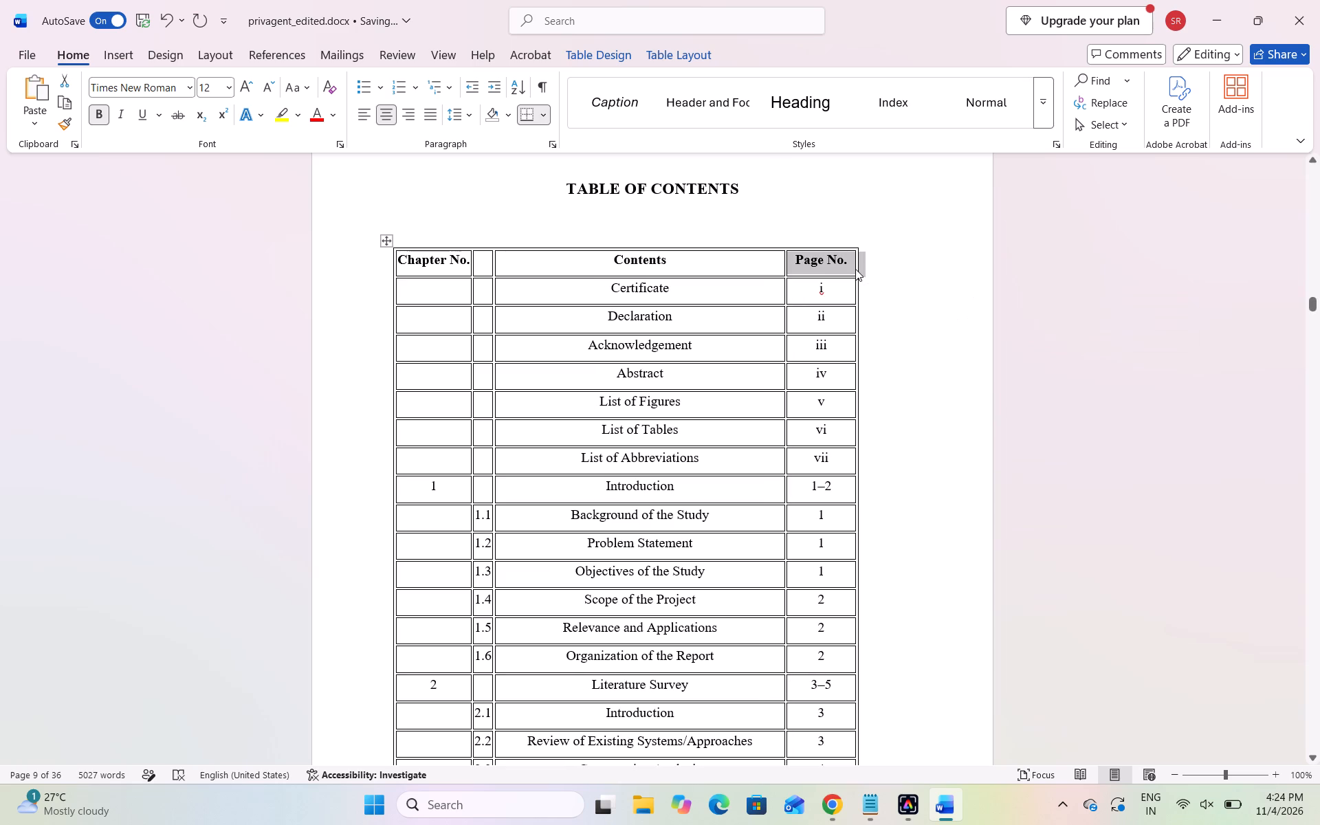
{"action": "left_click", "coordinate": [857, 266]}
{"action": "left_click_drag", "start_coordinate": [857, 266], "coordinate": [868, 266]}
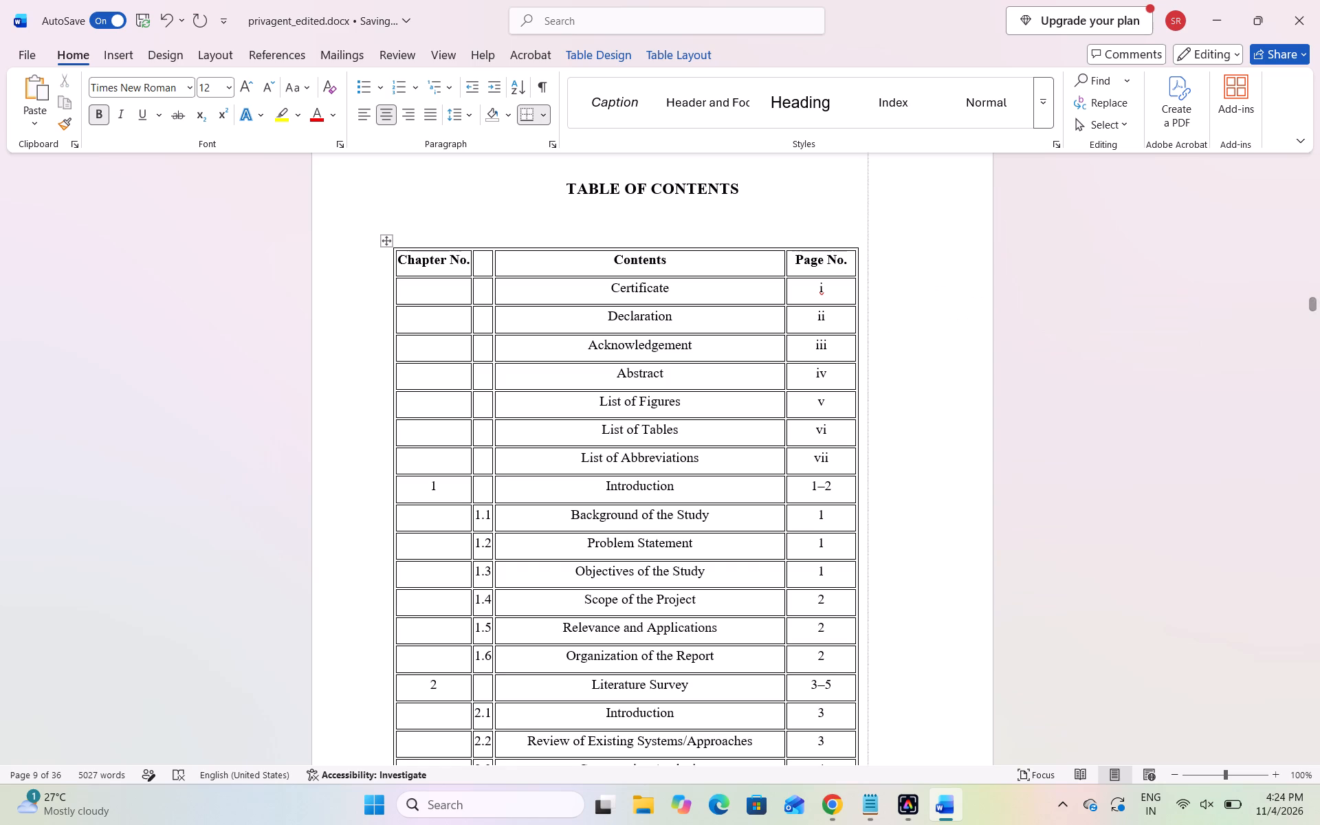
{"action": "left_click_drag", "start_coordinate": [868, 266], "coordinate": [874, 266]}
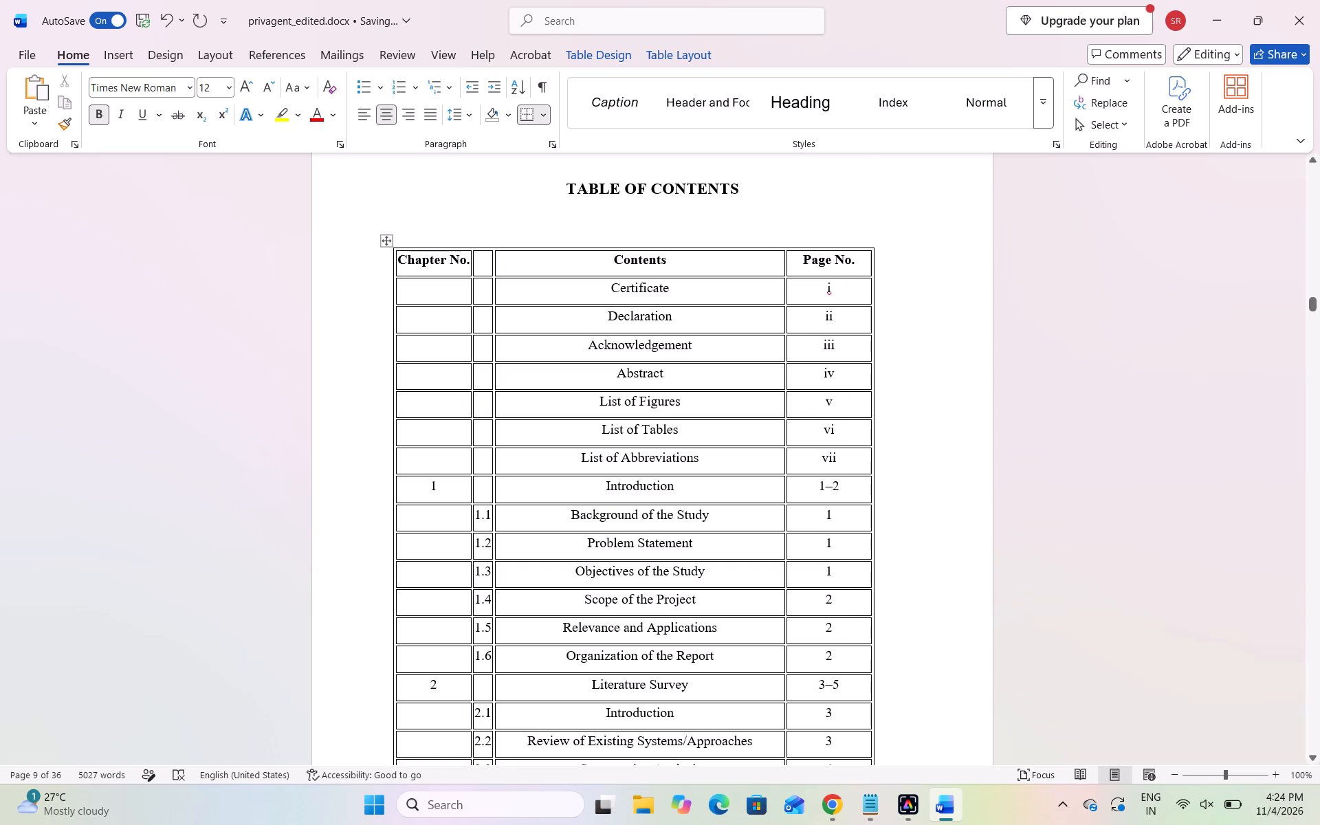
{"action": "left_click_drag", "start_coordinate": [785, 265], "coordinate": [801, 265]}
{"action": "left_click", "coordinate": [993, 340]}
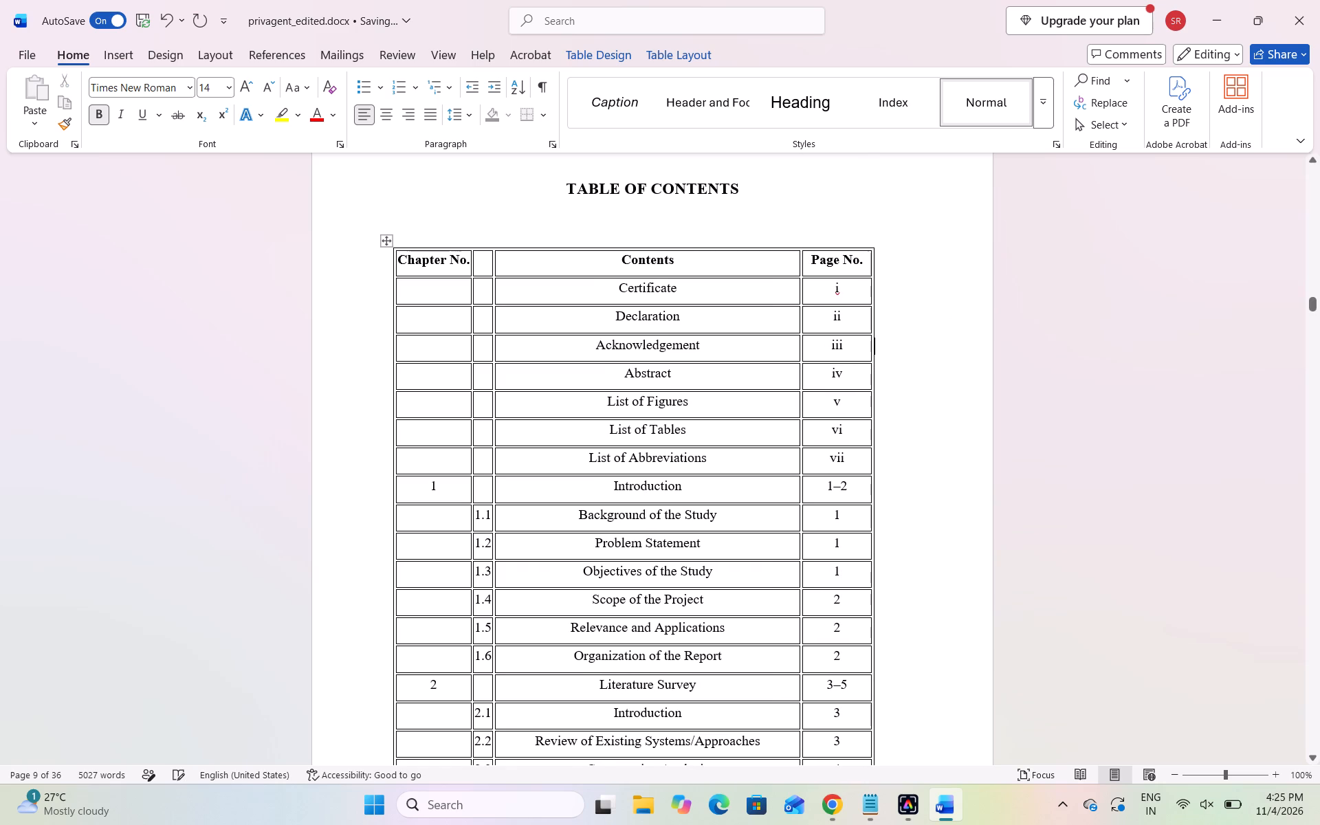
{"action": "left_click", "coordinate": [891, 386]}
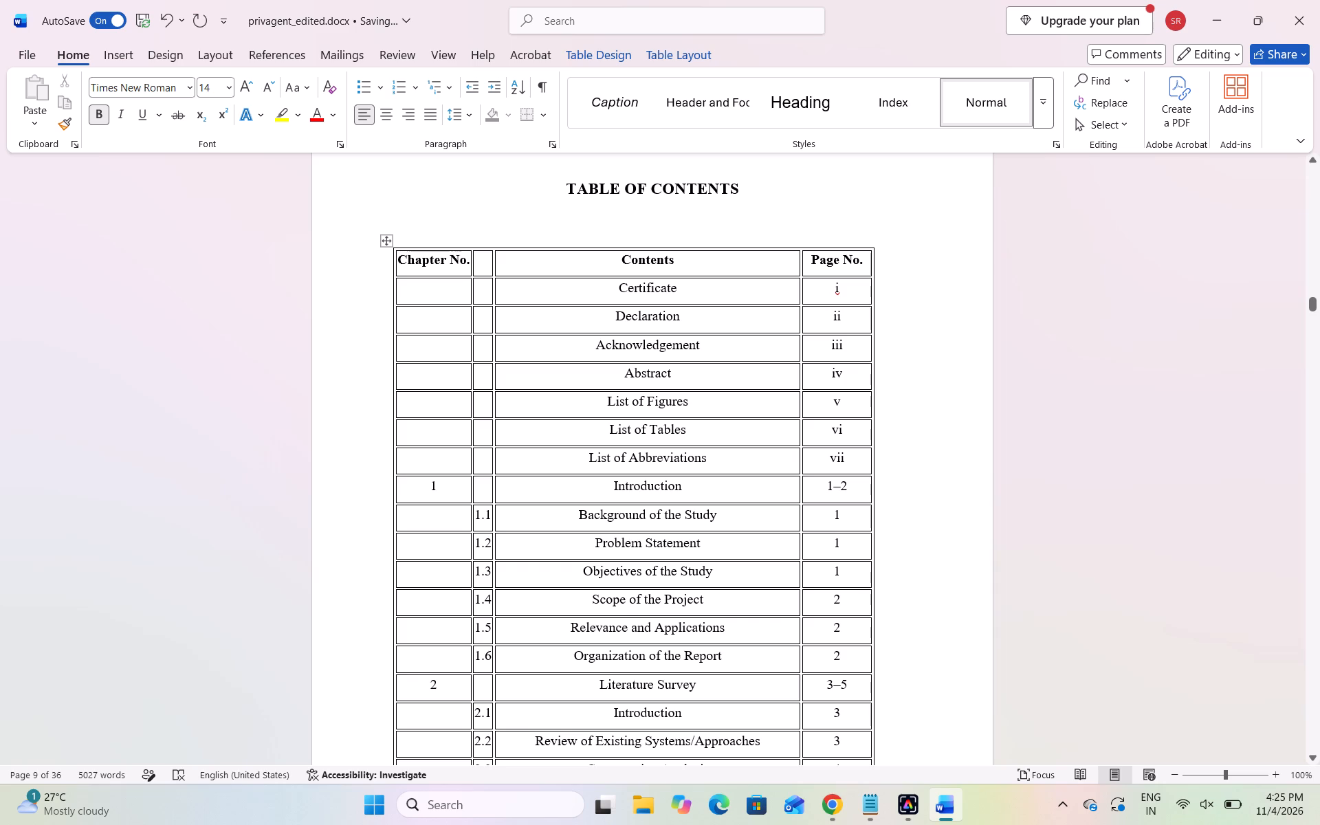
{"action": "left_click_drag", "start_coordinate": [871, 271], "coordinate": [890, 275]}
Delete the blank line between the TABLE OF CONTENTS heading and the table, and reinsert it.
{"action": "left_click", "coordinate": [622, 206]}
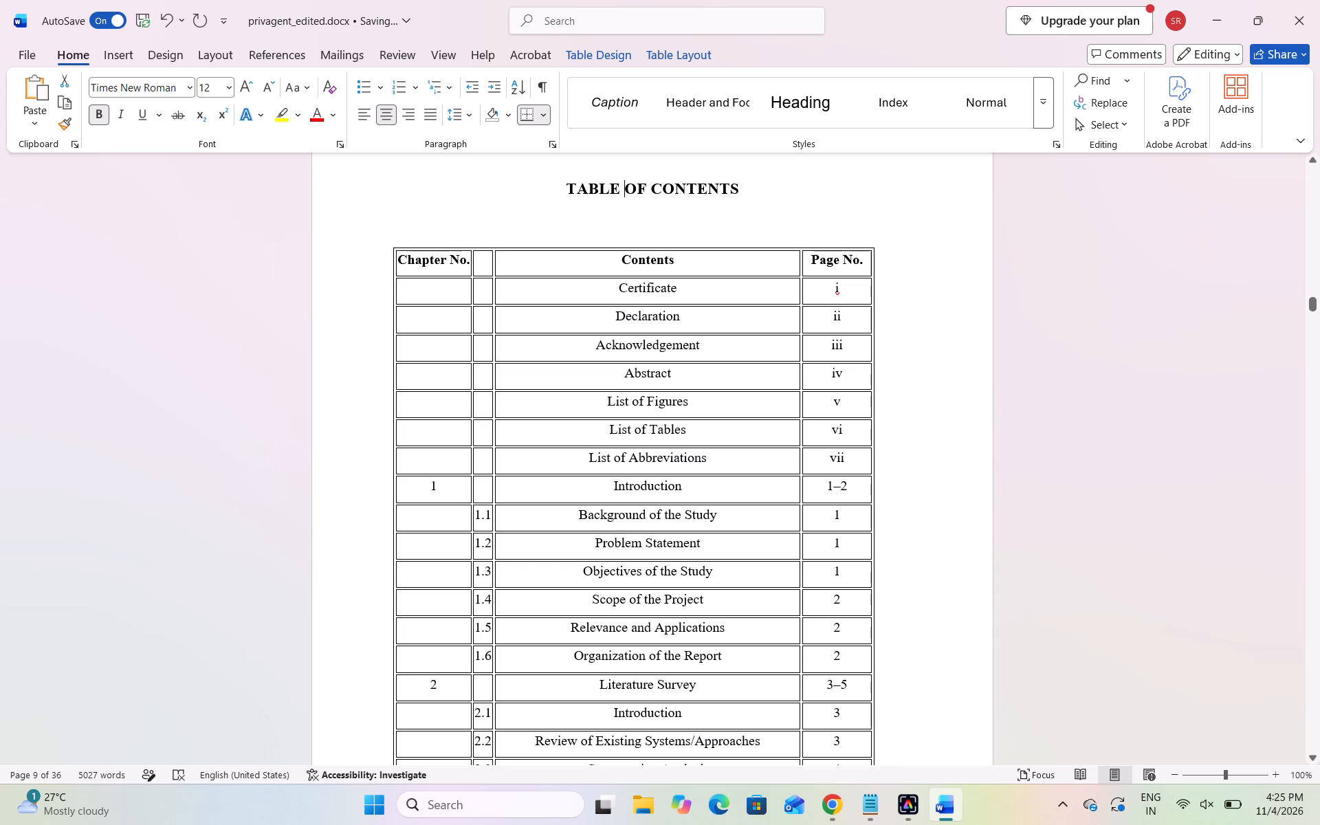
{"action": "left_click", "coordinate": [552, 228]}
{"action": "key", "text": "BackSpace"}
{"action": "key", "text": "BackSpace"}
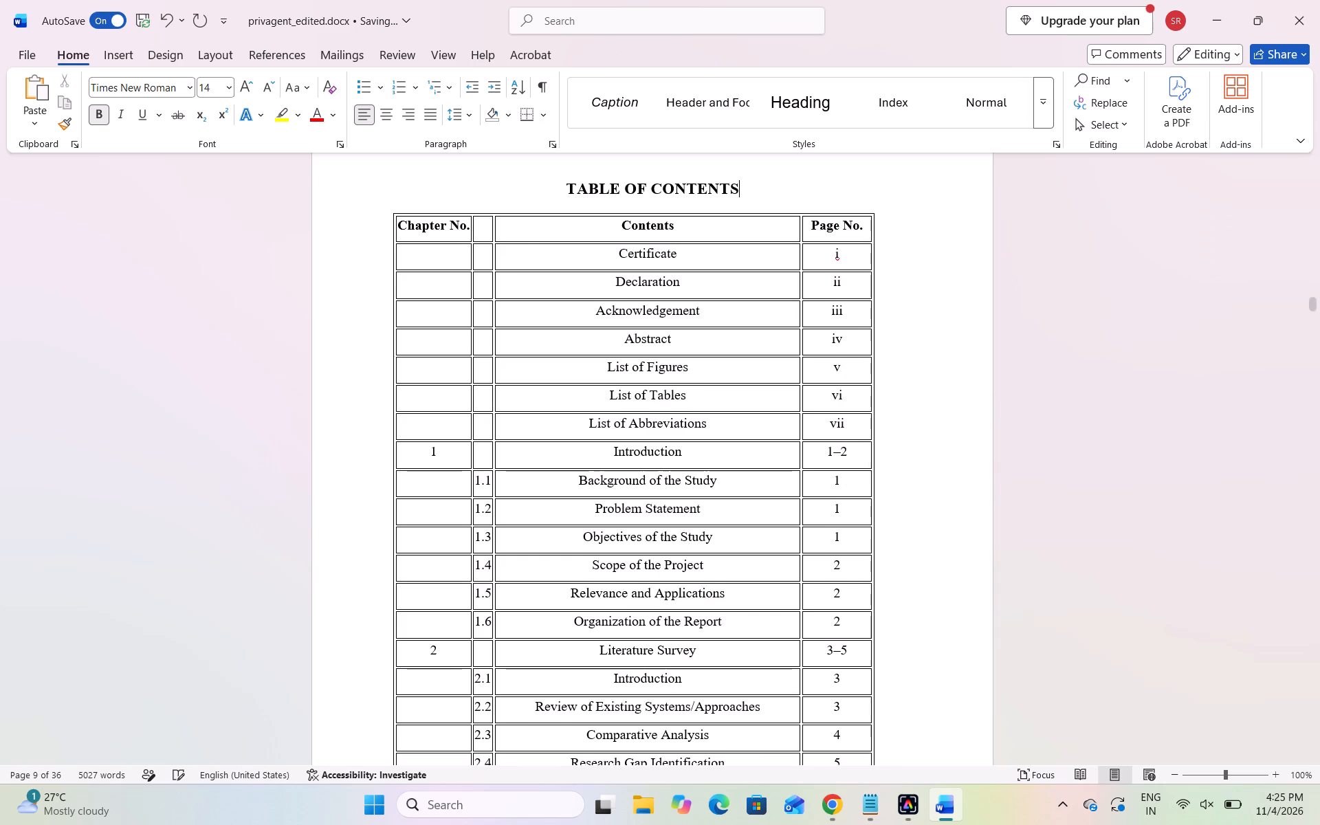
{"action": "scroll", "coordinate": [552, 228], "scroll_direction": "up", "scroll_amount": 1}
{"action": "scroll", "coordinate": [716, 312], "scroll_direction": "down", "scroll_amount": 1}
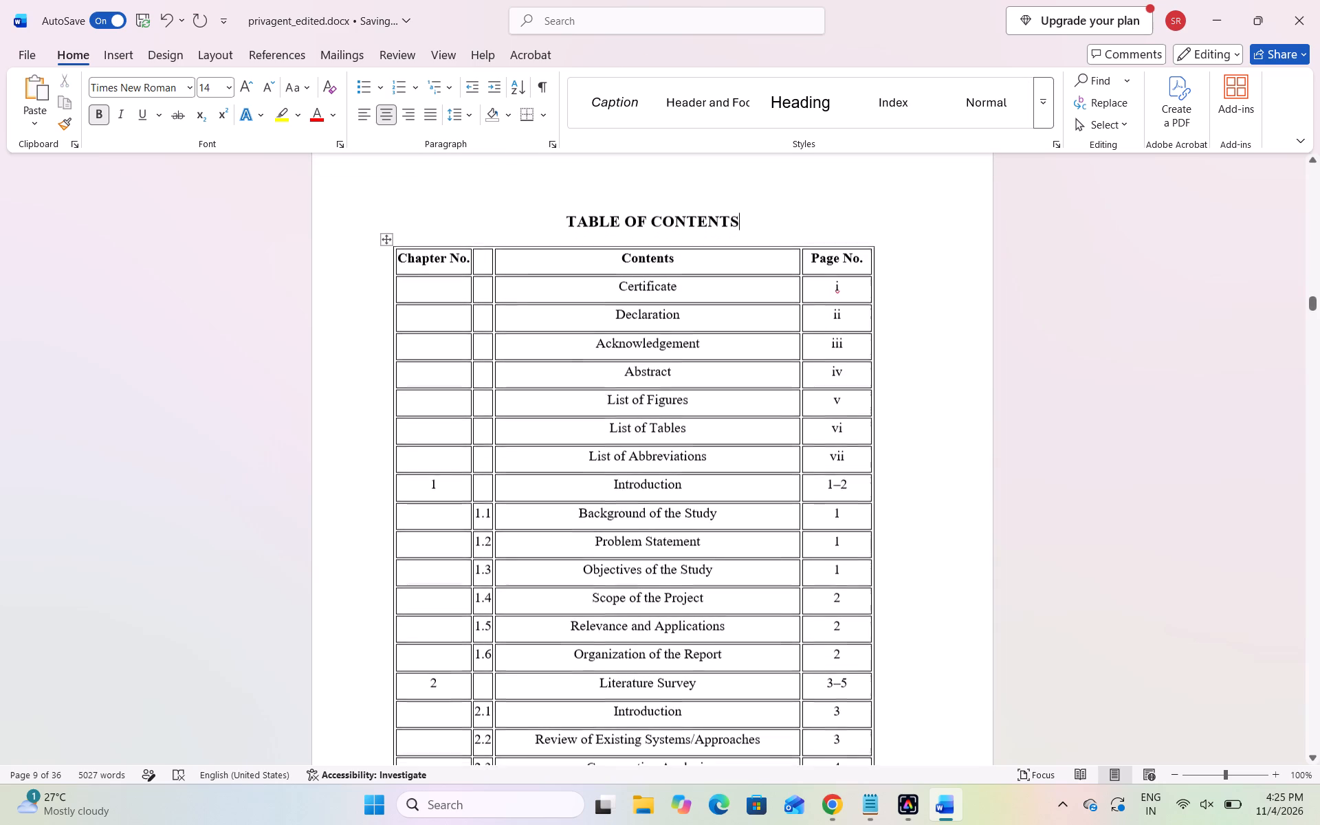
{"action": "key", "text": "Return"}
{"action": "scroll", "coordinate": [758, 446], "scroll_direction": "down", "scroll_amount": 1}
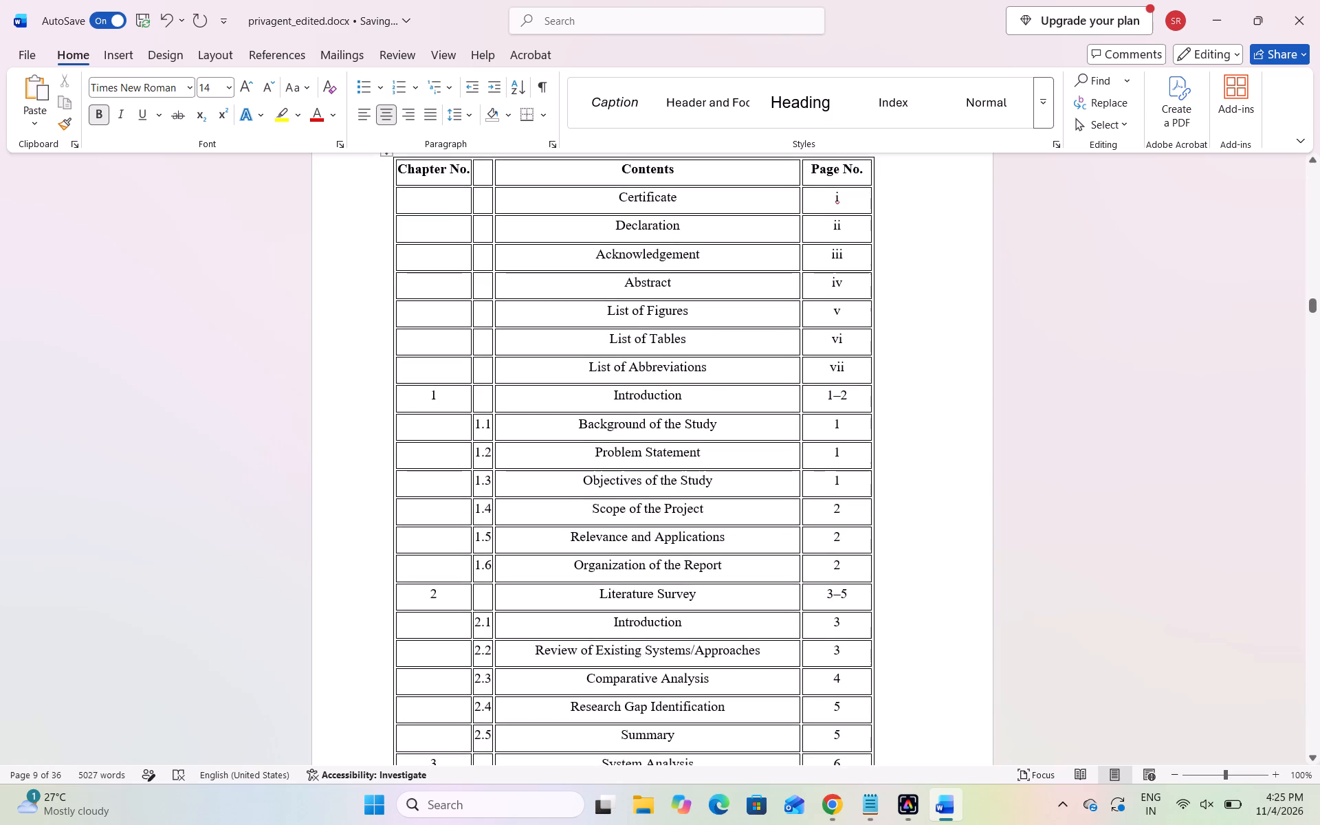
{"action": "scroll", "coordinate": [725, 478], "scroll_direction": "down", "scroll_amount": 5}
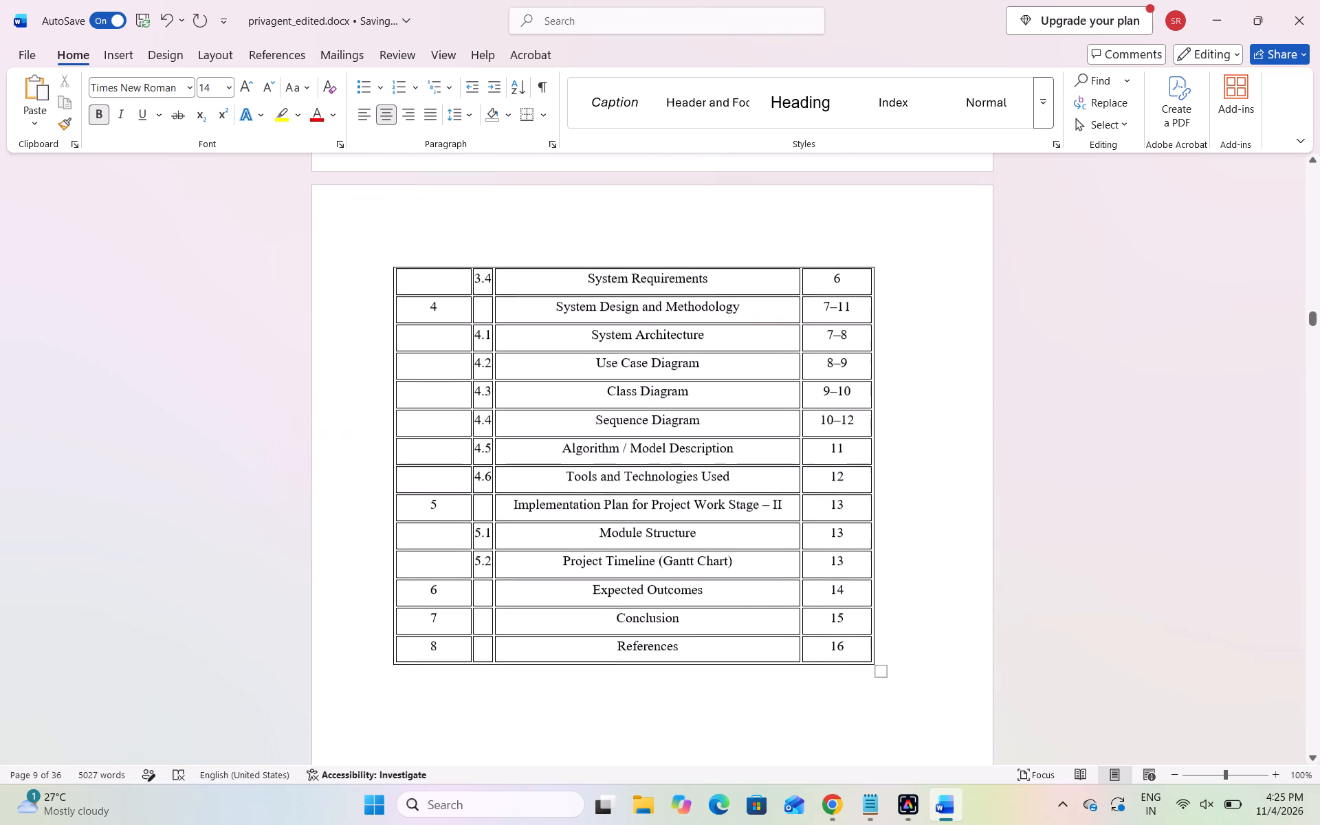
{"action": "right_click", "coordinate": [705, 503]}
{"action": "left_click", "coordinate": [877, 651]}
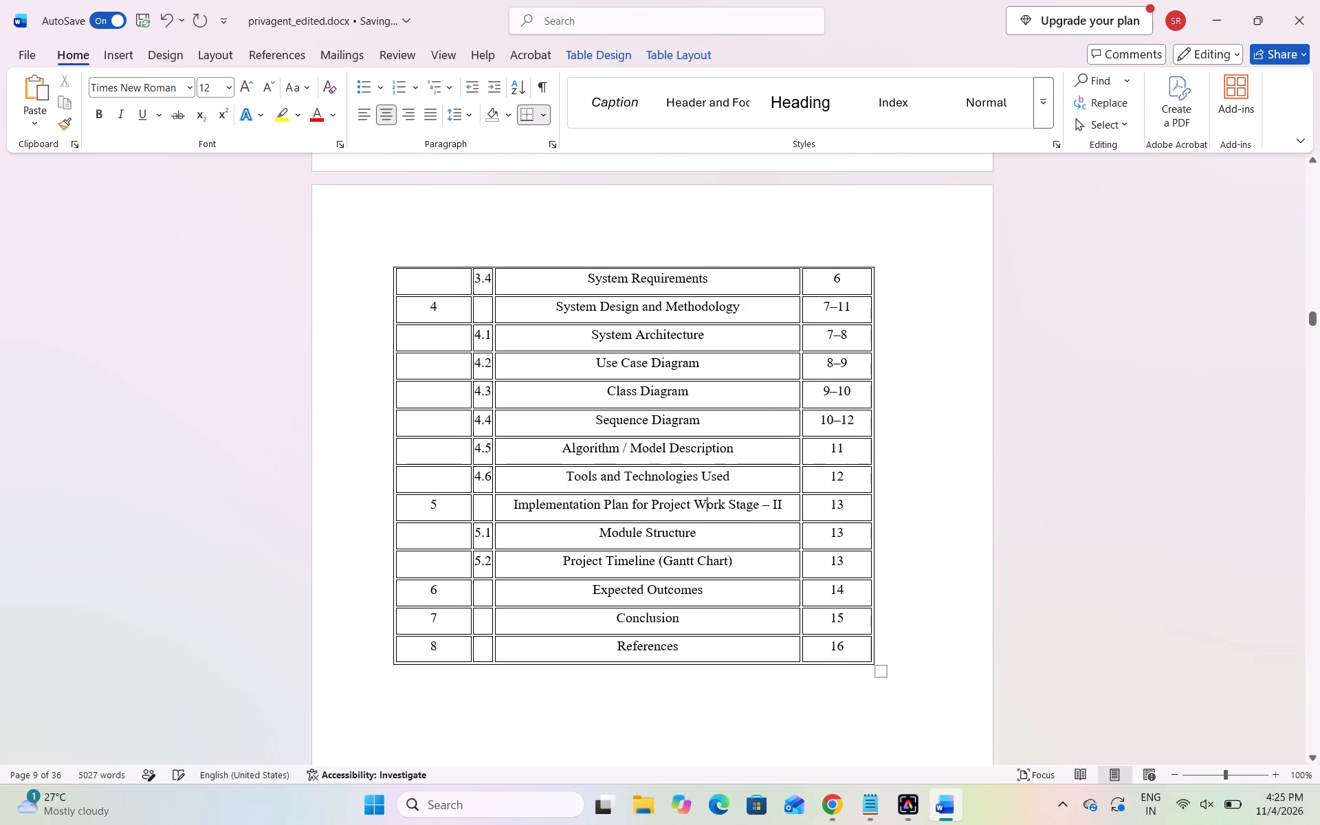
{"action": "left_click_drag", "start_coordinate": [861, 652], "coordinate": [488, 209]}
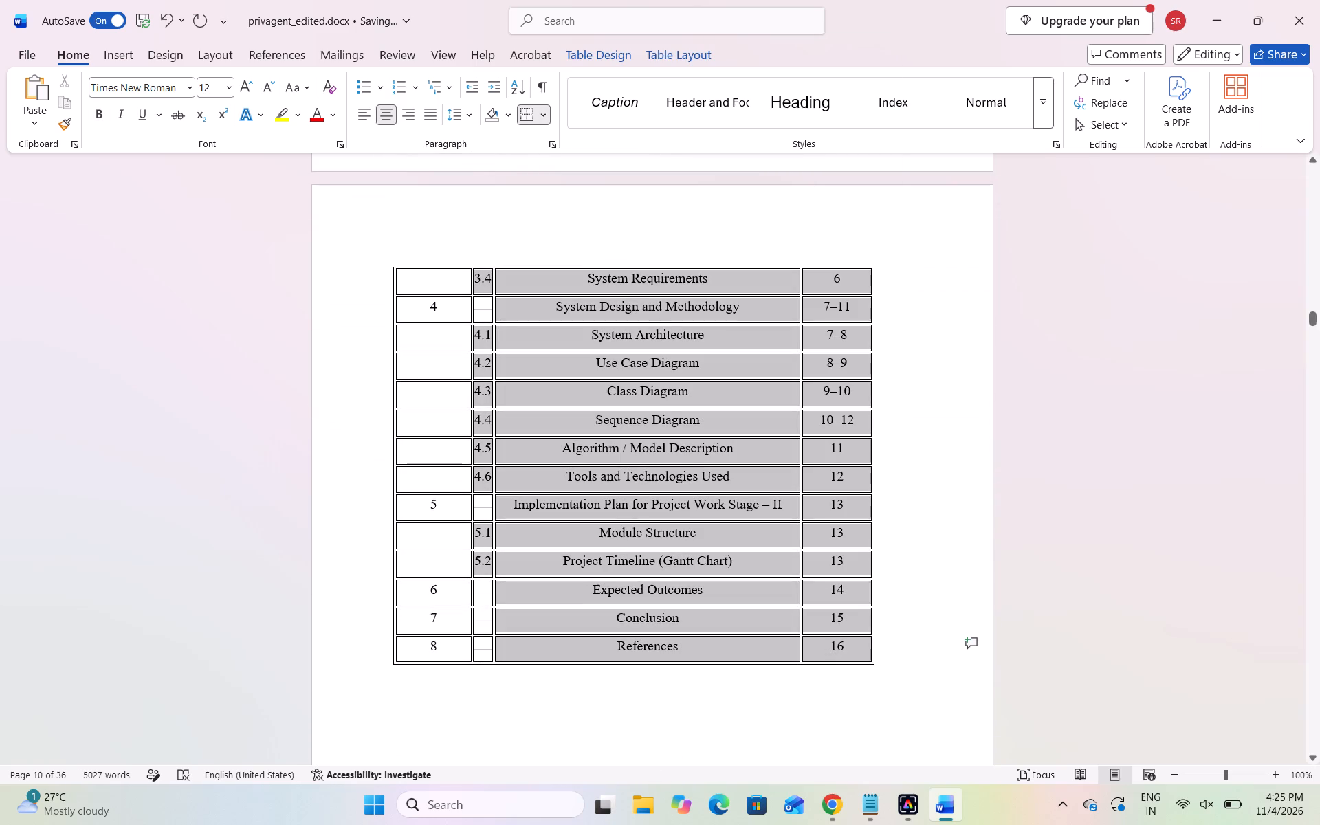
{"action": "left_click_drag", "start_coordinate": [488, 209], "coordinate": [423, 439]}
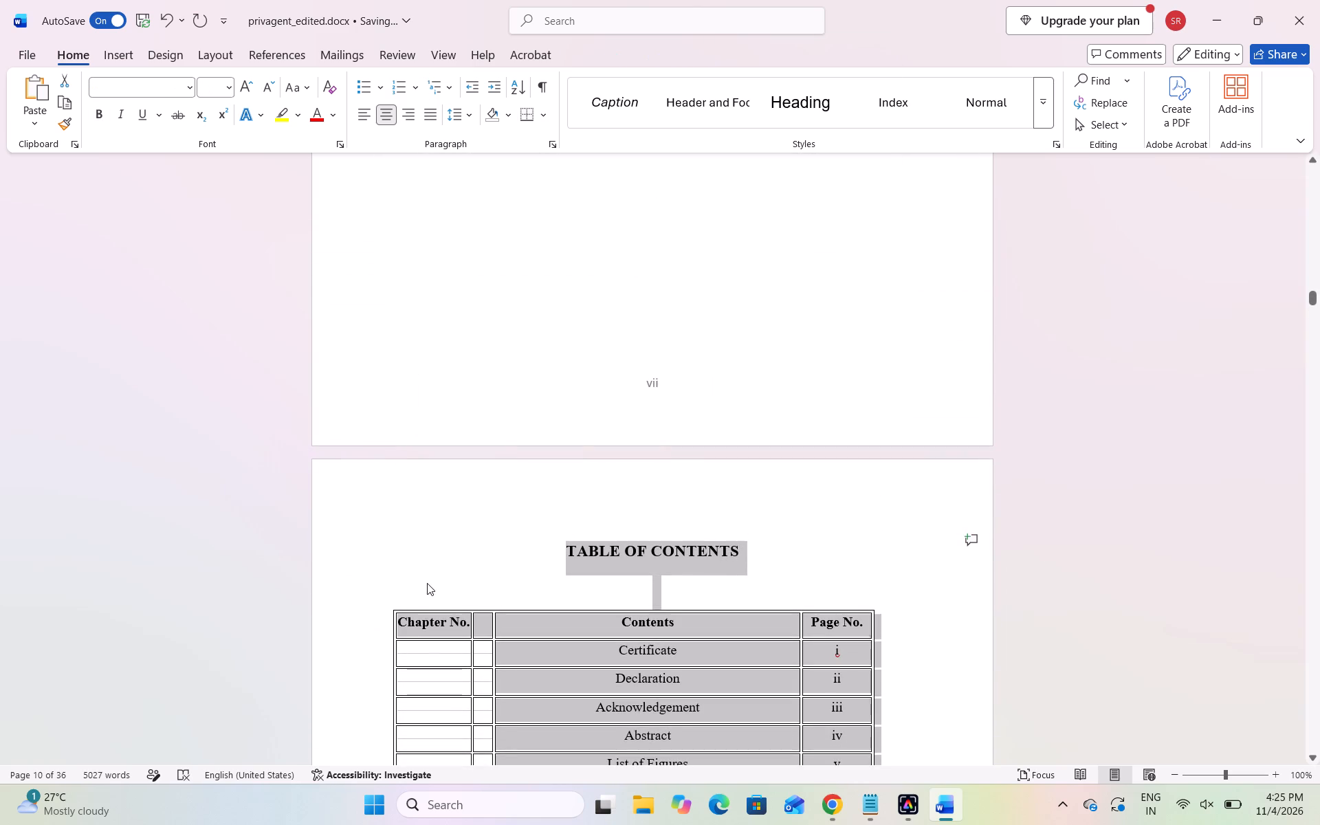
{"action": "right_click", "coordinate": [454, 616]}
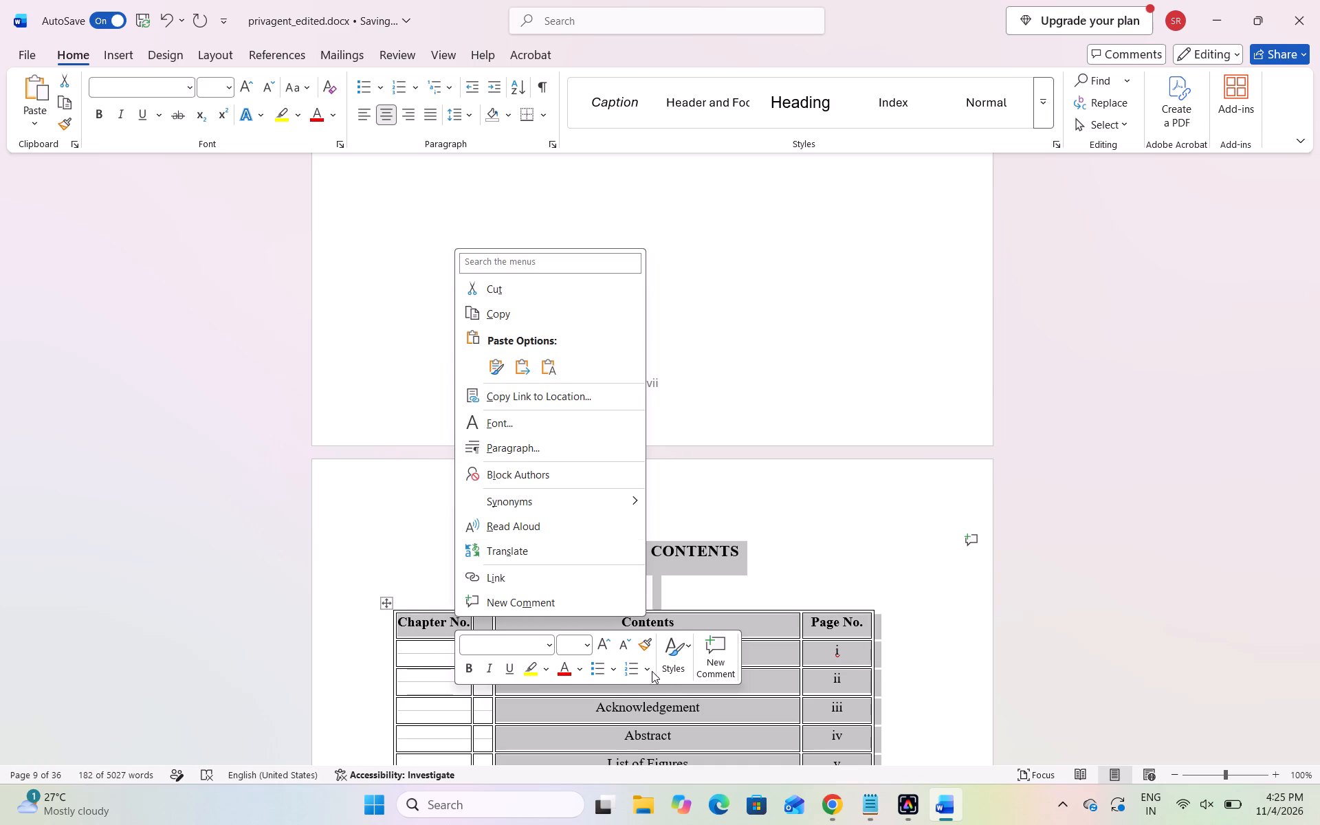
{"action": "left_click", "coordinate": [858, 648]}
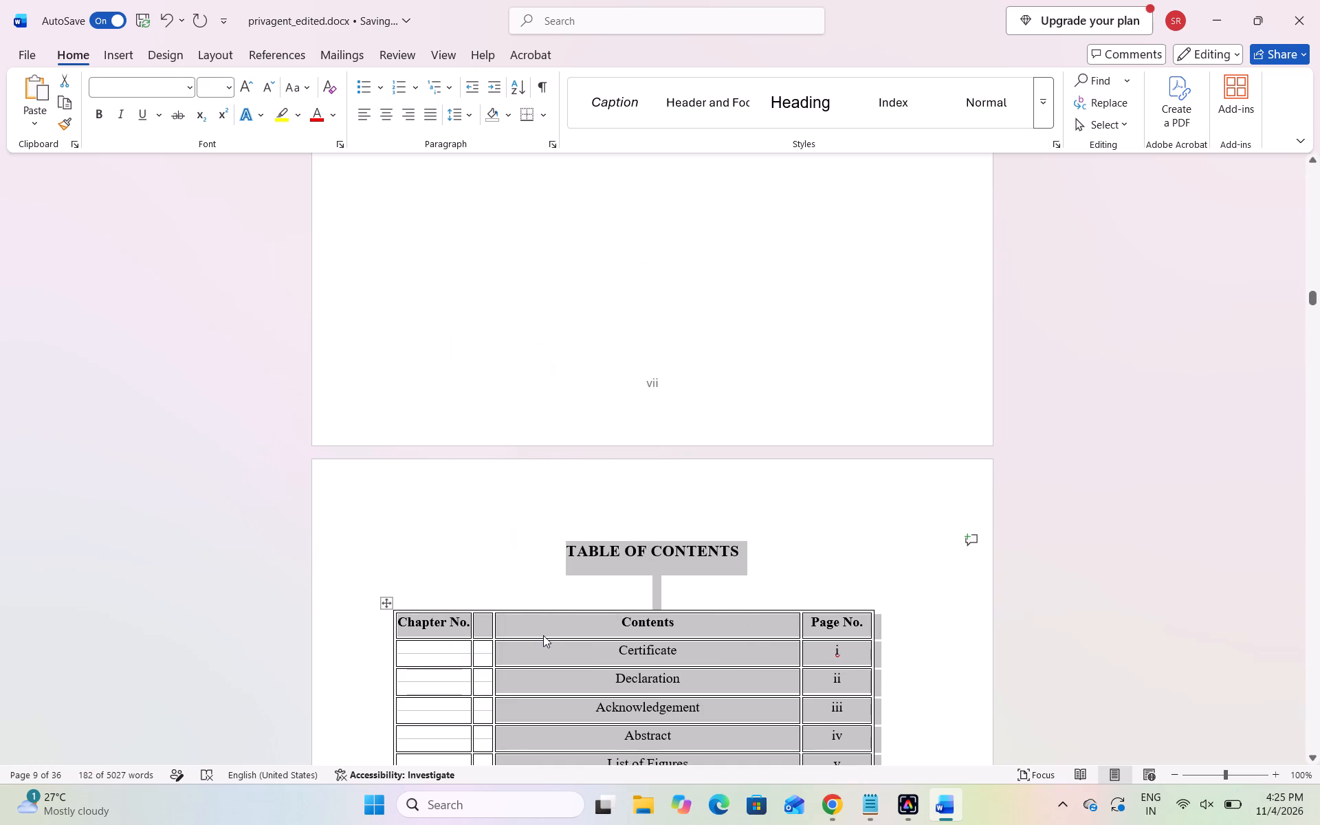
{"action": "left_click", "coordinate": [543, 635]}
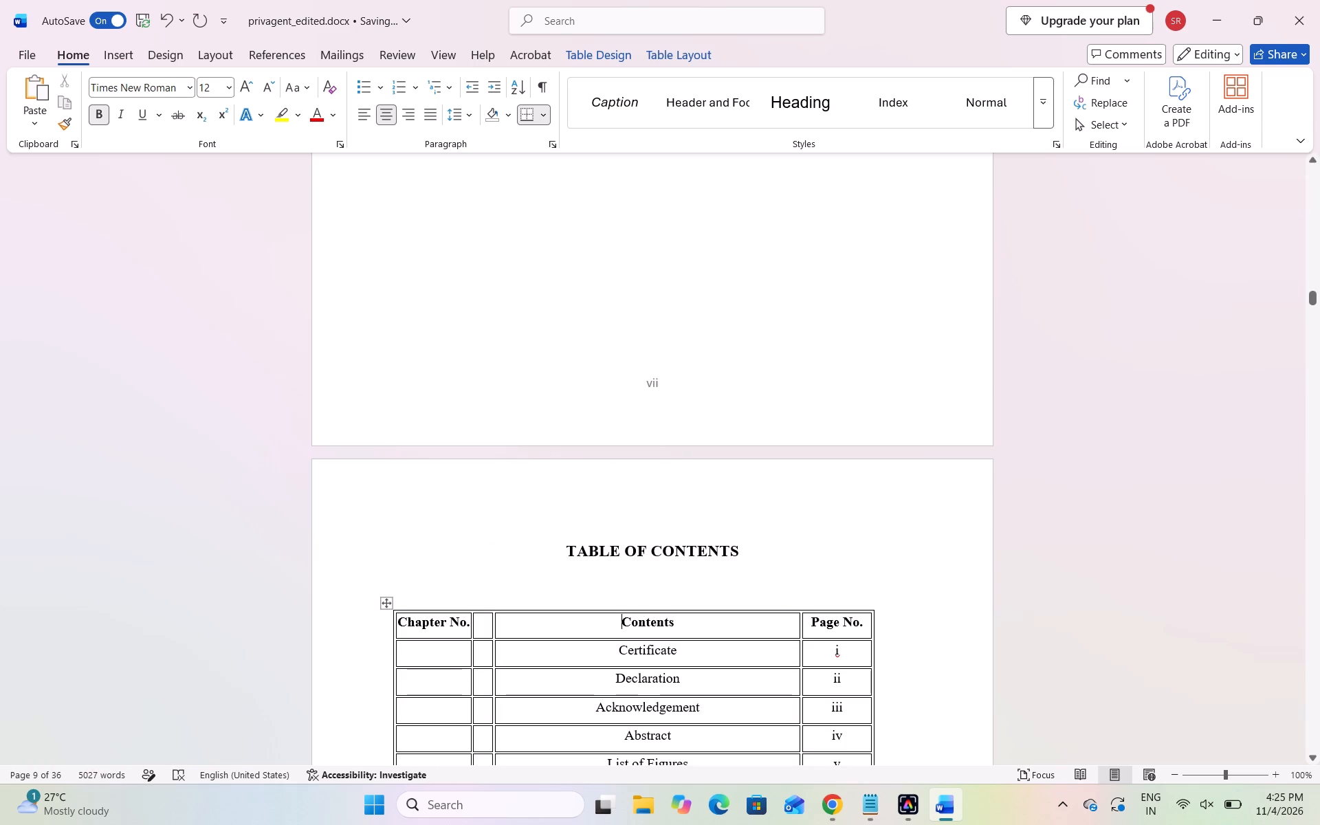
Select the contents table from its header row to the References row and apply No Border.
{"action": "left_click_drag", "start_coordinate": [399, 623], "coordinate": [553, 805]}
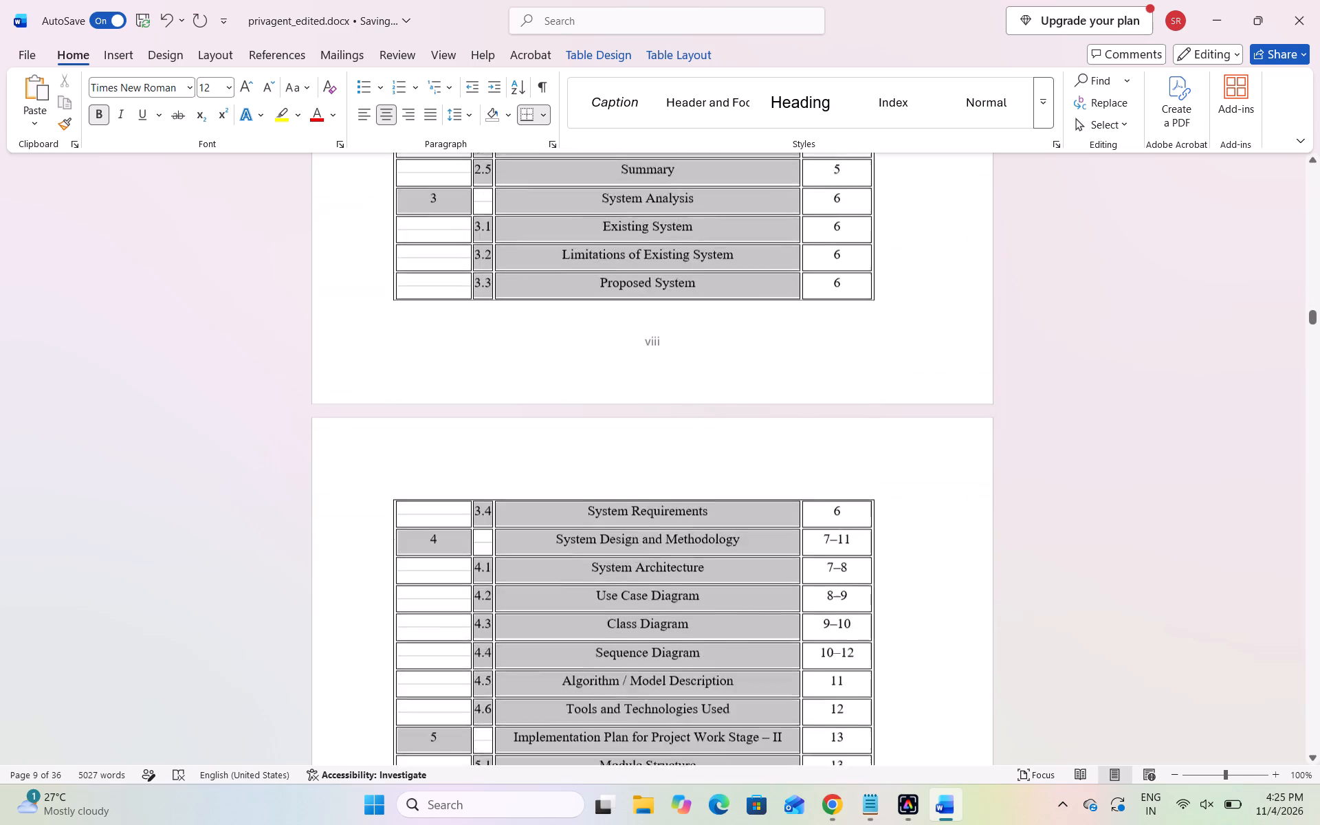
{"action": "left_click_drag", "start_coordinate": [553, 805], "coordinate": [883, 586]}
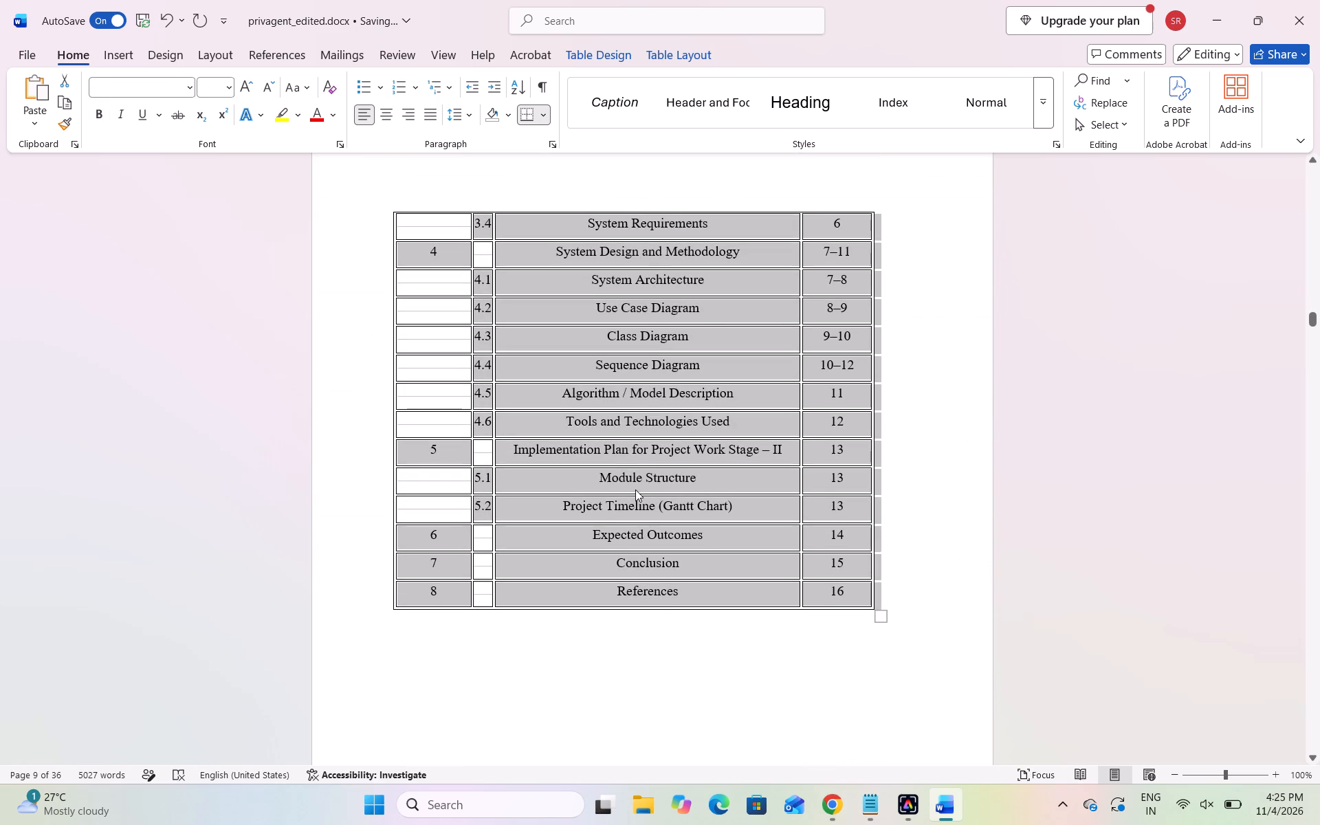
{"action": "right_click", "coordinate": [635, 489]}
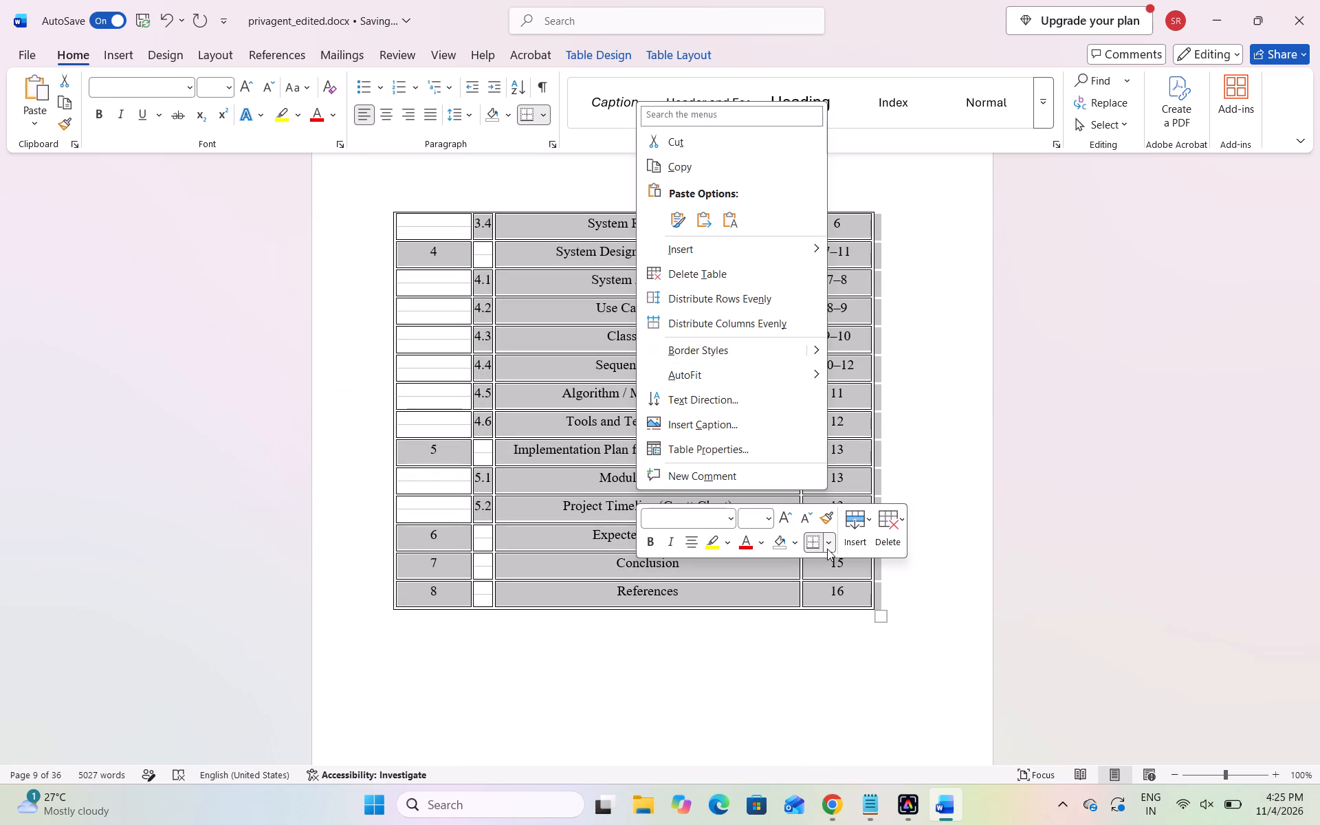
{"action": "left_click", "coordinate": [826, 540]}
{"action": "left_click", "coordinate": [883, 251]}
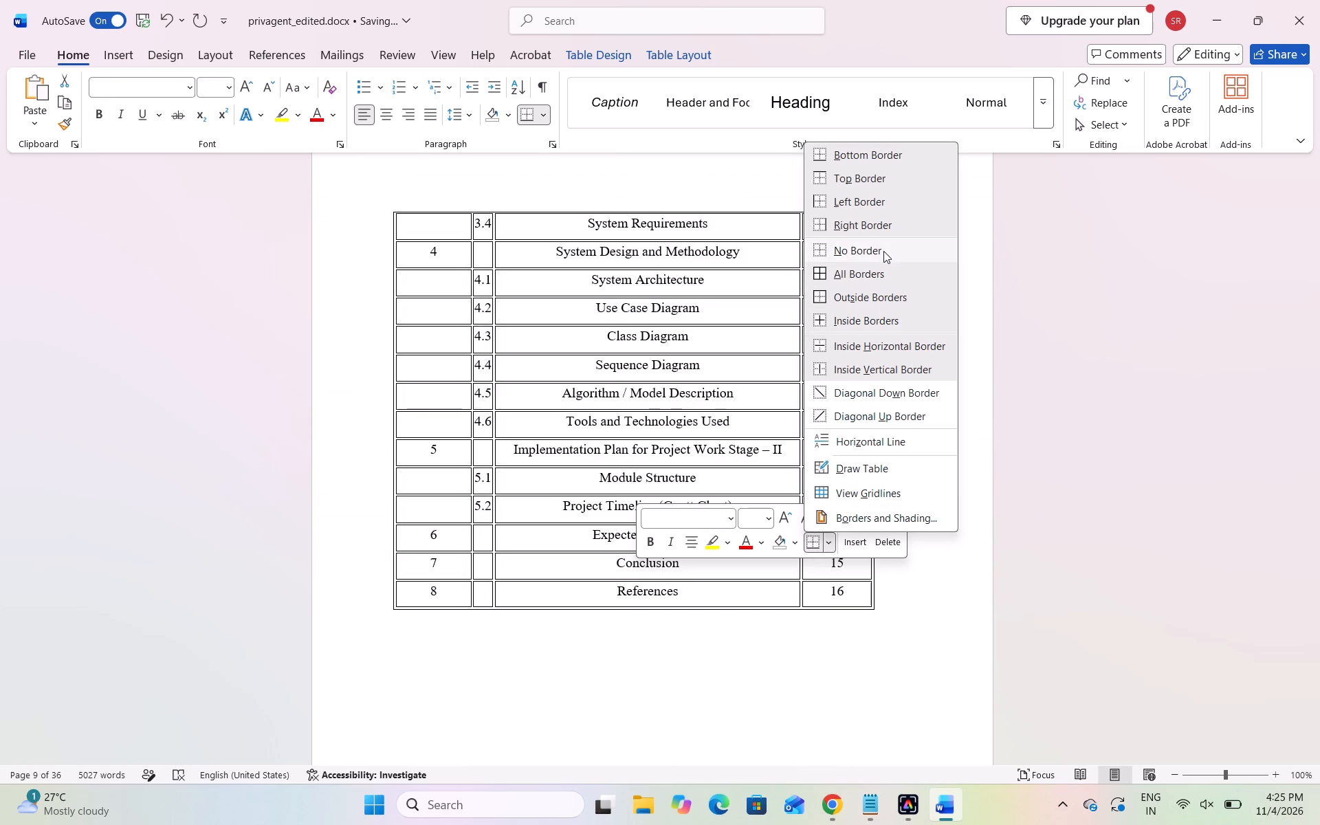
Review the borderless contents table across its pages and compare it with the older contents table that follows it.
{"action": "left_click", "coordinate": [943, 417]}
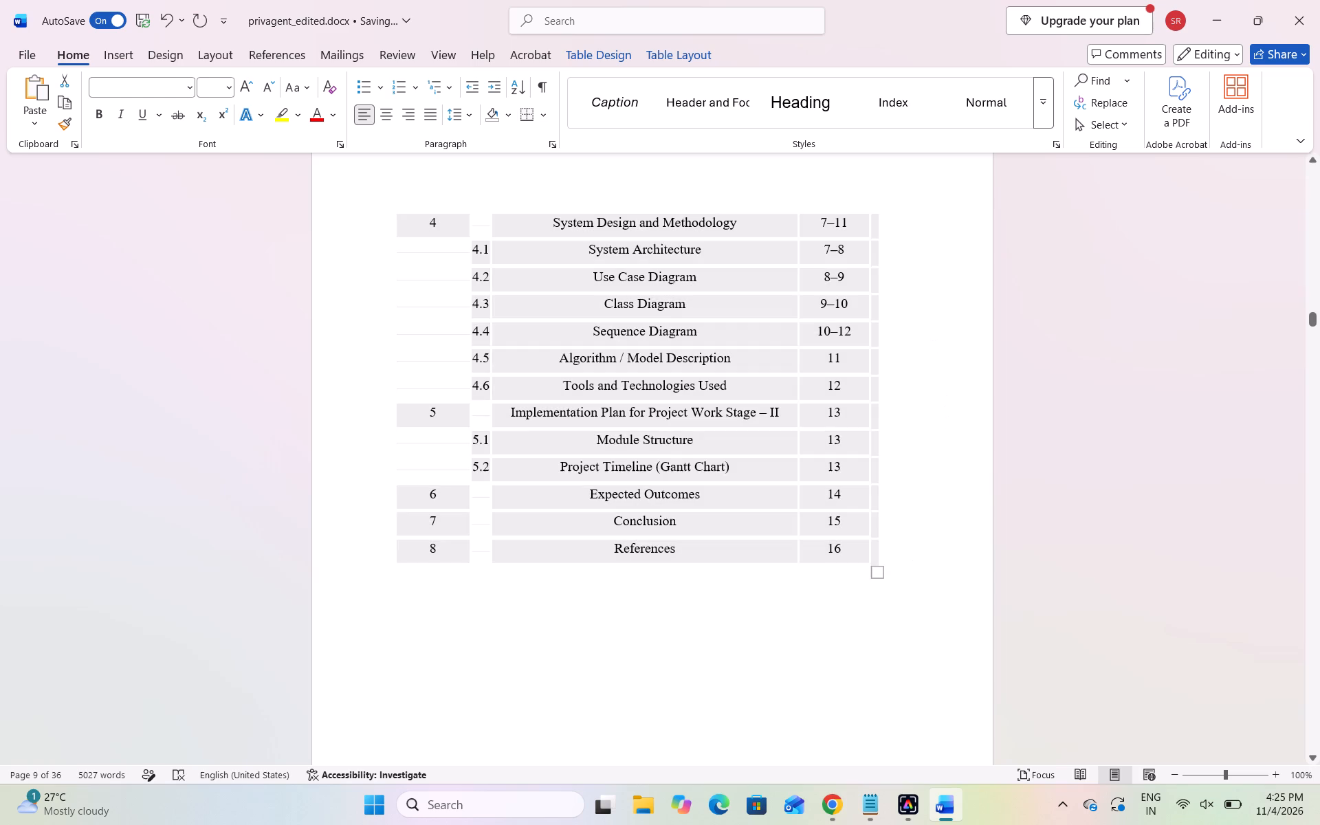
{"action": "scroll", "coordinate": [943, 417], "scroll_direction": "up", "scroll_amount": 2}
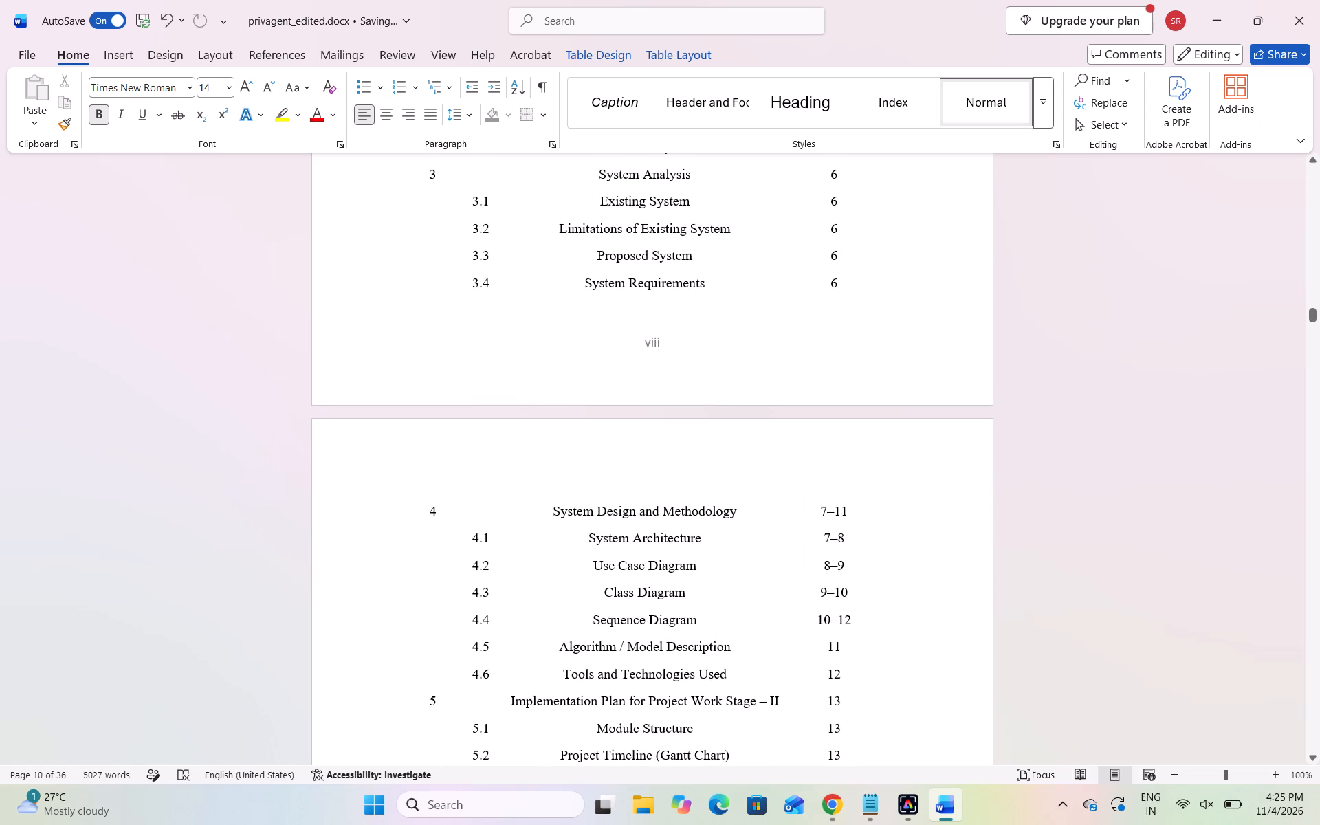
{"action": "scroll", "coordinate": [914, 466], "scroll_direction": "up", "scroll_amount": 3}
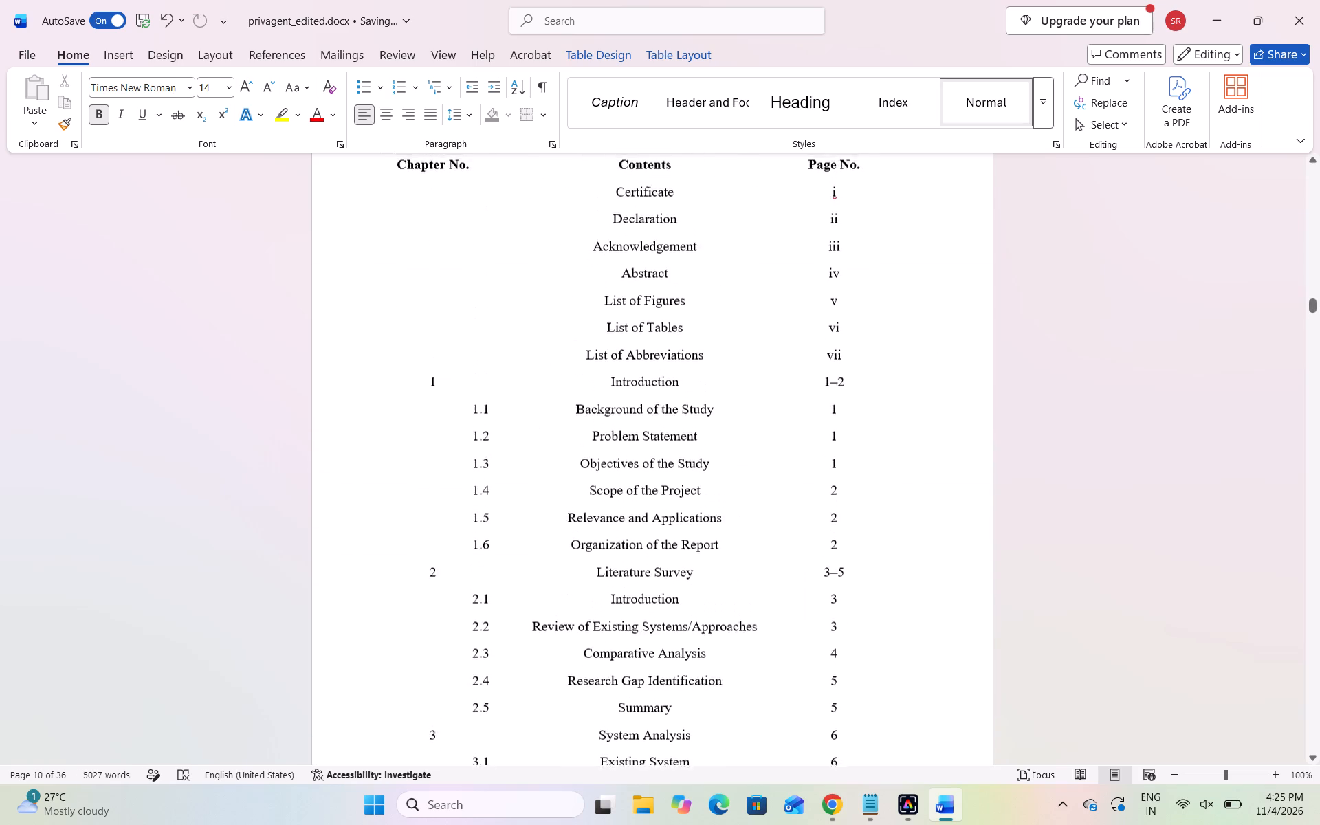
{"action": "scroll", "coordinate": [914, 466], "scroll_direction": "up", "scroll_amount": 1}
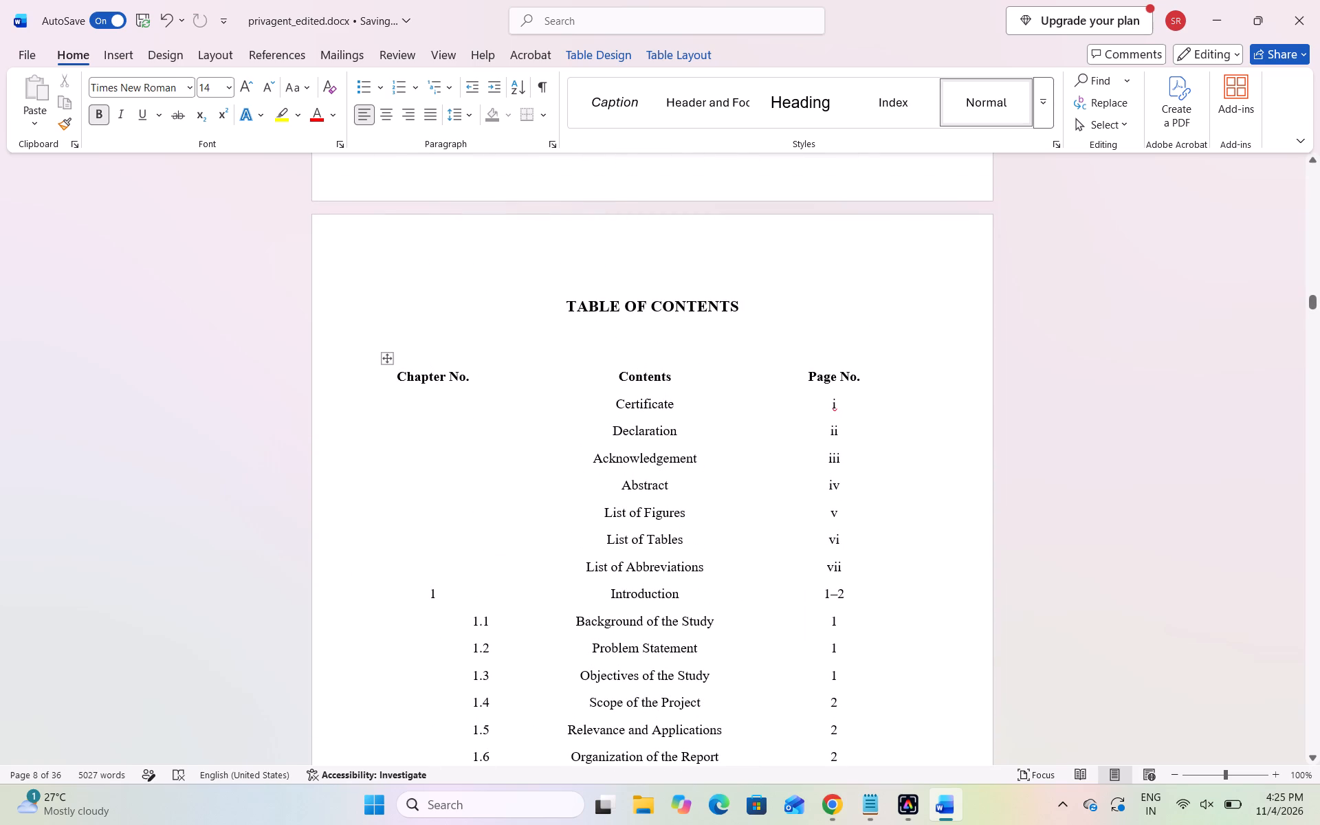
{"action": "scroll", "coordinate": [674, 522], "scroll_direction": "up", "scroll_amount": 1}
{"action": "scroll", "coordinate": [674, 522], "scroll_direction": "down", "scroll_amount": 7}
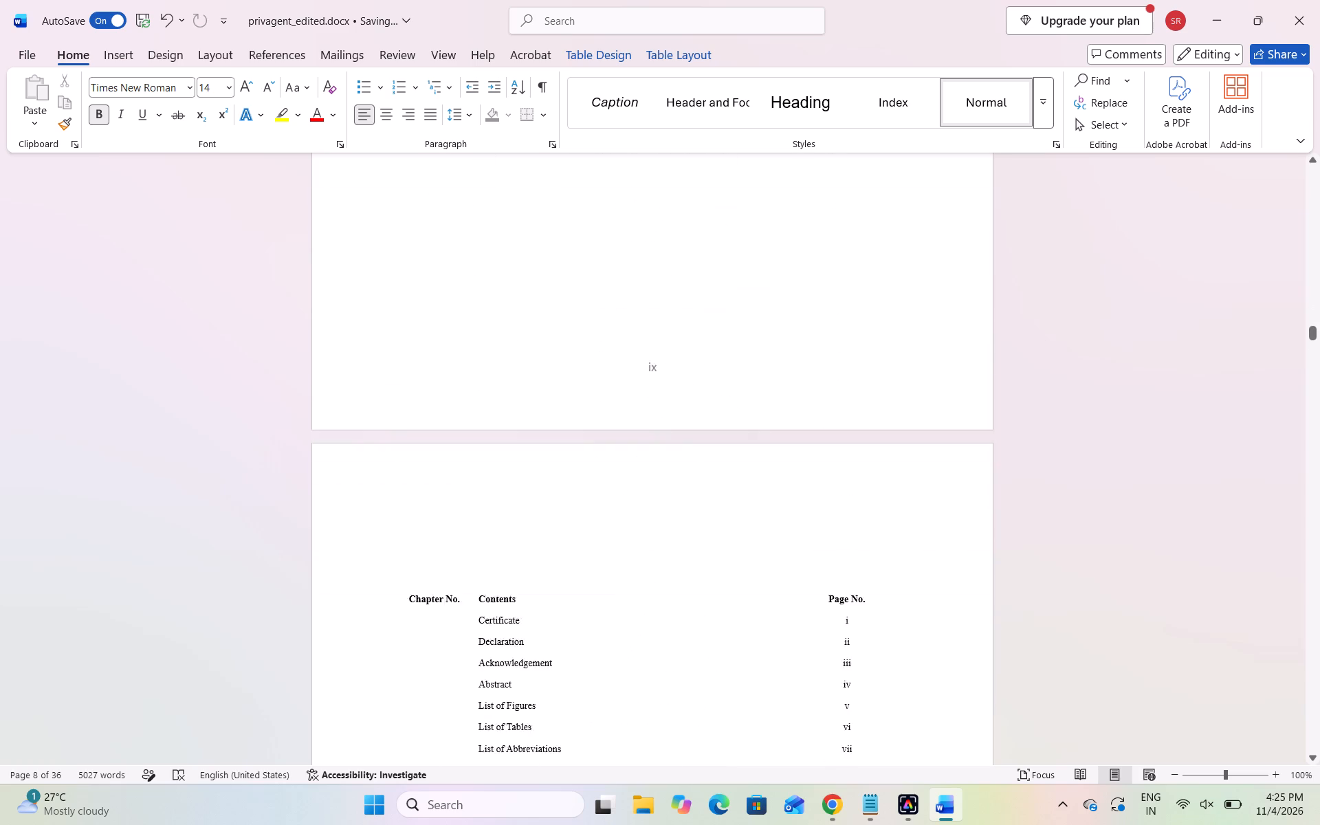
{"action": "scroll", "coordinate": [674, 522], "scroll_direction": "down", "scroll_amount": 8}
{"action": "scroll", "coordinate": [674, 522], "scroll_direction": "up", "scroll_amount": 6}
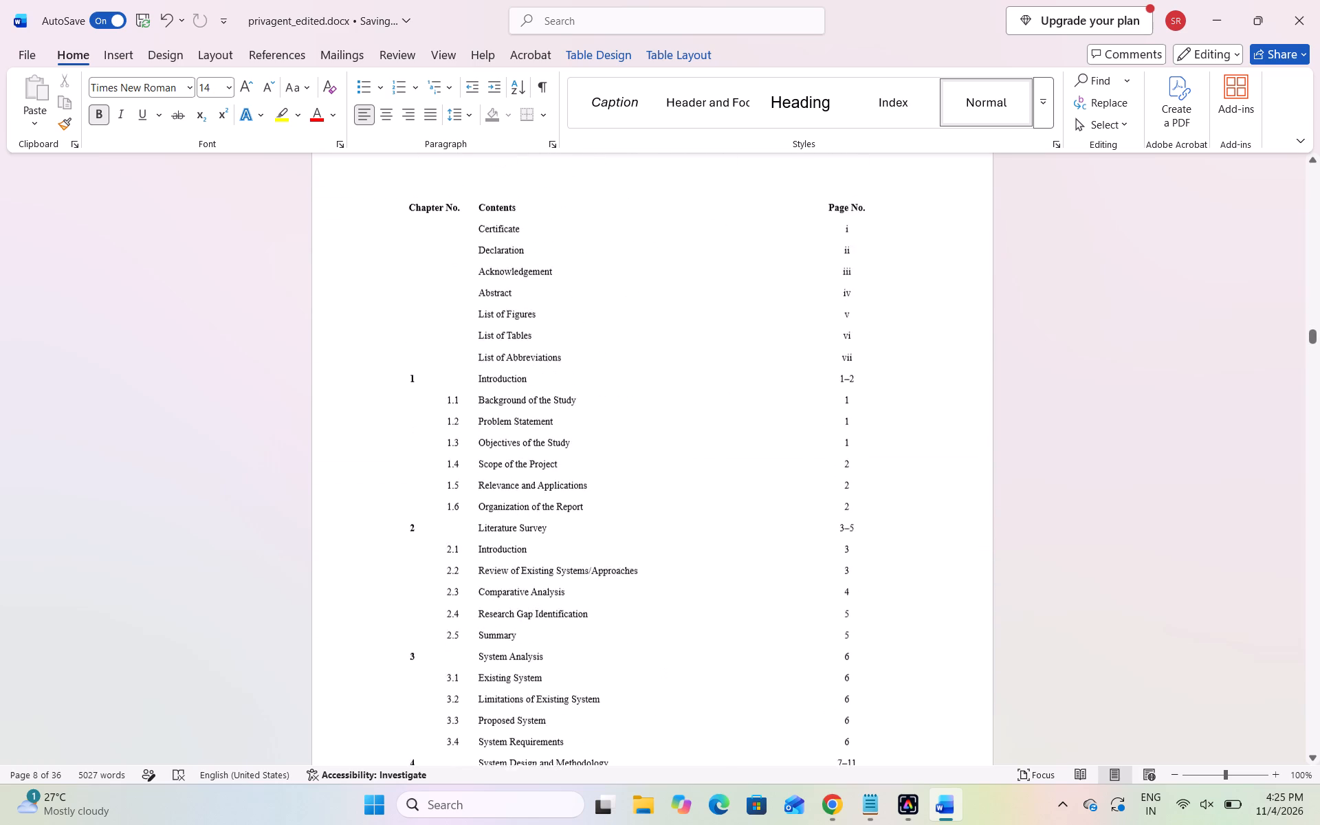
{"action": "scroll", "coordinate": [674, 522], "scroll_direction": "up", "scroll_amount": 2}
{"action": "right_click", "coordinate": [674, 522]}
{"action": "scroll", "coordinate": [674, 522], "scroll_direction": "down", "scroll_amount": 3}
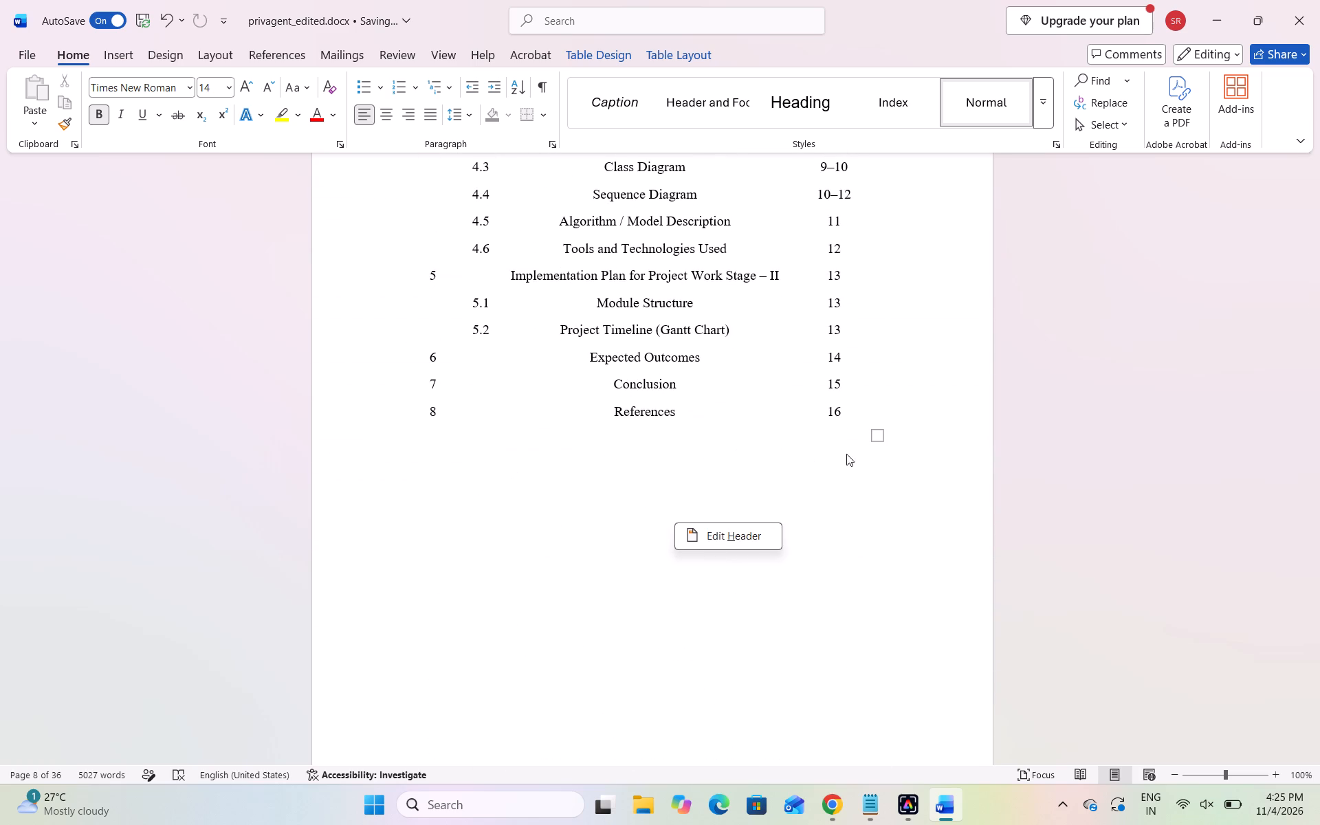
Left-align the text of the whole new contents table, from the Chapter No. header row to the References row.
{"action": "left_click", "coordinate": [845, 412]}
{"action": "left_click", "coordinate": [845, 412]}
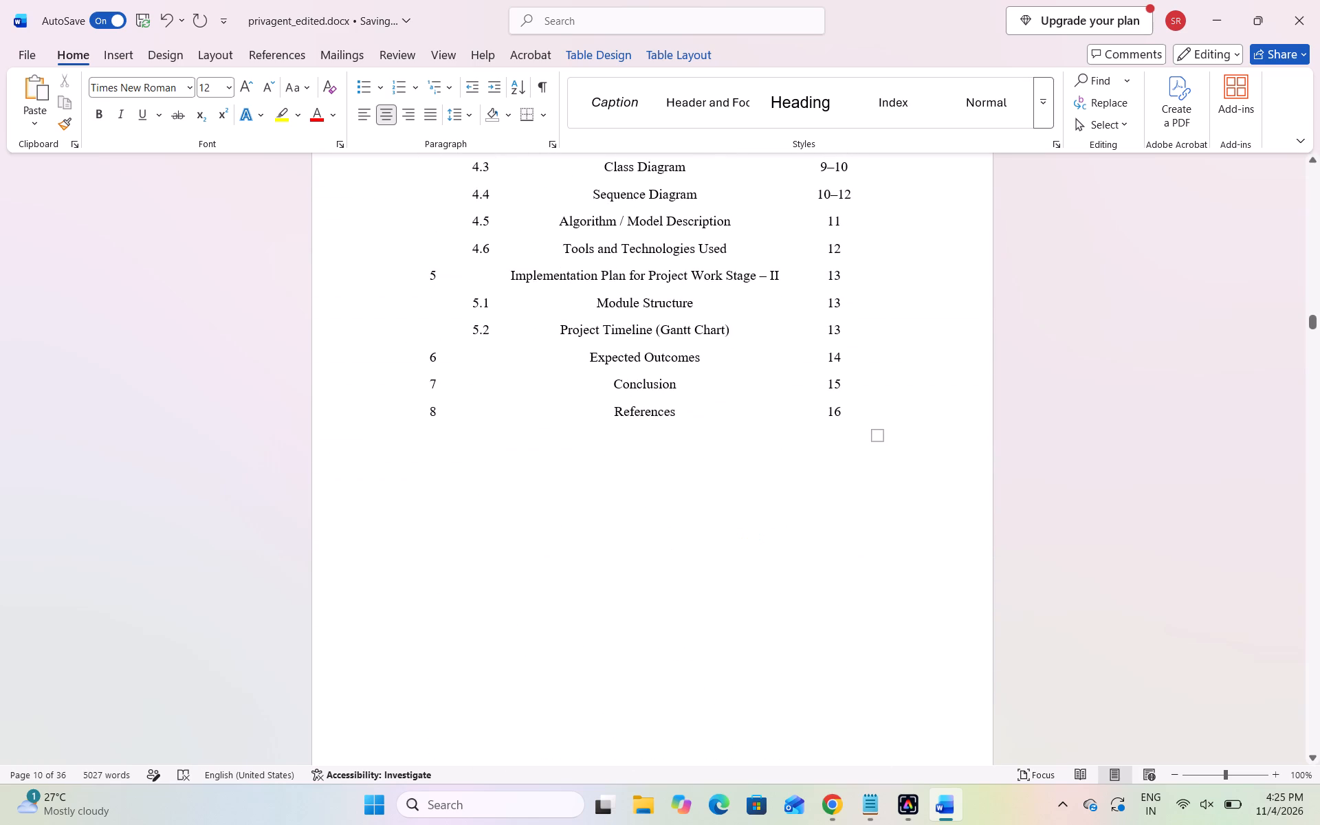
{"action": "left_click_drag", "start_coordinate": [845, 412], "coordinate": [410, 142]}
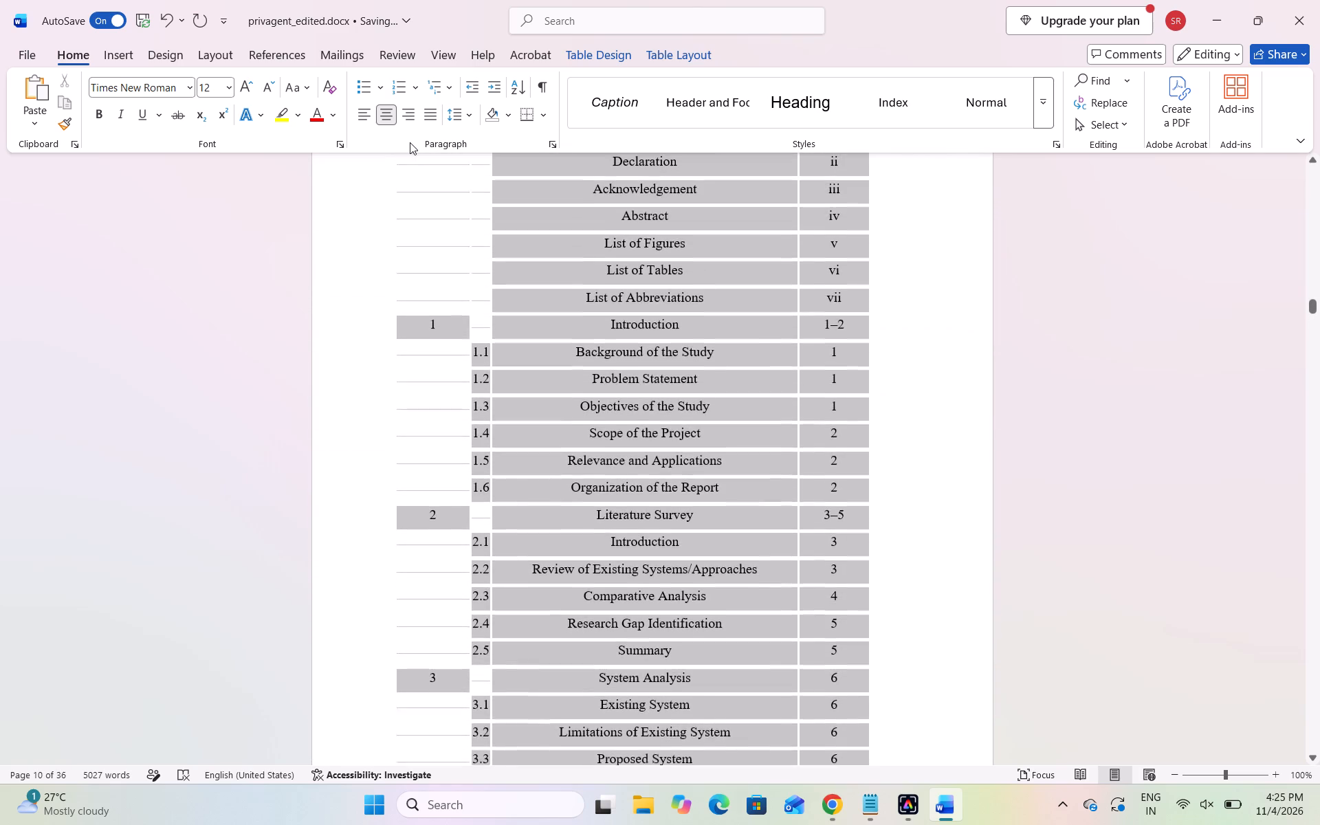
{"action": "left_click_drag", "start_coordinate": [410, 142], "coordinate": [393, 299]}
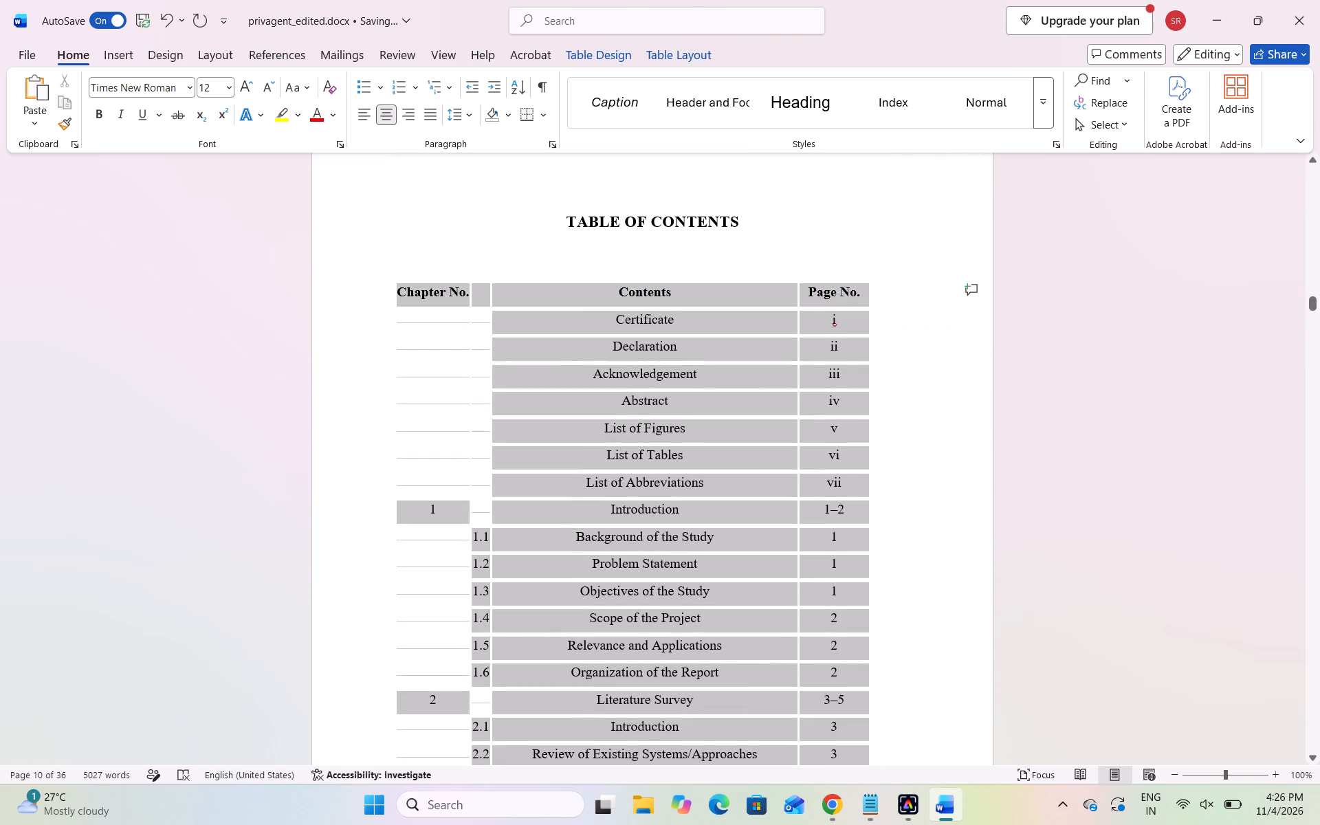
{"action": "left_click_drag", "start_coordinate": [393, 299], "coordinate": [393, 296]}
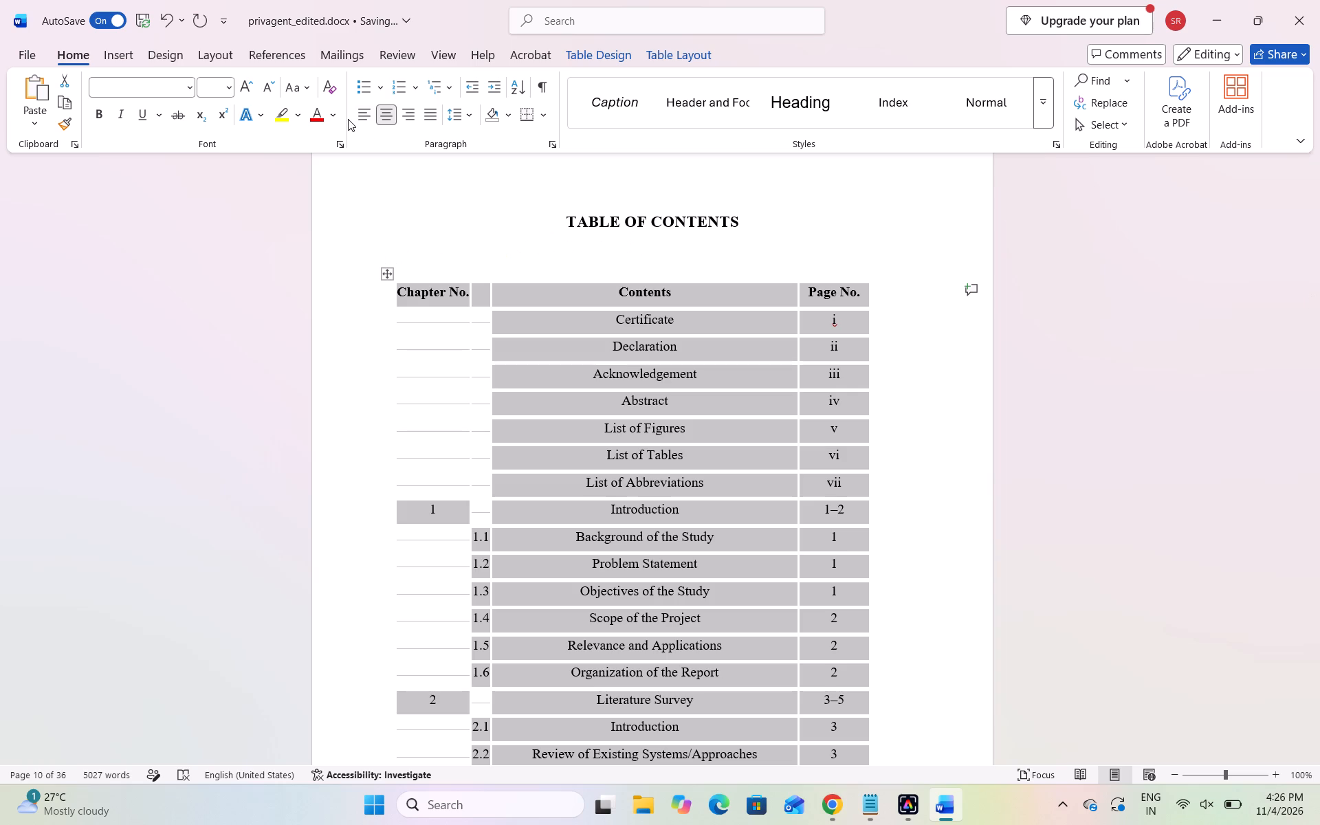
{"action": "left_click", "coordinate": [361, 117]}
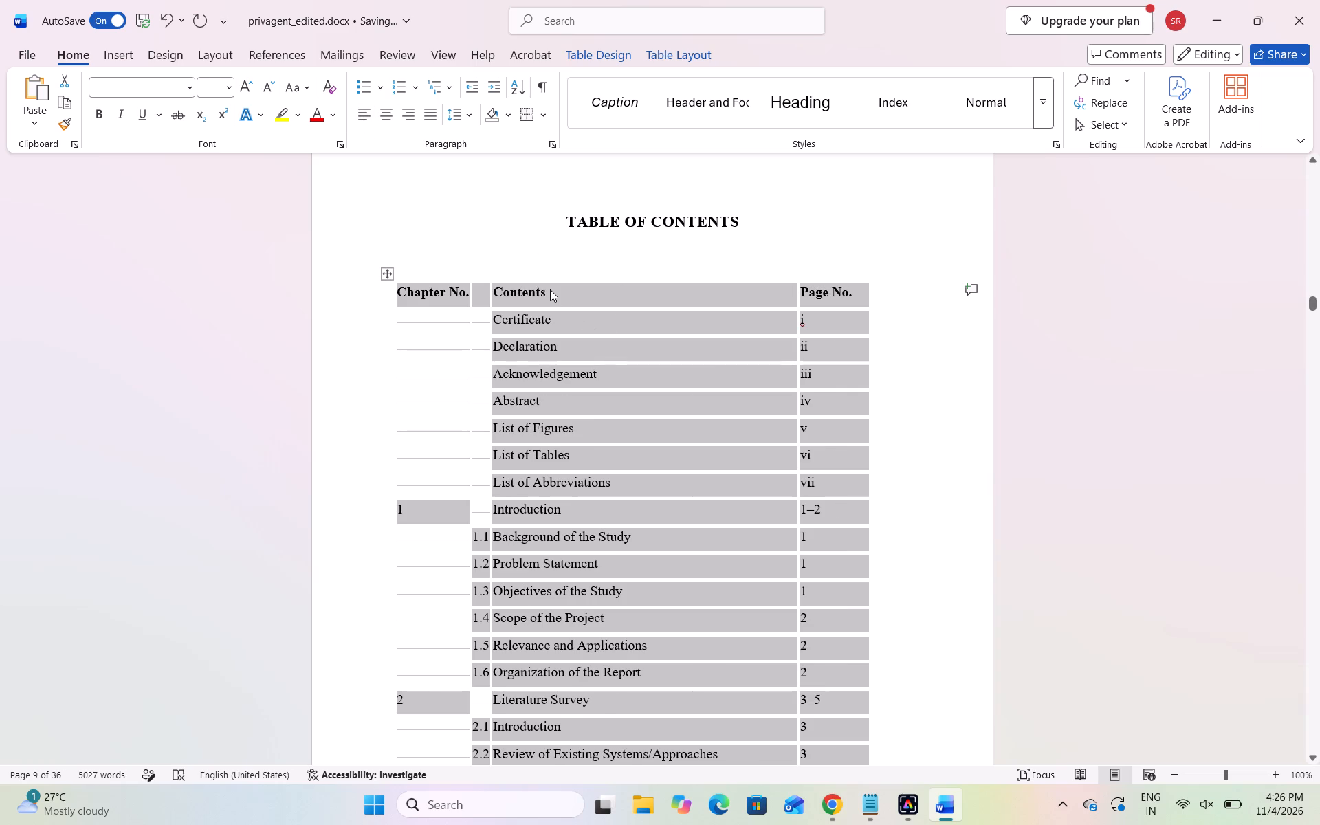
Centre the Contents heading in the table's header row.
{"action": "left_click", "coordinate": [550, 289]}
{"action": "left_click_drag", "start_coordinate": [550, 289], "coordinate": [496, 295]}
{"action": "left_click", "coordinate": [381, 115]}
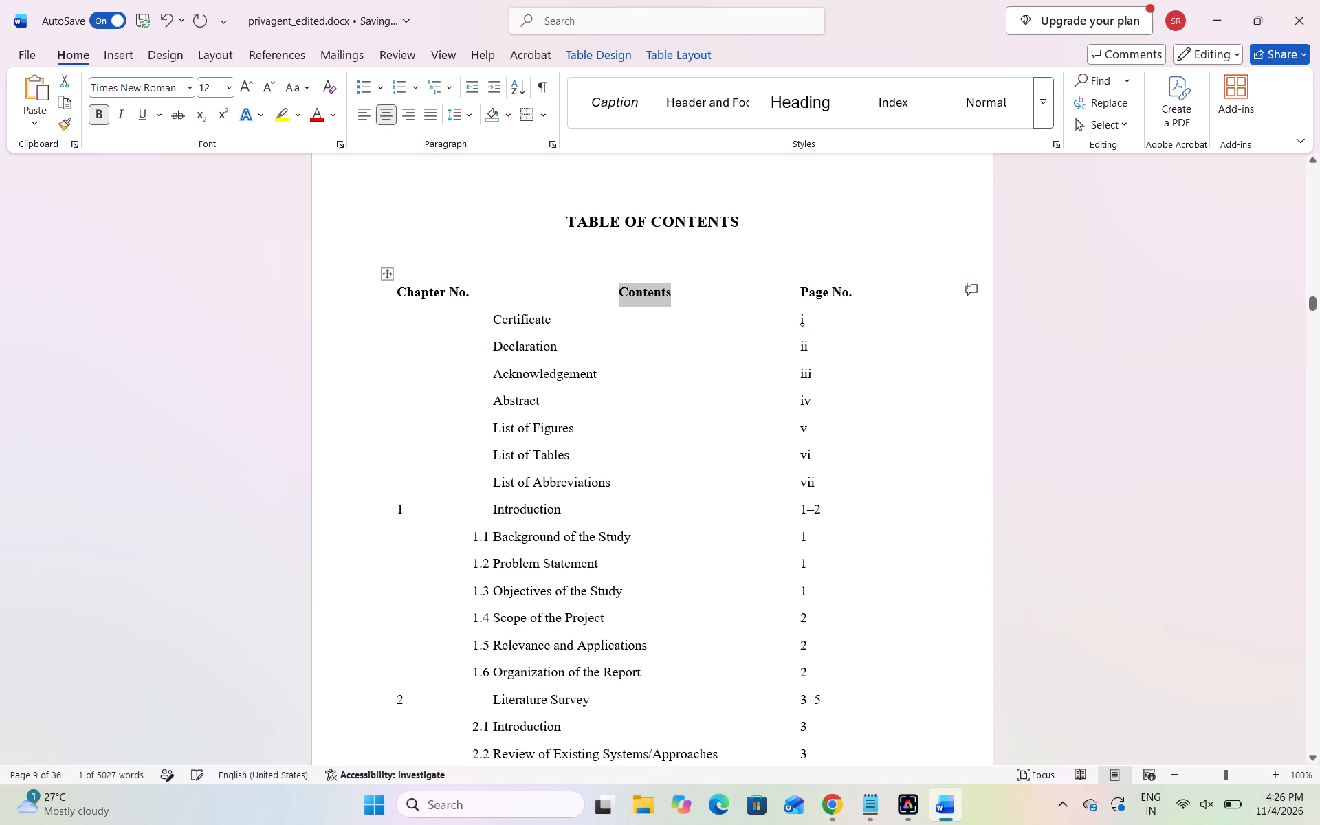
Left-align the Contents heading in the header row to match the entries below it.
{"action": "left_click", "coordinate": [676, 497]}
{"action": "scroll", "coordinate": [676, 497], "scroll_direction": "down", "scroll_amount": 10}
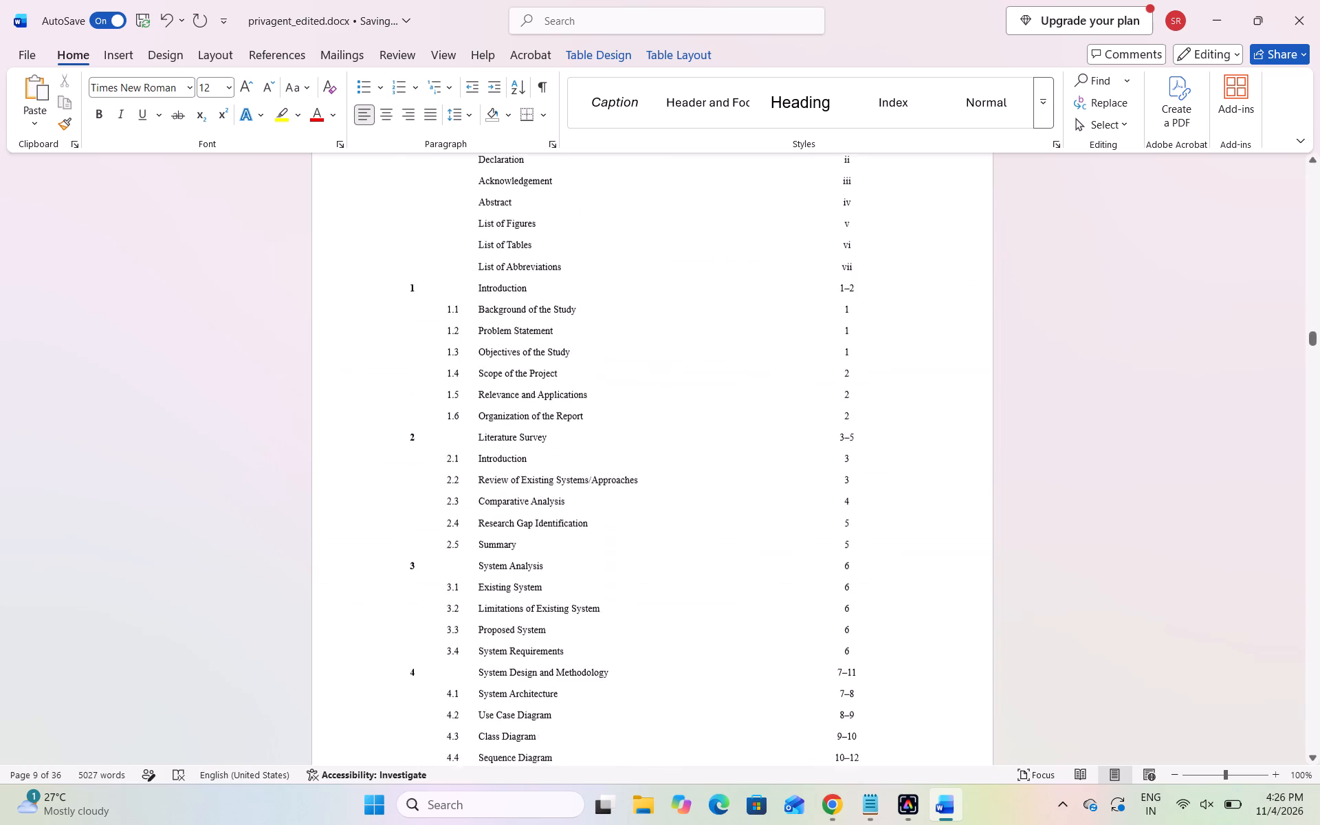
{"action": "scroll", "coordinate": [676, 497], "scroll_direction": "up", "scroll_amount": 5}
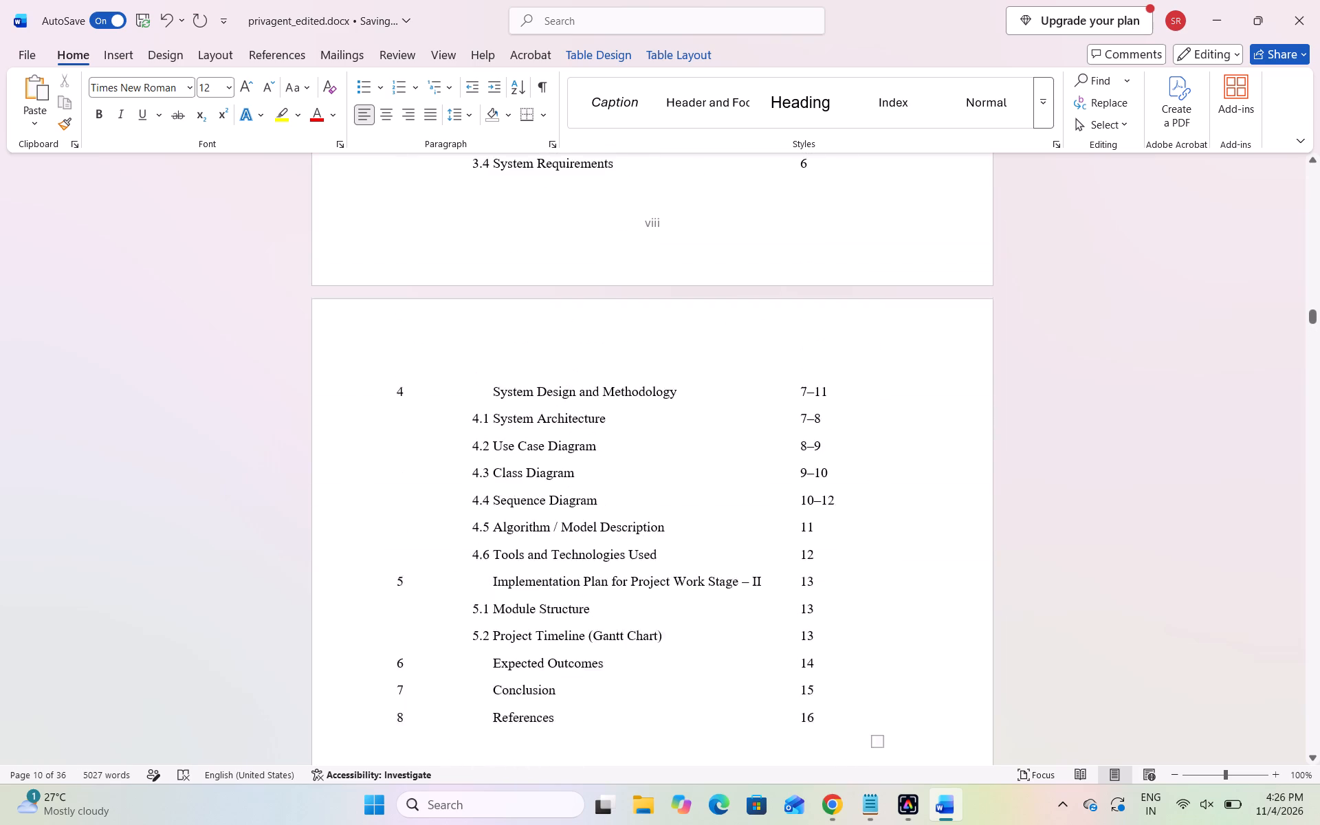
{"action": "scroll", "coordinate": [634, 482], "scroll_direction": "up", "scroll_amount": 2}
{"action": "scroll", "coordinate": [588, 383], "scroll_direction": "up", "scroll_amount": 2}
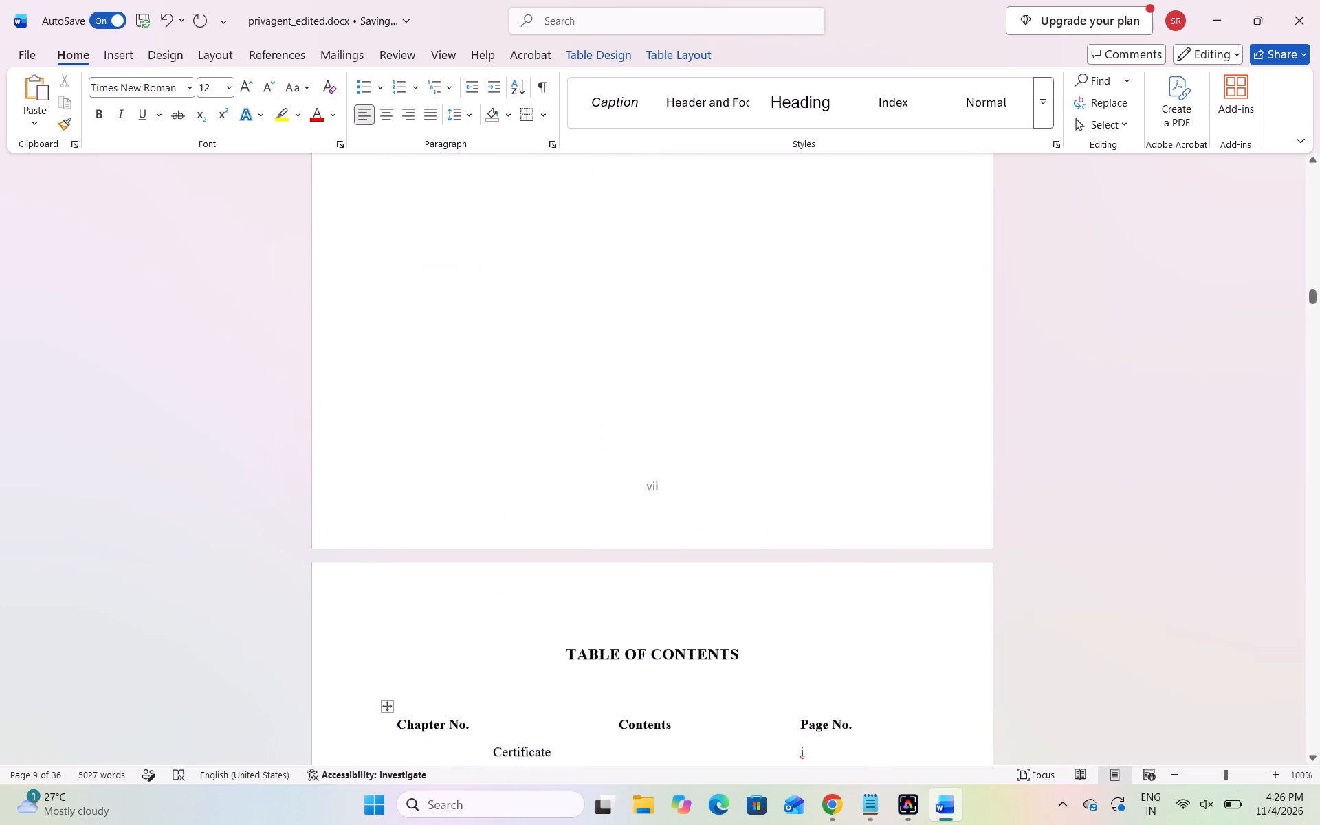
{"action": "scroll", "coordinate": [596, 636], "scroll_direction": "down", "scroll_amount": 1}
{"action": "left_click", "coordinate": [614, 511]}
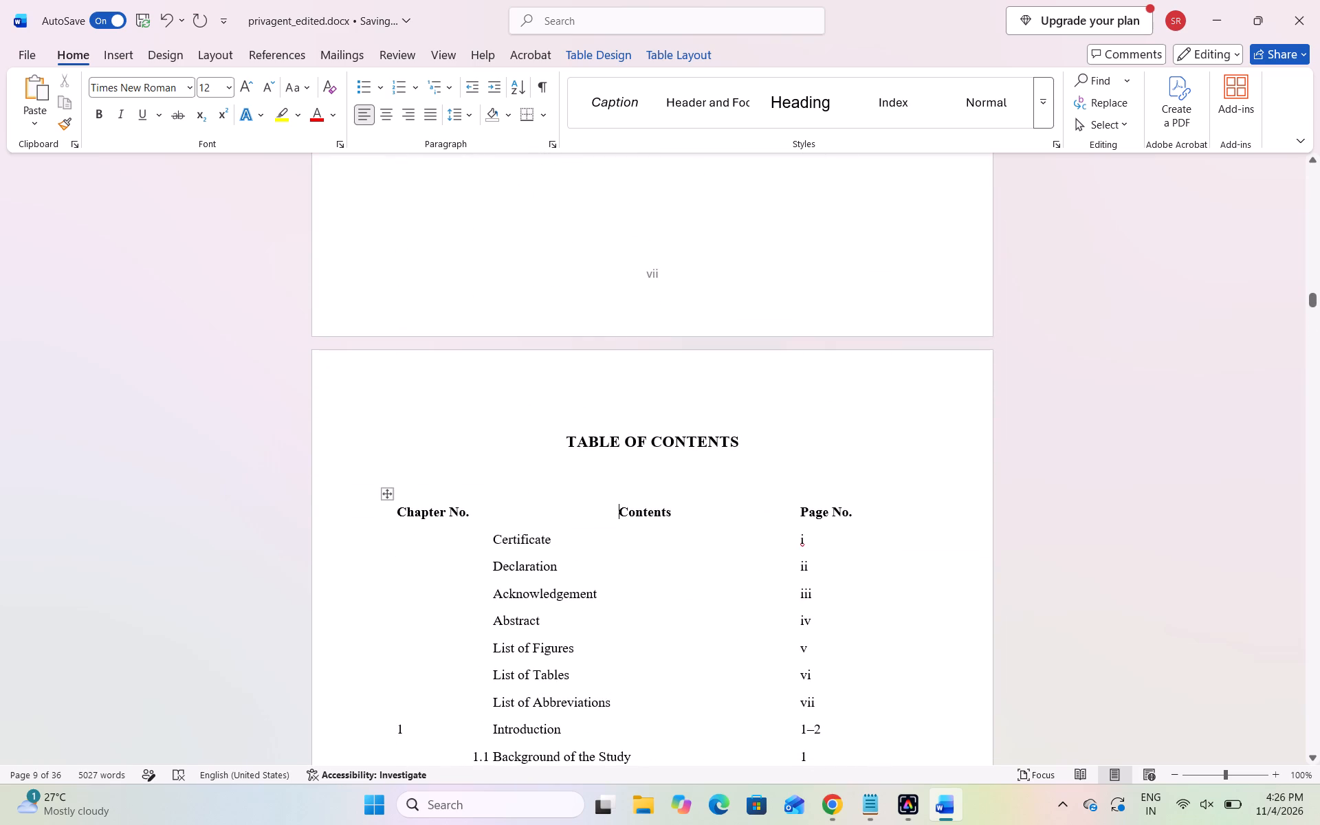
{"action": "left_click_drag", "start_coordinate": [680, 509], "coordinate": [600, 521]}
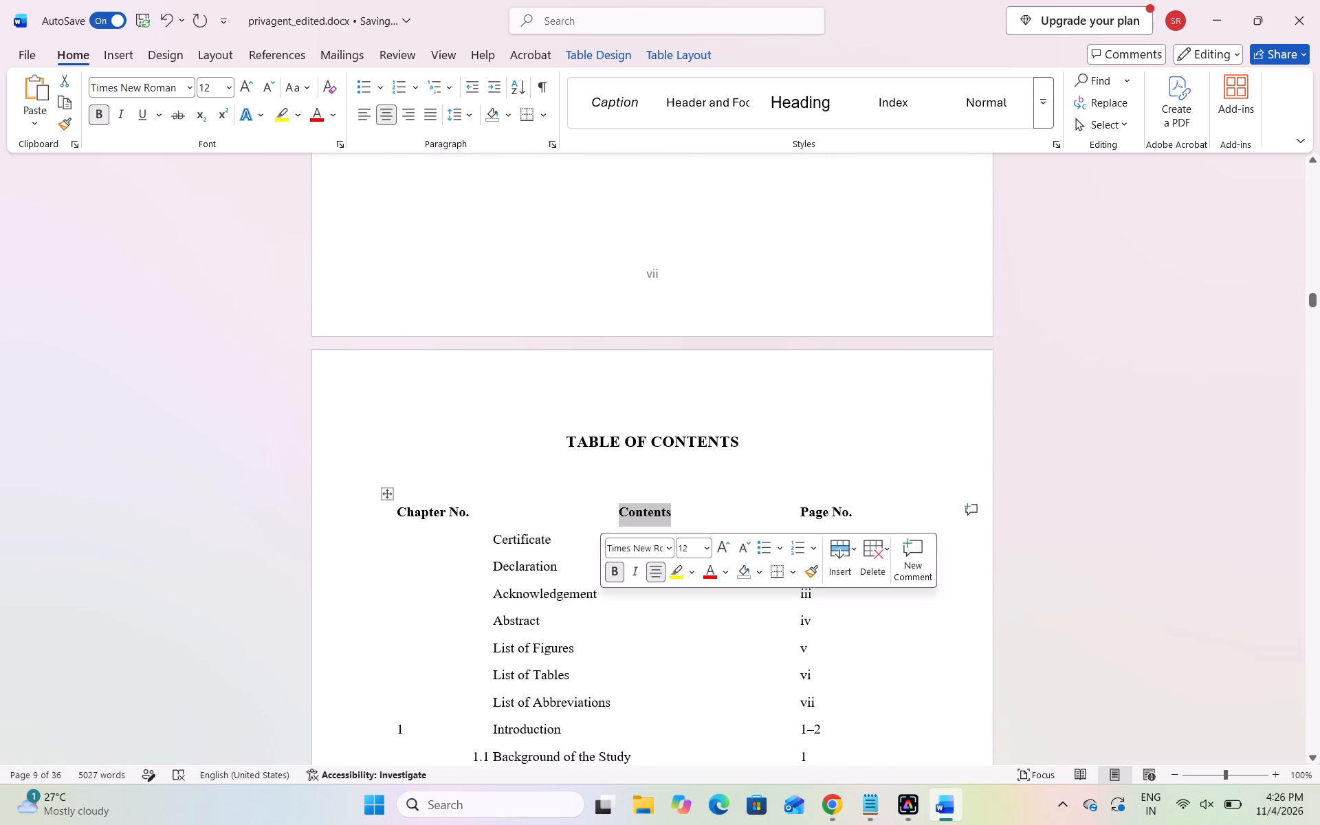
{"action": "left_click", "coordinate": [358, 107]}
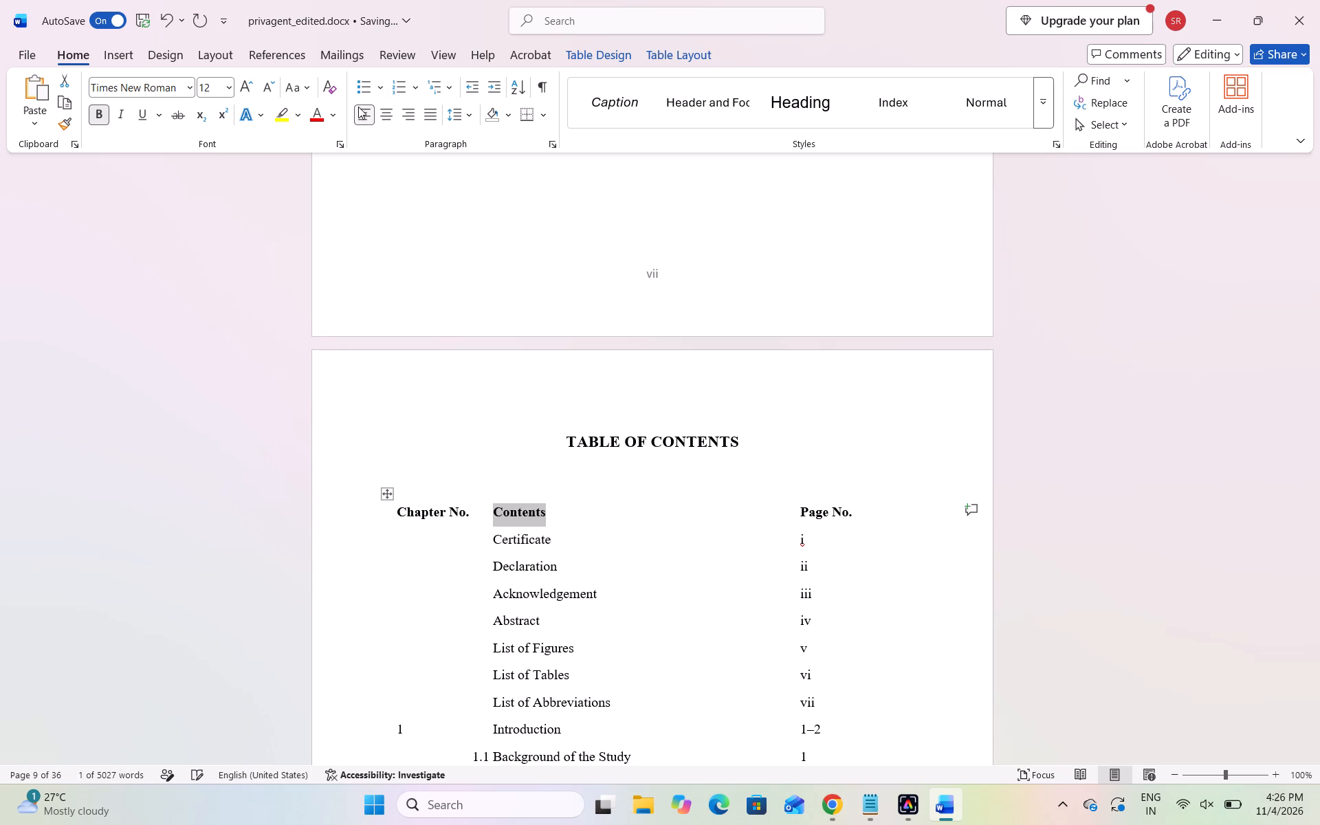
Switch to ChatGPT in Chrome to check its four-column contents table, and compare it with the table in Word.
{"action": "scroll", "coordinate": [663, 525], "scroll_direction": "down", "scroll_amount": 1}
{"action": "key", "text": "alt+Tab"}
{"action": "scroll", "coordinate": [636, 627], "scroll_direction": "down", "scroll_amount": 2}
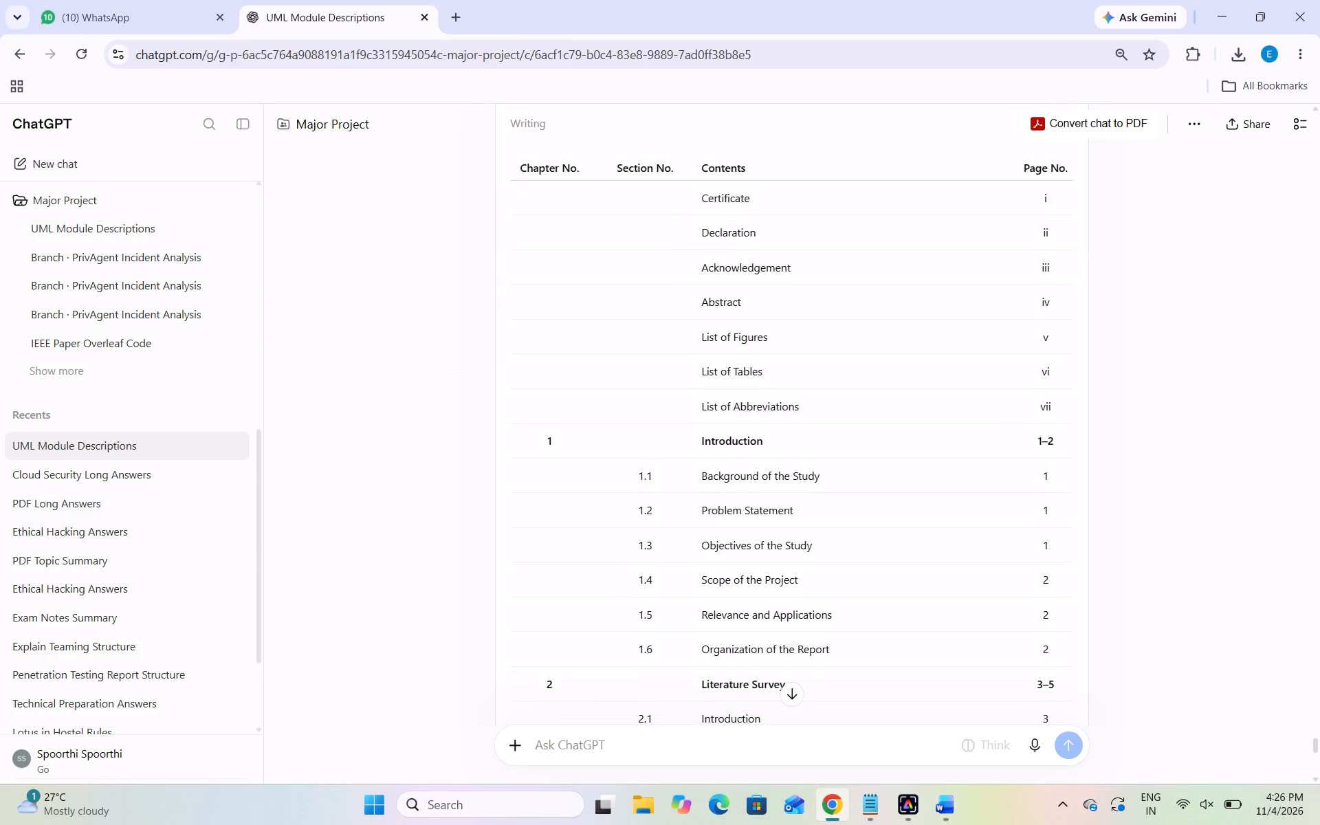
{"action": "key", "text": "alt+Tab"}
{"action": "scroll", "coordinate": [639, 616], "scroll_direction": "down", "scroll_amount": 6}
{"action": "scroll", "coordinate": [639, 616], "scroll_direction": "up", "scroll_amount": 1}
{"action": "scroll", "coordinate": [639, 616], "scroll_direction": "right", "scroll_amount": 1}
{"action": "scroll", "coordinate": [639, 616], "scroll_direction": "up", "scroll_amount": 3}
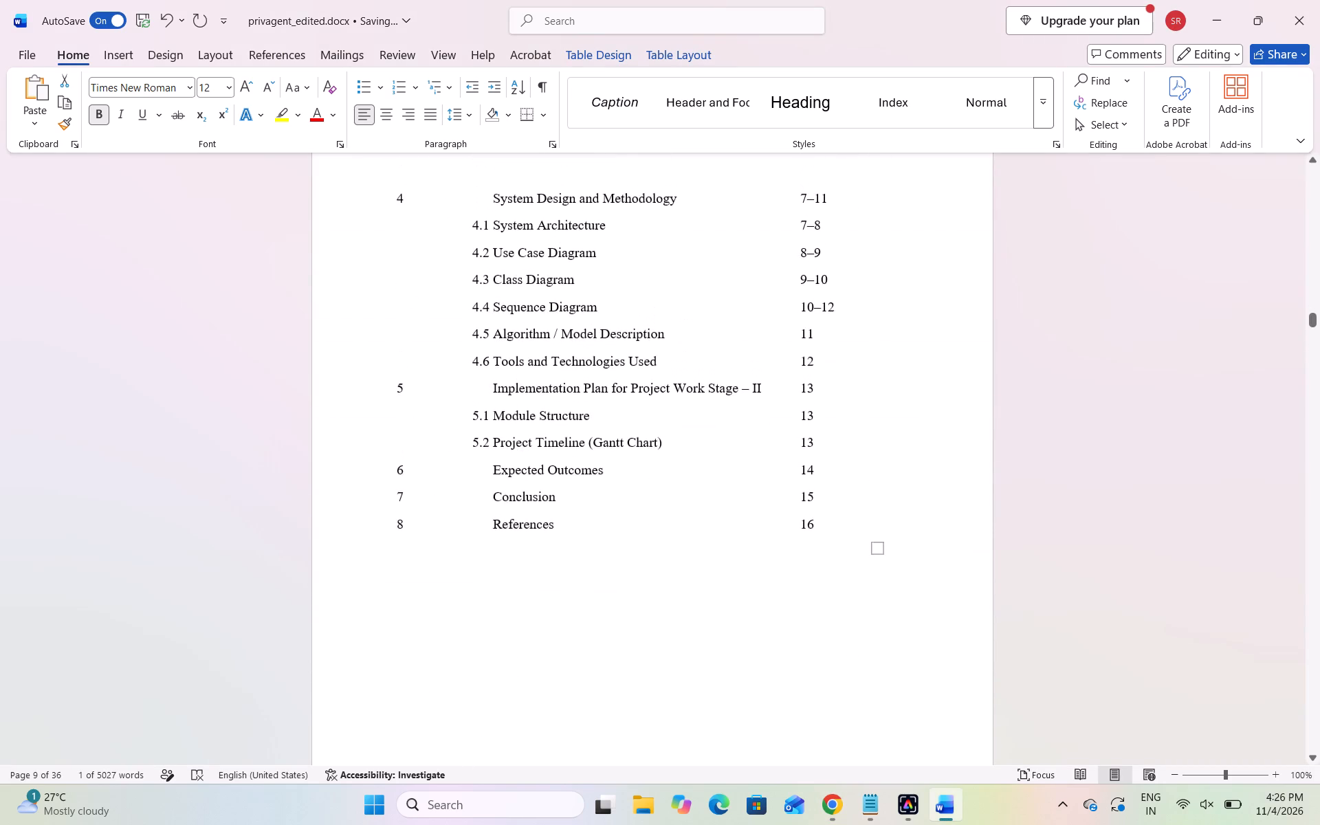
{"action": "scroll", "coordinate": [588, 484], "scroll_direction": "up", "scroll_amount": 1}
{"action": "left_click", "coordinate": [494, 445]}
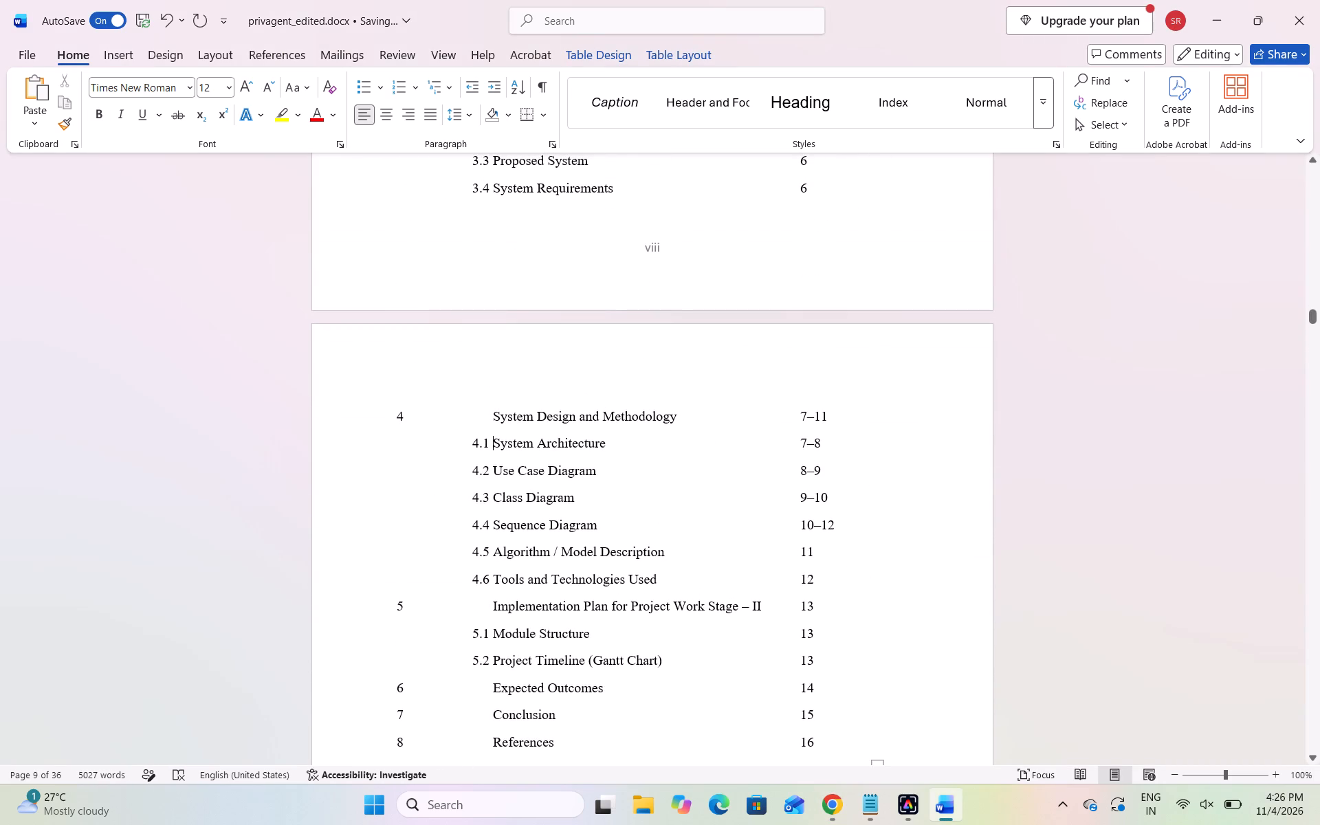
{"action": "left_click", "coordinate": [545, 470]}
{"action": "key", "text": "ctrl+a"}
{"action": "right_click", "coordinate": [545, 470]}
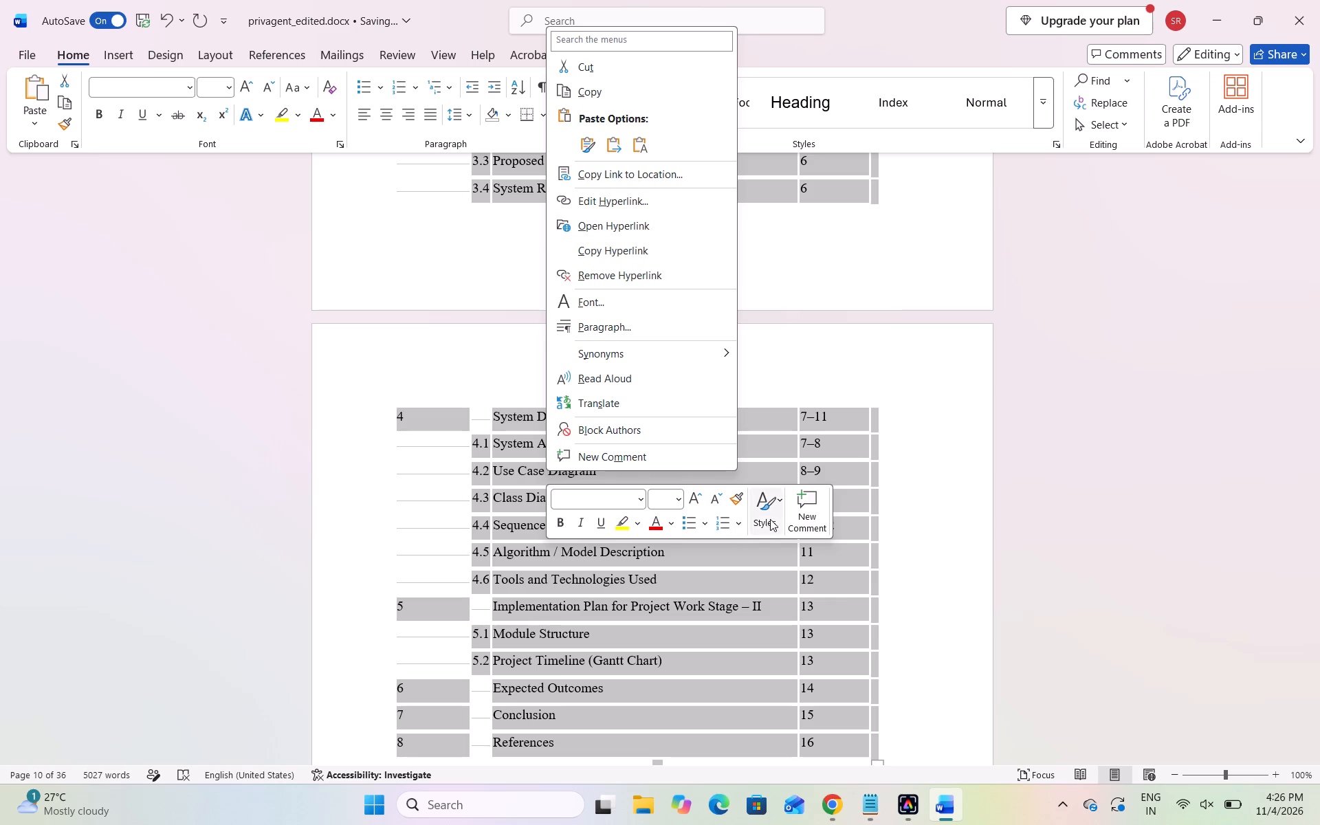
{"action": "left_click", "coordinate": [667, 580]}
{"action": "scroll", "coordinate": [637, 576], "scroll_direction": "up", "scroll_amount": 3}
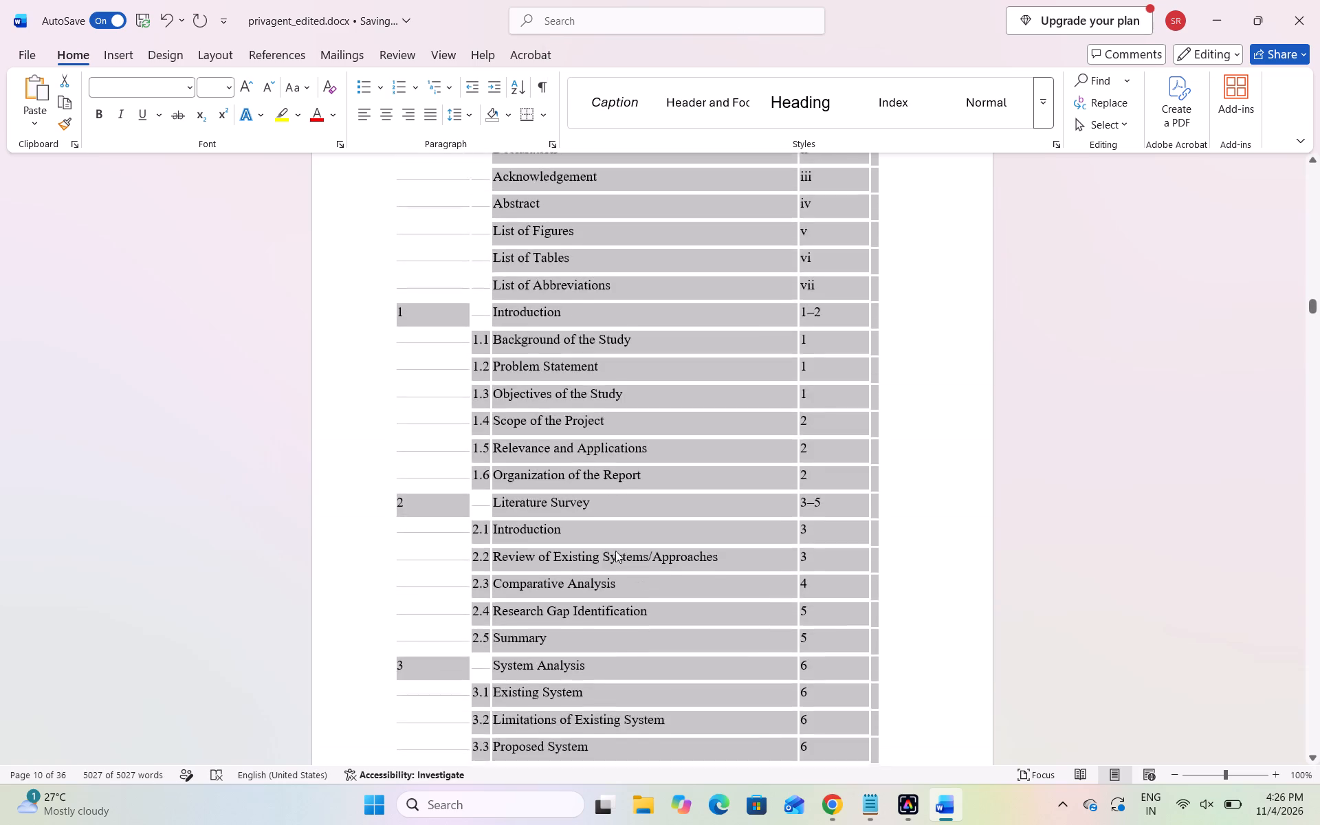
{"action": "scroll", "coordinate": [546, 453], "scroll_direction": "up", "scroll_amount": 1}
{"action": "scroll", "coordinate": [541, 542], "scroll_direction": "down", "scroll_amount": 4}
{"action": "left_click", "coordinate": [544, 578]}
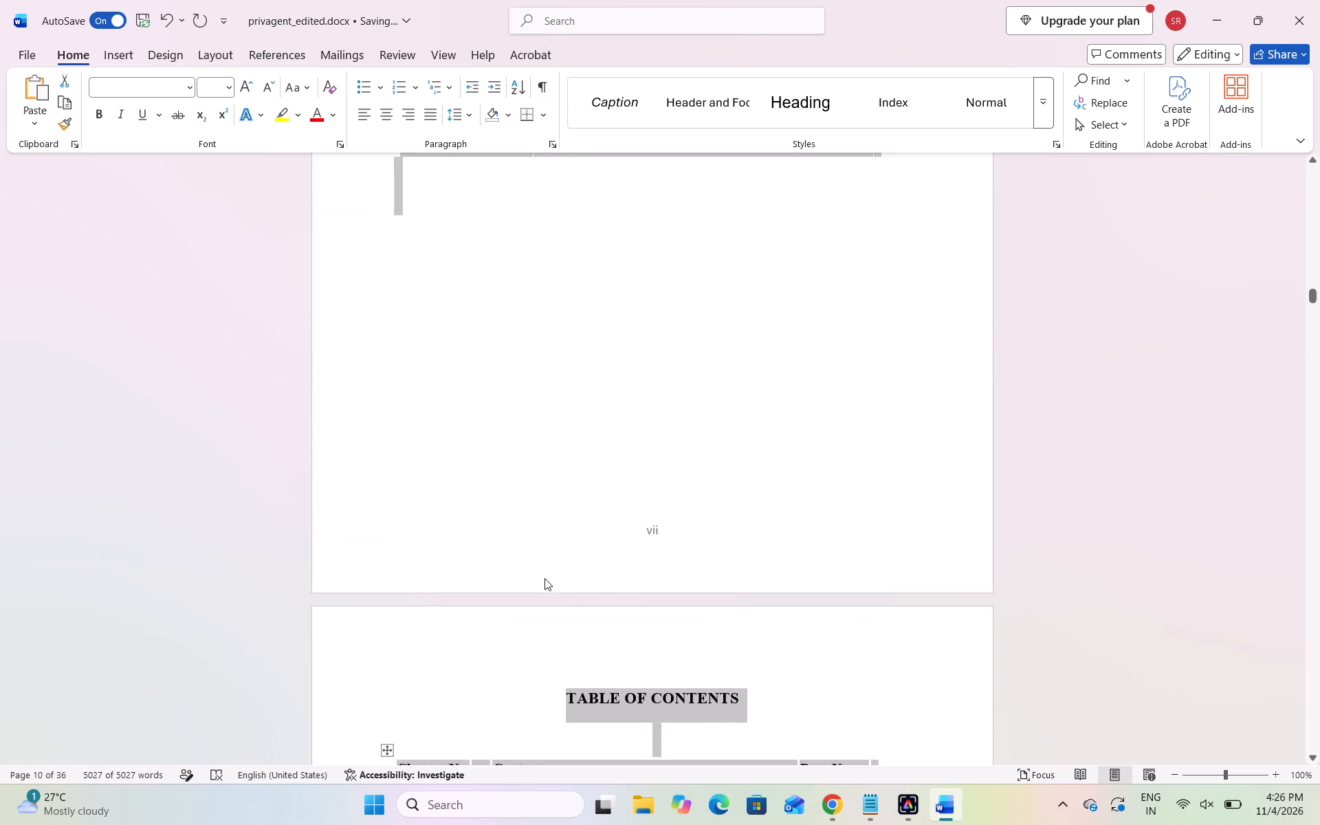
Select the contents table from the Chapter No. header row to the References row and apply All Borders.
{"action": "scroll", "coordinate": [544, 578], "scroll_direction": "down", "scroll_amount": 3}
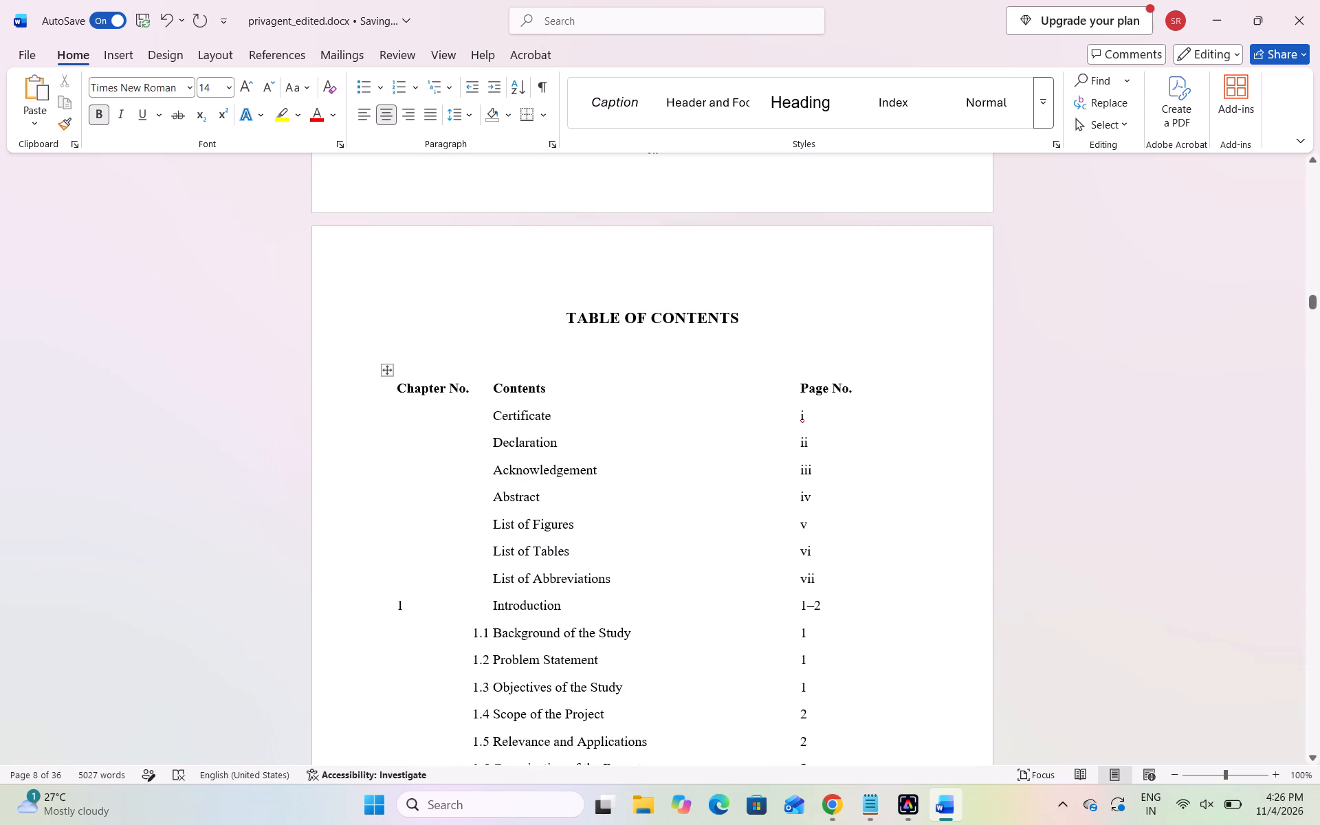
{"action": "scroll", "coordinate": [564, 534], "scroll_direction": "down", "scroll_amount": 1}
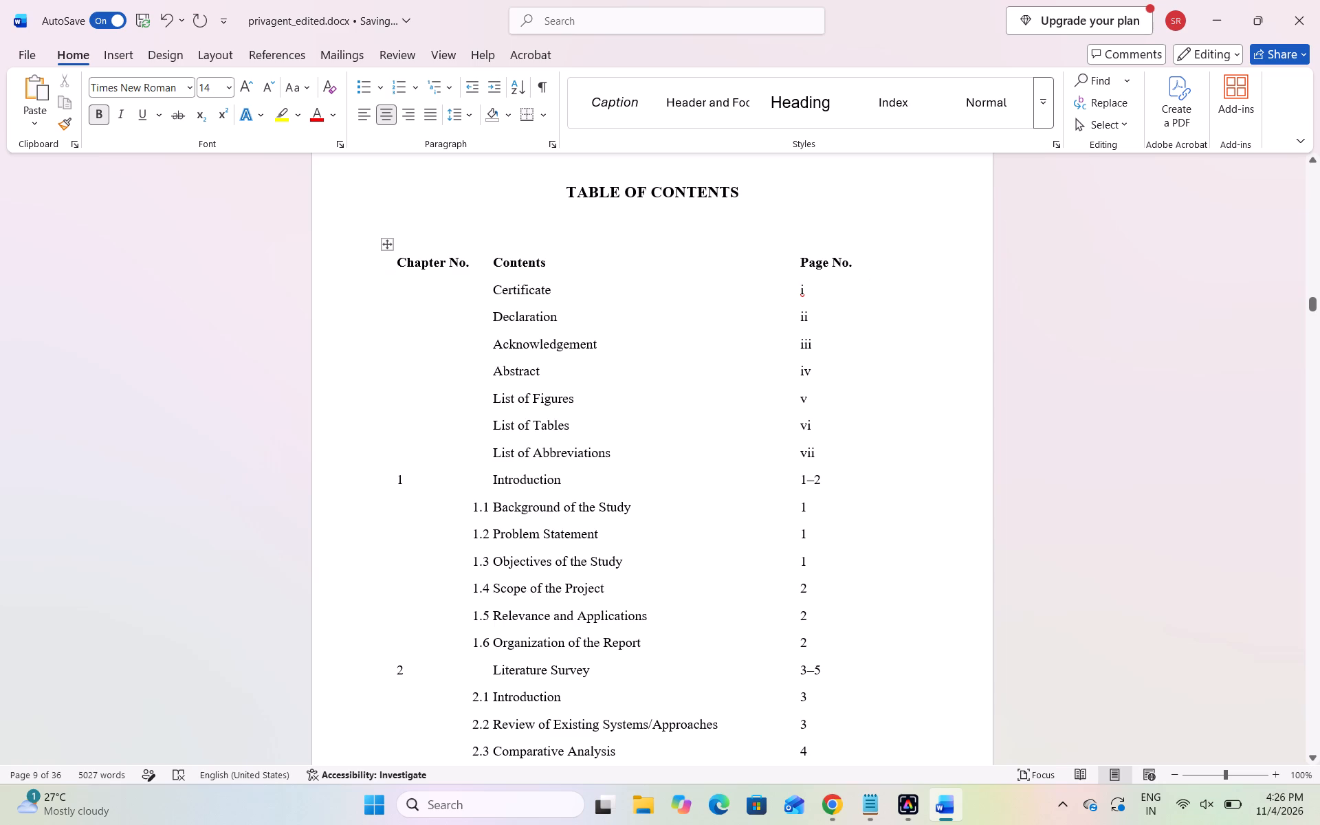
{"action": "left_click", "coordinate": [395, 262]}
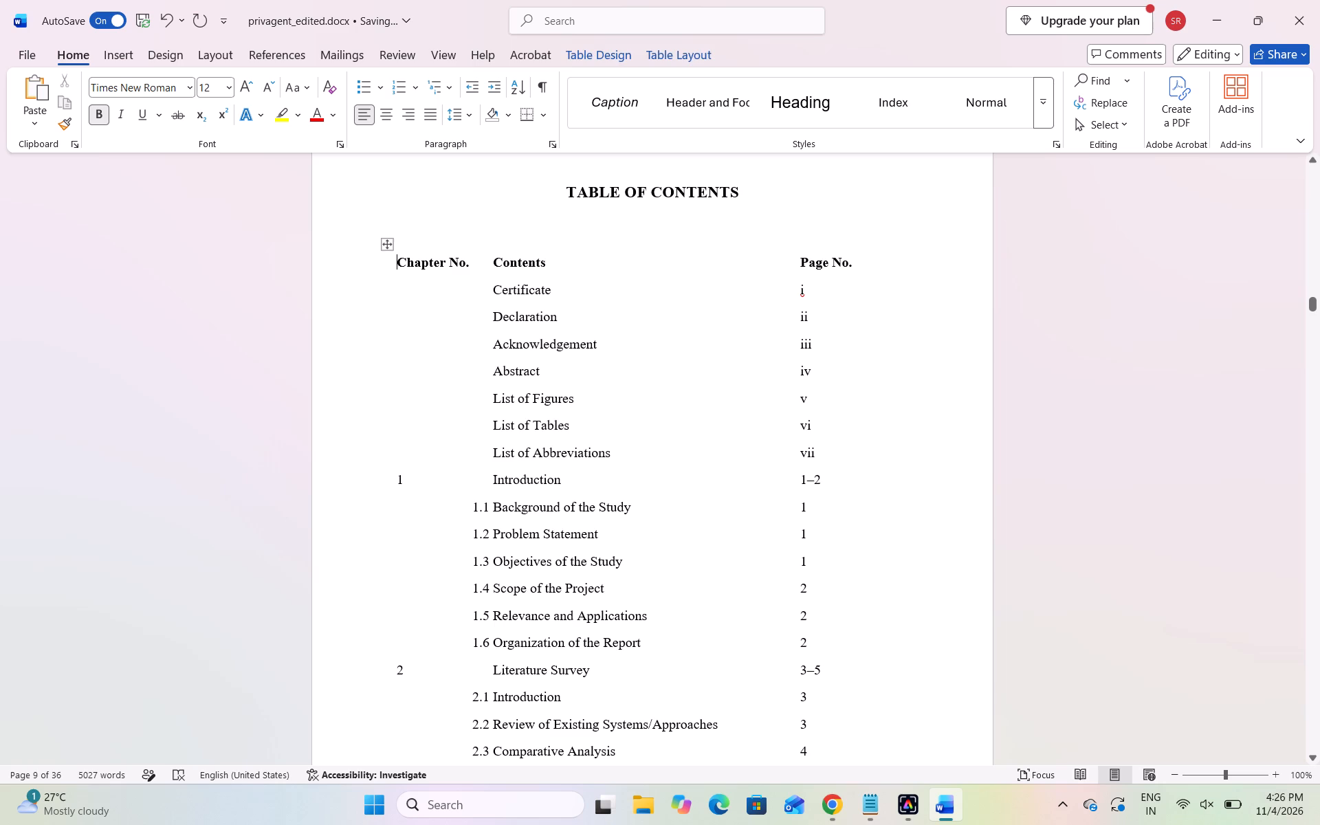
{"action": "left_click_drag", "start_coordinate": [395, 262], "coordinate": [402, 299]}
{"action": "left_click_drag", "start_coordinate": [397, 260], "coordinate": [443, 361]}
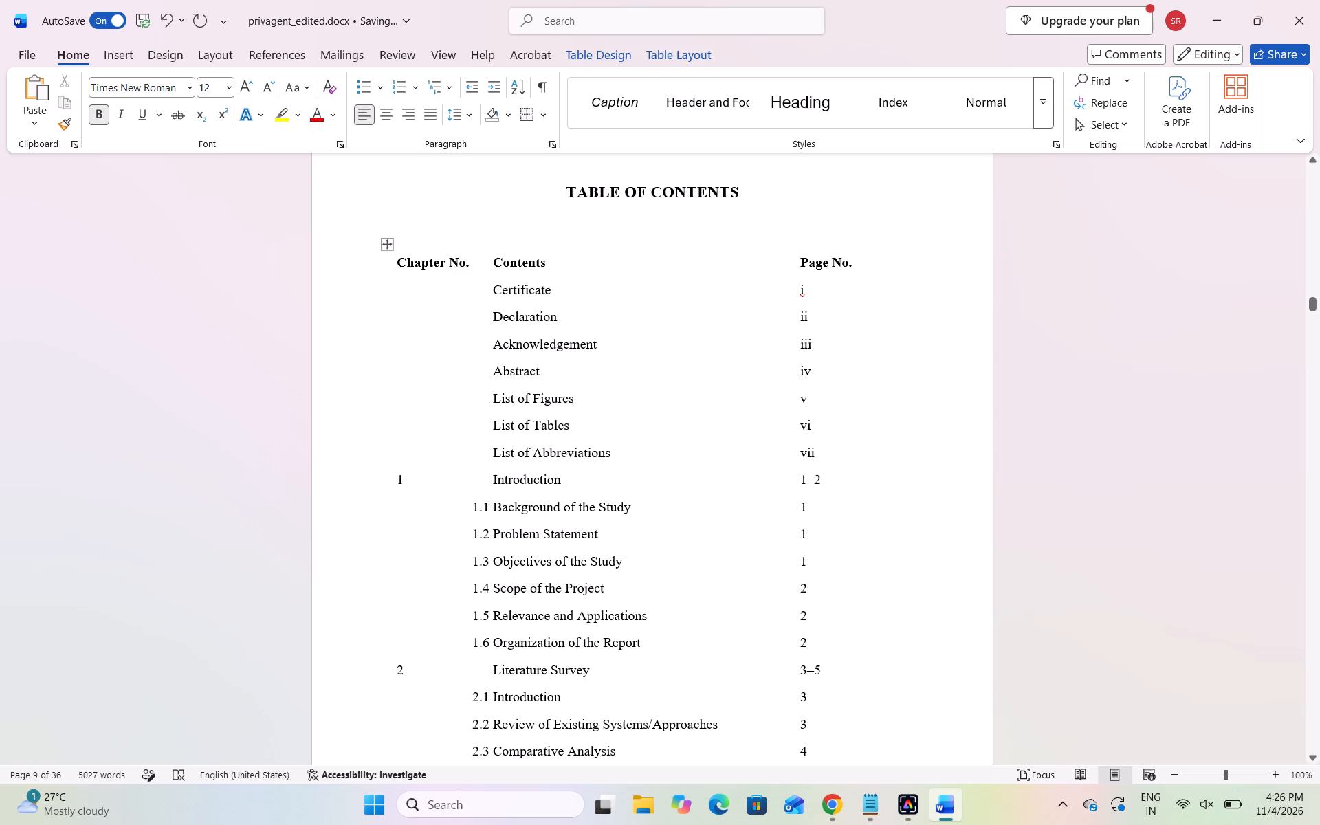
{"action": "left_click", "coordinate": [398, 265]}
{"action": "left_click", "coordinate": [399, 262]}
{"action": "left_click_drag", "start_coordinate": [399, 262], "coordinate": [467, 319]}
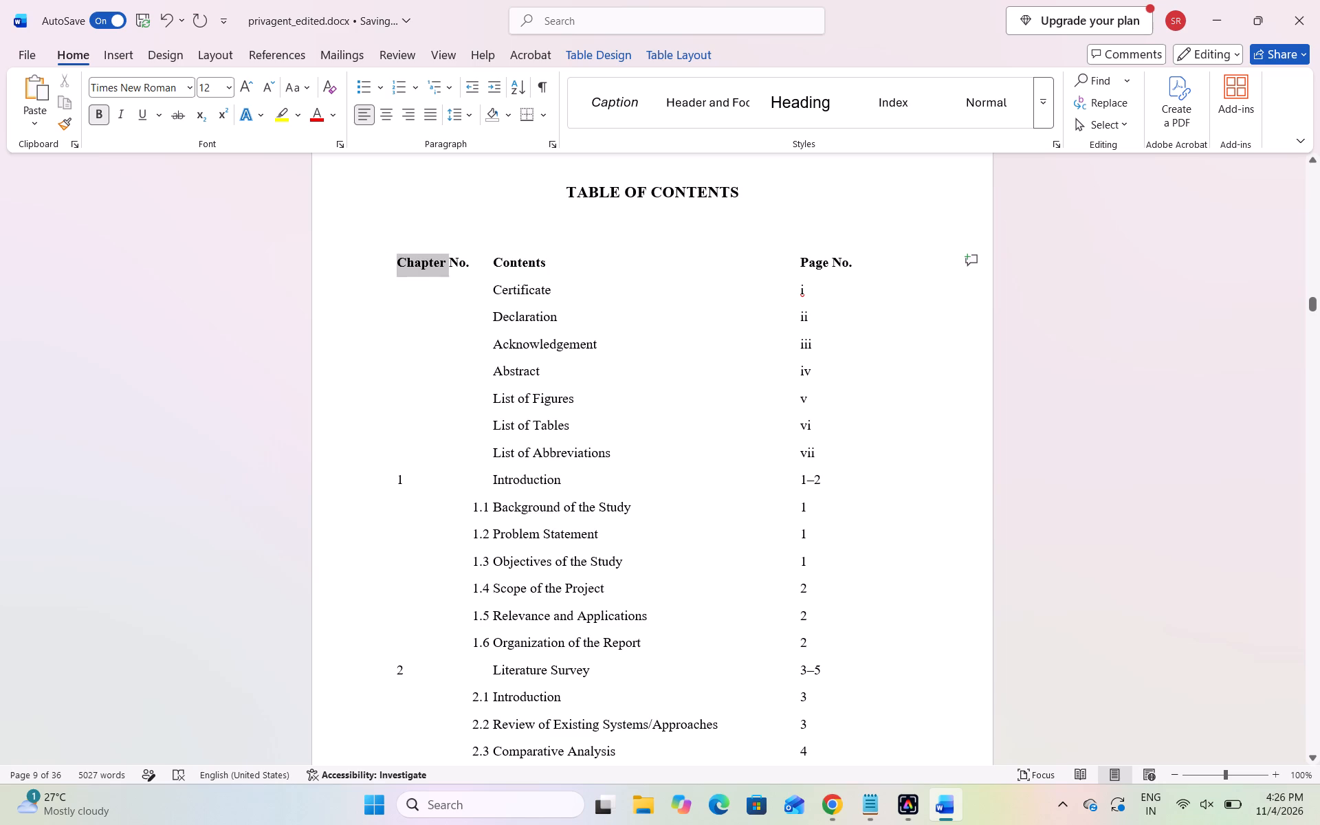
{"action": "left_click_drag", "start_coordinate": [467, 319], "coordinate": [833, 582]}
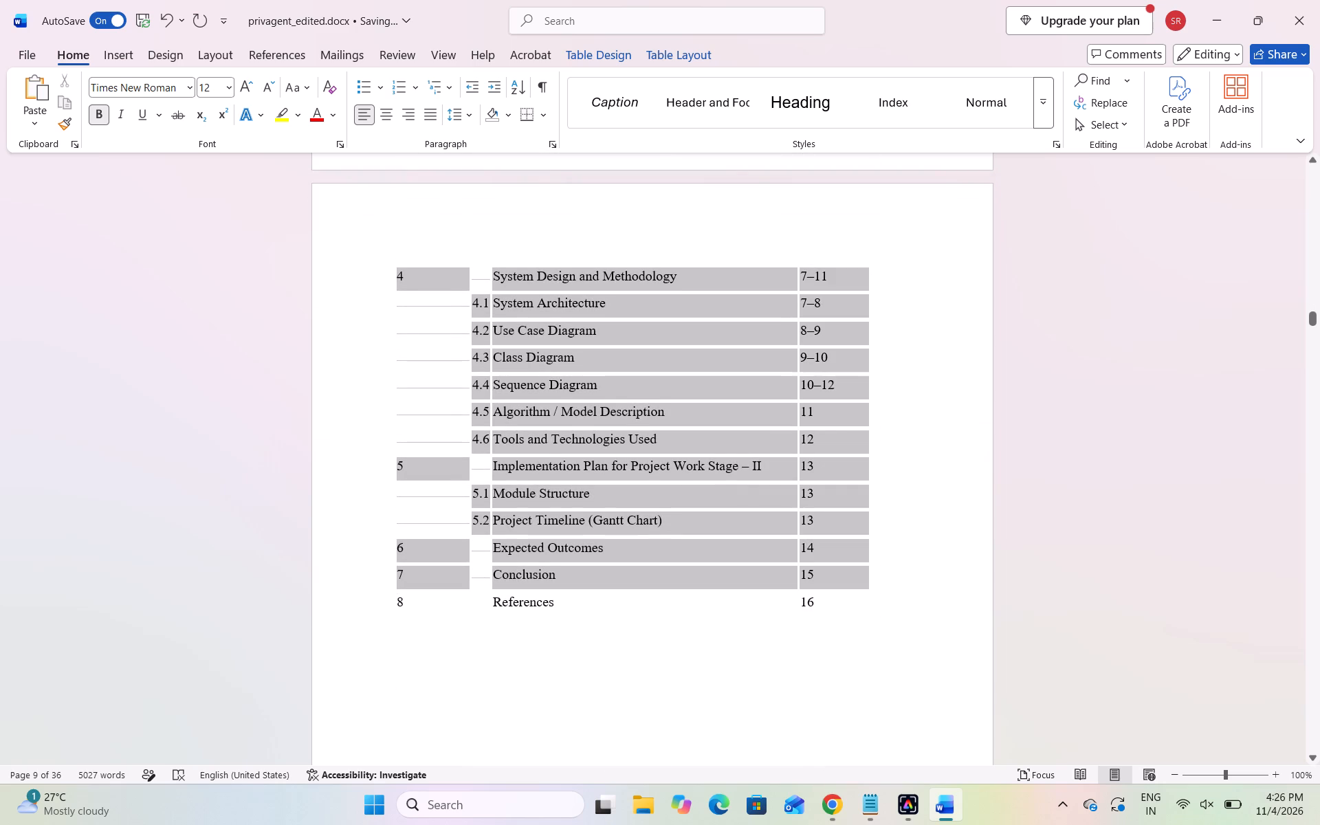
{"action": "left_click_drag", "start_coordinate": [833, 582], "coordinate": [832, 596]}
{"action": "right_click", "coordinate": [654, 461]}
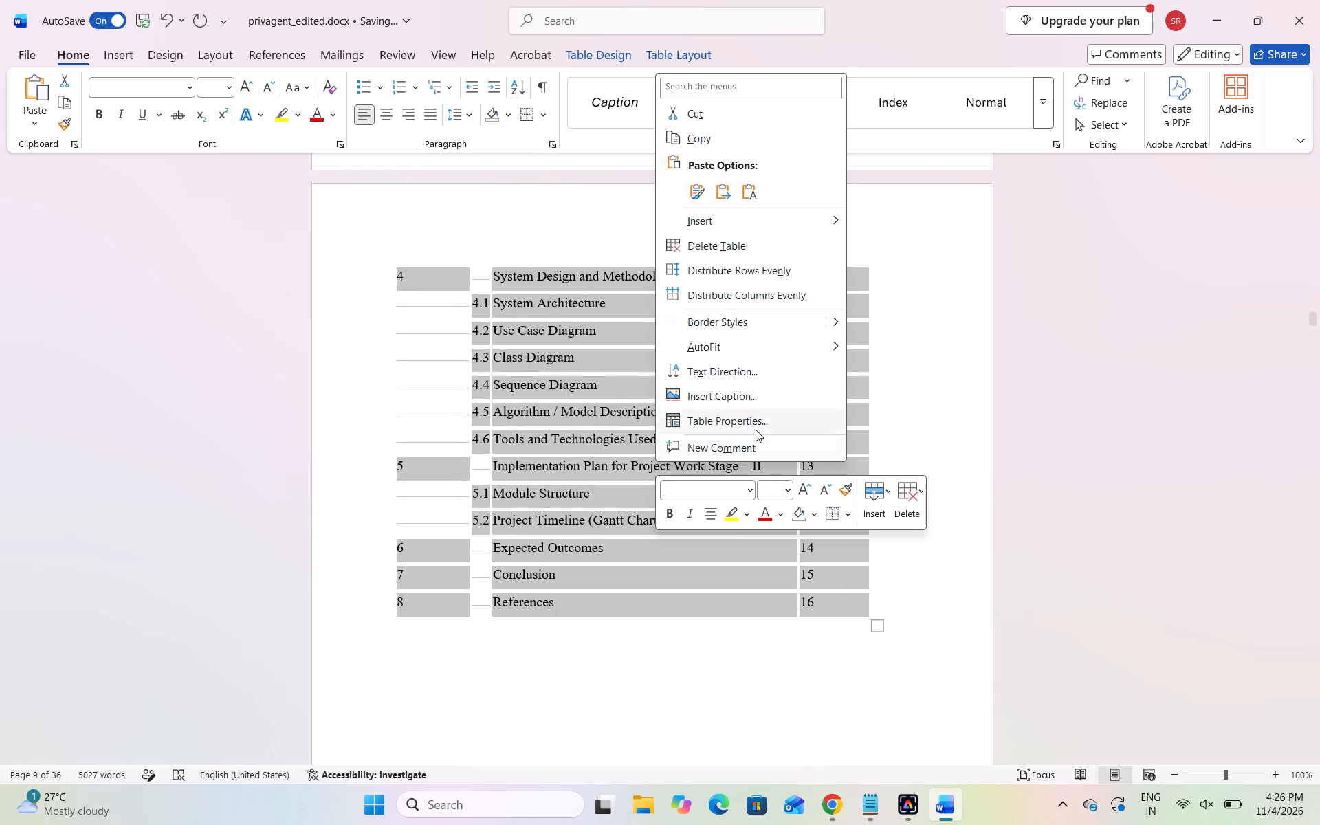
{"action": "left_click", "coordinate": [851, 511]}
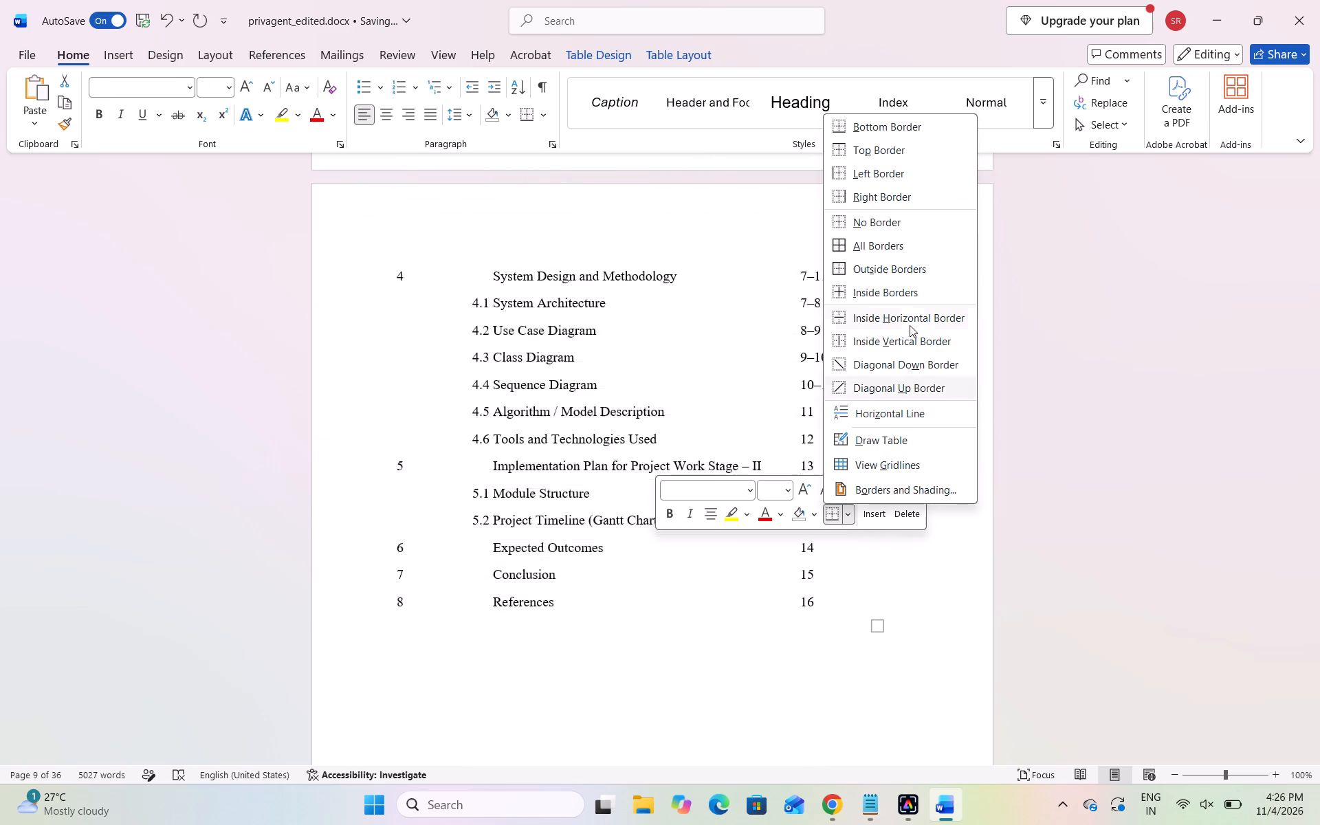
{"action": "left_click", "coordinate": [890, 246]}
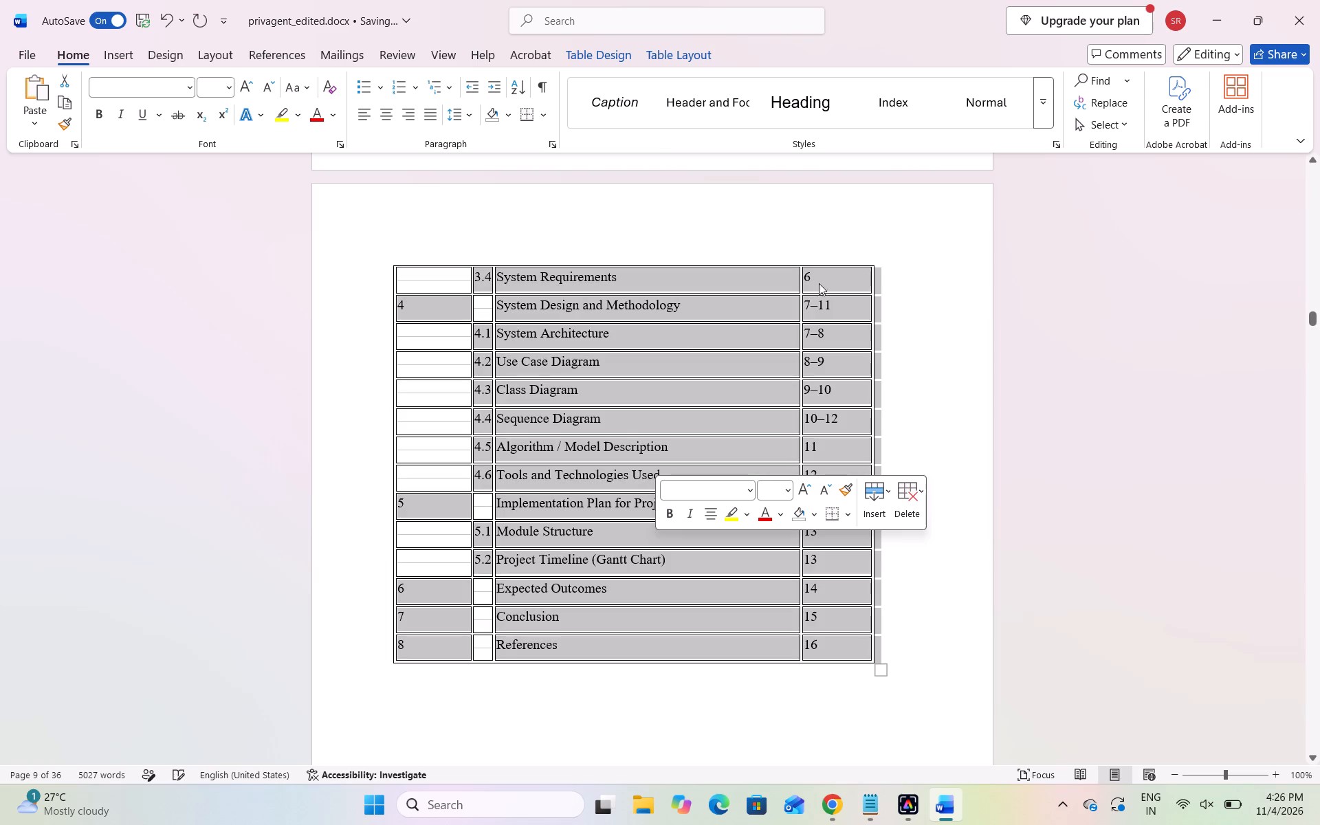
Widen the unlabelled section-number column of the contents table by shifting its border with the Contents column.
{"action": "scroll", "coordinate": [686, 339], "scroll_direction": "up", "scroll_amount": 3}
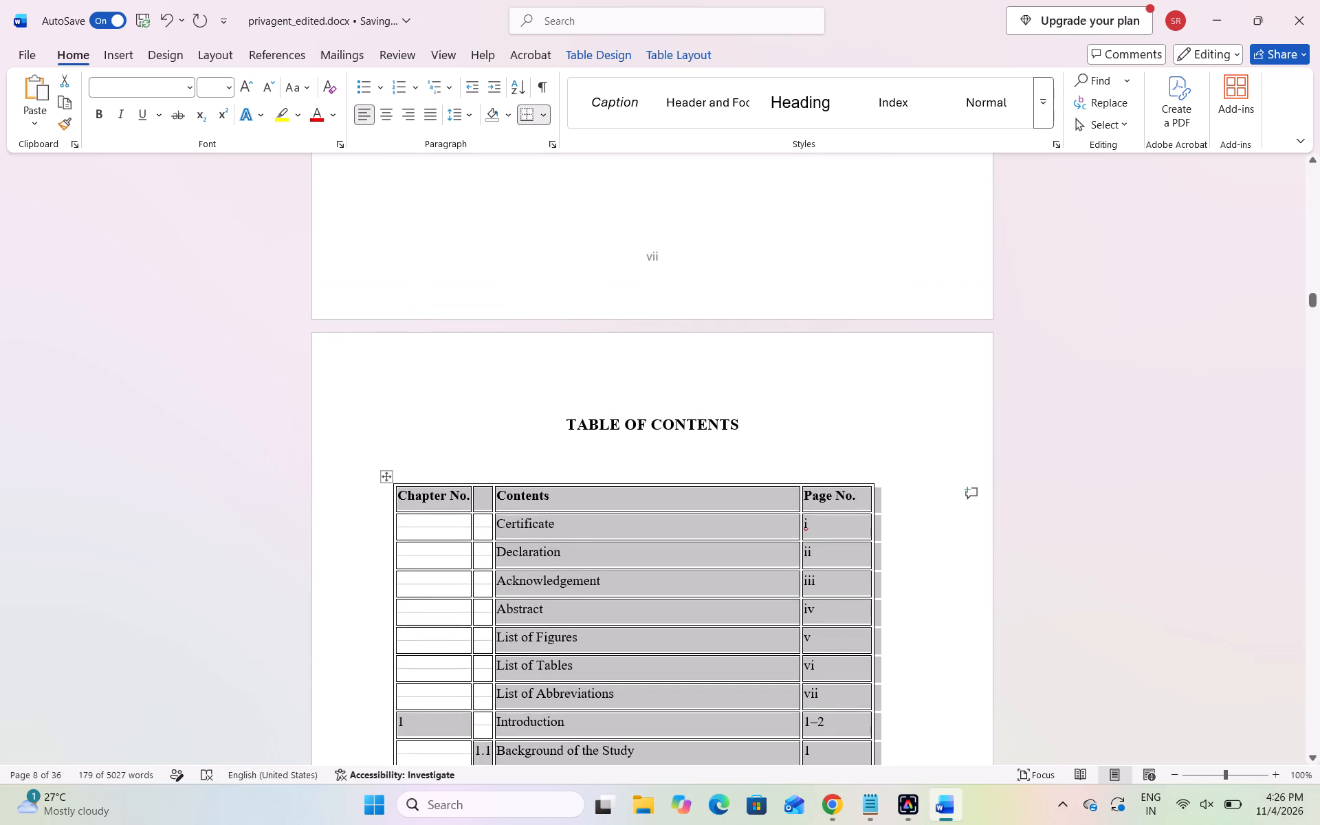
{"action": "left_click_drag", "start_coordinate": [494, 505], "coordinate": [511, 506]}
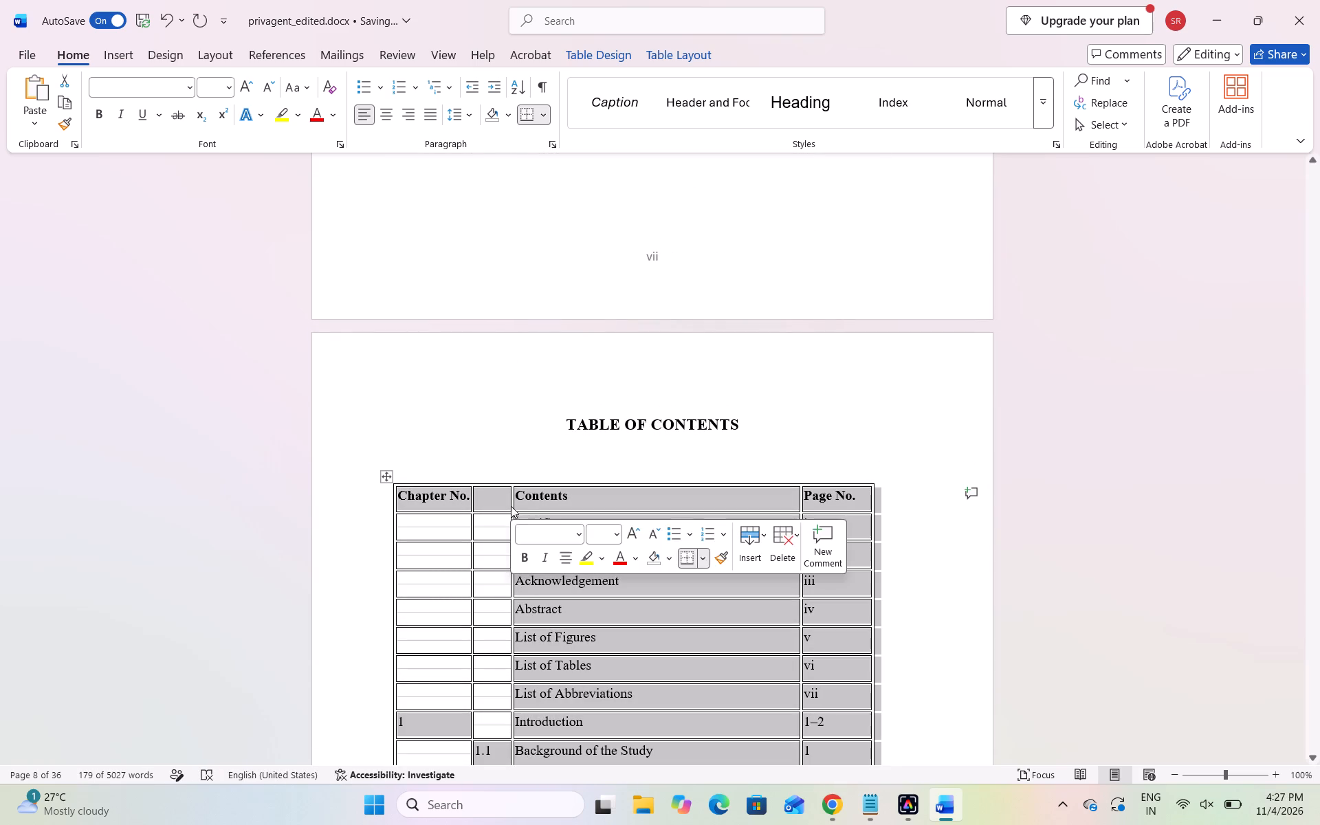
{"action": "left_click", "coordinate": [643, 429]}
{"action": "scroll", "coordinate": [643, 429], "scroll_direction": "down", "scroll_amount": 1}
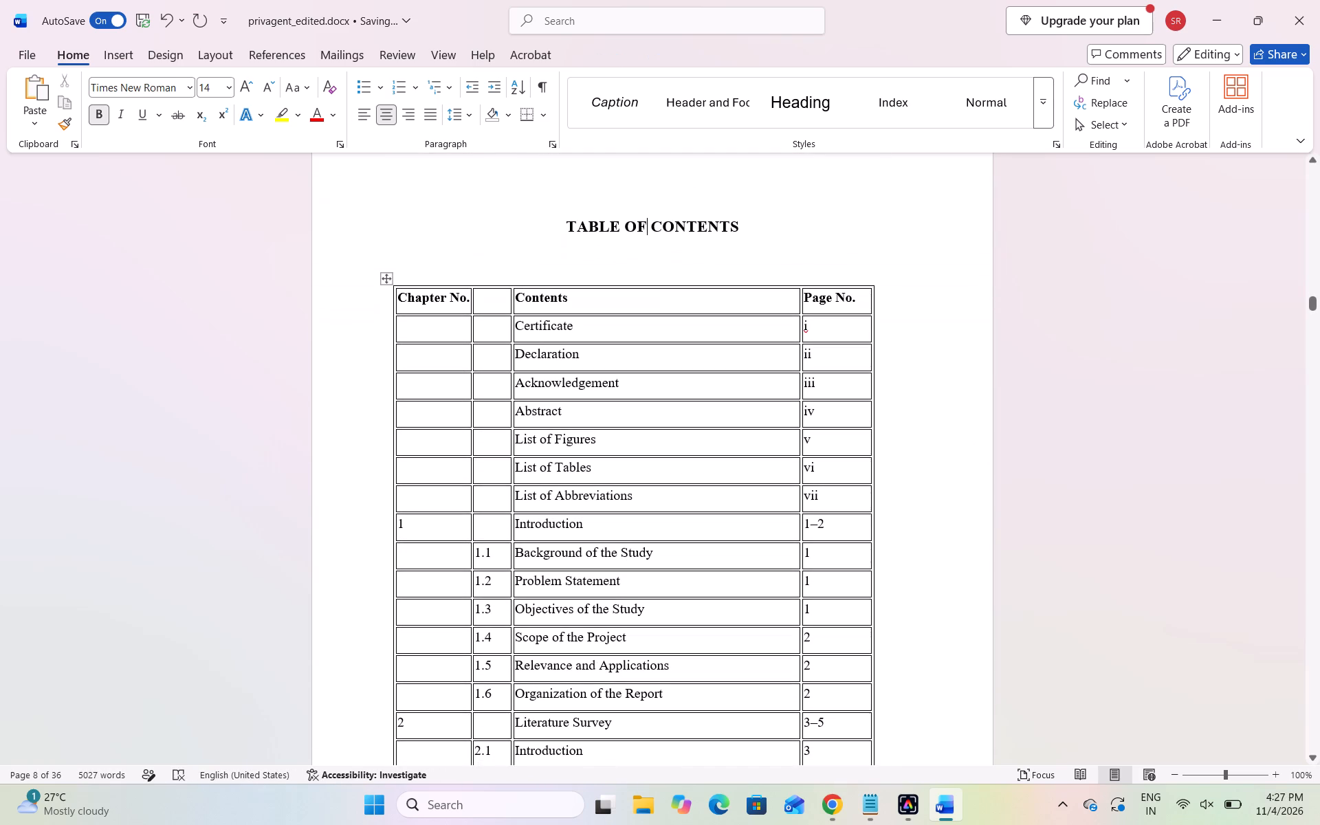
{"action": "left_click_drag", "start_coordinate": [511, 308], "coordinate": [518, 308]}
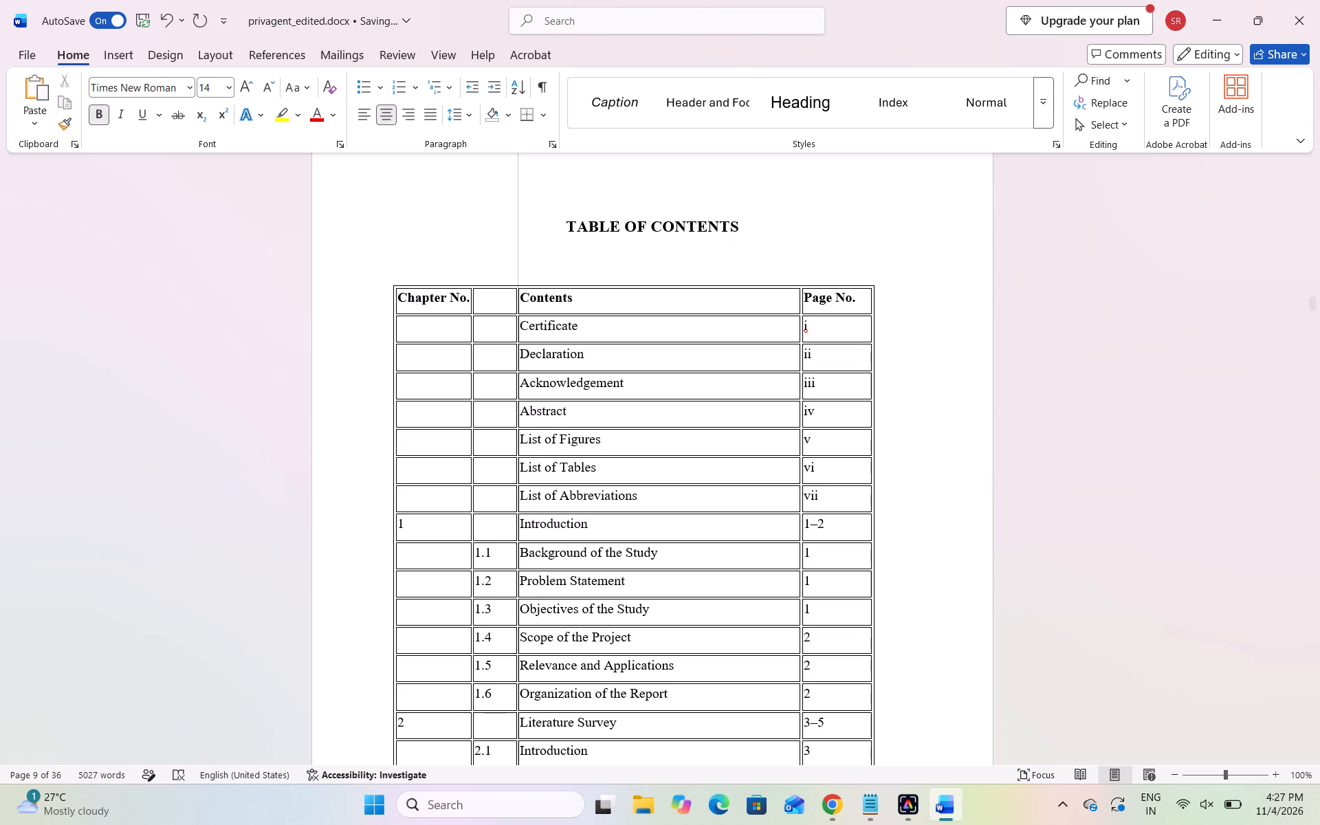
{"action": "left_click_drag", "start_coordinate": [518, 308], "coordinate": [519, 308]}
{"action": "left_click", "coordinate": [668, 258]}
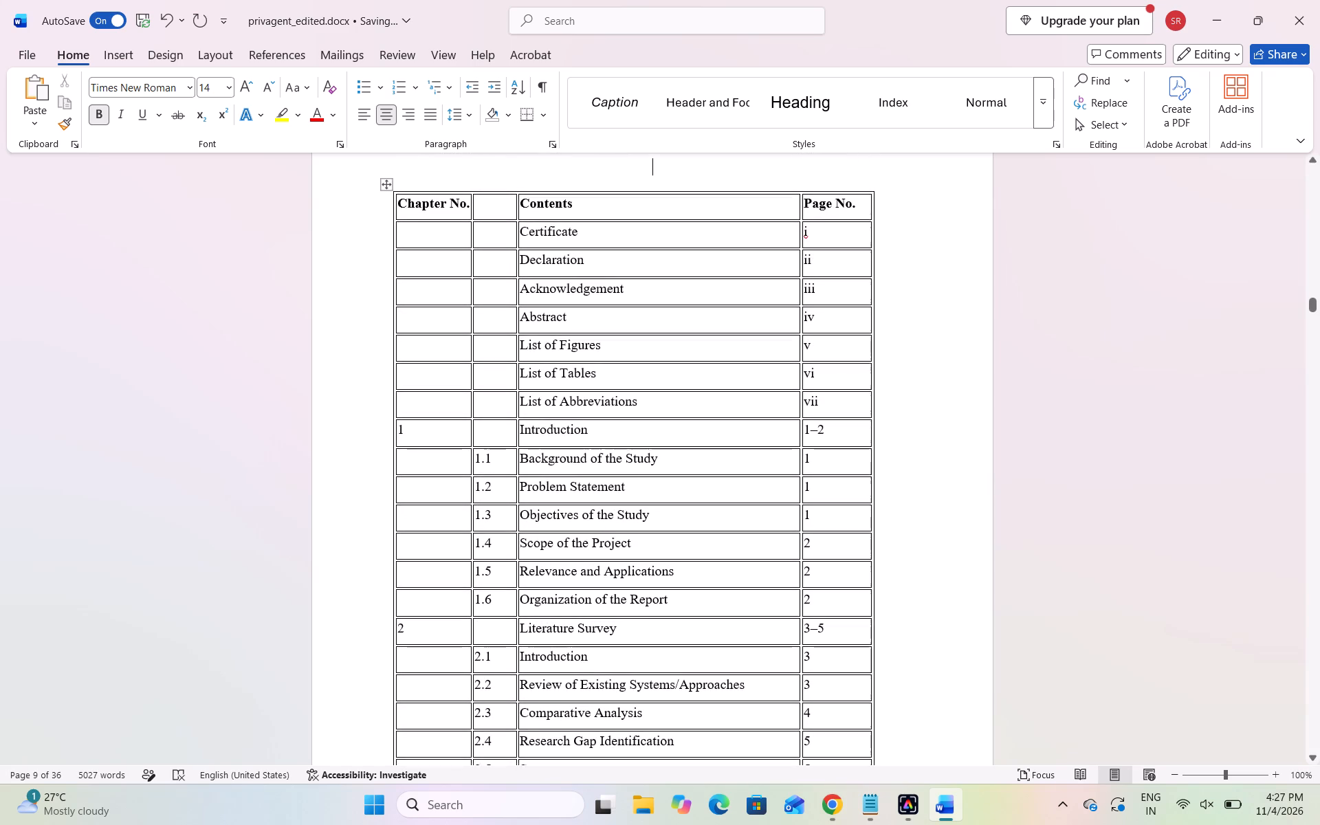
Compare the new bordered contents table with the old borderless contents list on the following pages.
{"action": "scroll", "coordinate": [539, 609], "scroll_direction": "down", "scroll_amount": 7}
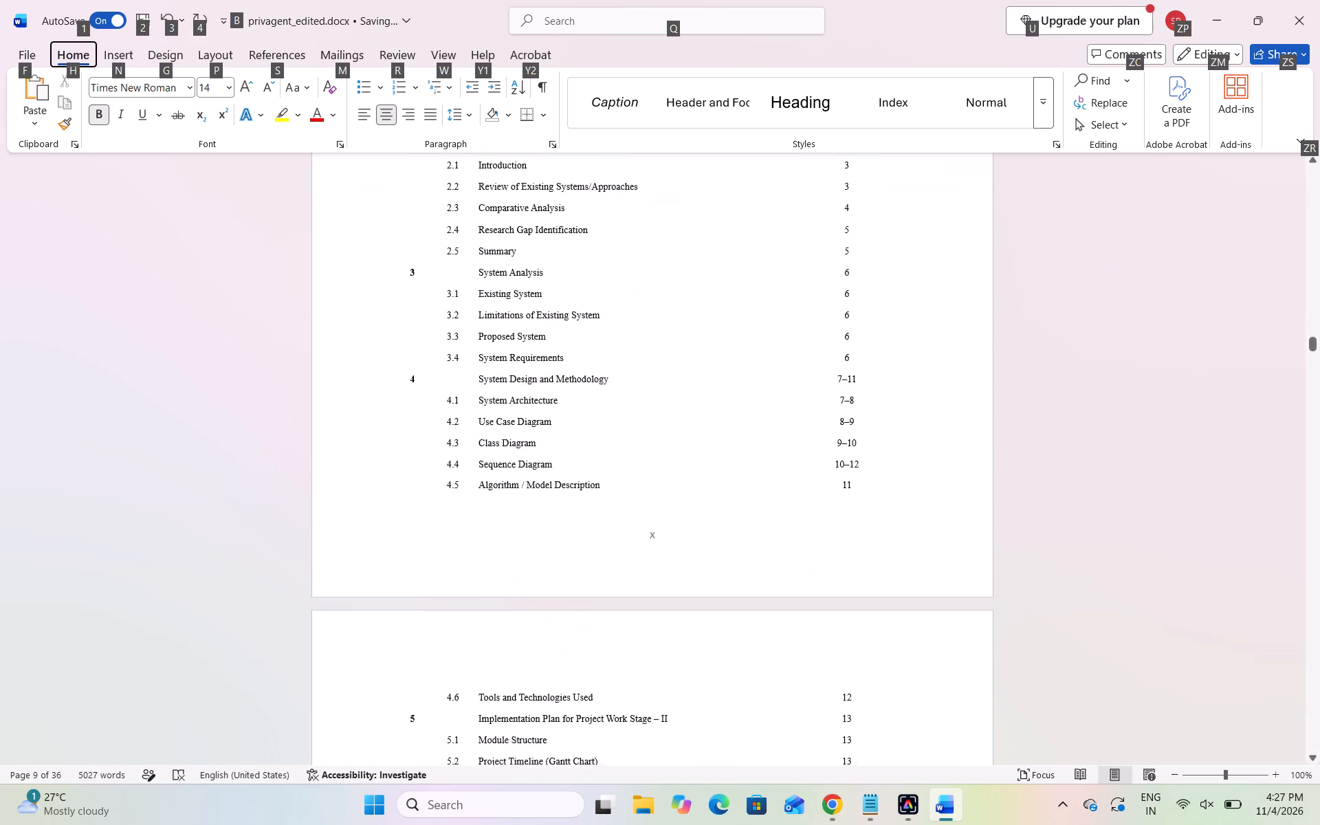
{"action": "scroll", "coordinate": [539, 609], "scroll_direction": "up", "scroll_amount": 4}
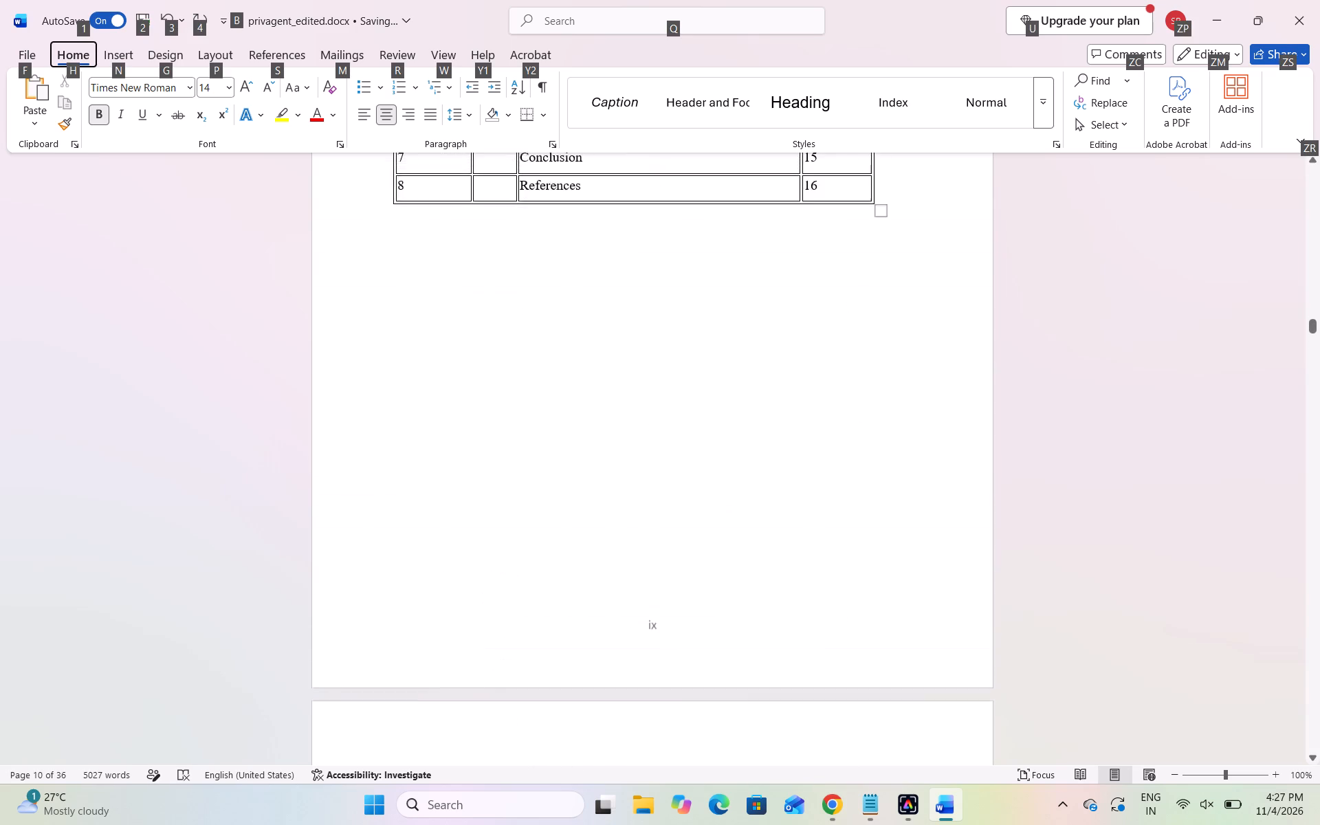
{"action": "scroll", "coordinate": [539, 609], "scroll_direction": "up", "scroll_amount": 4}
{"action": "scroll", "coordinate": [539, 609], "scroll_direction": "down", "scroll_amount": 1}
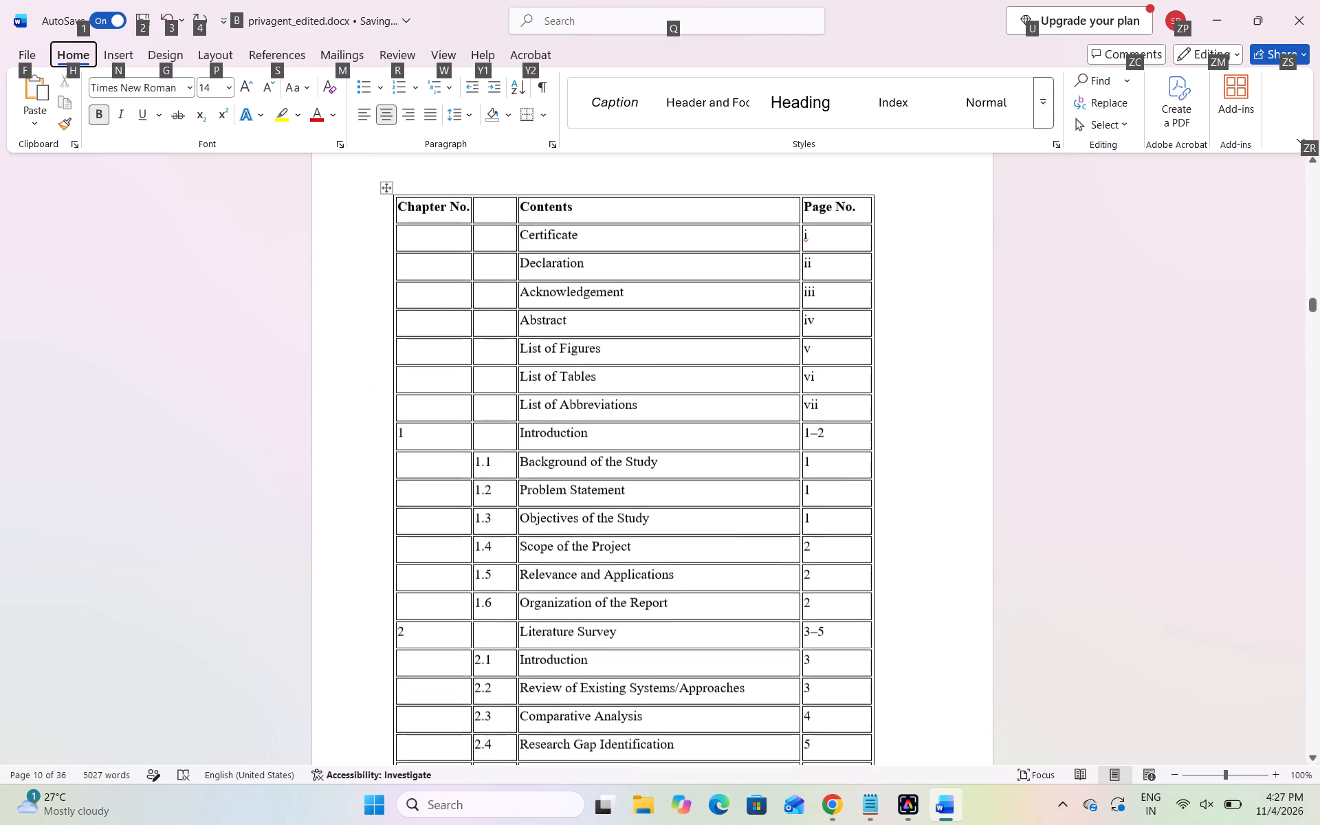
{"action": "scroll", "coordinate": [539, 609], "scroll_direction": "down", "scroll_amount": 3}
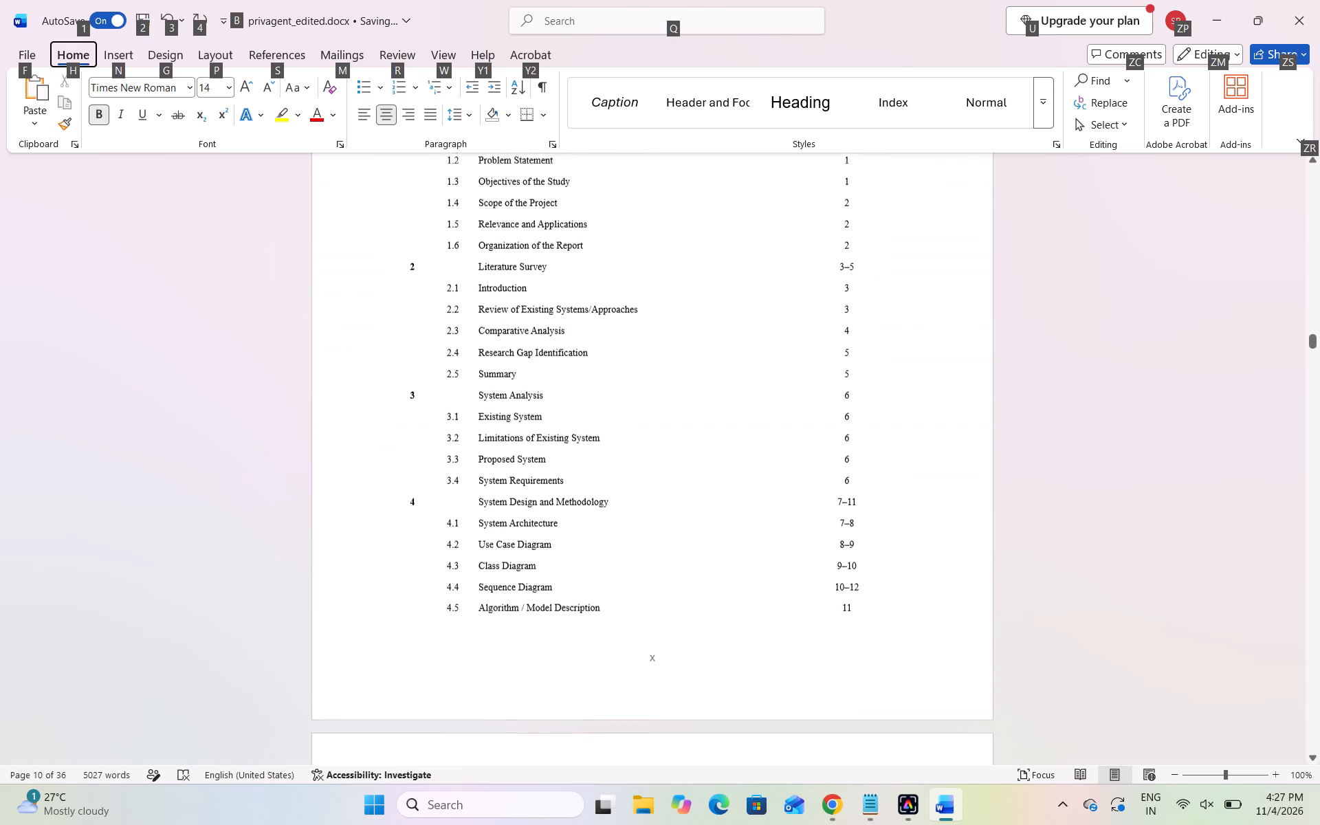
{"action": "scroll", "coordinate": [539, 609], "scroll_direction": "down", "scroll_amount": 1}
{"action": "scroll", "coordinate": [539, 609], "scroll_direction": "up", "scroll_amount": 5}
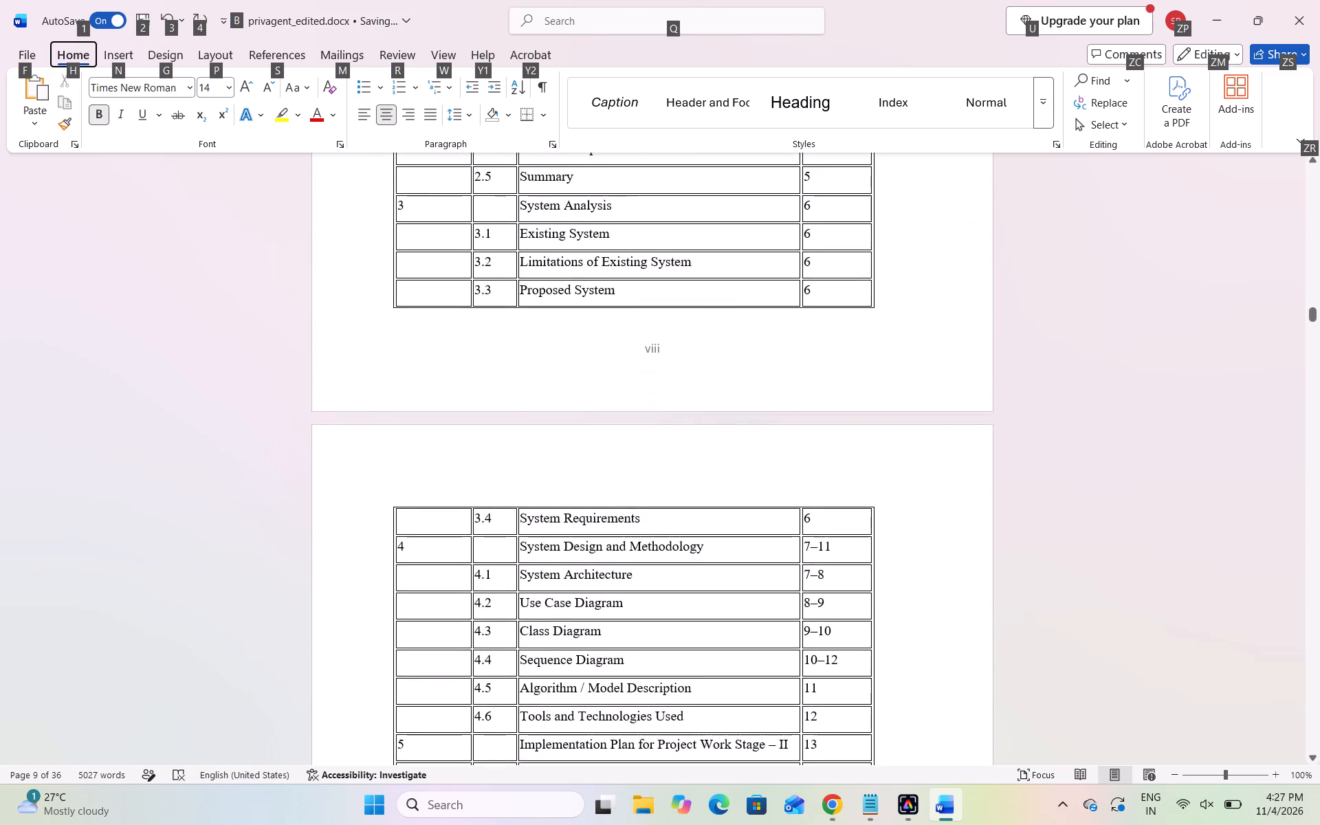
{"action": "scroll", "coordinate": [529, 652], "scroll_direction": "up", "scroll_amount": 3}
{"action": "scroll", "coordinate": [481, 592], "scroll_direction": "up", "scroll_amount": 1}
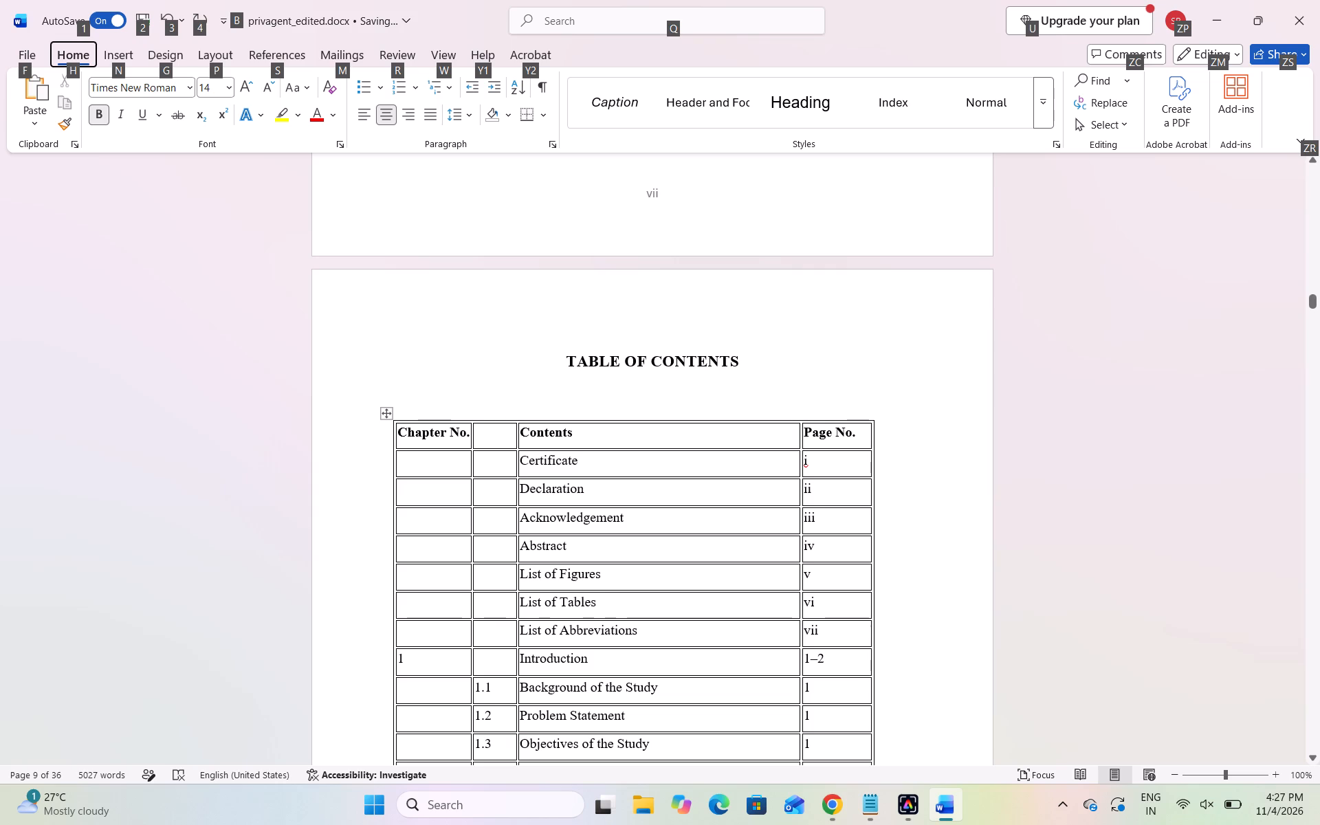
Move the contents table's outer left border inward, narrowing the Chapter No. column.
{"action": "left_click_drag", "start_coordinate": [393, 429], "coordinate": [401, 430]}
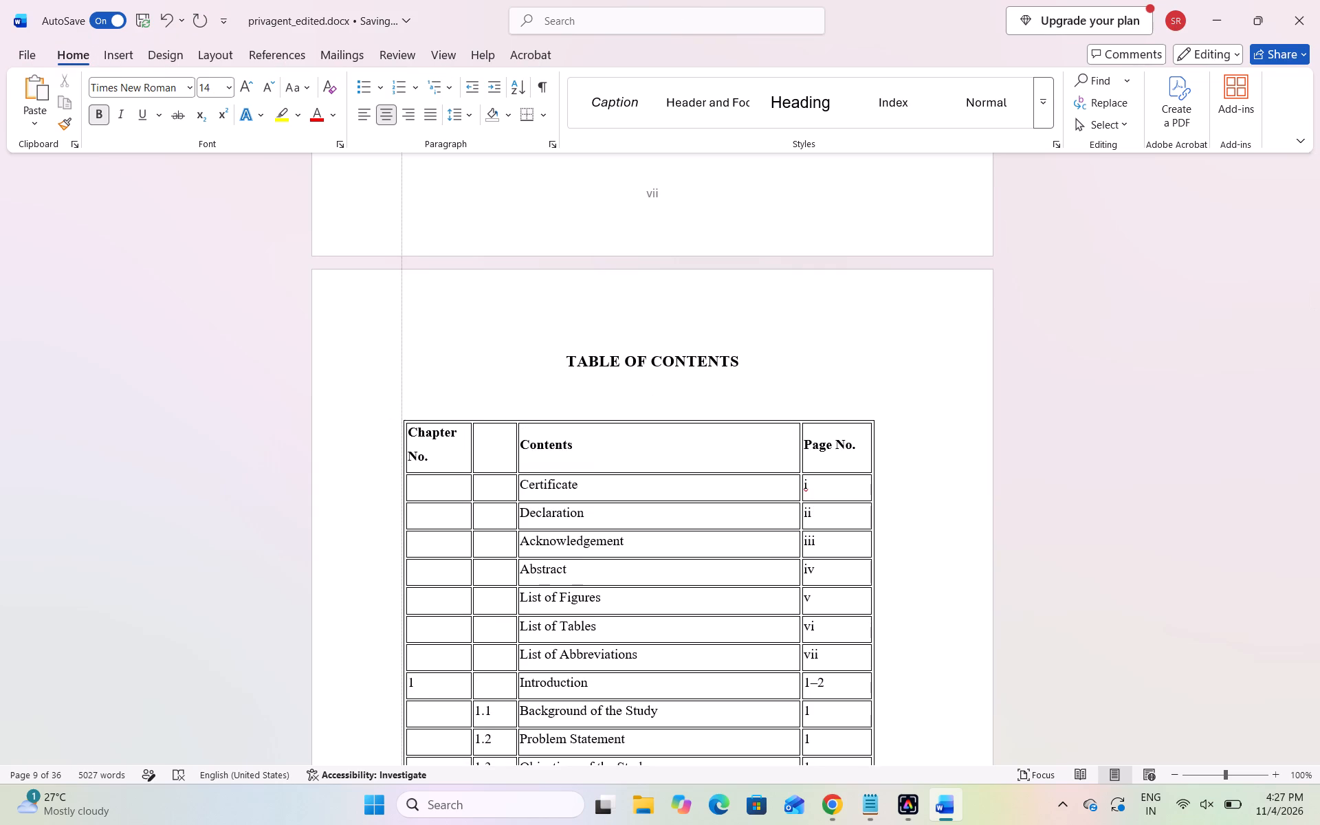
{"action": "left_click_drag", "start_coordinate": [401, 430], "coordinate": [424, 429]}
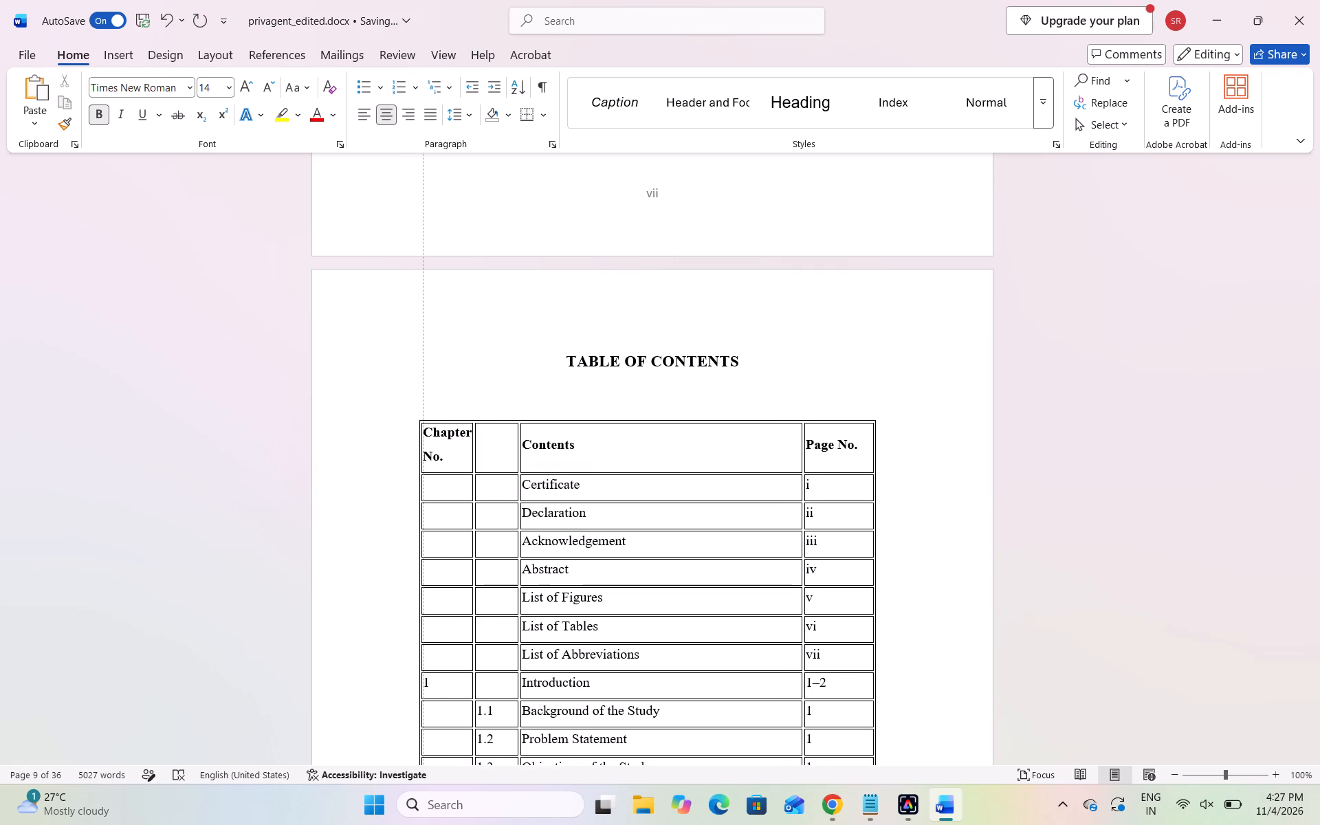
{"action": "left_click_drag", "start_coordinate": [424, 429], "coordinate": [425, 429]}
Widen the Chapter No. column so that its heading fits on one line.
{"action": "scroll", "coordinate": [501, 465], "scroll_direction": "down", "scroll_amount": 1}
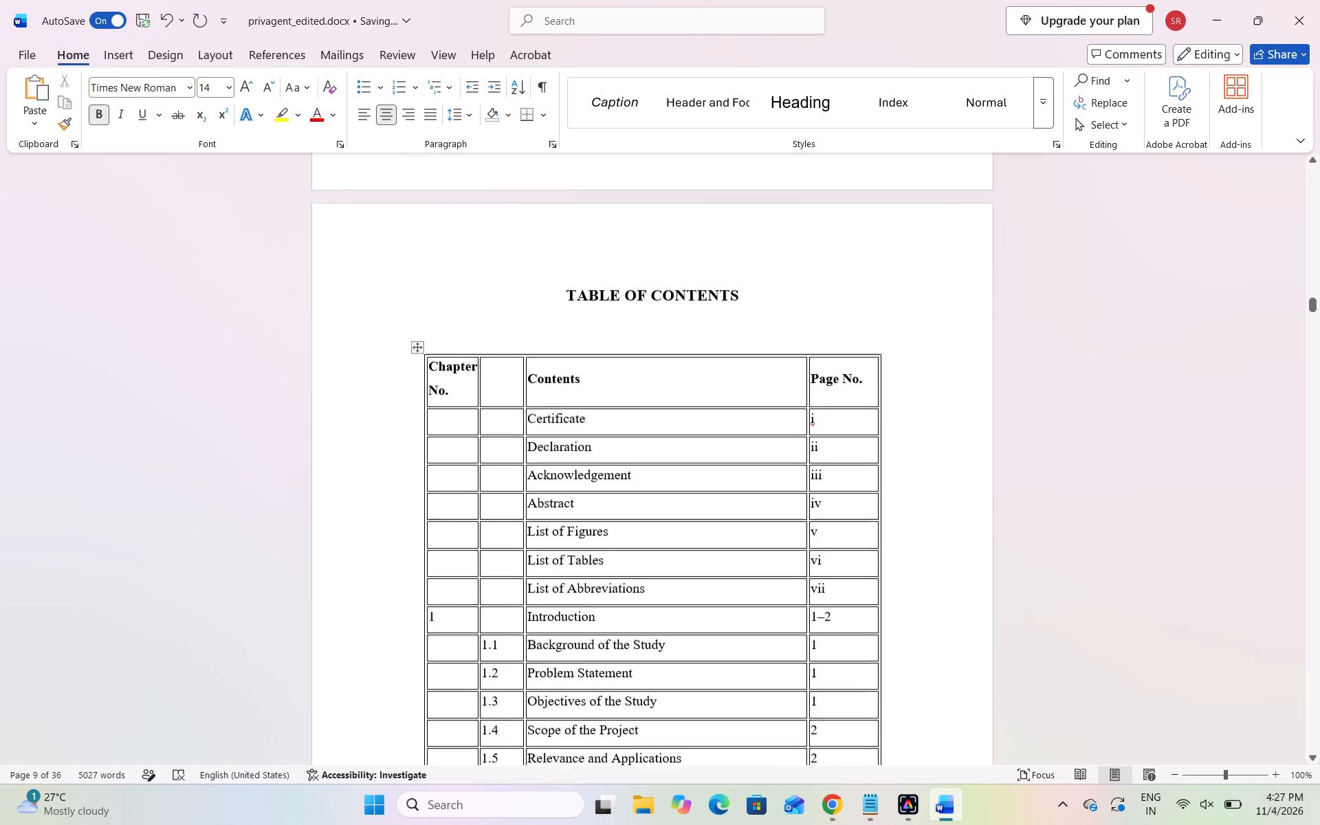
{"action": "scroll", "coordinate": [501, 465], "scroll_direction": "down", "scroll_amount": 6}
{"action": "scroll", "coordinate": [501, 465], "scroll_direction": "up", "scroll_amount": 1}
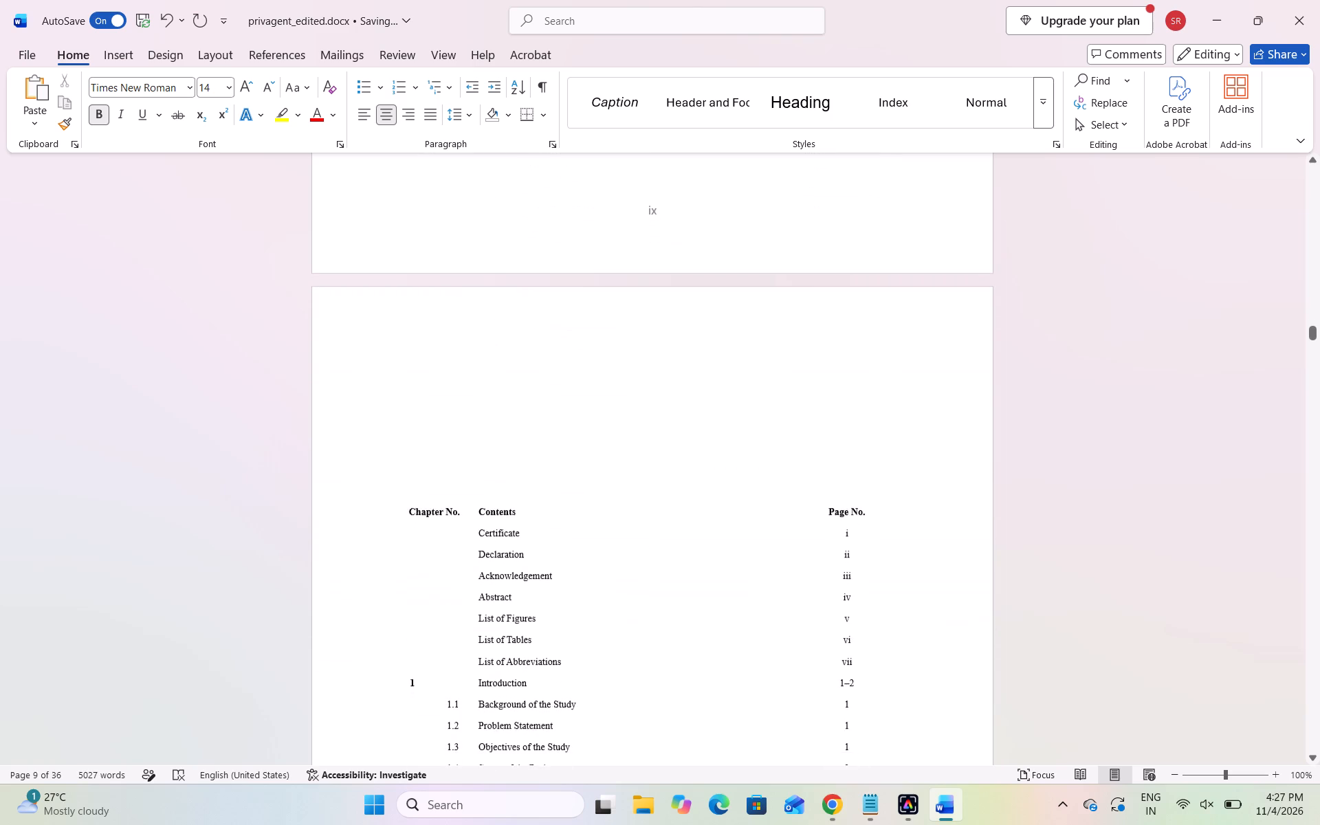
{"action": "scroll", "coordinate": [501, 465], "scroll_direction": "up", "scroll_amount": 4}
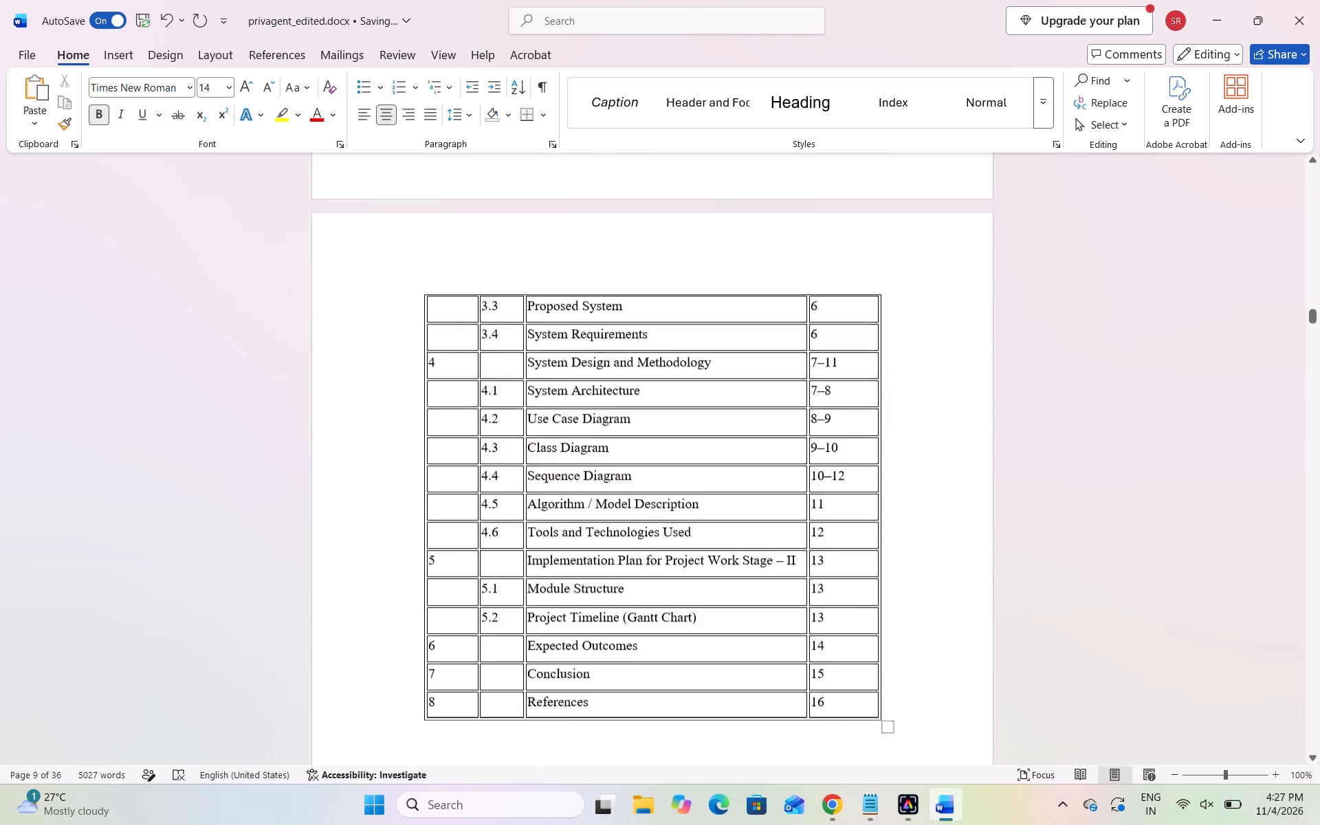
{"action": "scroll", "coordinate": [493, 474], "scroll_direction": "up", "scroll_amount": 4}
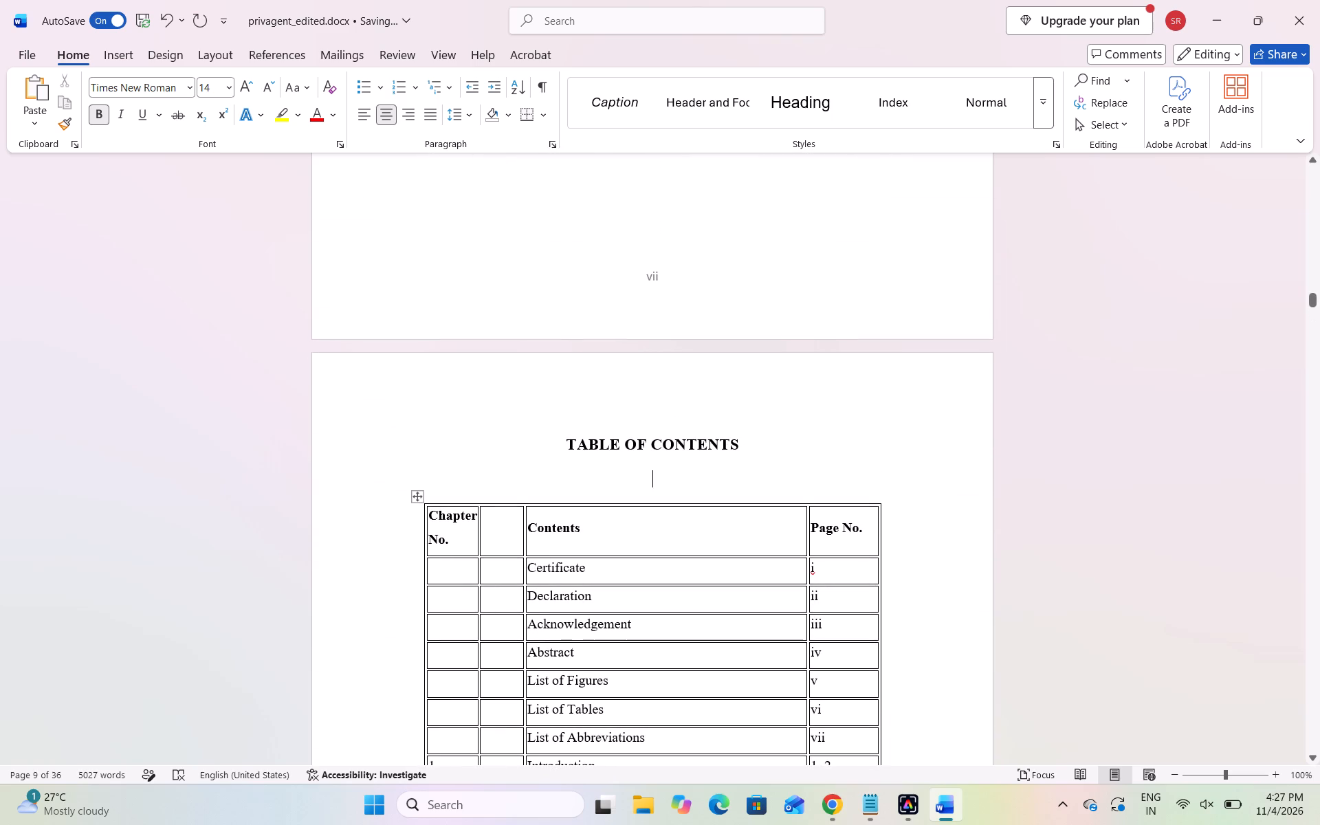
{"action": "left_click_drag", "start_coordinate": [478, 533], "coordinate": [503, 534]}
{"action": "left_click_drag", "start_coordinate": [503, 534], "coordinate": [503, 535]}
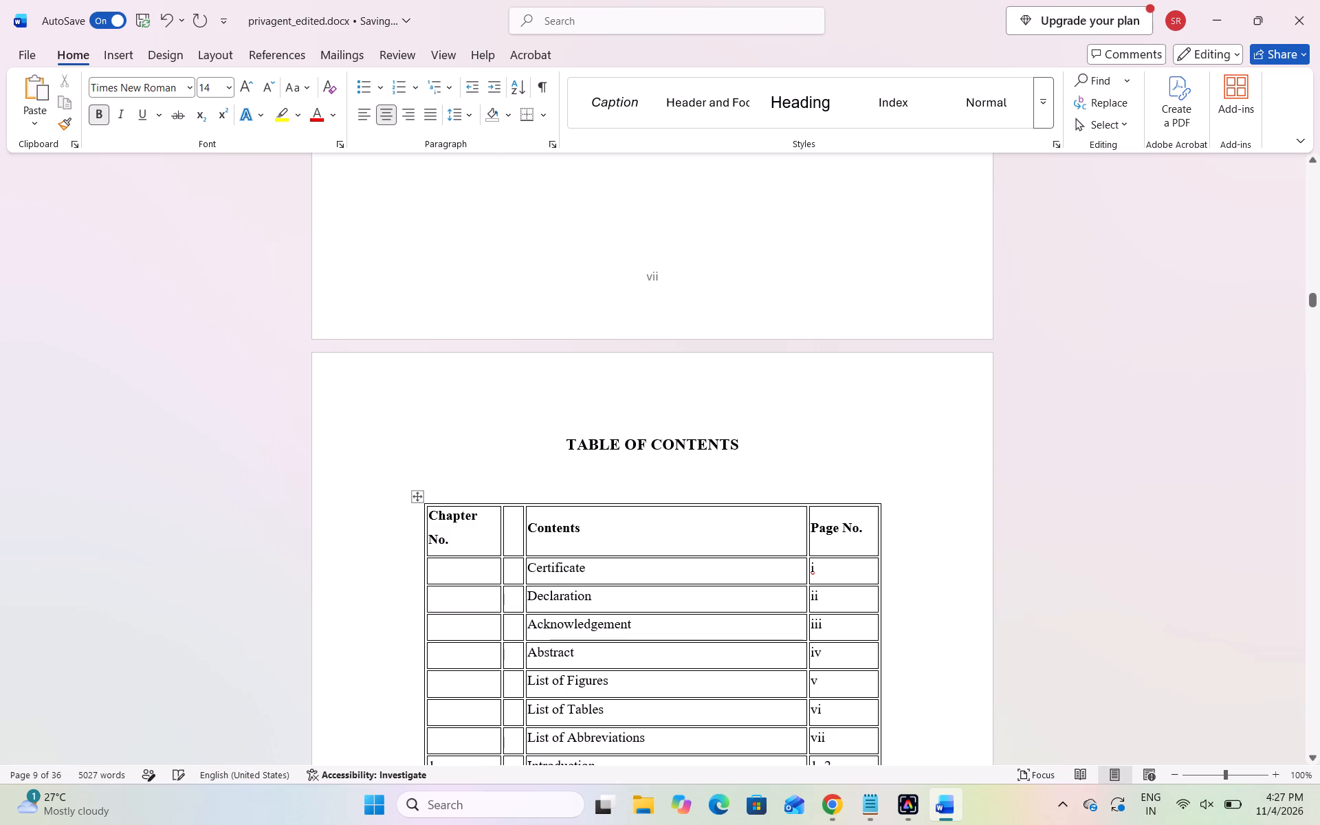
{"action": "left_click", "coordinate": [431, 540]}
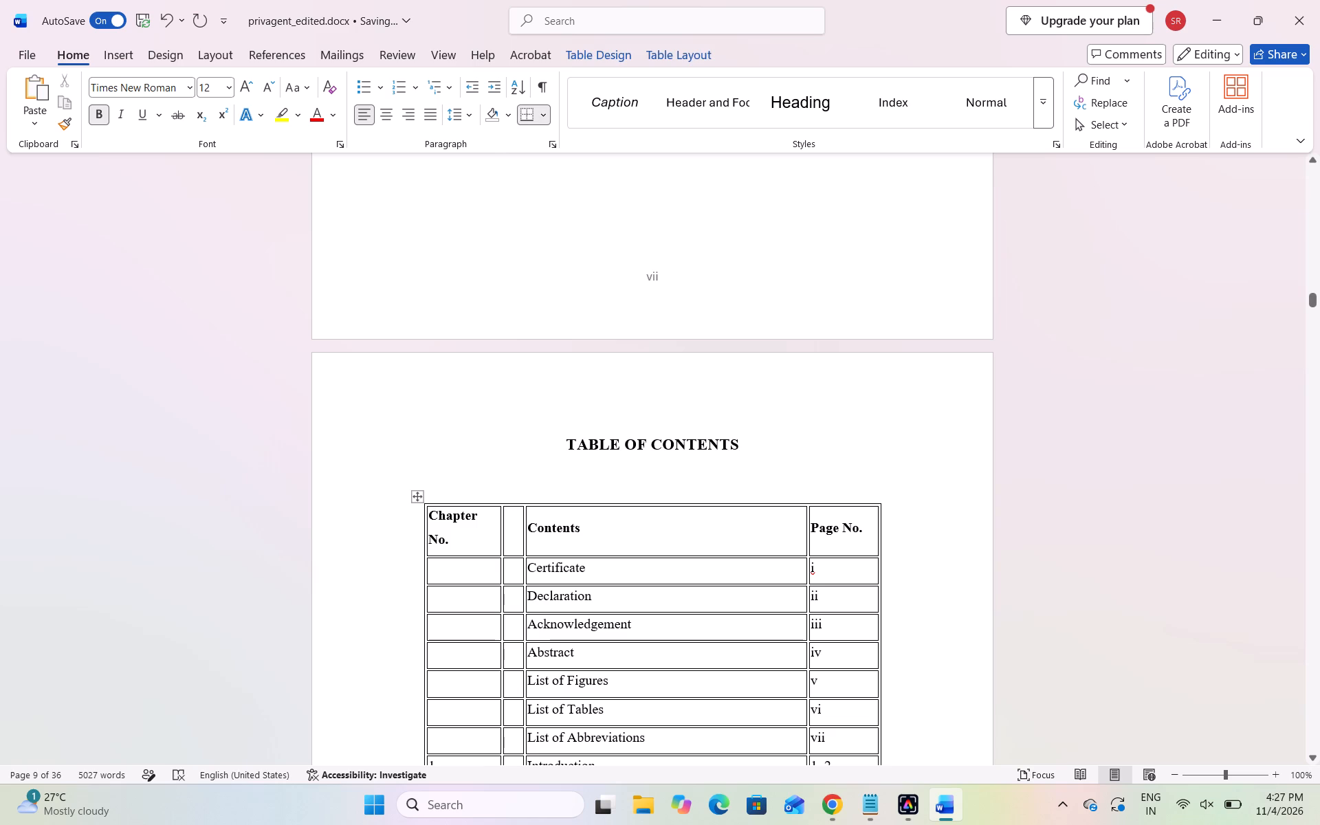
{"action": "left_click_drag", "start_coordinate": [501, 522], "coordinate": [512, 521]}
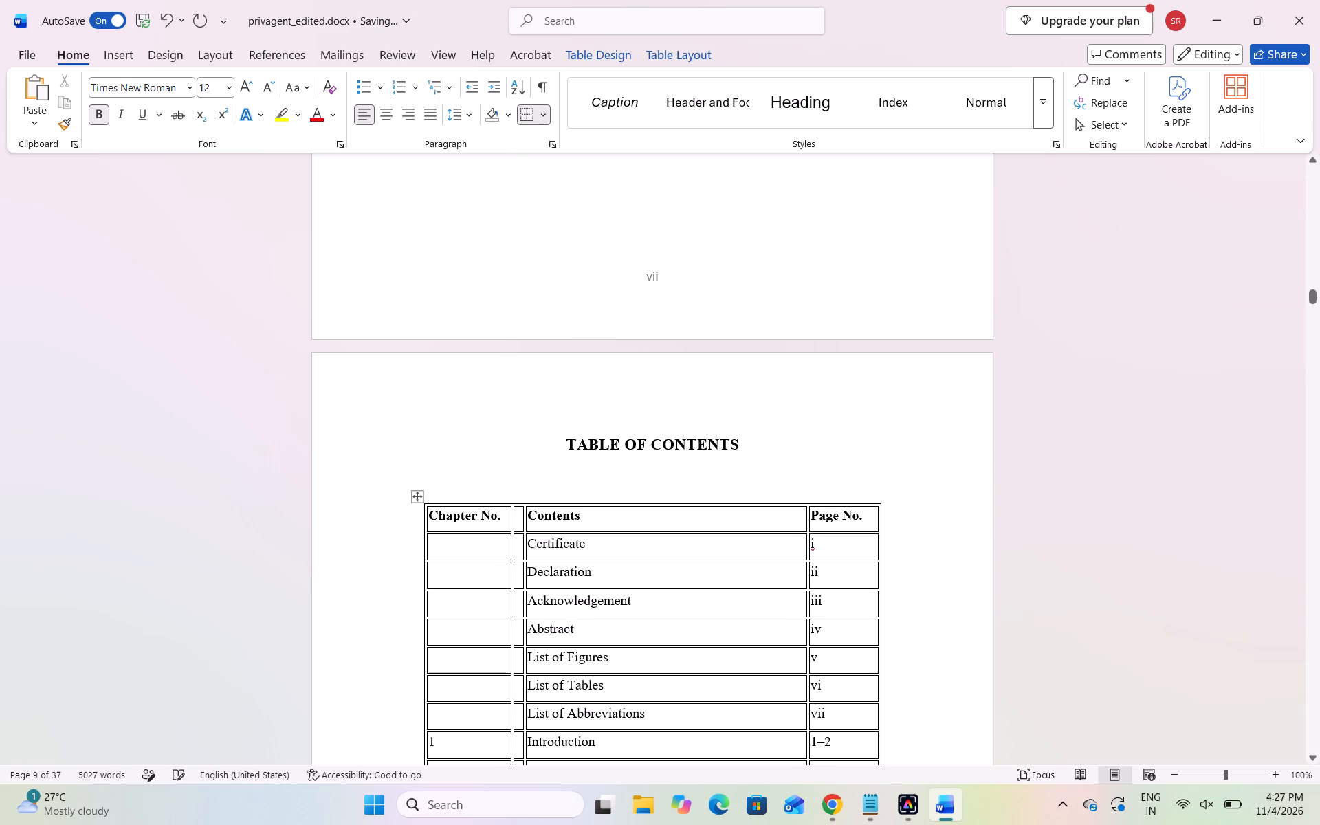
Widen the section-number column again by shifting its border with the Contents column.
{"action": "left_click", "coordinate": [524, 522]}
{"action": "left_click_drag", "start_coordinate": [524, 522], "coordinate": [555, 522]}
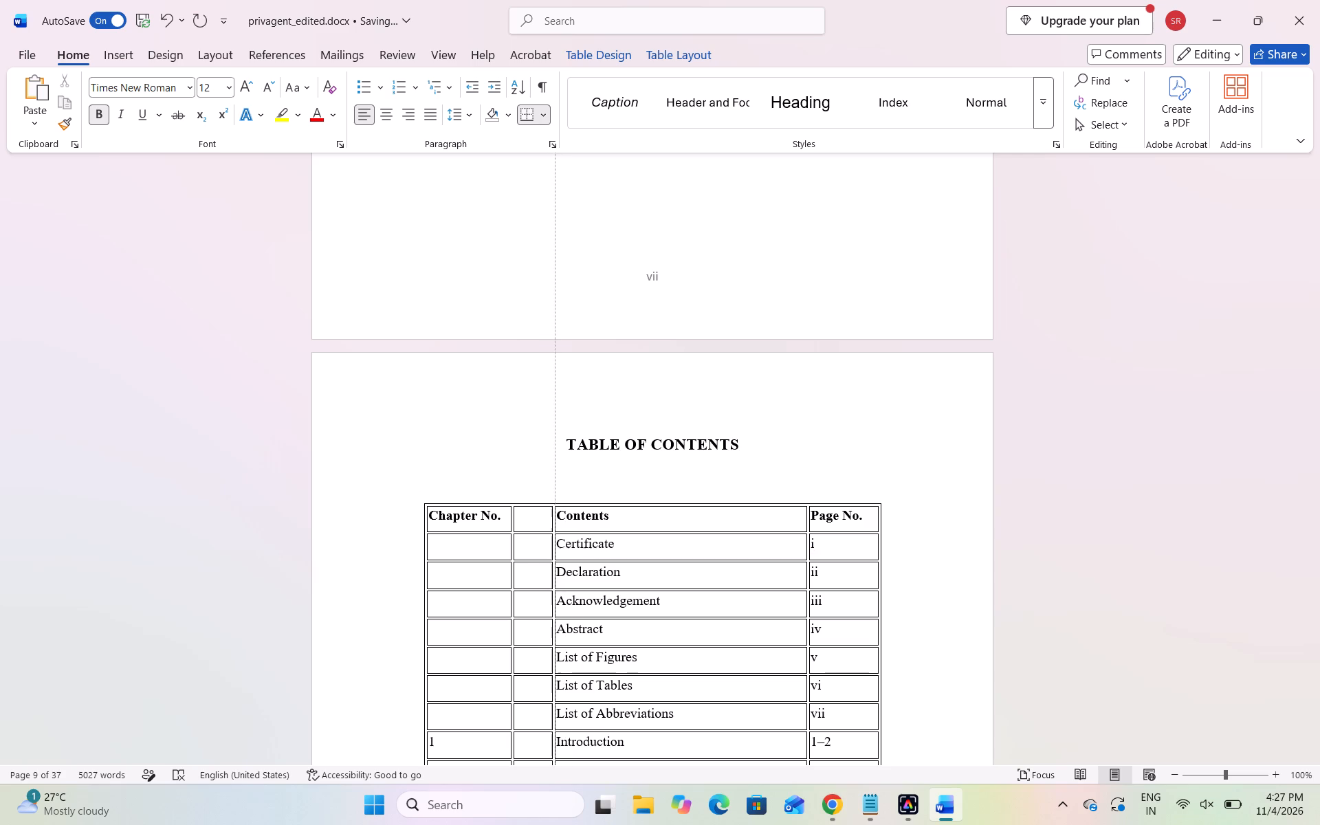
{"action": "left_click_drag", "start_coordinate": [555, 522], "coordinate": [560, 522]}
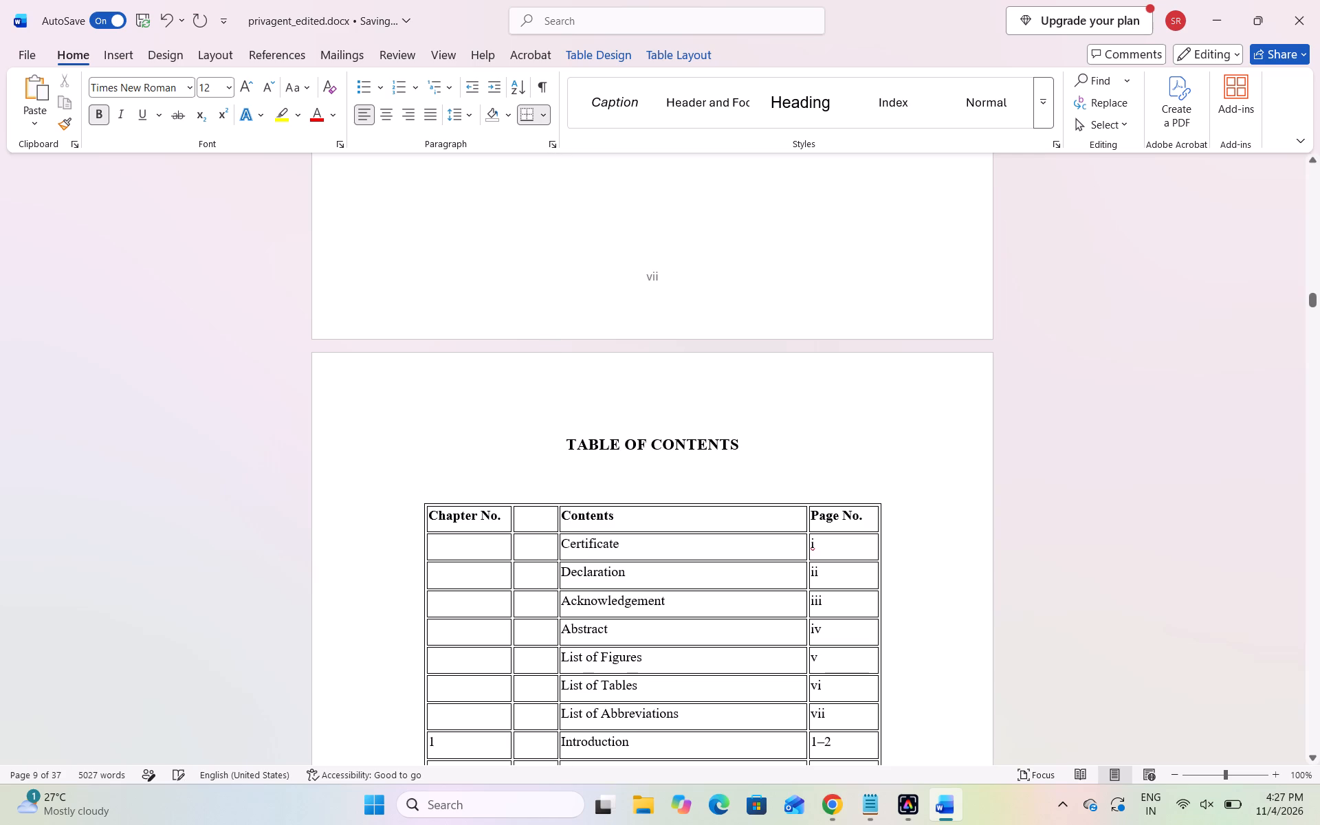
{"action": "scroll", "coordinate": [640, 522], "scroll_direction": "down", "scroll_amount": 1}
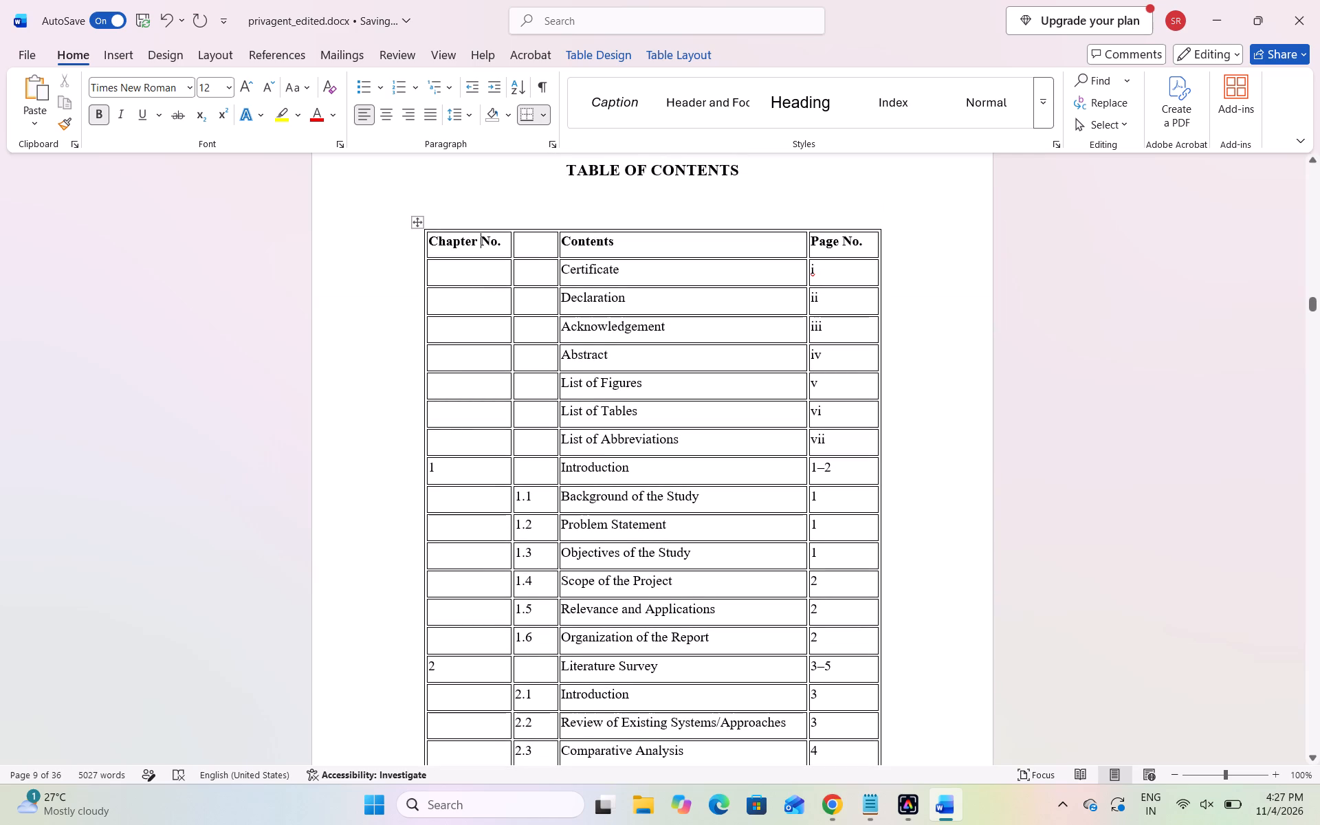
{"action": "left_click_drag", "start_coordinate": [559, 252], "coordinate": [565, 252]}
{"action": "left_click_drag", "start_coordinate": [558, 252], "coordinate": [565, 250]}
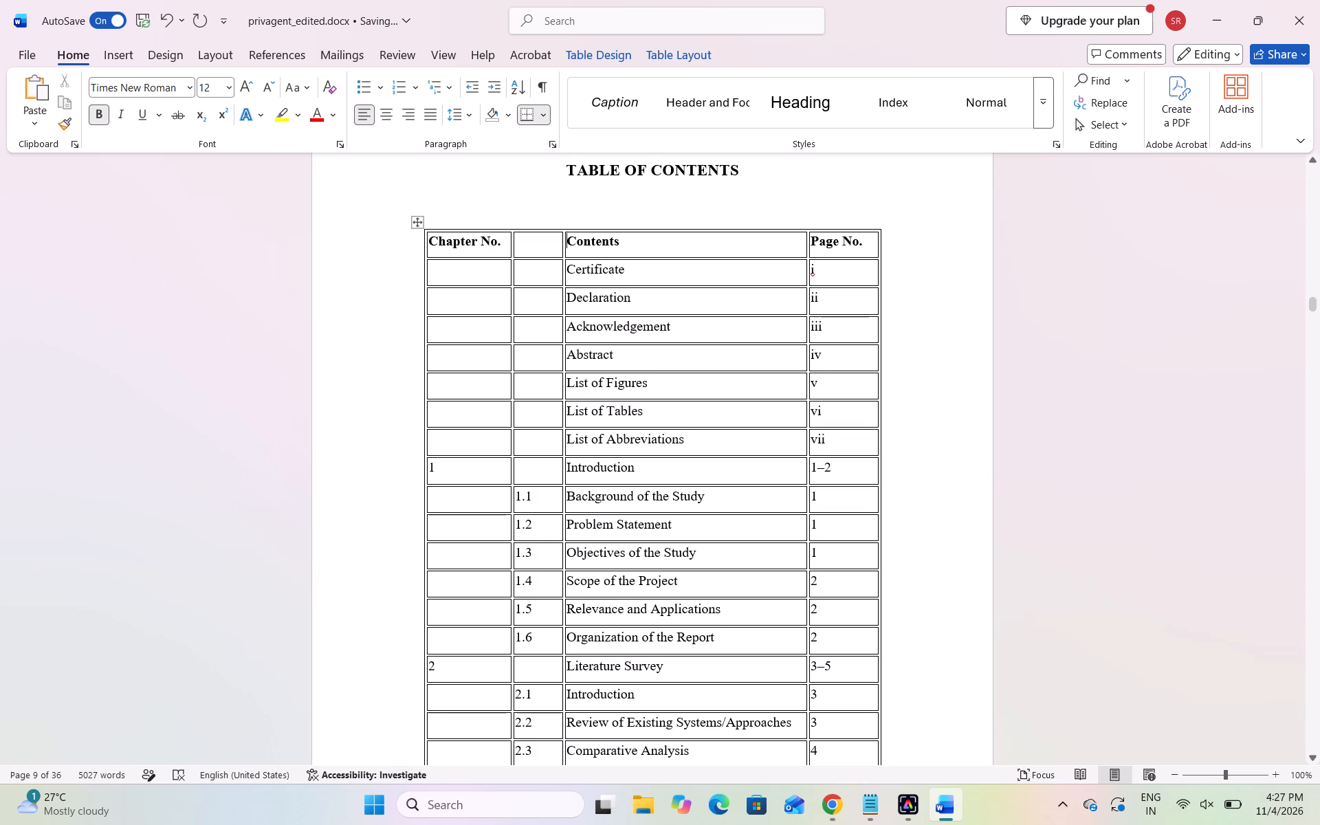
Widen the Contents column slightly, narrowing the Page No. column to about its heading's width.
{"action": "left_click_drag", "start_coordinate": [806, 254], "coordinate": [811, 254]}
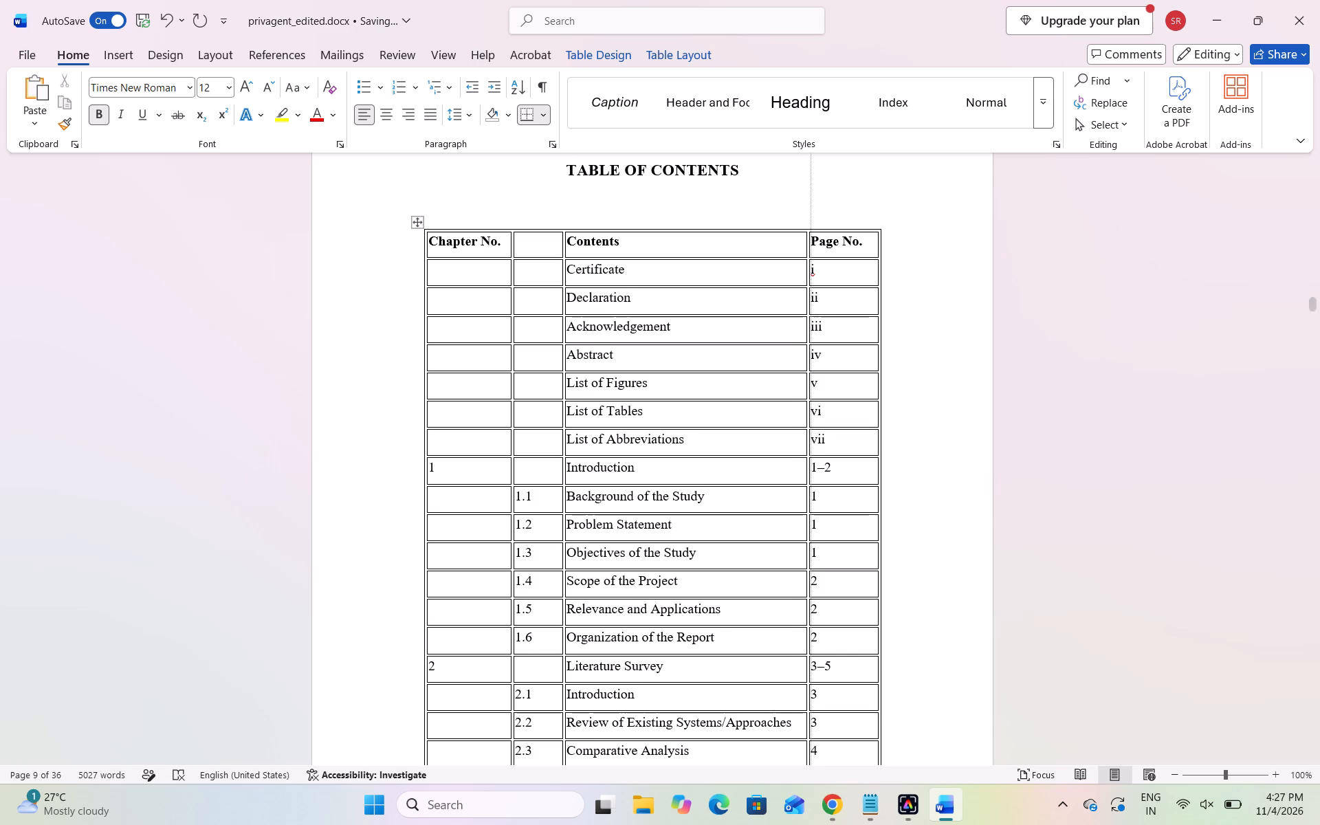
{"action": "left_click_drag", "start_coordinate": [811, 254], "coordinate": [817, 254]}
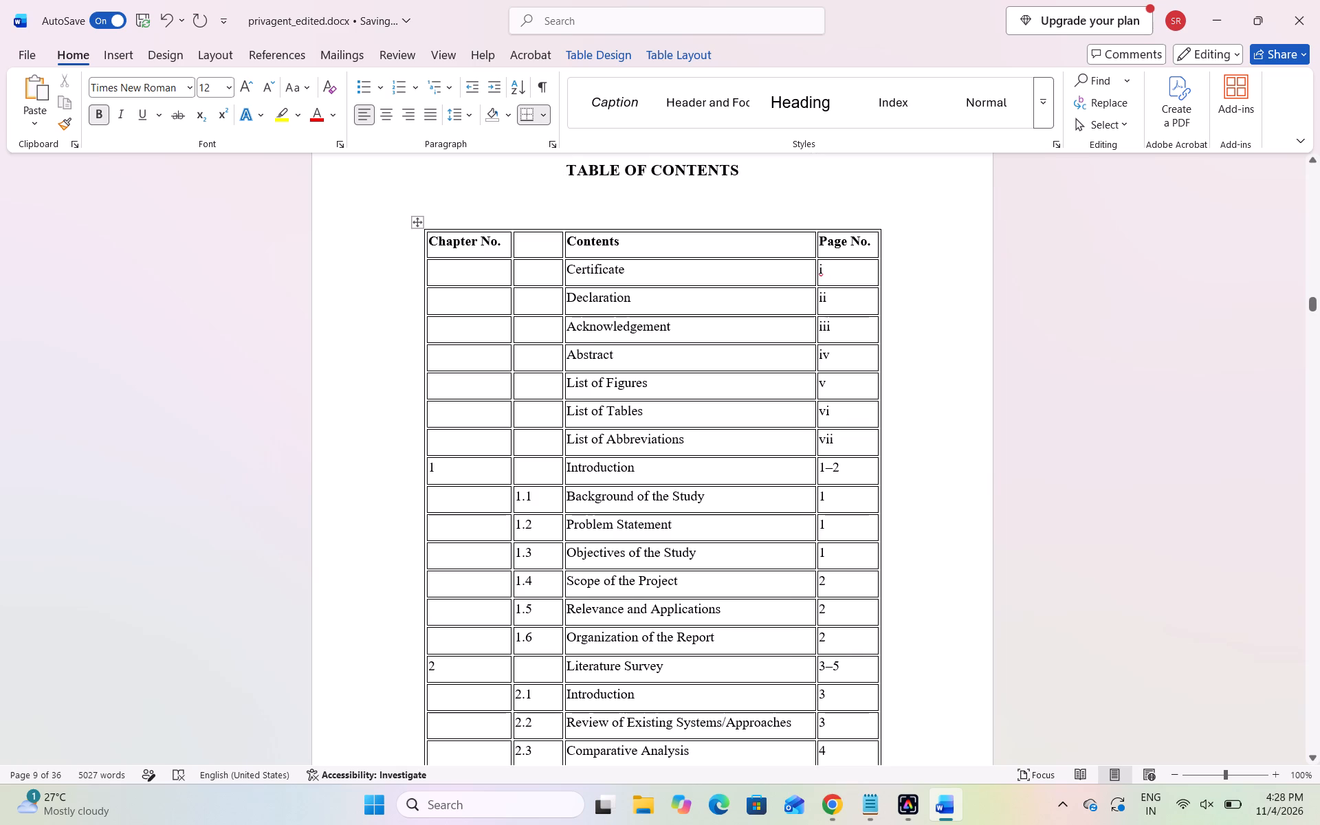
{"action": "left_click", "coordinate": [940, 390]}
AutoFit the Chapter No. column to the width of its heading.
{"action": "scroll", "coordinate": [940, 390], "scroll_direction": "down", "scroll_amount": 3}
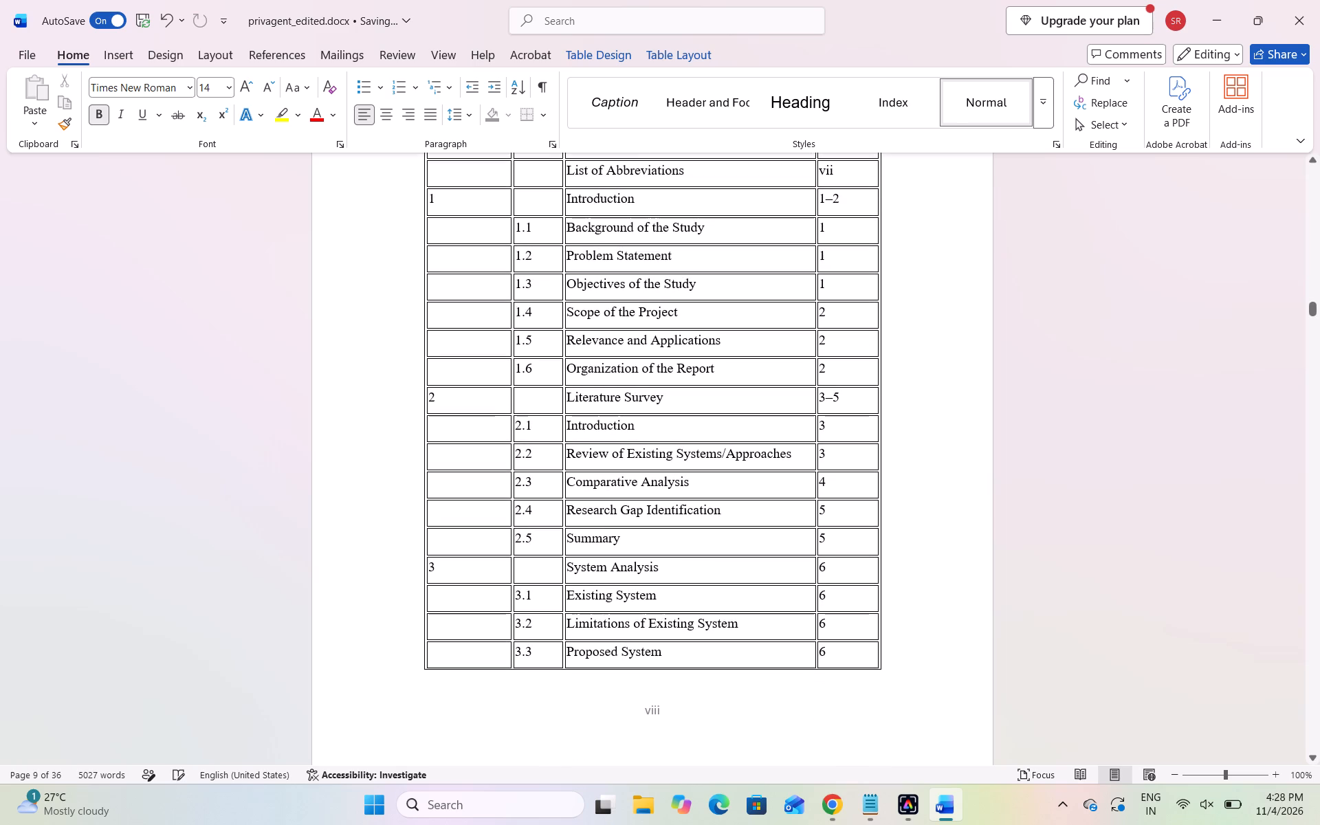
{"action": "scroll", "coordinate": [770, 441], "scroll_direction": "up", "scroll_amount": 1}
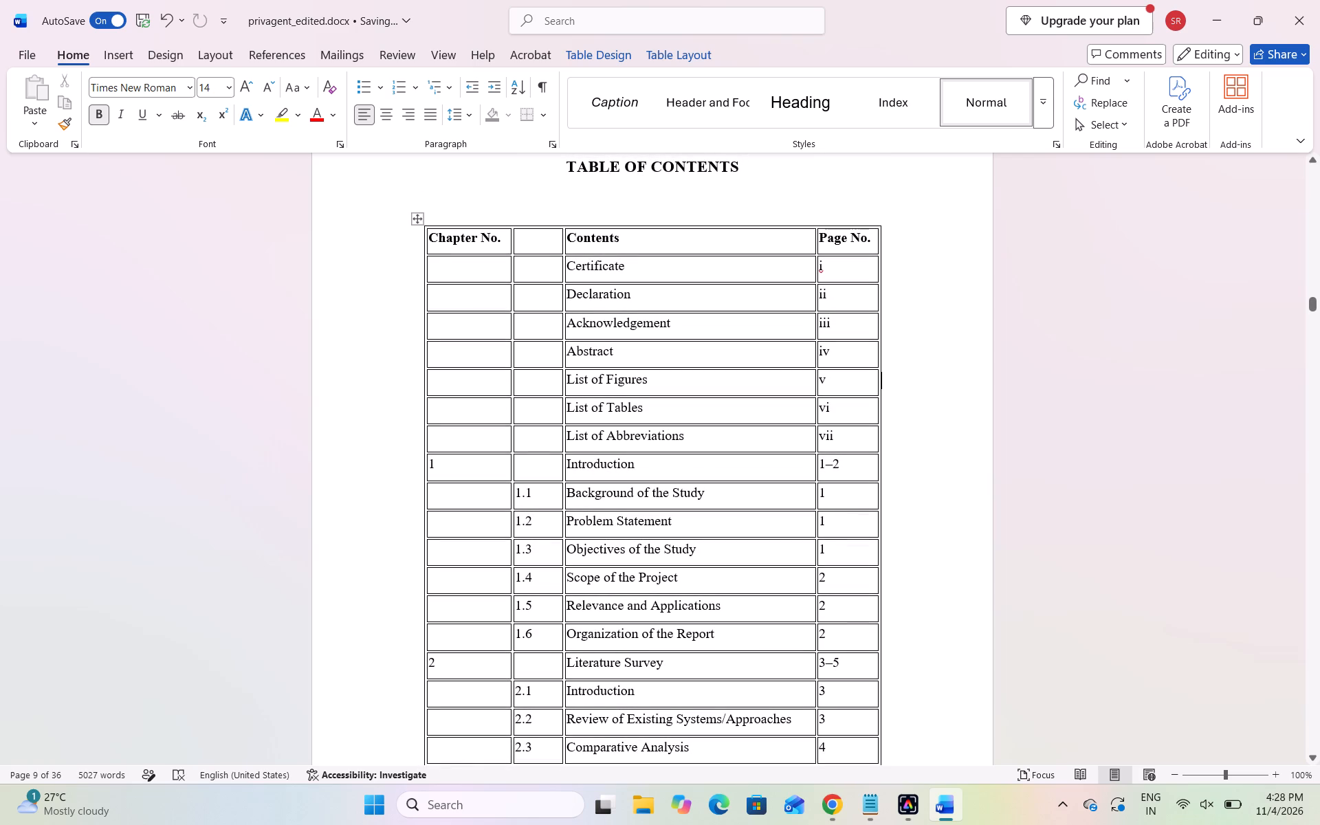
{"action": "left_click", "coordinate": [513, 275]}
{"action": "left_click", "coordinate": [509, 249]}
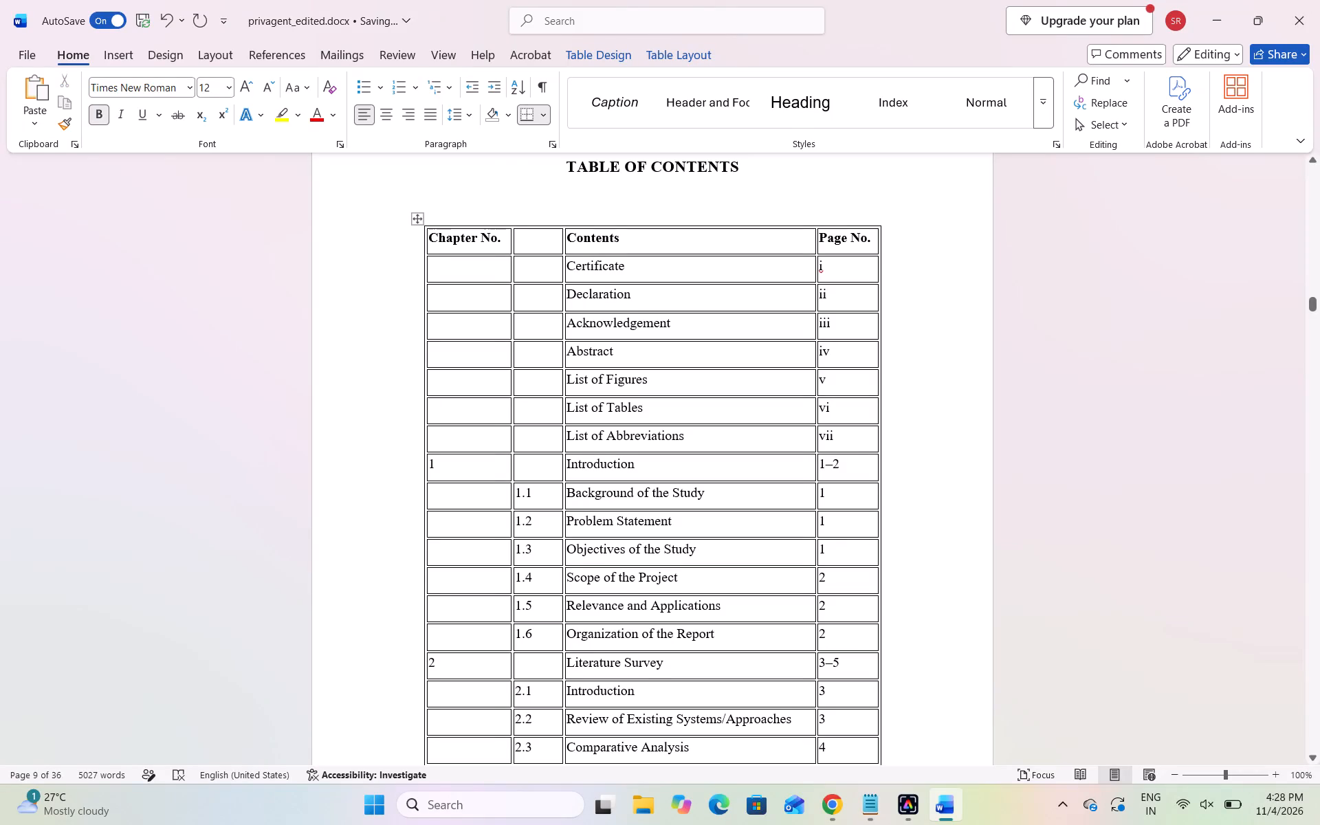
{"action": "double_click", "coordinate": [511, 243]}
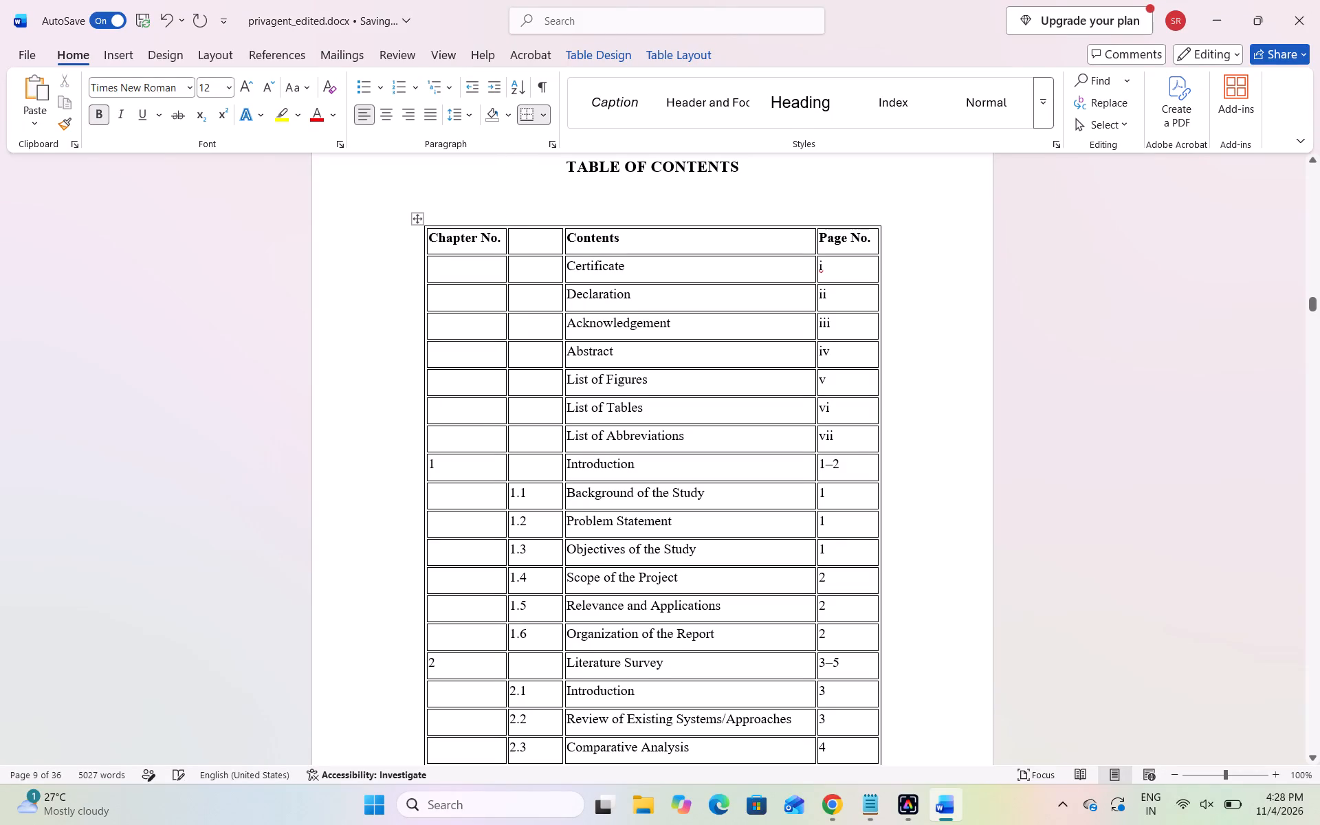
{"action": "left_click", "coordinate": [509, 245]}
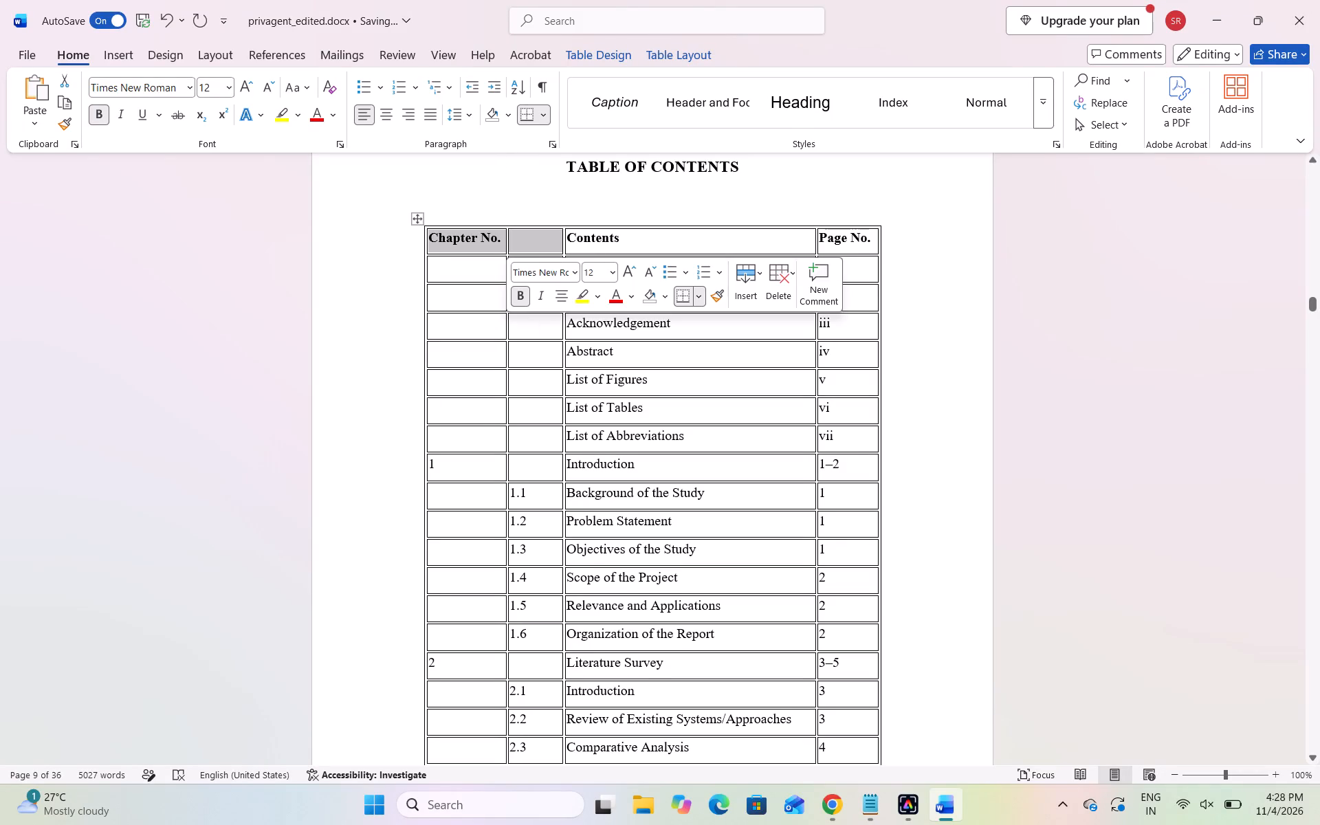
{"action": "left_click", "coordinate": [533, 392]}
{"action": "scroll", "coordinate": [533, 392], "scroll_direction": "down", "scroll_amount": 8}
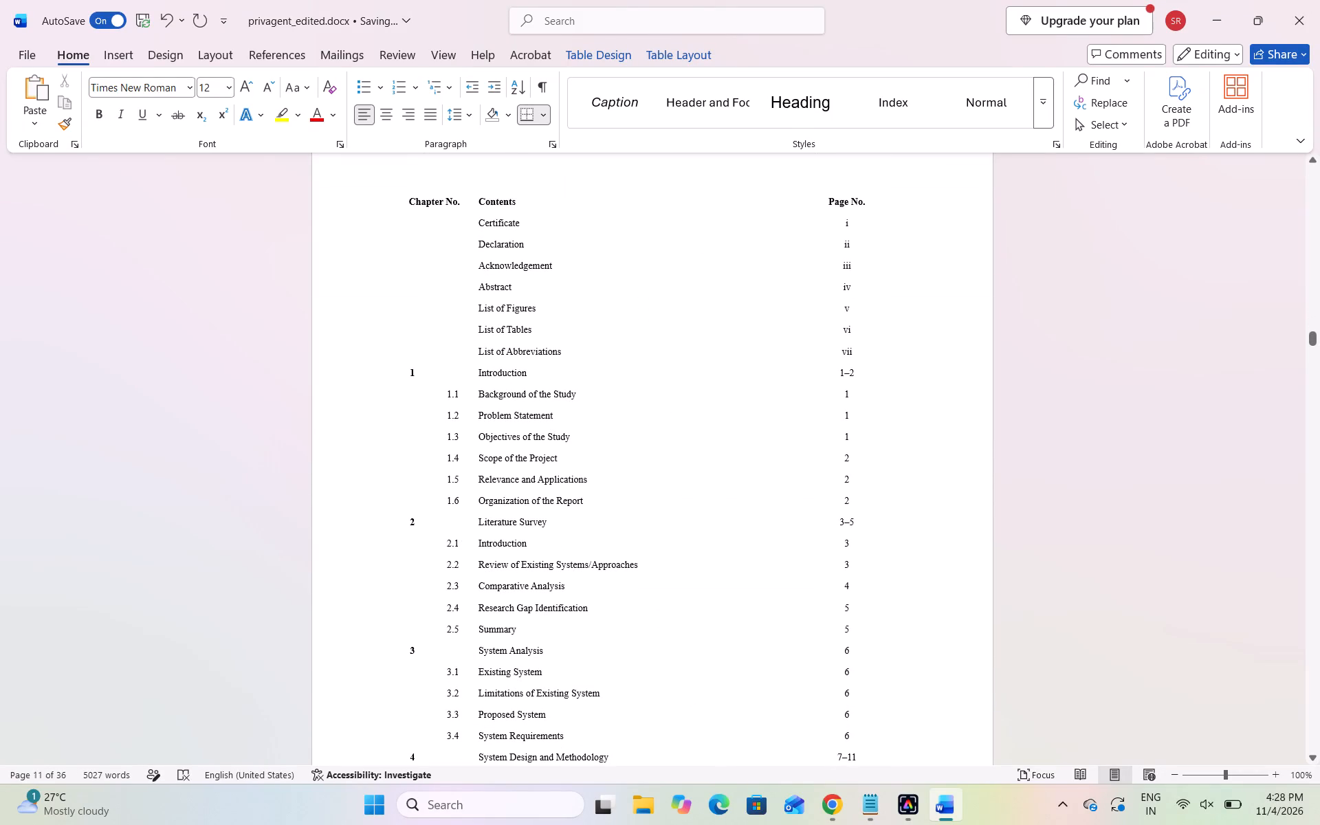
Remove all borders from the entire new table of contents, from the Chapter No. header row through the References row.
{"action": "scroll", "coordinate": [533, 392], "scroll_direction": "up", "scroll_amount": 6}
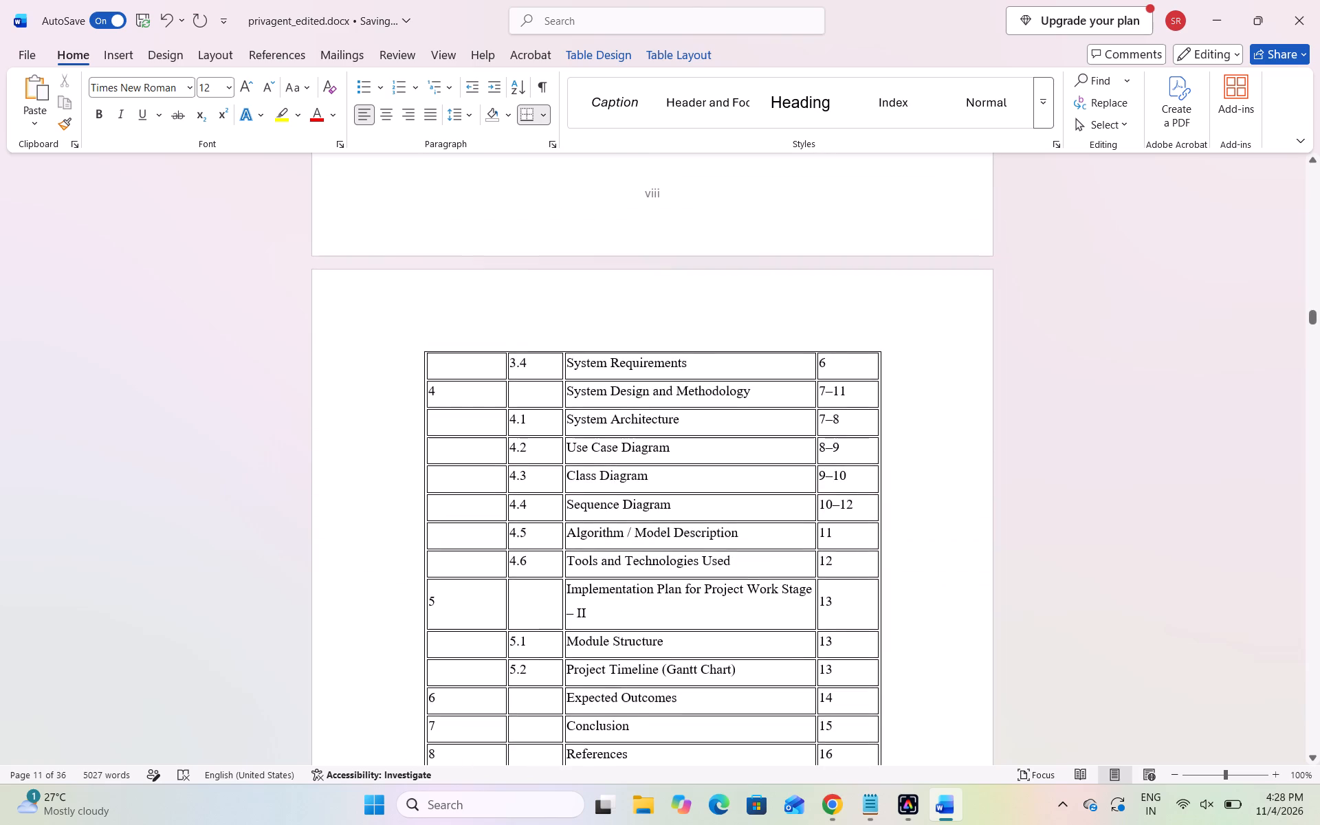
{"action": "scroll", "coordinate": [533, 392], "scroll_direction": "up", "scroll_amount": 4}
{"action": "scroll", "coordinate": [493, 342], "scroll_direction": "up", "scroll_amount": 3}
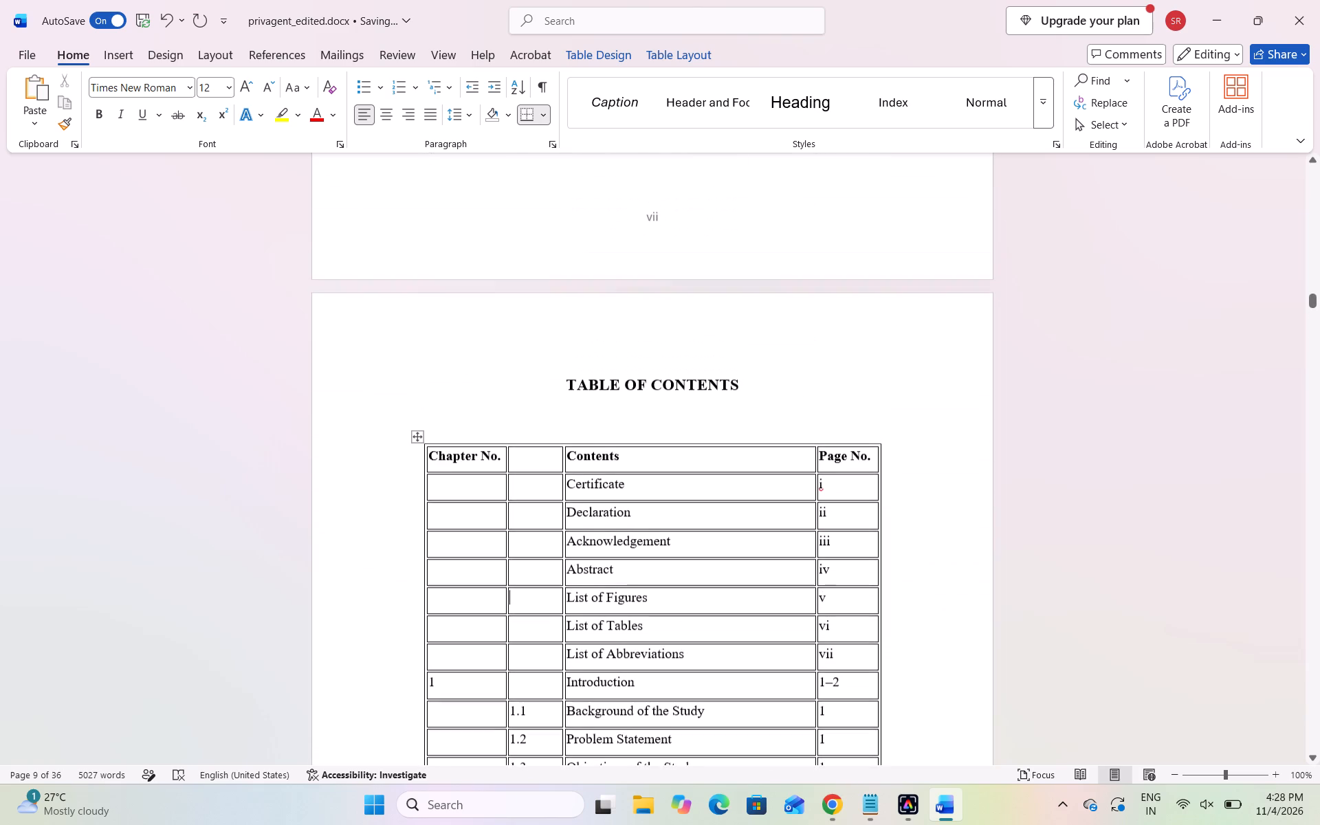
{"action": "left_click", "coordinate": [430, 445]}
{"action": "left_click_drag", "start_coordinate": [430, 445], "coordinate": [521, 819]}
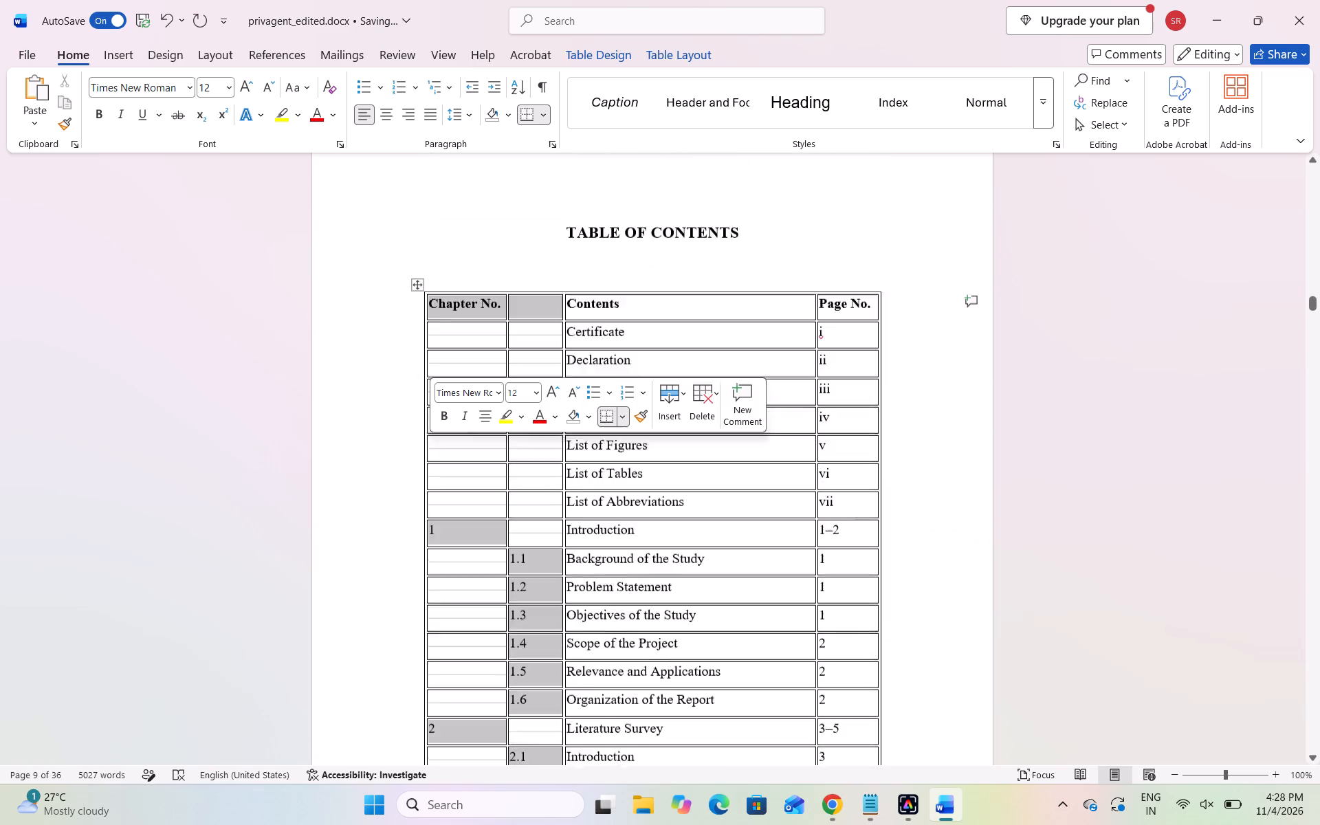
{"action": "left_click_drag", "start_coordinate": [521, 819], "coordinate": [811, 653]}
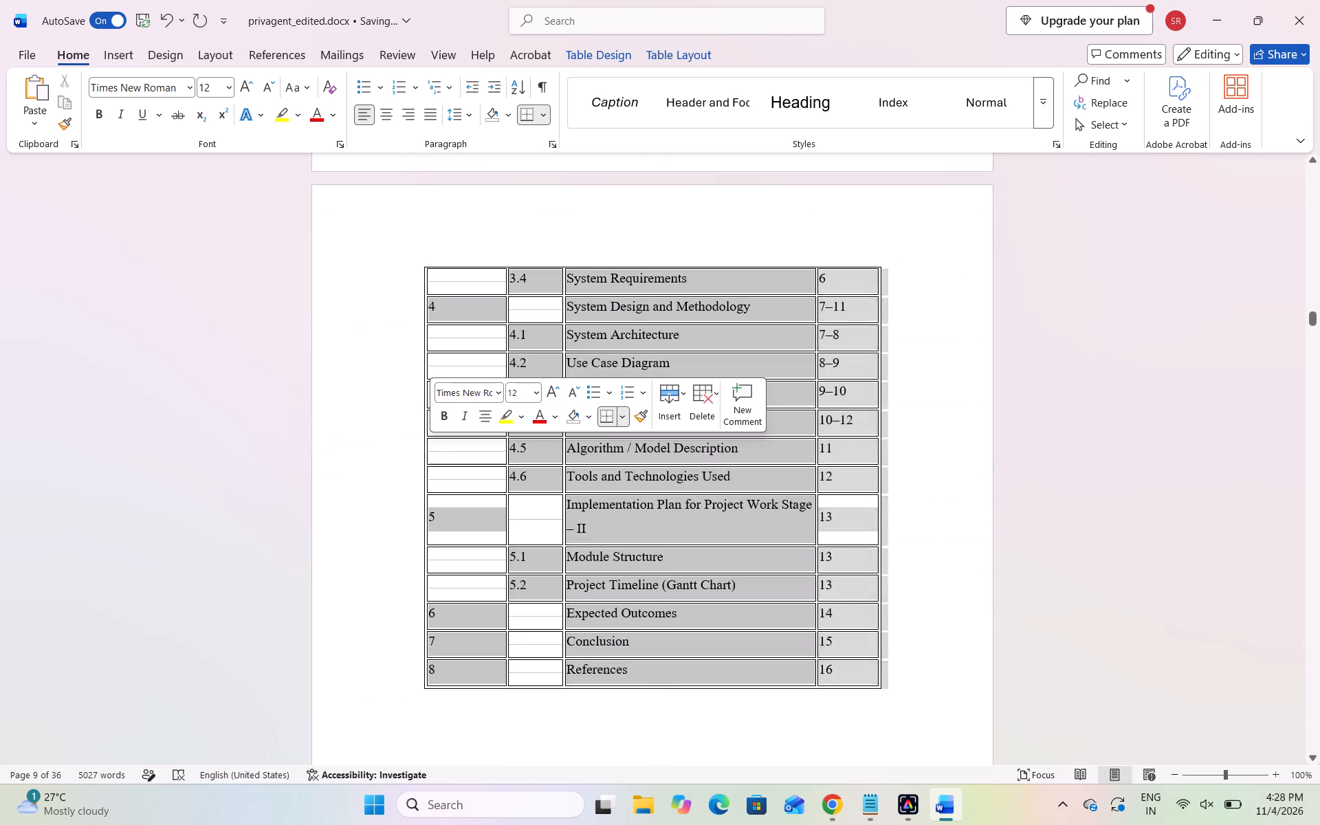
{"action": "left_click_drag", "start_coordinate": [811, 653], "coordinate": [880, 671]}
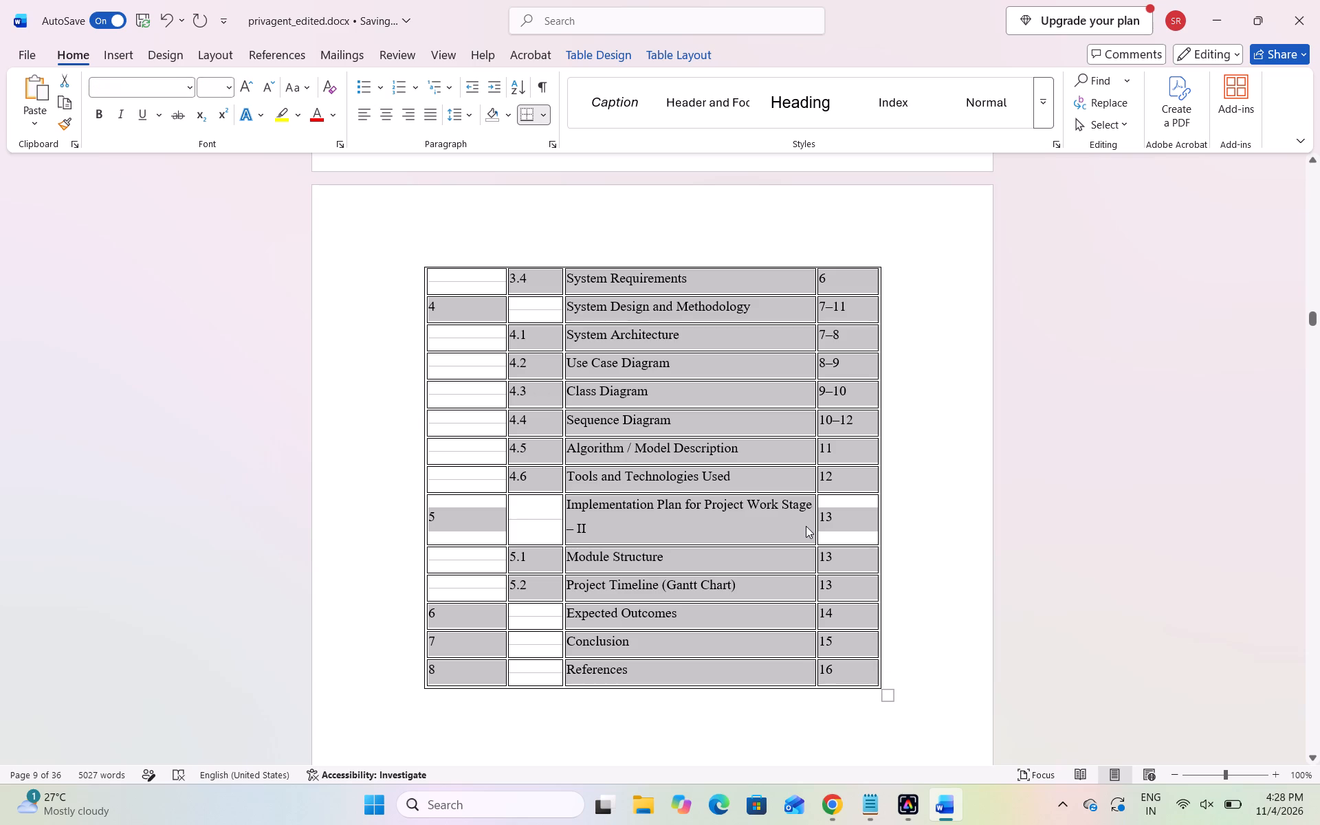
{"action": "right_click", "coordinate": [806, 526]}
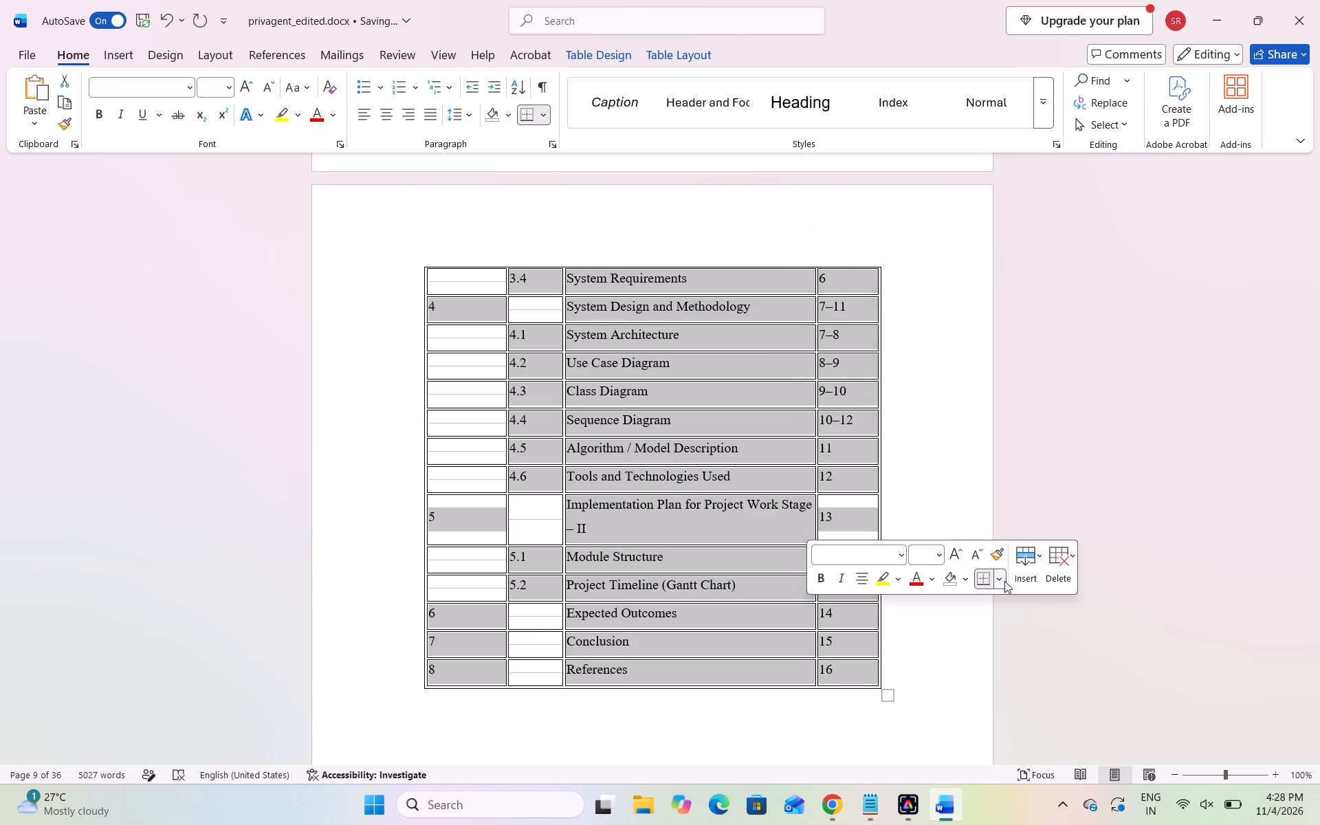
{"action": "left_click", "coordinate": [1004, 581]}
{"action": "left_click", "coordinate": [1039, 283]}
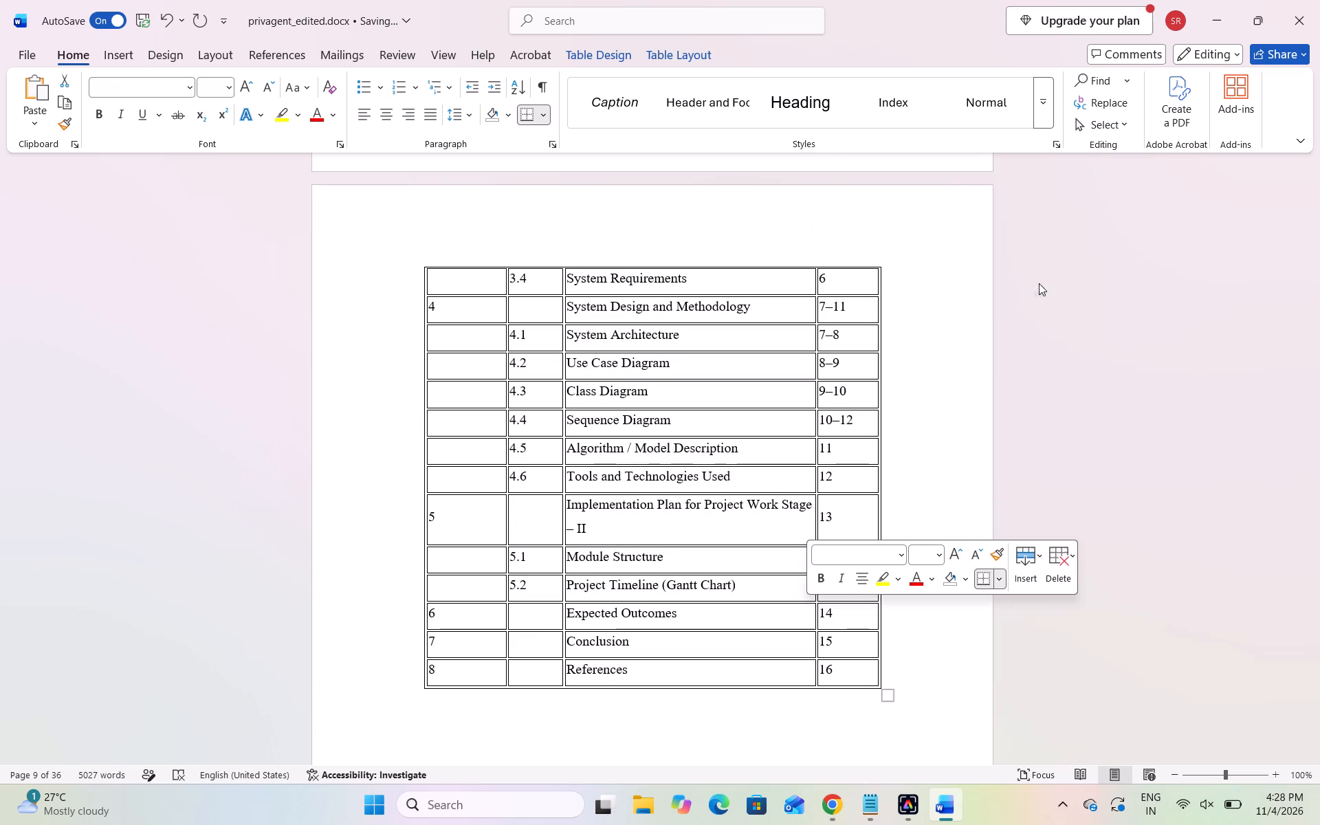
{"action": "left_click", "coordinate": [961, 390]}
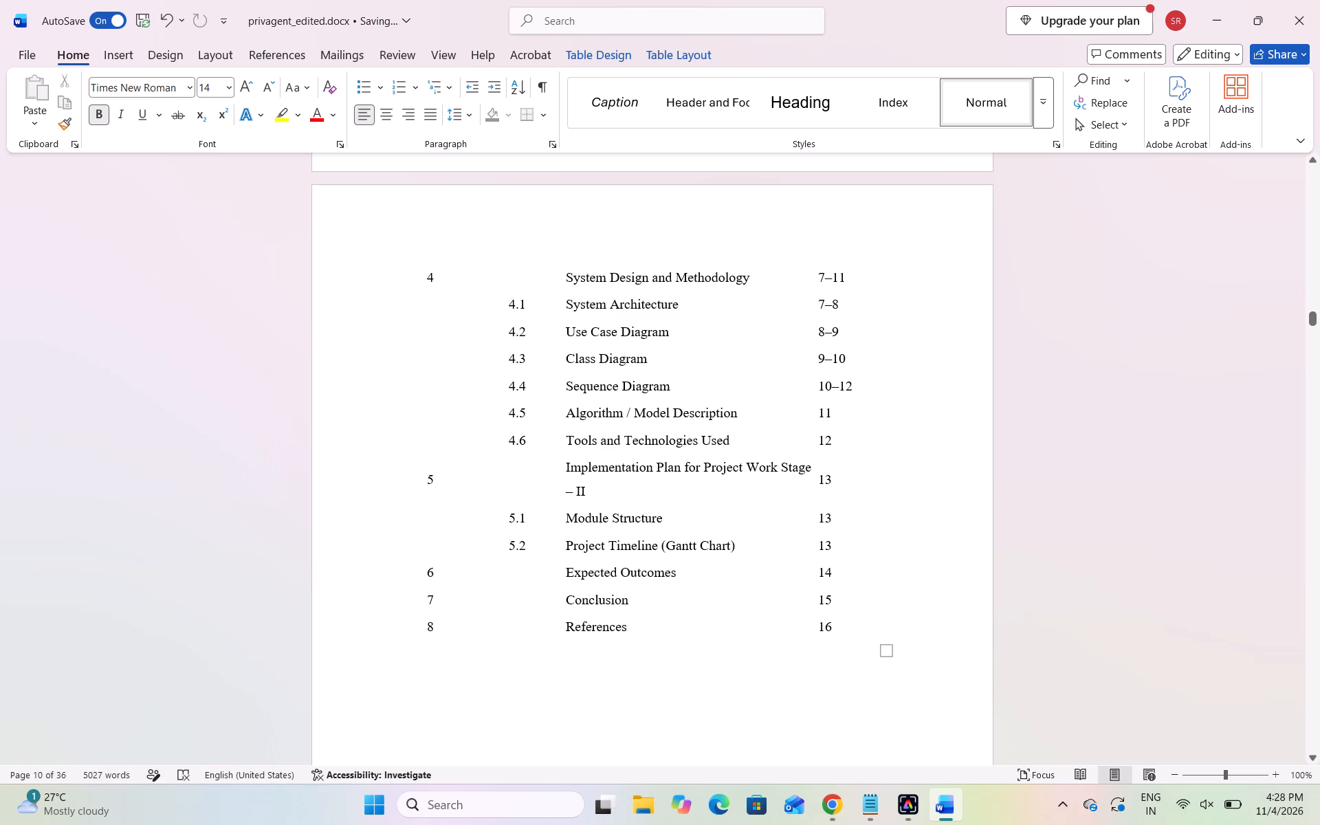
Widen the Contents column so that "Implementation Plan for Project Work Stage – II" fits on one line.
{"action": "left_click", "coordinate": [778, 479]}
{"action": "left_click", "coordinate": [819, 450]}
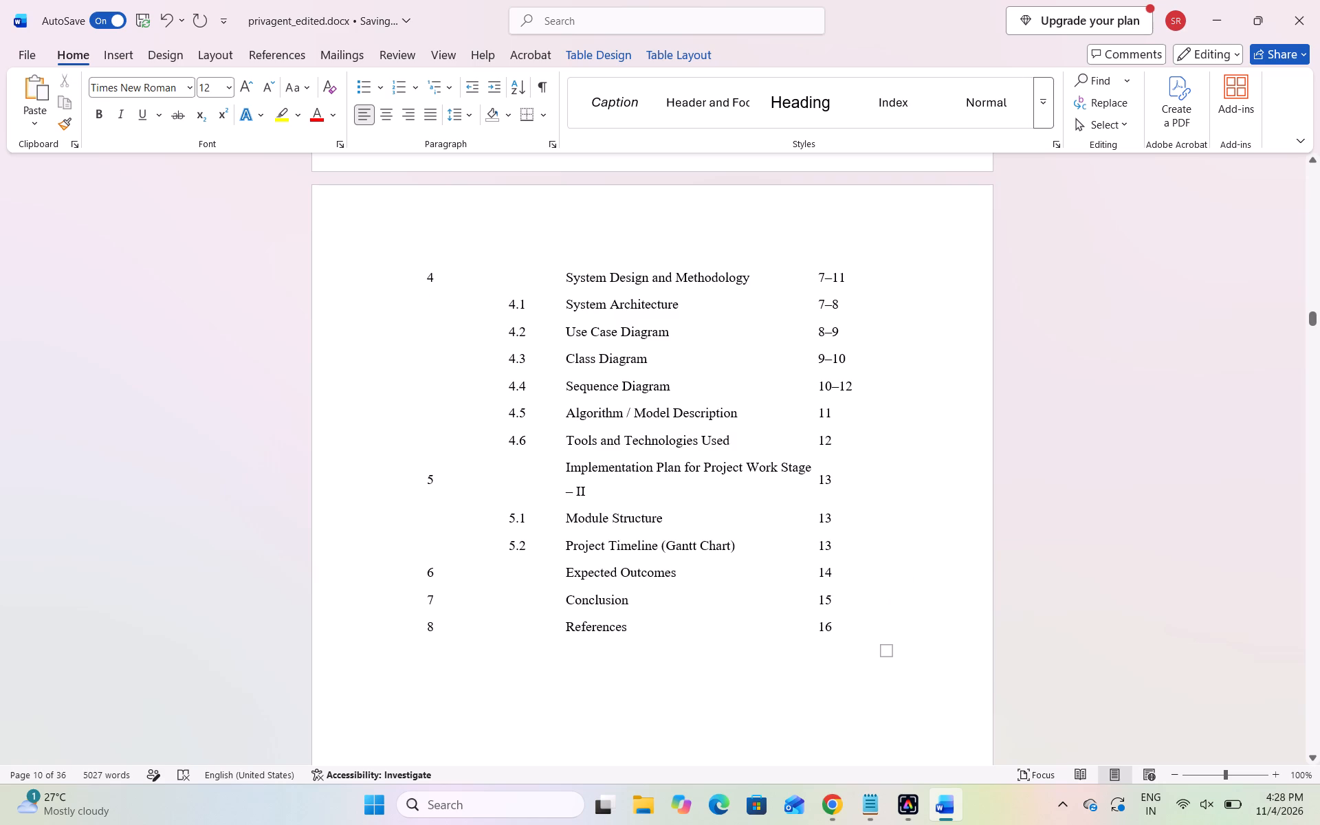
{"action": "left_click", "coordinate": [811, 453]}
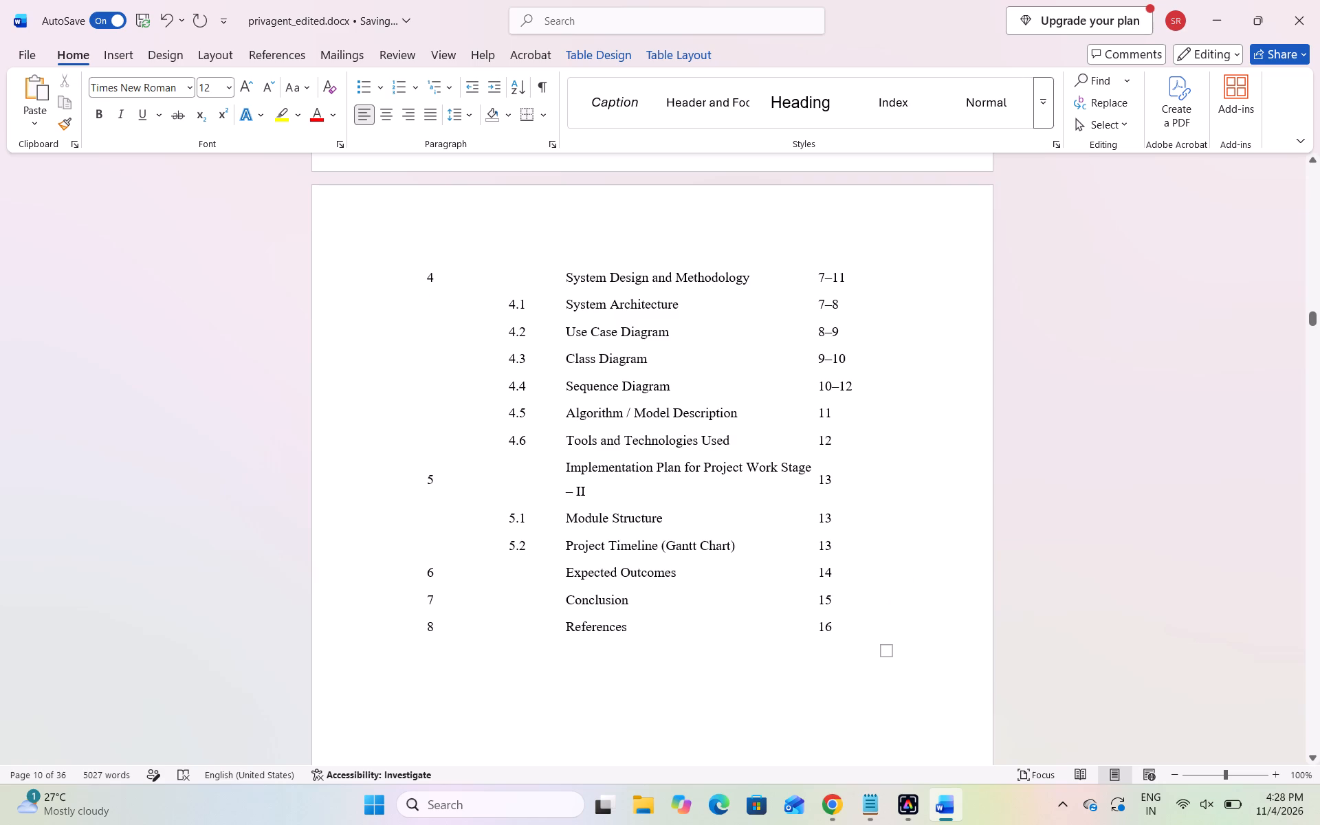
{"action": "left_click", "coordinate": [812, 463]}
{"action": "left_click_drag", "start_coordinate": [815, 465], "coordinate": [829, 463]}
{"action": "scroll", "coordinate": [824, 485], "scroll_direction": "up", "scroll_amount": 1}
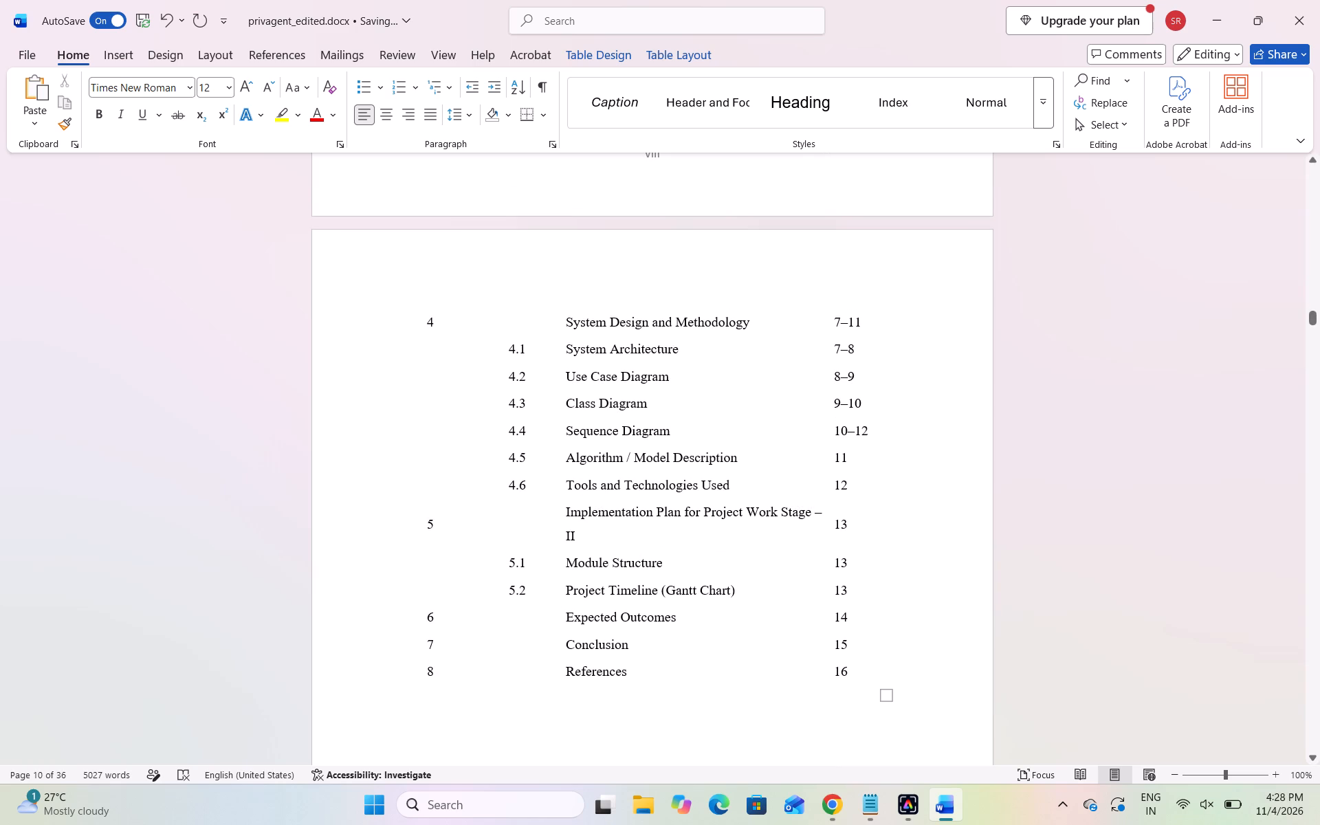
{"action": "left_click", "coordinate": [835, 508]}
{"action": "left_click", "coordinate": [834, 503]}
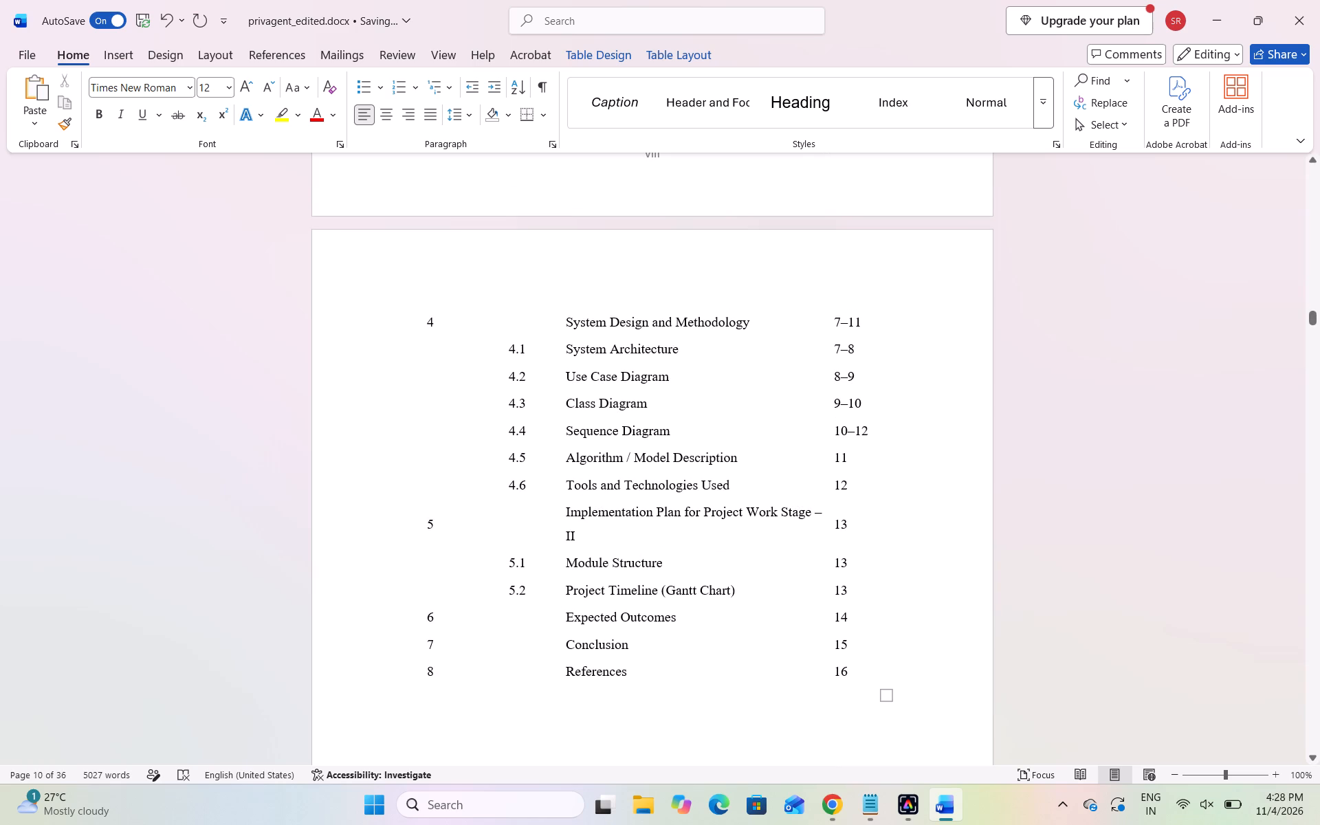
{"action": "left_click", "coordinate": [835, 505]}
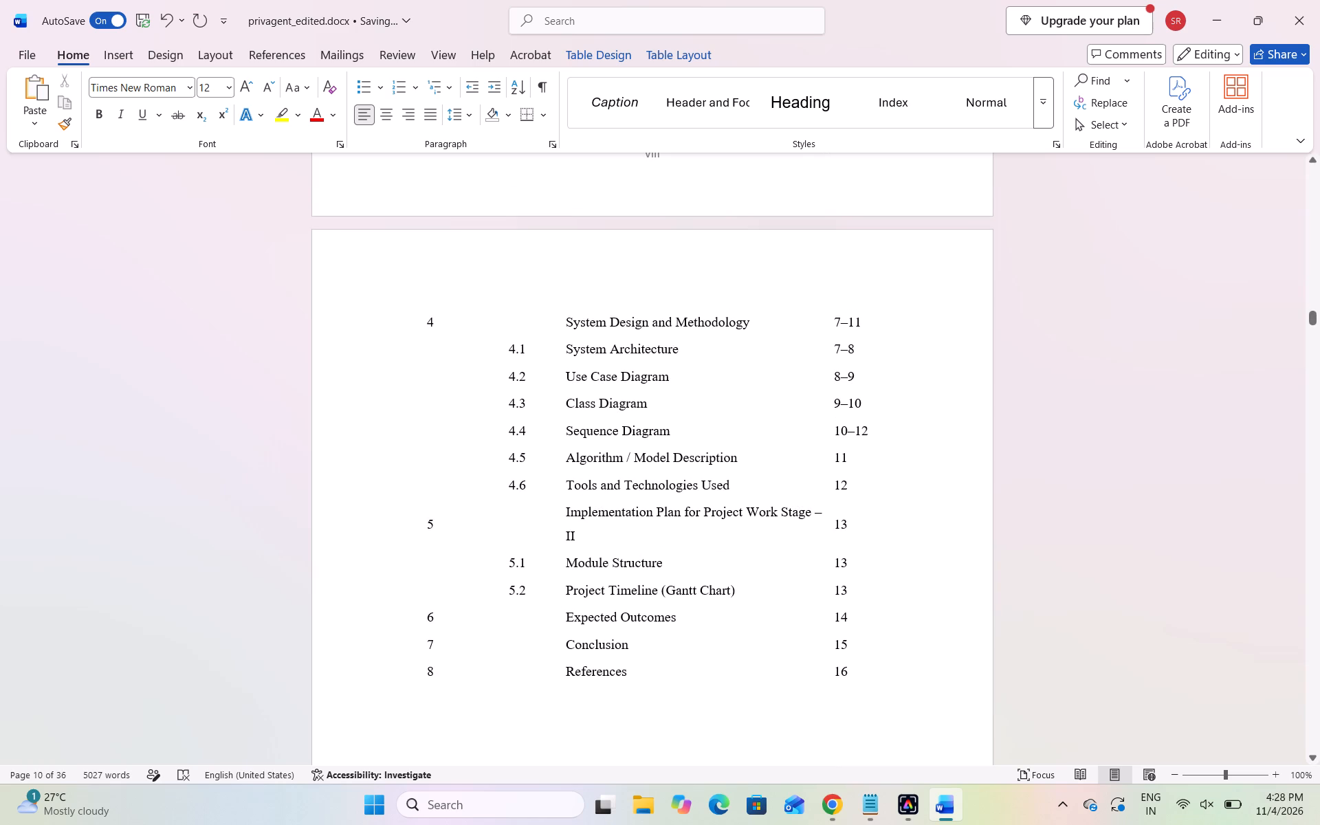
{"action": "left_click", "coordinate": [834, 505]}
{"action": "left_click", "coordinate": [828, 509]}
{"action": "left_click_drag", "start_coordinate": [831, 505], "coordinate": [850, 501]}
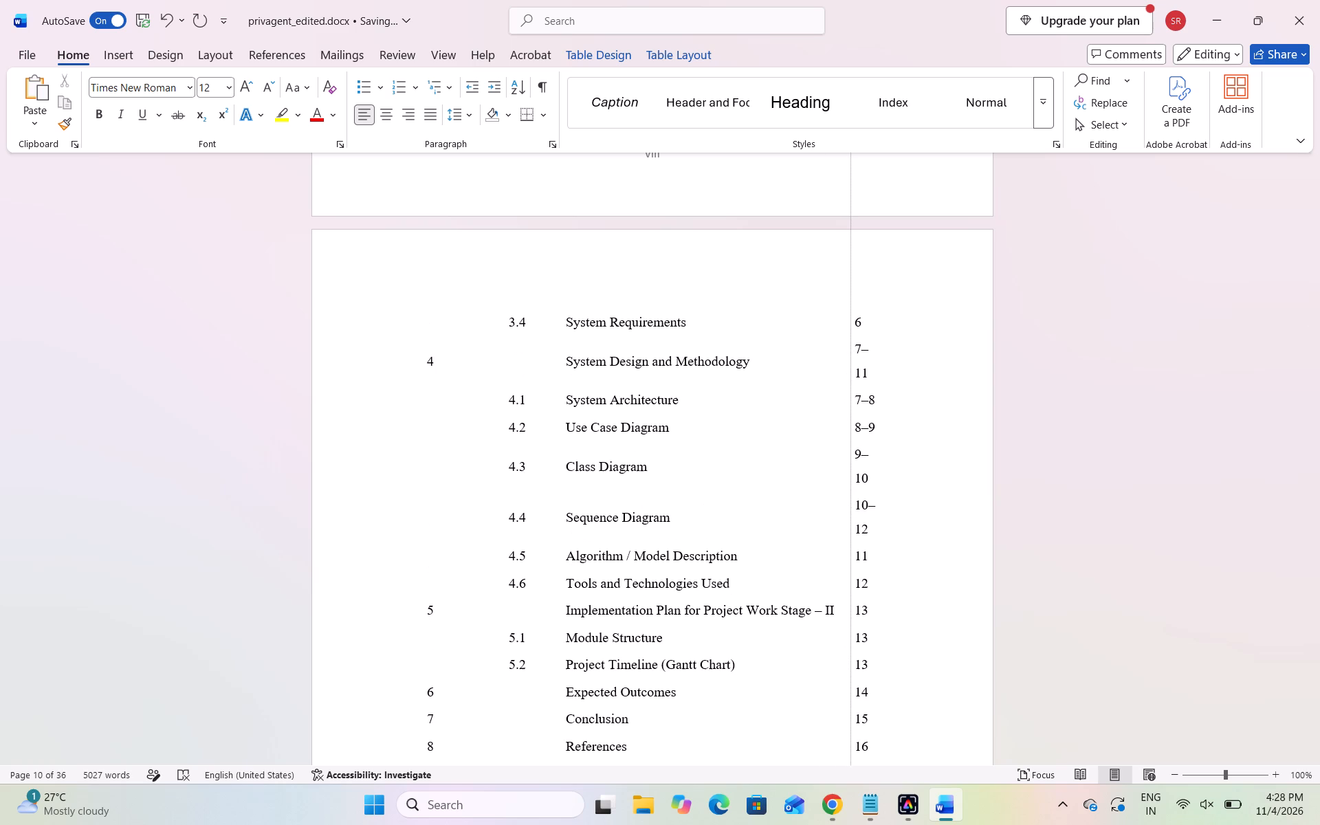
{"action": "left_click_drag", "start_coordinate": [850, 501], "coordinate": [846, 504]}
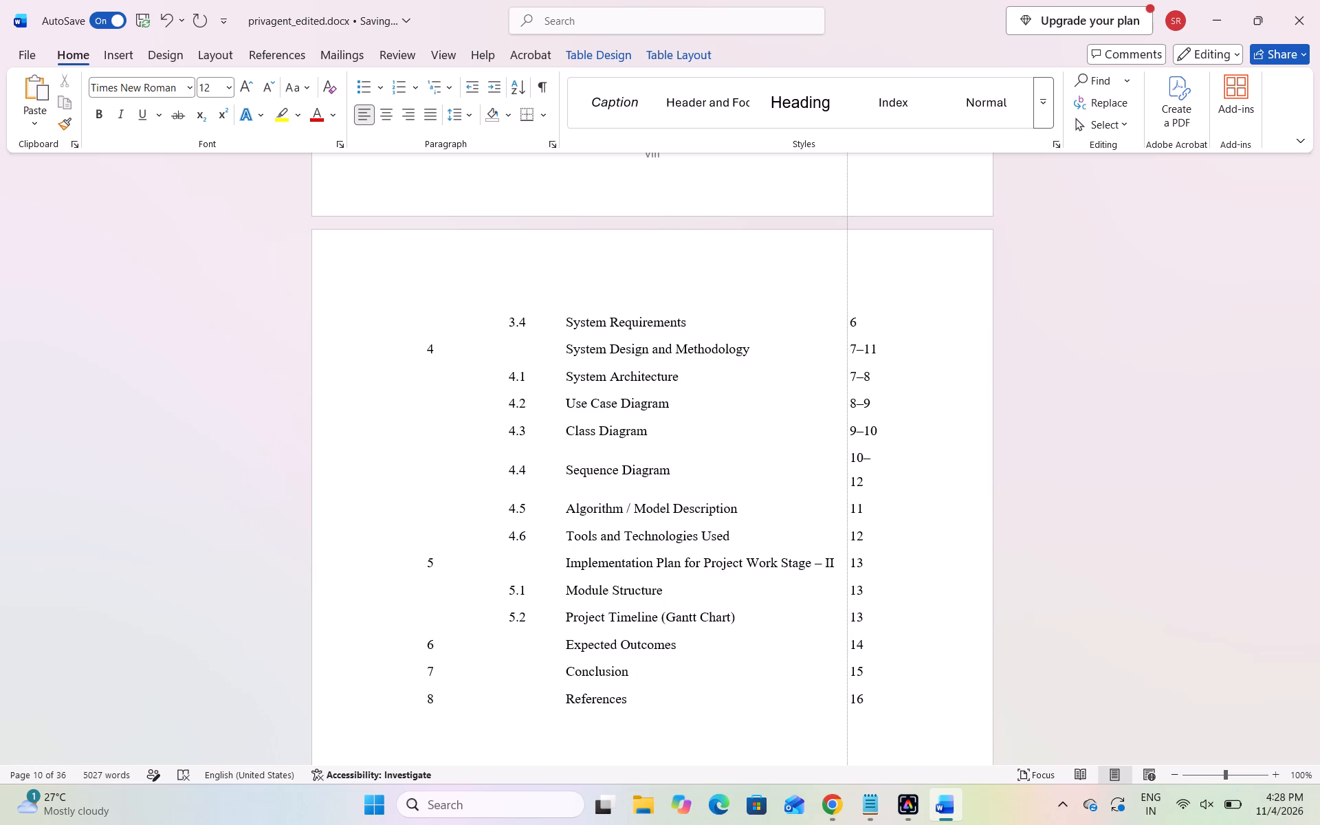
{"action": "left_click_drag", "start_coordinate": [846, 504], "coordinate": [852, 503]}
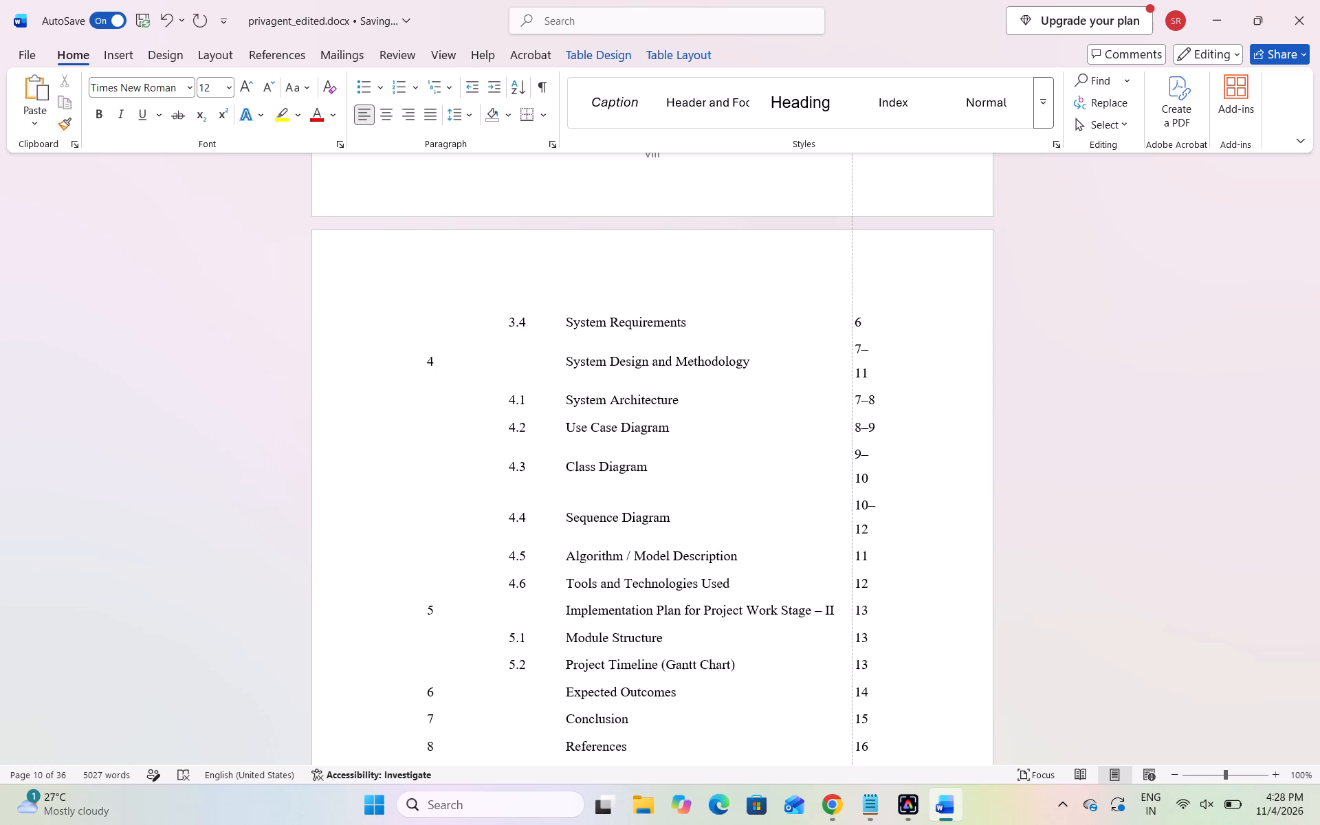
{"action": "left_click_drag", "start_coordinate": [852, 503], "coordinate": [842, 507]}
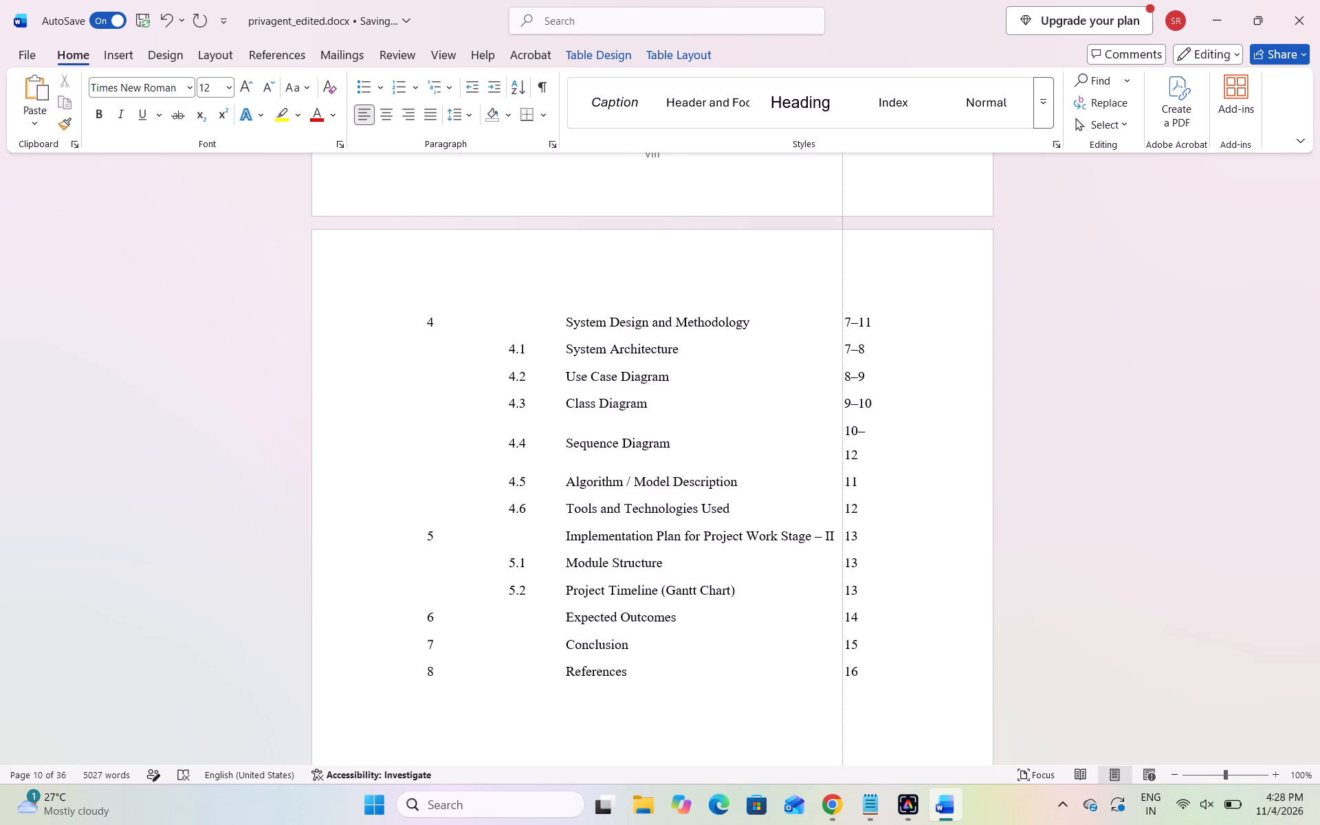
{"action": "left_click_drag", "start_coordinate": [842, 507], "coordinate": [849, 505]}
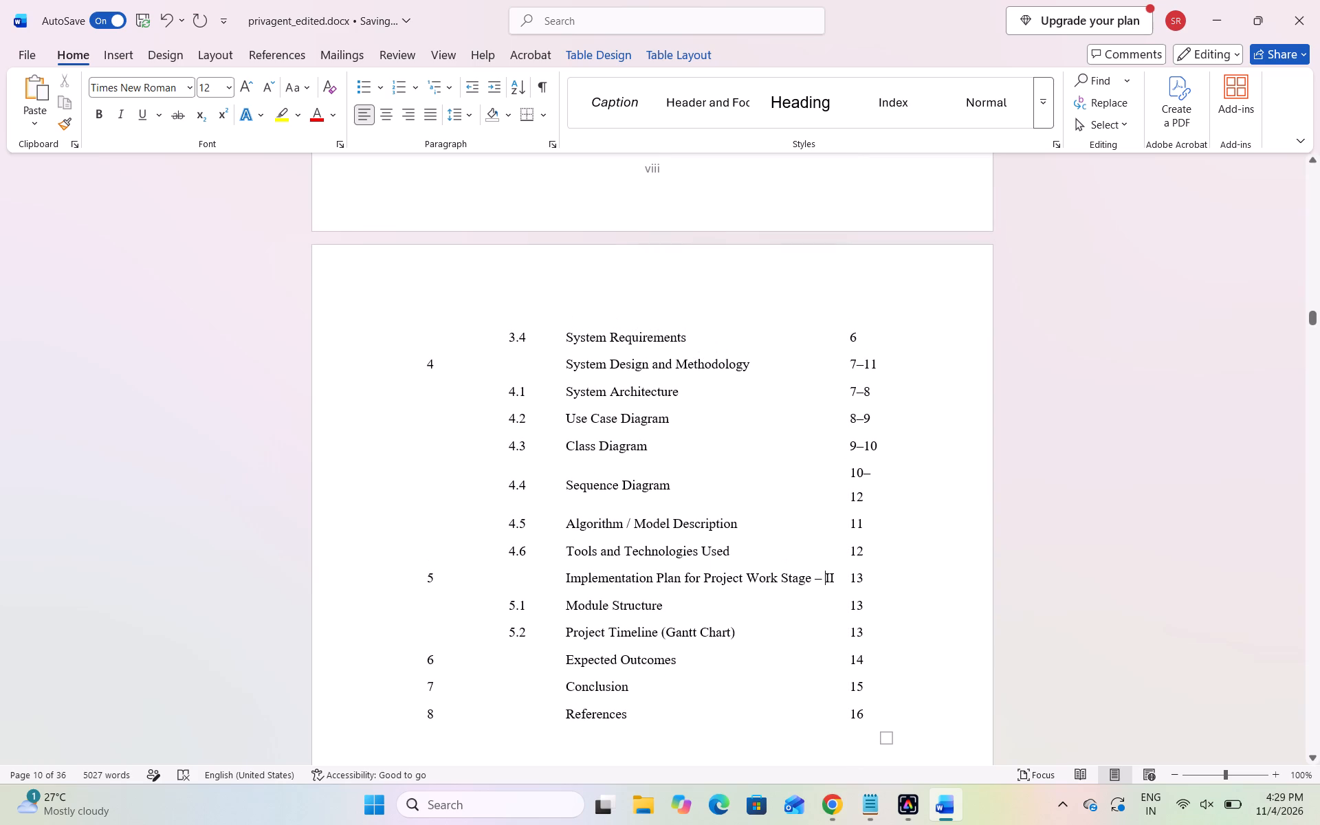
Widen the Page No. column by extending the table's outer edge until its heading fits on one line.
{"action": "scroll", "coordinate": [828, 538], "scroll_direction": "up", "scroll_amount": 2}
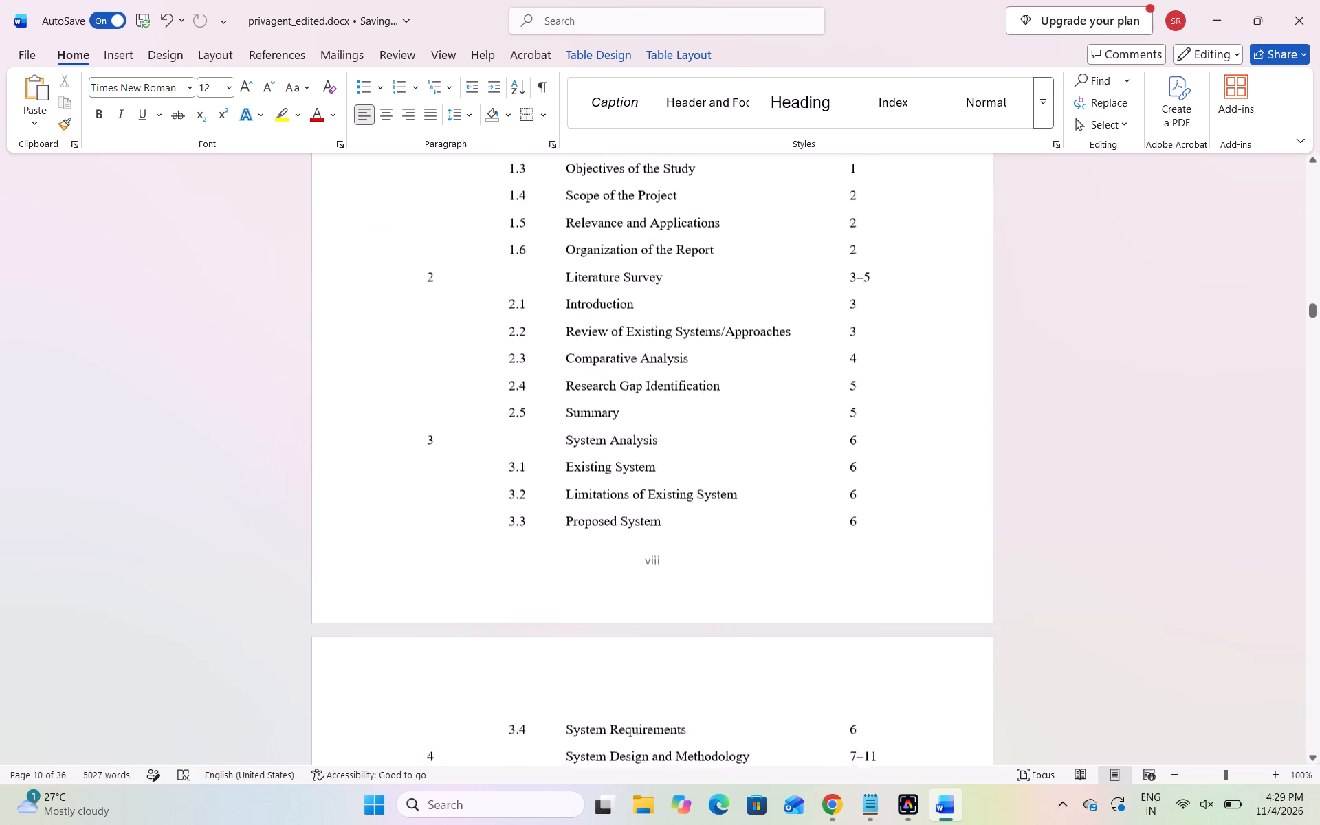
{"action": "scroll", "coordinate": [828, 538], "scroll_direction": "up", "scroll_amount": 1}
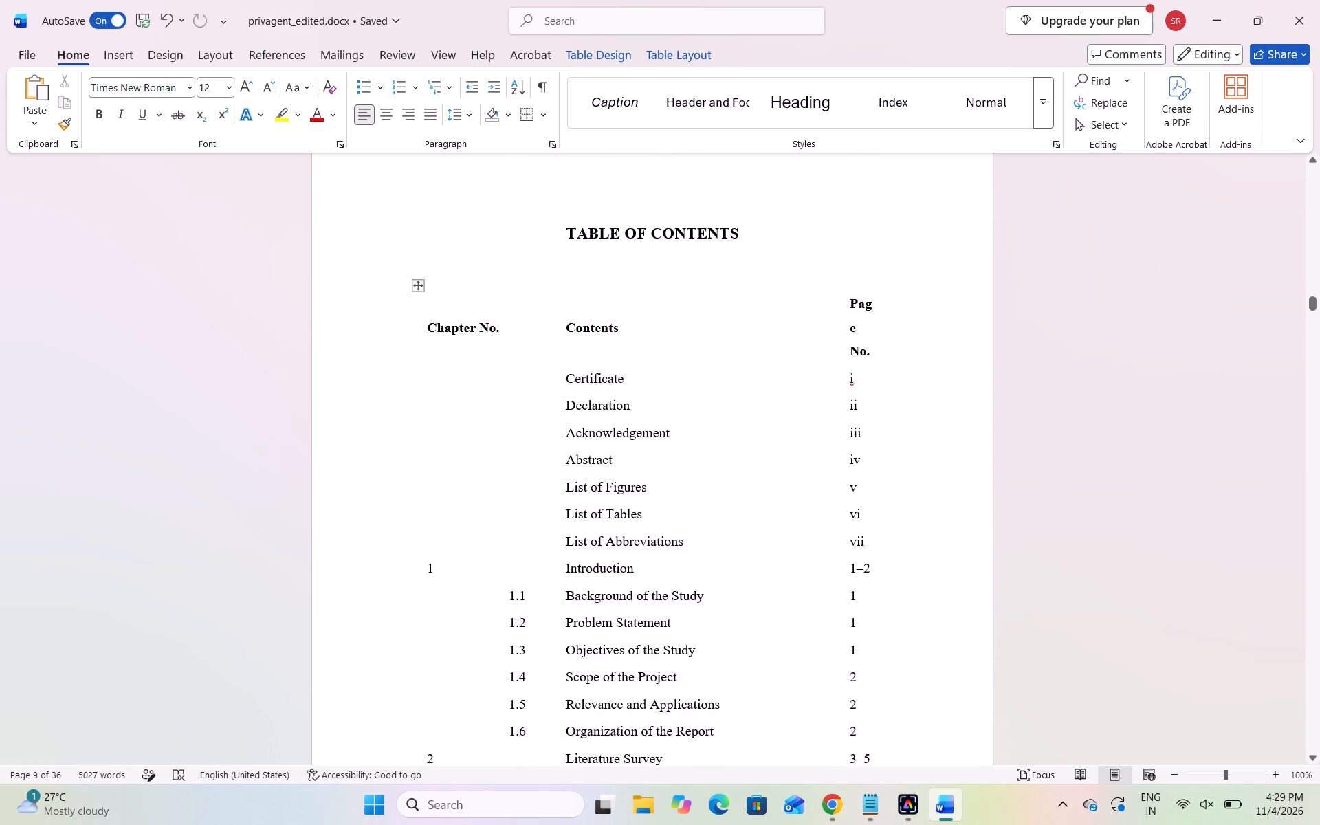
{"action": "left_click", "coordinate": [876, 307]}
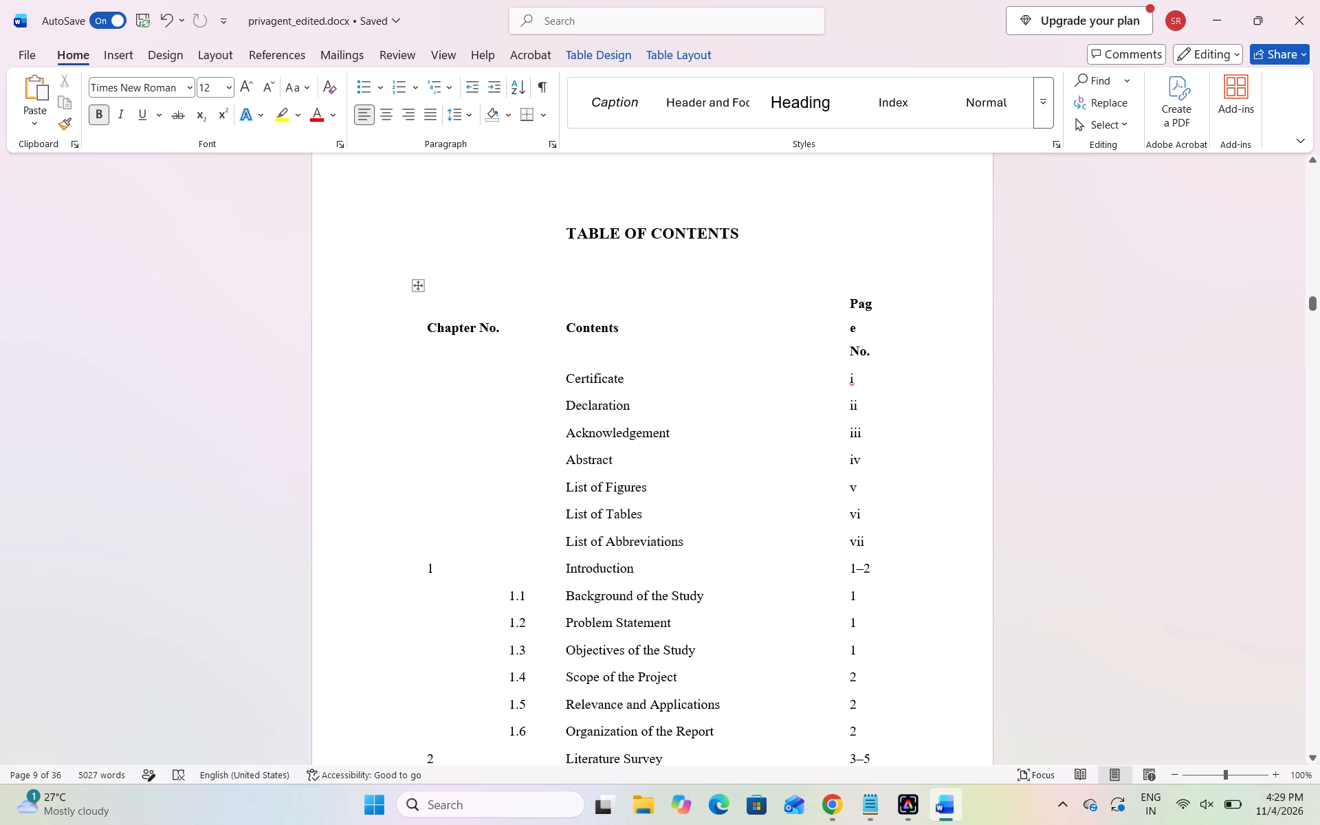
{"action": "left_click", "coordinate": [869, 305]}
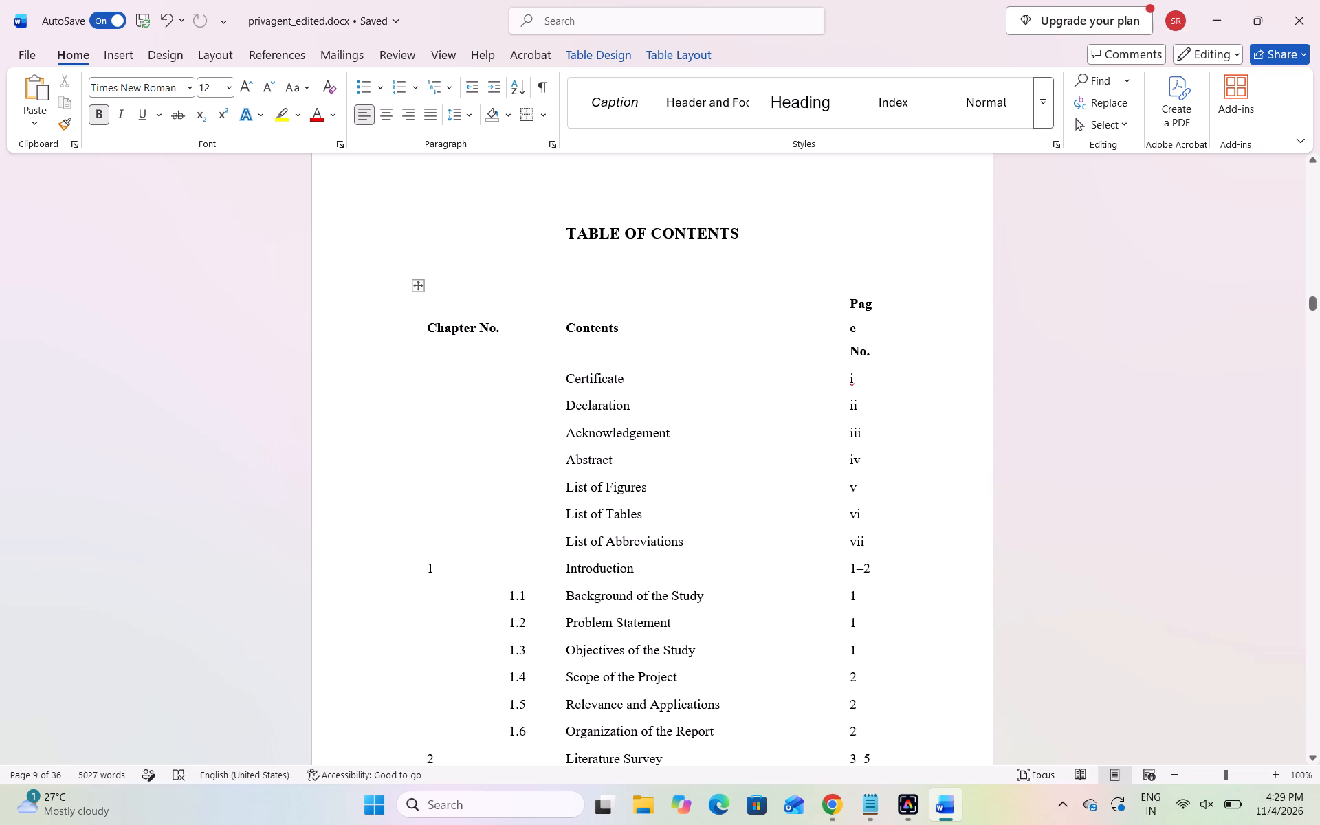
{"action": "left_click_drag", "start_coordinate": [877, 306], "coordinate": [887, 305]}
{"action": "left_click", "coordinate": [887, 305]}
{"action": "left_click_drag", "start_coordinate": [884, 305], "coordinate": [891, 302]}
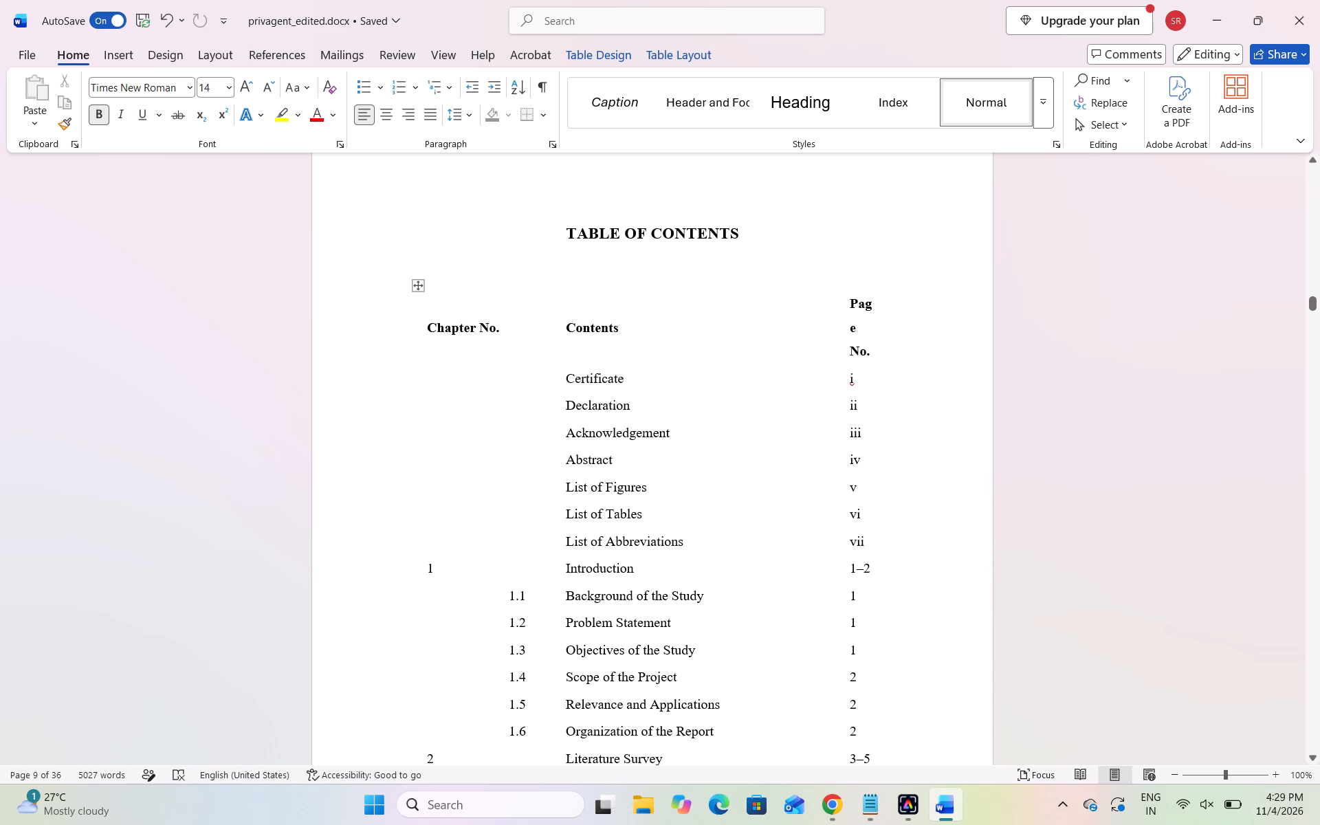
{"action": "left_click", "coordinate": [878, 309]}
{"action": "left_click_drag", "start_coordinate": [879, 308], "coordinate": [896, 307]}
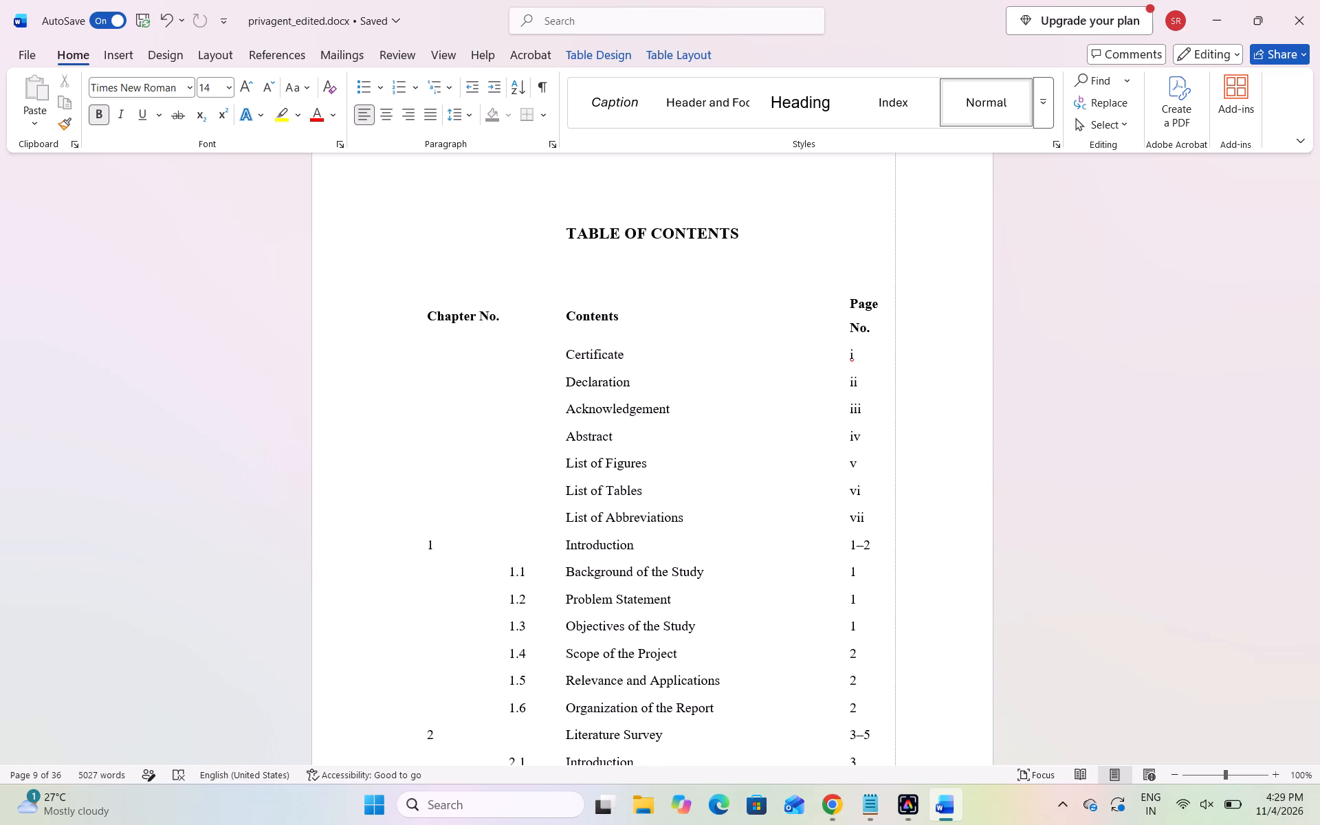
{"action": "left_click_drag", "start_coordinate": [896, 307], "coordinate": [925, 309]}
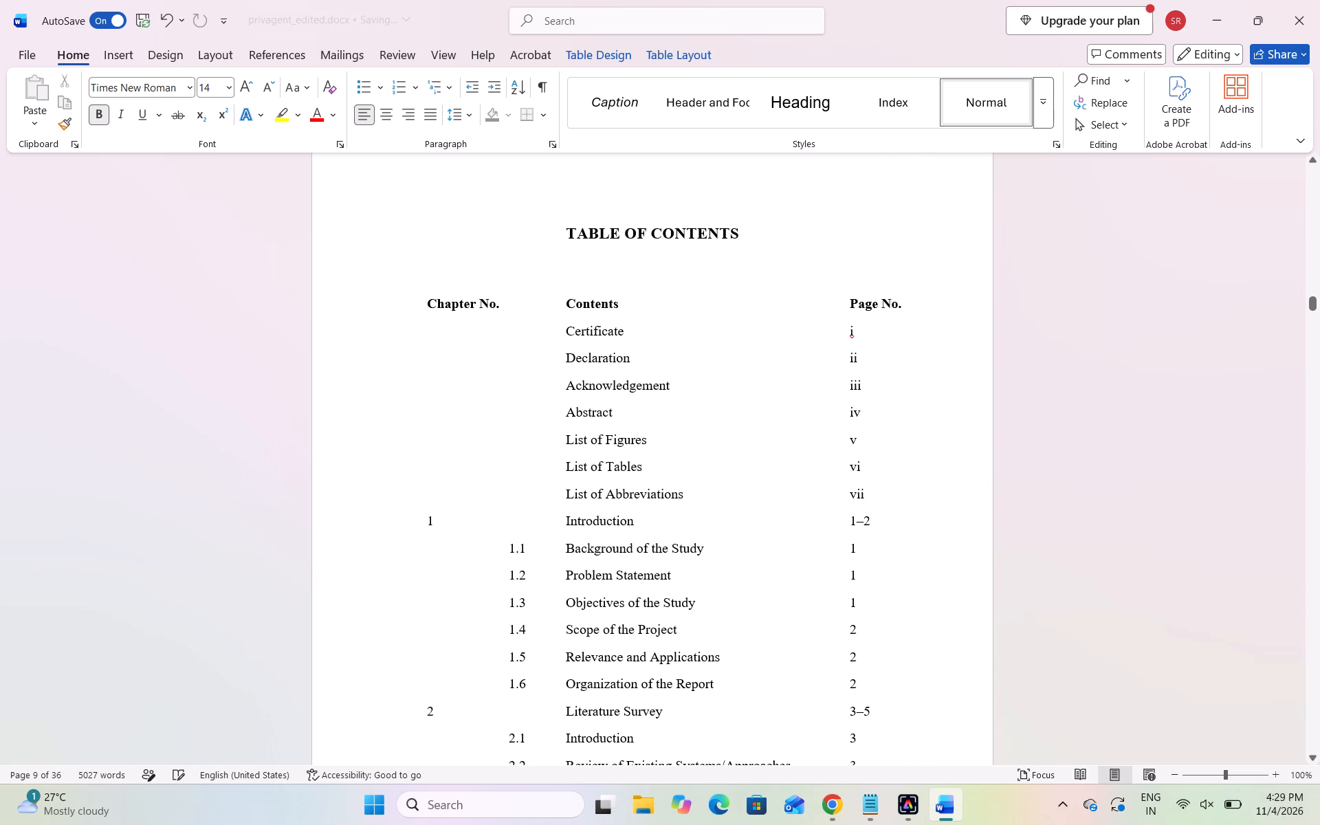
Compare the layout of the new table of contents with the old one on the following pages.
{"action": "scroll", "coordinate": [872, 370], "scroll_direction": "down", "scroll_amount": 3}
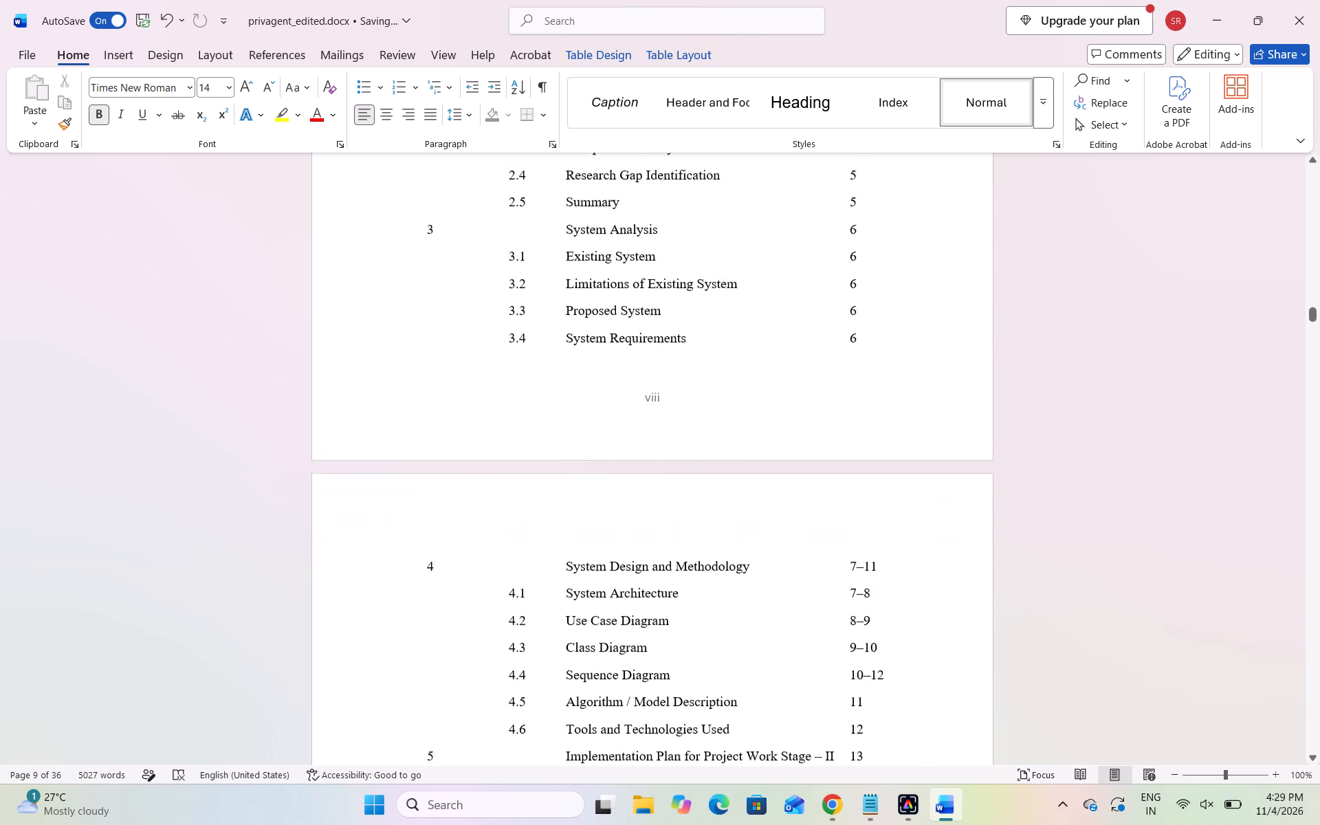
{"action": "scroll", "coordinate": [872, 370], "scroll_direction": "down", "scroll_amount": 2}
{"action": "scroll", "coordinate": [872, 370], "scroll_direction": "up", "scroll_amount": 1}
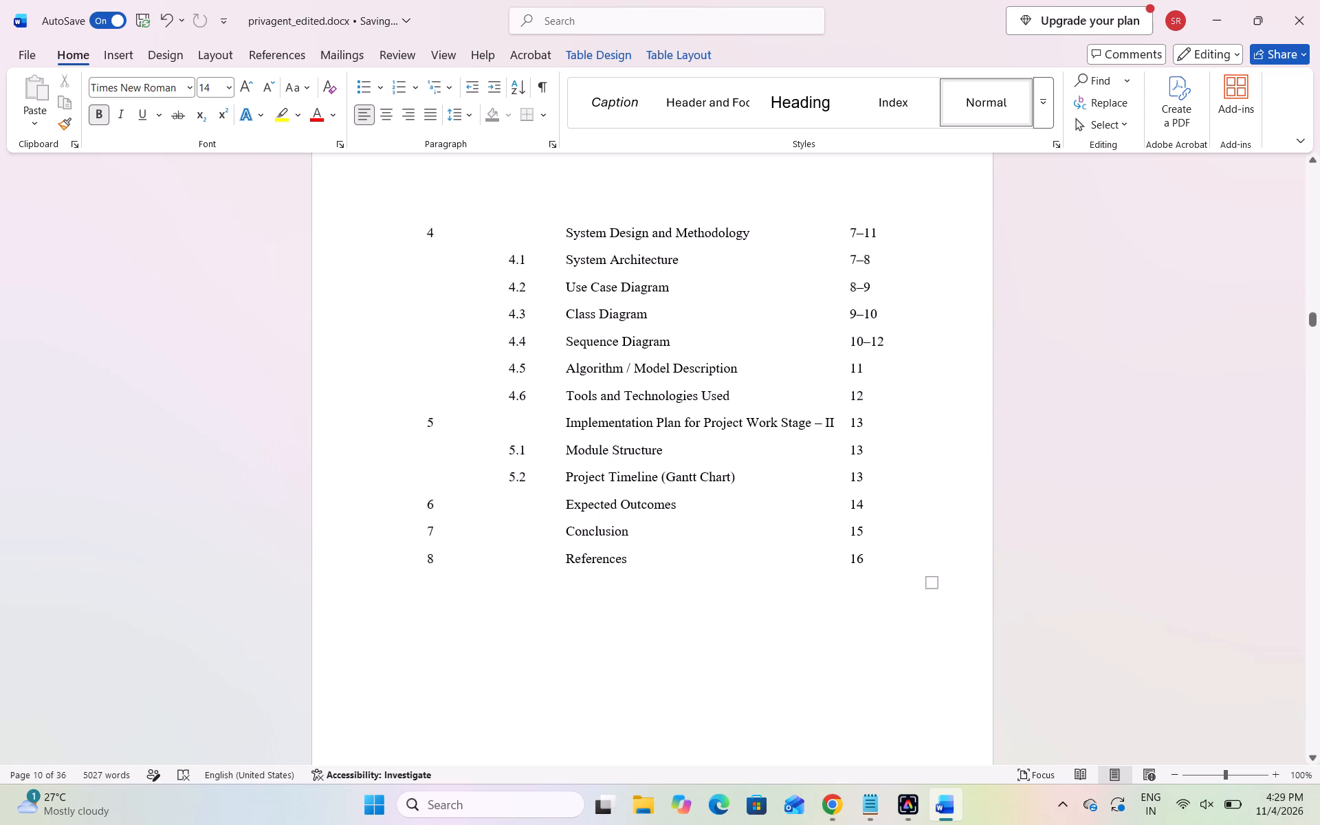
{"action": "scroll", "coordinate": [872, 370], "scroll_direction": "up", "scroll_amount": 1}
{"action": "scroll", "coordinate": [852, 579], "scroll_direction": "down", "scroll_amount": 6}
{"action": "scroll", "coordinate": [852, 579], "scroll_direction": "up", "scroll_amount": 1}
{"action": "scroll", "coordinate": [852, 579], "scroll_direction": "down", "scroll_amount": 1}
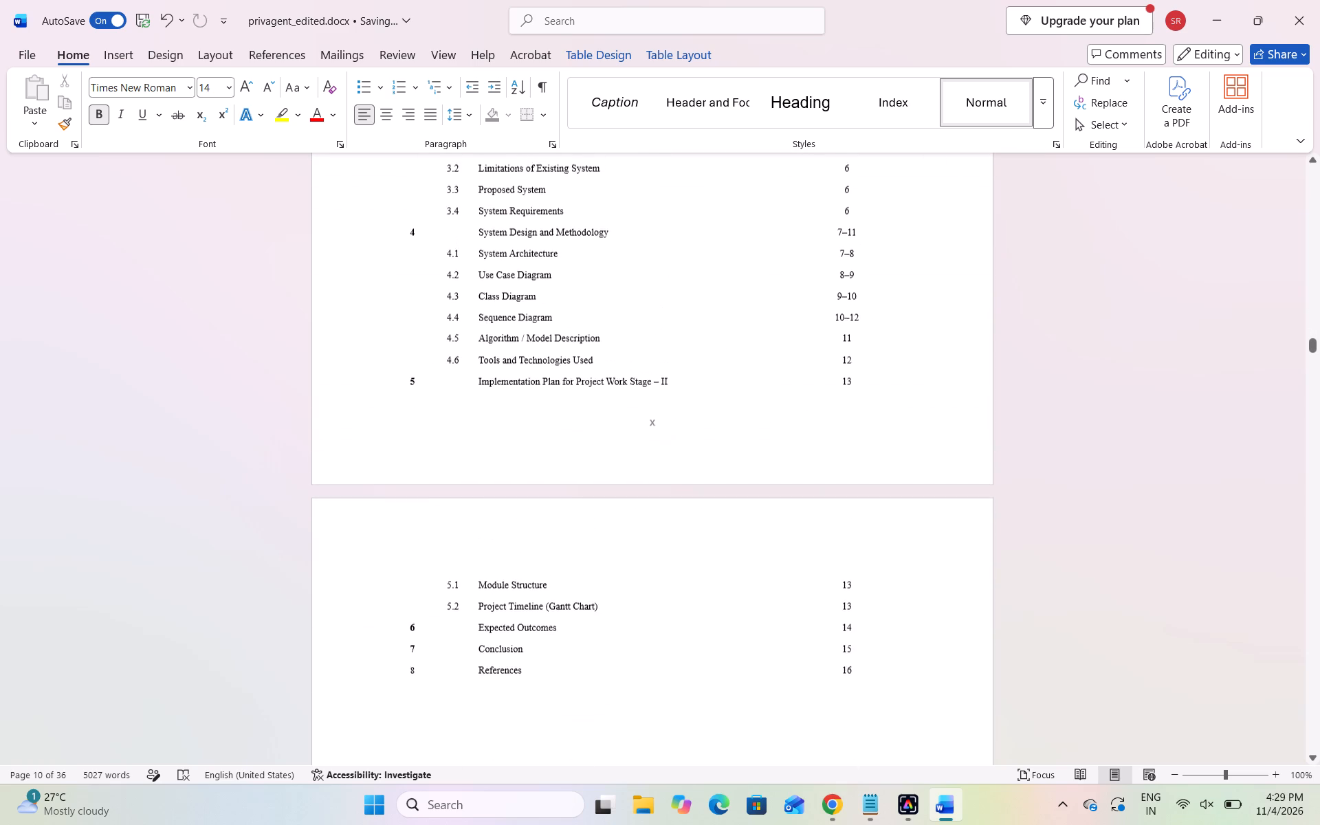
{"action": "scroll", "coordinate": [852, 579], "scroll_direction": "up", "scroll_amount": 3}
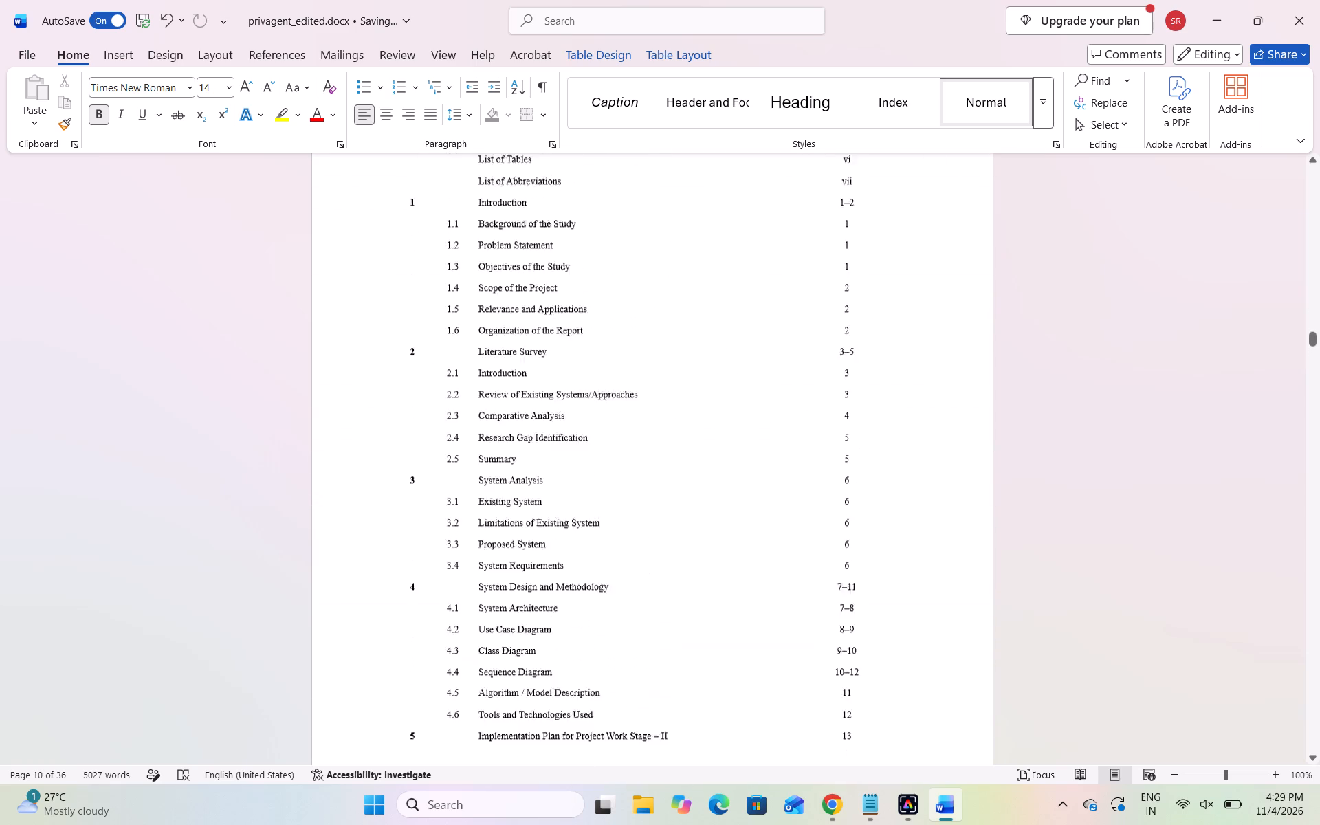
{"action": "scroll", "coordinate": [852, 579], "scroll_direction": "up", "scroll_amount": 6}
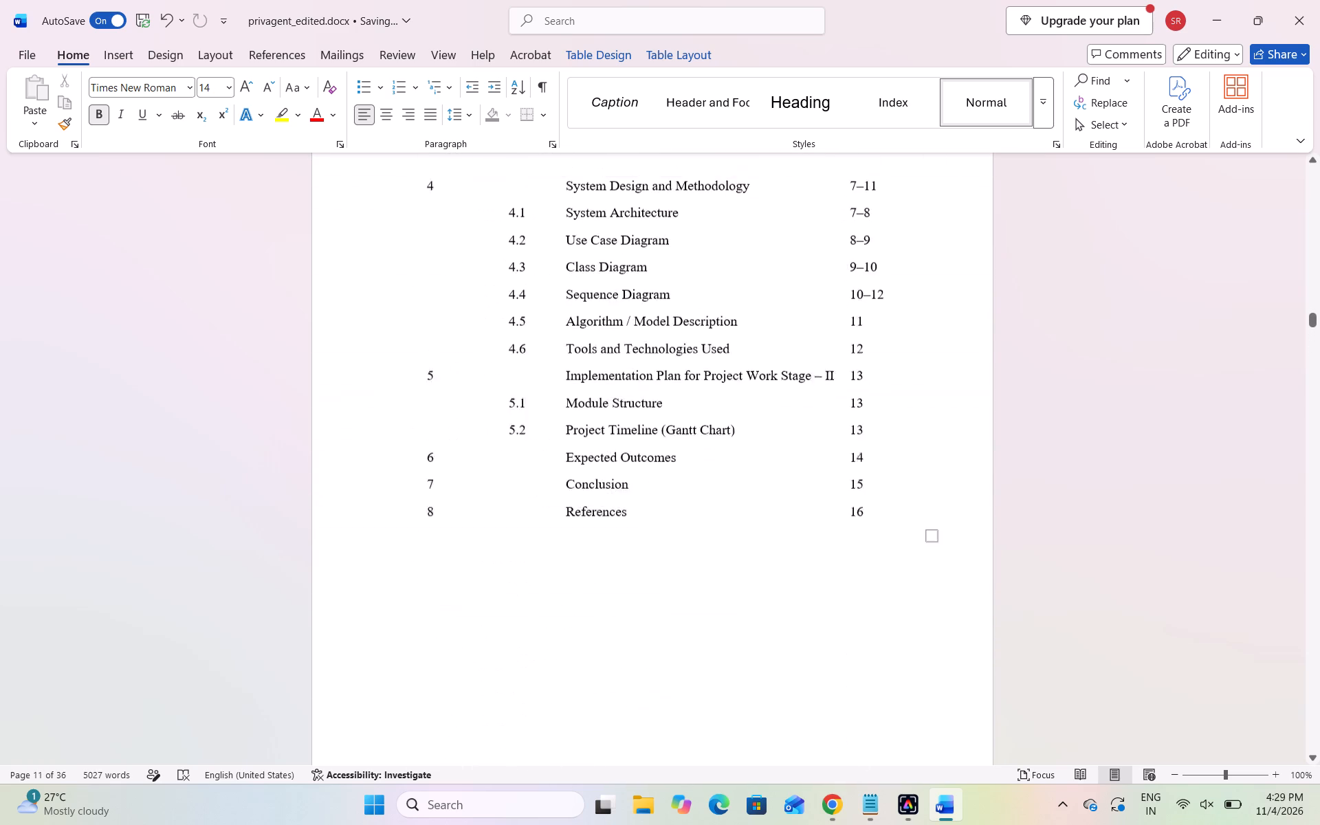
{"action": "scroll", "coordinate": [852, 579], "scroll_direction": "up", "scroll_amount": 7}
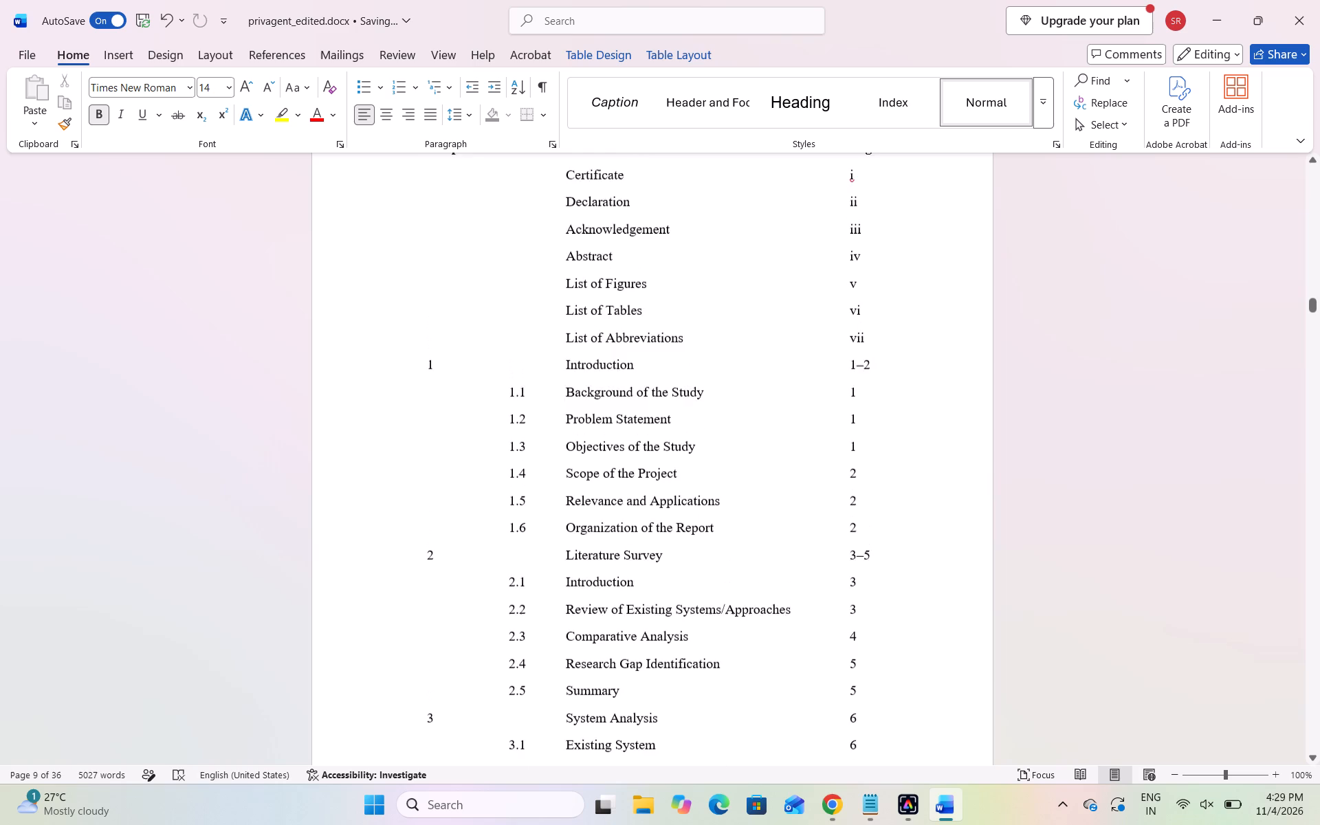
Compare the new table of contents with the old one, checking column positions, number alignment and page number alignment.
{"action": "scroll", "coordinate": [867, 558], "scroll_direction": "up", "scroll_amount": 1}
{"action": "scroll", "coordinate": [768, 557], "scroll_direction": "down", "scroll_amount": 1}
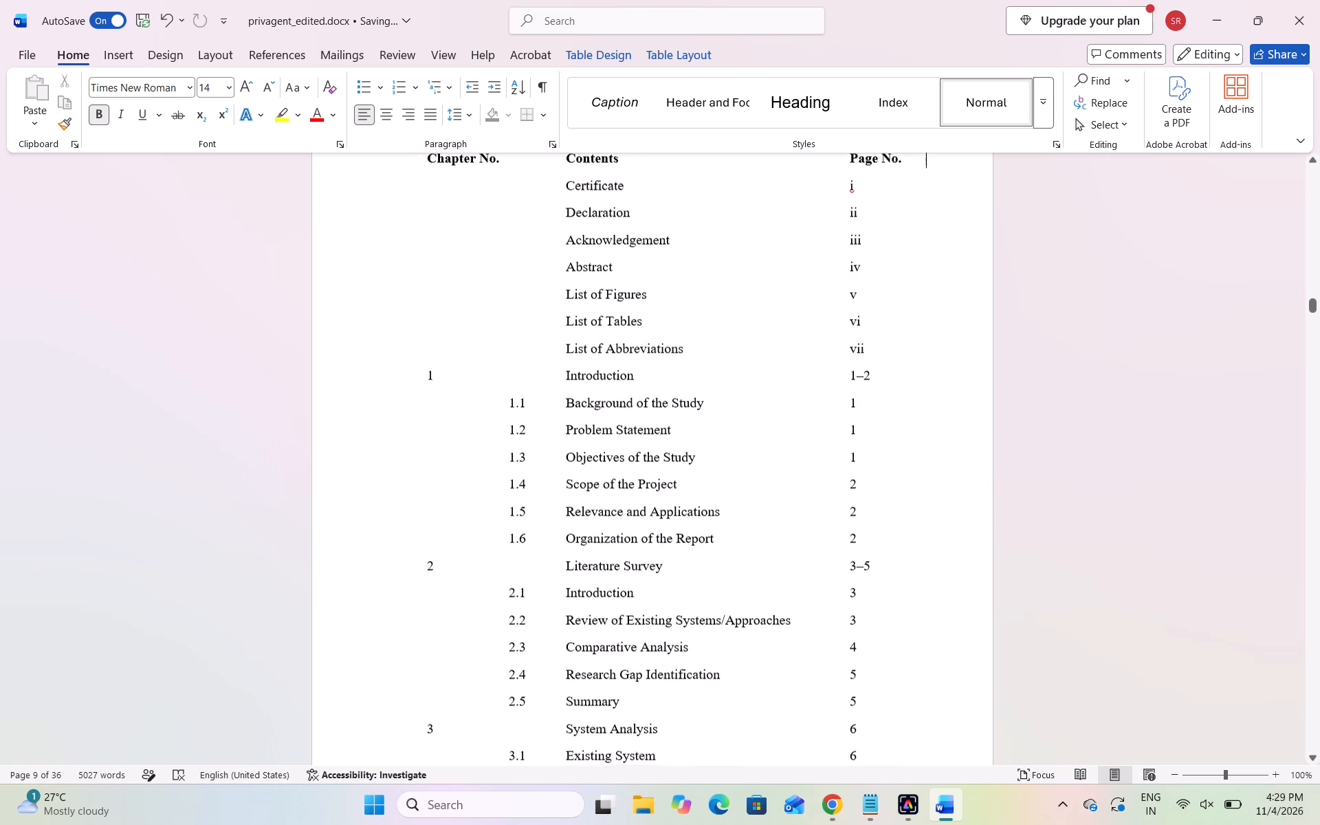
{"action": "scroll", "coordinate": [768, 557], "scroll_direction": "up", "scroll_amount": 1}
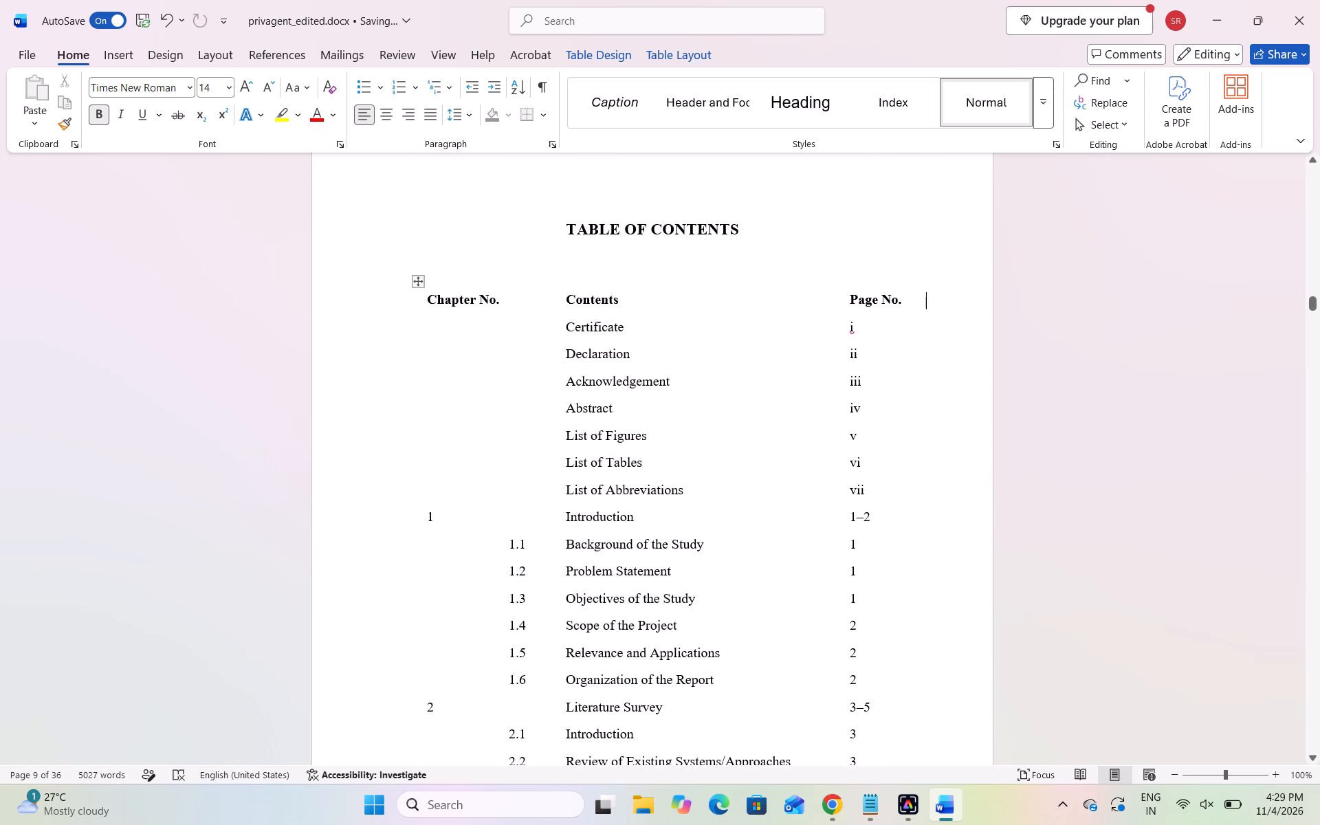
{"action": "scroll", "coordinate": [888, 379], "scroll_direction": "down", "scroll_amount": 8}
{"action": "scroll", "coordinate": [888, 379], "scroll_direction": "up", "scroll_amount": 5}
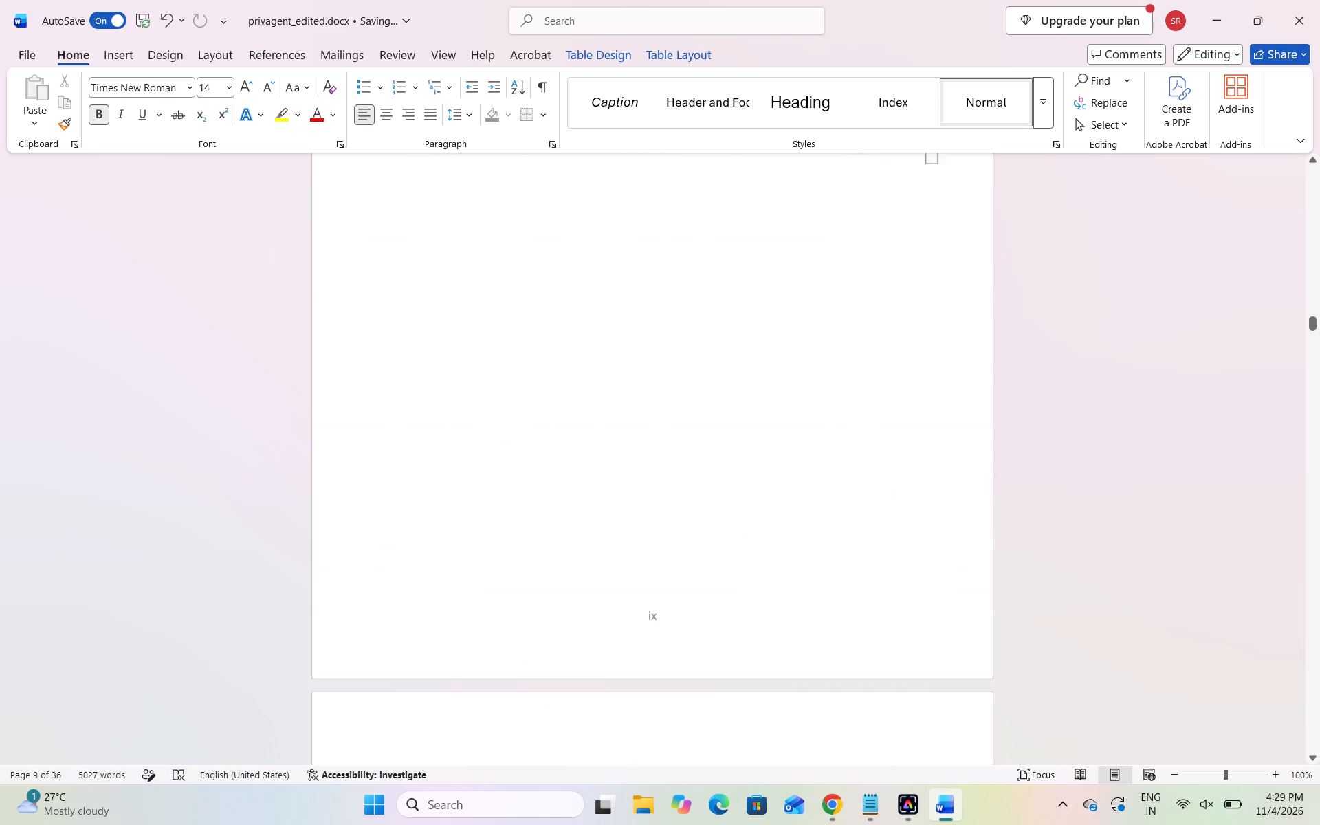
{"action": "scroll", "coordinate": [888, 379], "scroll_direction": "down", "scroll_amount": 6}
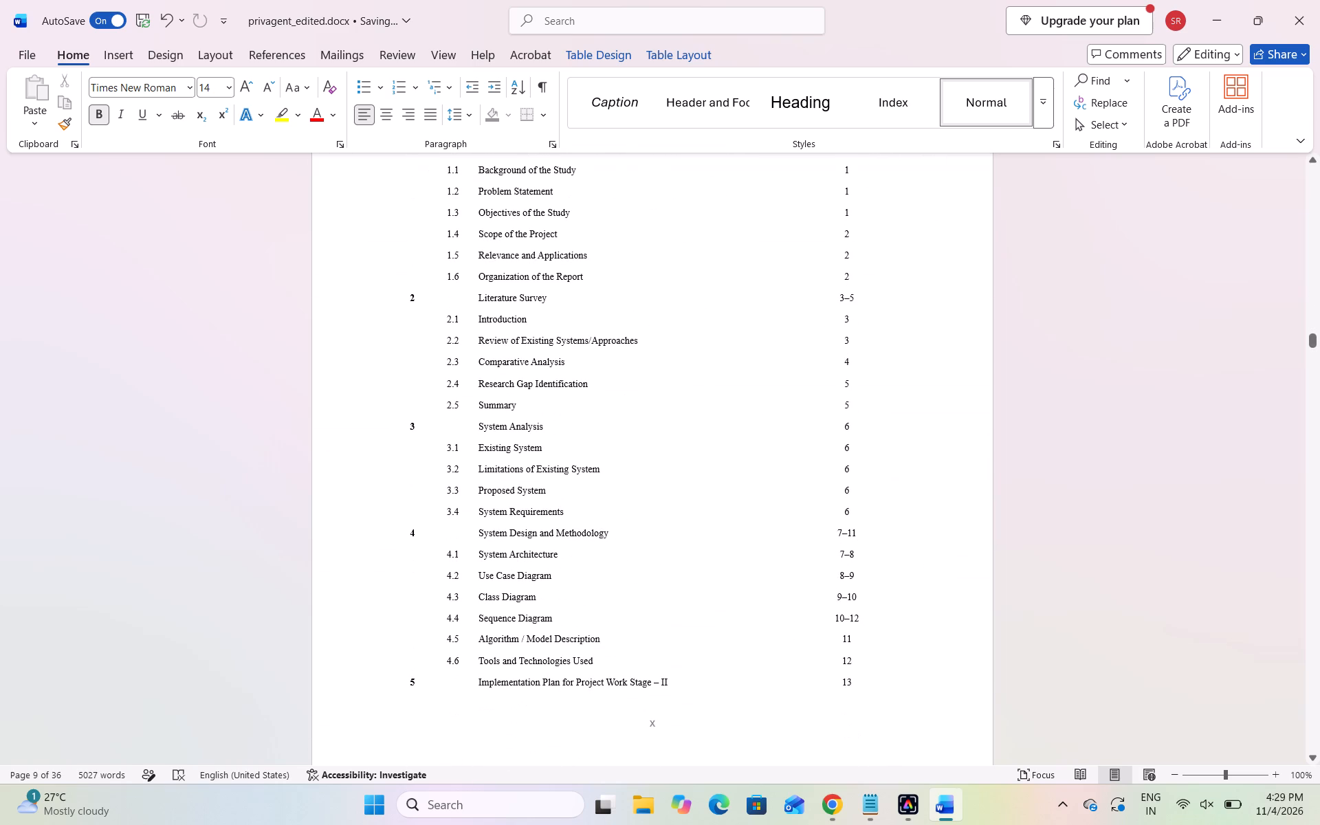
{"action": "scroll", "coordinate": [888, 379], "scroll_direction": "up", "scroll_amount": 7}
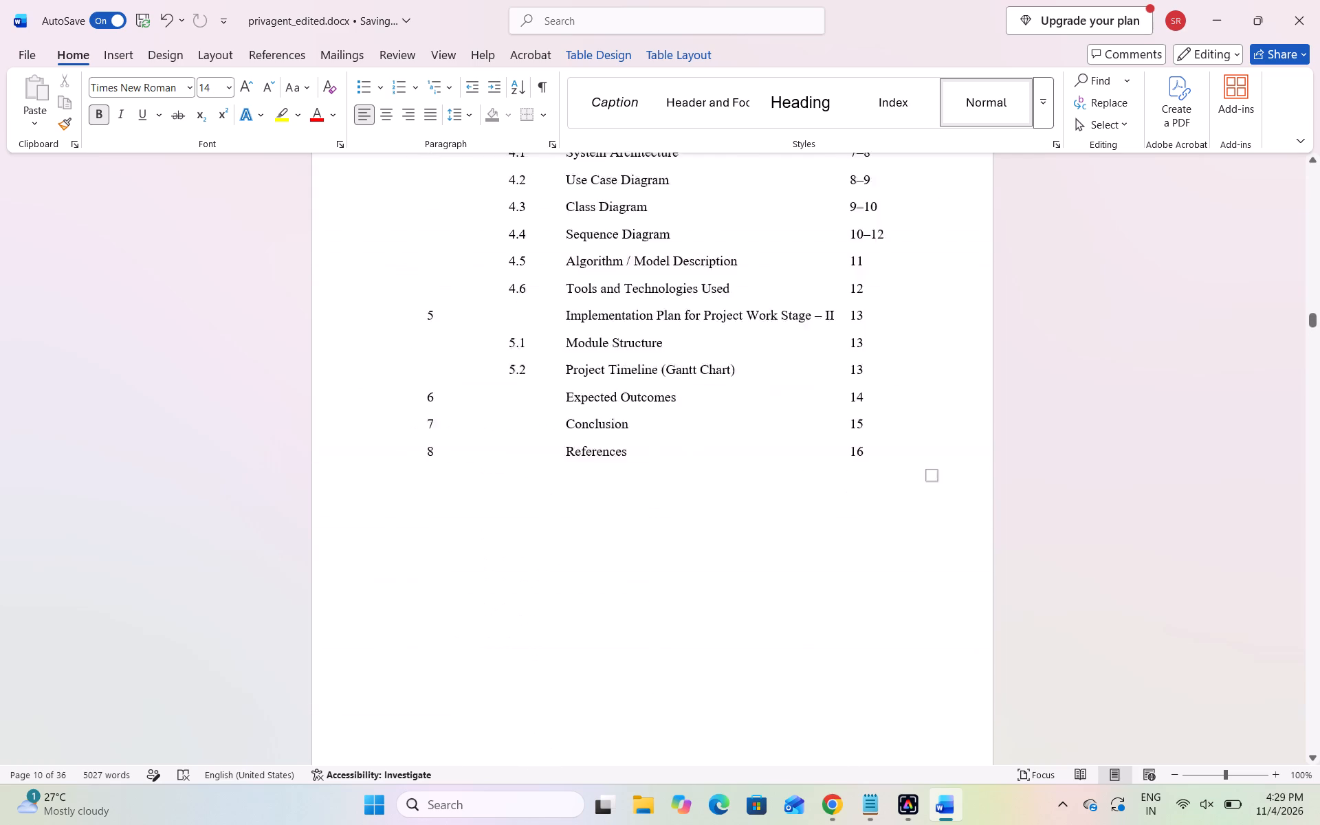
{"action": "scroll", "coordinate": [895, 452], "scroll_direction": "up", "scroll_amount": 4}
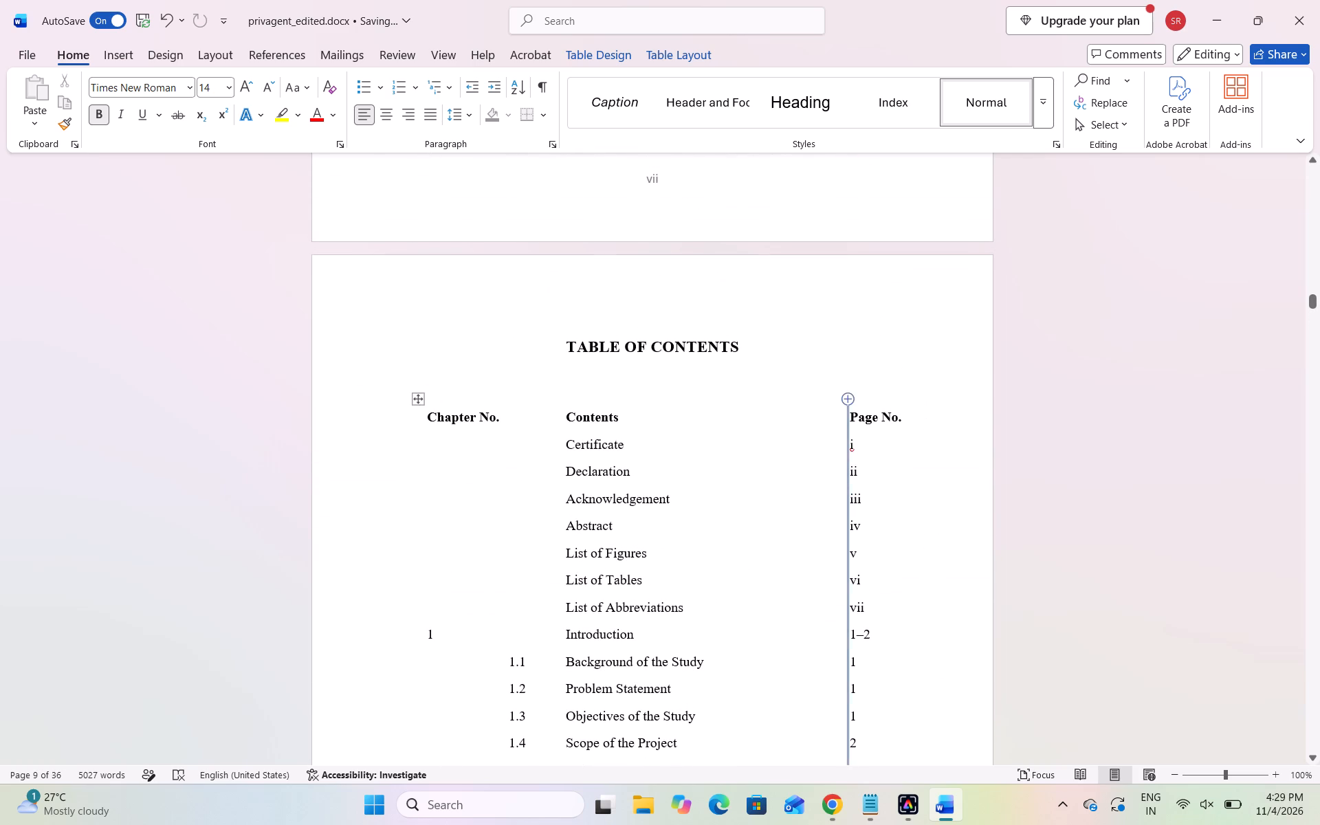
{"action": "scroll", "coordinate": [828, 494], "scroll_direction": "down", "scroll_amount": 1}
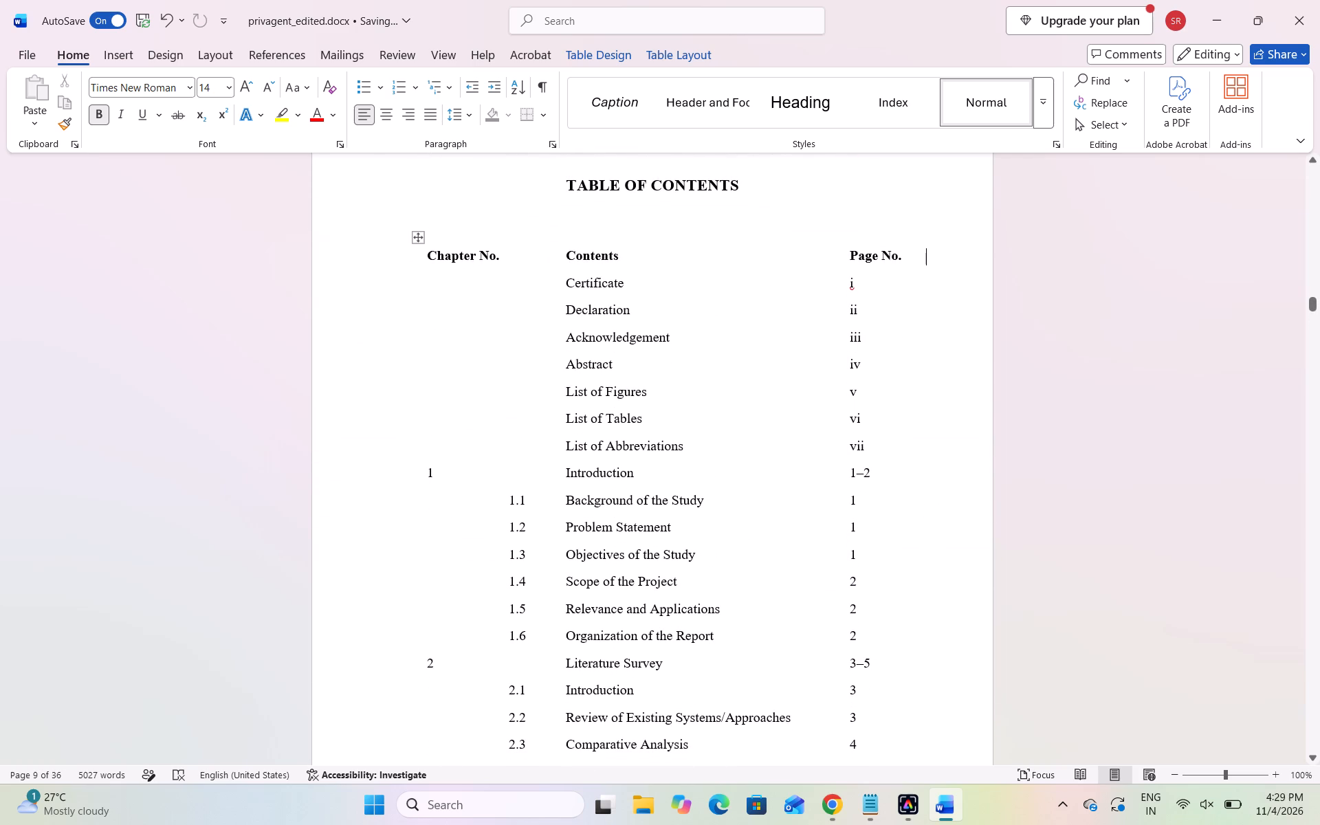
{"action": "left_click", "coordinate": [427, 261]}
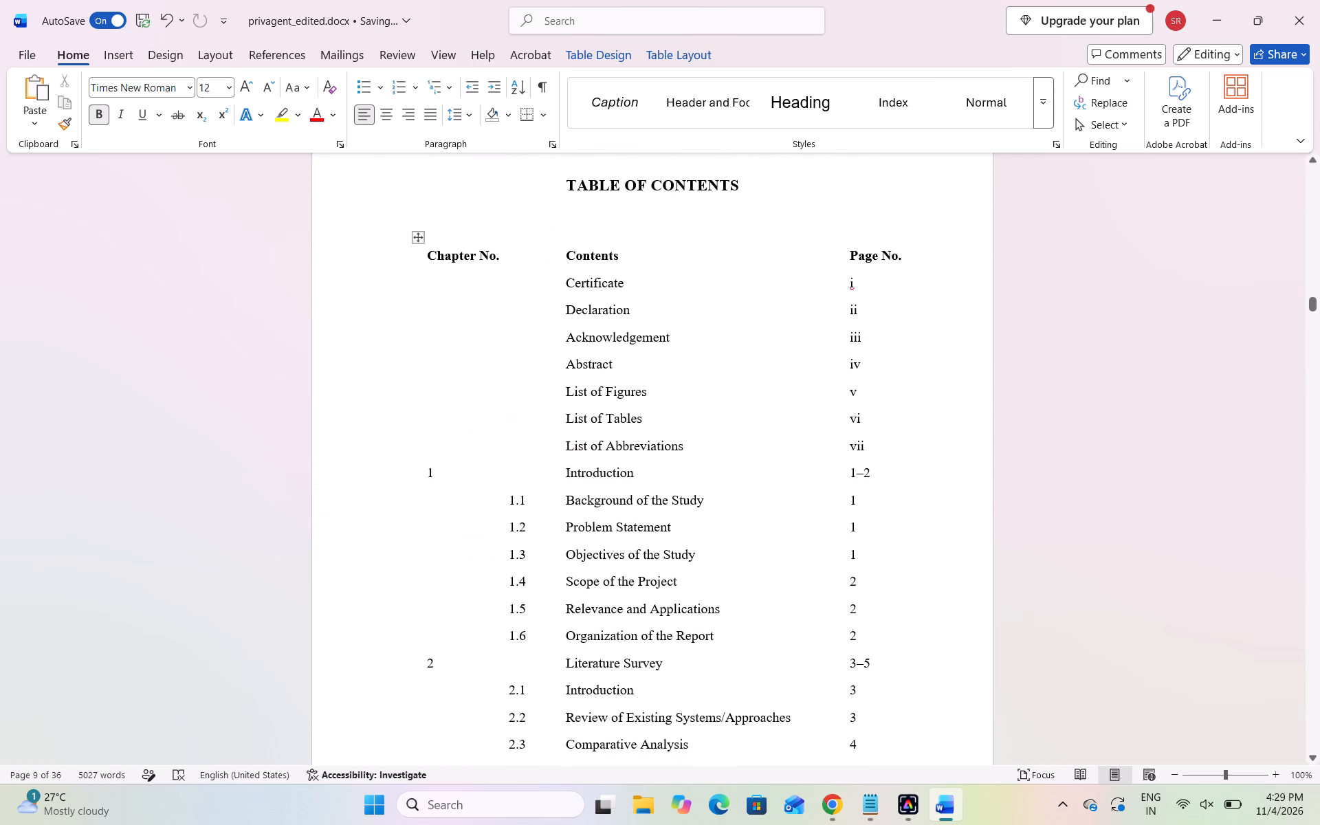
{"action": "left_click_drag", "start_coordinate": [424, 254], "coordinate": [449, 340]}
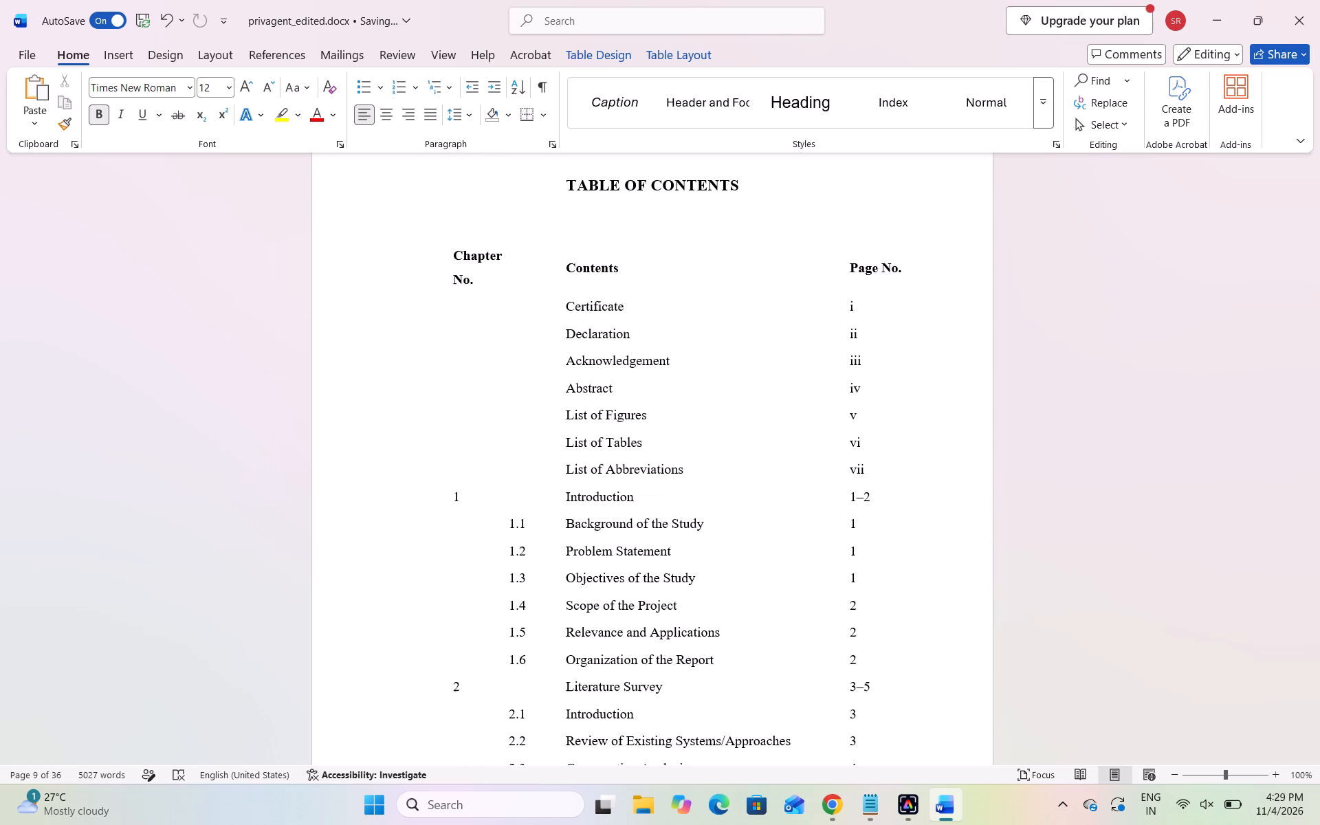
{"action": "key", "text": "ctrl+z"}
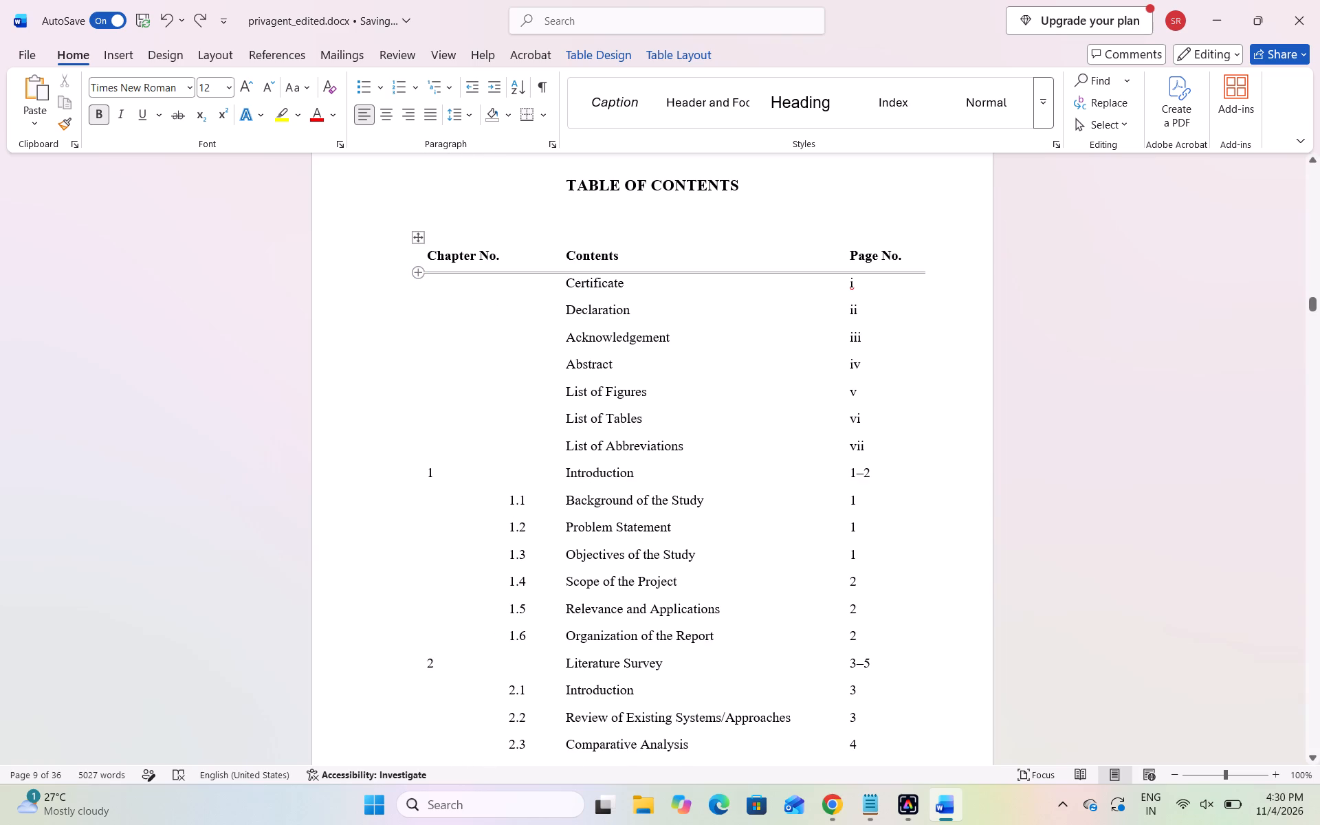
Apply all borders to the entire new table of contents, from the Chapter No. header row through the References row.
{"action": "left_click_drag", "start_coordinate": [426, 261], "coordinate": [658, 824]}
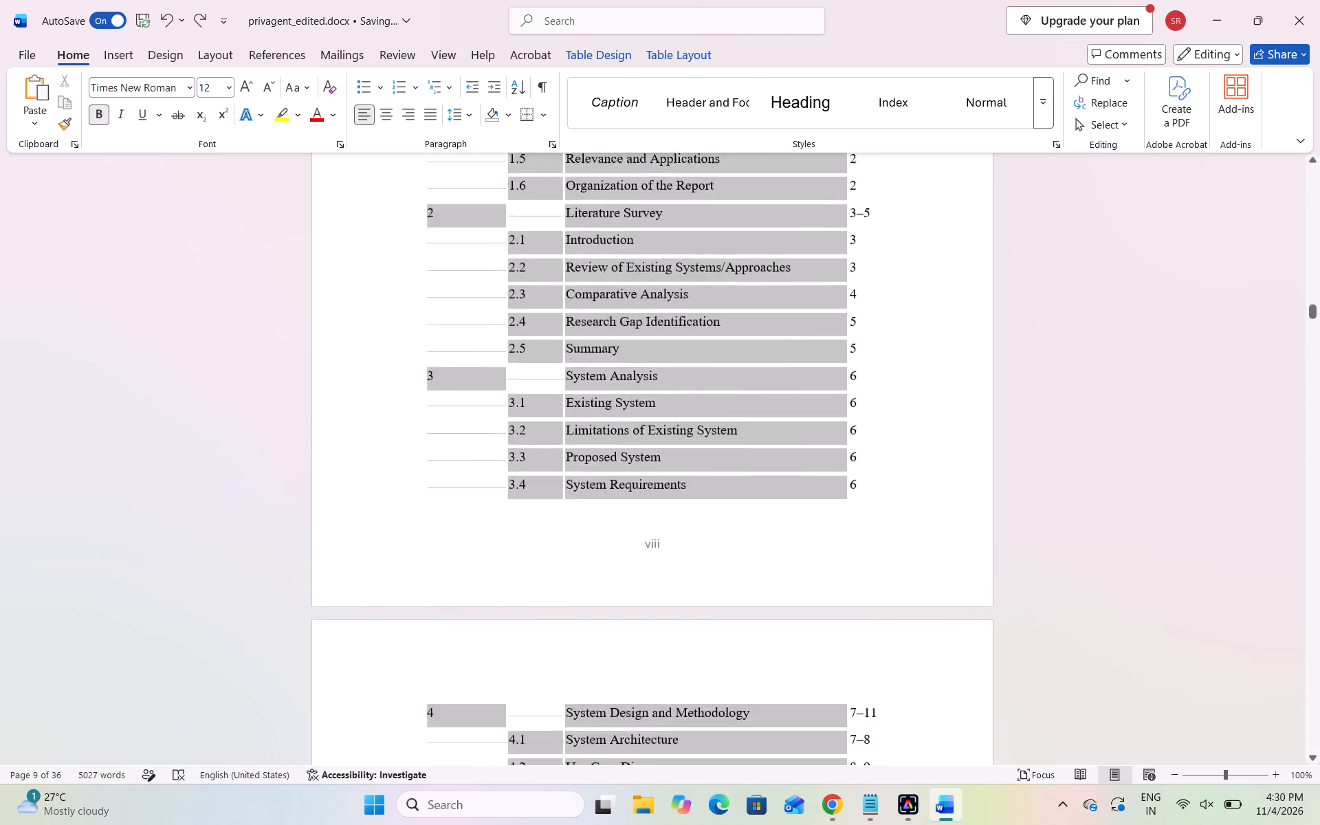
{"action": "left_click_drag", "start_coordinate": [658, 824], "coordinate": [866, 535]}
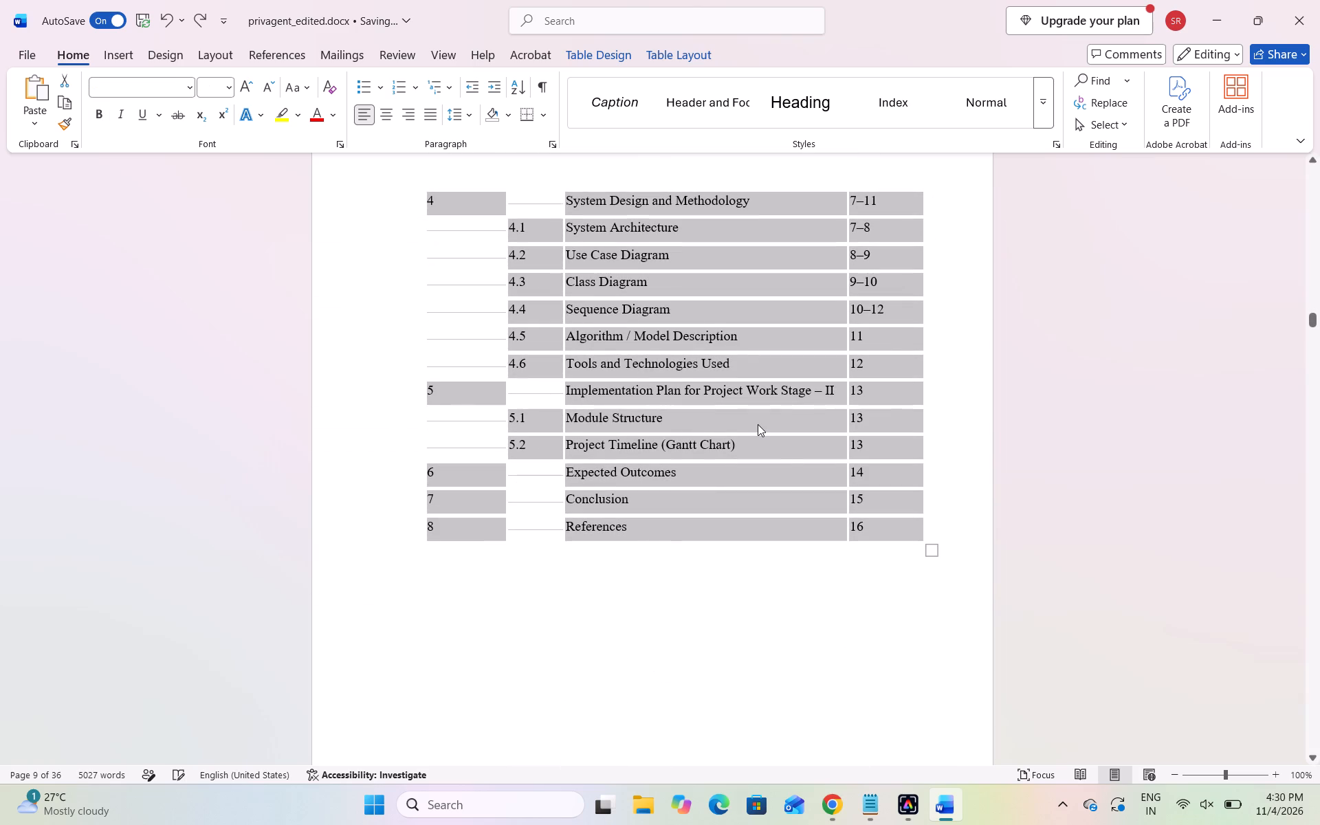
{"action": "right_click", "coordinate": [758, 424]}
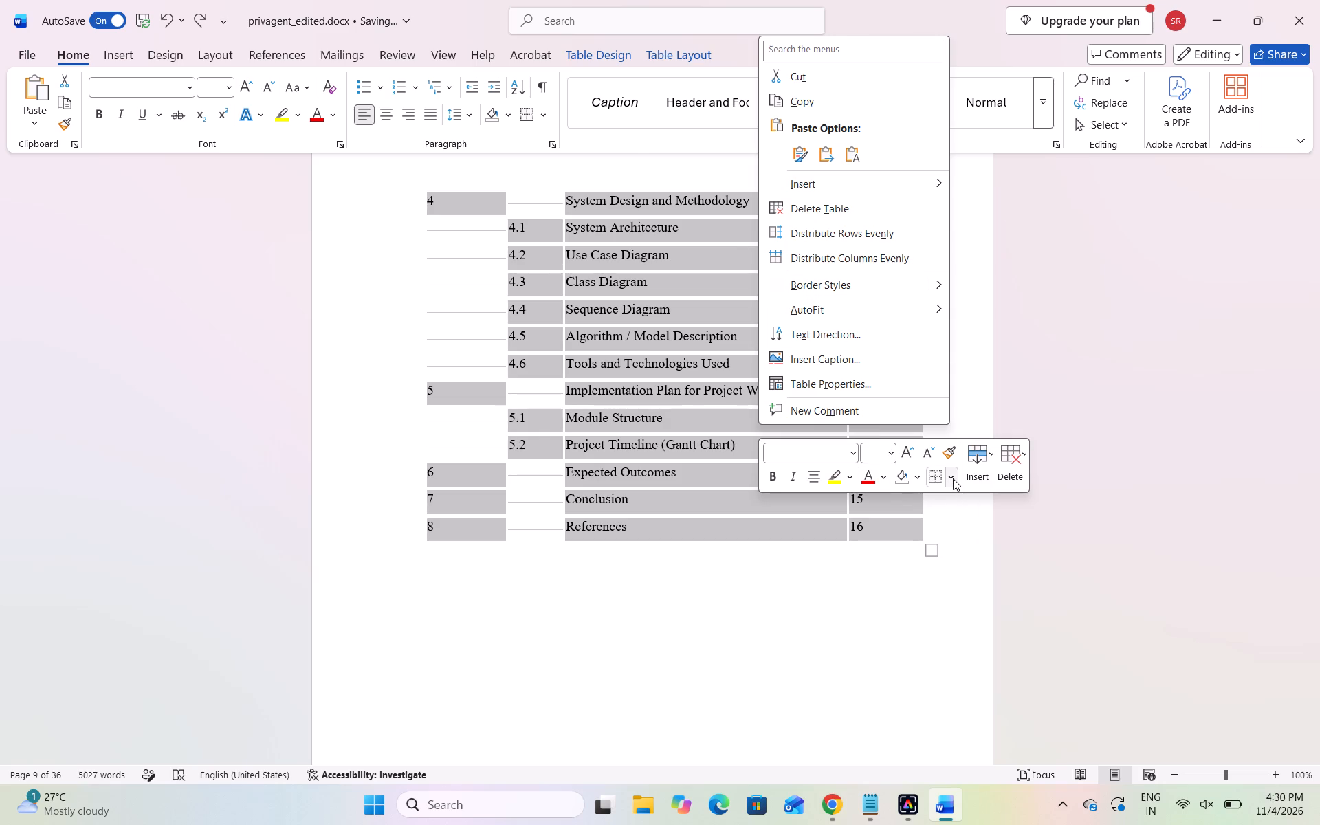
{"action": "left_click", "coordinate": [953, 478]}
{"action": "left_click", "coordinate": [998, 203]}
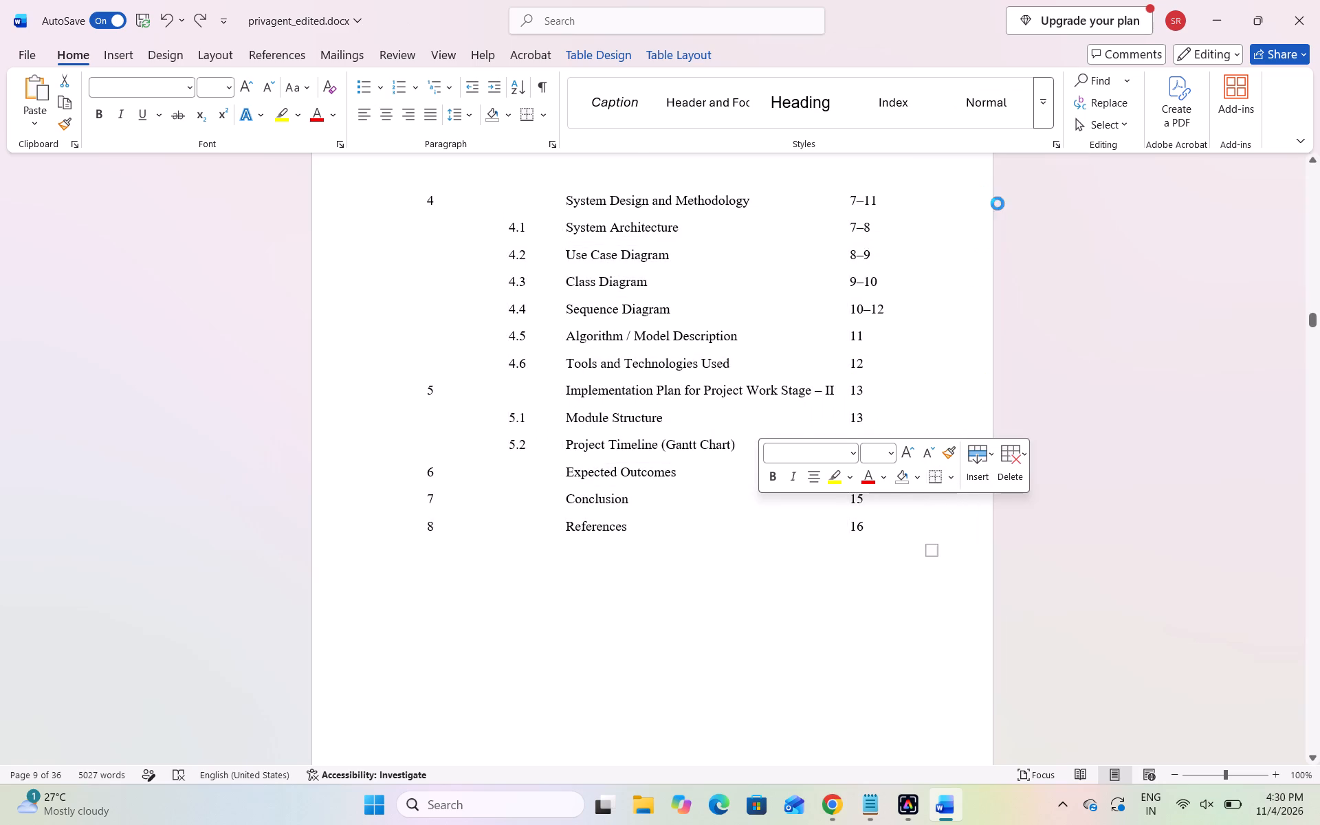
Center the text of the Chapter No. column and the section number column through the References row.
{"action": "scroll", "coordinate": [745, 345], "scroll_direction": "up", "scroll_amount": 5}
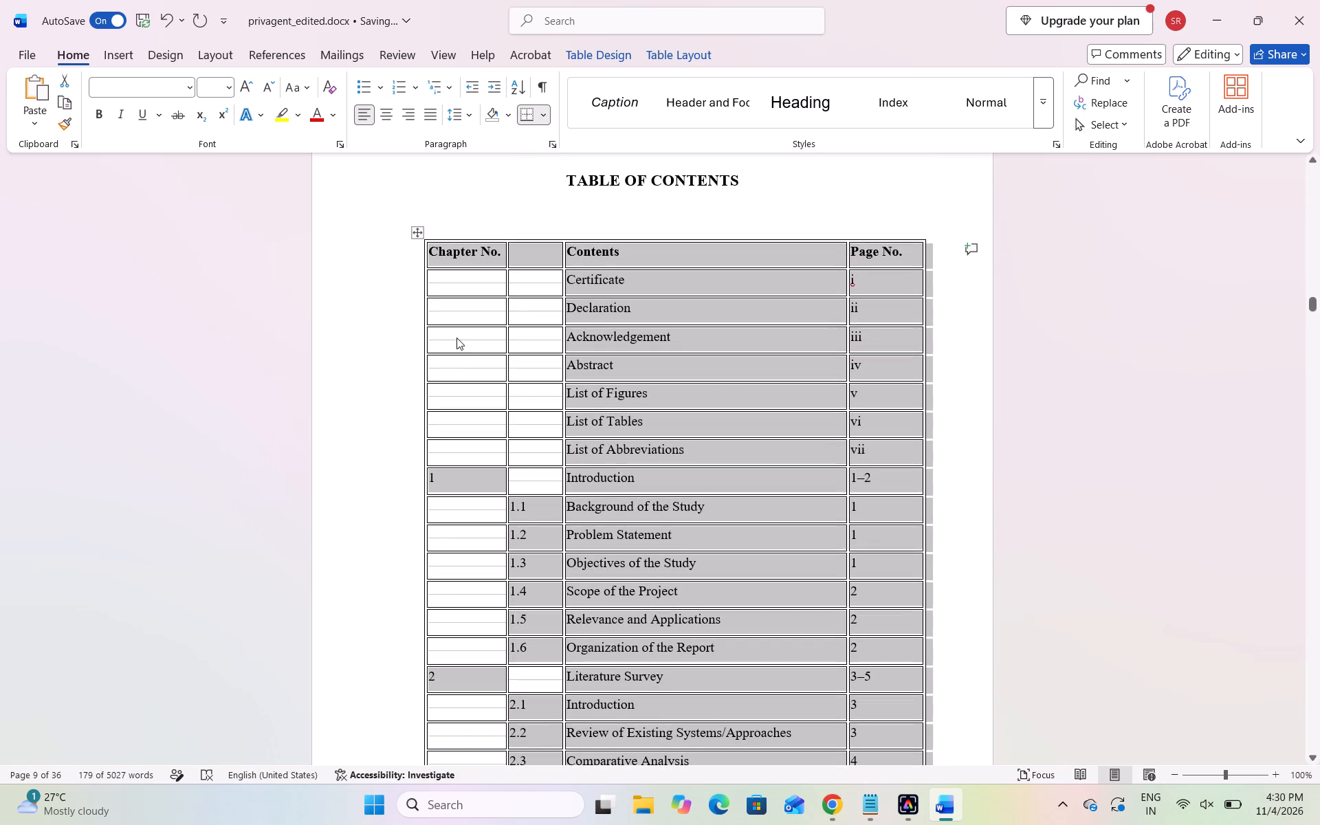
{"action": "left_click", "coordinate": [456, 338]}
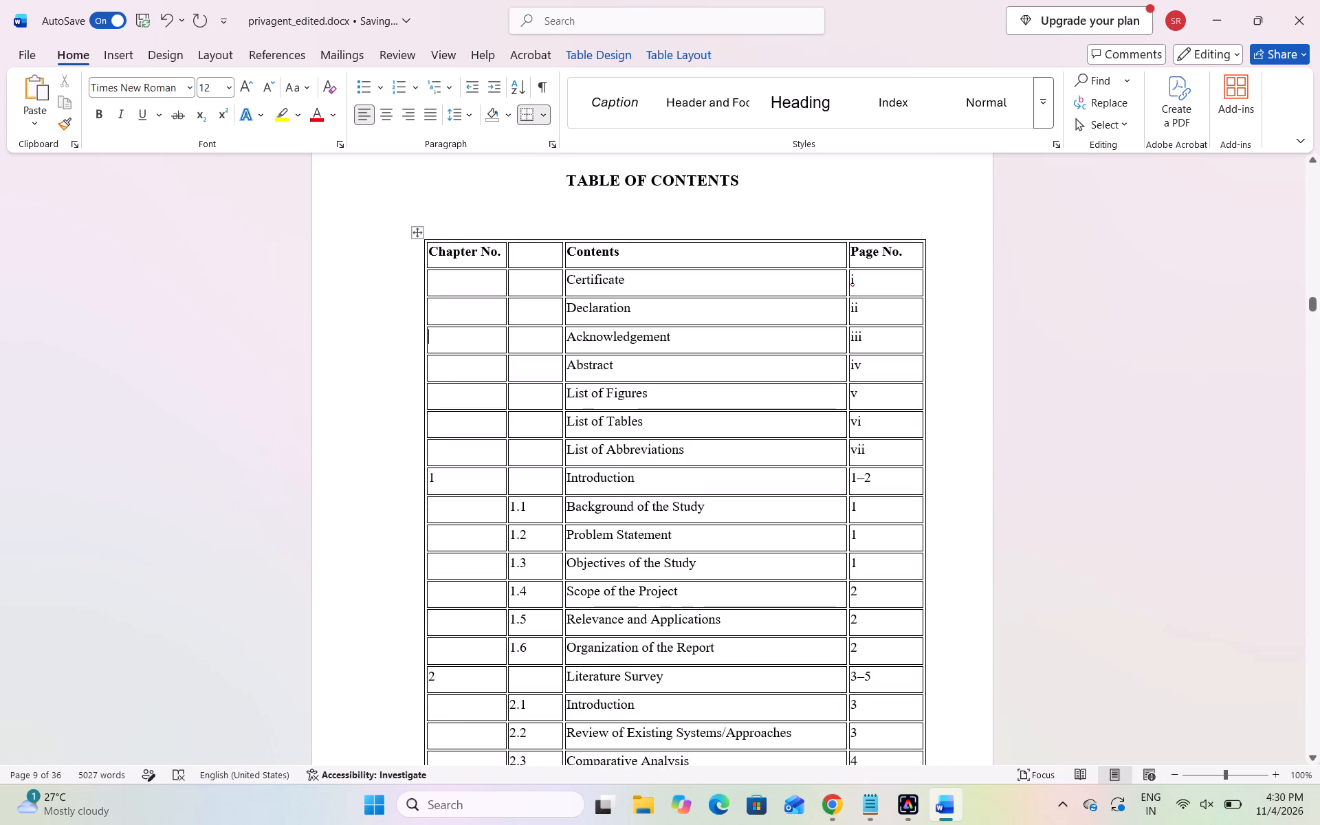
{"action": "left_click_drag", "start_coordinate": [430, 248], "coordinate": [497, 782]}
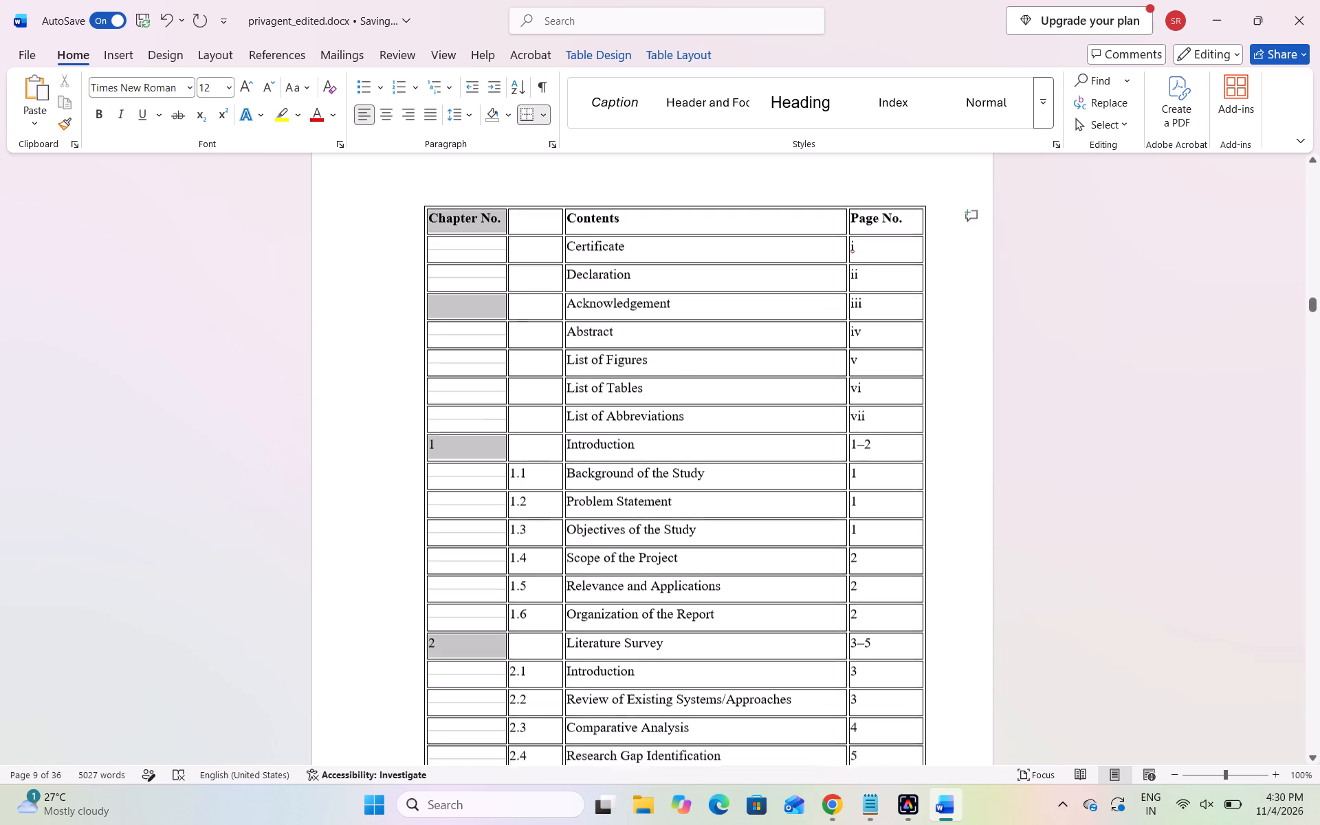
{"action": "left_click_drag", "start_coordinate": [497, 782], "coordinate": [524, 793]}
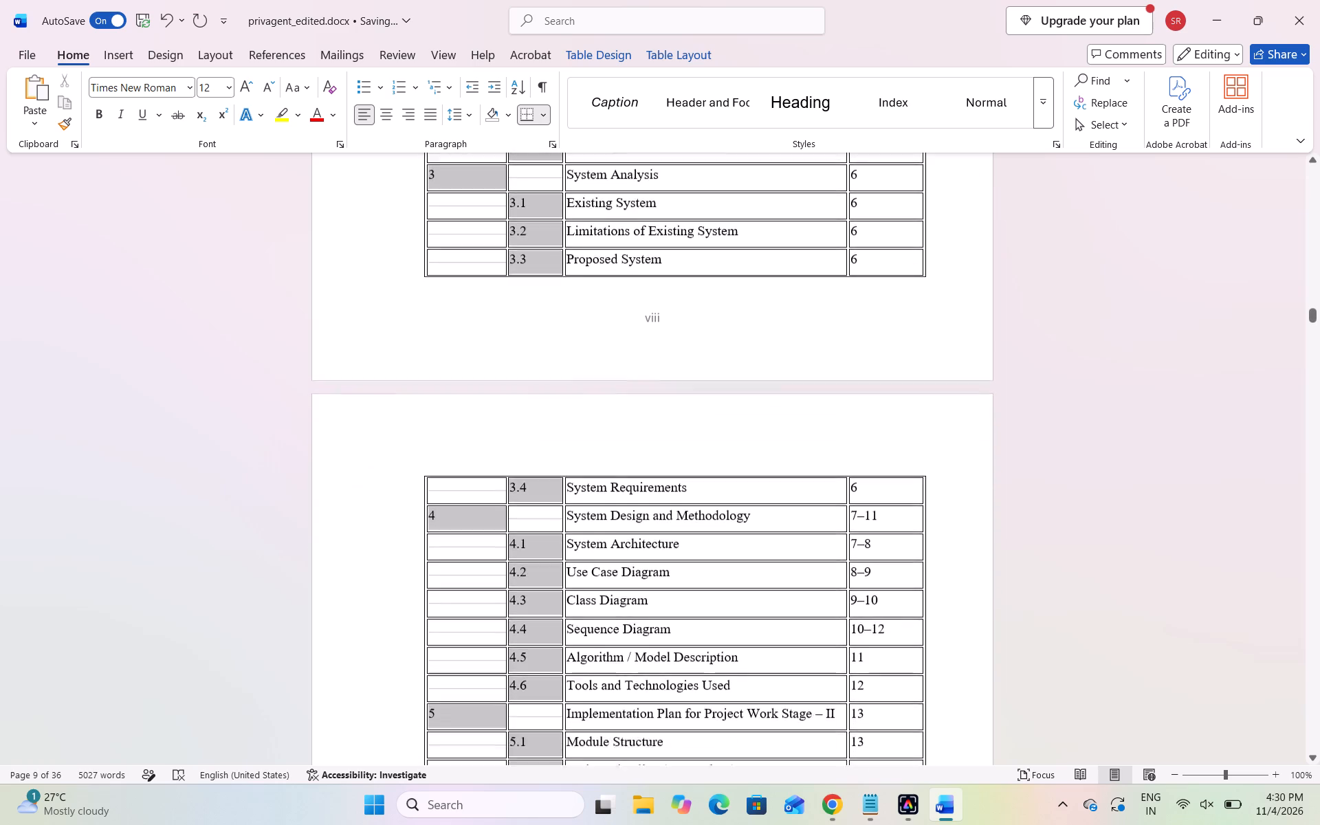
{"action": "left_click_drag", "start_coordinate": [524, 793], "coordinate": [547, 188]}
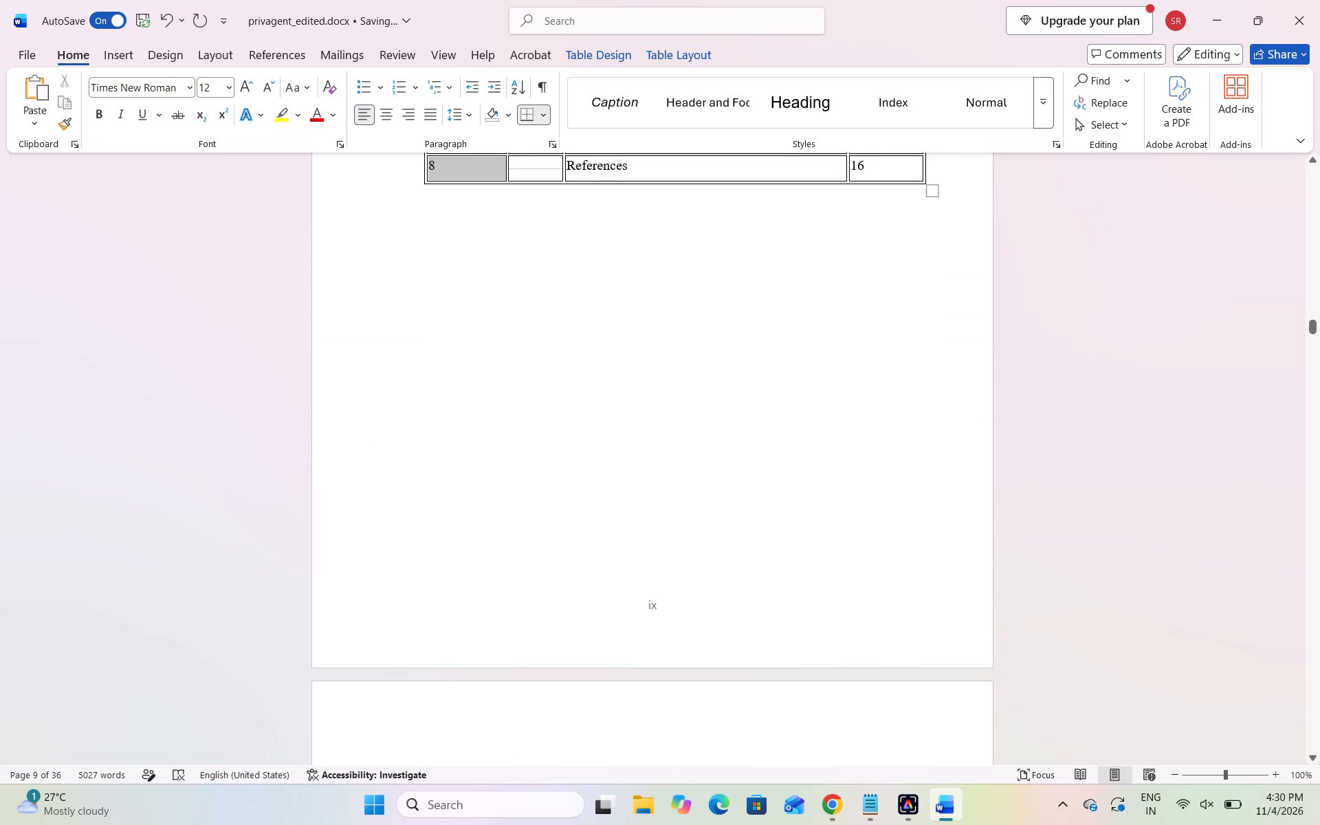
{"action": "scroll", "coordinate": [547, 188], "scroll_direction": "up", "scroll_amount": 2}
{"action": "scroll", "coordinate": [554, 310], "scroll_direction": "up", "scroll_amount": 3}
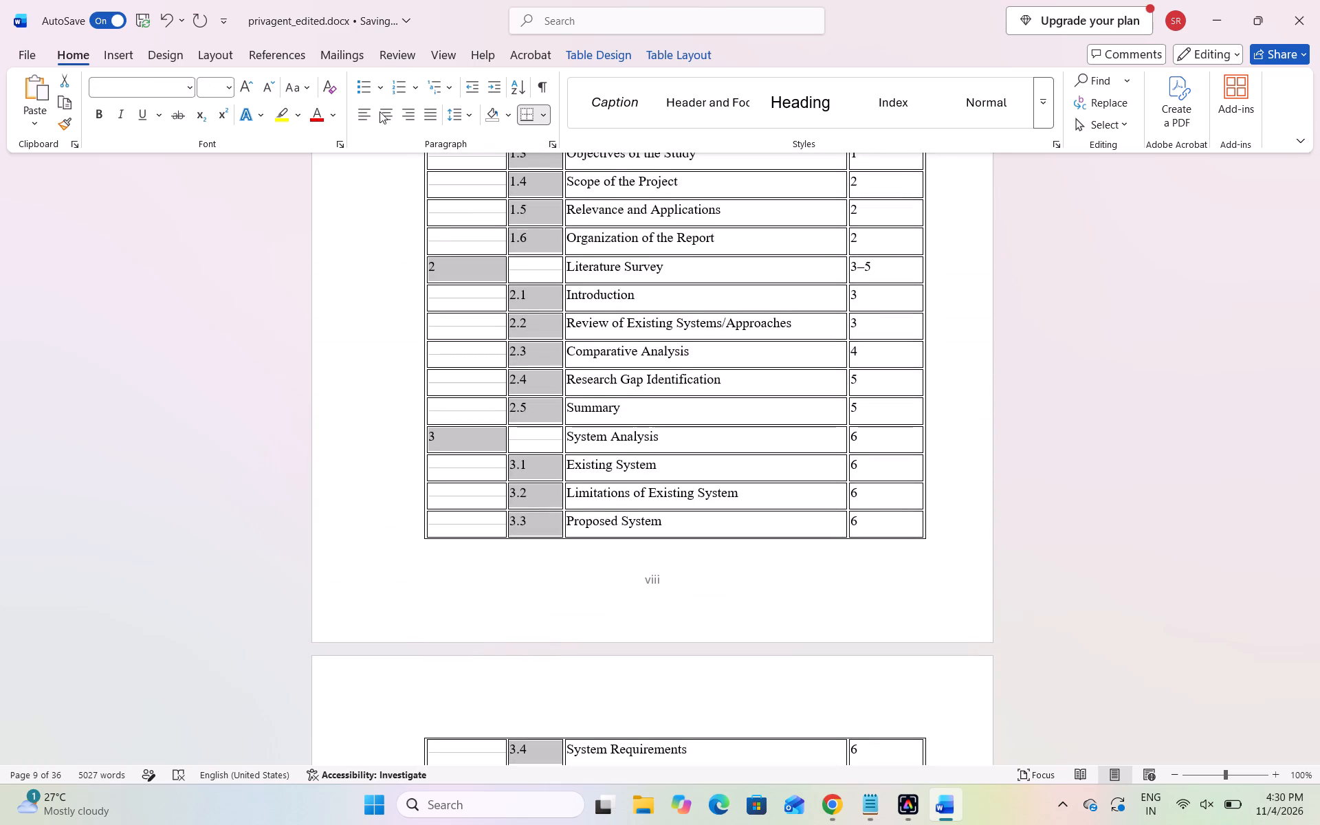
{"action": "left_click", "coordinate": [387, 113]}
{"action": "left_click", "coordinate": [531, 349]}
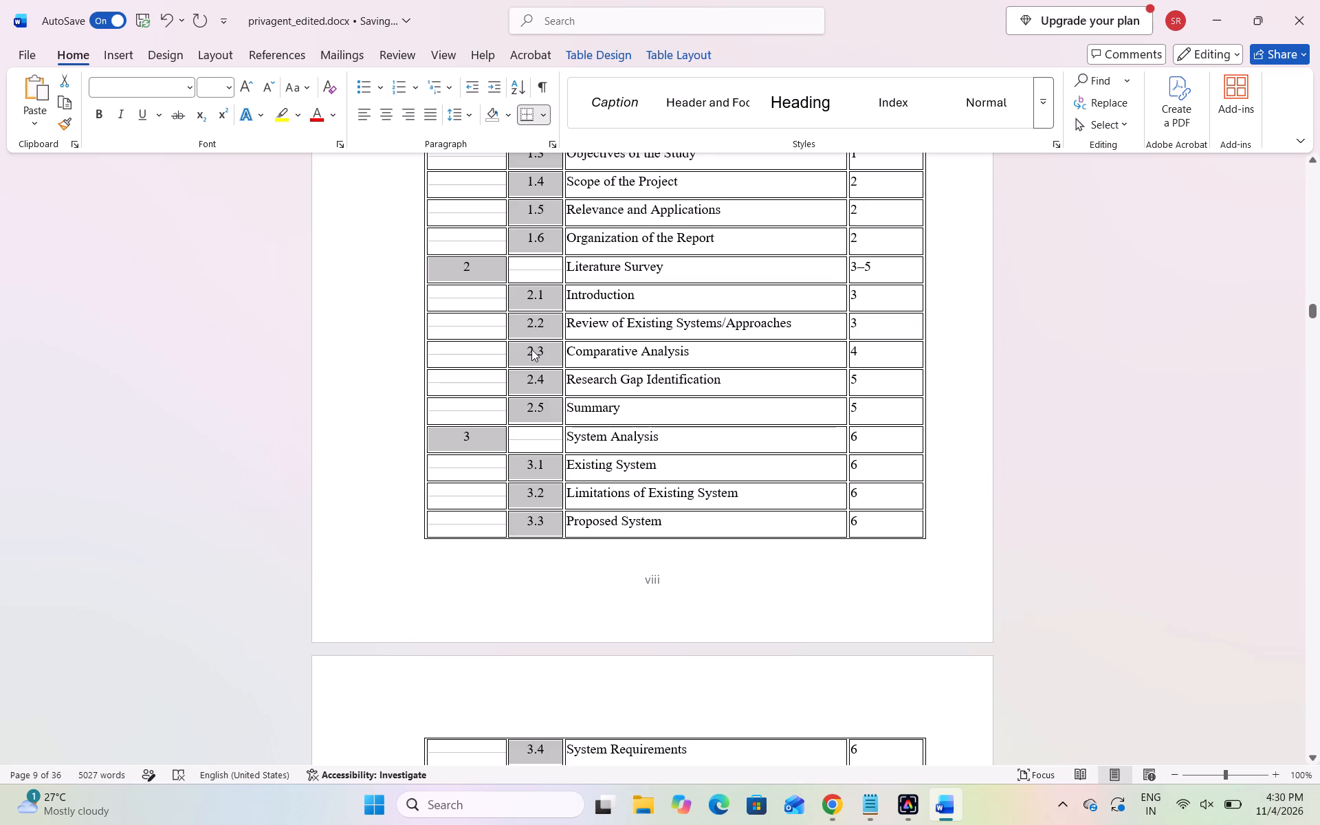
Widen the section number column slightly by shifting its boundary with the Contents column.
{"action": "scroll", "coordinate": [595, 340], "scroll_direction": "up", "scroll_amount": 3}
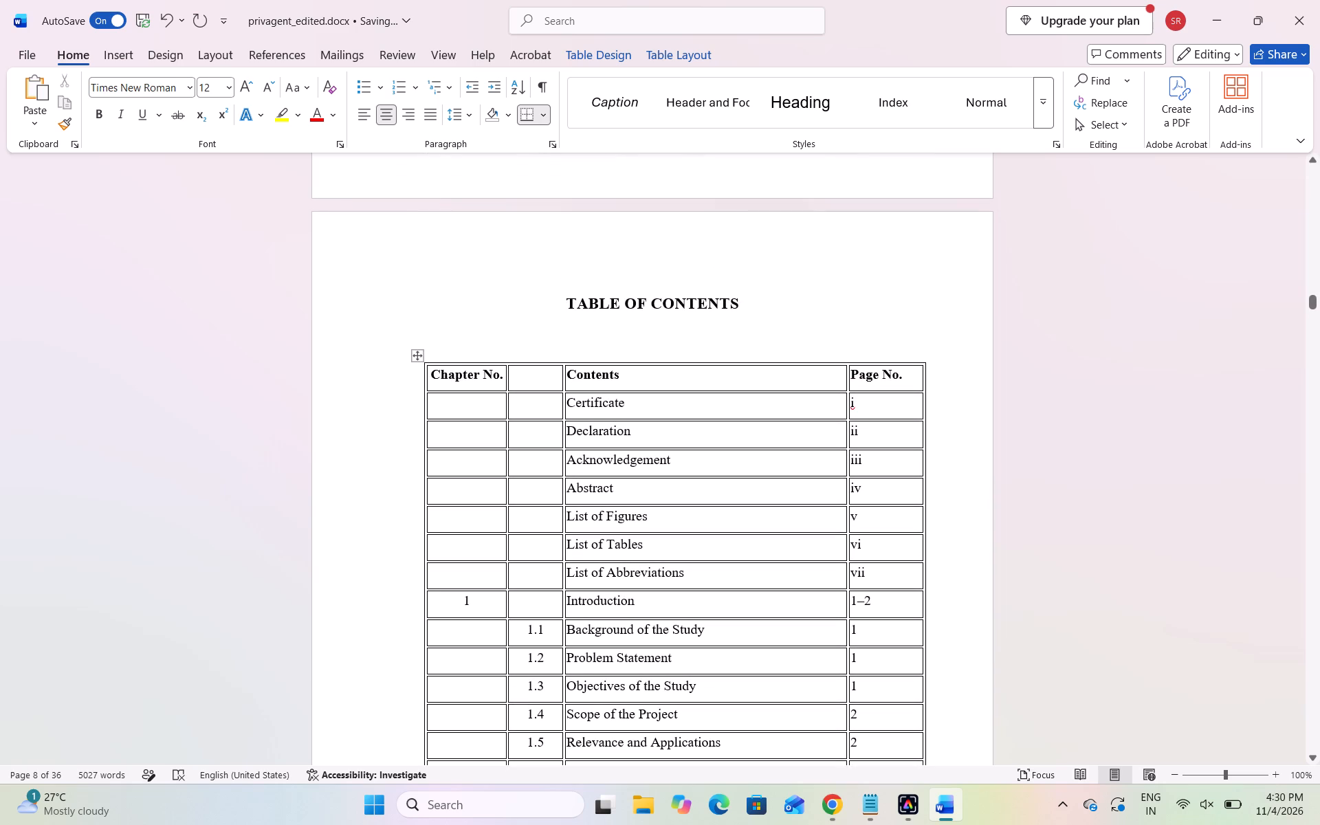
{"action": "left_click", "coordinate": [564, 382]}
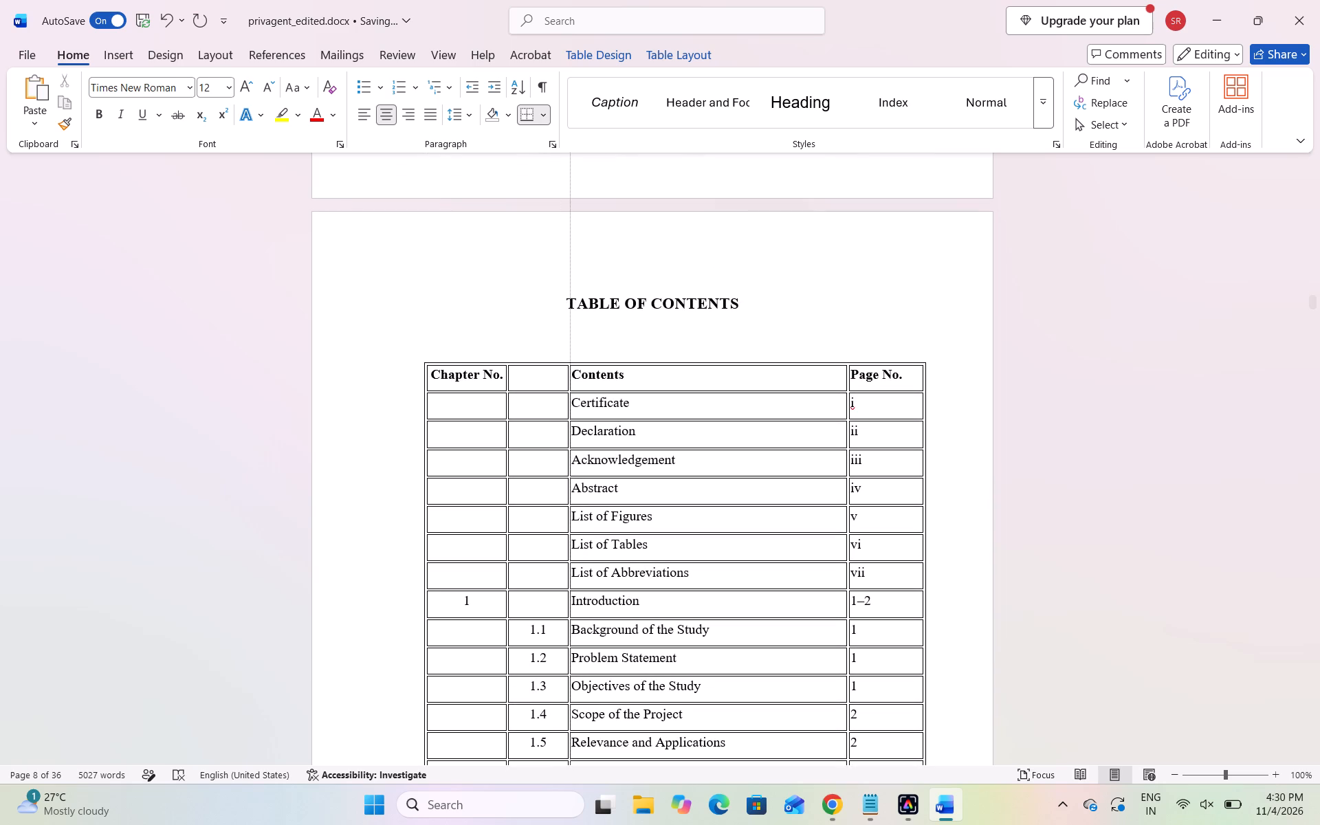
{"action": "left_click", "coordinate": [522, 317]}
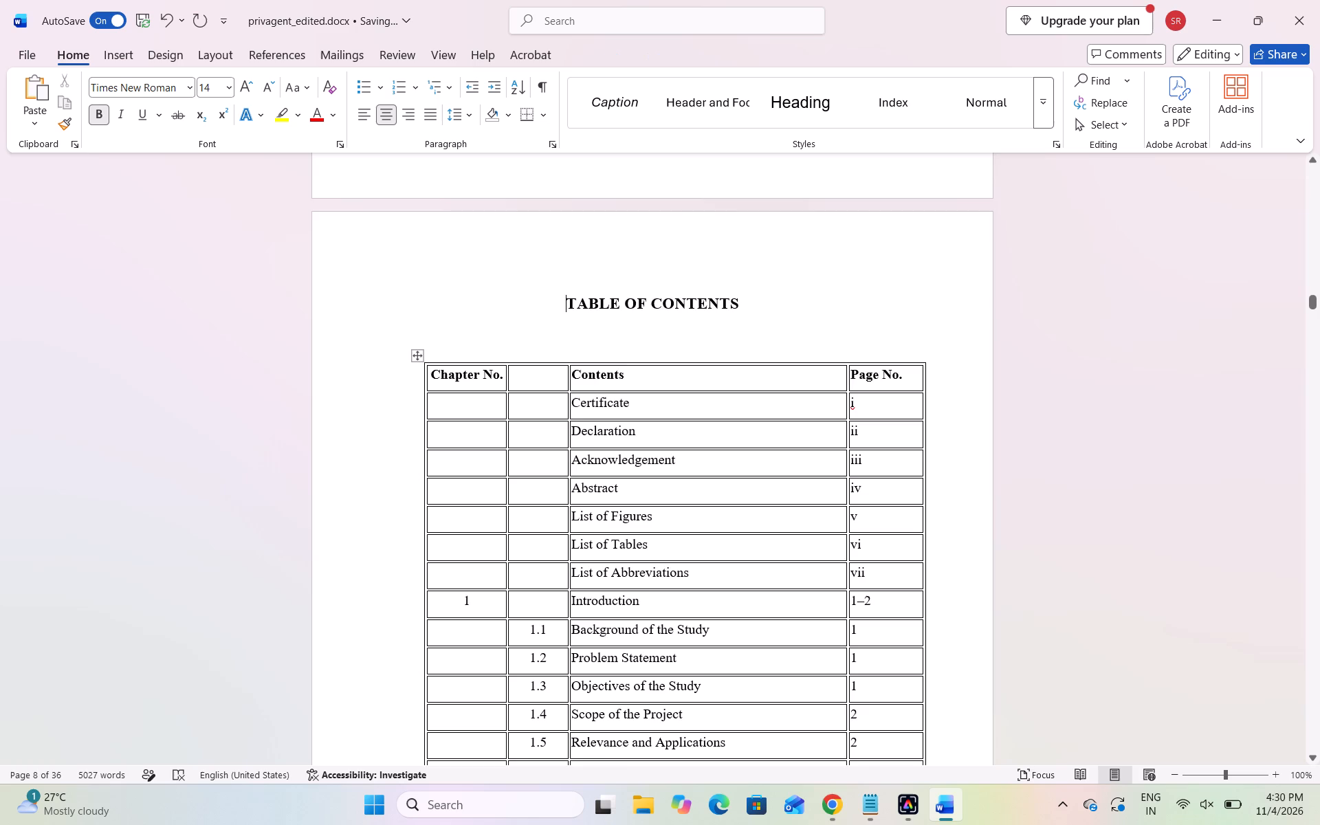
Center the text of the Page No. column from its heading through the References row.
{"action": "scroll", "coordinate": [716, 517], "scroll_direction": "down", "scroll_amount": 1}
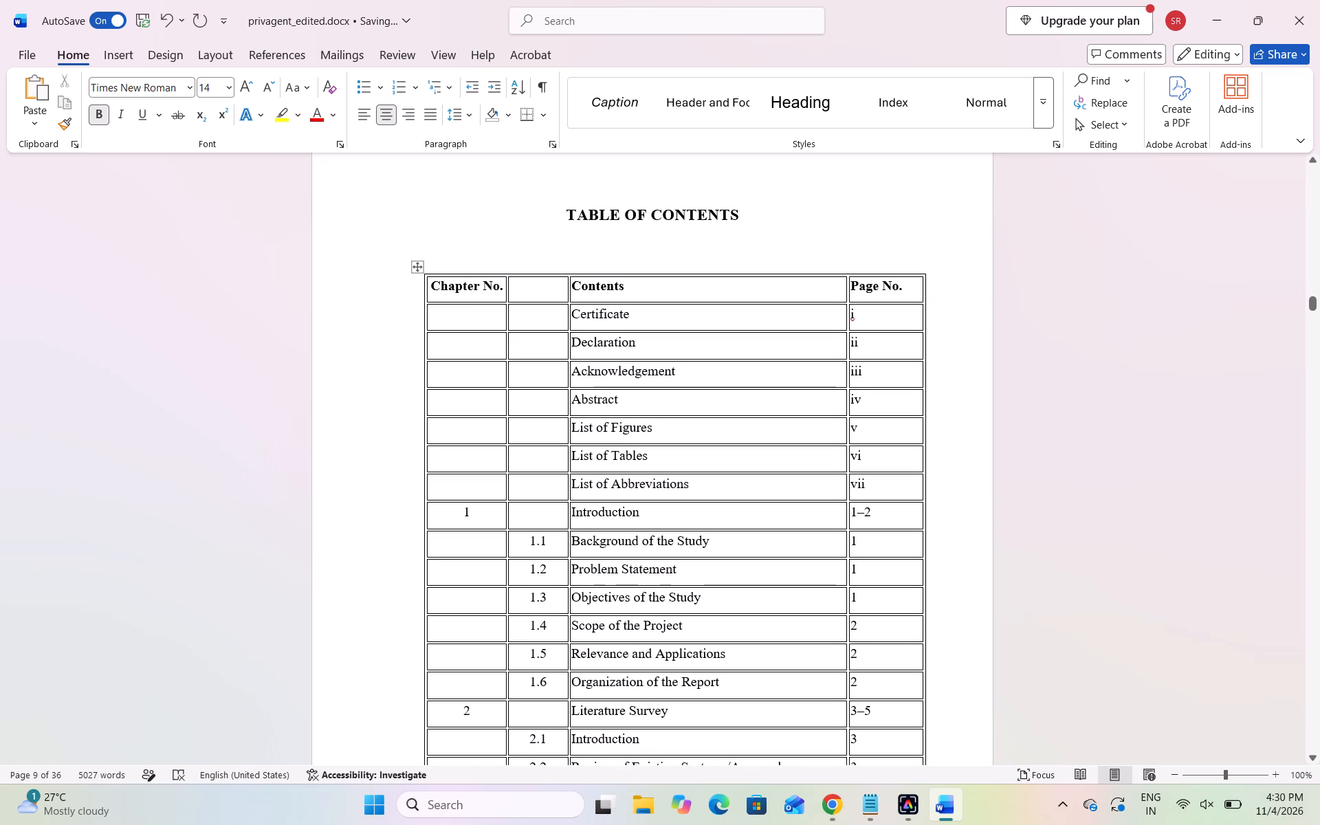
{"action": "left_click_drag", "start_coordinate": [853, 288], "coordinate": [905, 777]}
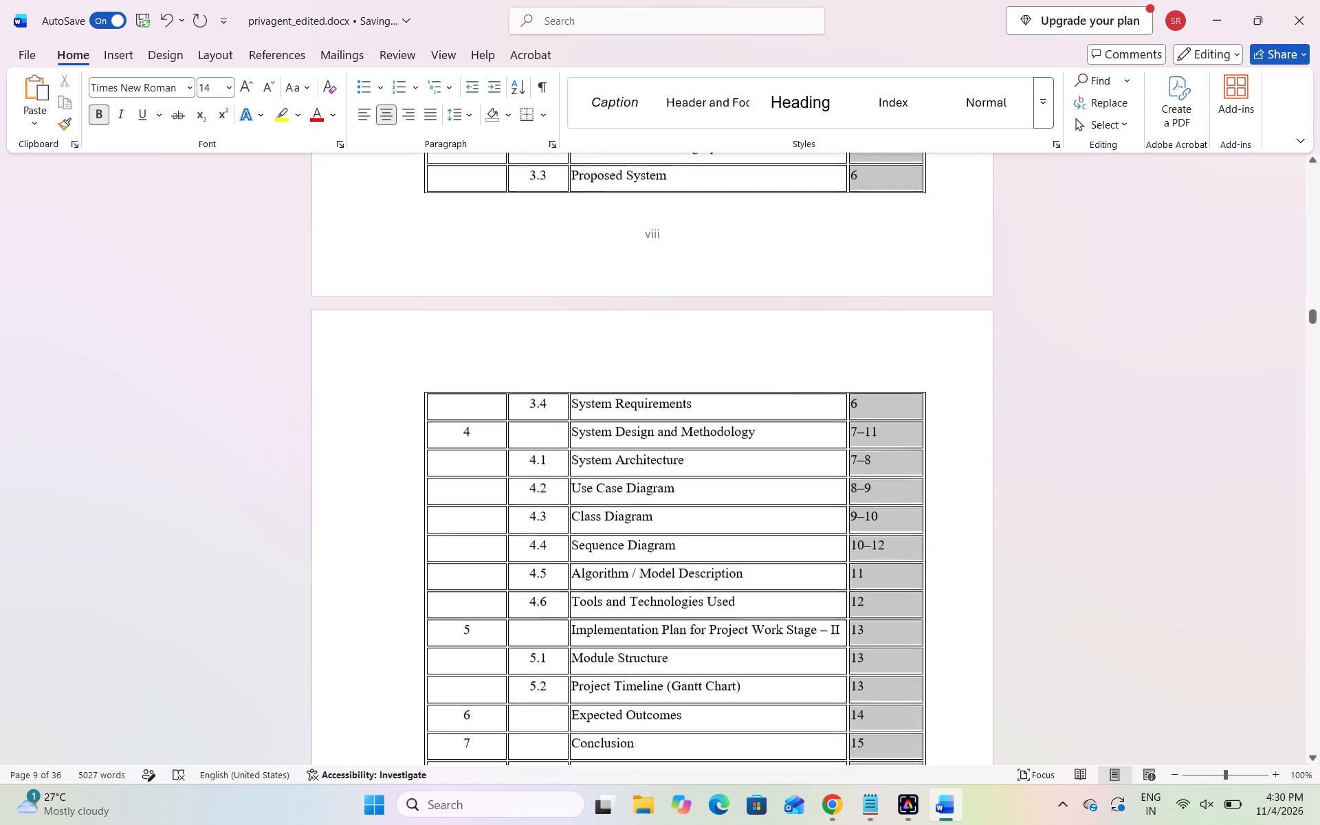
{"action": "left_click_drag", "start_coordinate": [905, 777], "coordinate": [860, 650]}
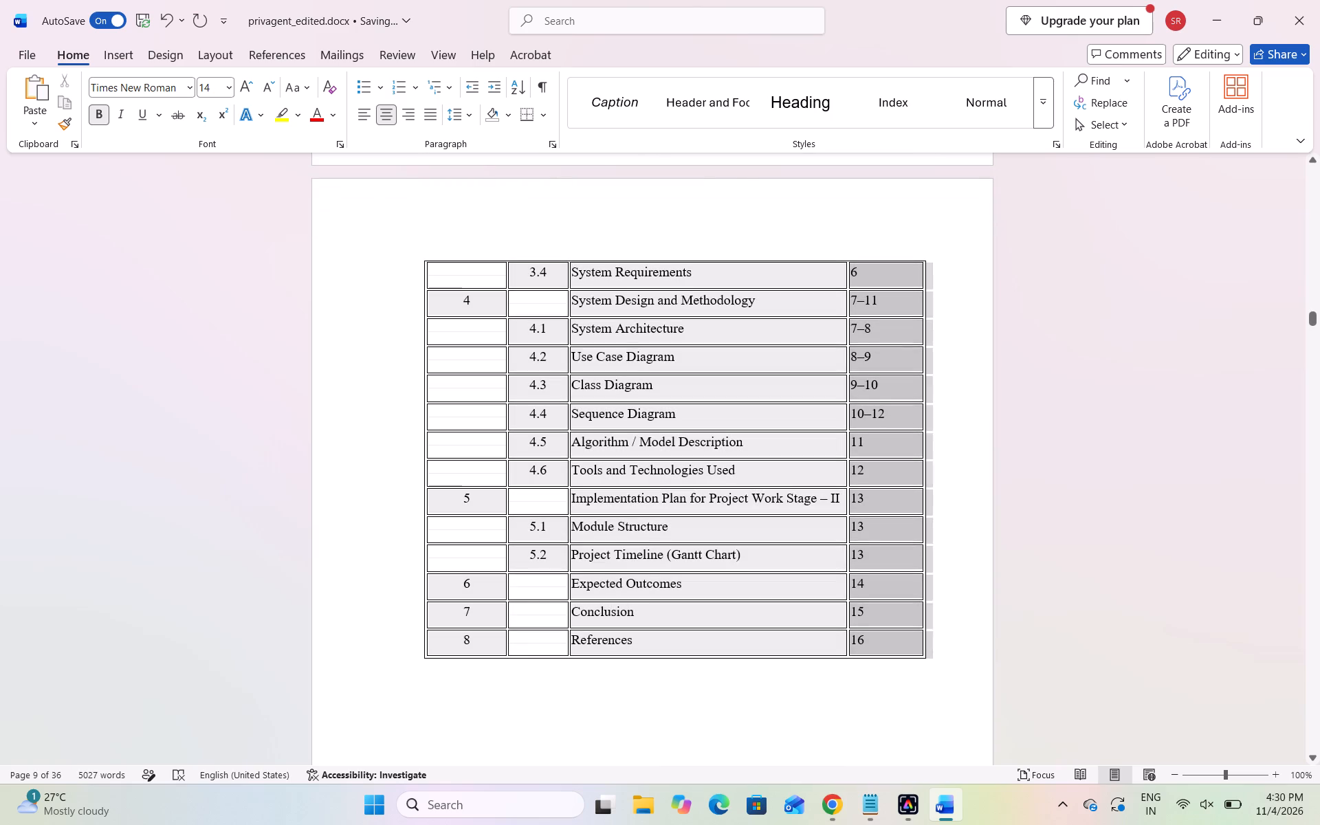
{"action": "left_click", "coordinate": [382, 113]}
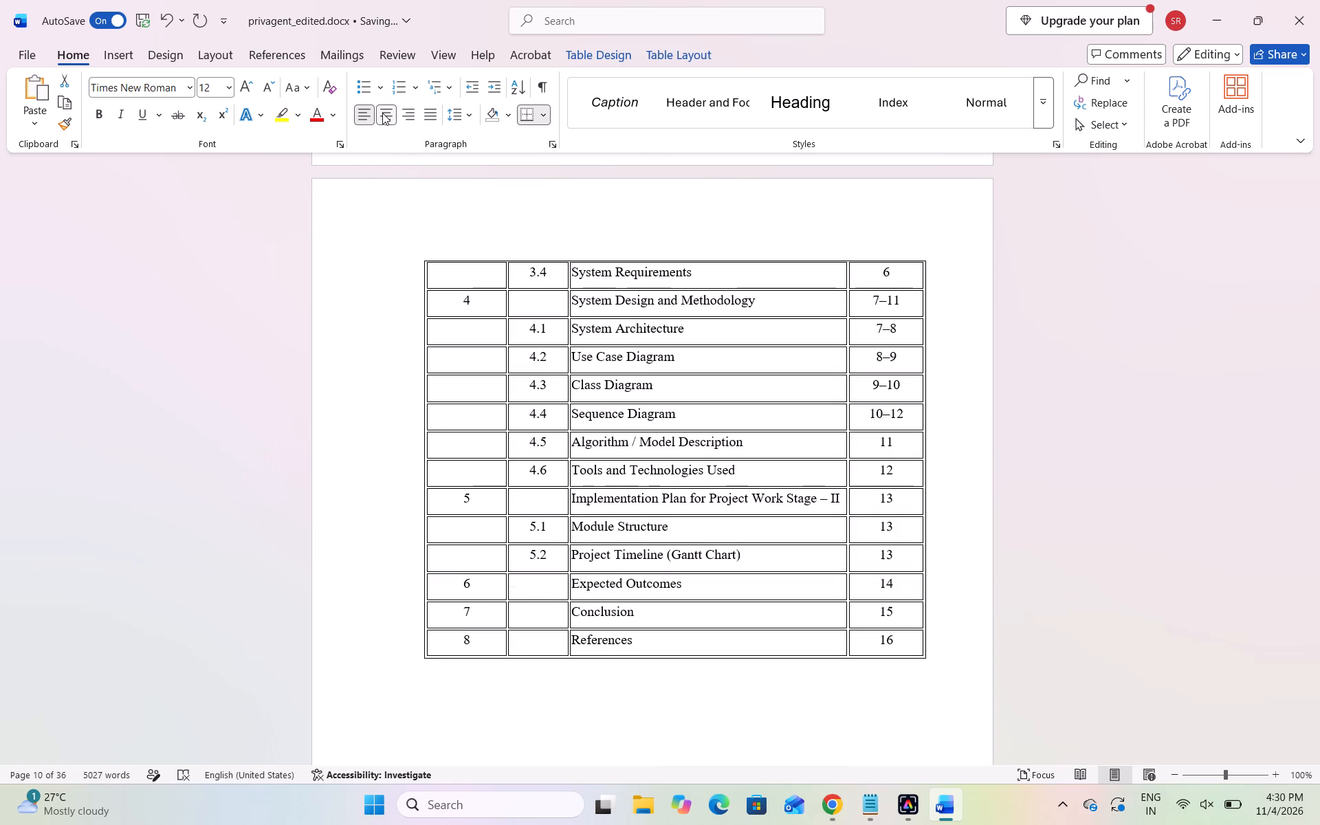
{"action": "left_click", "coordinate": [619, 466]}
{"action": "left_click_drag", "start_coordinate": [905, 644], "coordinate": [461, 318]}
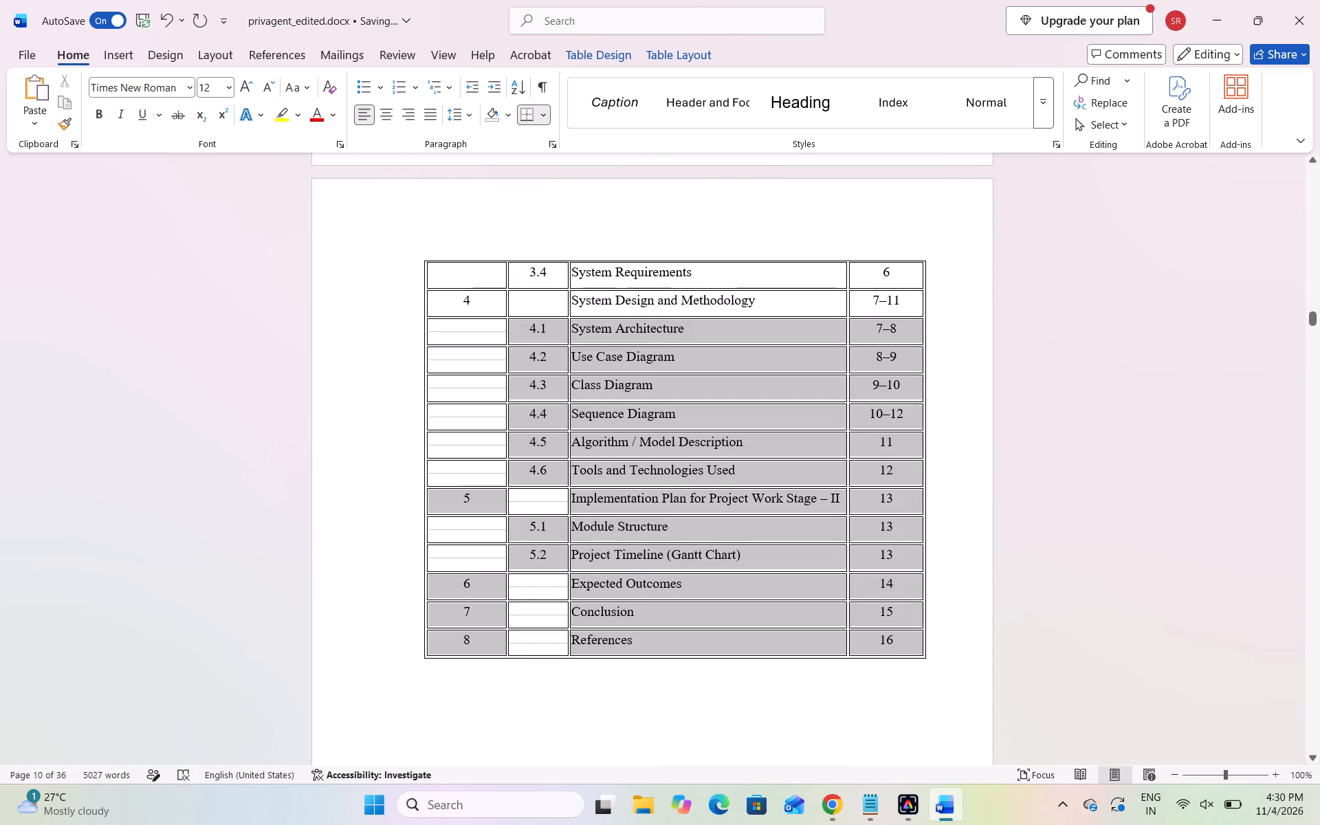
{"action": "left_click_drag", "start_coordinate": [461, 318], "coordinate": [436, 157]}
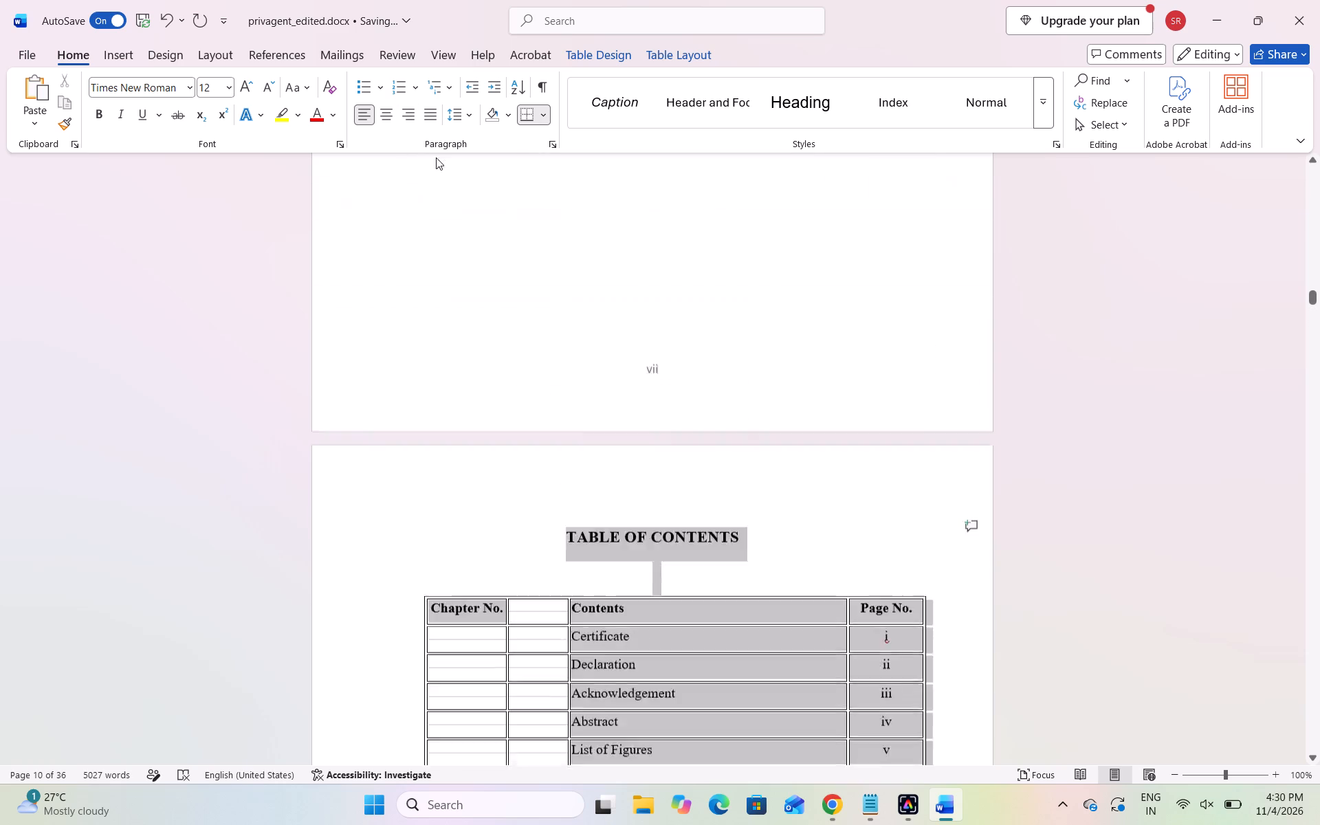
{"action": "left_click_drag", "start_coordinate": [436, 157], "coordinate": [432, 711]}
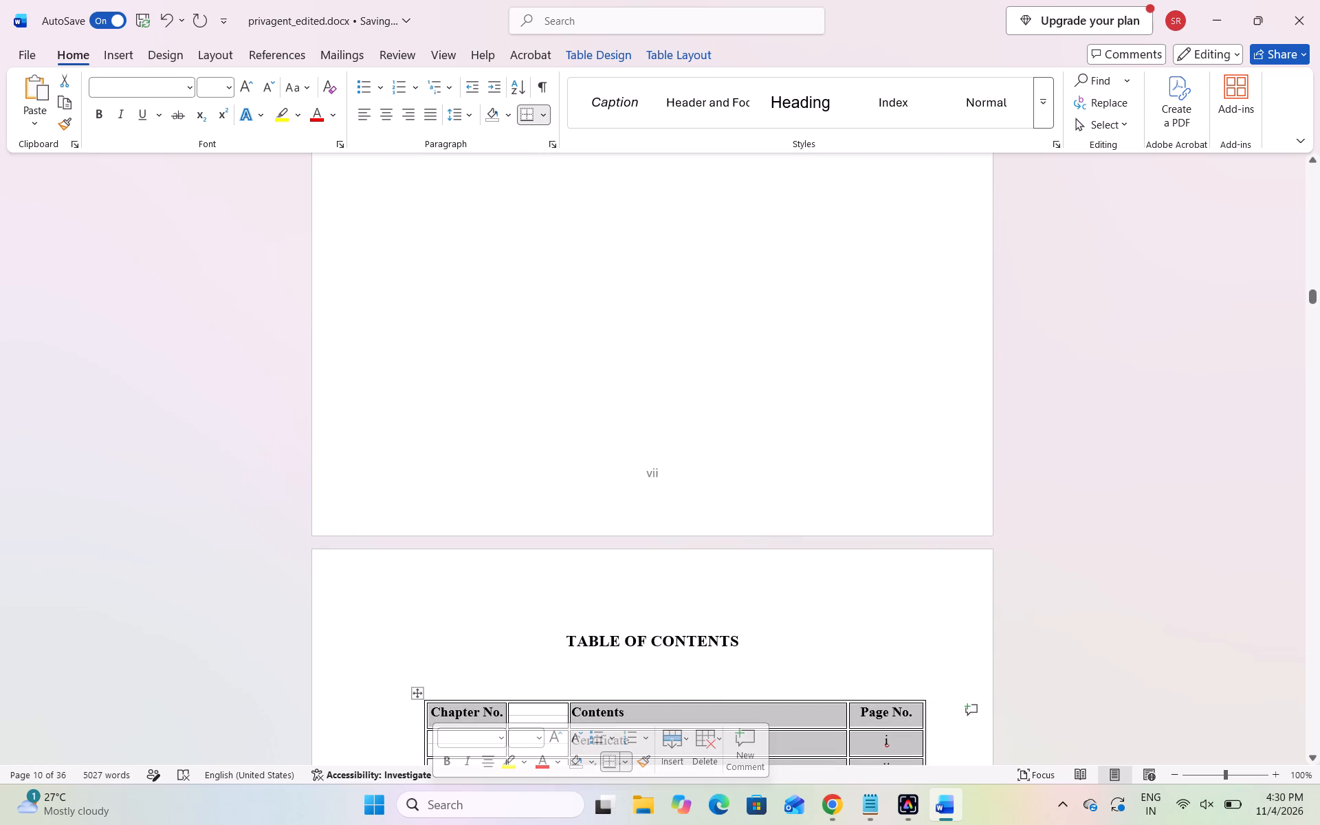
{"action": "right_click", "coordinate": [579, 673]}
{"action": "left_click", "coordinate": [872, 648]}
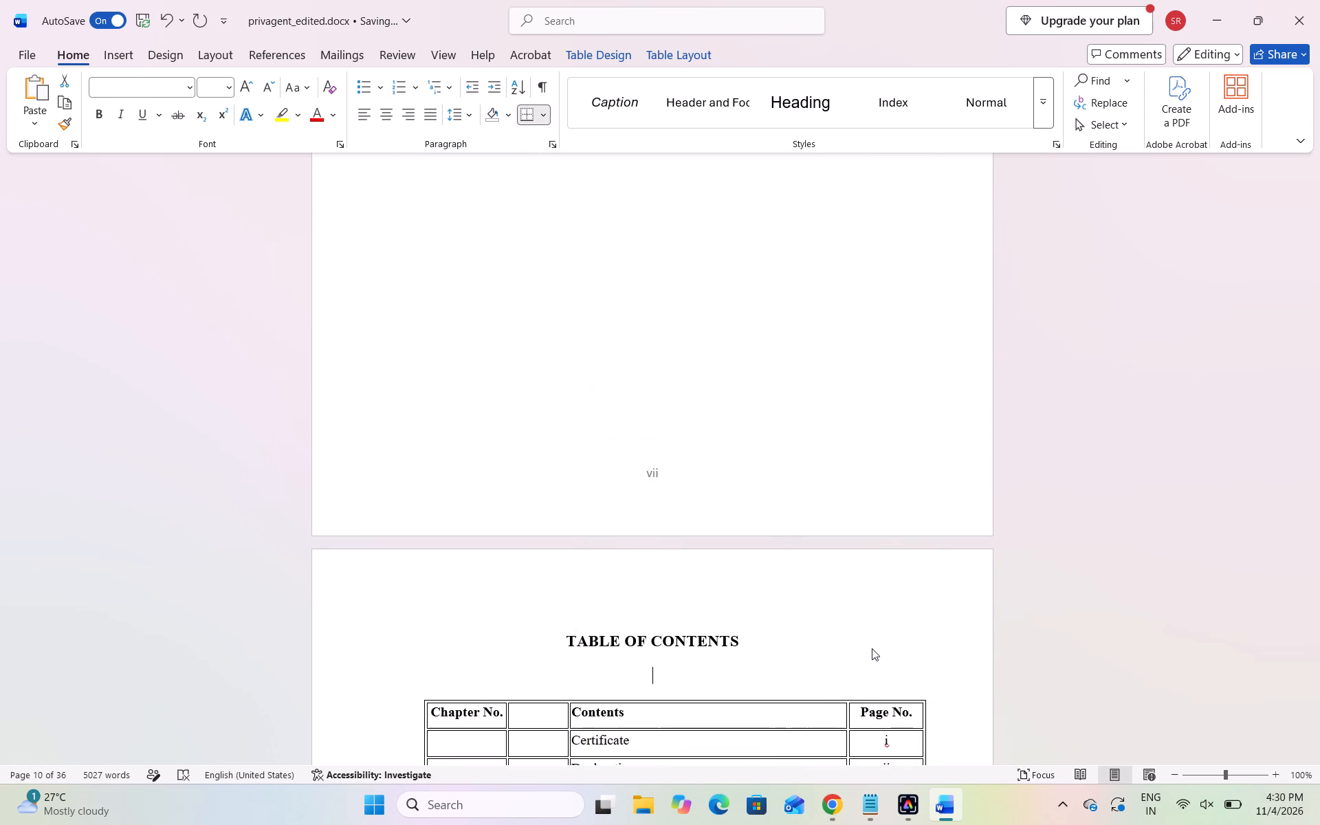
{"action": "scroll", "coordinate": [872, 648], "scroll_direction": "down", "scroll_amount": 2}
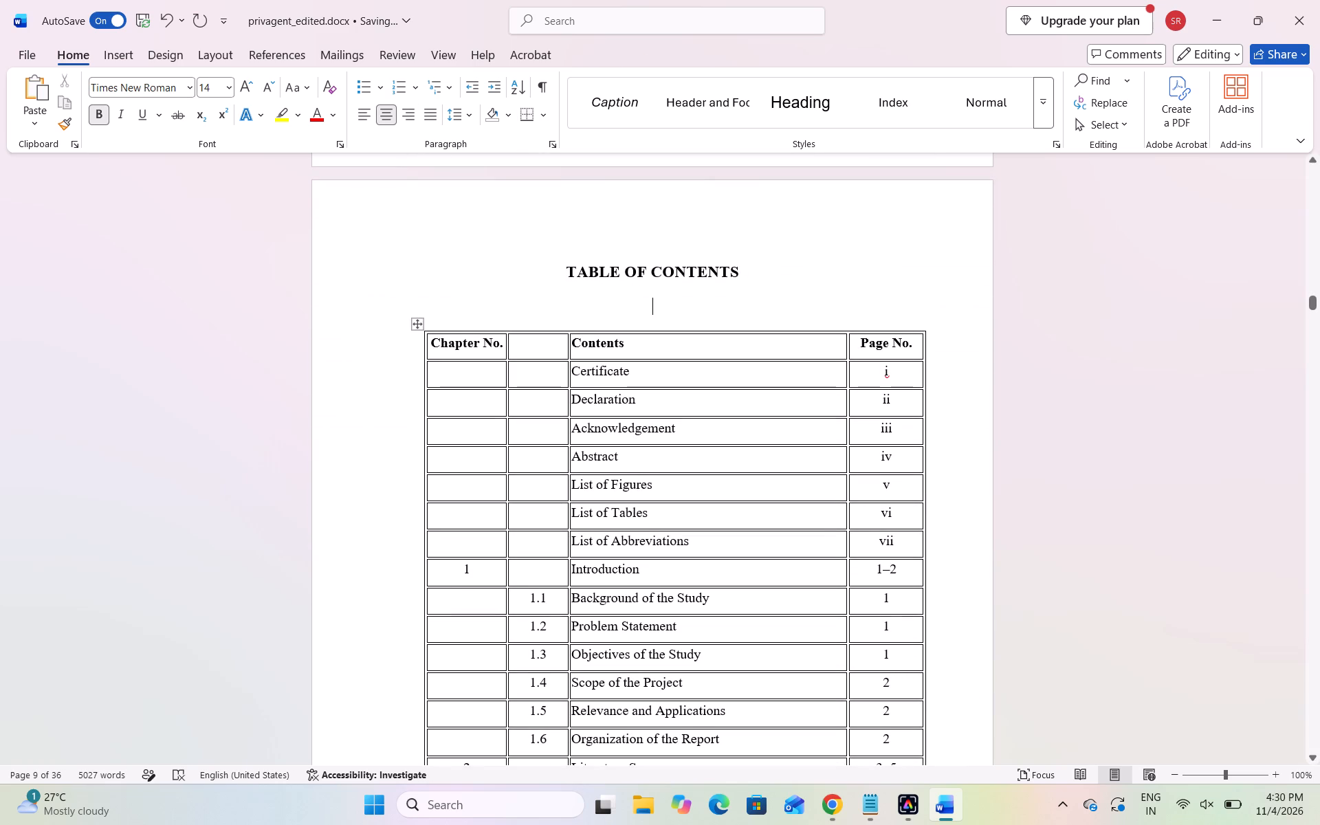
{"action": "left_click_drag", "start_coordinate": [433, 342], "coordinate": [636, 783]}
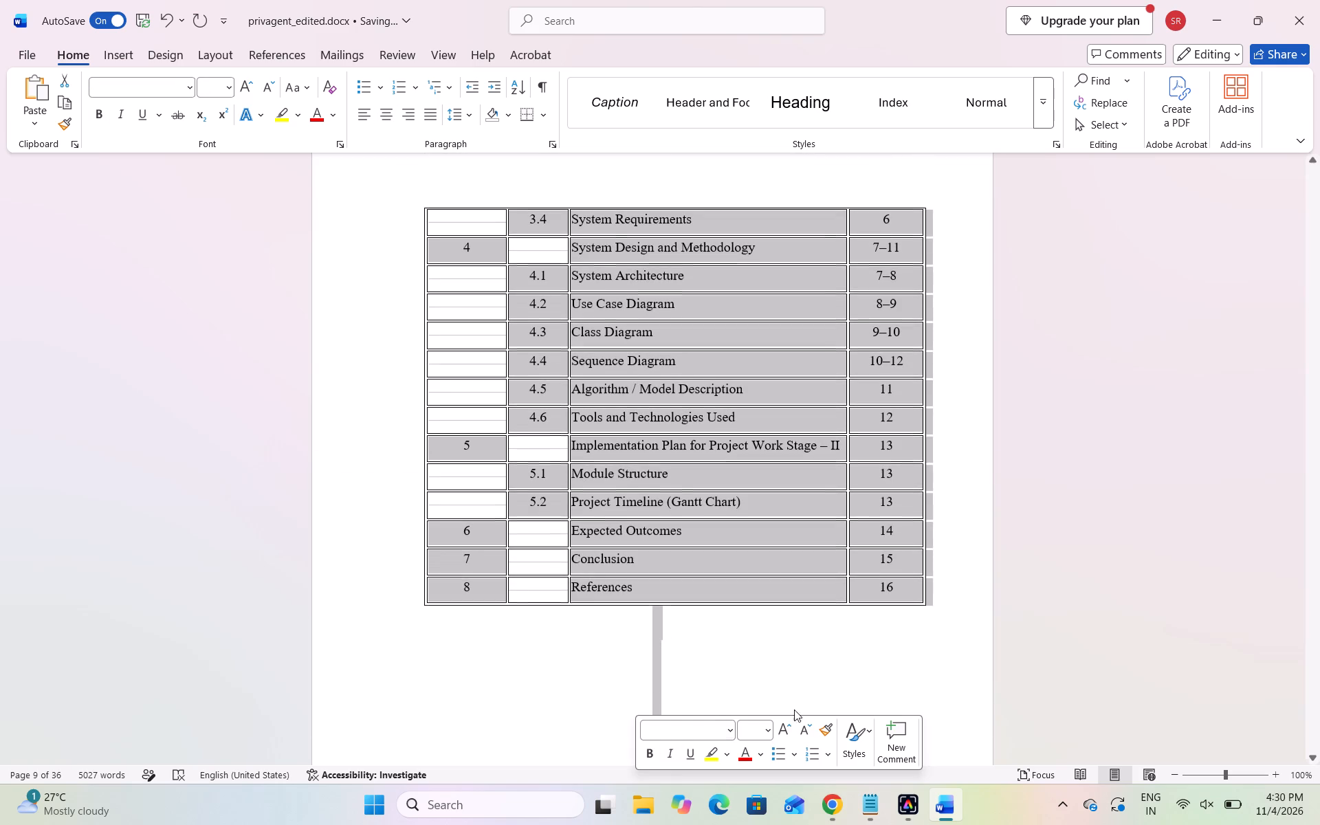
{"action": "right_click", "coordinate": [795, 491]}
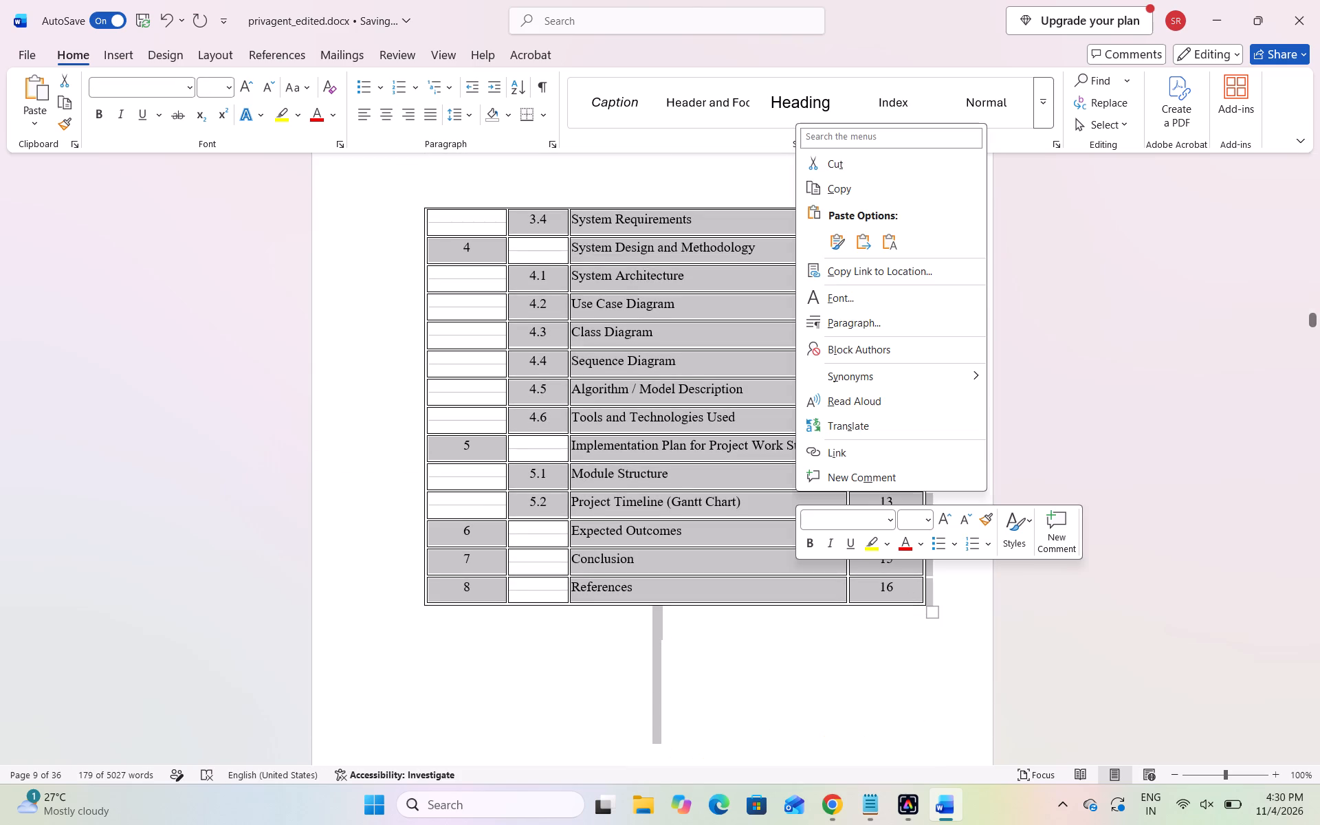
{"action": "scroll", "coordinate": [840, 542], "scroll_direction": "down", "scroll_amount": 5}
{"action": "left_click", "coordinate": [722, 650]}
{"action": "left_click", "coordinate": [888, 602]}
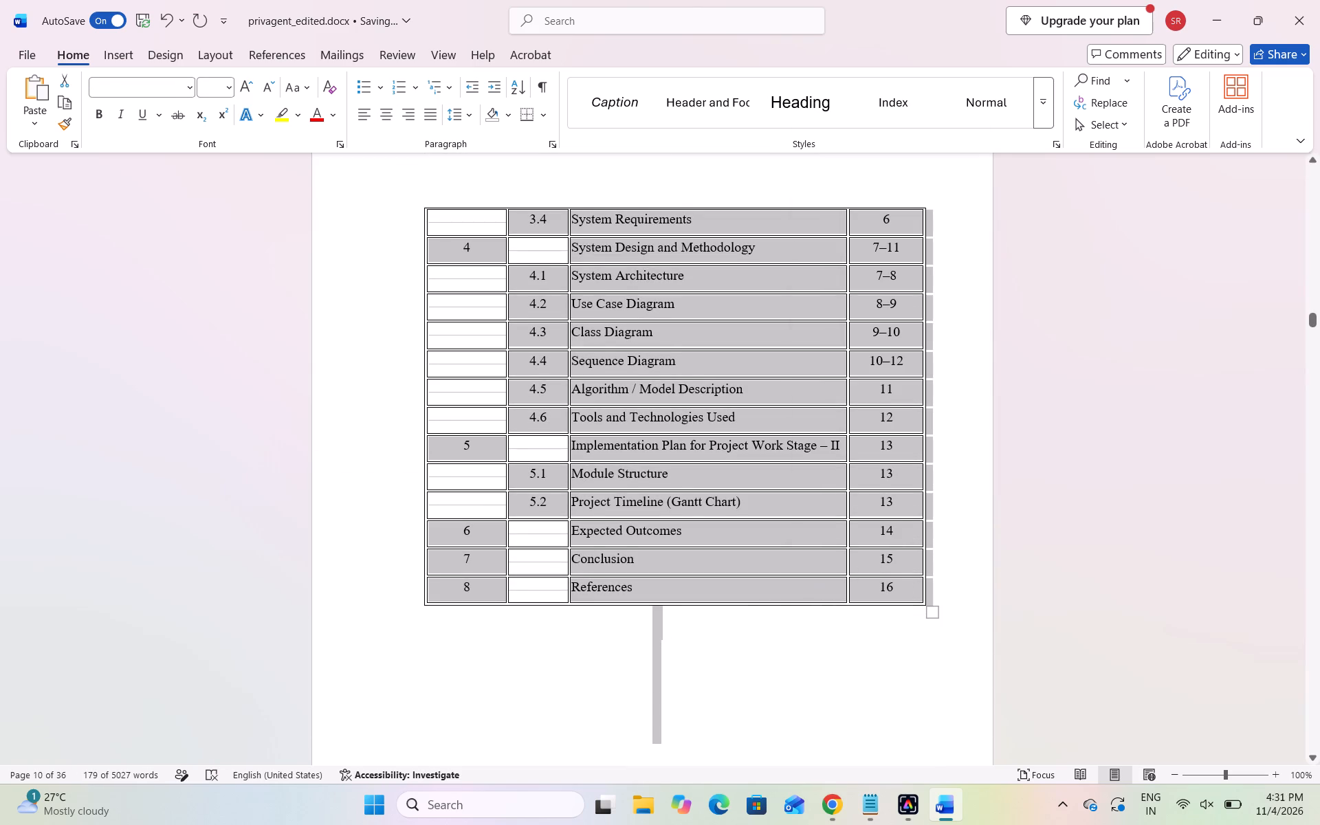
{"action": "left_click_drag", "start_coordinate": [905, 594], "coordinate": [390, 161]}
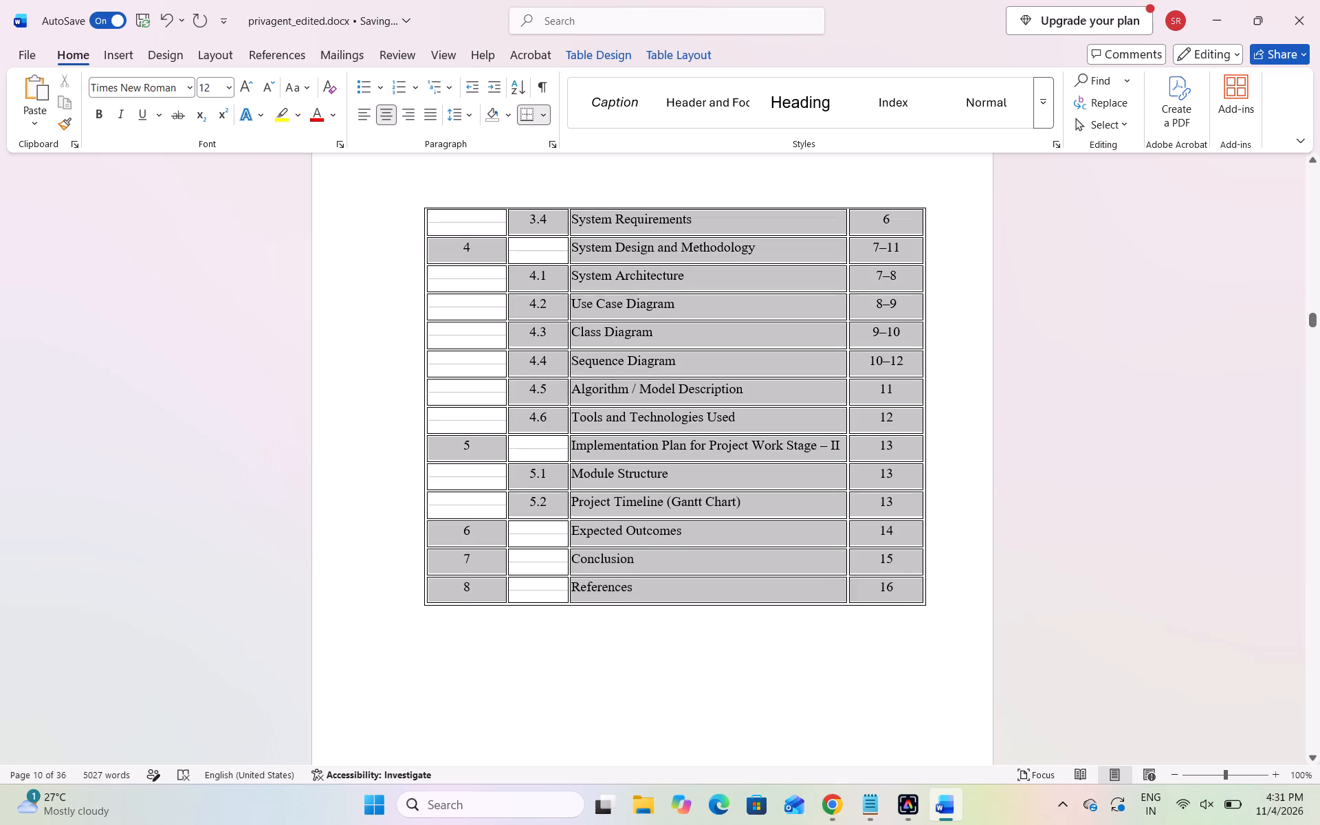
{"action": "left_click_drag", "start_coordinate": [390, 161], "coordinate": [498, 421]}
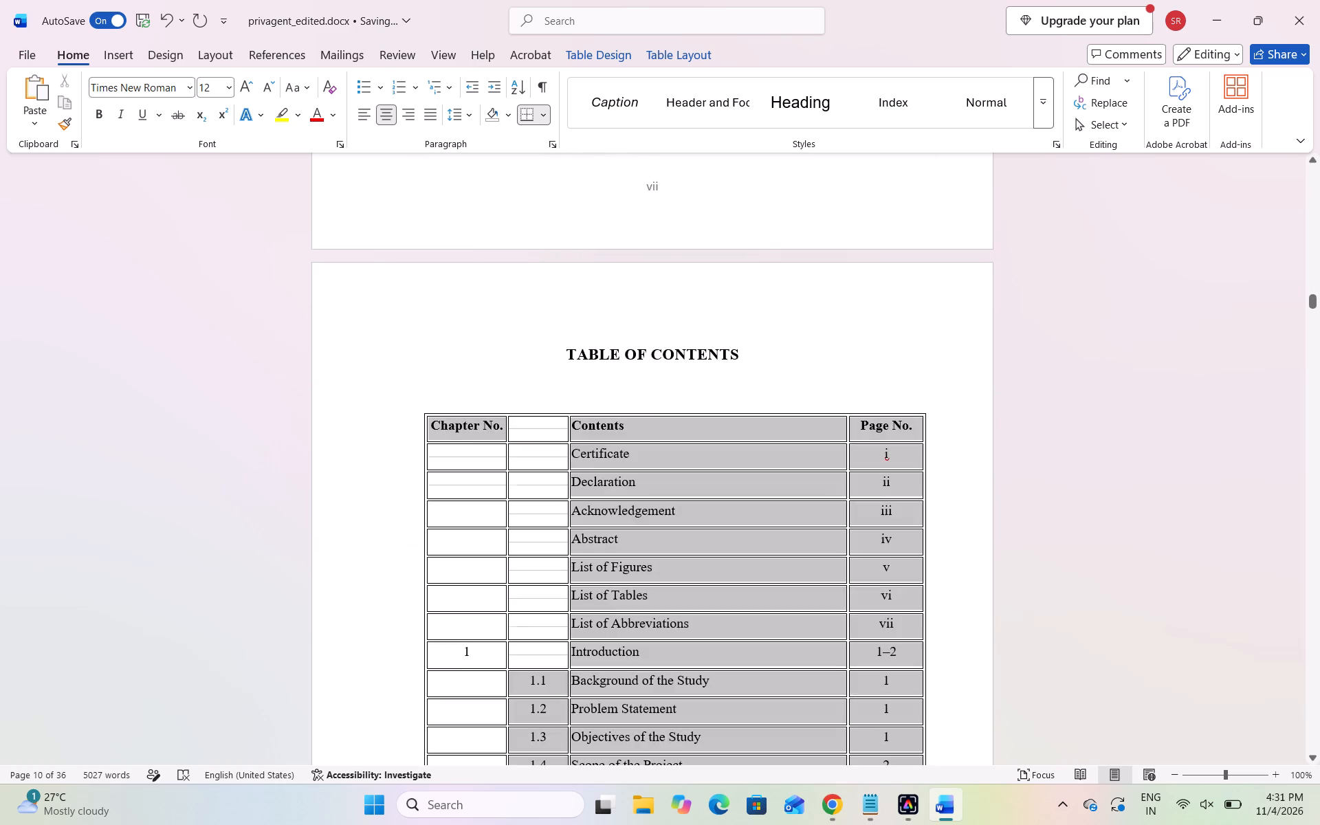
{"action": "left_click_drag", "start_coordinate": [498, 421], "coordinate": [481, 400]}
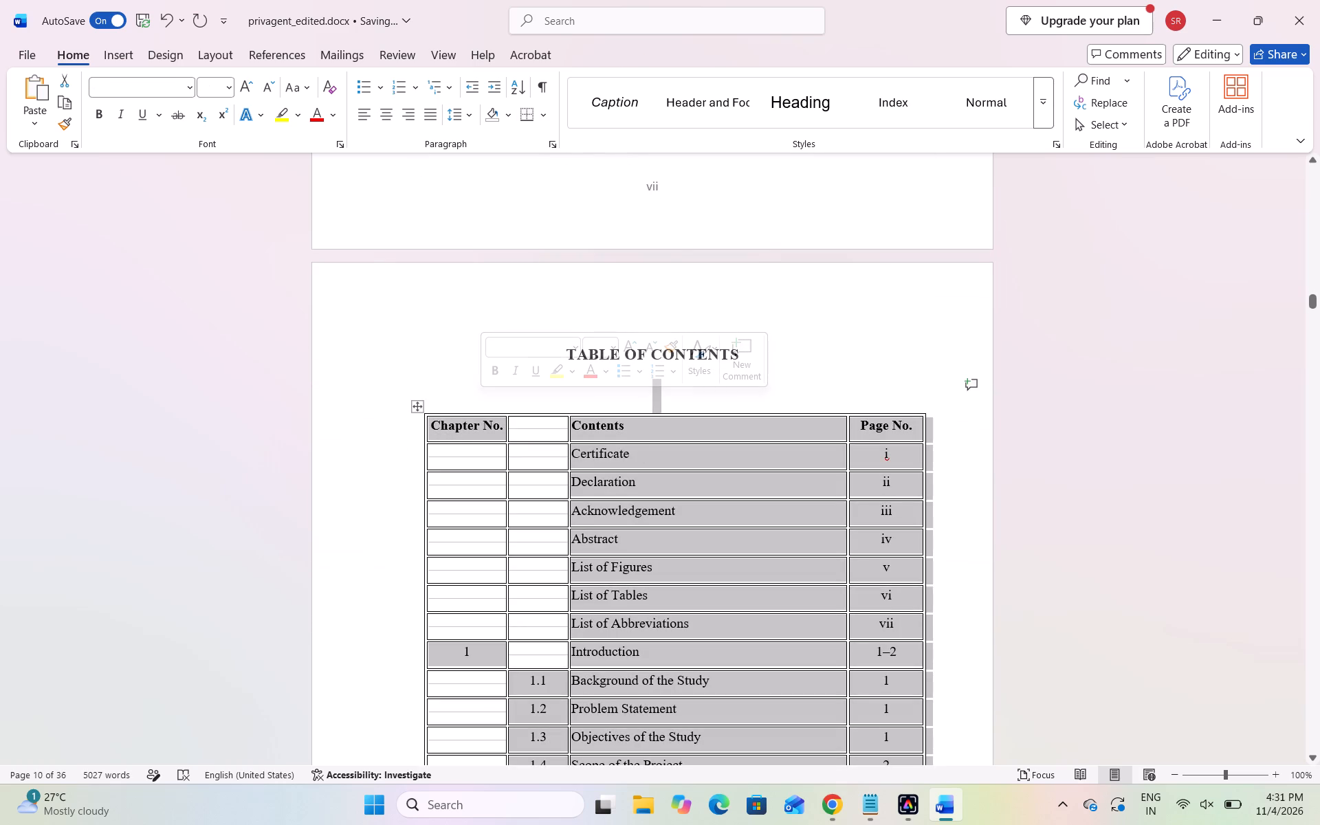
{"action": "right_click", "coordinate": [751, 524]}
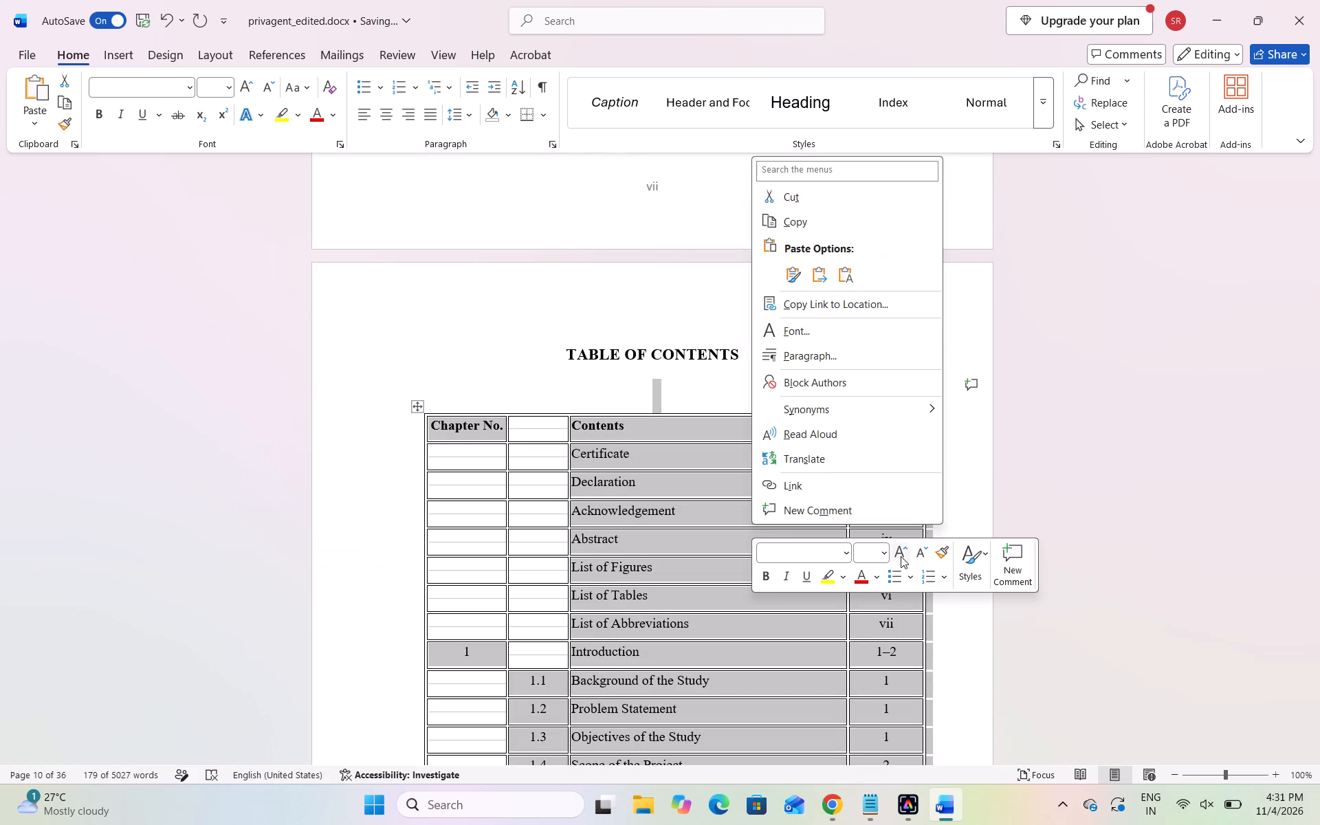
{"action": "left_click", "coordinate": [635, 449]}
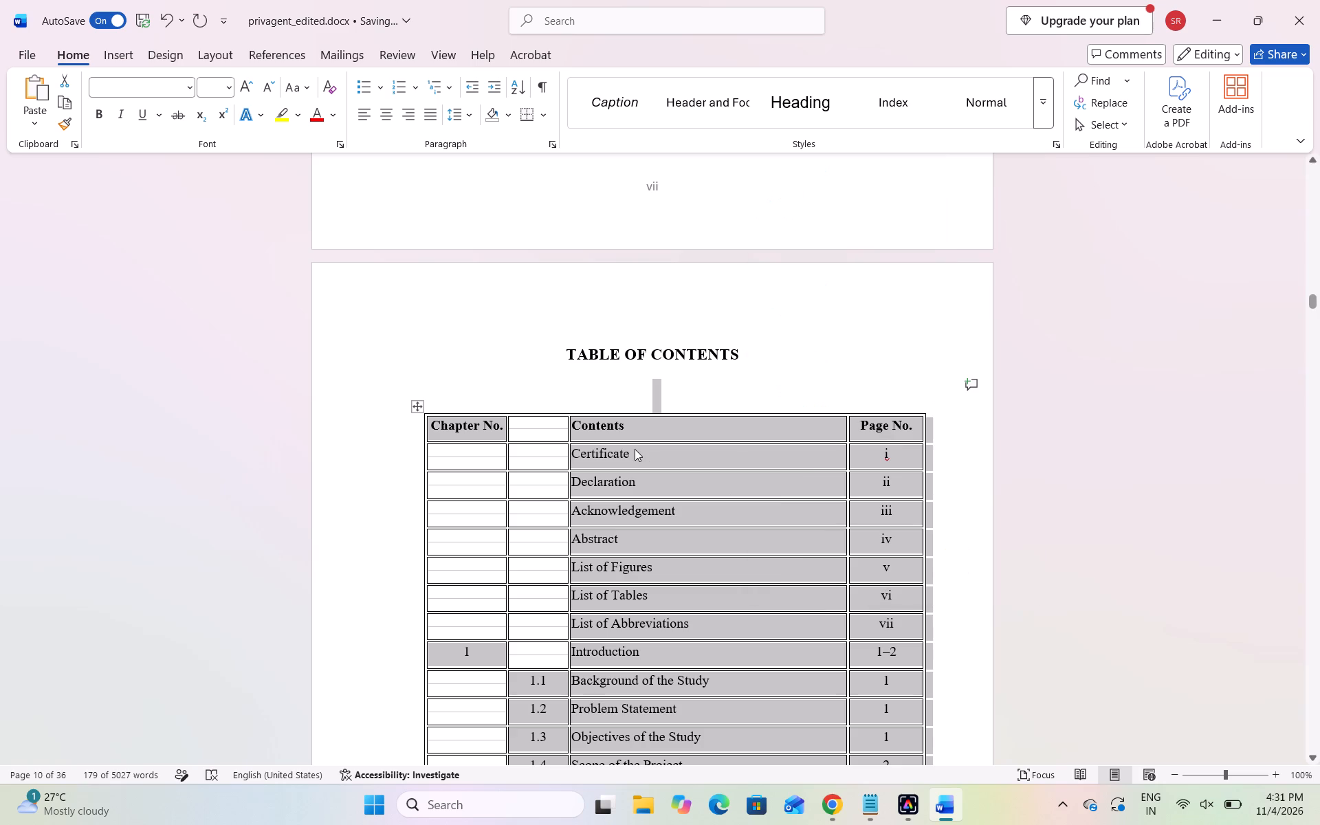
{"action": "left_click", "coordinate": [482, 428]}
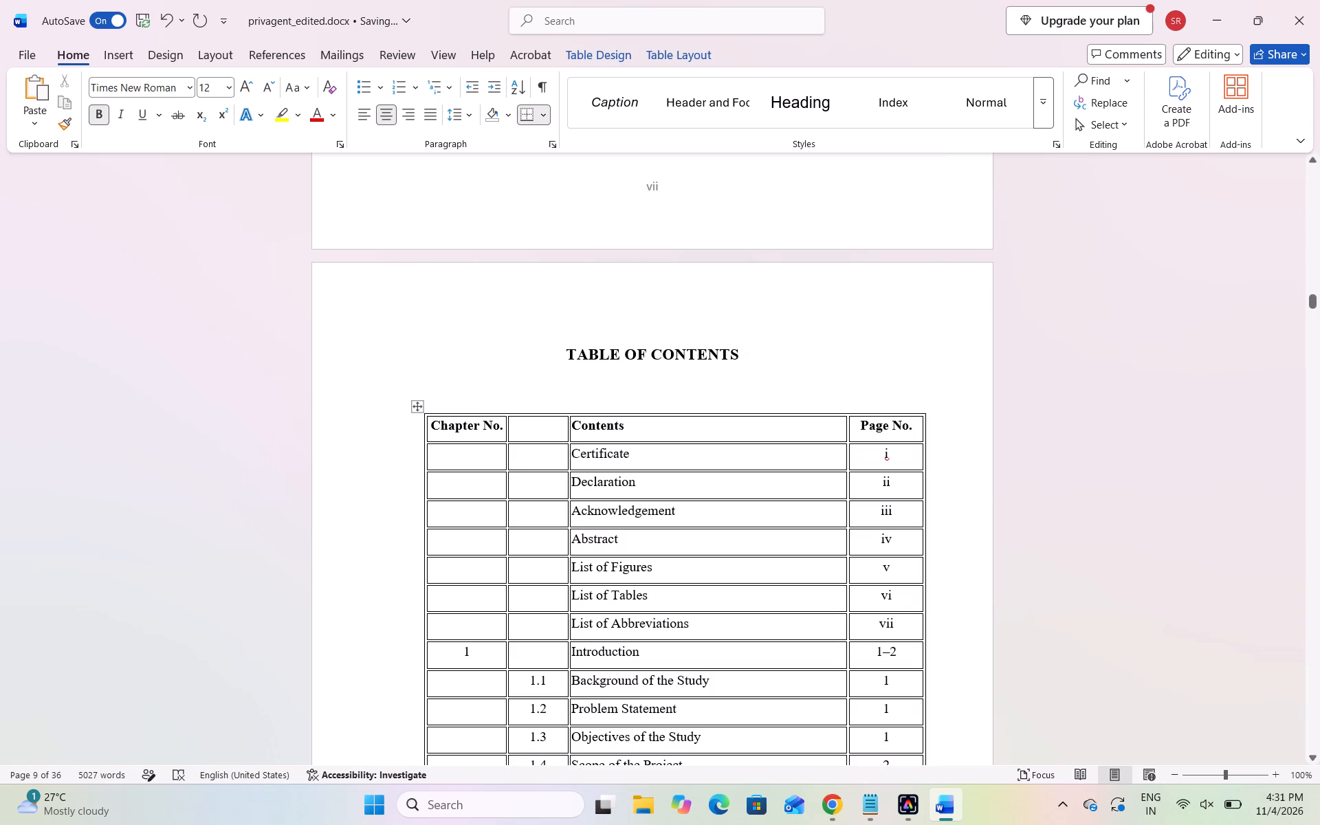
Remove all borders from the entire new table of contents, from the Chapter No. header row through the References row.
{"action": "left_click_drag", "start_coordinate": [428, 422], "coordinate": [855, 638]}
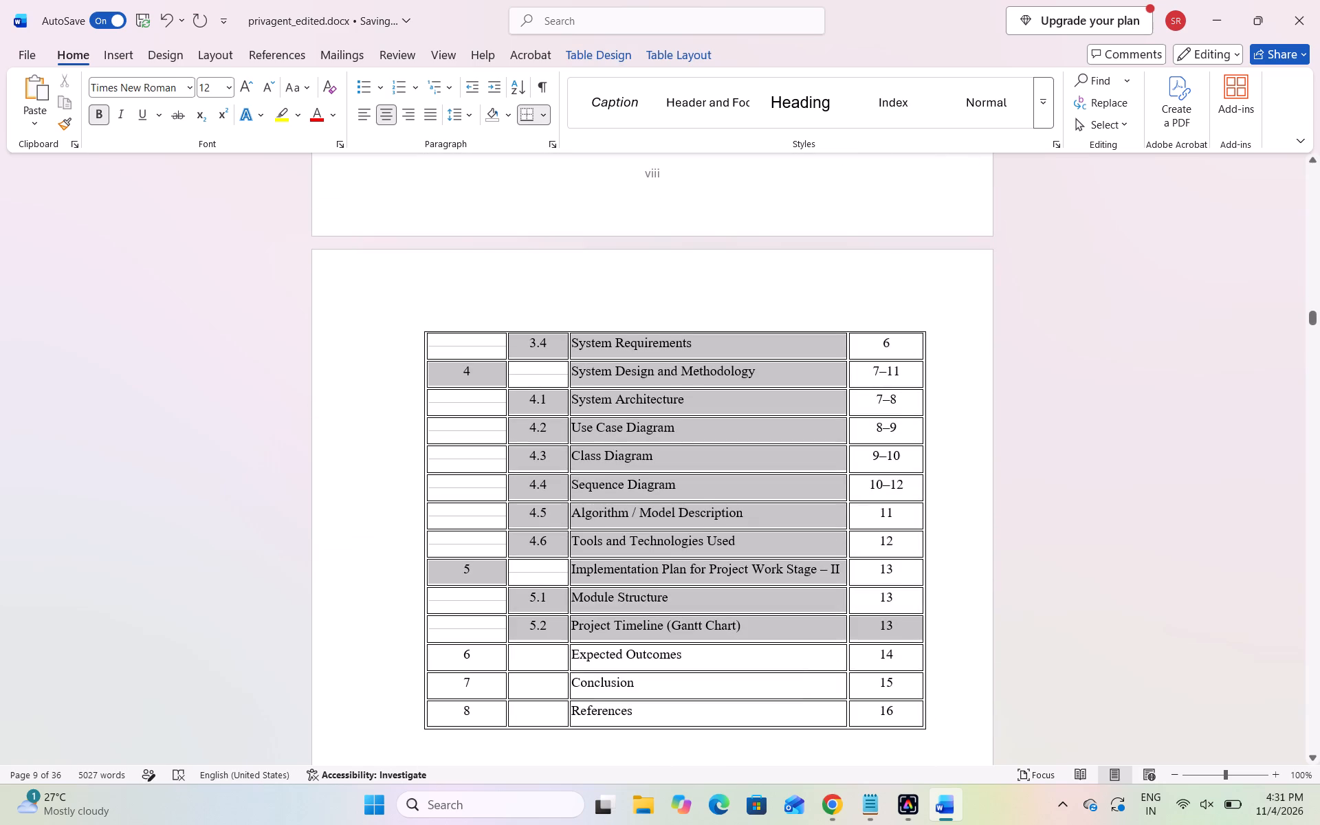
{"action": "left_click_drag", "start_coordinate": [855, 638], "coordinate": [903, 703]}
{"action": "right_click", "coordinate": [753, 507]}
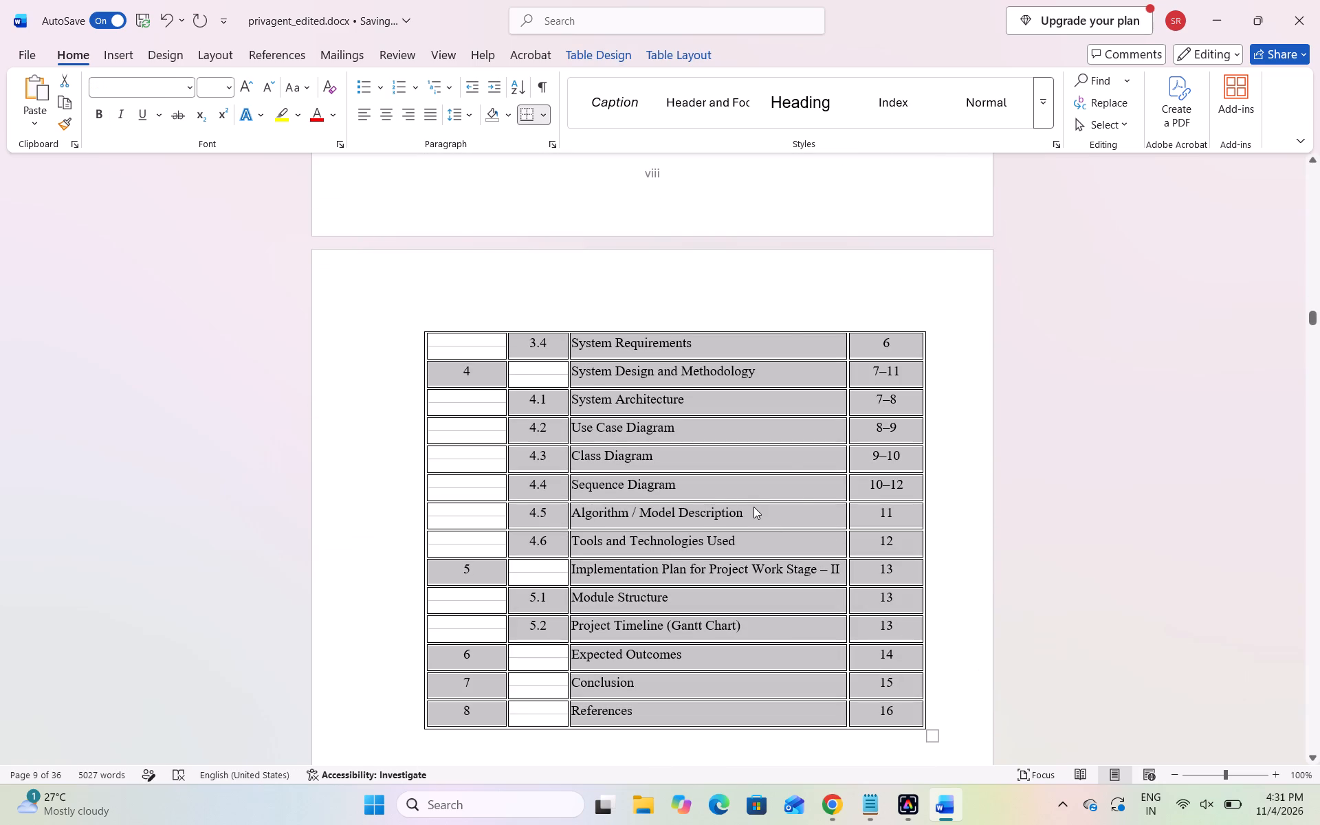
{"action": "left_click", "coordinate": [943, 553]}
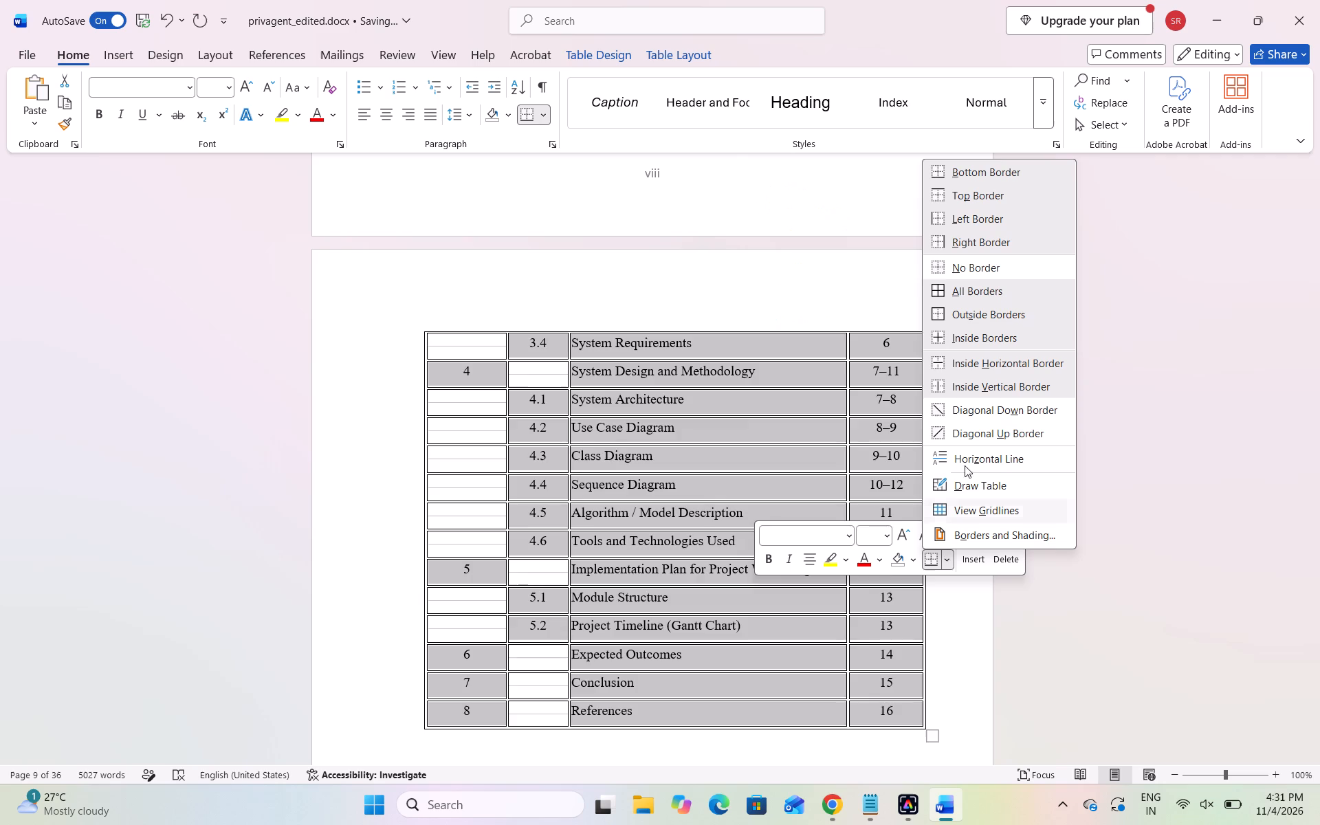
{"action": "left_click", "coordinate": [971, 259]}
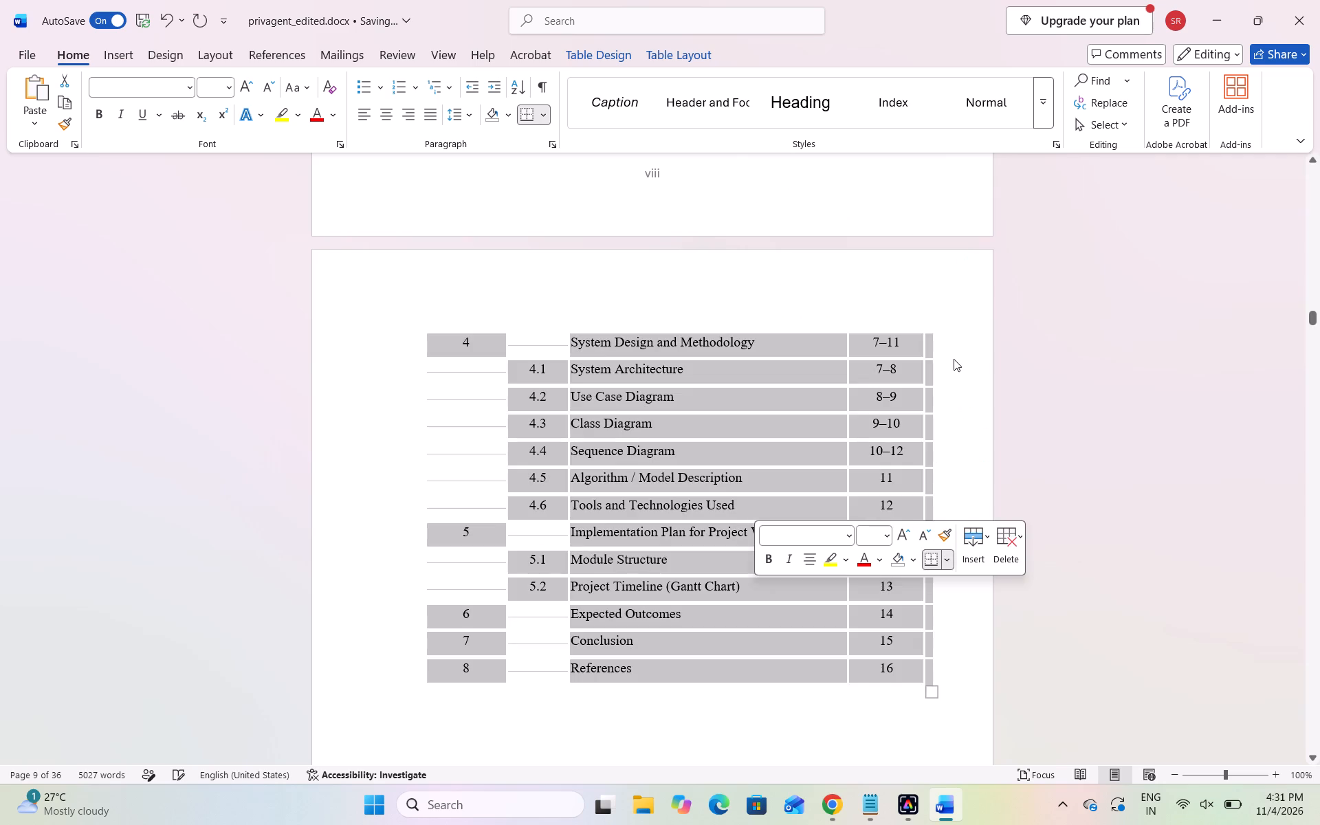
{"action": "left_click", "coordinate": [954, 359]}
Examine the borderless new table of contents and the pages after it, including the old table, up to Chapter 1.
{"action": "scroll", "coordinate": [862, 425], "scroll_direction": "up", "scroll_amount": 1}
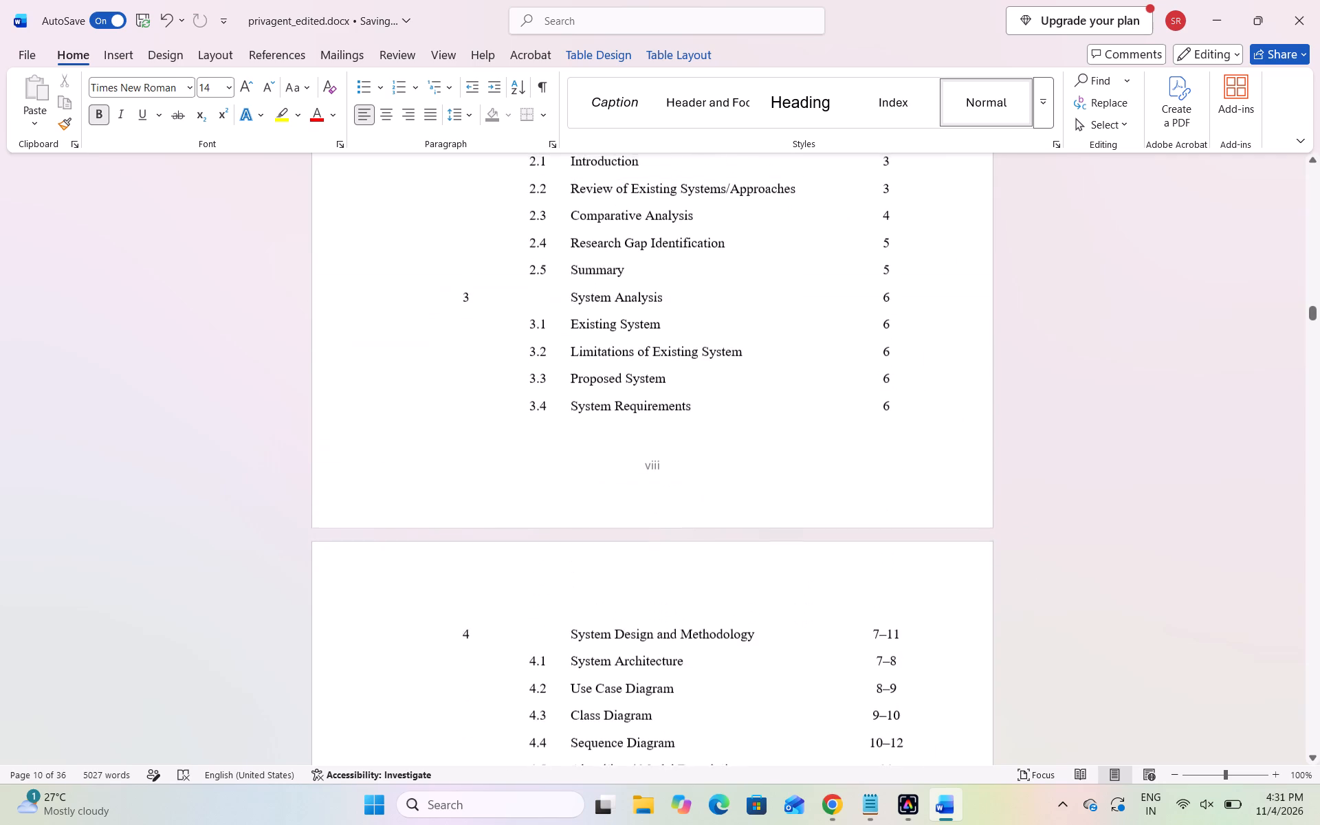
{"action": "scroll", "coordinate": [862, 425], "scroll_direction": "up", "scroll_amount": 1}
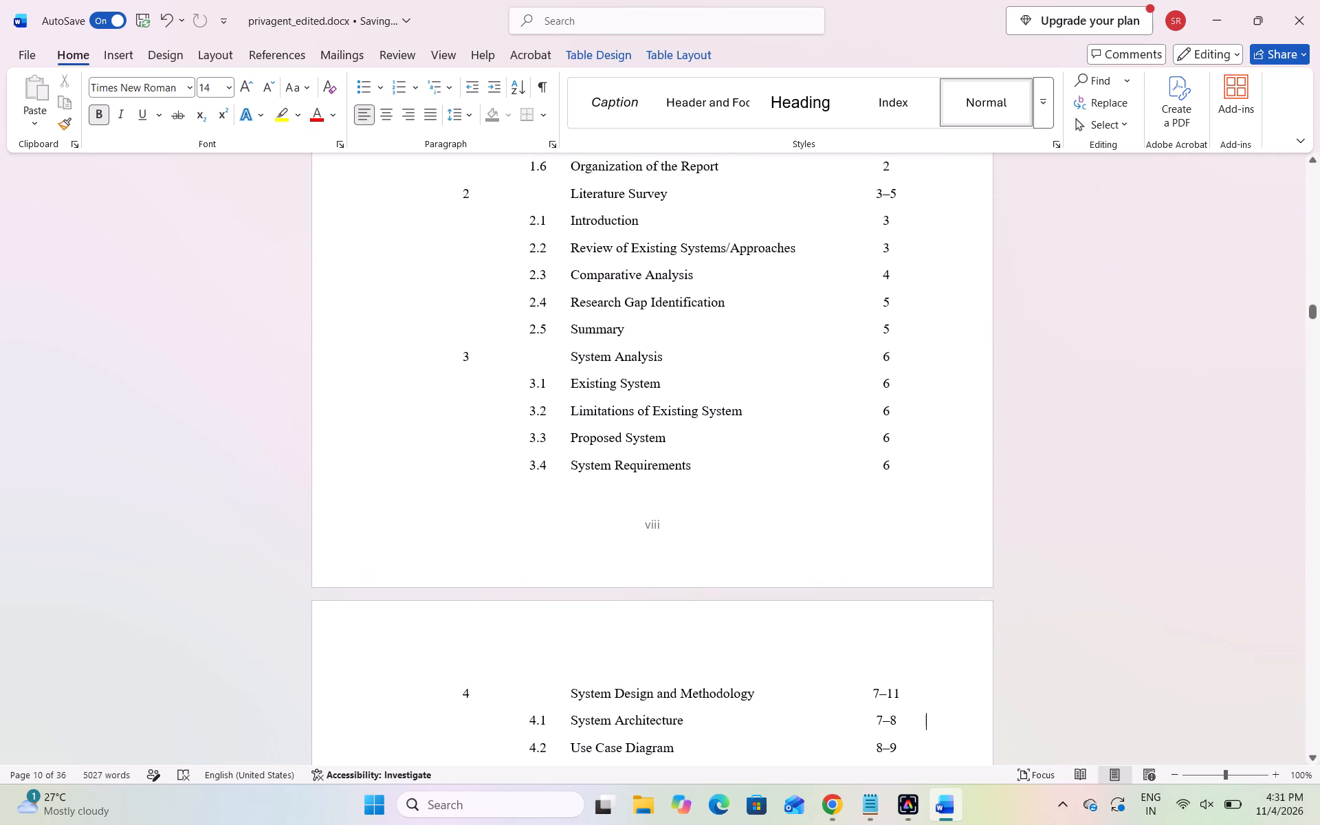
{"action": "scroll", "coordinate": [862, 425], "scroll_direction": "up", "scroll_amount": 4}
{"action": "scroll", "coordinate": [862, 425], "scroll_direction": "down", "scroll_amount": 8}
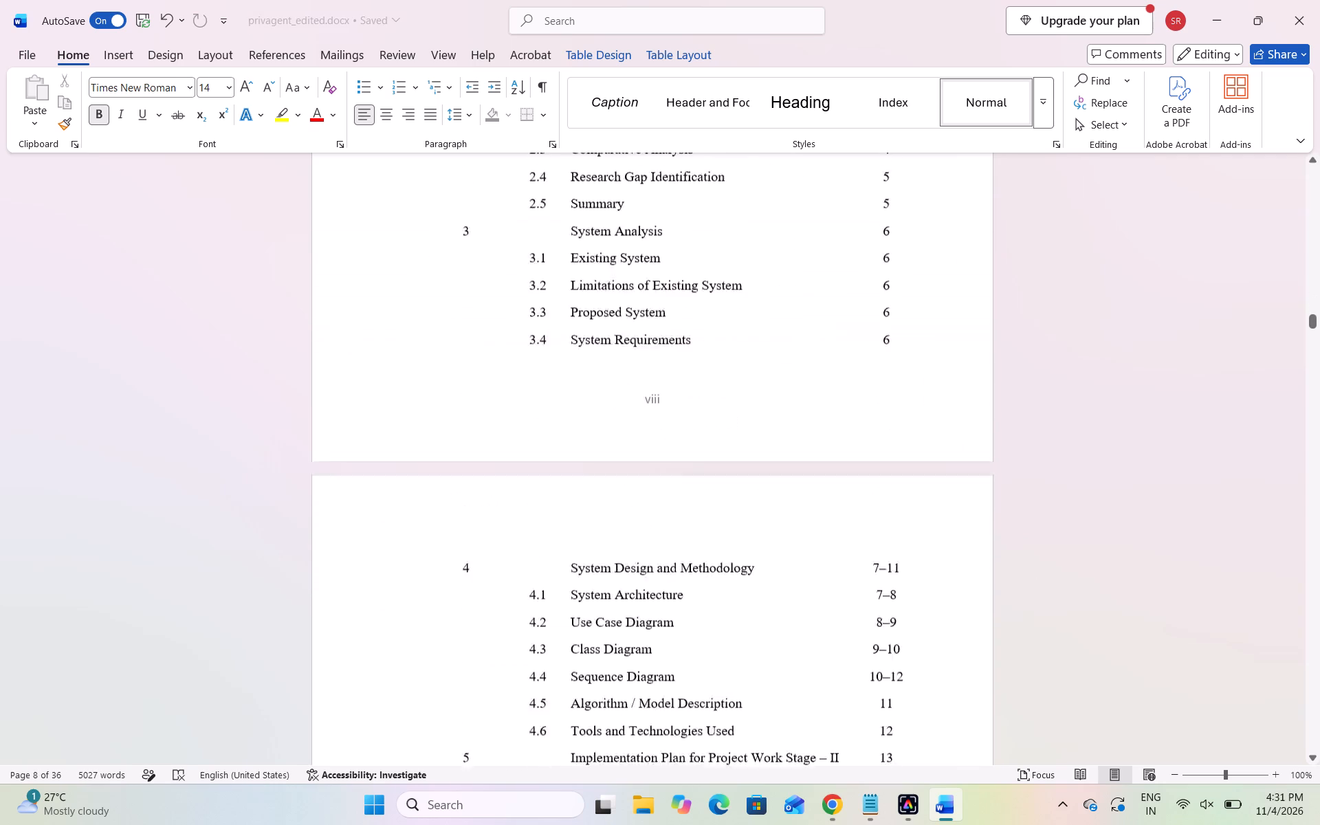
{"action": "scroll", "coordinate": [862, 425], "scroll_direction": "down", "scroll_amount": 2}
{"action": "scroll", "coordinate": [830, 507], "scroll_direction": "down", "scroll_amount": 4}
{"action": "scroll", "coordinate": [769, 527], "scroll_direction": "up", "scroll_amount": 1}
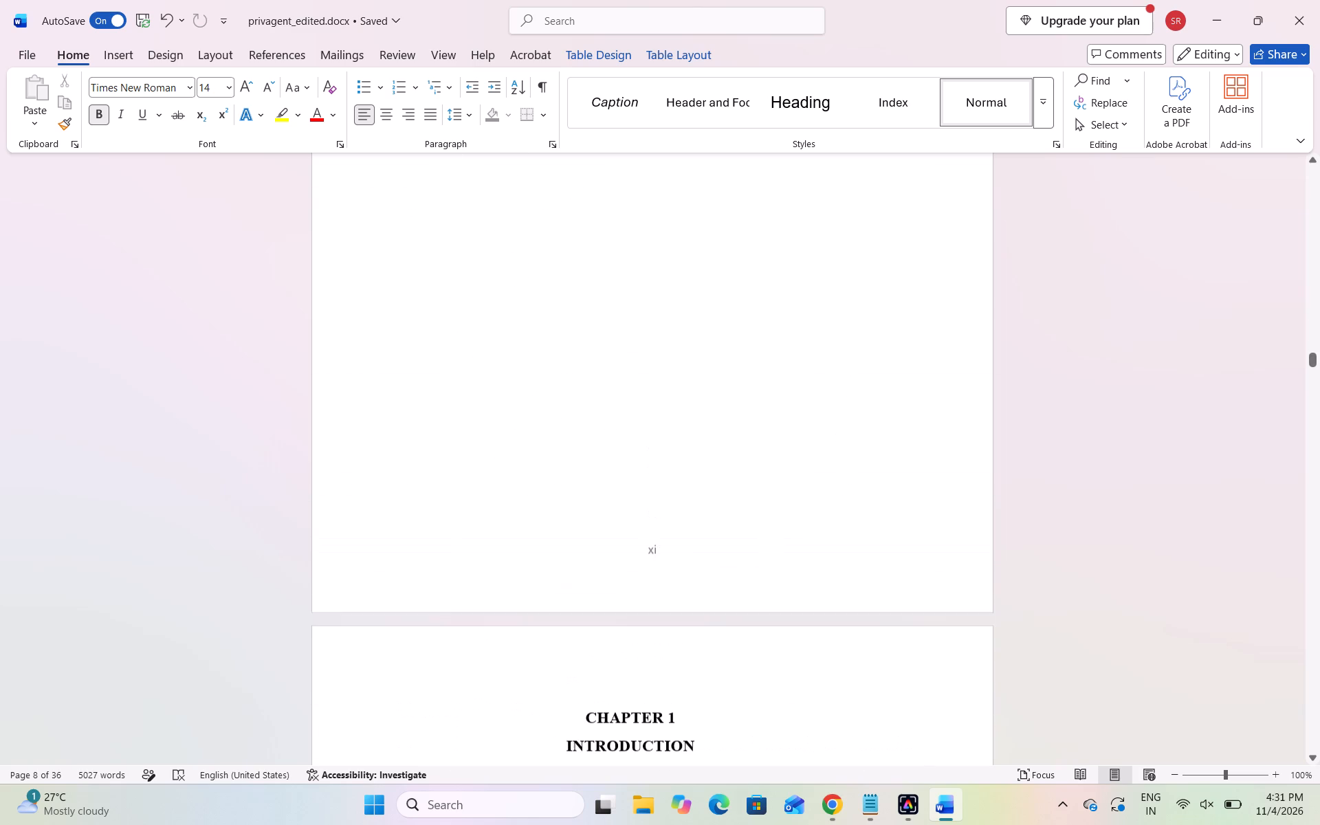
{"action": "left_click", "coordinate": [694, 555]}
{"action": "left_click", "coordinate": [674, 562]}
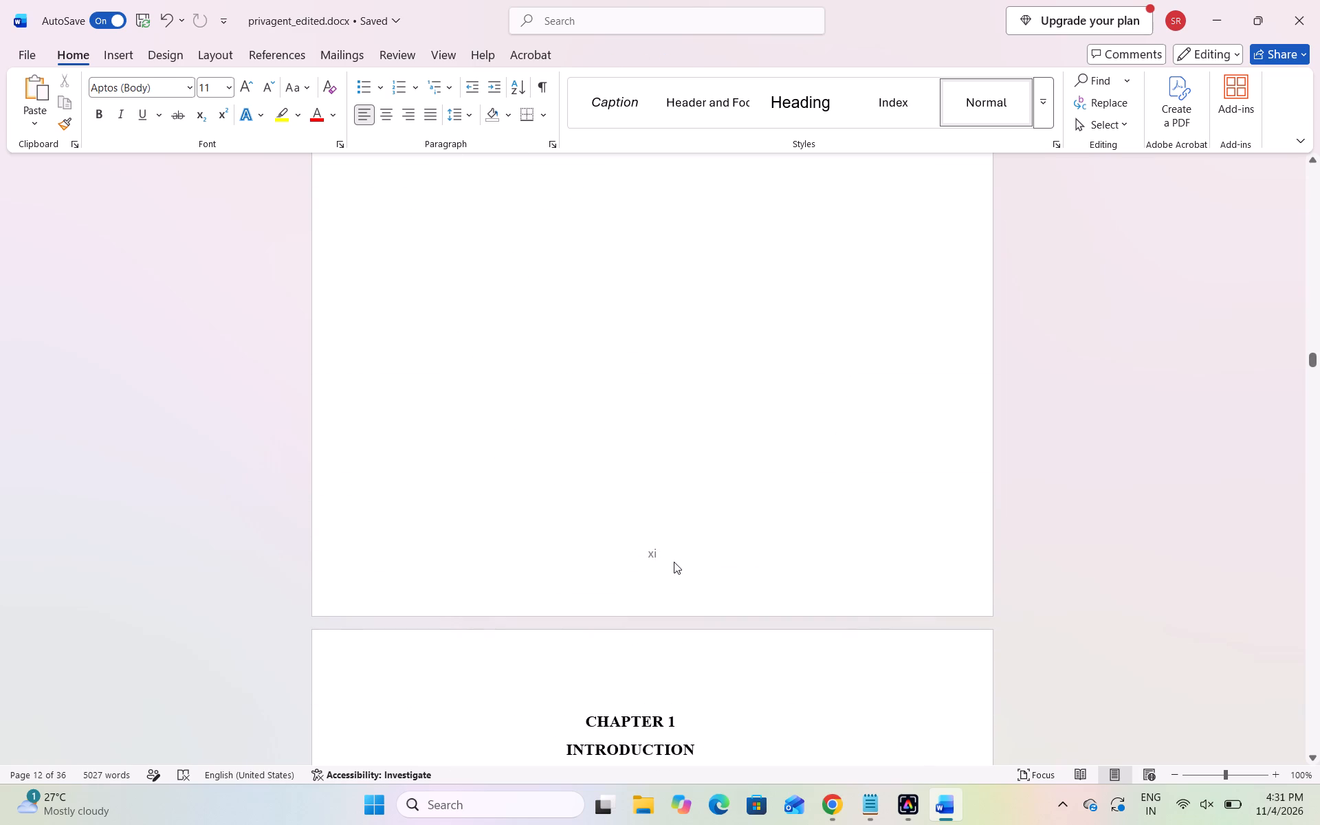
{"action": "scroll", "coordinate": [674, 562], "scroll_direction": "up", "scroll_amount": 2}
{"action": "scroll", "coordinate": [580, 470], "scroll_direction": "up", "scroll_amount": 1}
{"action": "double_click", "coordinate": [450, 652]}
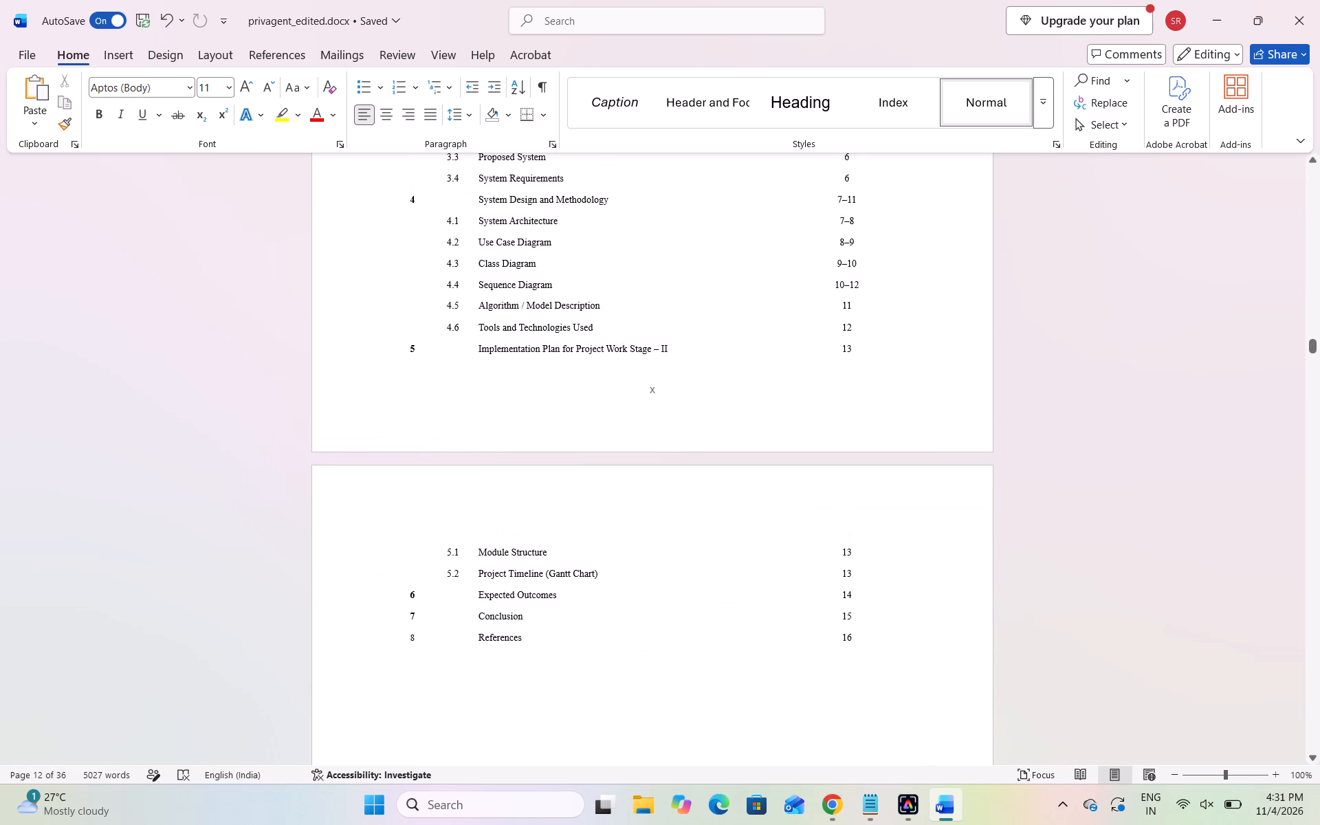
{"action": "scroll", "coordinate": [593, 661], "scroll_direction": "down", "scroll_amount": 3}
{"action": "scroll", "coordinate": [656, 615], "scroll_direction": "down", "scroll_amount": 1}
{"action": "scroll", "coordinate": [605, 638], "scroll_direction": "down", "scroll_amount": 2}
{"action": "scroll", "coordinate": [476, 390], "scroll_direction": "up", "scroll_amount": 1}
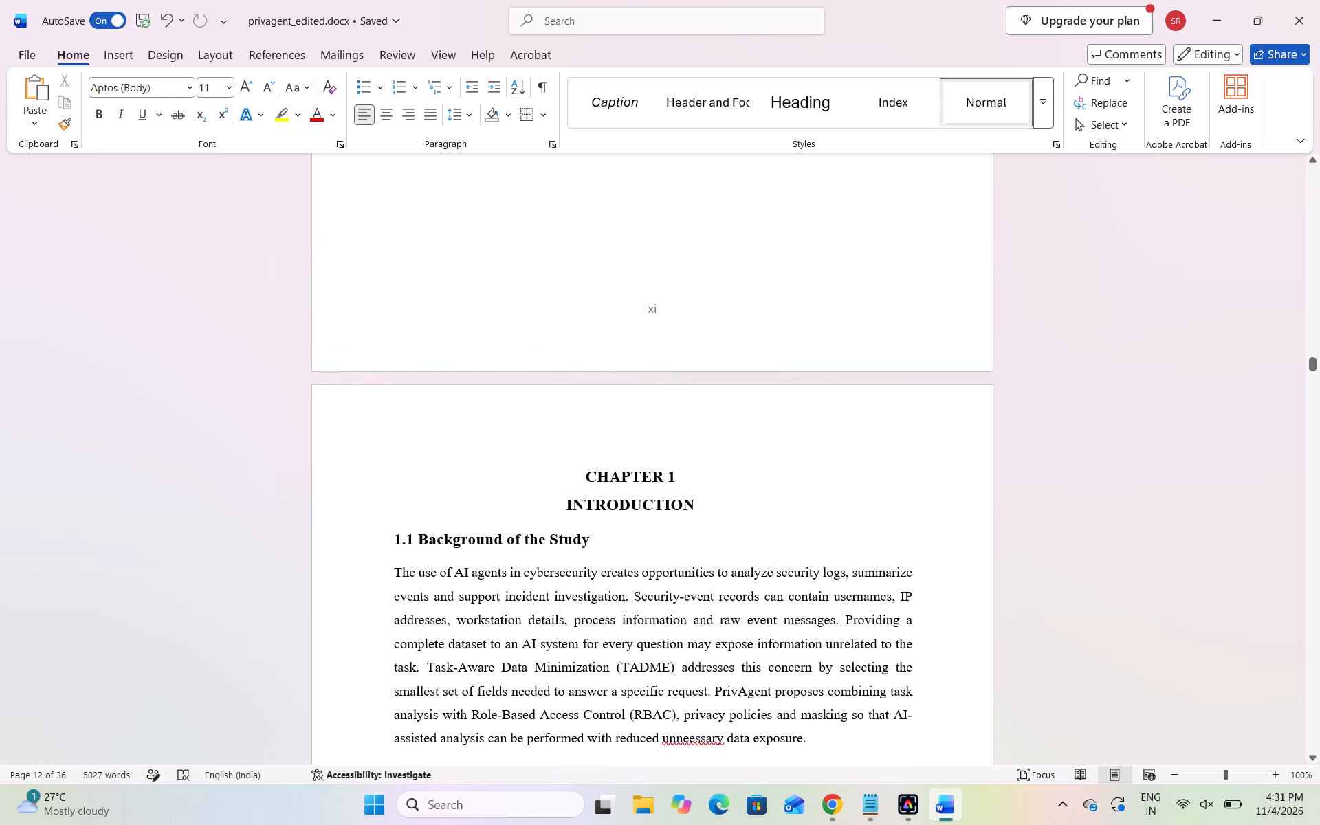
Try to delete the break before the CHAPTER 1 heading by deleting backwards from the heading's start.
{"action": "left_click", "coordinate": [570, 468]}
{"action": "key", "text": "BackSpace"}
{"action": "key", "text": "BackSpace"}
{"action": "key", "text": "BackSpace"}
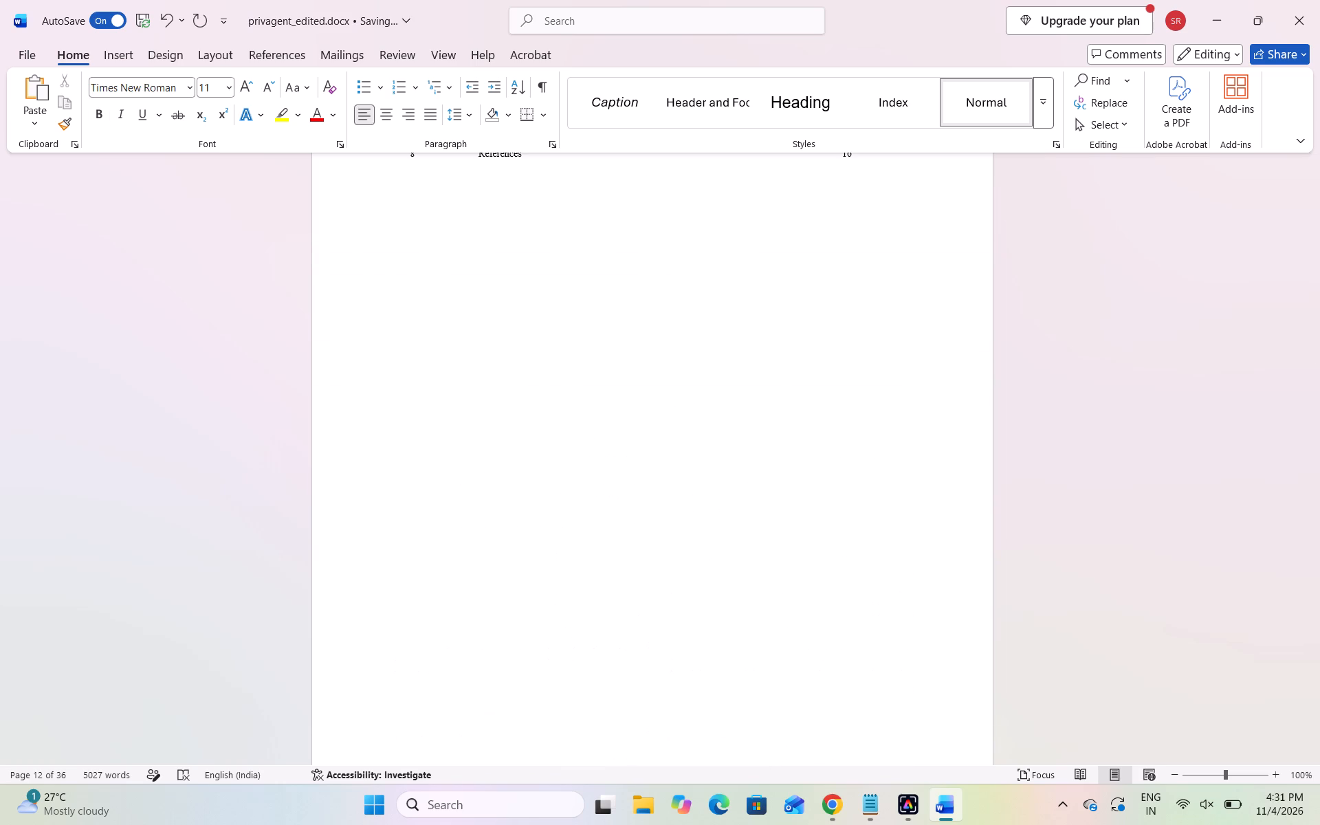
Examine the pages of the new and old tables of contents up to the CHAPTER 1 heading.
{"action": "scroll", "coordinate": [570, 468], "scroll_direction": "up", "scroll_amount": 2}
{"action": "scroll", "coordinate": [647, 539], "scroll_direction": "up", "scroll_amount": 2}
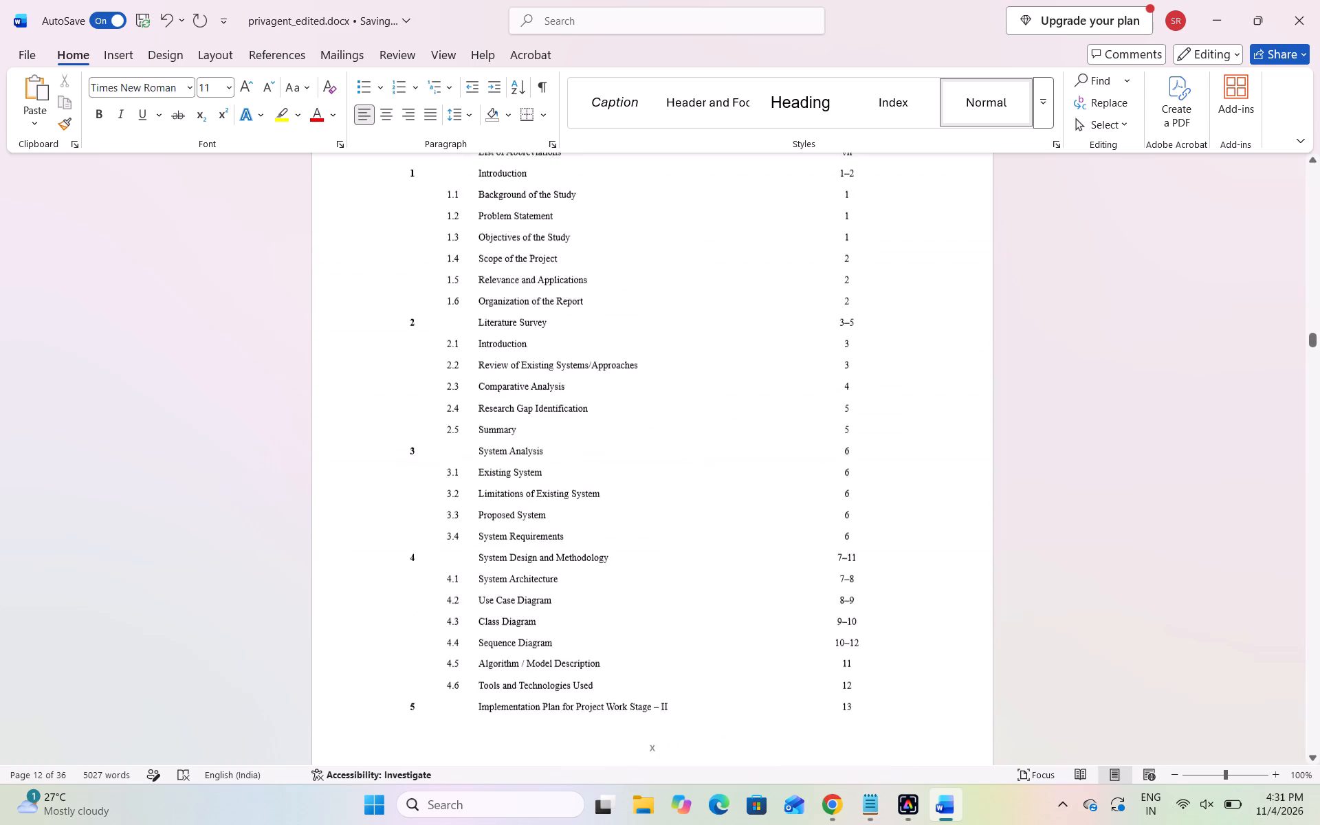
{"action": "scroll", "coordinate": [647, 539], "scroll_direction": "up", "scroll_amount": 5}
{"action": "scroll", "coordinate": [647, 539], "scroll_direction": "down", "scroll_amount": 1}
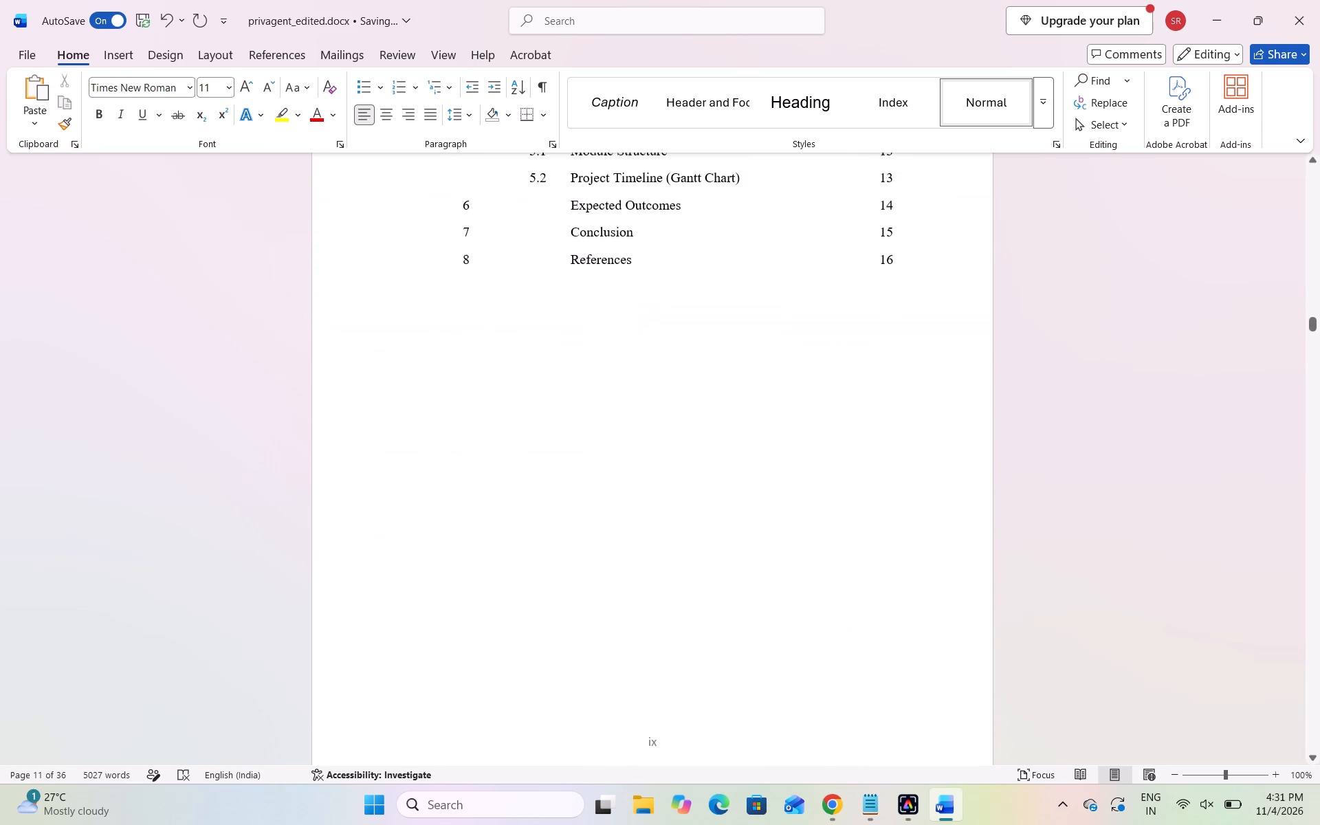
{"action": "scroll", "coordinate": [647, 539], "scroll_direction": "down", "scroll_amount": 6}
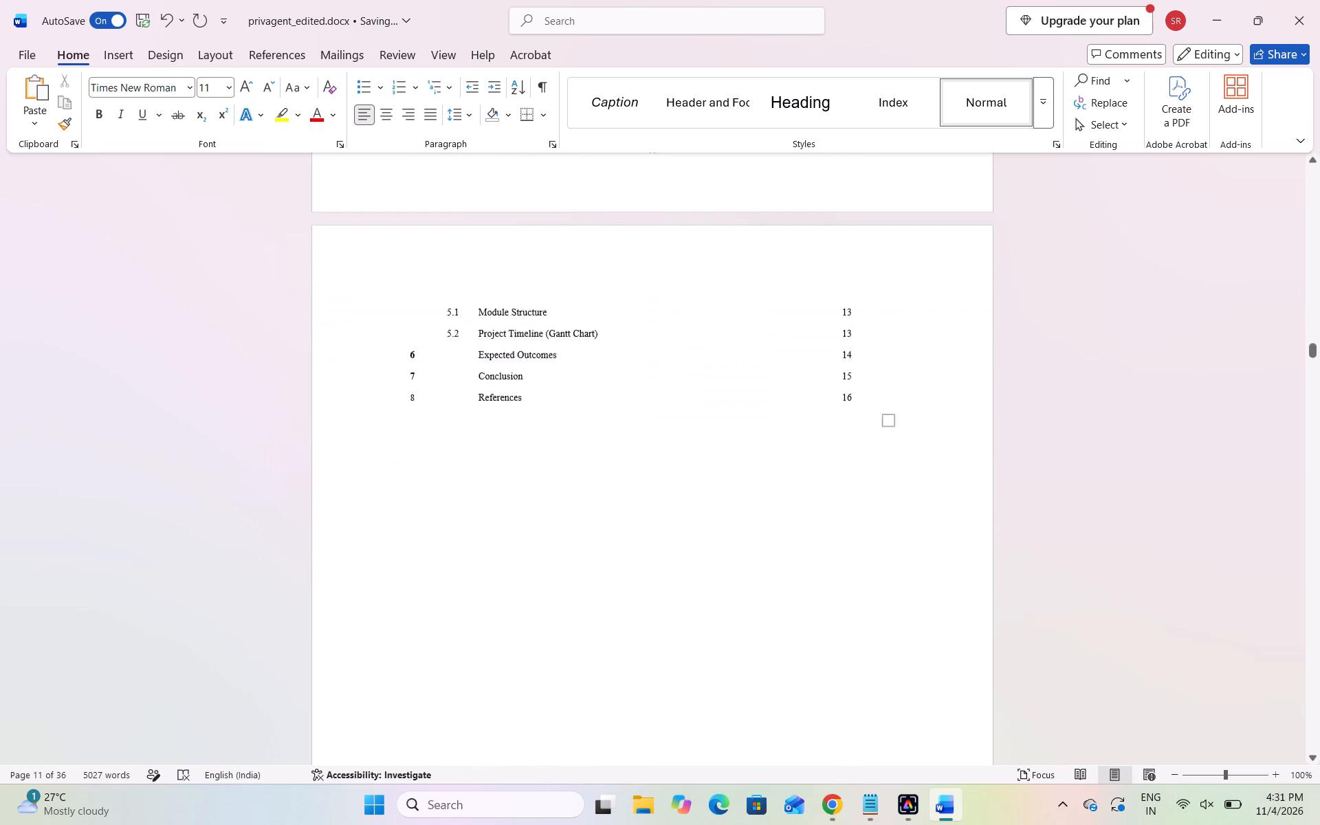
{"action": "scroll", "coordinate": [647, 539], "scroll_direction": "down", "scroll_amount": 4}
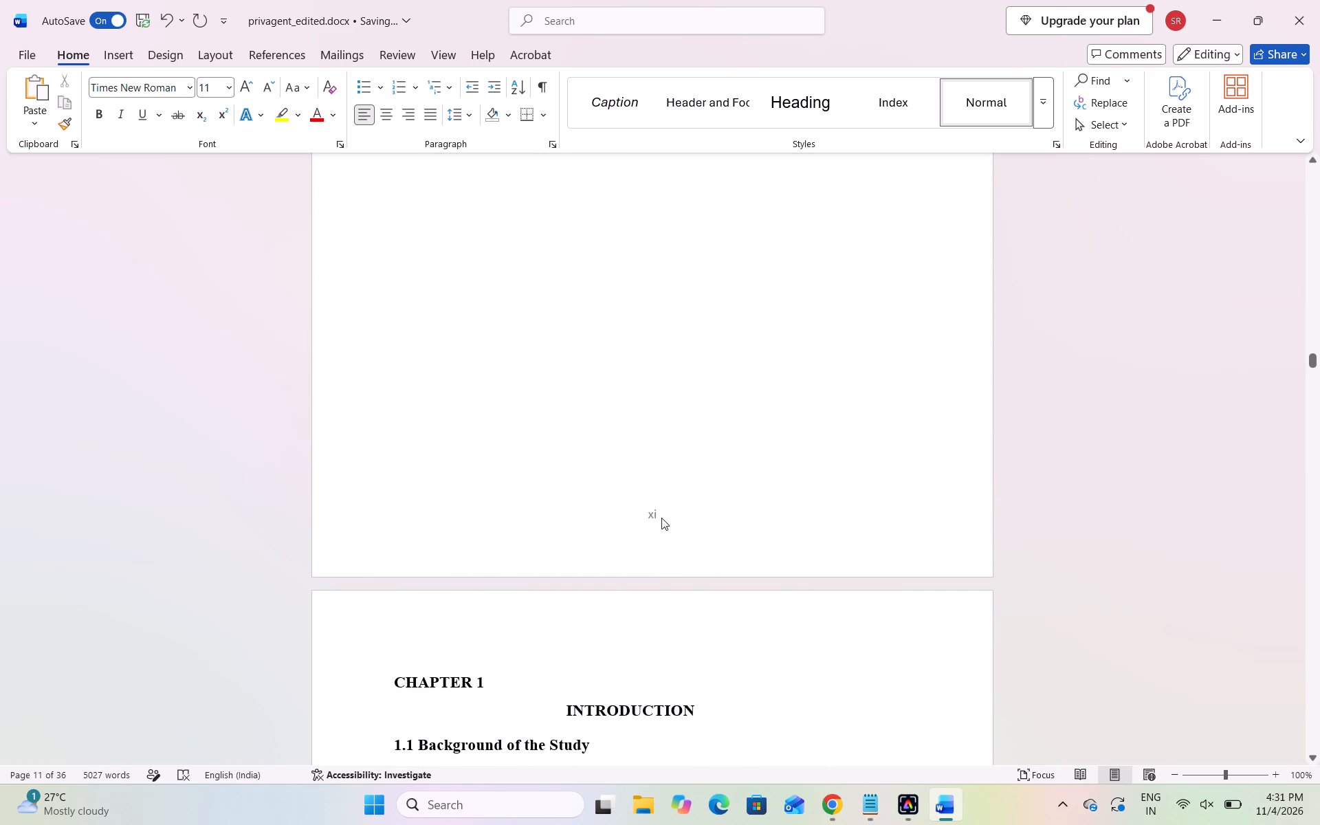
{"action": "left_click", "coordinate": [664, 514]}
{"action": "left_click", "coordinate": [664, 514]}
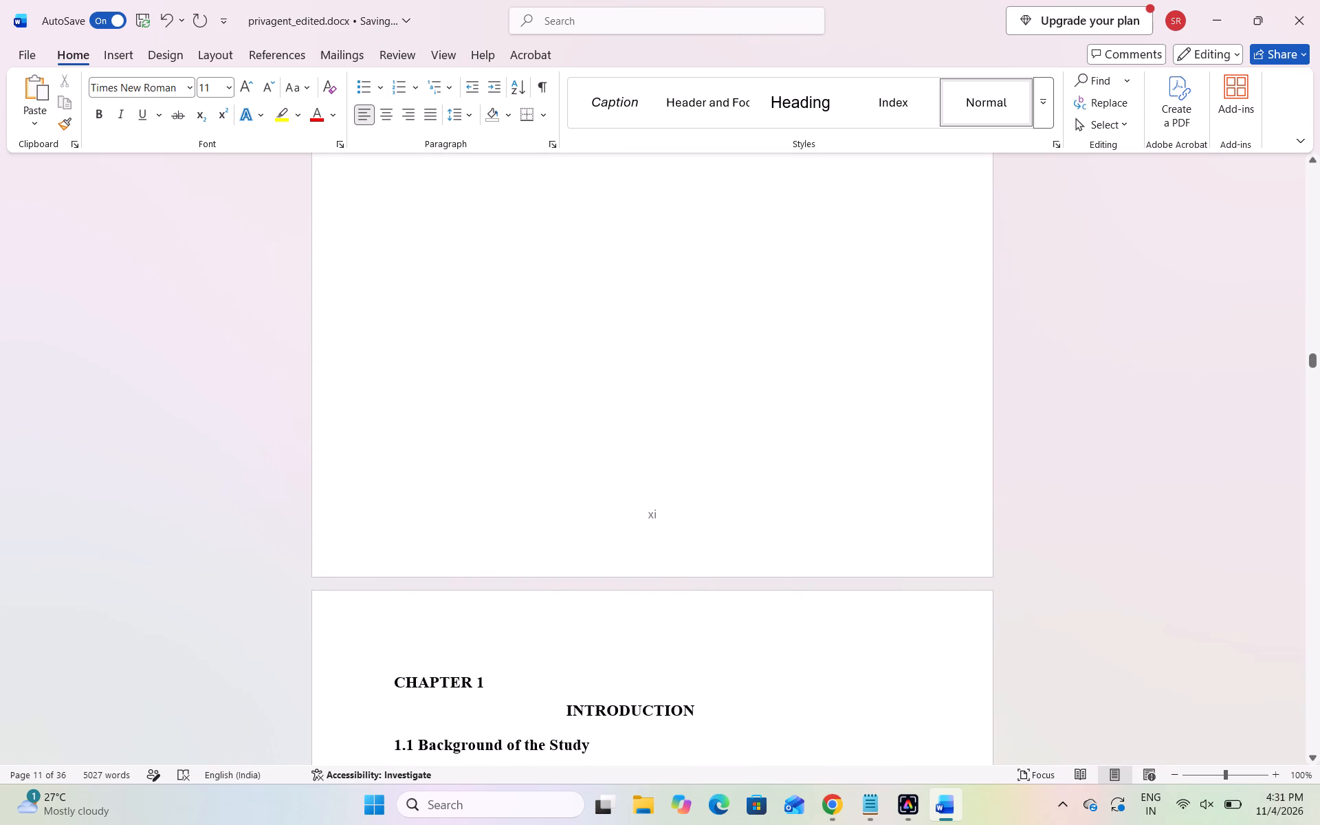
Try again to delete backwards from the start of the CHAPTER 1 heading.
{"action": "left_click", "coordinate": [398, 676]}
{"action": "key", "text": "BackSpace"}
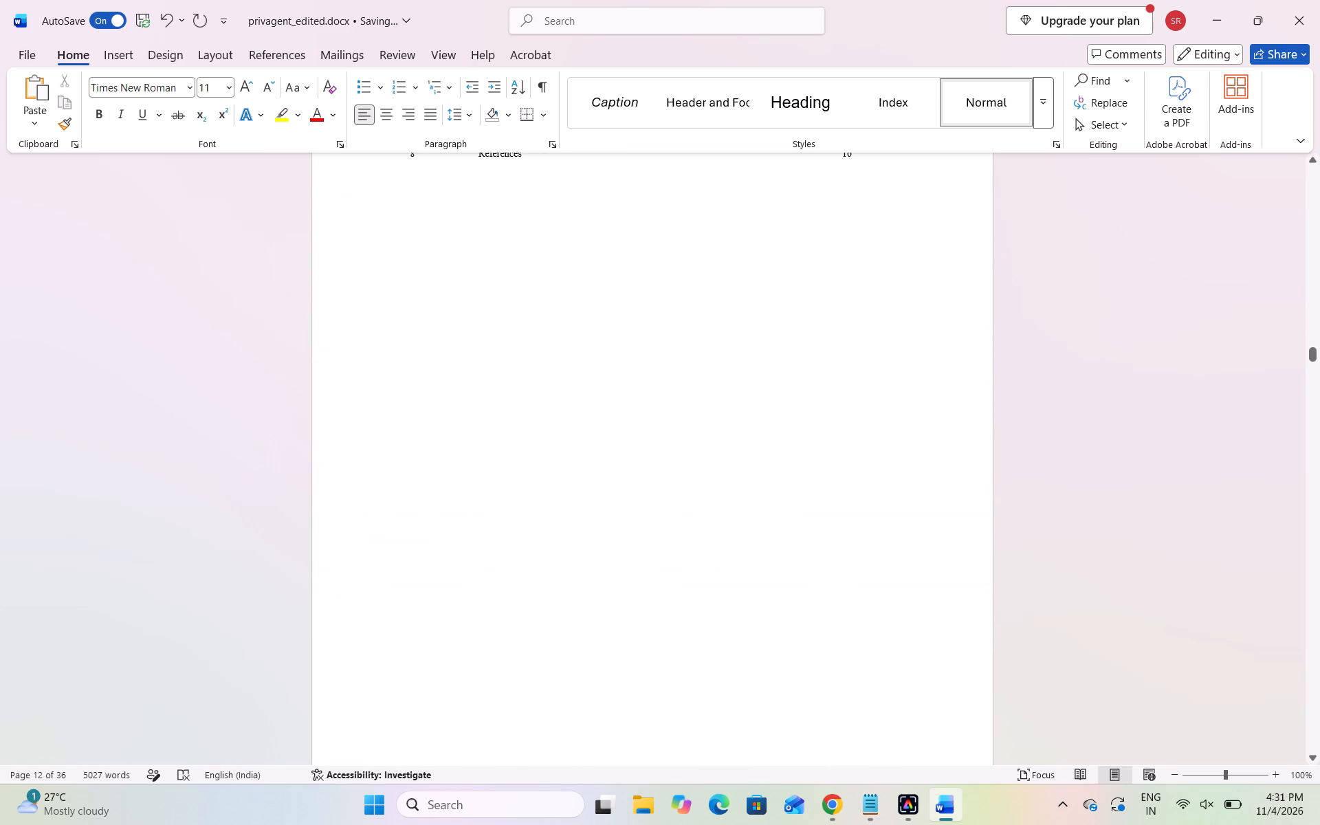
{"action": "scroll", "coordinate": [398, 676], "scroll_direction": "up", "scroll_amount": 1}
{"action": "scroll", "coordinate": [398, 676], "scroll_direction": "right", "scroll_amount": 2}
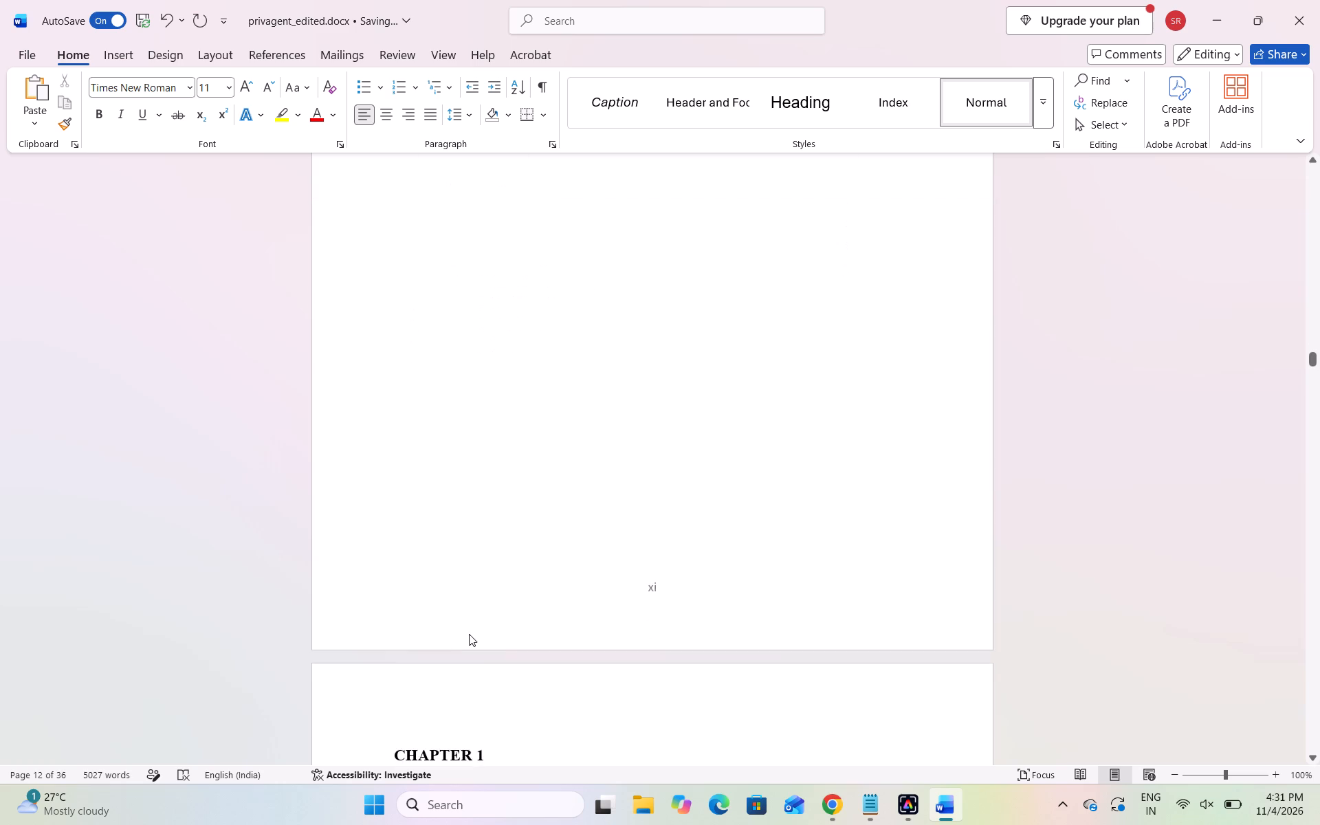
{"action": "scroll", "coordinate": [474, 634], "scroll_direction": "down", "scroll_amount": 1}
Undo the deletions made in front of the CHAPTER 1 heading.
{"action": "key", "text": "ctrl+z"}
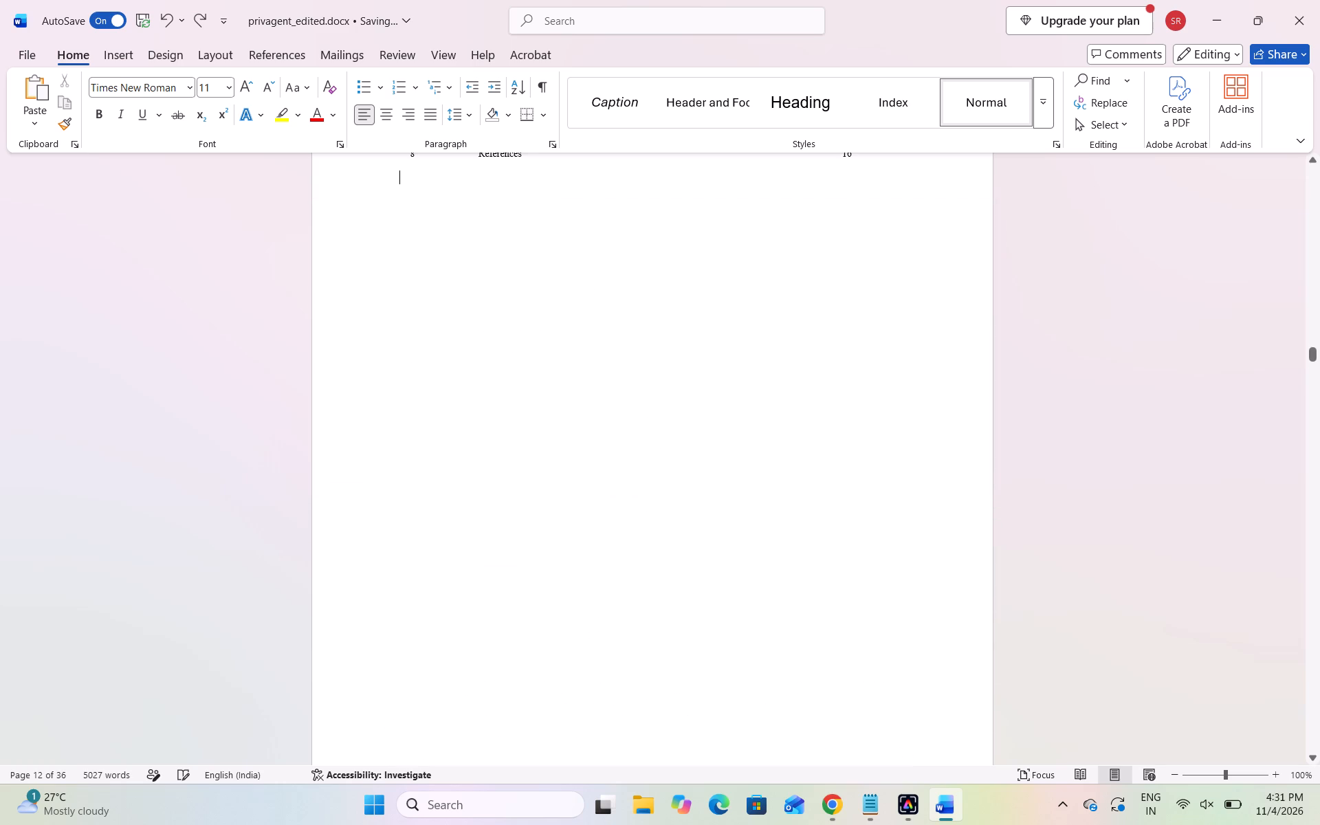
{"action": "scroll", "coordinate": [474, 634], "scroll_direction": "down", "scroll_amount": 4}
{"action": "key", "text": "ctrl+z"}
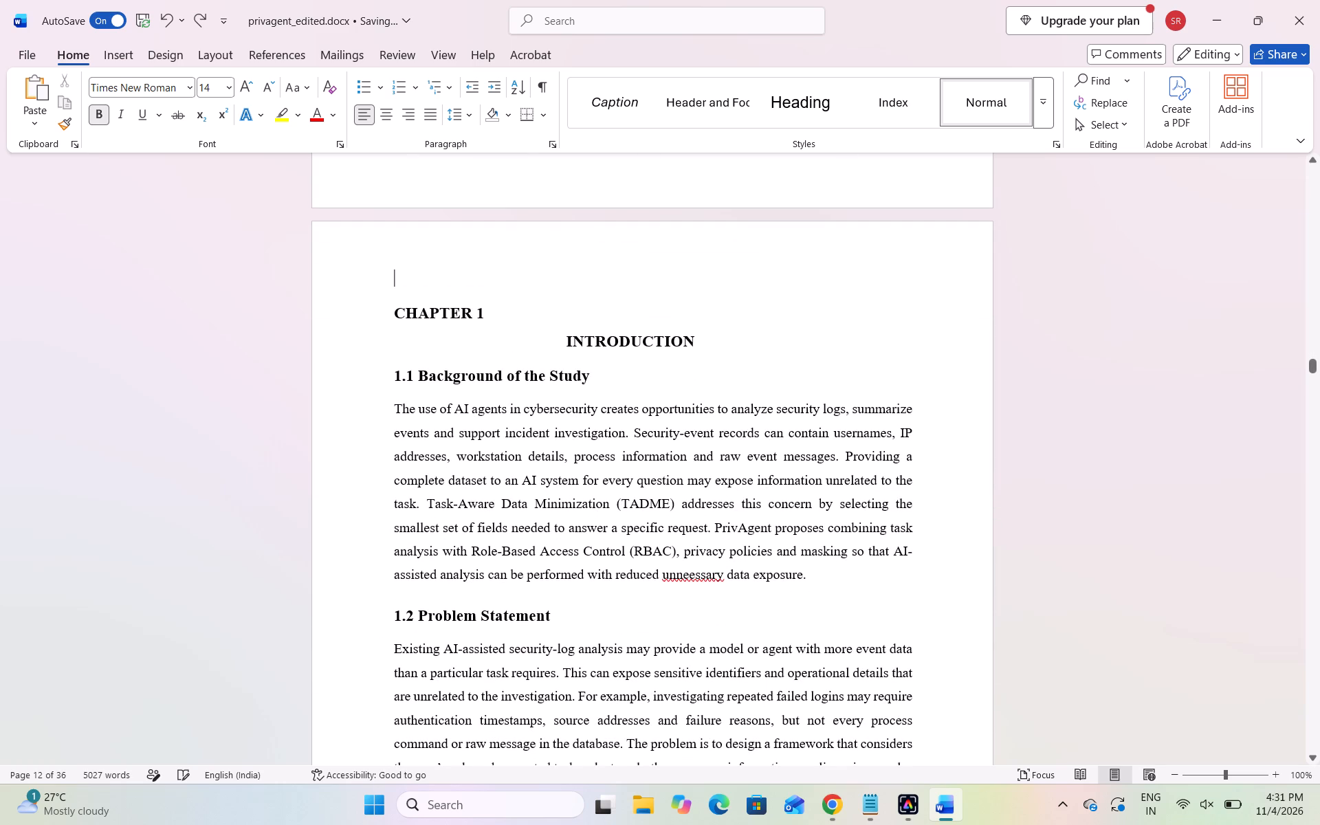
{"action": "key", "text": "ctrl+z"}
Delete the entire rows from 5.2 Project Timeline (Gantt Chart) through 8 References in the old table of contents.
{"action": "scroll", "coordinate": [547, 582], "scroll_direction": "up", "scroll_amount": 1}
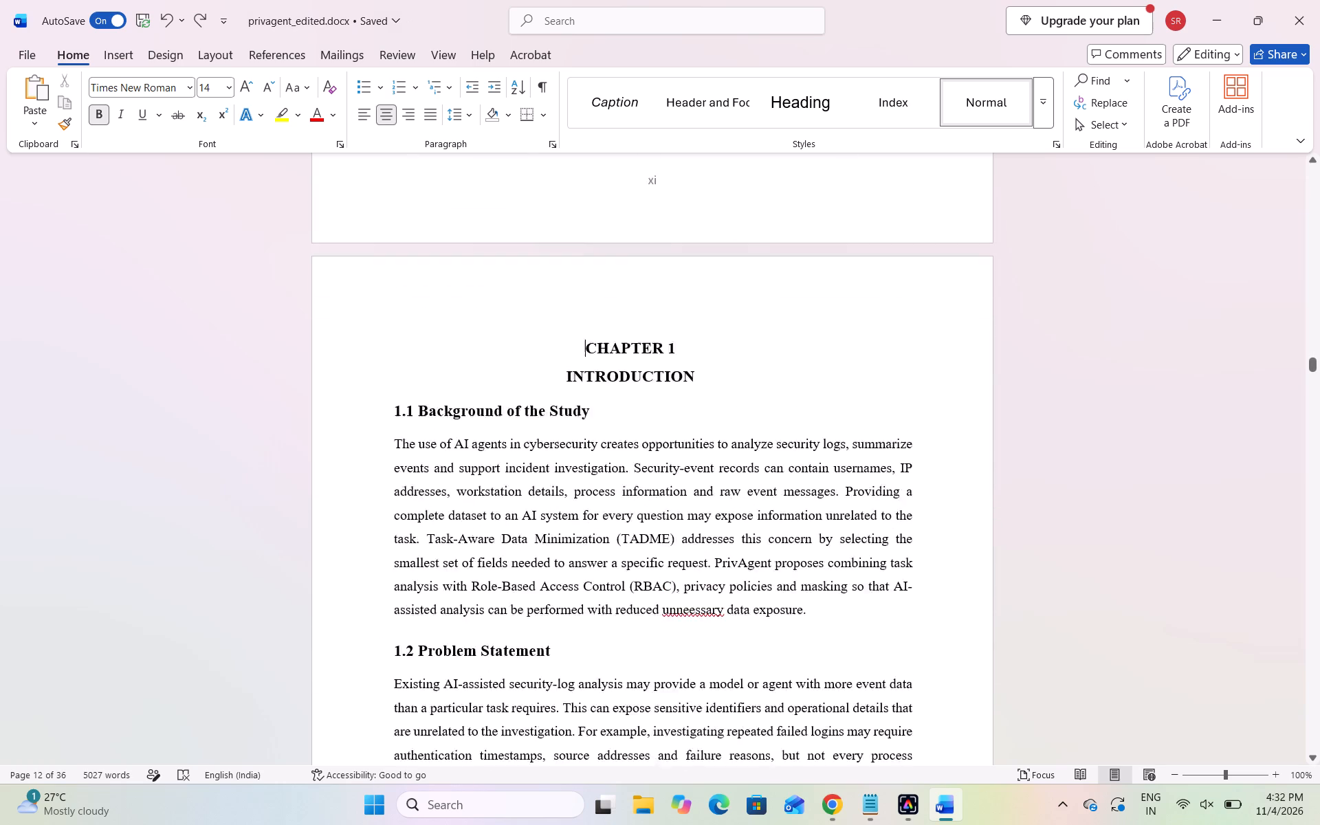
{"action": "scroll", "coordinate": [547, 582], "scroll_direction": "up", "scroll_amount": 1}
{"action": "left_click", "coordinate": [698, 334]}
{"action": "scroll", "coordinate": [698, 334], "scroll_direction": "up", "scroll_amount": 1}
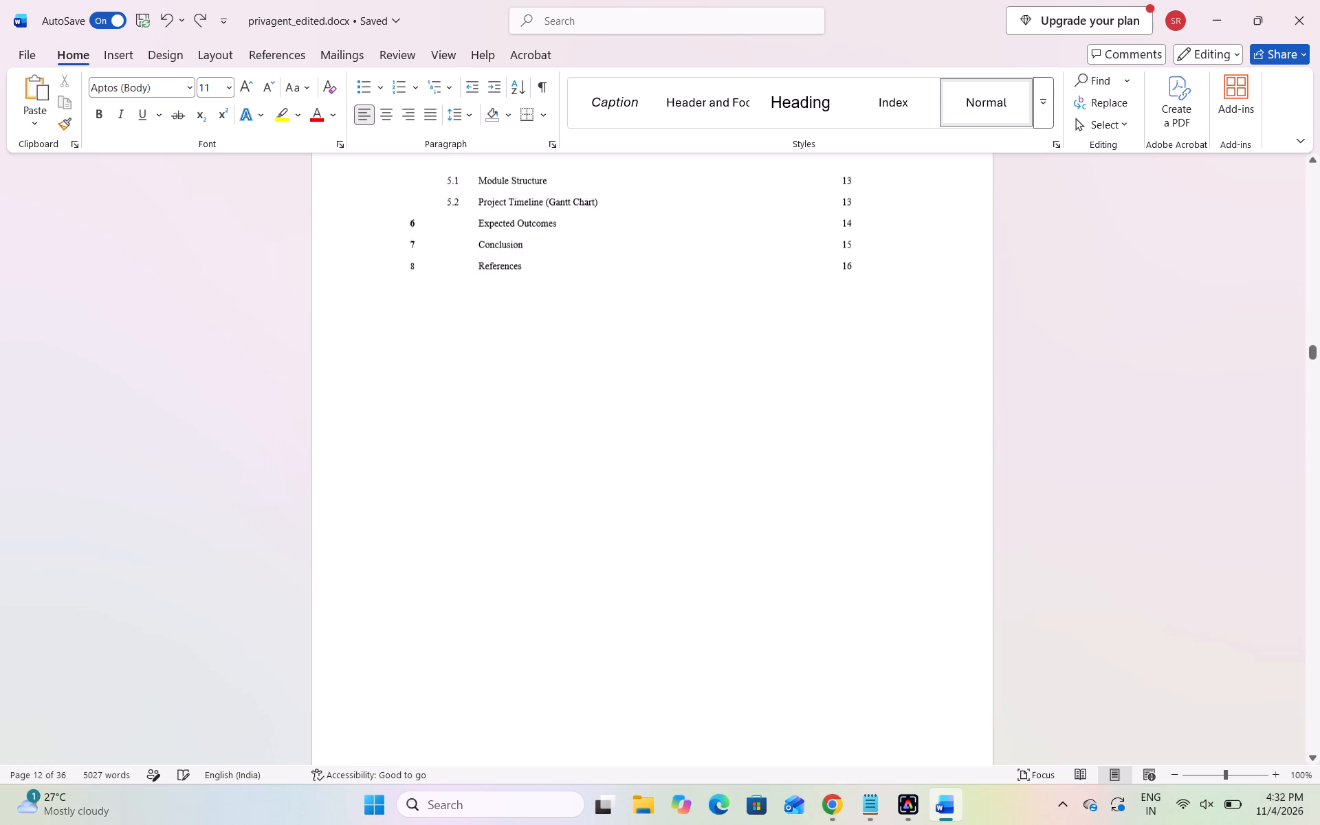
{"action": "scroll", "coordinate": [698, 334], "scroll_direction": "up", "scroll_amount": 1}
{"action": "left_click_drag", "start_coordinate": [522, 443], "coordinate": [448, 377]}
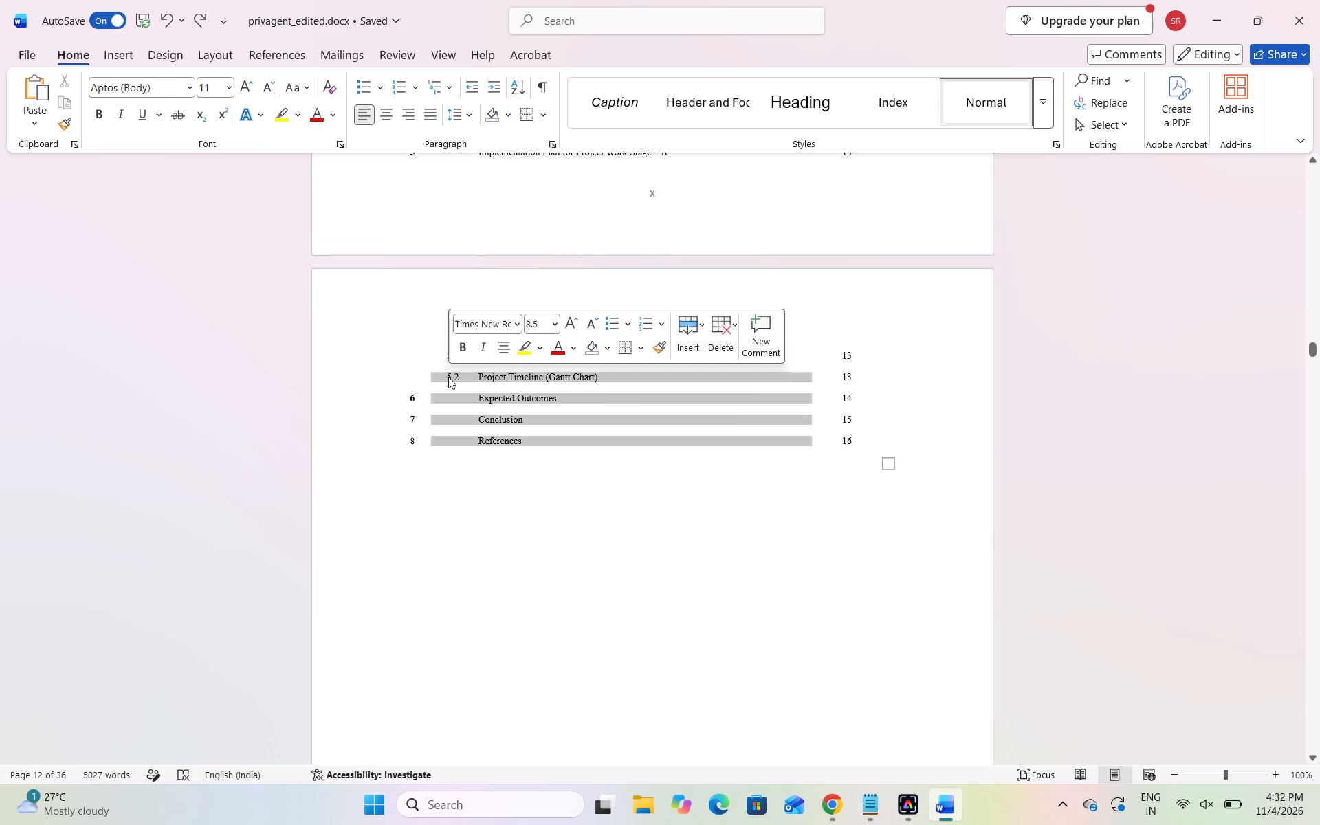
{"action": "key", "text": "BackSpace"}
{"action": "key", "text": "BackSpace"}
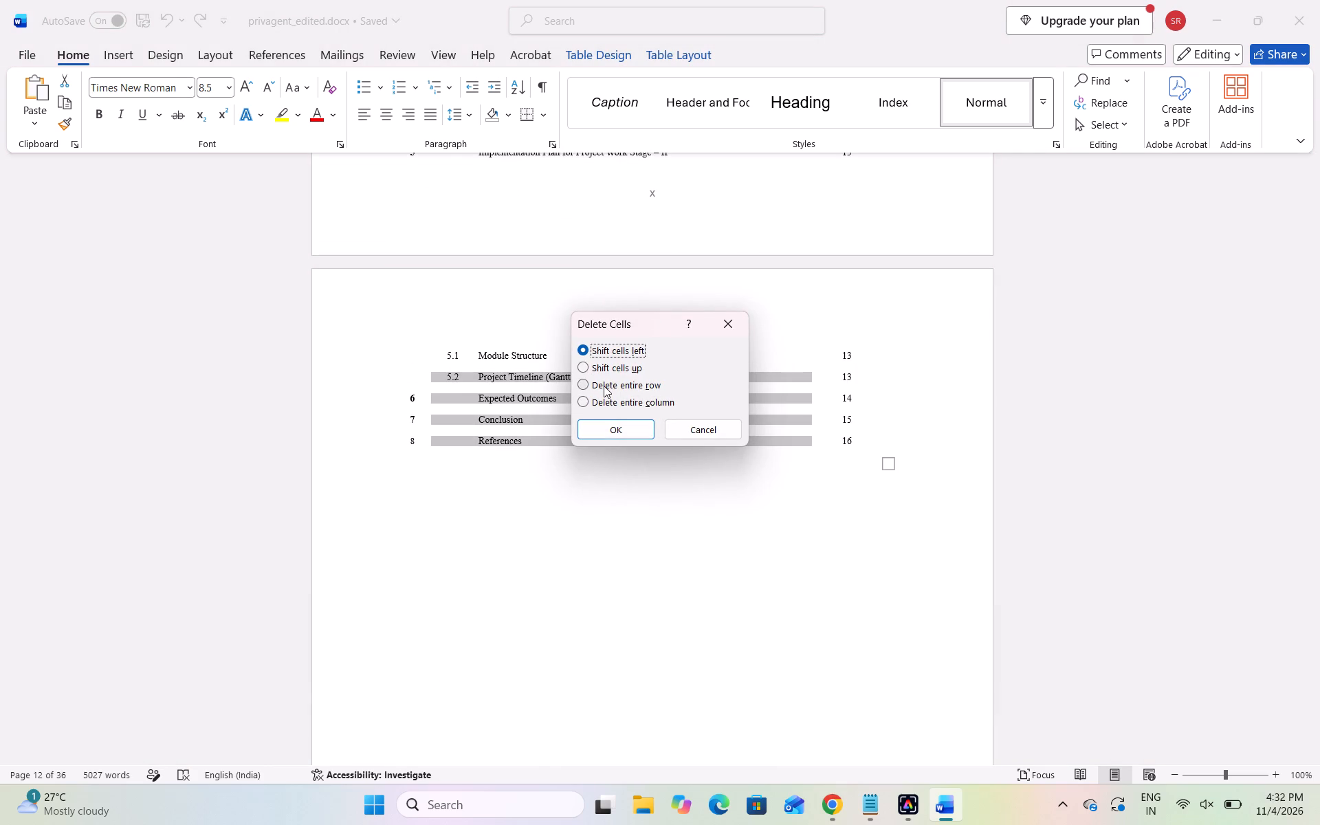
{"action": "left_click", "coordinate": [605, 385]}
{"action": "left_click", "coordinate": [610, 431]}
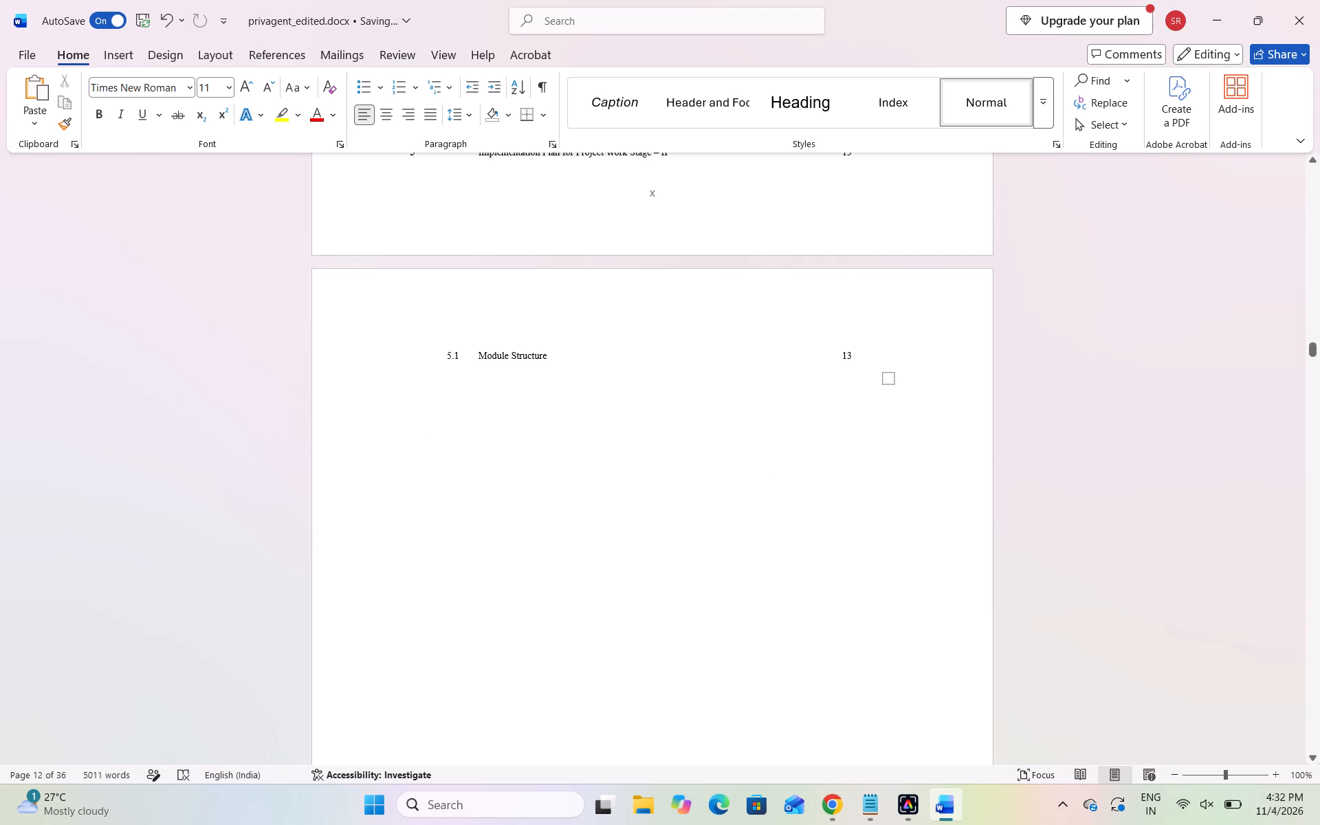
Select the remaining rows of the old table of contents, up to its header row, and delete the whole table.
{"action": "left_click_drag", "start_coordinate": [871, 357], "coordinate": [386, 368]}
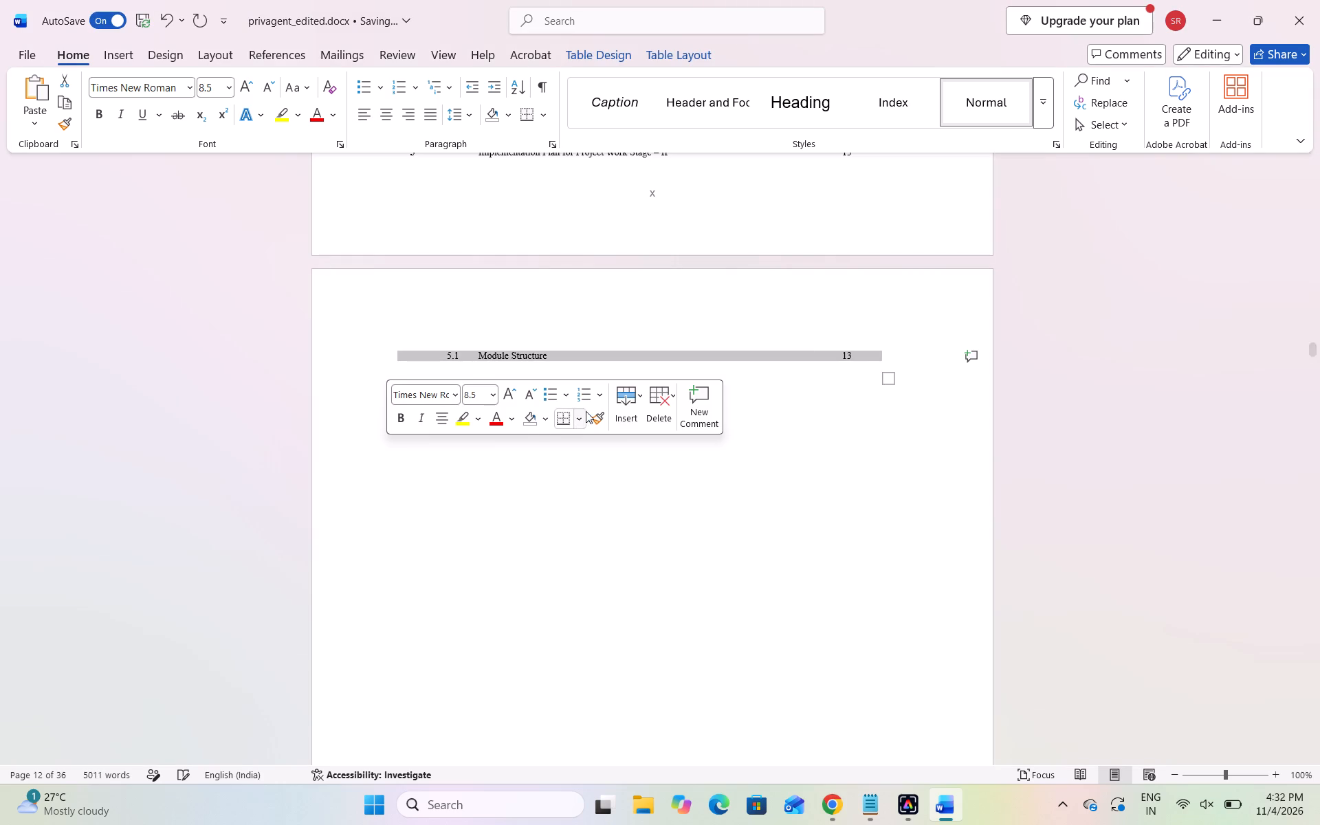
{"action": "left_click", "coordinate": [786, 344]}
{"action": "left_click_drag", "start_coordinate": [868, 349], "coordinate": [714, 384]}
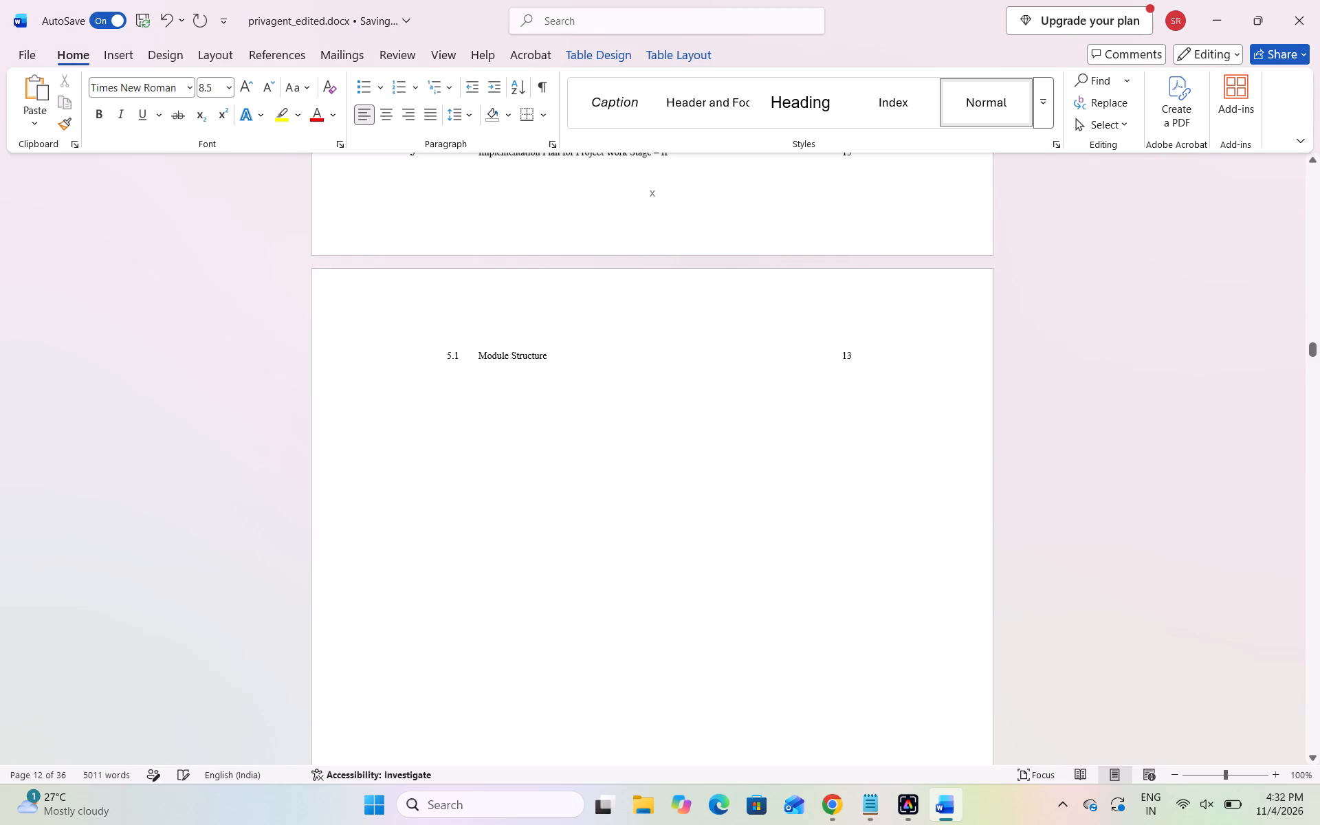
{"action": "left_click_drag", "start_coordinate": [714, 384], "coordinate": [447, 290]}
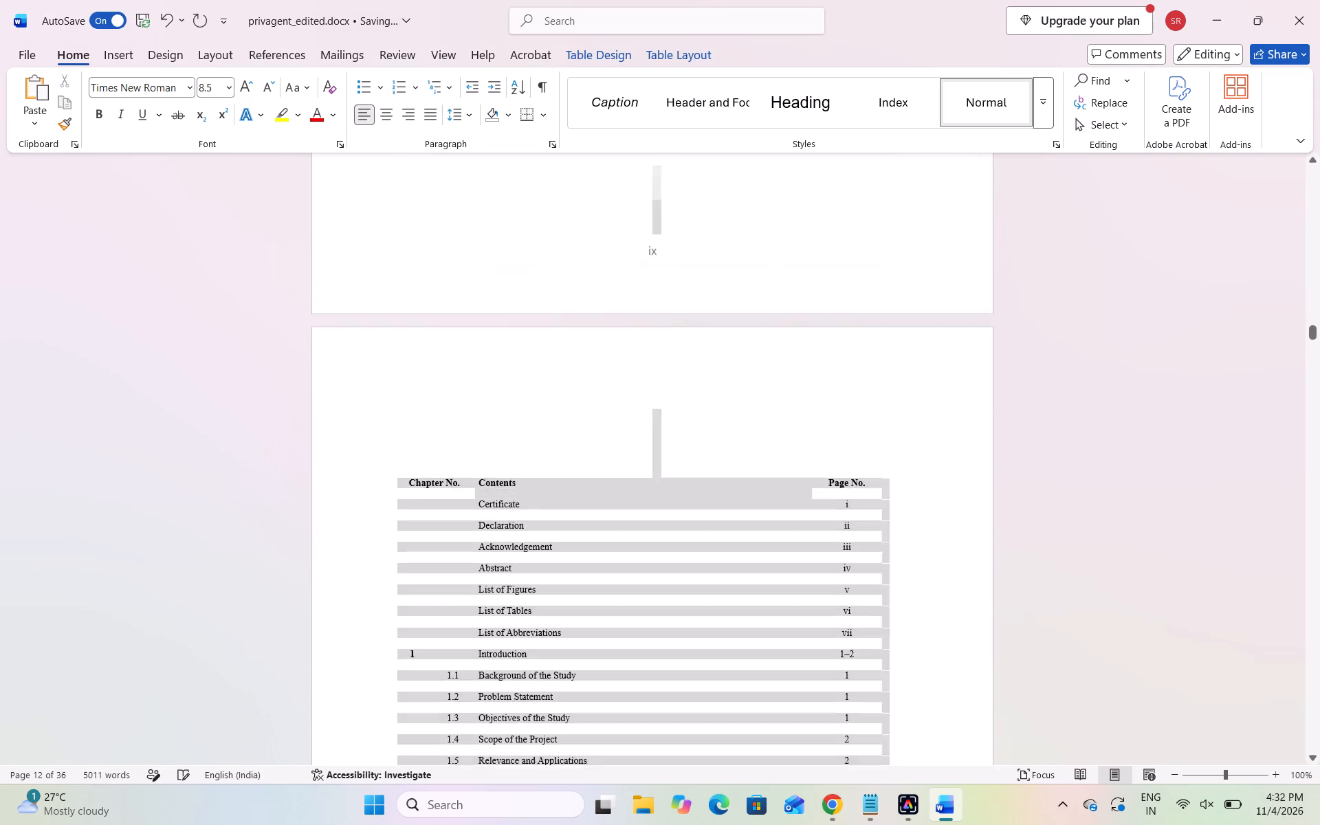
{"action": "left_click_drag", "start_coordinate": [447, 290], "coordinate": [400, 490]}
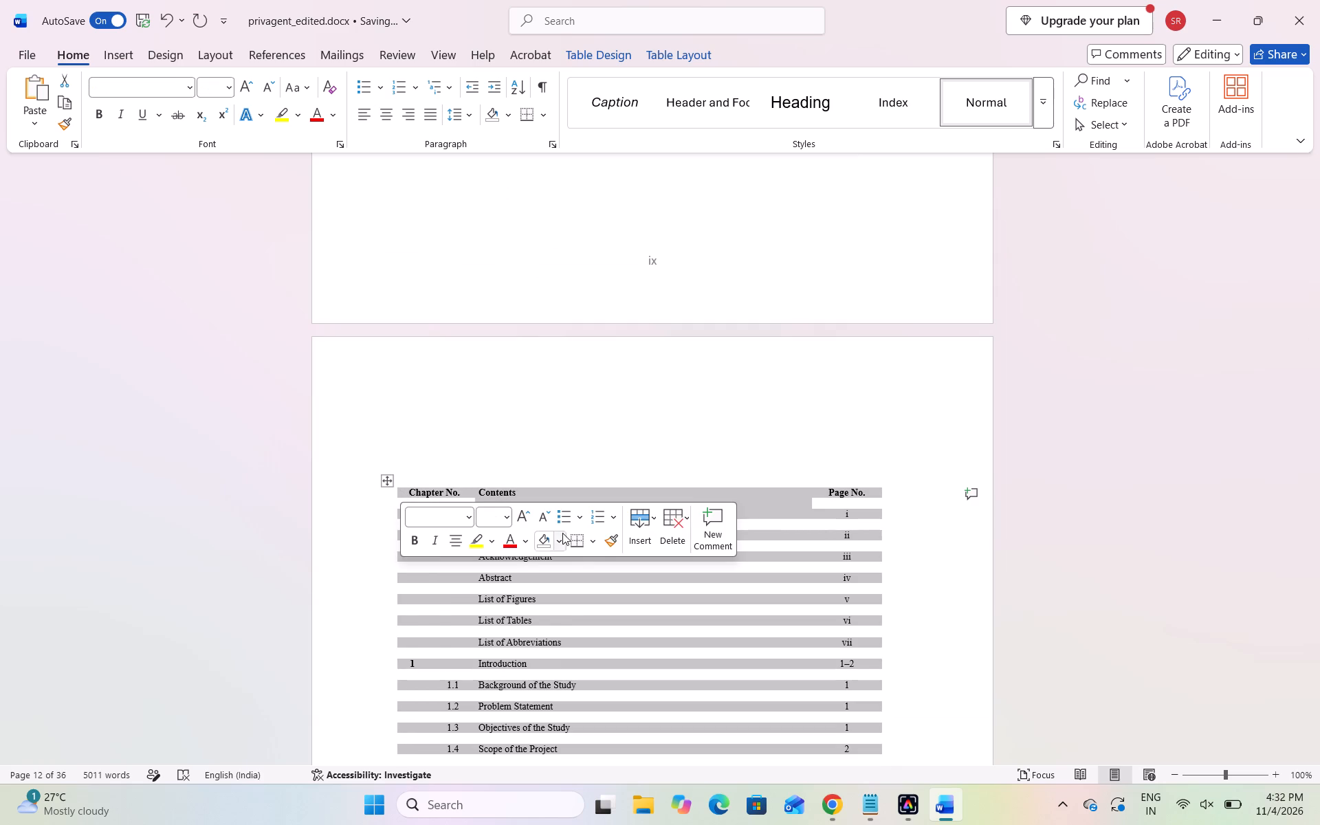
{"action": "right_click", "coordinate": [553, 619]}
{"action": "right_click", "coordinate": [553, 619]}
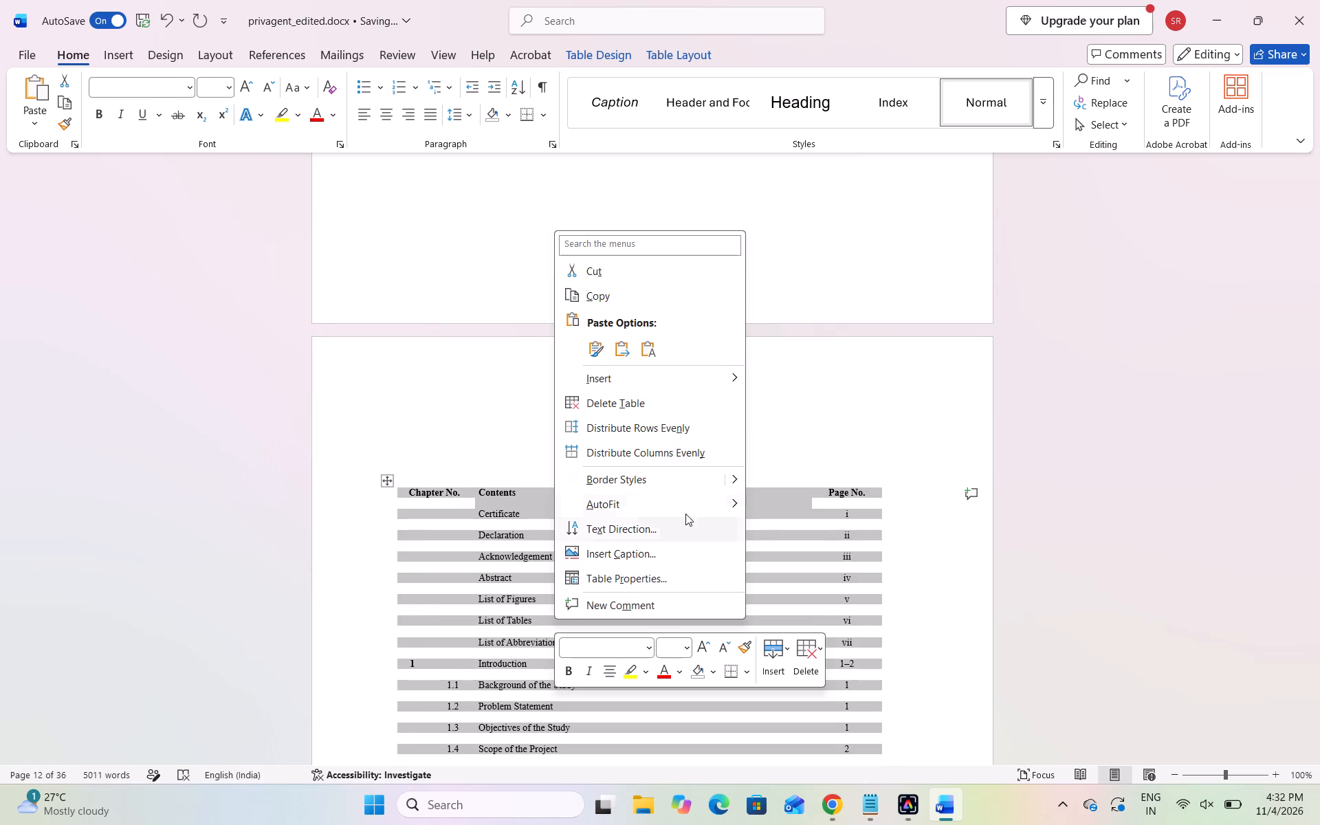
{"action": "left_click", "coordinate": [671, 406]}
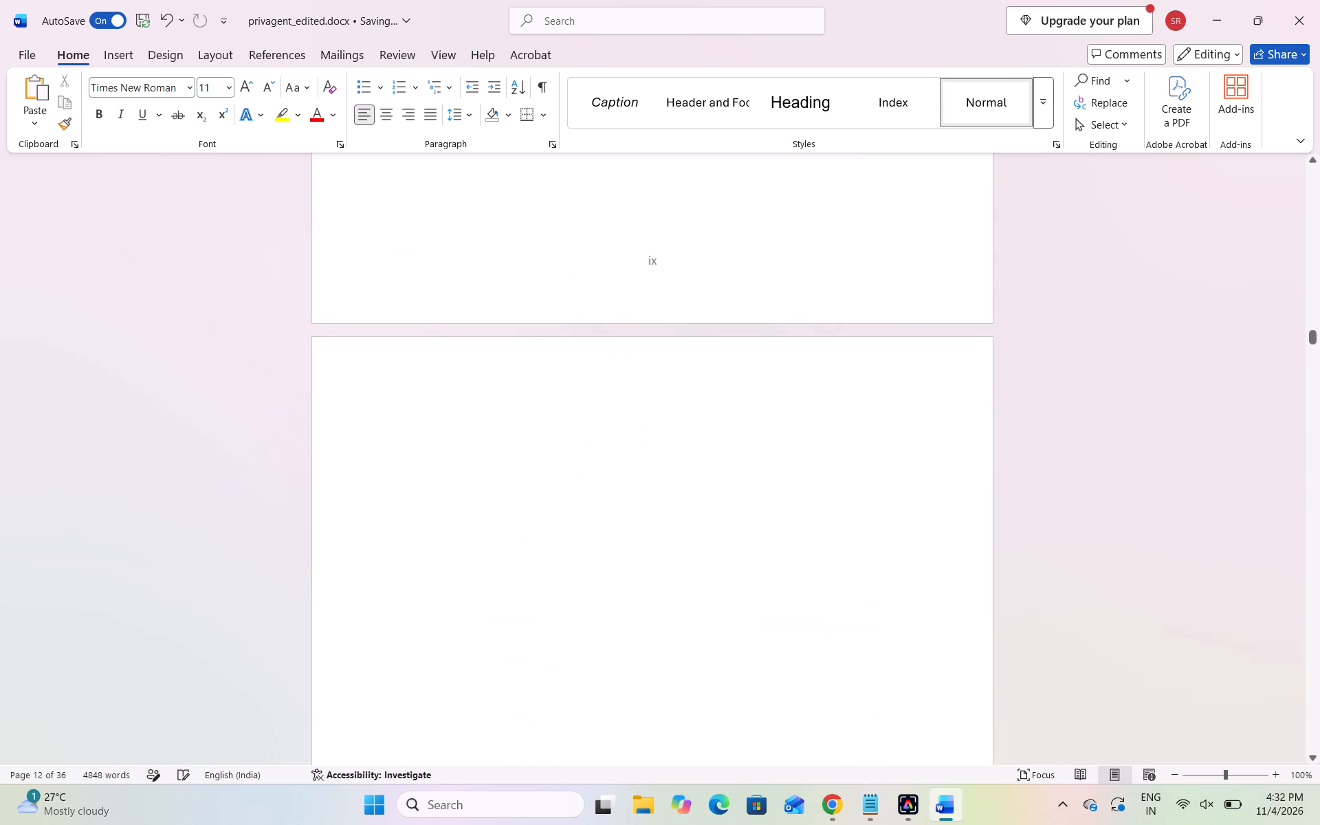
Examine the pages between the end of the new table of contents and the CHAPTER 1 heading.
{"action": "scroll", "coordinate": [659, 444], "scroll_direction": "down", "scroll_amount": 4}
{"action": "left_click", "coordinate": [647, 573]}
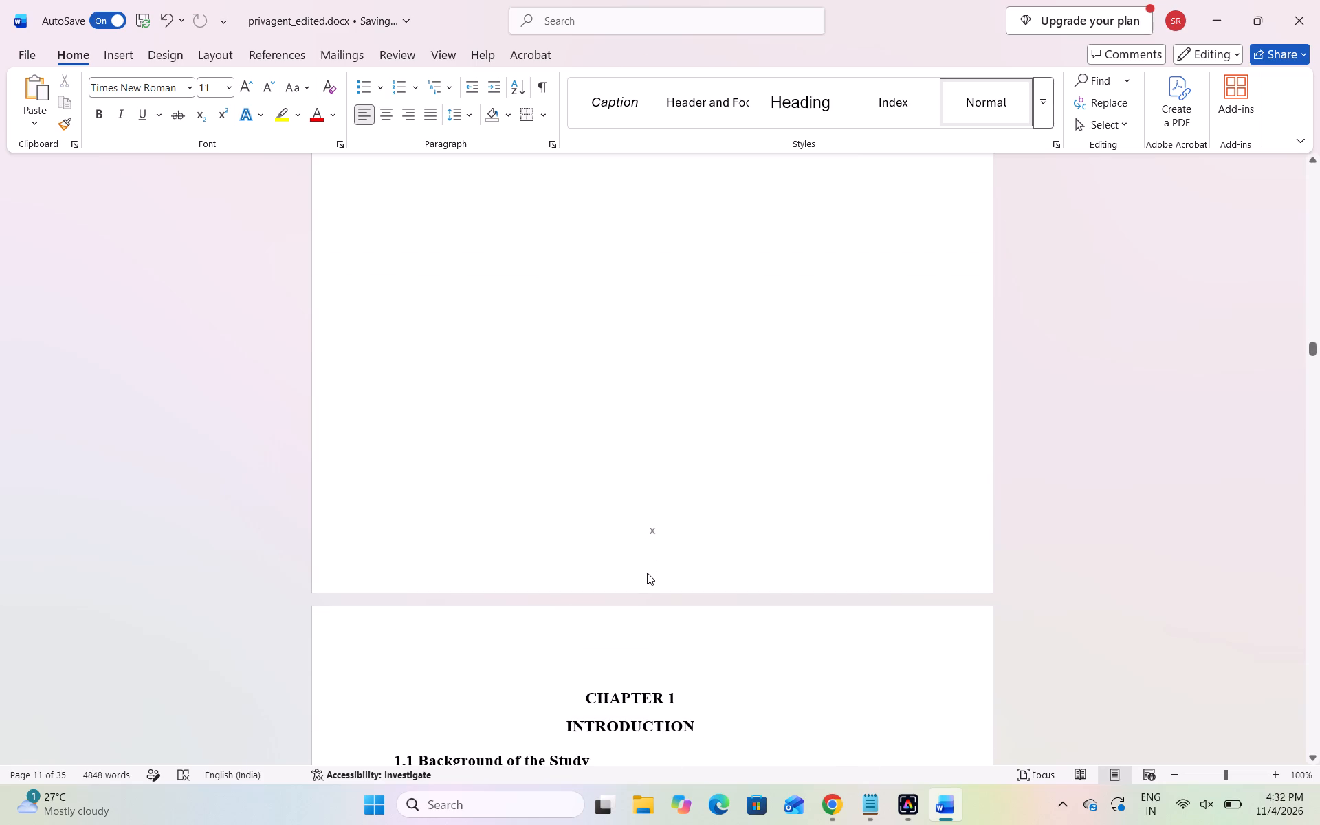
{"action": "scroll", "coordinate": [667, 542], "scroll_direction": "down", "scroll_amount": 1}
{"action": "scroll", "coordinate": [663, 421], "scroll_direction": "up", "scroll_amount": 2}
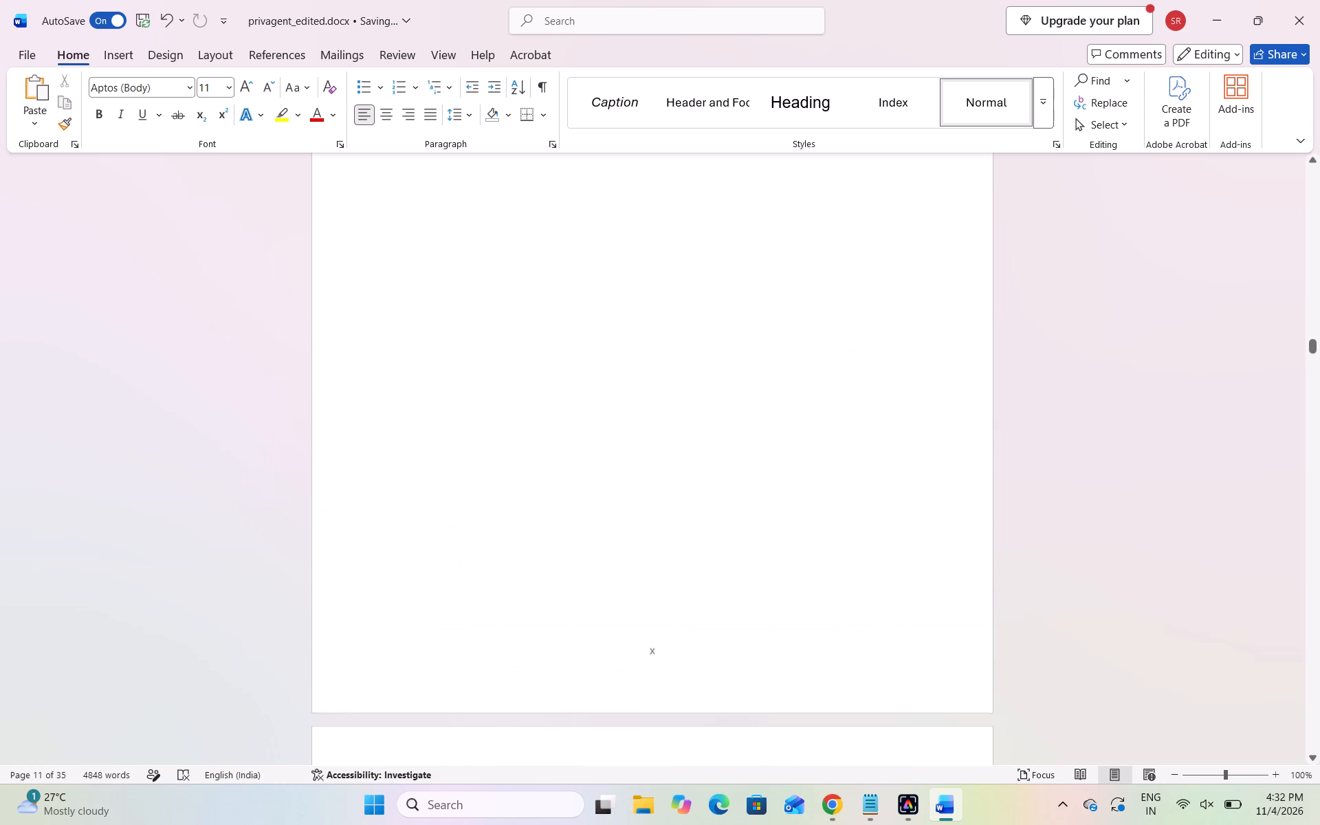
{"action": "left_click", "coordinate": [657, 678]}
{"action": "scroll", "coordinate": [647, 609], "scroll_direction": "up", "scroll_amount": 1}
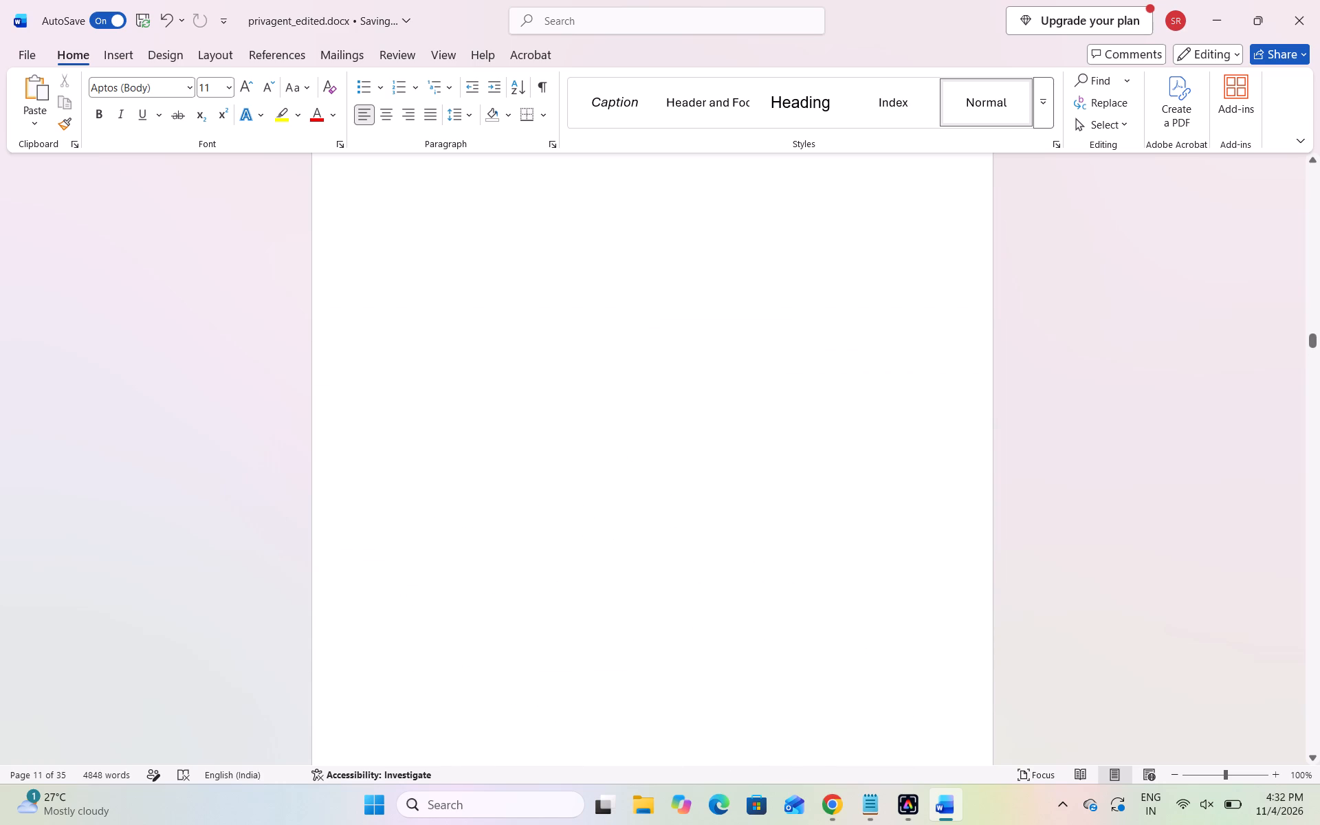
{"action": "scroll", "coordinate": [647, 609], "scroll_direction": "up", "scroll_amount": 1}
{"action": "scroll", "coordinate": [647, 609], "scroll_direction": "down", "scroll_amount": 3}
{"action": "left_click", "coordinate": [605, 531]}
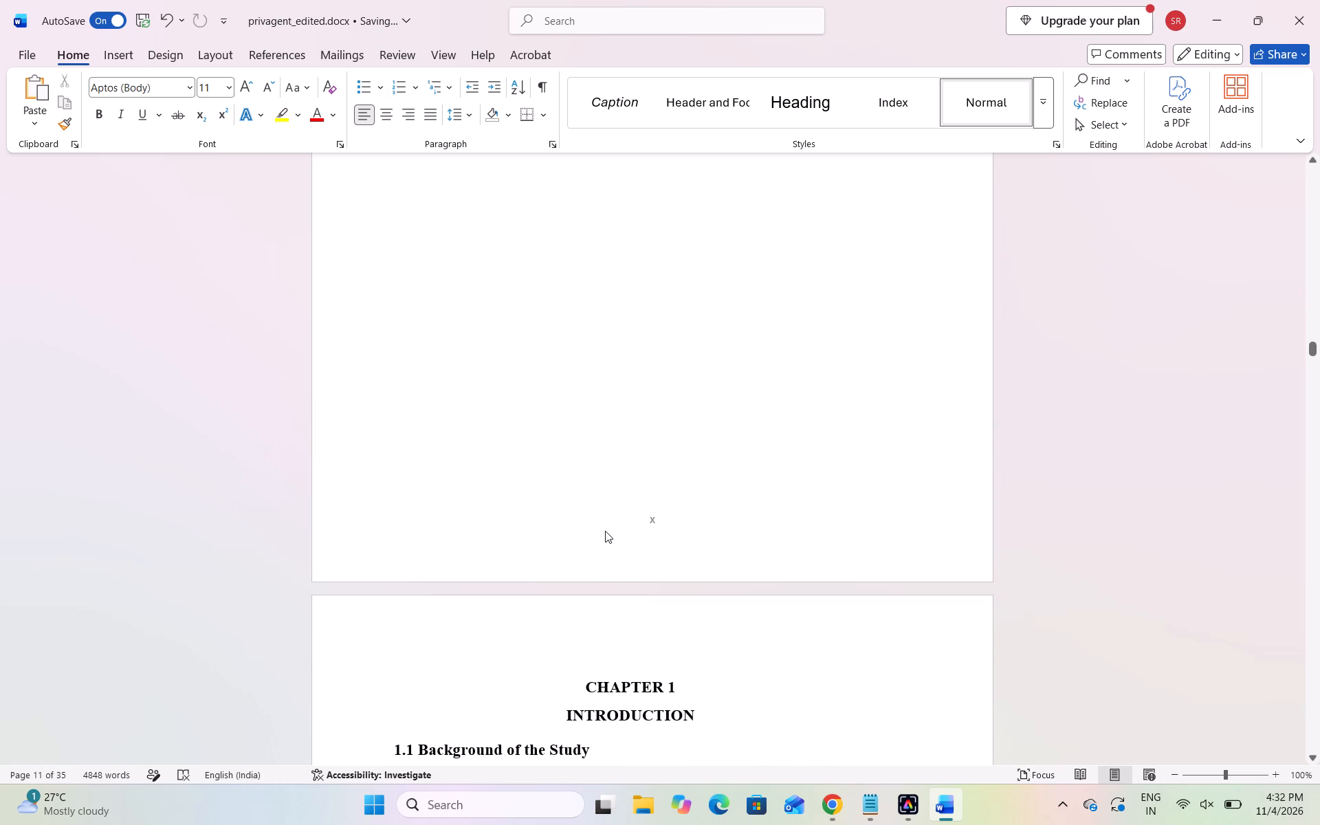
{"action": "left_click_drag", "start_coordinate": [605, 531], "coordinate": [564, 471]}
{"action": "scroll", "coordinate": [564, 471], "scroll_direction": "up", "scroll_amount": 5}
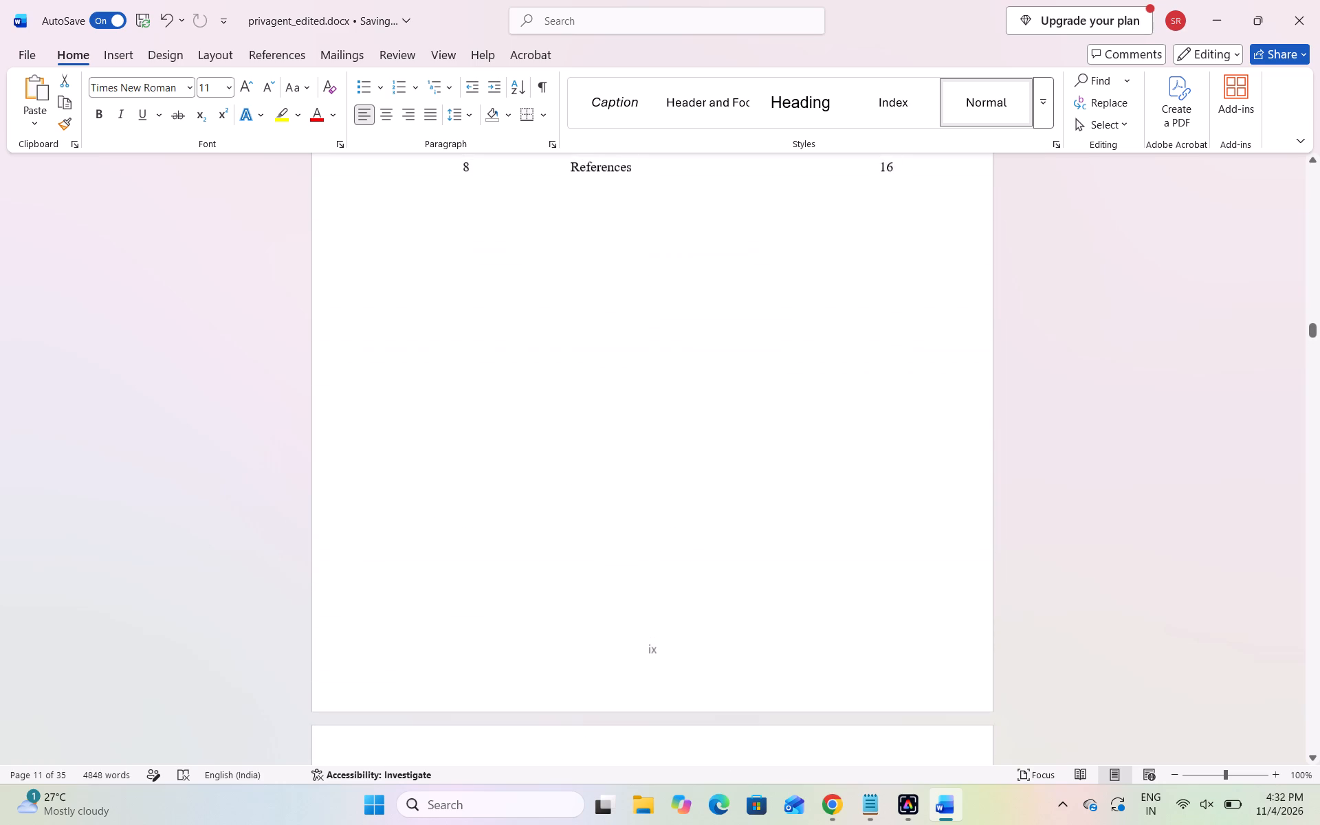
{"action": "scroll", "coordinate": [629, 536], "scroll_direction": "up", "scroll_amount": 3}
{"action": "scroll", "coordinate": [629, 536], "scroll_direction": "down", "scroll_amount": 5}
Try to remove the blank page after the new table of contents by deleting backwards from its empty first line.
{"action": "right_click", "coordinate": [680, 708]}
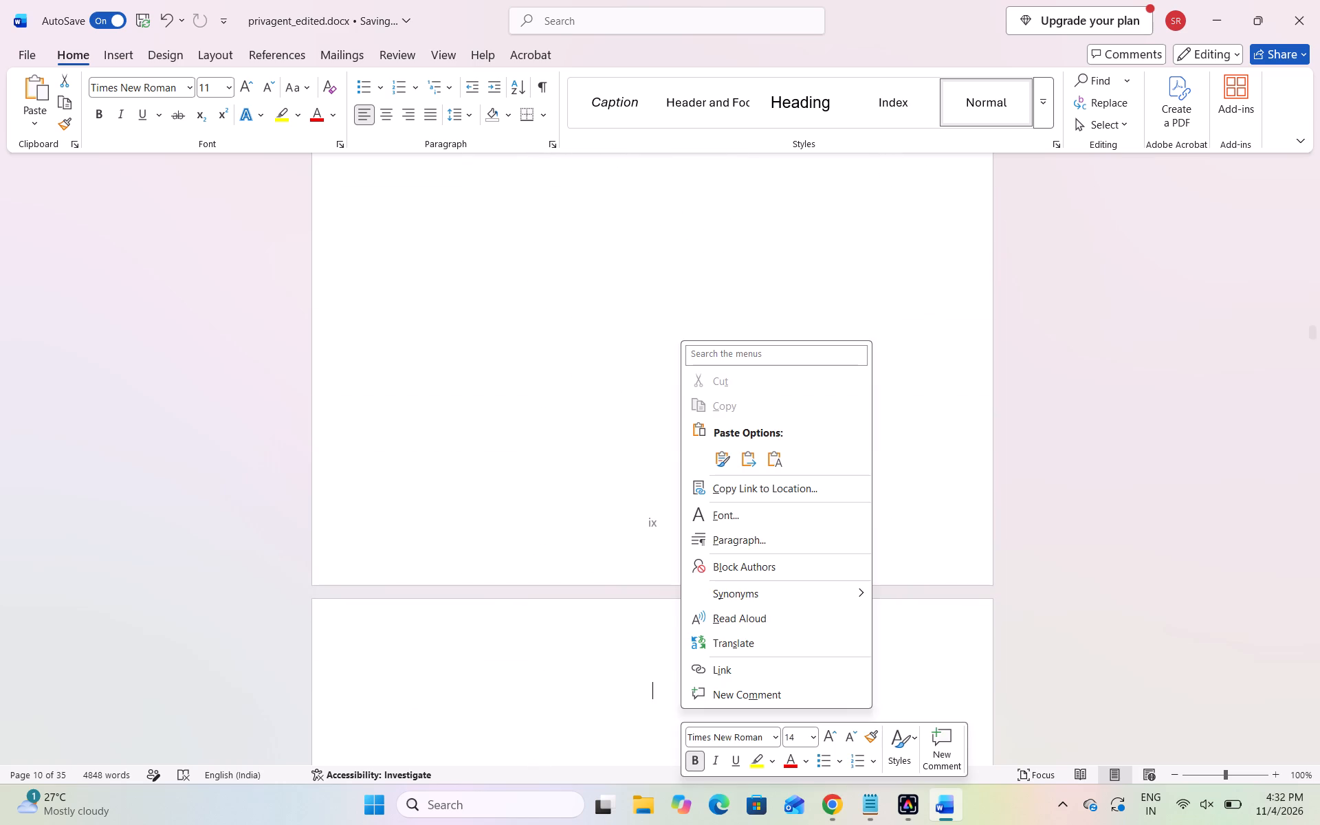
{"action": "key", "text": "BackSpace"}
{"action": "key", "text": "BackSpace"}
{"action": "key", "text": "BackSpace"}
{"action": "key", "text": "BackSpace"}
{"action": "left_click", "coordinate": [617, 707]}
{"action": "left_click", "coordinate": [664, 692]}
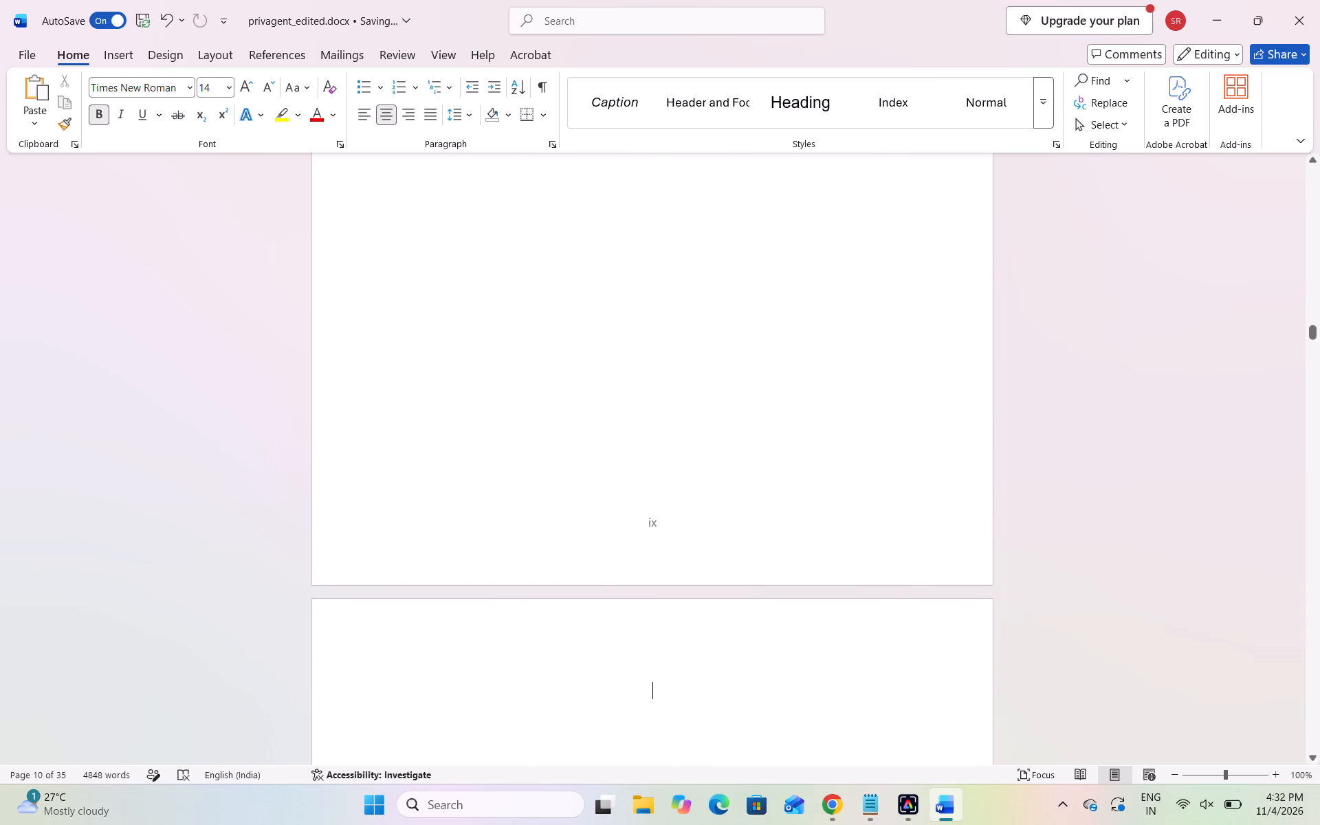
{"action": "key", "text": "BackSpace"}
{"action": "key", "text": "BackSpace"}
{"action": "key", "text": "BackSpace"}
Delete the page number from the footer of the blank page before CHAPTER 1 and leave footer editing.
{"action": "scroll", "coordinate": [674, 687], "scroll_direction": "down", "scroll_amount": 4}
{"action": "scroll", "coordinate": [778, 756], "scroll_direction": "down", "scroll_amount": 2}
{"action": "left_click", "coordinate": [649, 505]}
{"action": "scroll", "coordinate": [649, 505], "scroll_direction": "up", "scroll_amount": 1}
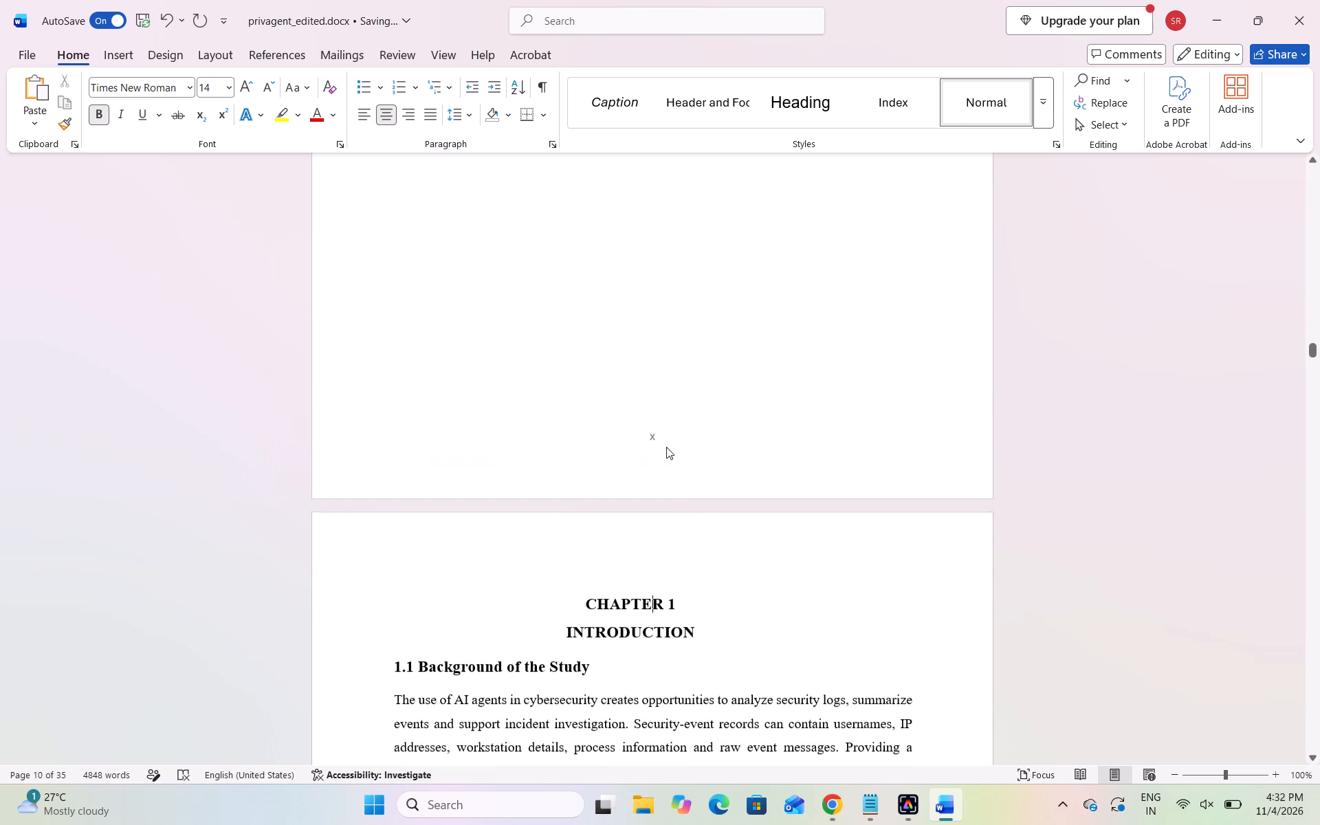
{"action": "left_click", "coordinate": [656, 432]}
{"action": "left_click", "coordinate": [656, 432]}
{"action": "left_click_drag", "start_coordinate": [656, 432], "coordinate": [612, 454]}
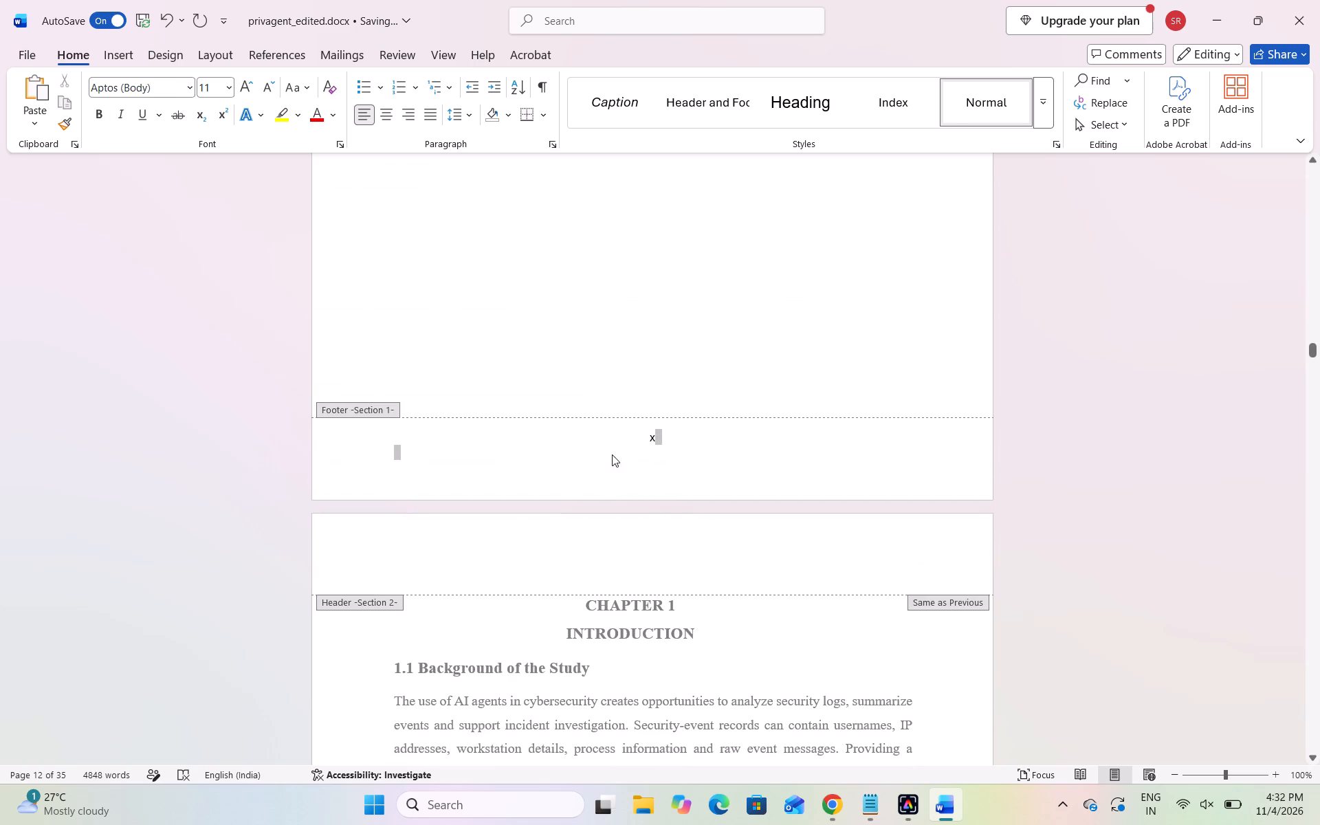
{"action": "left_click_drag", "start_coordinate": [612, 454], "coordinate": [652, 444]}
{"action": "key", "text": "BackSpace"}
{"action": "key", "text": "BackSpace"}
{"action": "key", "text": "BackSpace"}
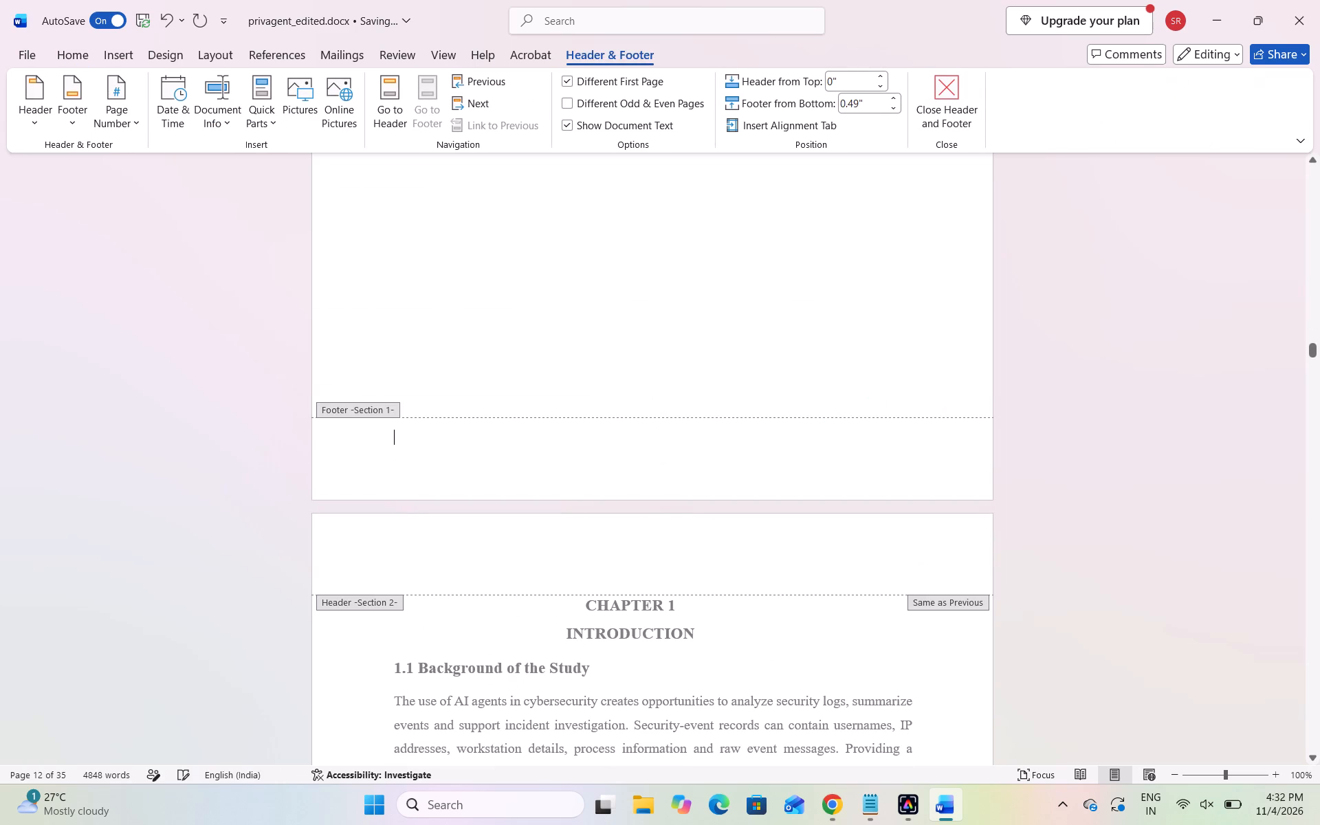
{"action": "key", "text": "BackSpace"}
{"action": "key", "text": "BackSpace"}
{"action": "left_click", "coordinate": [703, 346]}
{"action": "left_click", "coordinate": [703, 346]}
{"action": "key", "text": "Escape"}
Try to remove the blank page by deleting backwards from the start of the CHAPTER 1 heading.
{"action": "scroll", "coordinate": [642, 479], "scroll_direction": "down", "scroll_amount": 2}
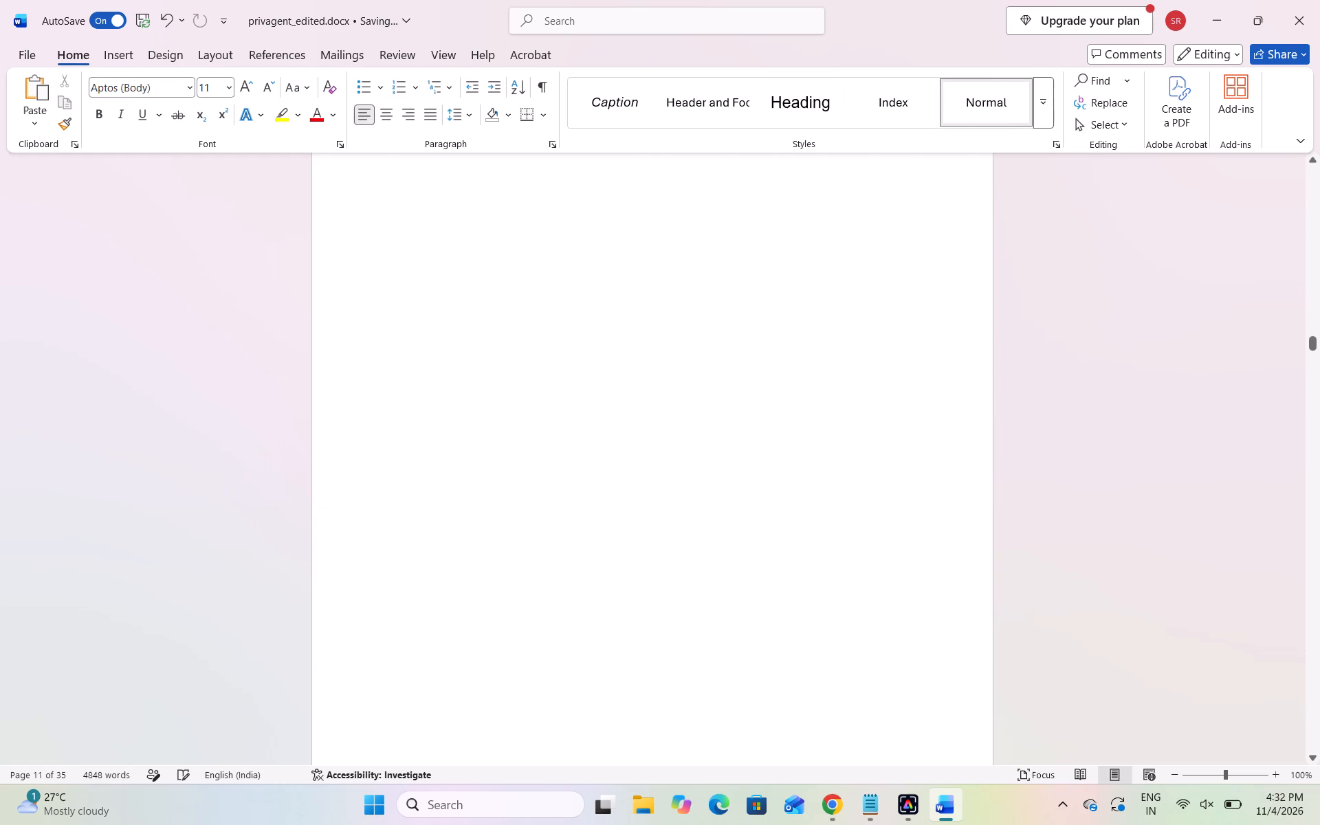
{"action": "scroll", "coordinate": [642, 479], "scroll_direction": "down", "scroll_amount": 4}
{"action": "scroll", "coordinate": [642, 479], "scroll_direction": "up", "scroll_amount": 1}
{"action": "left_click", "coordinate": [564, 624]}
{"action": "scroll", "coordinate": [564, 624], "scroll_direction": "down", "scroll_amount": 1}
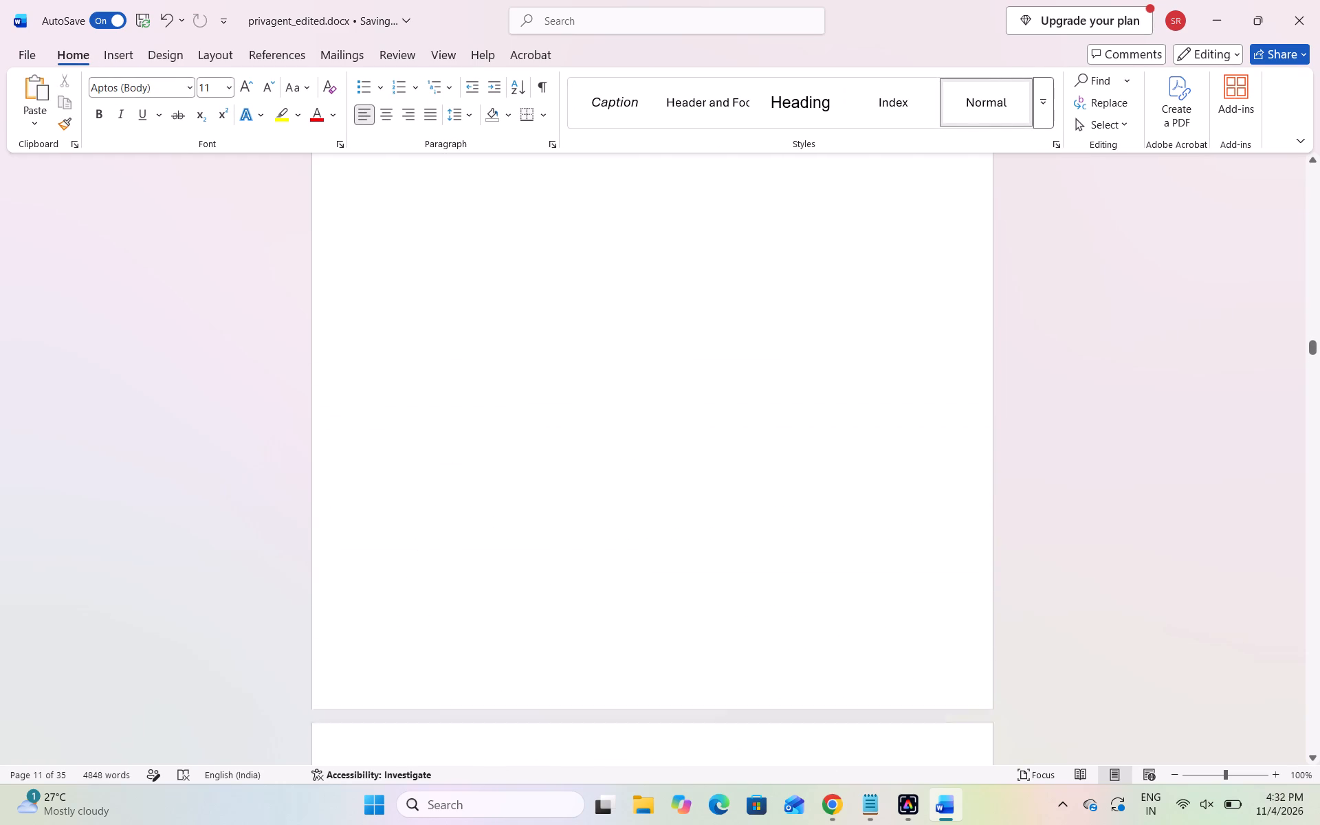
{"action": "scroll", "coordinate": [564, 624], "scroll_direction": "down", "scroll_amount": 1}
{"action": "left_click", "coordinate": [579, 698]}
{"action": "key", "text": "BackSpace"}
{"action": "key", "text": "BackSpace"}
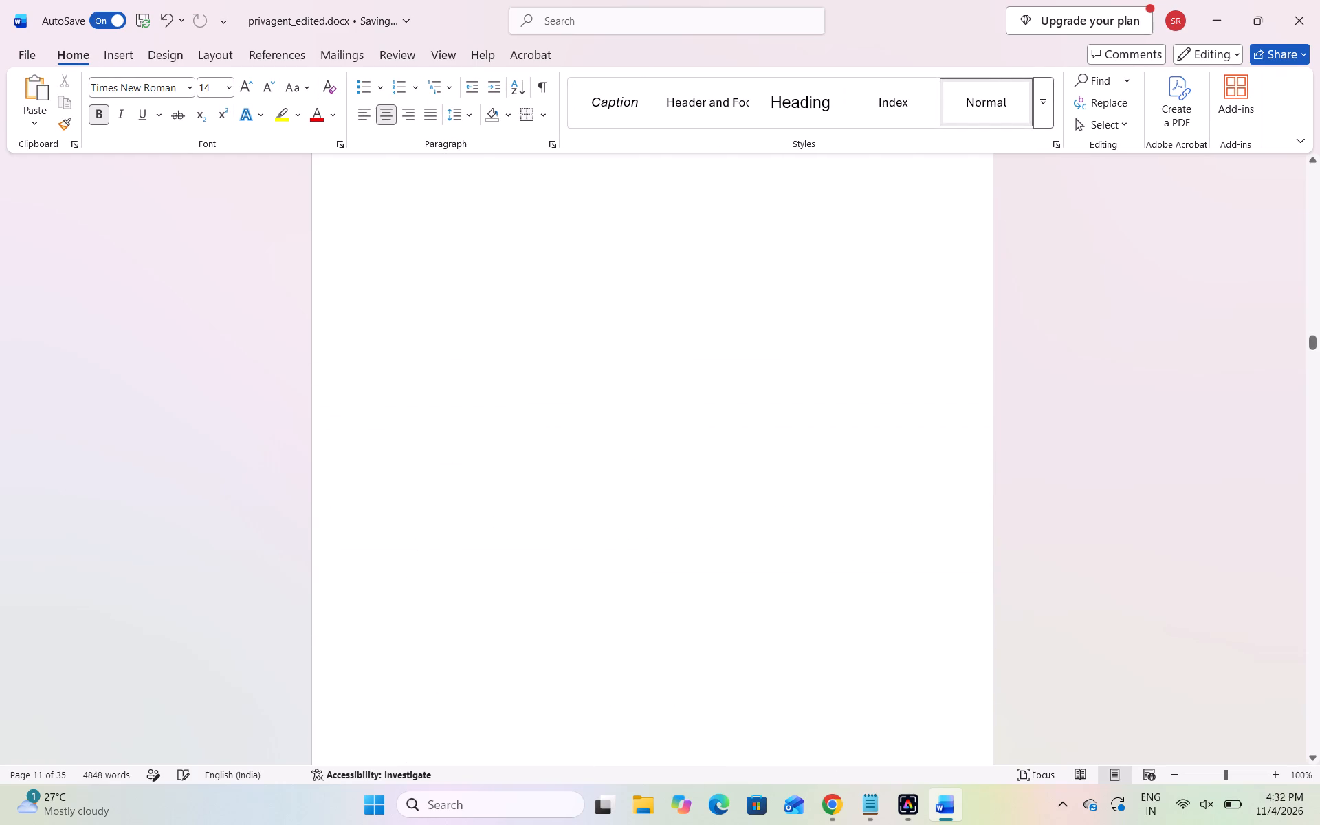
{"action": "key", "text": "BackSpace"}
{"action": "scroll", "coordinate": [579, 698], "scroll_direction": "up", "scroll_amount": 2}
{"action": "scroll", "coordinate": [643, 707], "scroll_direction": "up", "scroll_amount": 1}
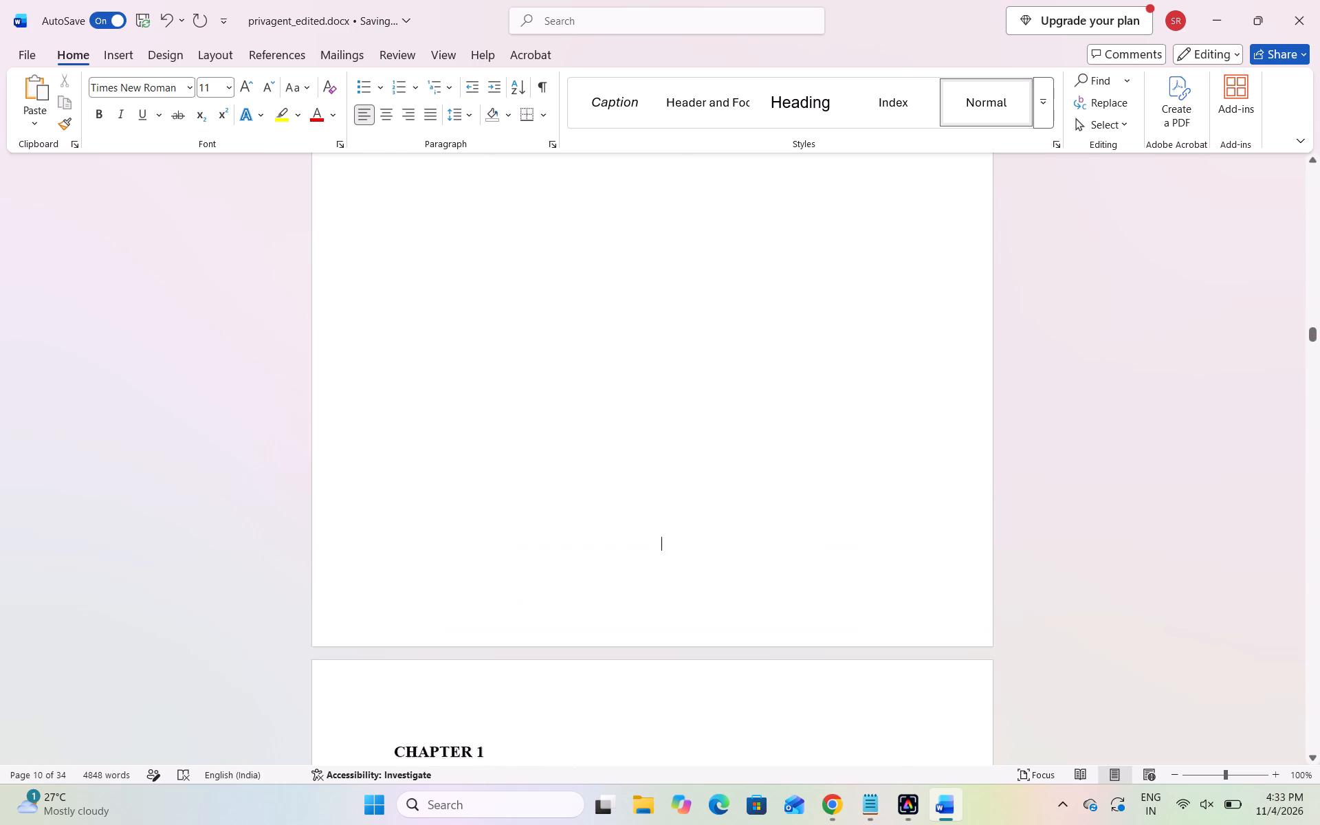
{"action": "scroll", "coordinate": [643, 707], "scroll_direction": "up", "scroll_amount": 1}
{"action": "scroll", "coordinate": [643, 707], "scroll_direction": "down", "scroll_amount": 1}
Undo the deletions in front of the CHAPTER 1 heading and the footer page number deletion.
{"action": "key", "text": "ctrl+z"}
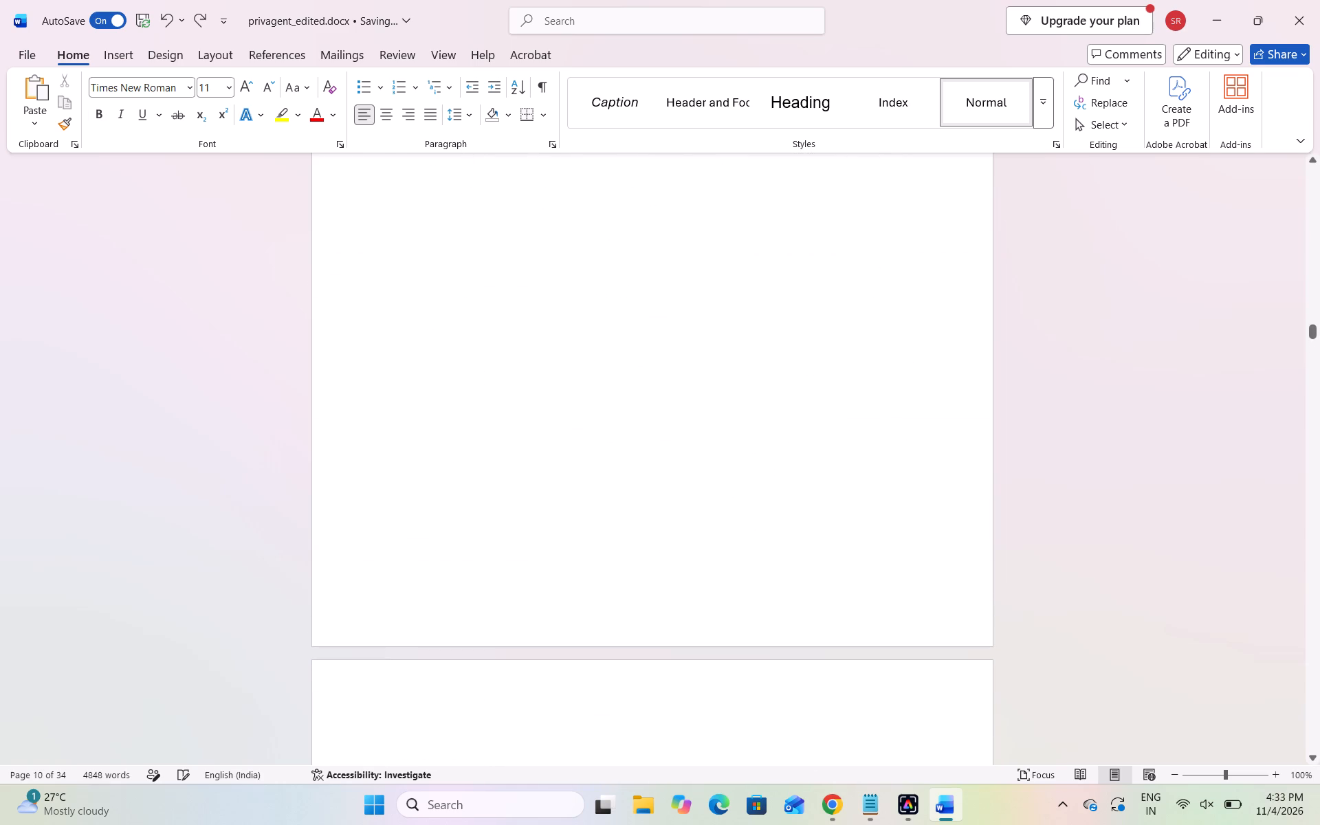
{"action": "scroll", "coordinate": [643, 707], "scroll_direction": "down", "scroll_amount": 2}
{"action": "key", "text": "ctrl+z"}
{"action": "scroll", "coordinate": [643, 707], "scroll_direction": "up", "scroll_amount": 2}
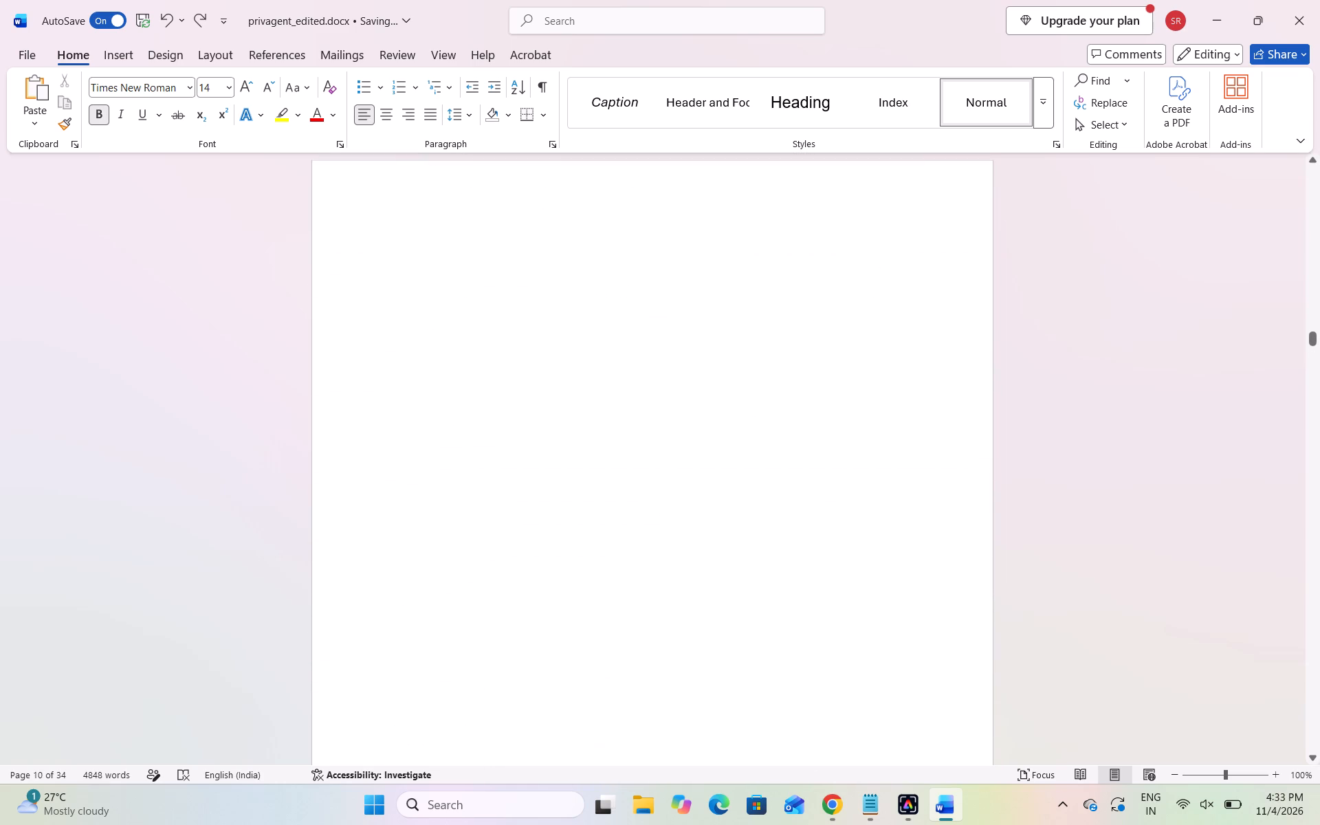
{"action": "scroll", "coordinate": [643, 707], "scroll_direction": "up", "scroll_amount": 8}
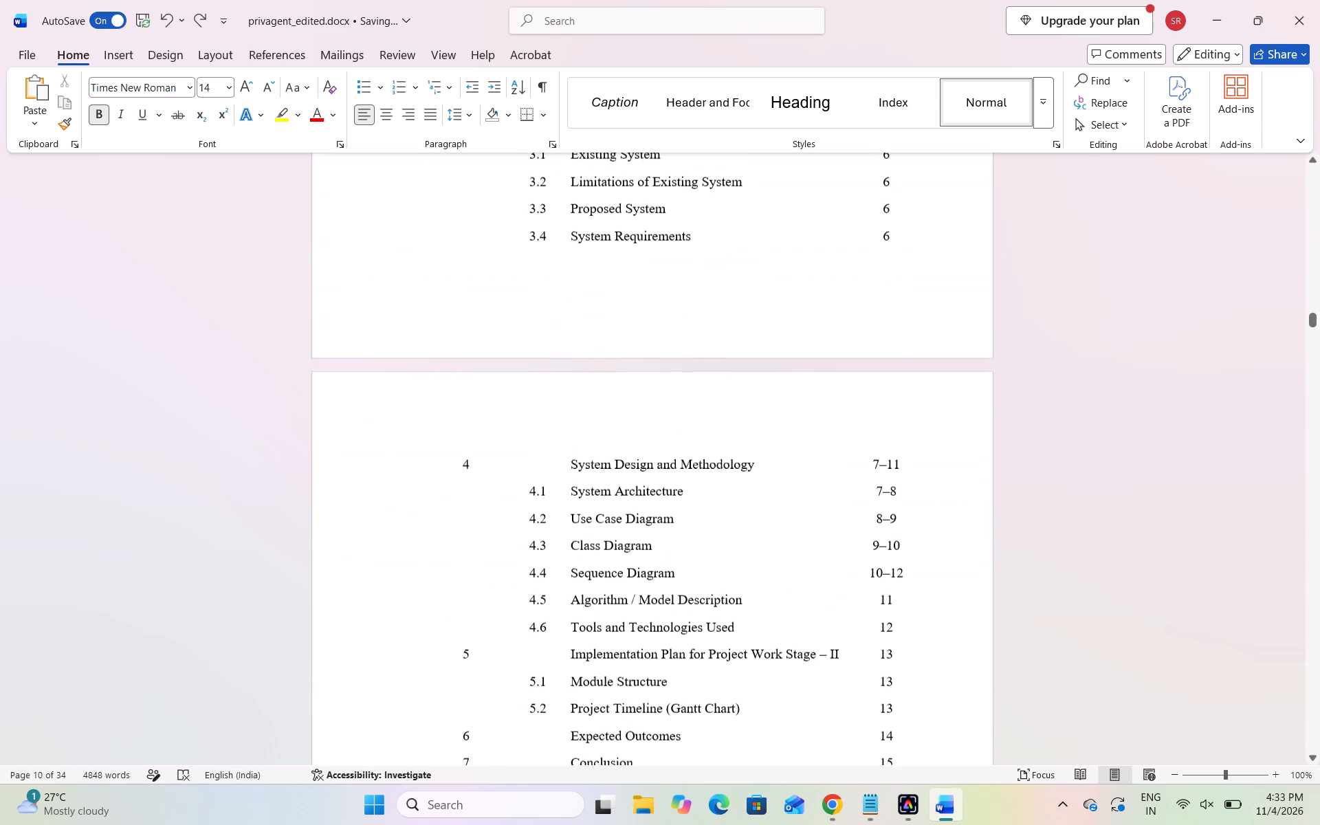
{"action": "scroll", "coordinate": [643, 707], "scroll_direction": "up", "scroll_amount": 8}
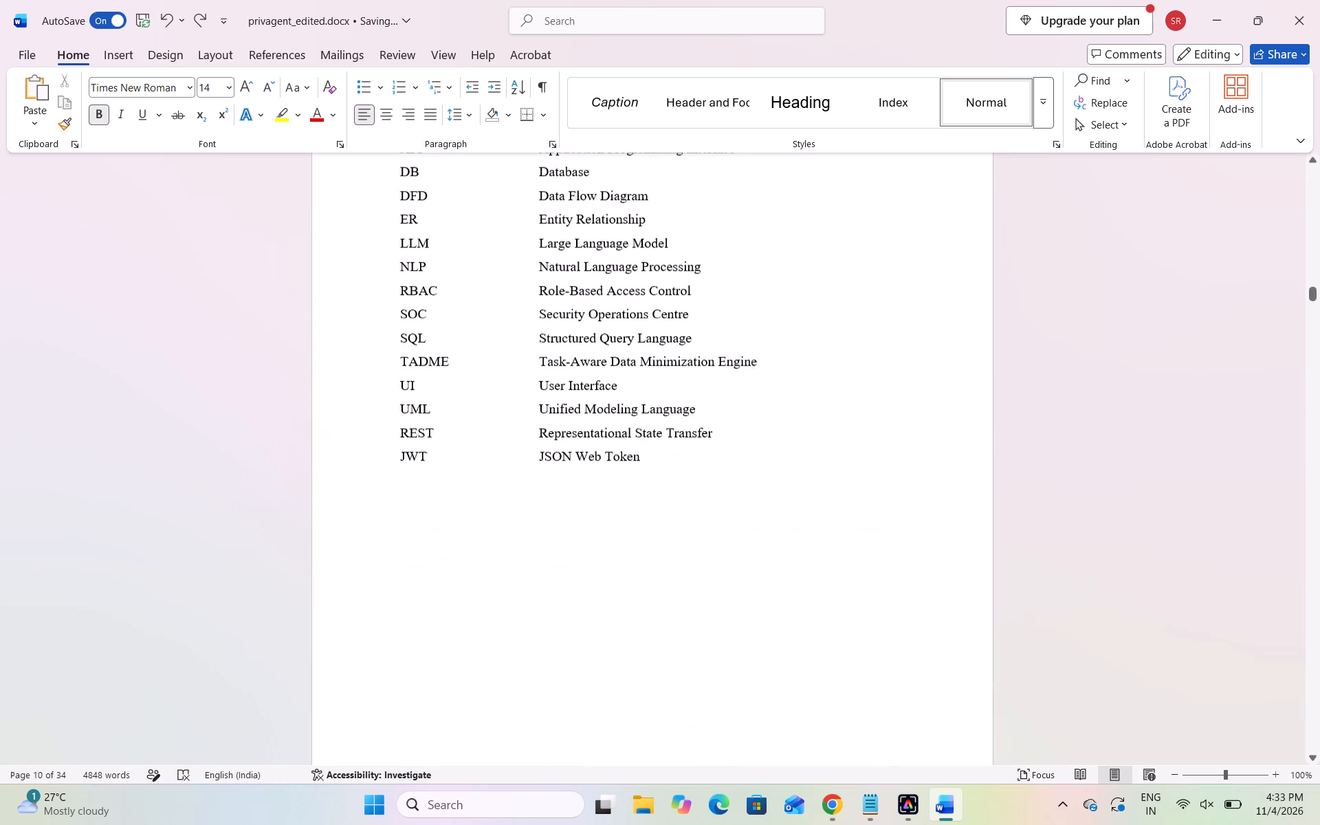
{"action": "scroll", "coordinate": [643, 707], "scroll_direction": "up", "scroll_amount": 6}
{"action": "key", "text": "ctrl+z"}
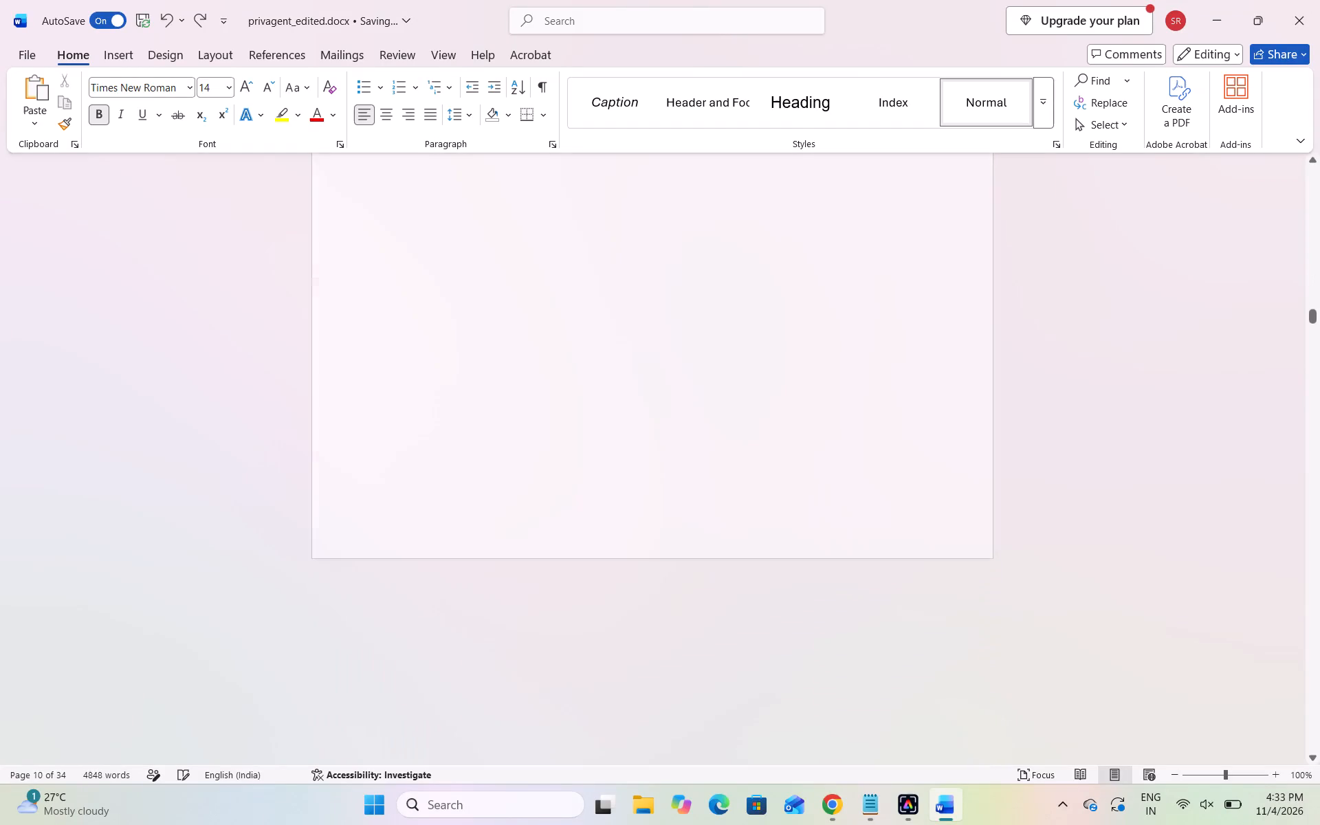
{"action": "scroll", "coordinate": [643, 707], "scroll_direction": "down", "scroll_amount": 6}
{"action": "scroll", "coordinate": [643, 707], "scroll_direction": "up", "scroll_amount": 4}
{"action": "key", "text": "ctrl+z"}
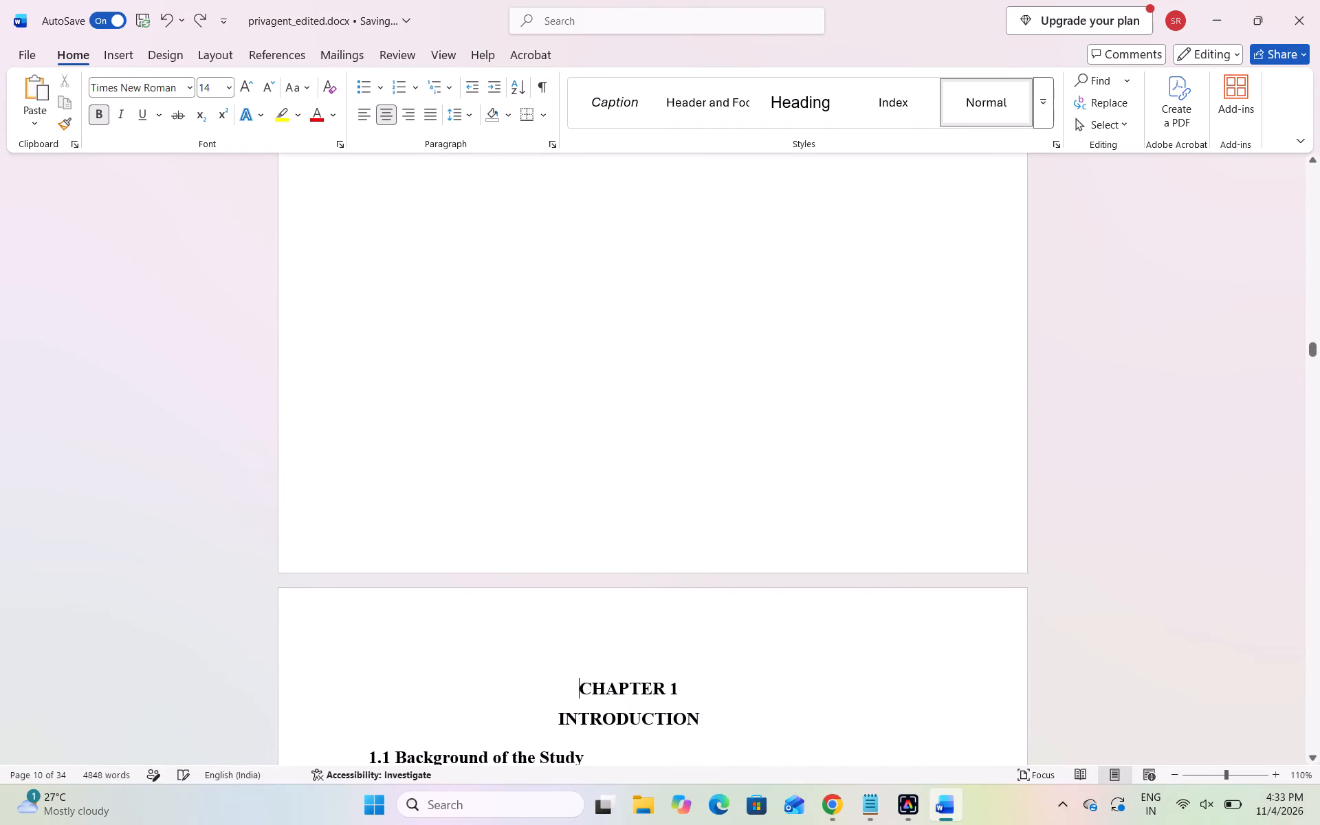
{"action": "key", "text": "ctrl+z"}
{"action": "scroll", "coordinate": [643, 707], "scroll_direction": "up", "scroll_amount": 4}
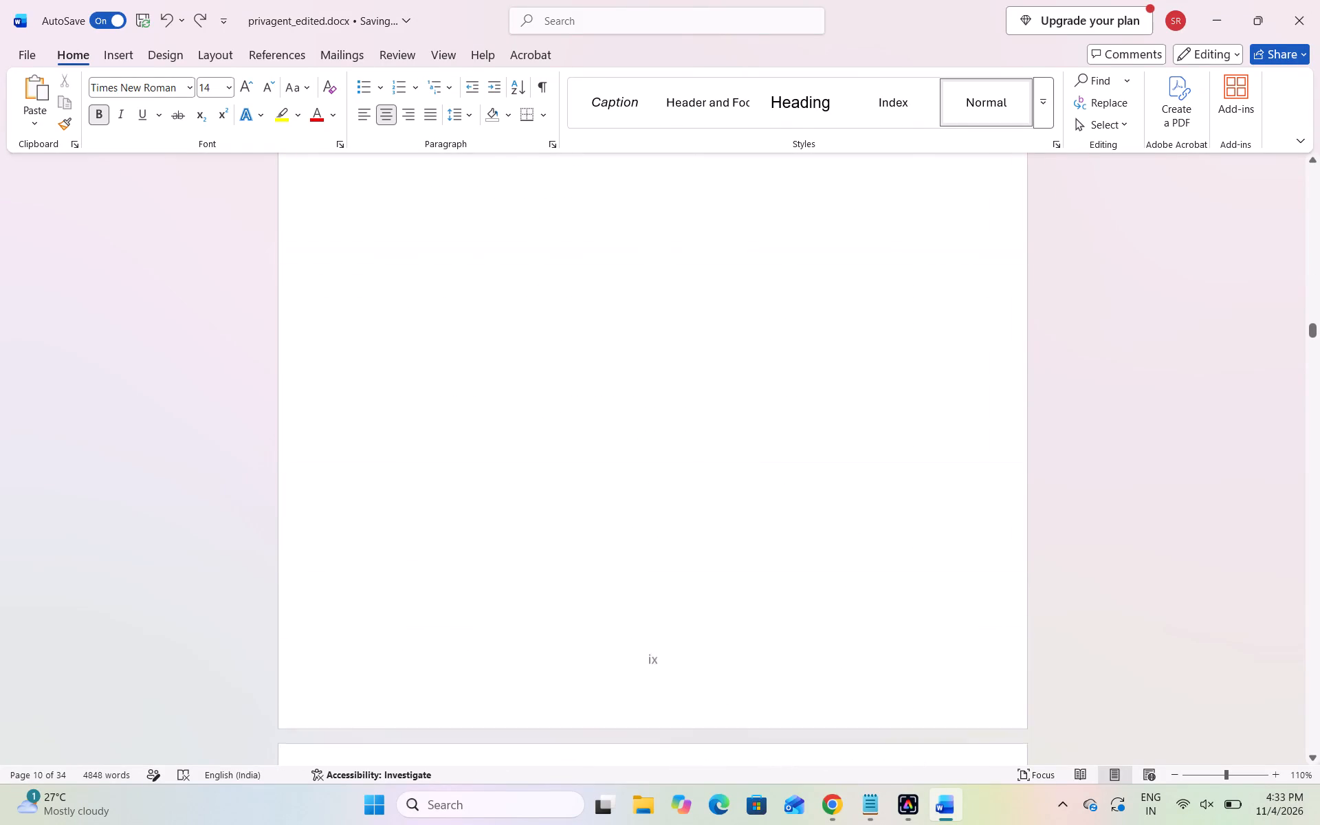
Delete the page number from the footer of the blank page before CHAPTER 1 and leave footer editing.
{"action": "scroll", "coordinate": [663, 598], "scroll_direction": "up", "scroll_amount": 2}
{"action": "scroll", "coordinate": [663, 598], "scroll_direction": "down", "scroll_amount": 6}
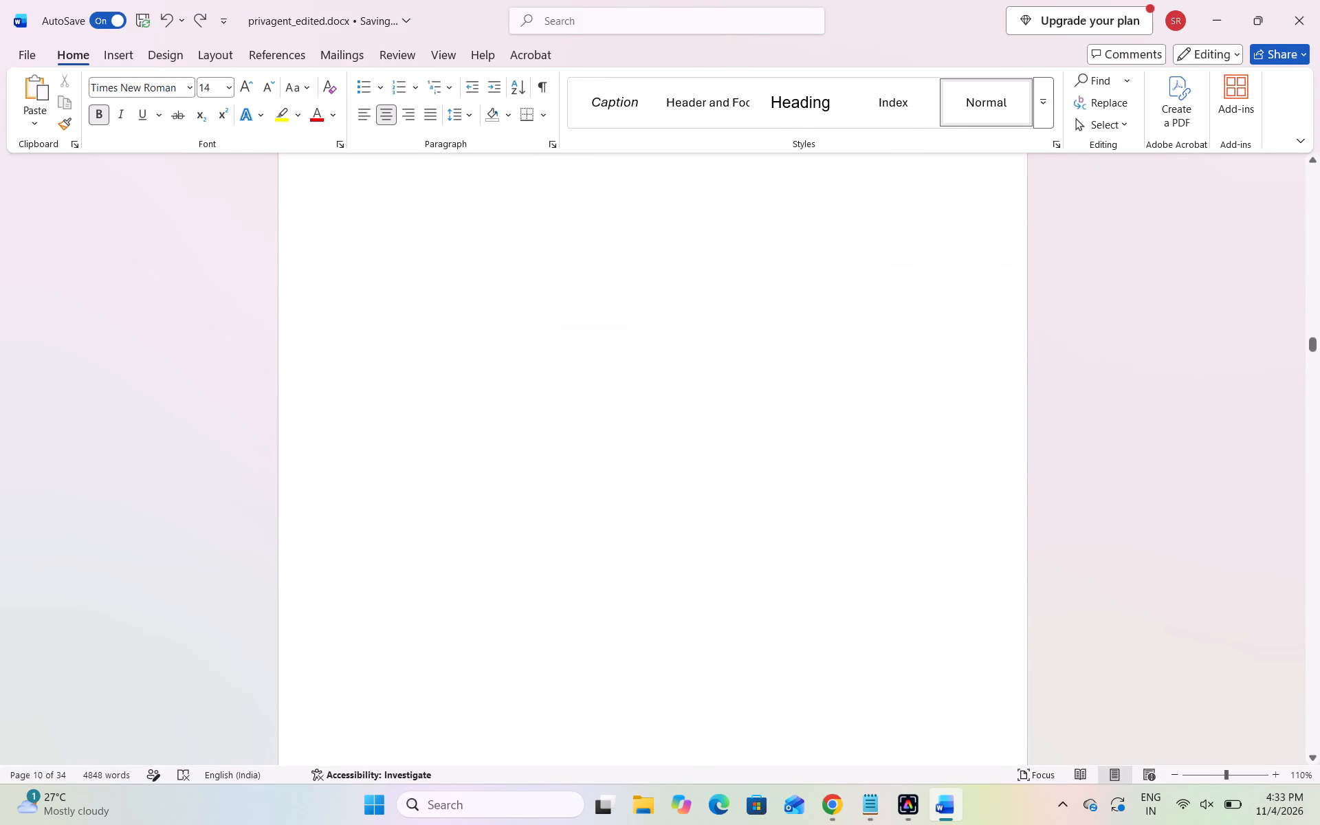
{"action": "scroll", "coordinate": [712, 582], "scroll_direction": "down", "scroll_amount": 3}
{"action": "left_click", "coordinate": [661, 274]}
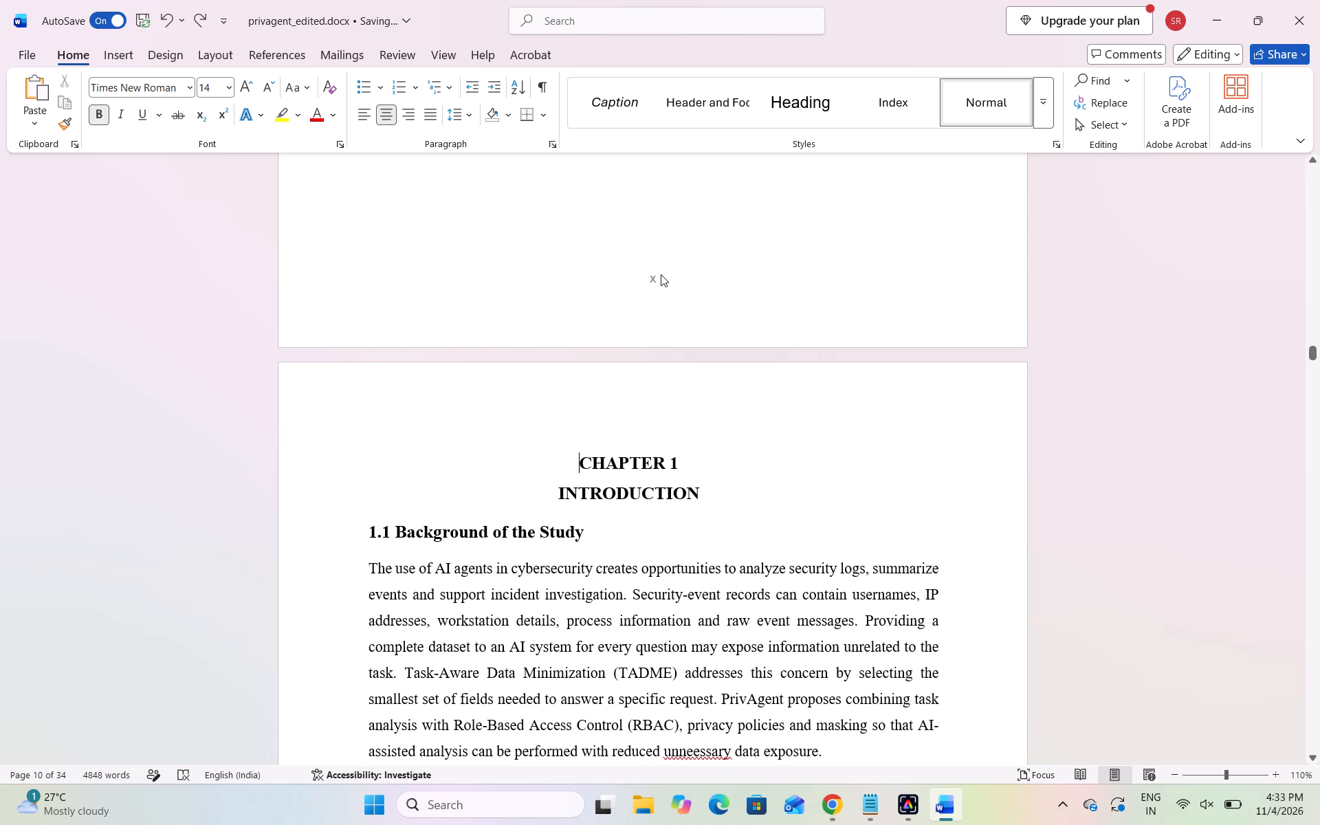
{"action": "double_click", "coordinate": [654, 281]}
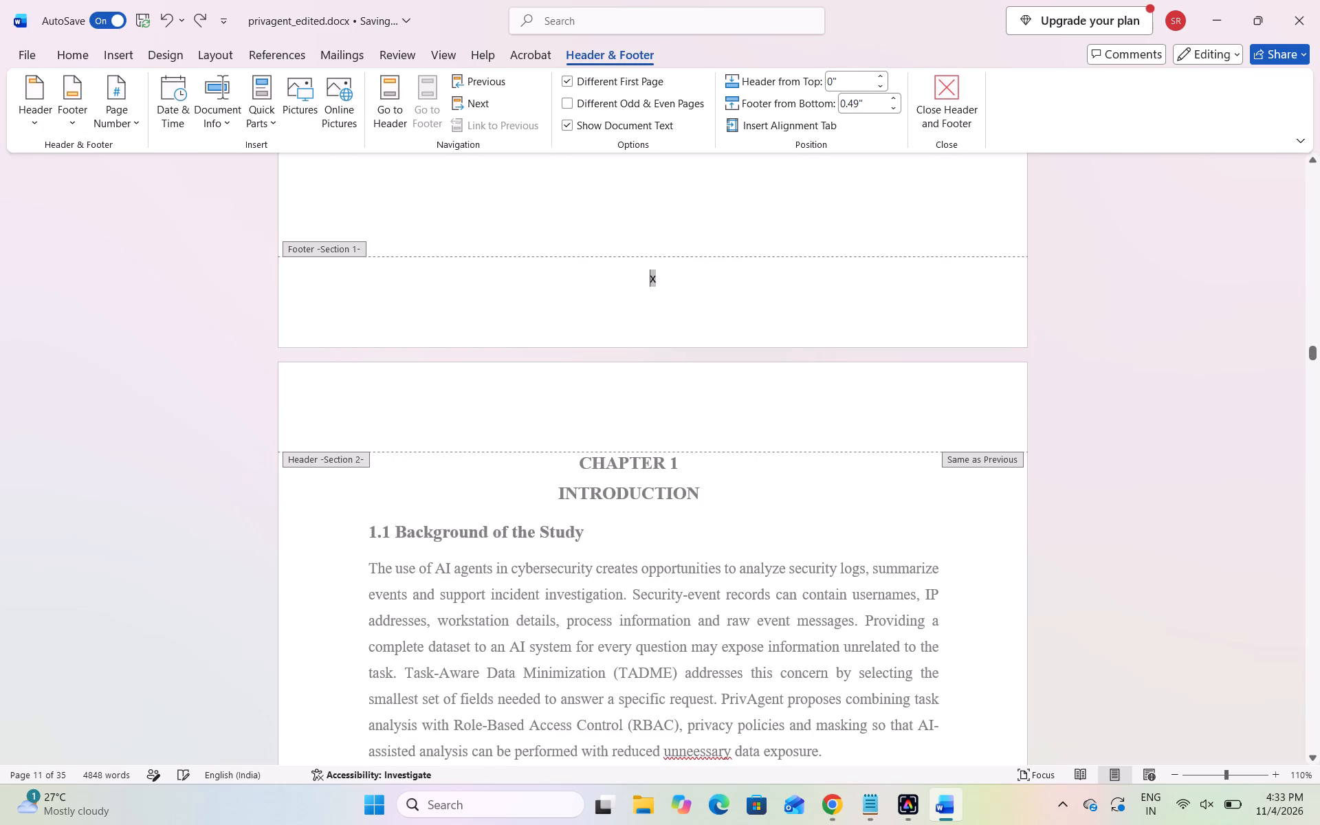
{"action": "left_click", "coordinate": [669, 281]}
{"action": "key", "text": "BackSpace"}
{"action": "key", "text": "BackSpace"}
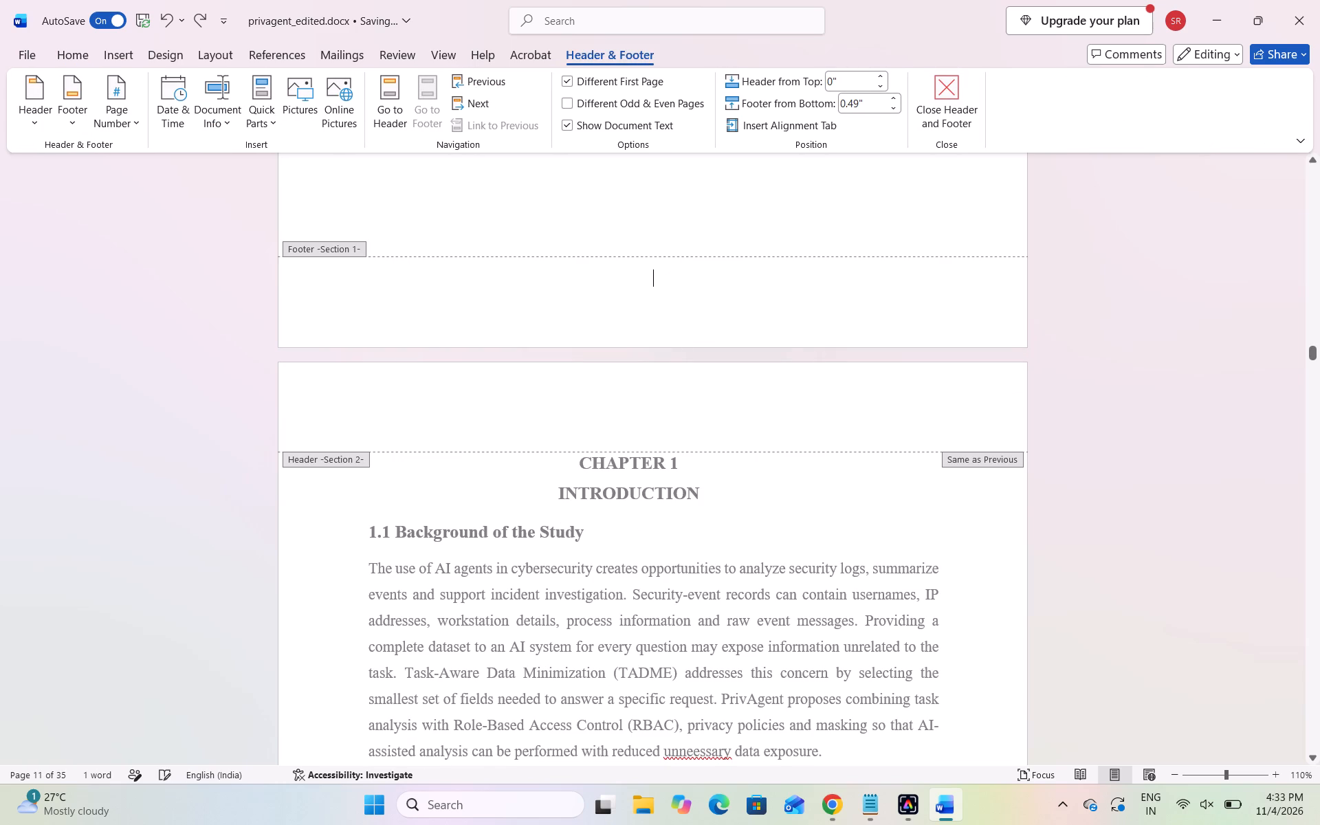
{"action": "scroll", "coordinate": [669, 281], "scroll_direction": "up", "scroll_amount": 1}
{"action": "left_click", "coordinate": [1094, 421]}
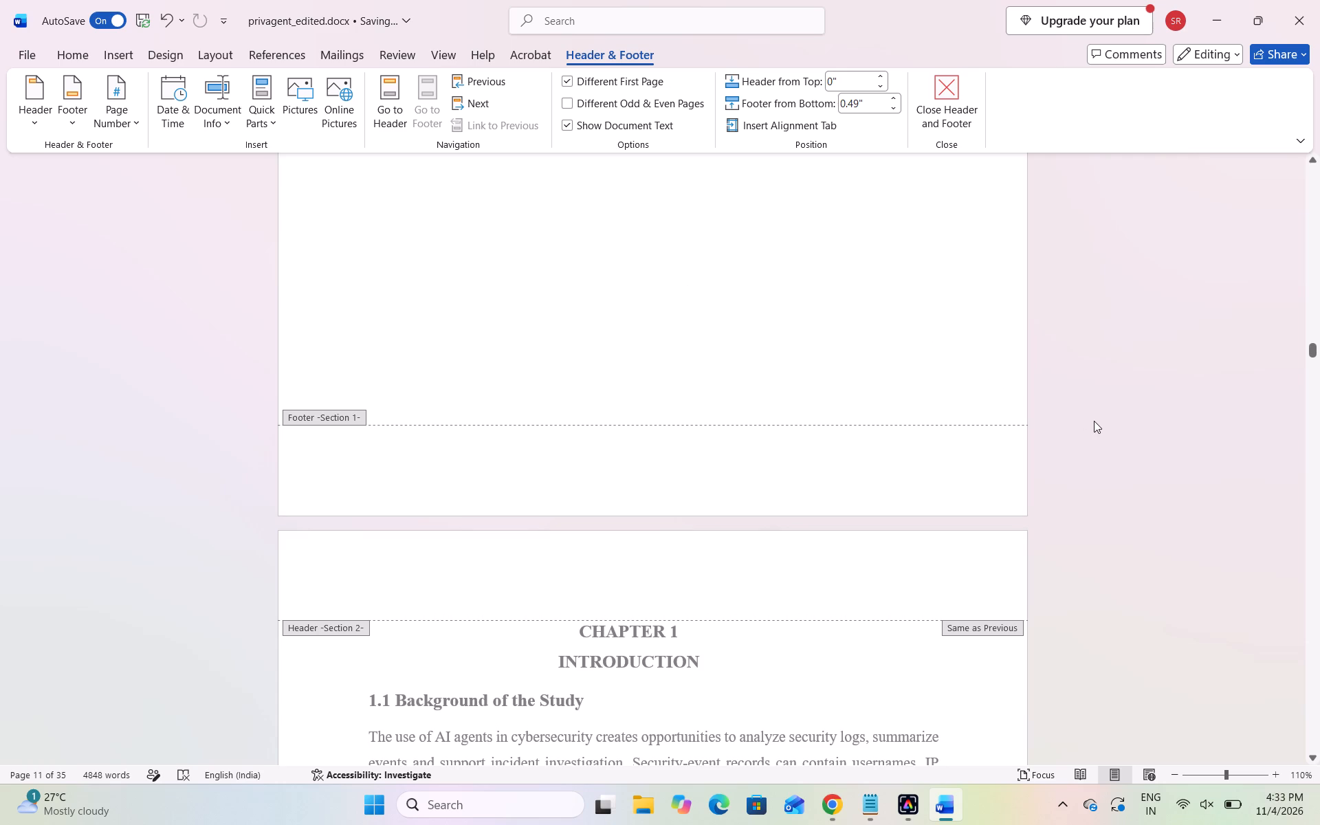
{"action": "double_click", "coordinate": [1094, 421]}
Remove the blank page after the table of contents by deleting backwards from the start of the CHAPTER 1 heading.
{"action": "scroll", "coordinate": [947, 493], "scroll_direction": "up", "scroll_amount": 1}
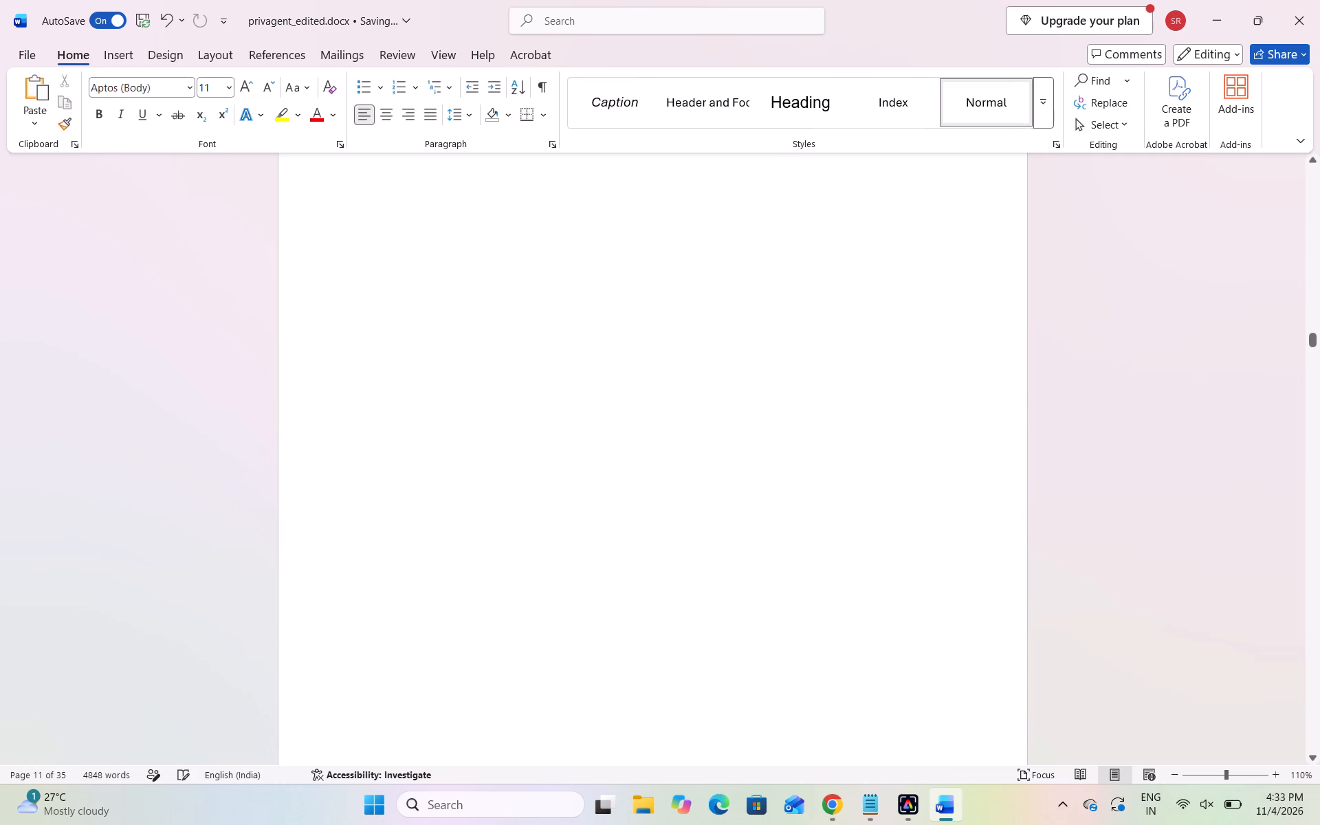
{"action": "scroll", "coordinate": [947, 493], "scroll_direction": "up", "scroll_amount": 6}
{"action": "scroll", "coordinate": [936, 525], "scroll_direction": "down", "scroll_amount": 7}
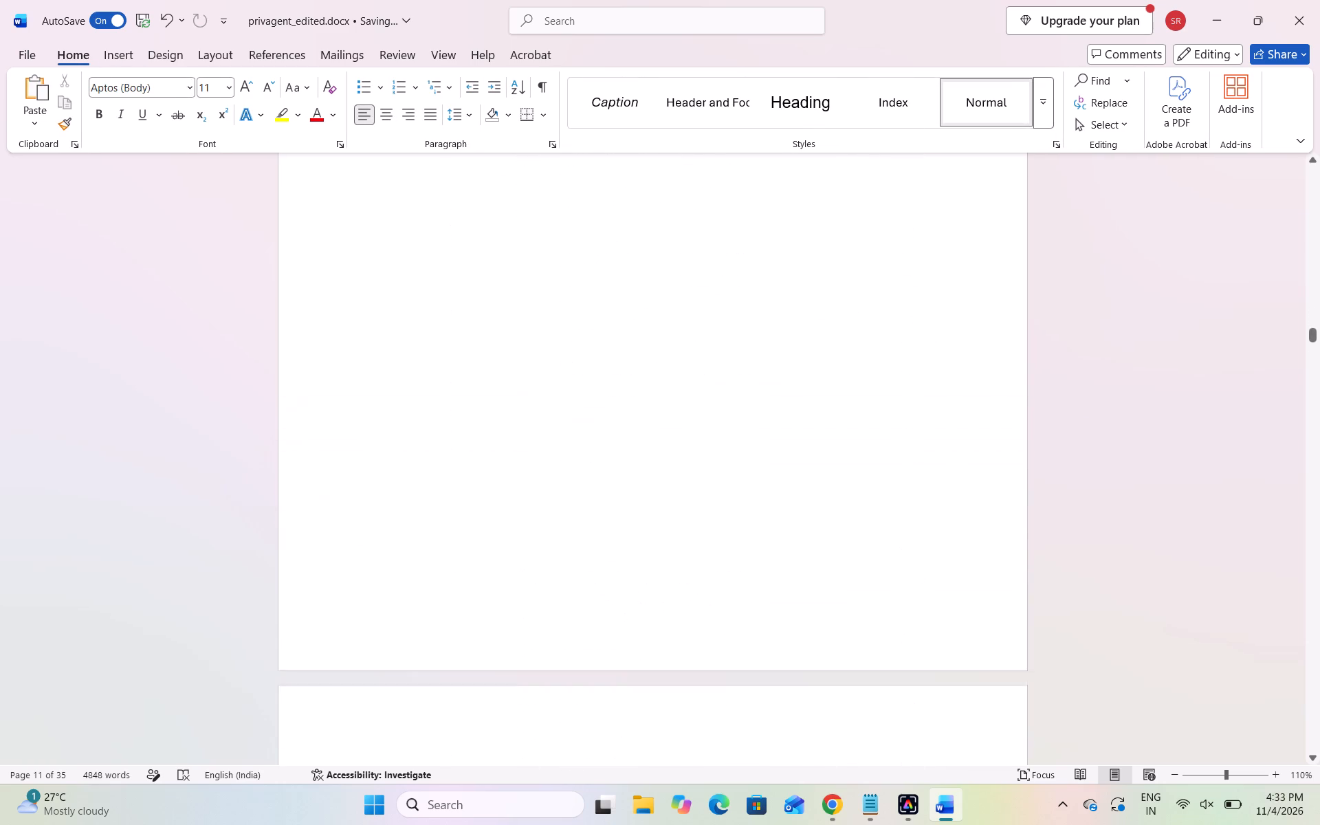
{"action": "scroll", "coordinate": [936, 525], "scroll_direction": "down", "scroll_amount": 4}
{"action": "scroll", "coordinate": [936, 525], "scroll_direction": "up", "scroll_amount": 5}
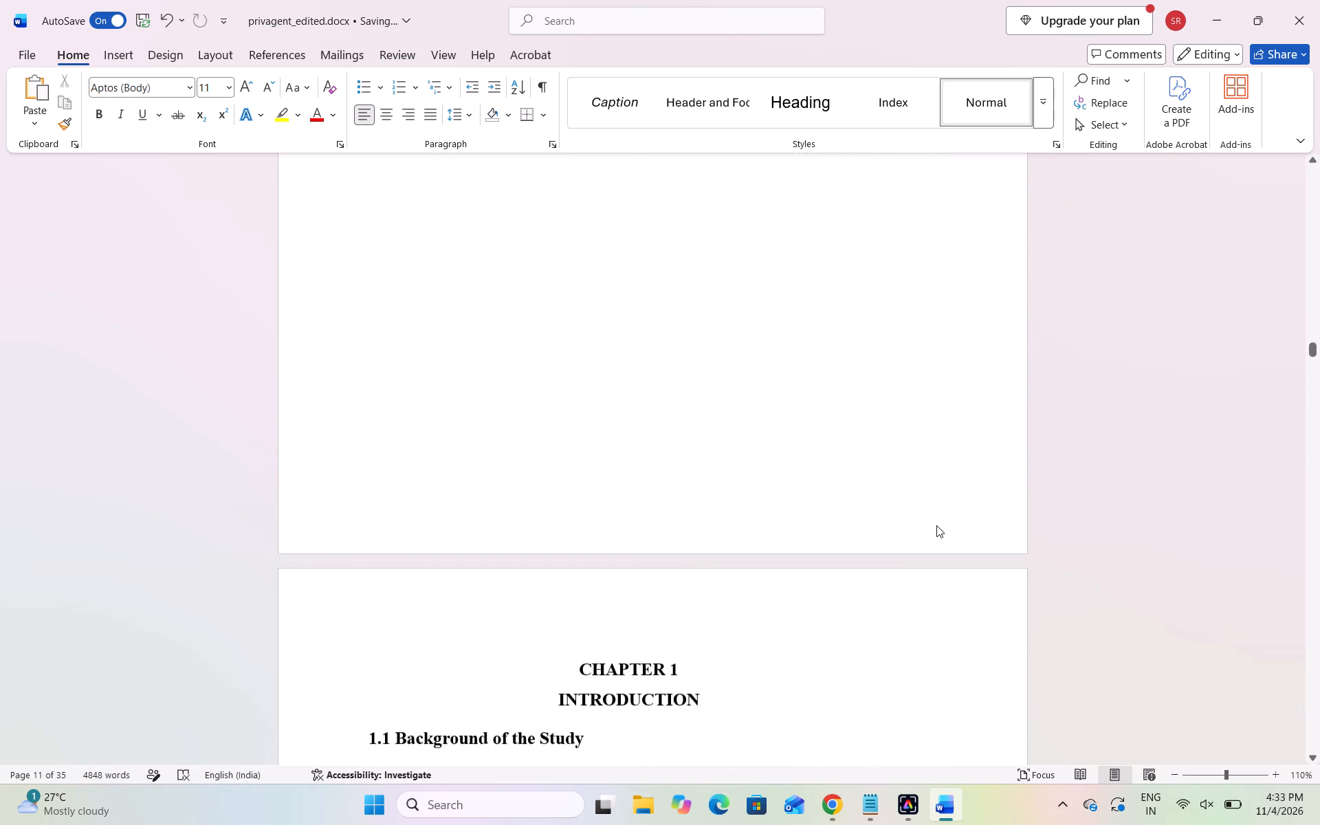
{"action": "scroll", "coordinate": [936, 525], "scroll_direction": "up", "scroll_amount": 1}
{"action": "scroll", "coordinate": [602, 716], "scroll_direction": "down", "scroll_amount": 1}
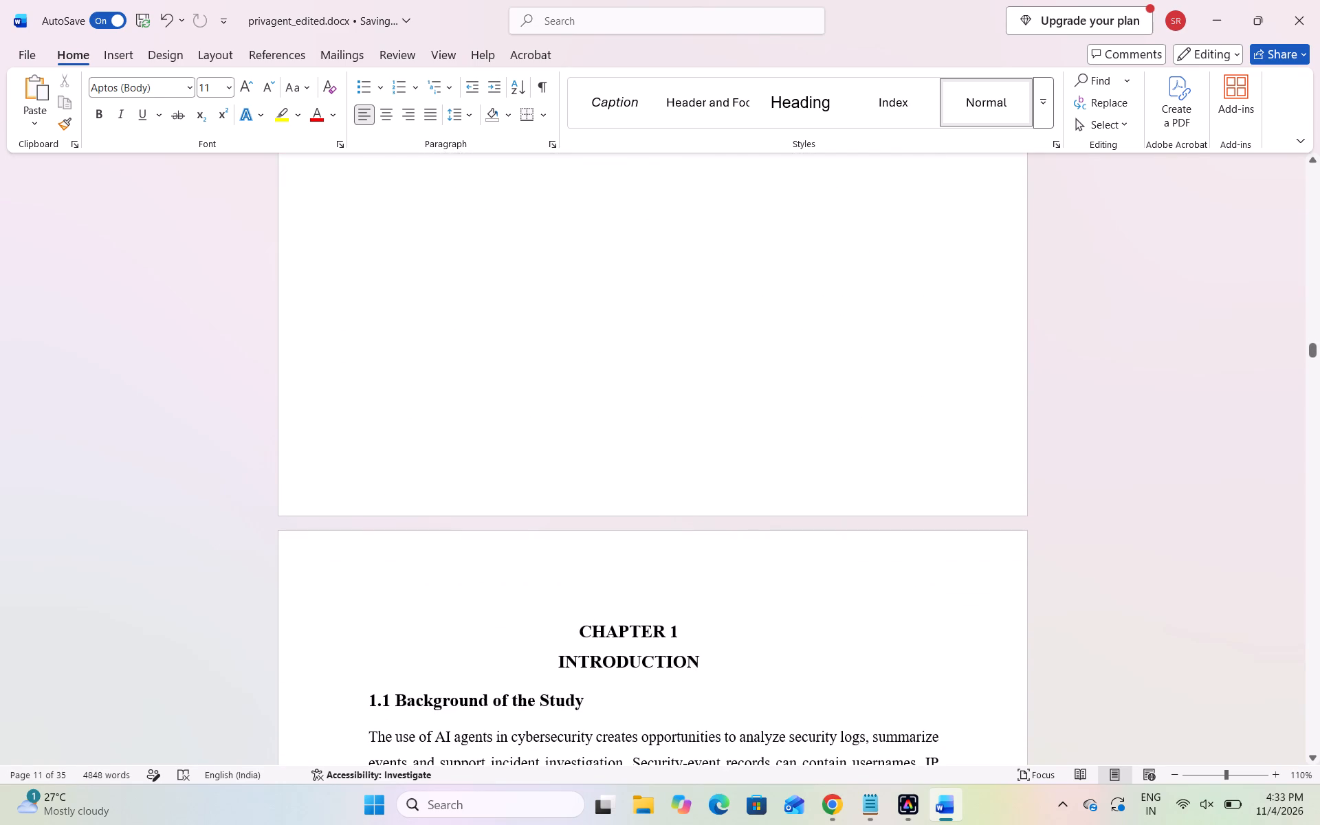
{"action": "double_click", "coordinate": [569, 637]}
{"action": "key", "text": "BackSpace"}
{"action": "key", "text": "BackSpace"}
{"action": "key", "text": "BackSpace"}
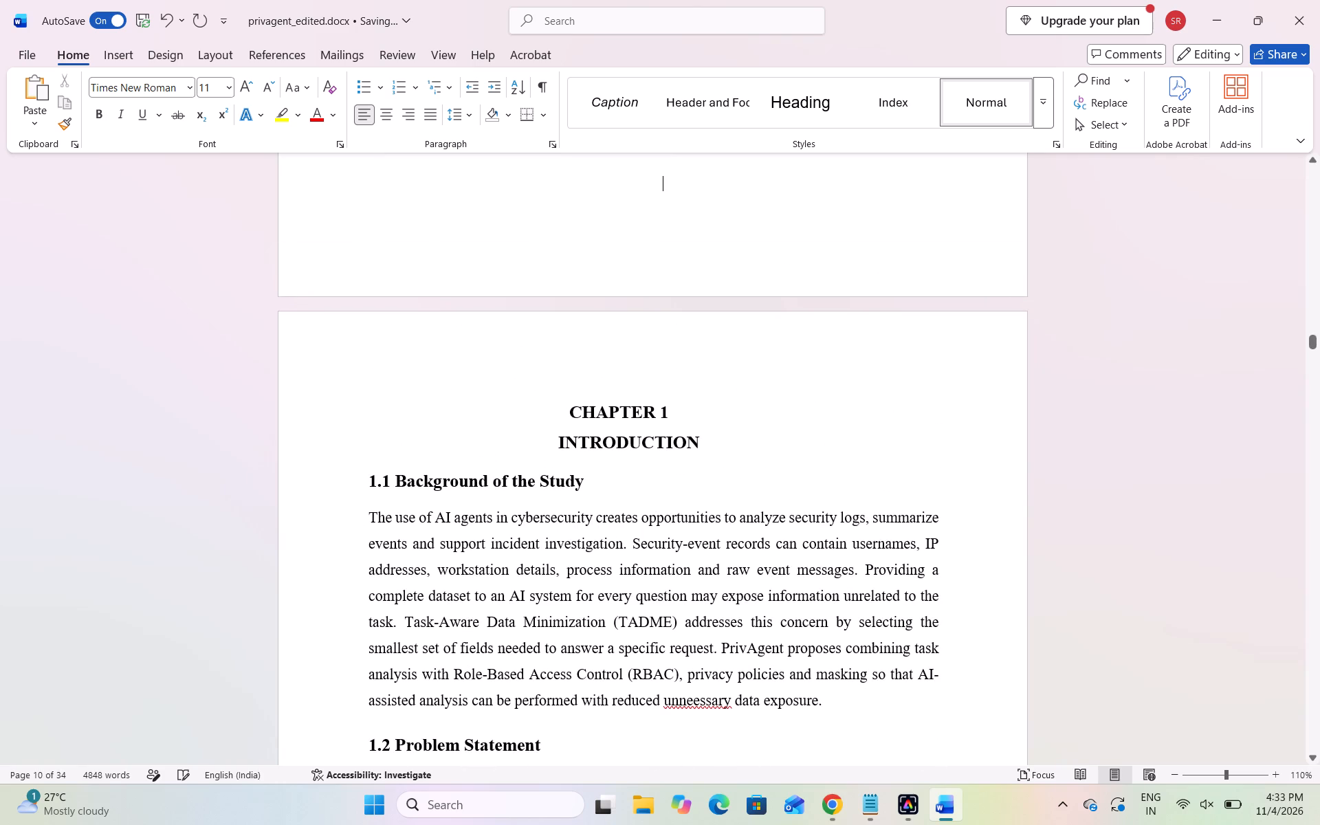
Look back through the front pages, from the table of contents to the title page, to check their layout and footers.
{"action": "scroll", "coordinate": [569, 637], "scroll_direction": "up", "scroll_amount": 2}
{"action": "scroll", "coordinate": [670, 731], "scroll_direction": "up", "scroll_amount": 1}
{"action": "scroll", "coordinate": [687, 599], "scroll_direction": "up", "scroll_amount": 1}
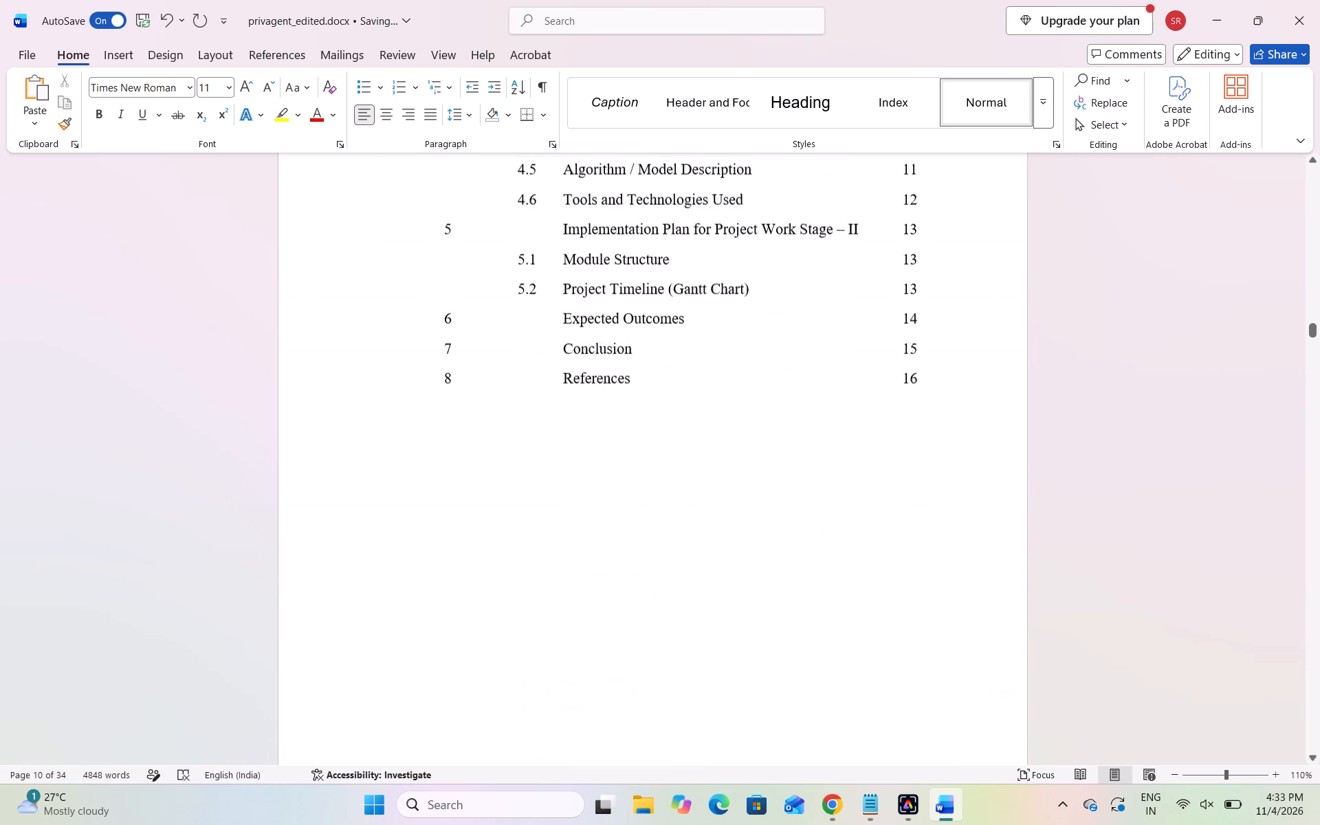
{"action": "scroll", "coordinate": [687, 599], "scroll_direction": "up", "scroll_amount": 8}
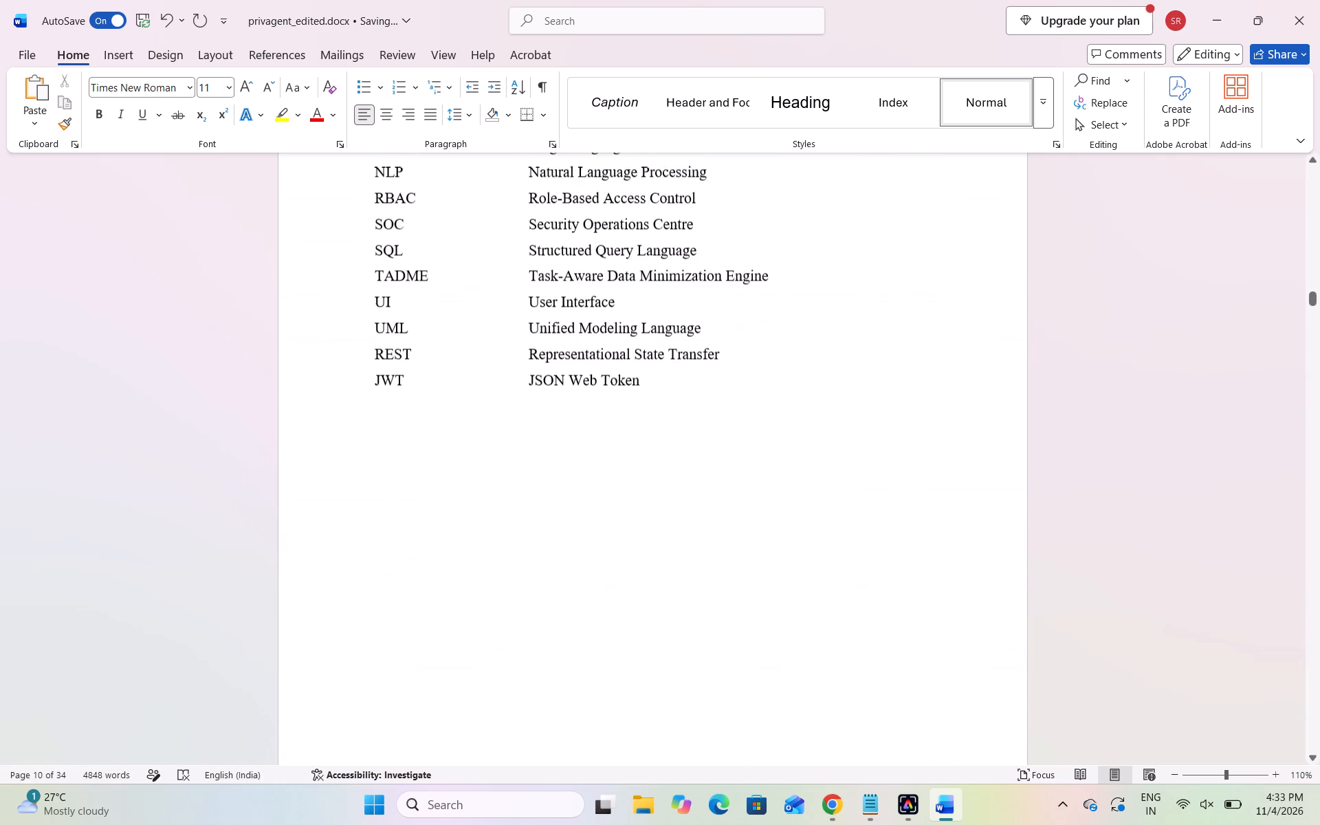
{"action": "scroll", "coordinate": [687, 599], "scroll_direction": "up", "scroll_amount": 10}
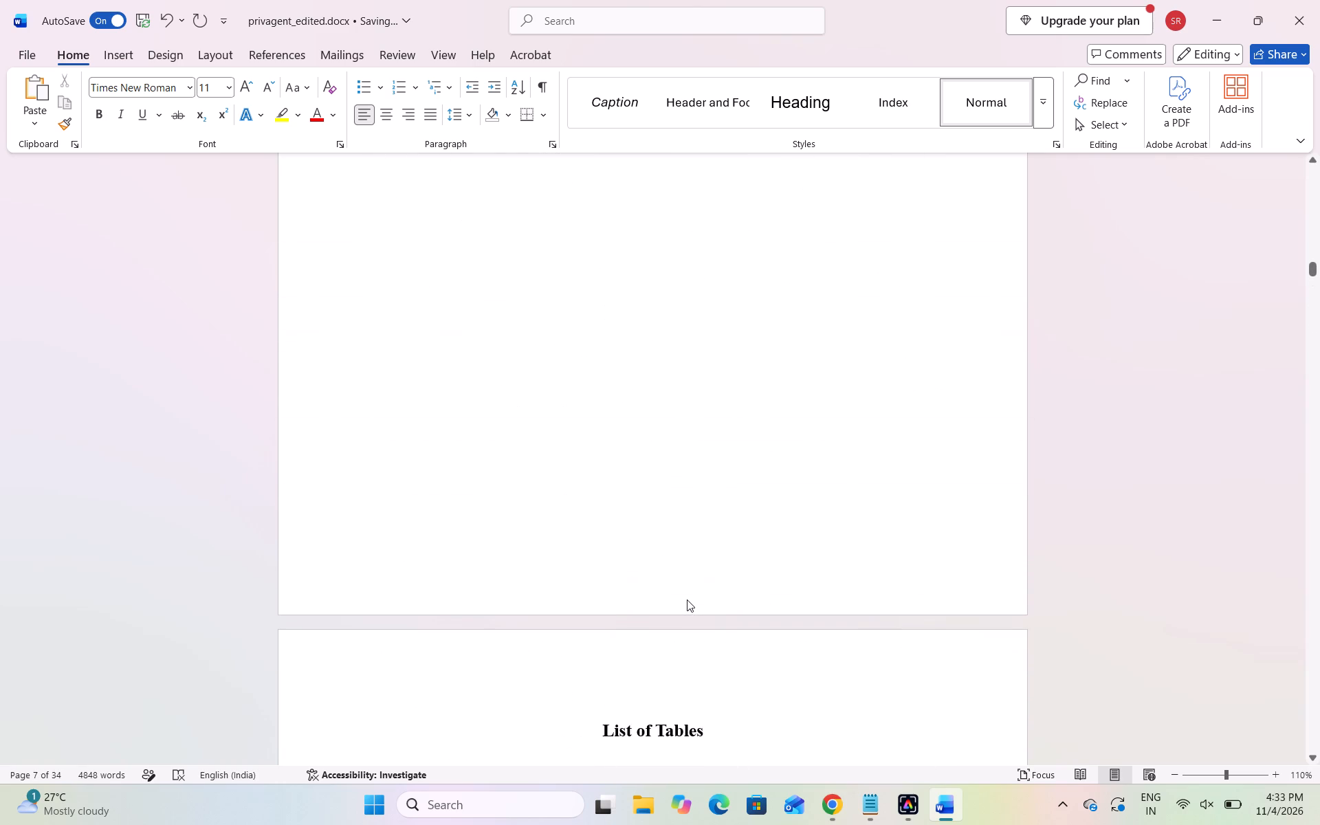
{"action": "scroll", "coordinate": [687, 599], "scroll_direction": "down", "scroll_amount": 6}
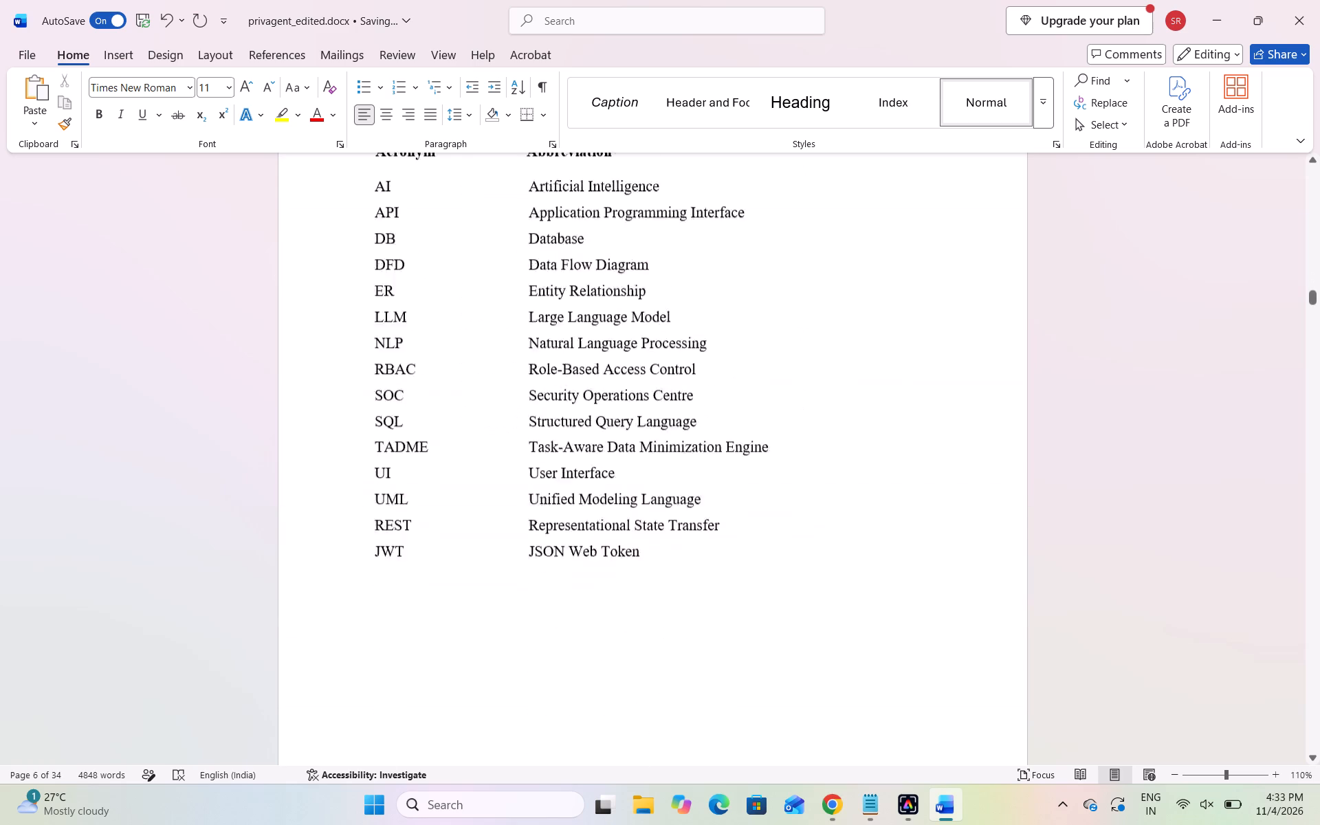
{"action": "scroll", "coordinate": [687, 599], "scroll_direction": "down", "scroll_amount": 2}
{"action": "scroll", "coordinate": [687, 599], "scroll_direction": "up", "scroll_amount": 6}
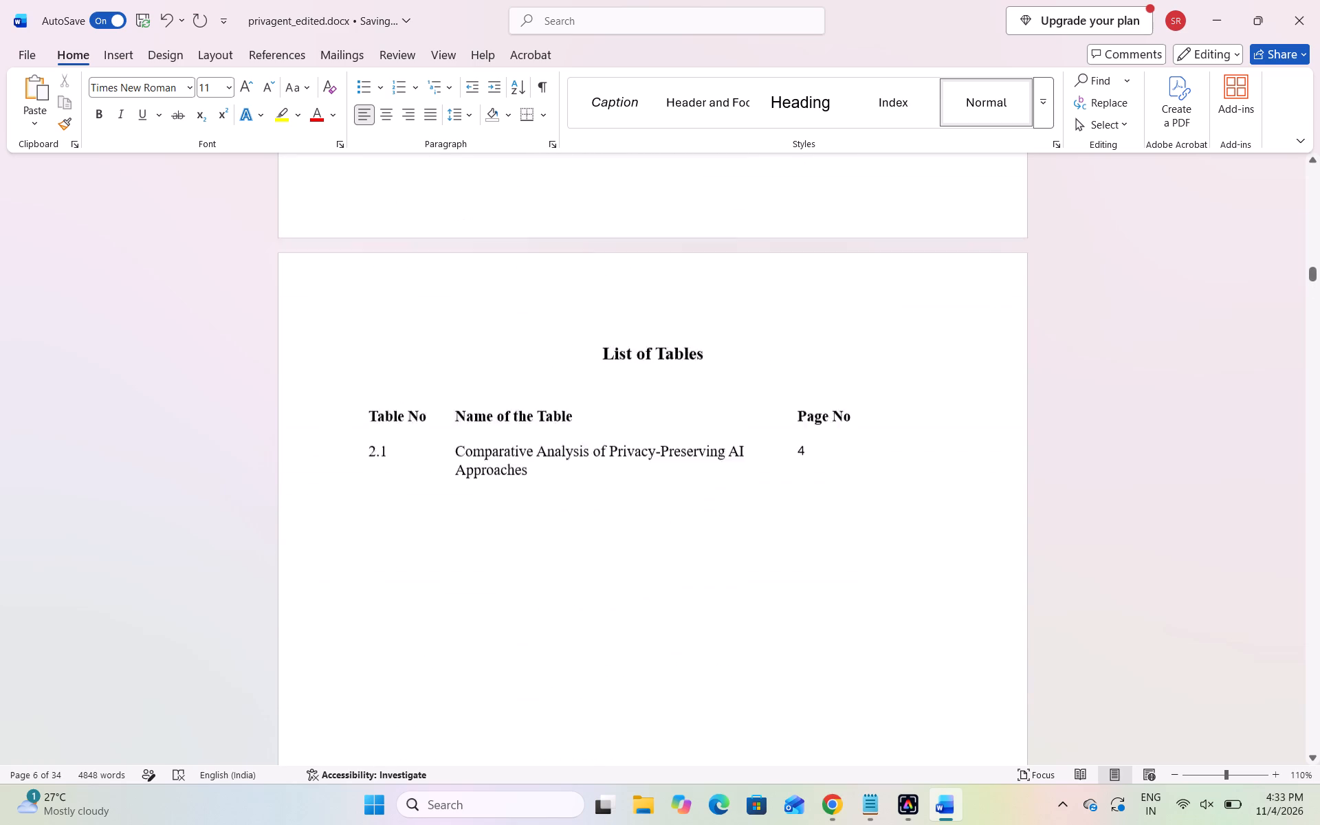
{"action": "scroll", "coordinate": [687, 599], "scroll_direction": "up", "scroll_amount": 10}
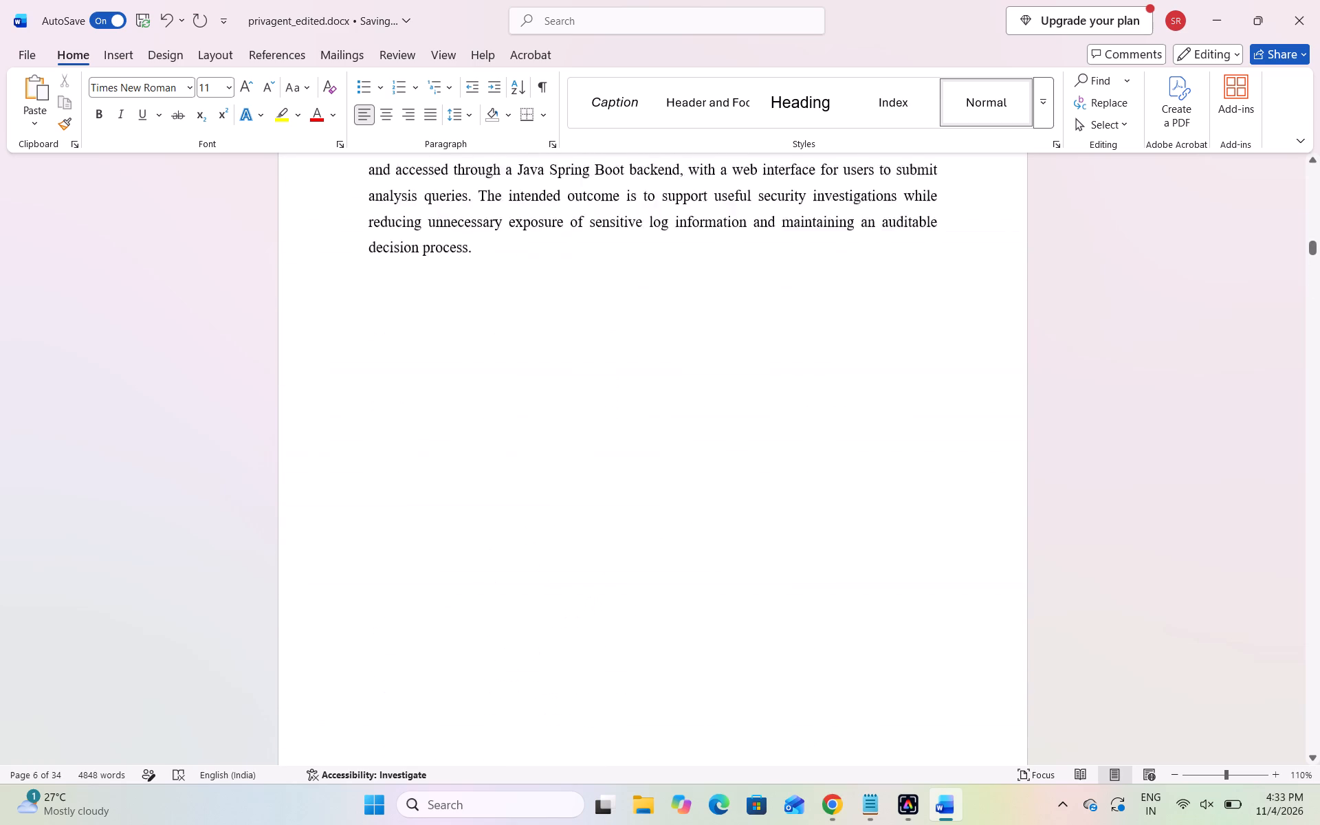
{"action": "scroll", "coordinate": [687, 599], "scroll_direction": "up", "scroll_amount": 9}
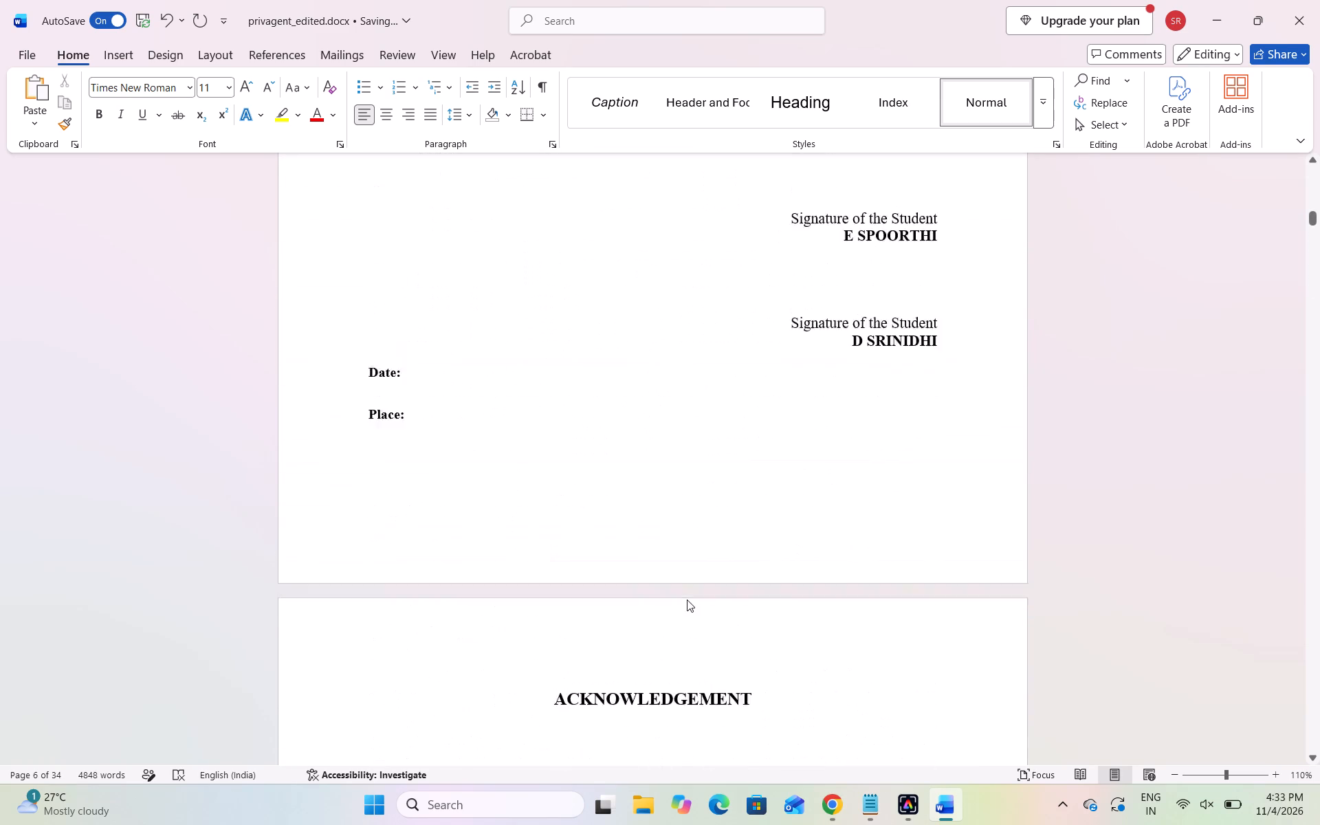
{"action": "scroll", "coordinate": [687, 599], "scroll_direction": "up", "scroll_amount": 6}
{"action": "scroll", "coordinate": [659, 527], "scroll_direction": "up", "scroll_amount": 3}
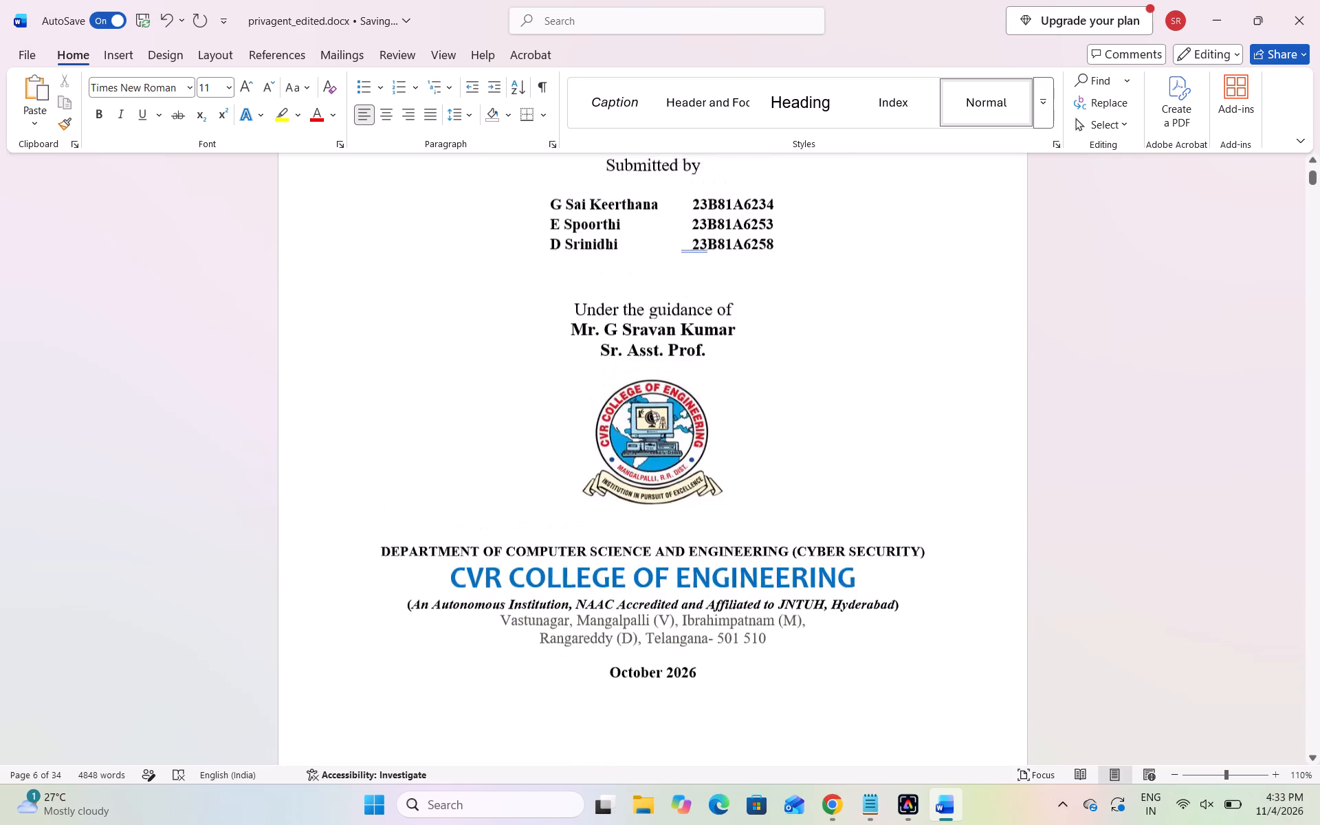
{"action": "scroll", "coordinate": [659, 527], "scroll_direction": "up", "scroll_amount": 9}
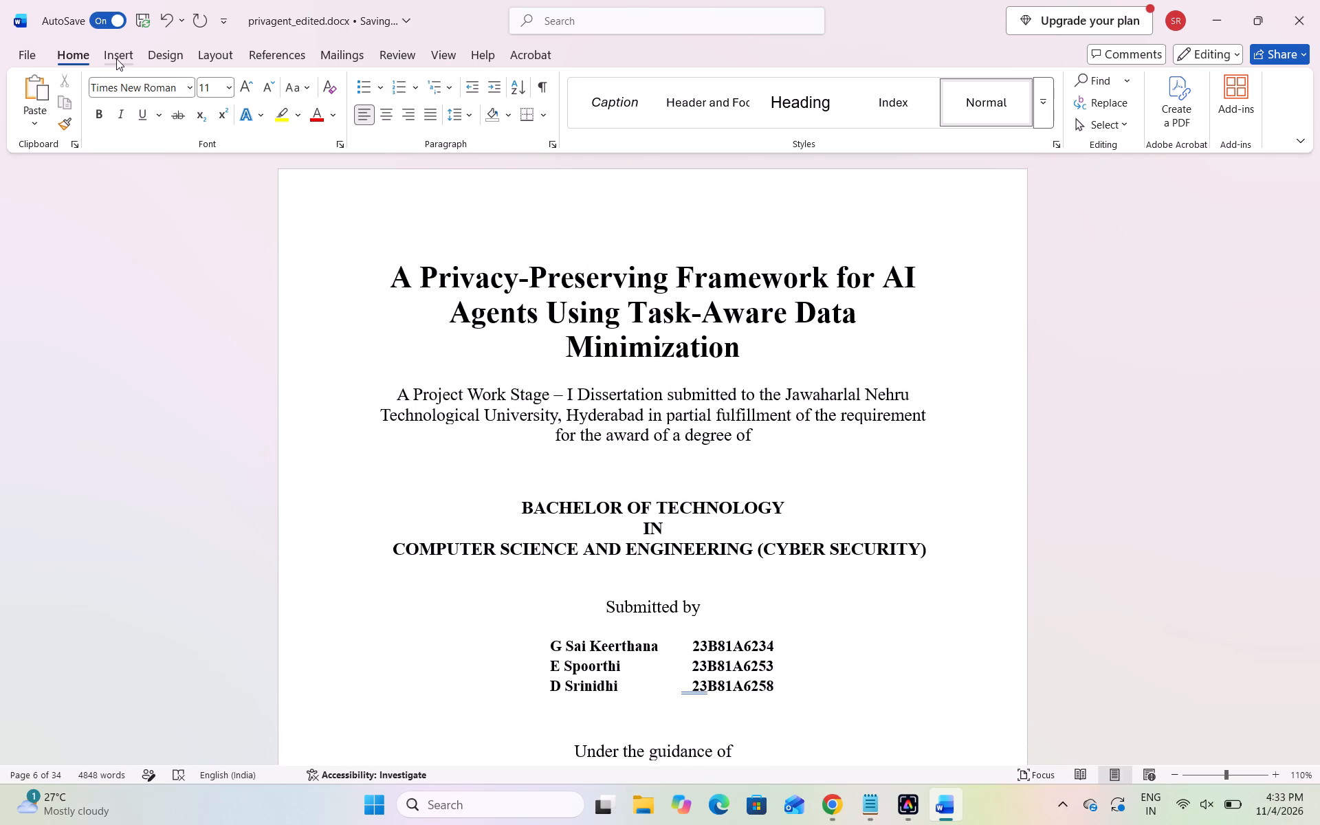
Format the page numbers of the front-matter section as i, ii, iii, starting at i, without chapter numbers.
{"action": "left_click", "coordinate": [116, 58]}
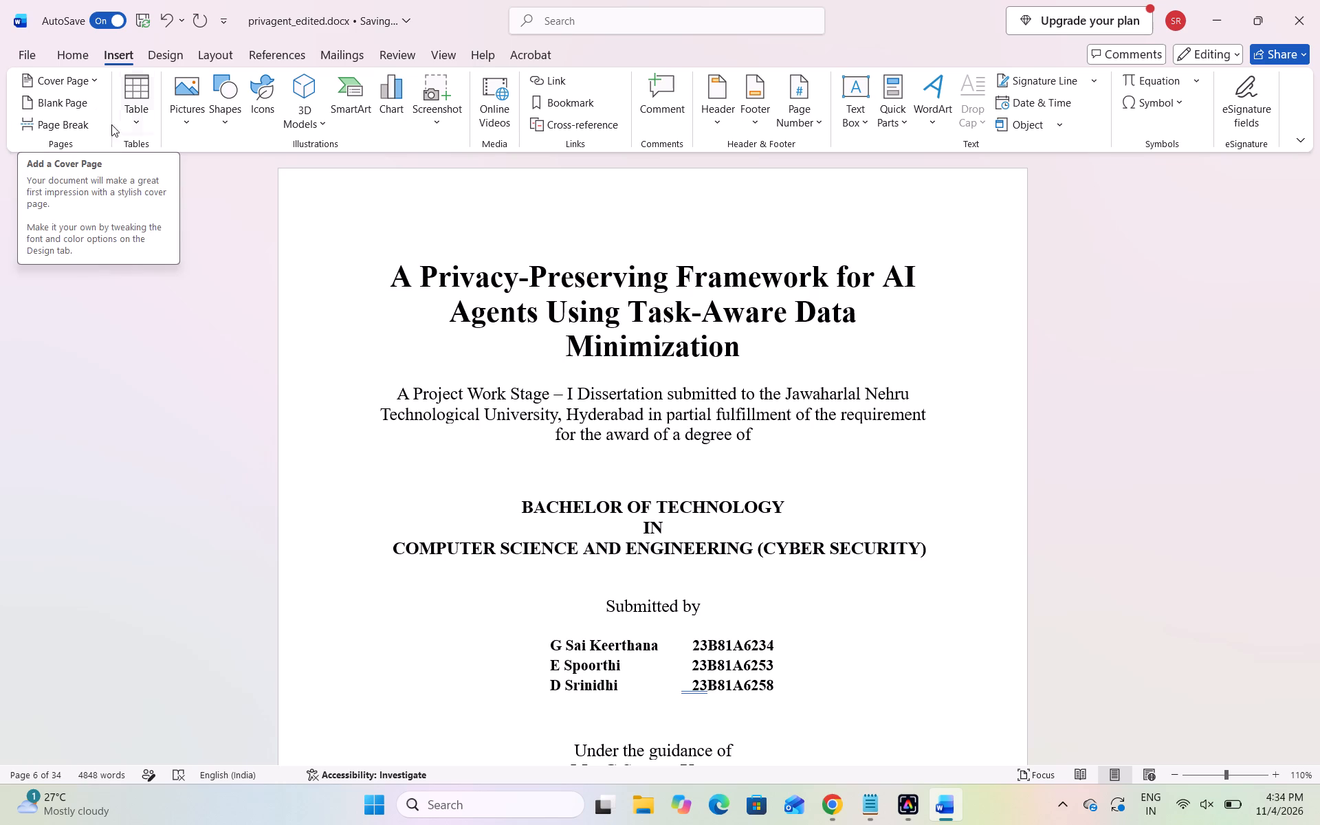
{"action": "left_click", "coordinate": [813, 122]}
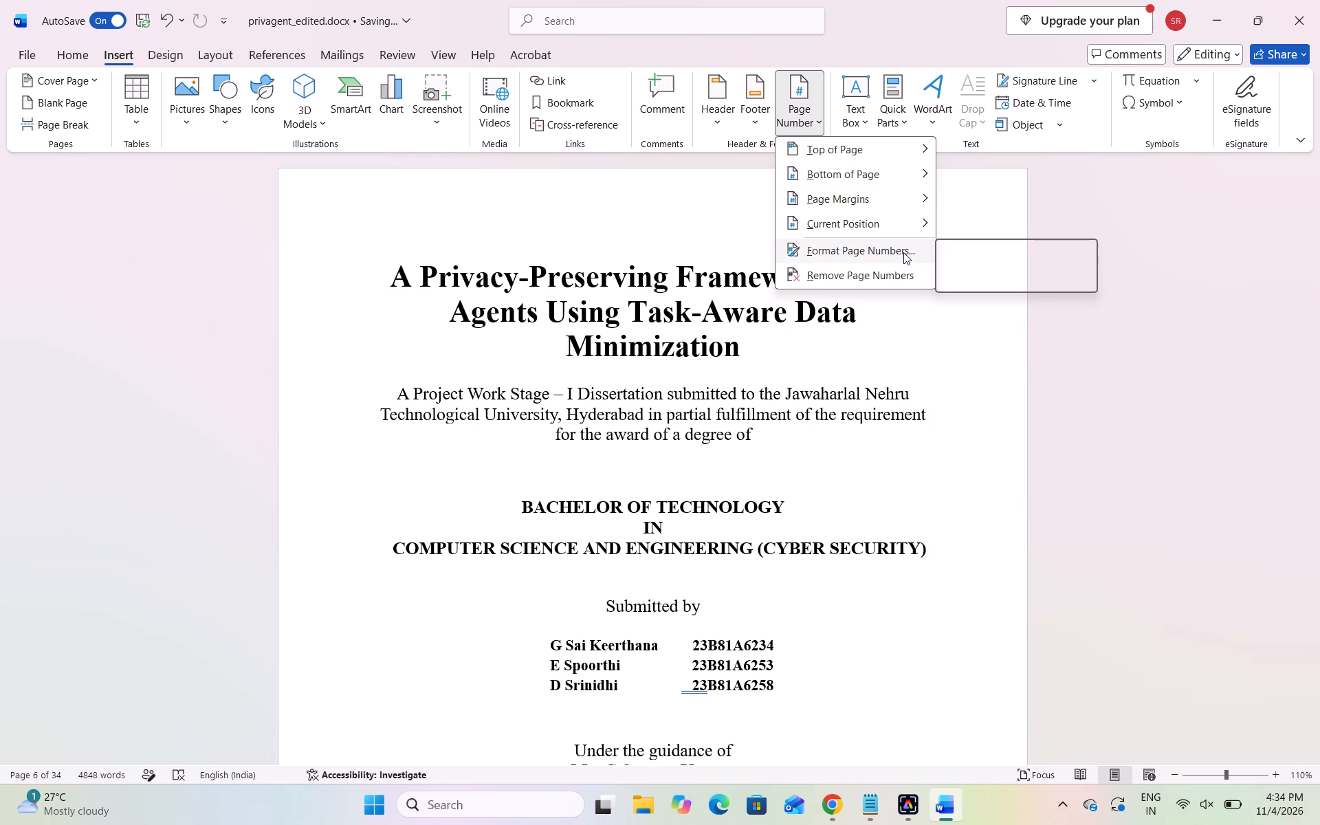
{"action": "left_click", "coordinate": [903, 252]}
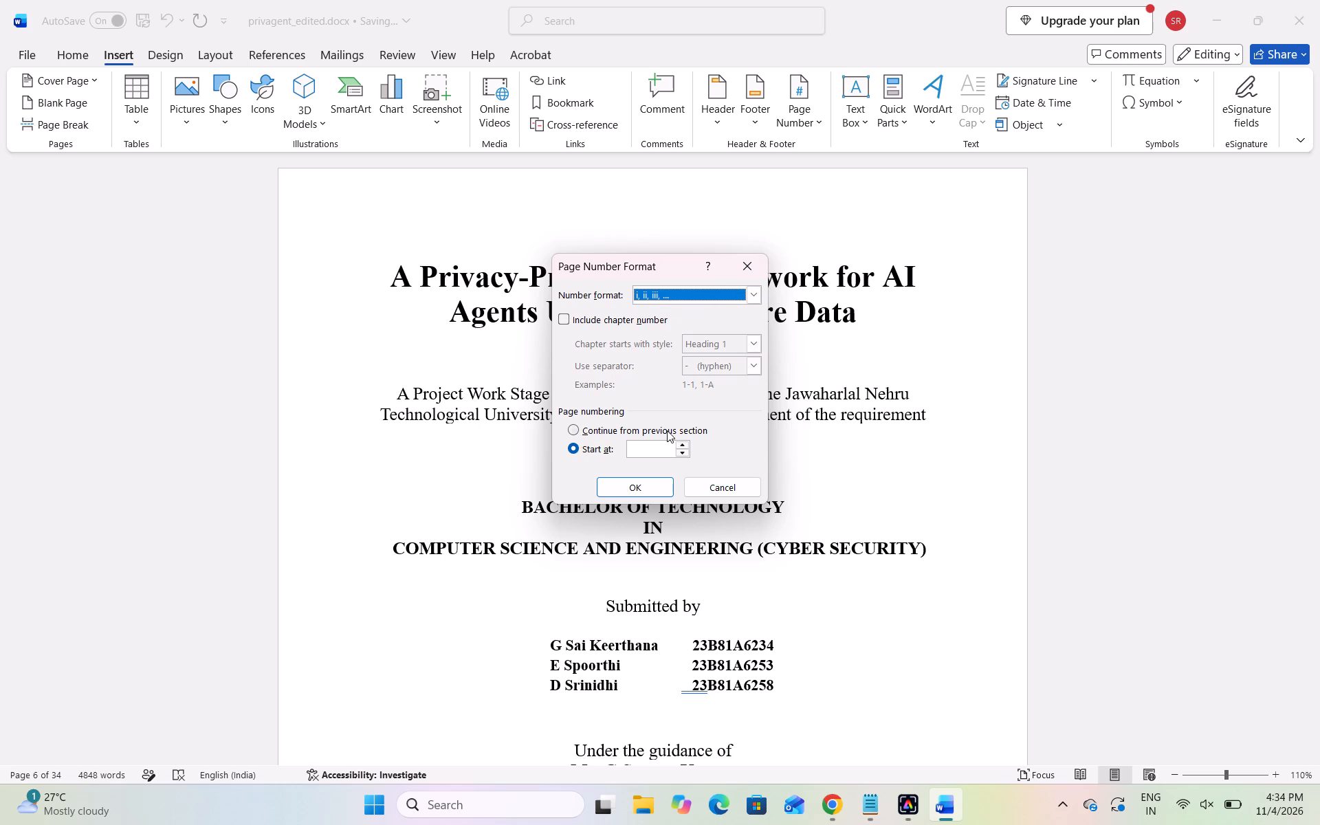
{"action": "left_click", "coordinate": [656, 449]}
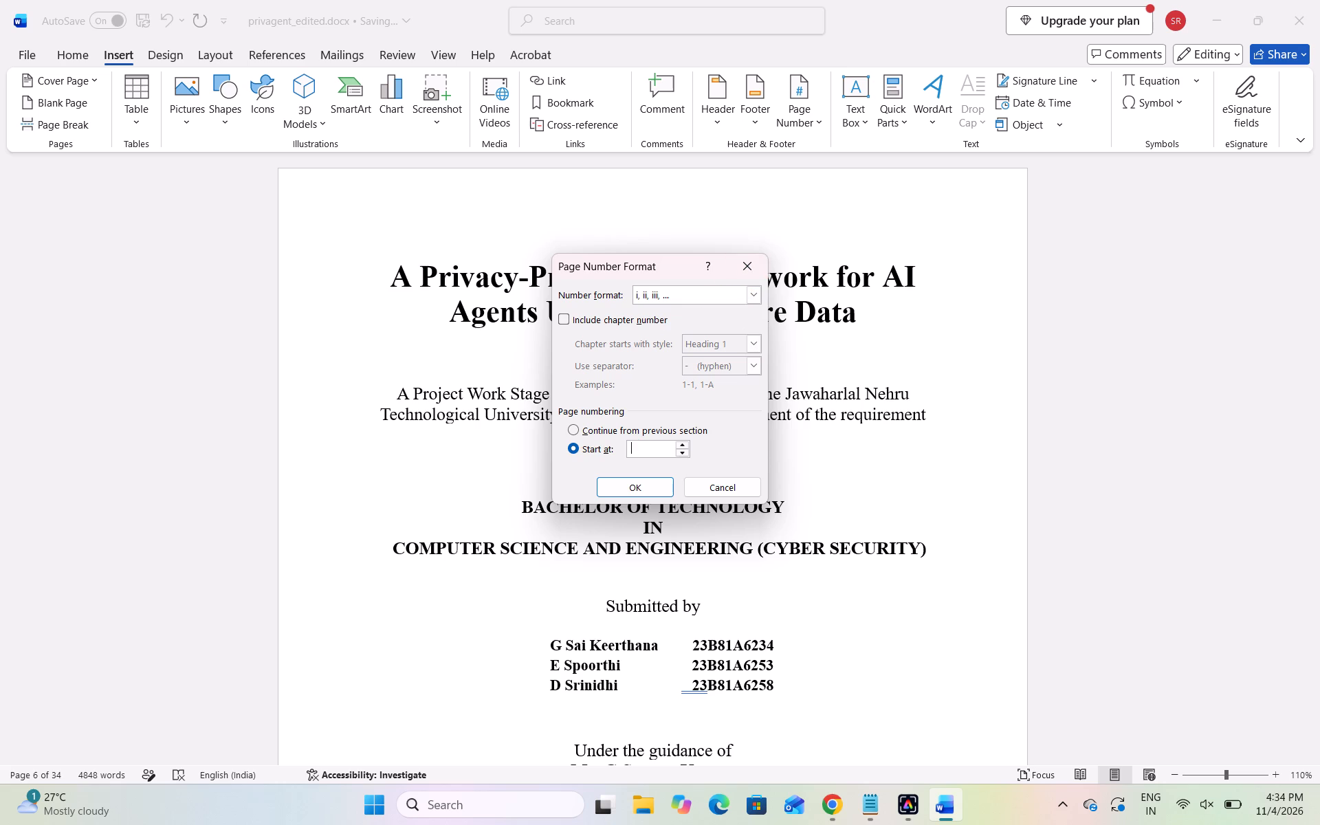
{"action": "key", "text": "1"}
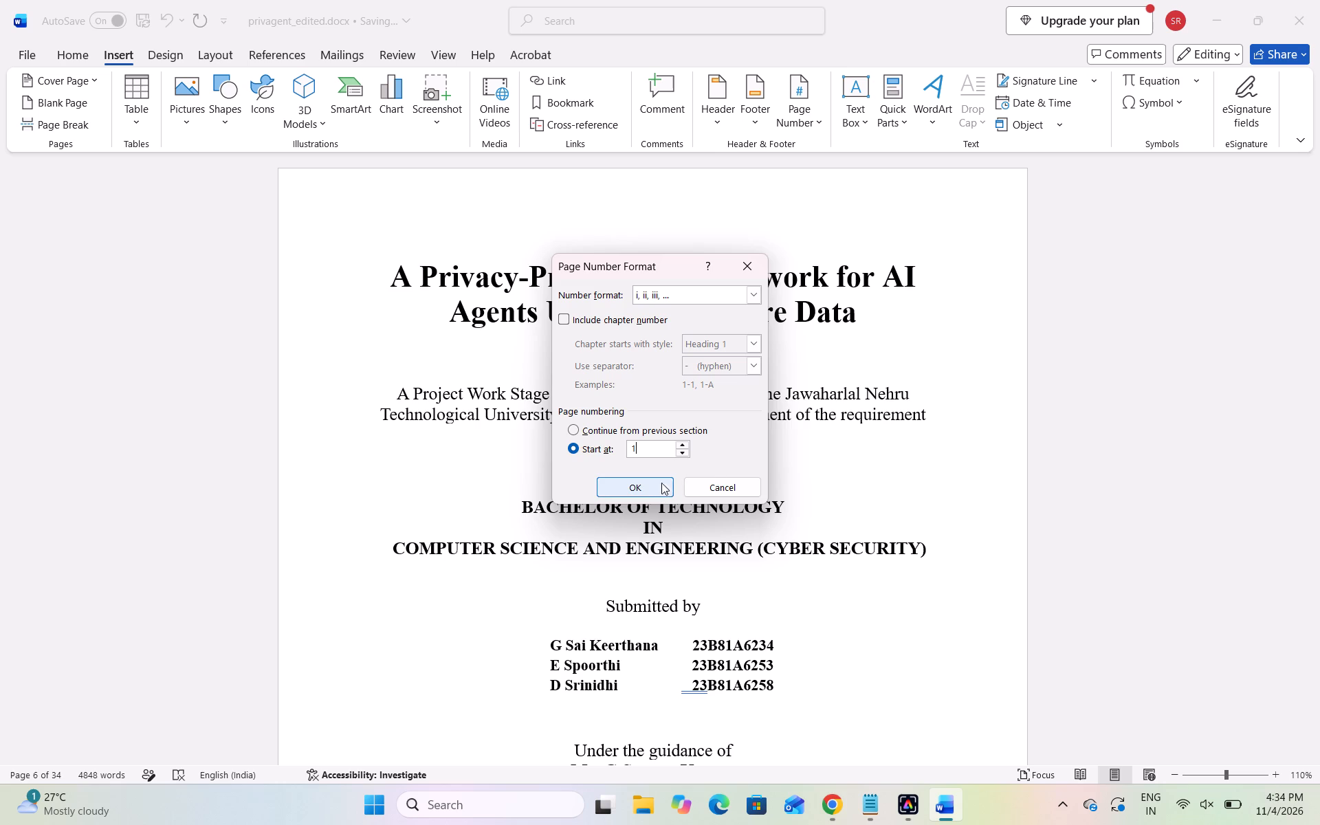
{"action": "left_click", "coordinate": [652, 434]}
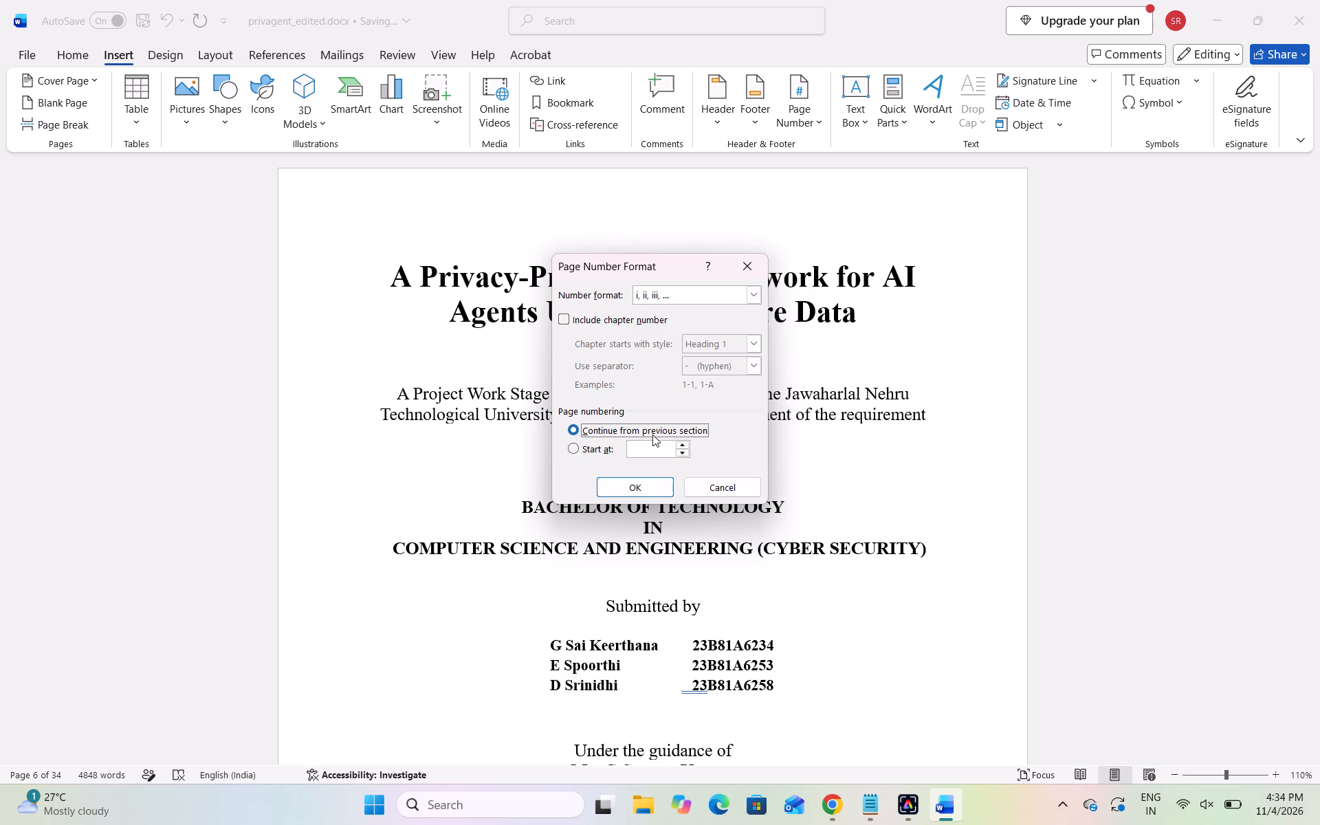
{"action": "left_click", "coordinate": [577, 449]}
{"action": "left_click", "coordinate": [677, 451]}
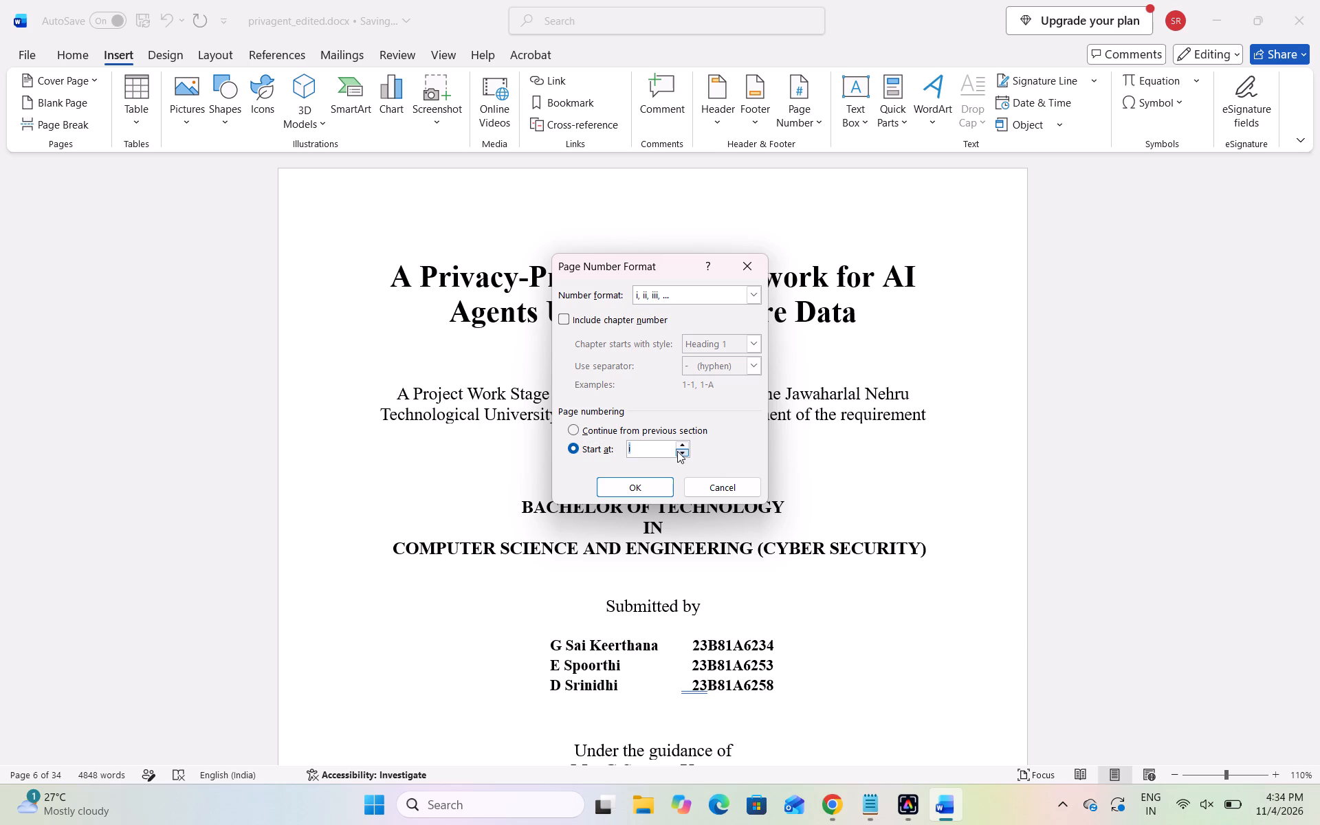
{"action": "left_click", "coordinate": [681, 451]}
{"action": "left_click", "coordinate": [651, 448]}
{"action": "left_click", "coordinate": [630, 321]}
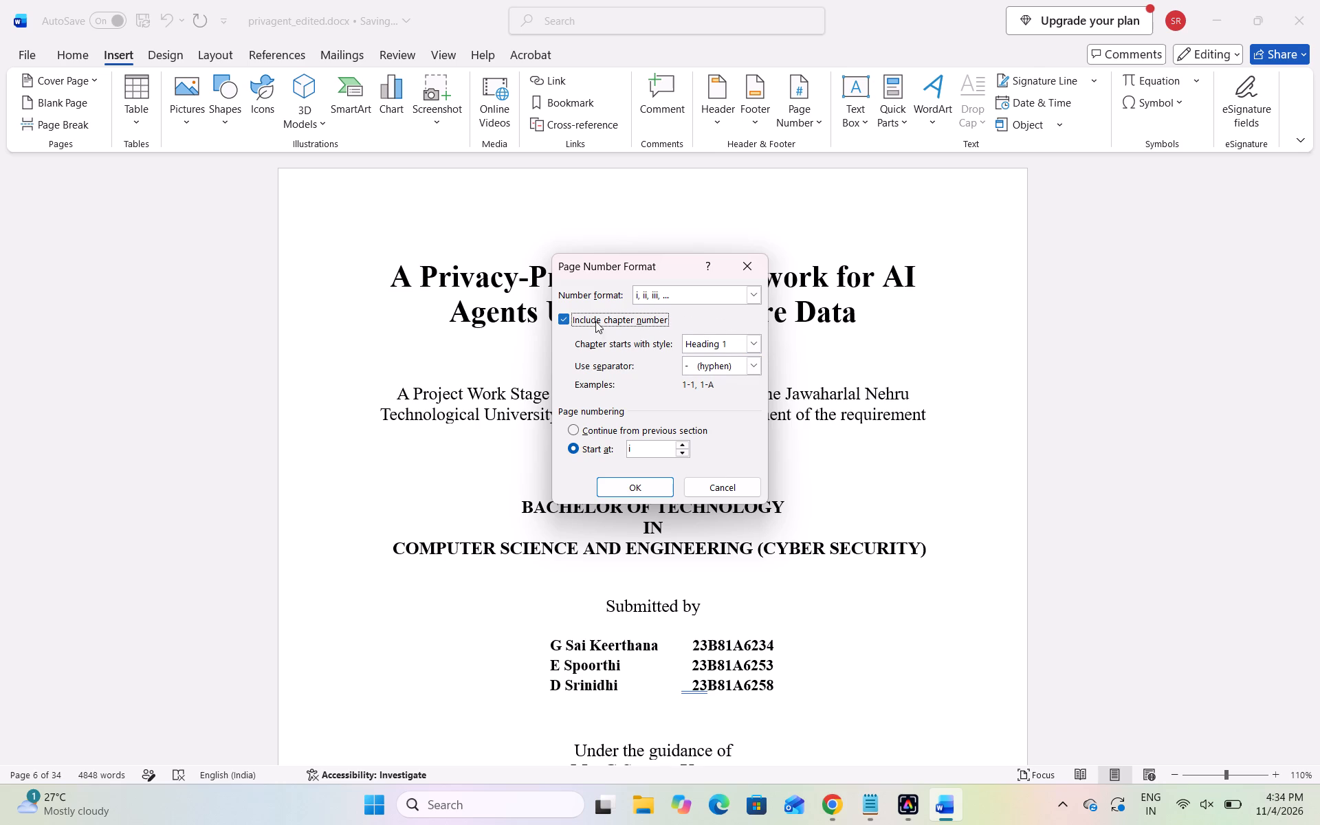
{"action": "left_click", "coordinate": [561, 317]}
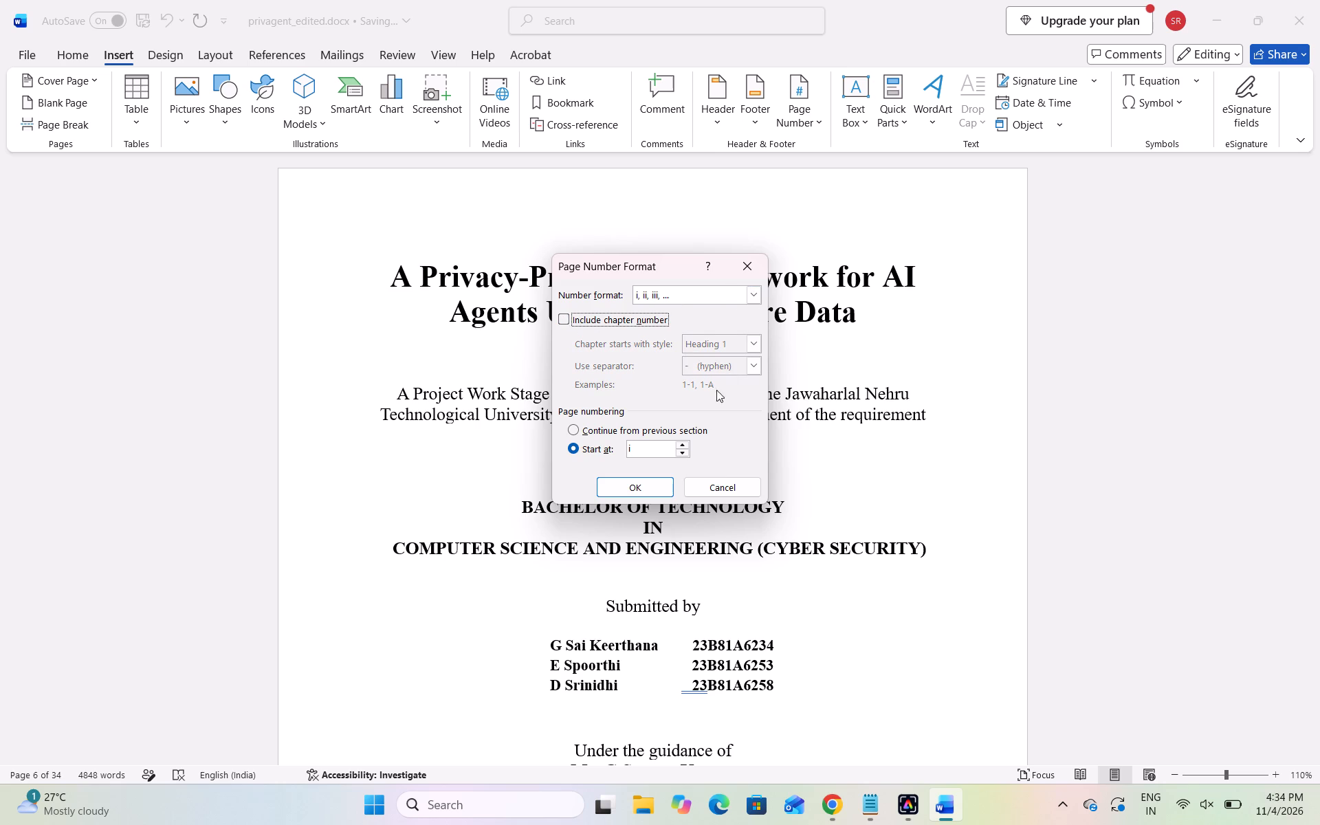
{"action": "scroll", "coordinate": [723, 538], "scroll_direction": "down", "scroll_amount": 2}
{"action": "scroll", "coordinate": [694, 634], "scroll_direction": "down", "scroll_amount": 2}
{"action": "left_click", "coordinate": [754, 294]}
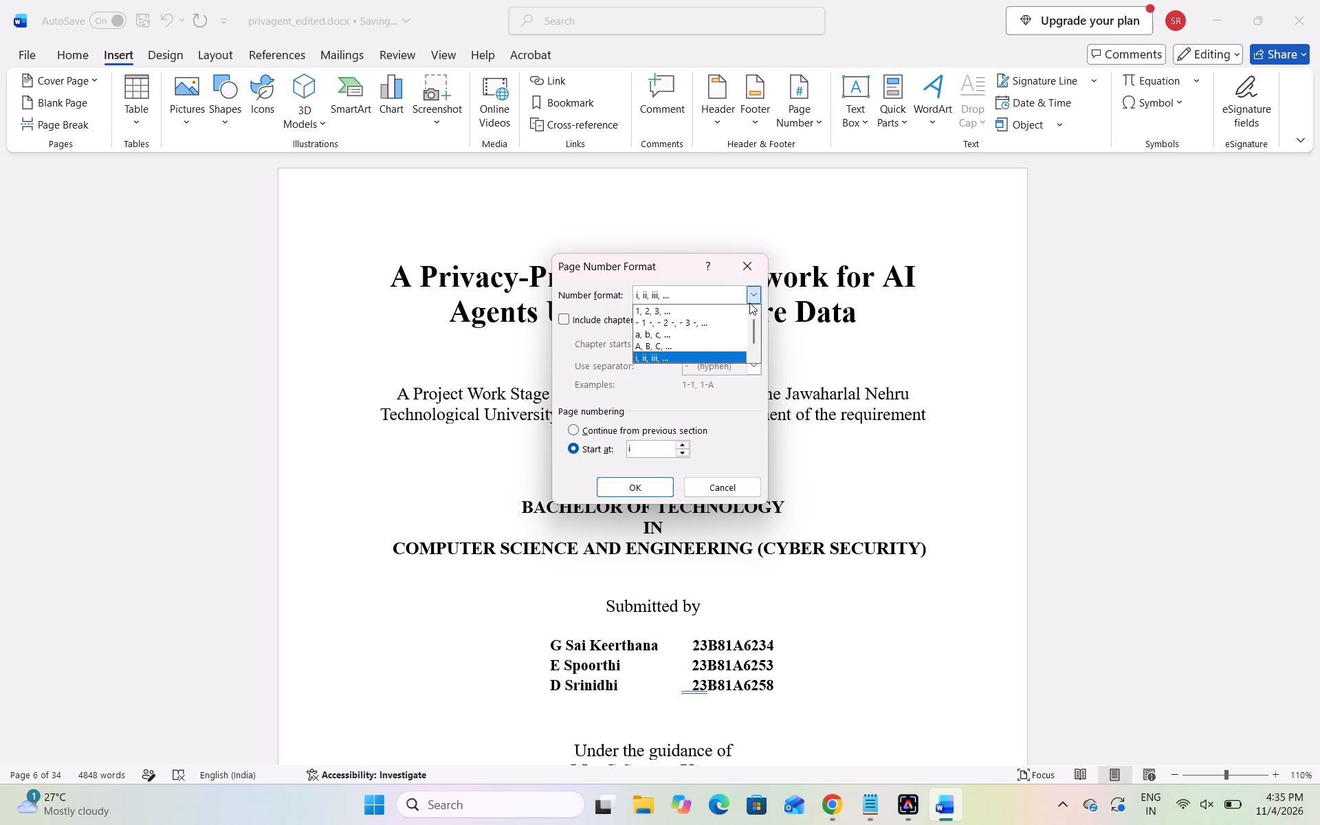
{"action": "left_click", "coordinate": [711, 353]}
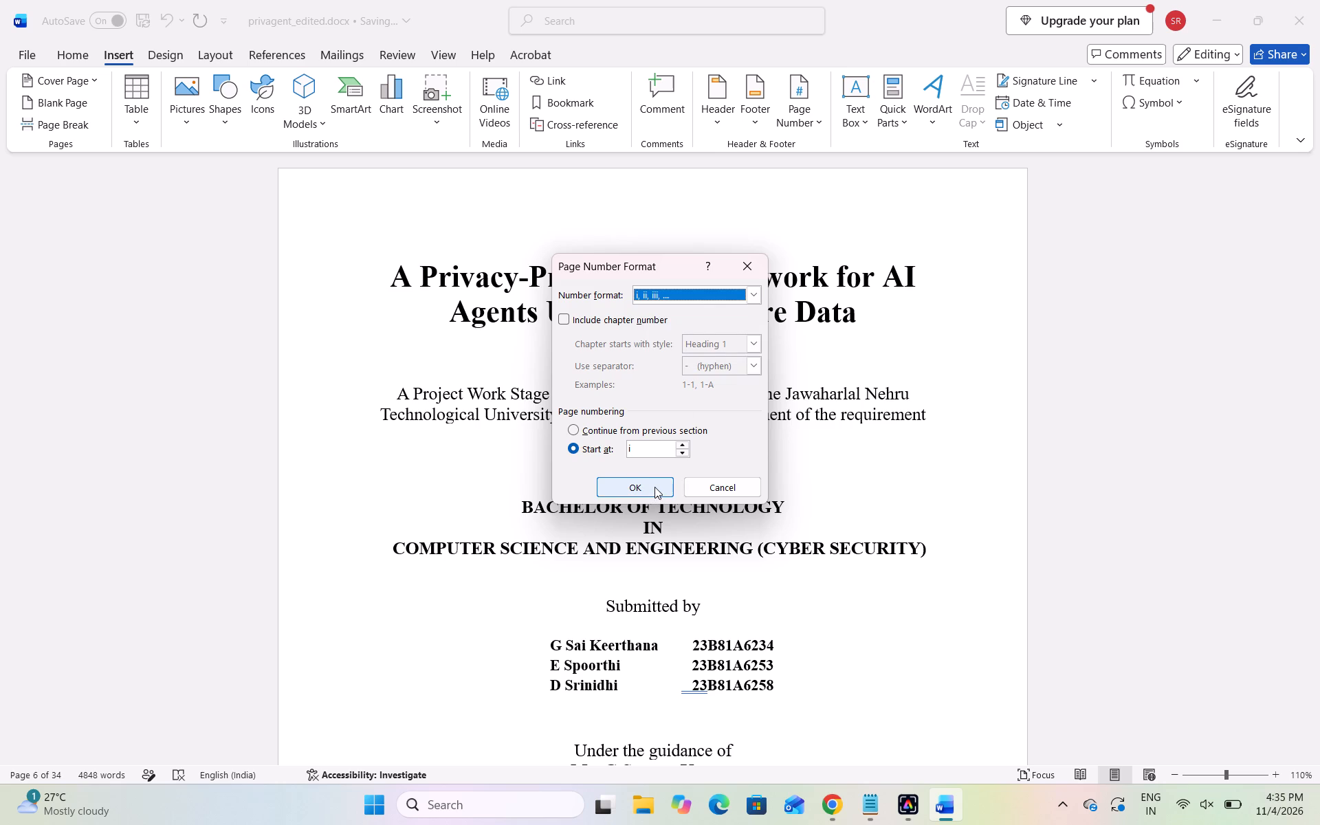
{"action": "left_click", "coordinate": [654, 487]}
Look through the pages between the list of abbreviations and CHAPTER 1 to check the footer page numbers.
{"action": "scroll", "coordinate": [682, 523], "scroll_direction": "down", "scroll_amount": 1}
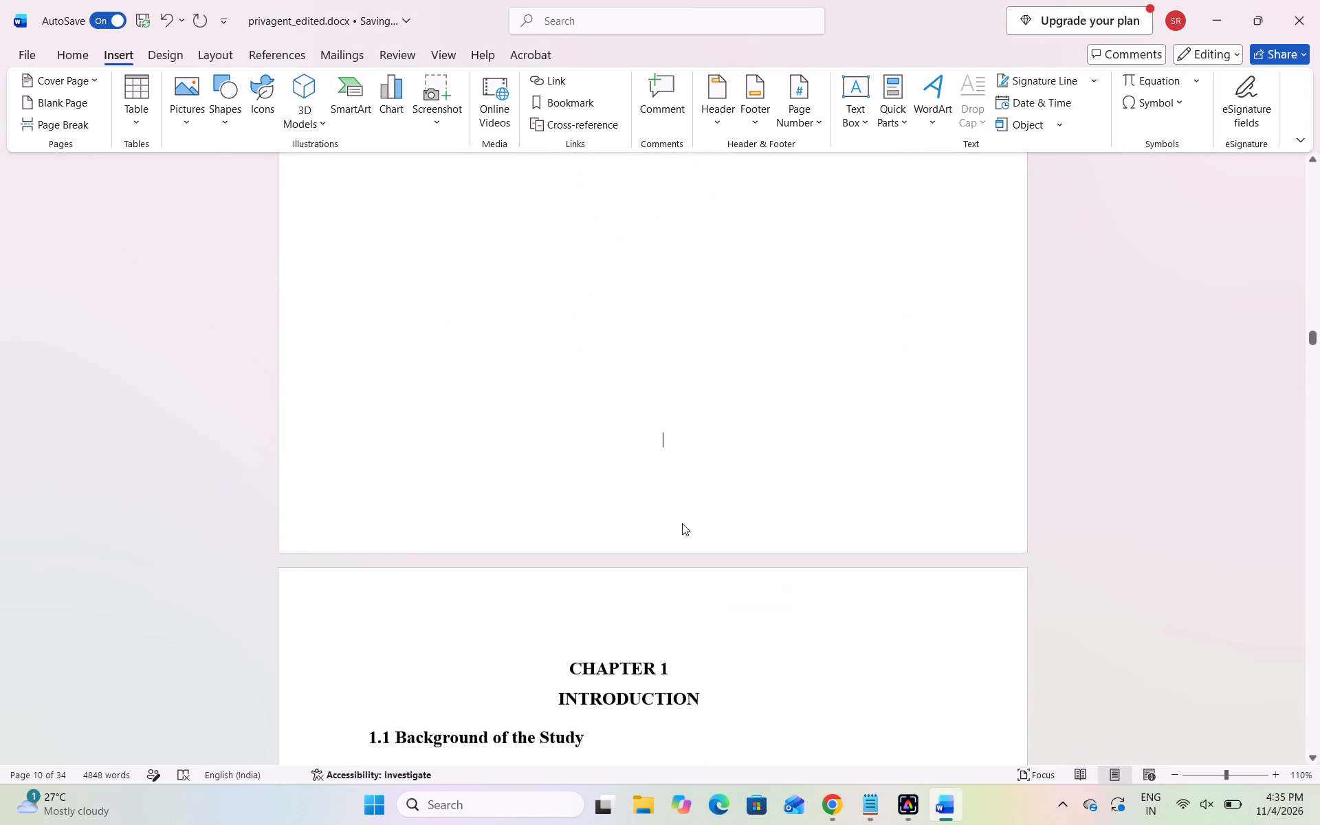
{"action": "scroll", "coordinate": [682, 523], "scroll_direction": "down", "scroll_amount": 1}
{"action": "scroll", "coordinate": [682, 523], "scroll_direction": "up", "scroll_amount": 3}
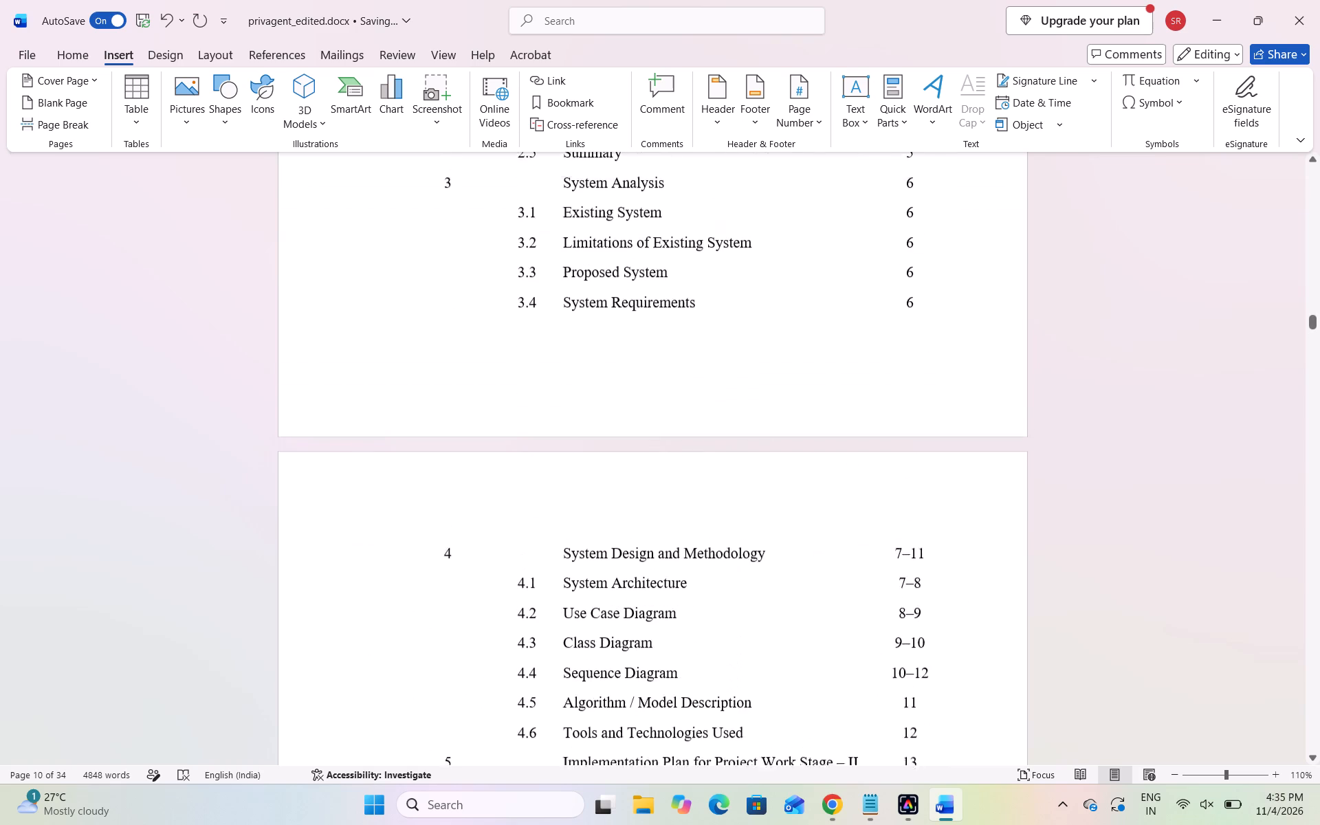
{"action": "scroll", "coordinate": [682, 523], "scroll_direction": "up", "scroll_amount": 8}
{"action": "scroll", "coordinate": [682, 523], "scroll_direction": "down", "scroll_amount": 1}
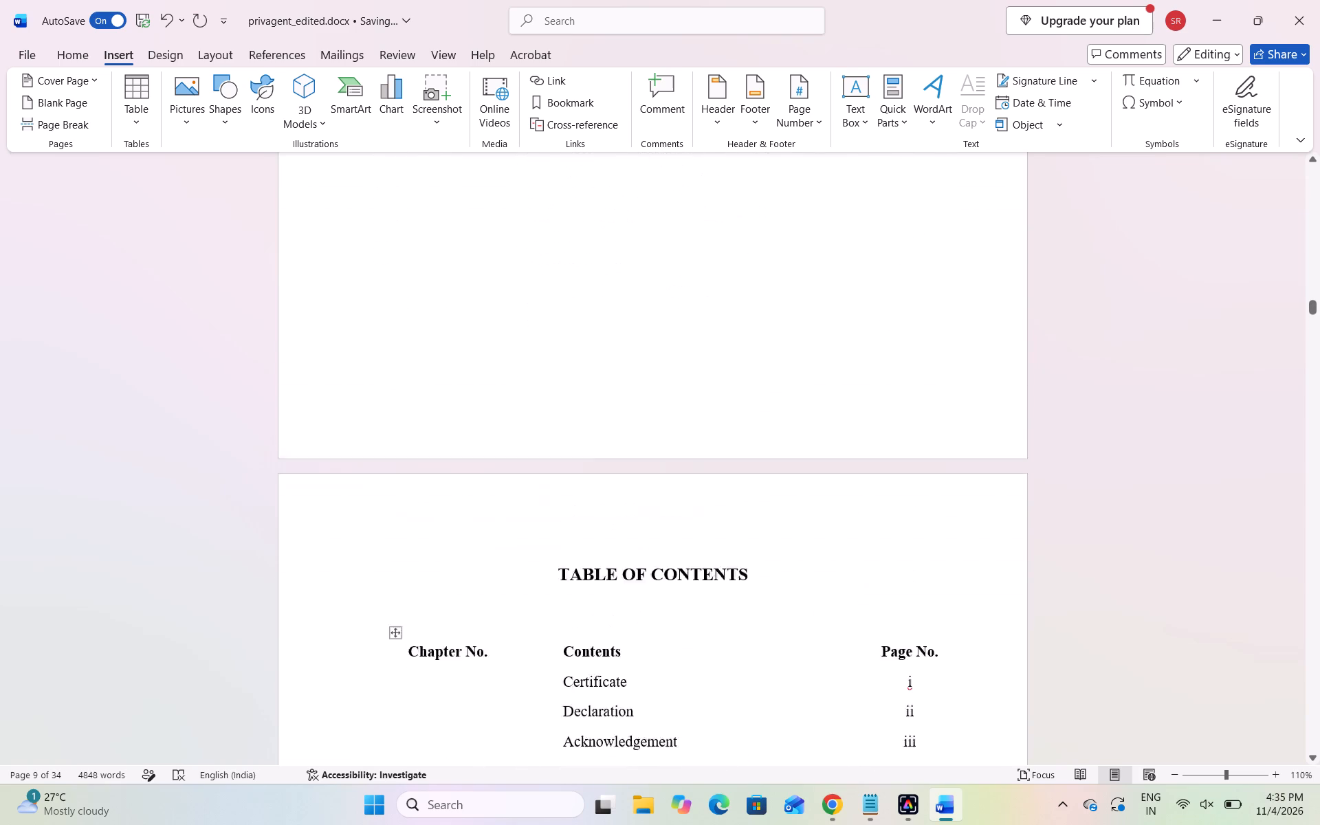
{"action": "scroll", "coordinate": [682, 523], "scroll_direction": "down", "scroll_amount": 3}
{"action": "scroll", "coordinate": [682, 523], "scroll_direction": "up", "scroll_amount": 5}
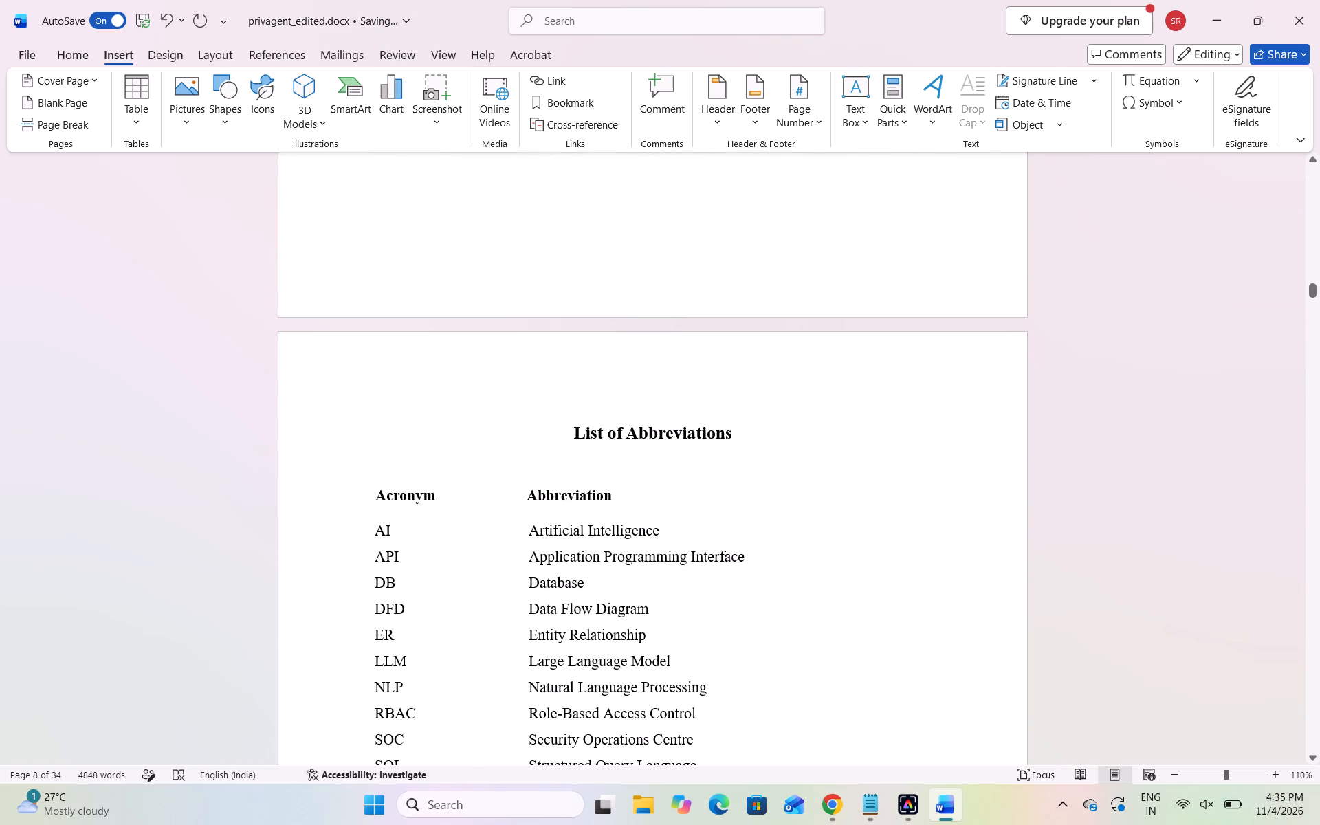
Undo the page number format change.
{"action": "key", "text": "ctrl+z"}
From the table of contents pages, format the section's page numbers as i, ii, iii, starting at i.
{"action": "scroll", "coordinate": [674, 478], "scroll_direction": "up", "scroll_amount": 2}
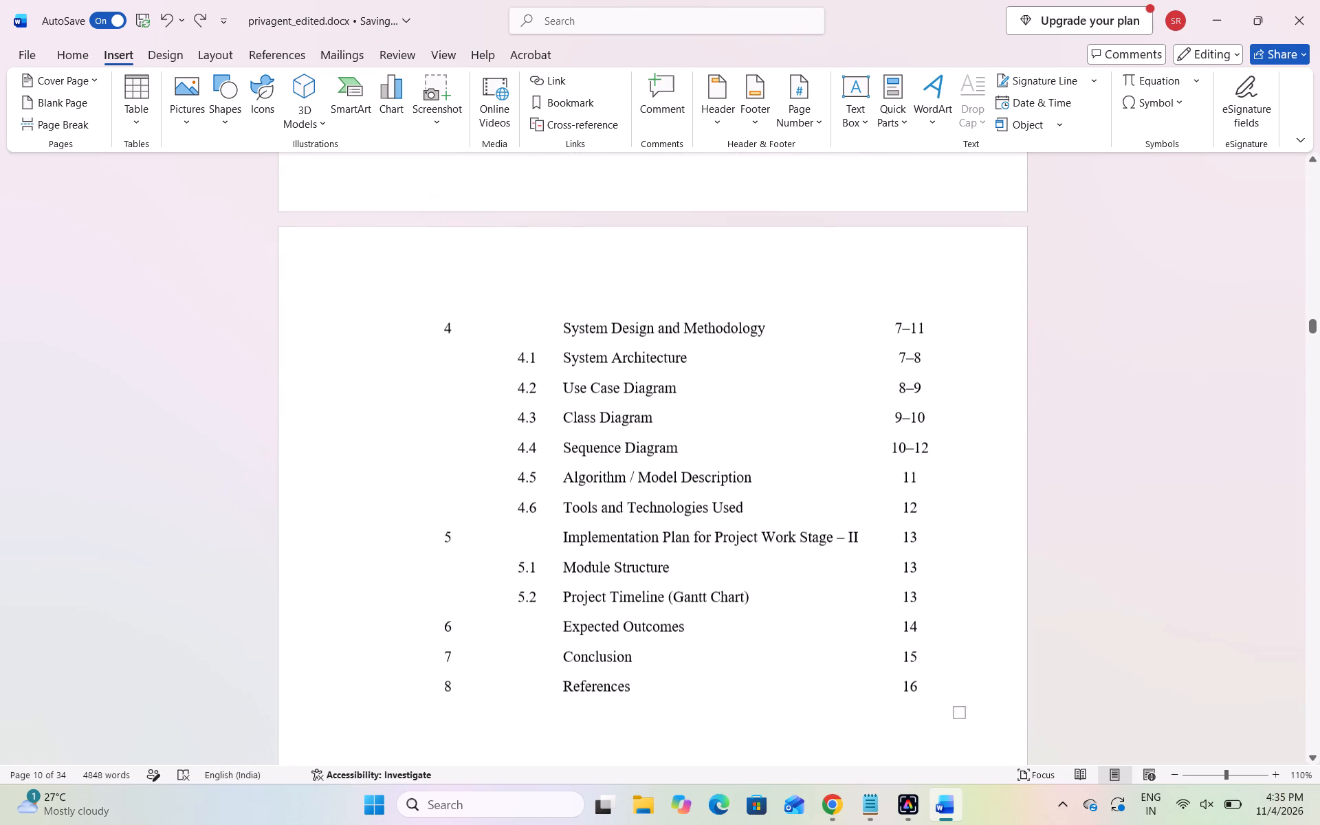
{"action": "left_click", "coordinate": [813, 111]}
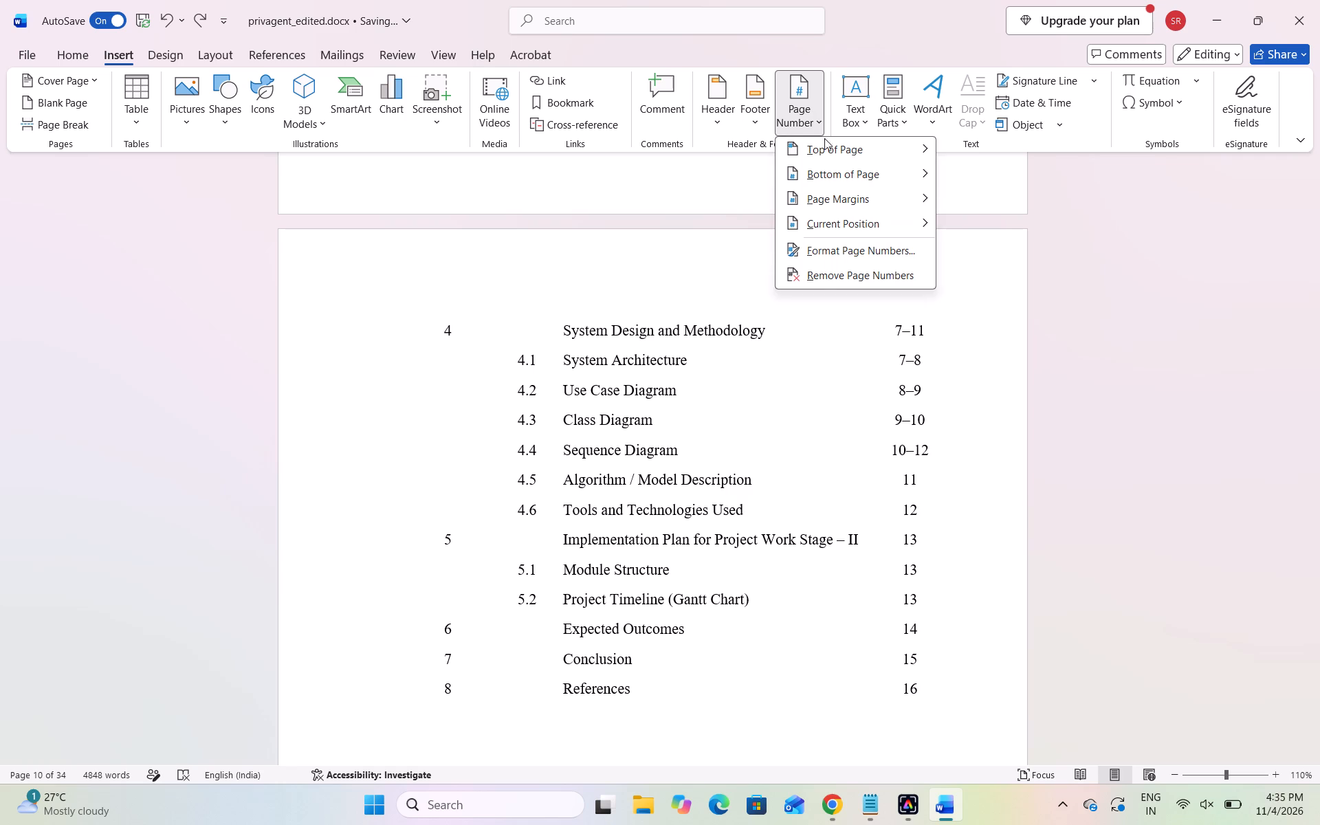
{"action": "left_click", "coordinate": [854, 168]}
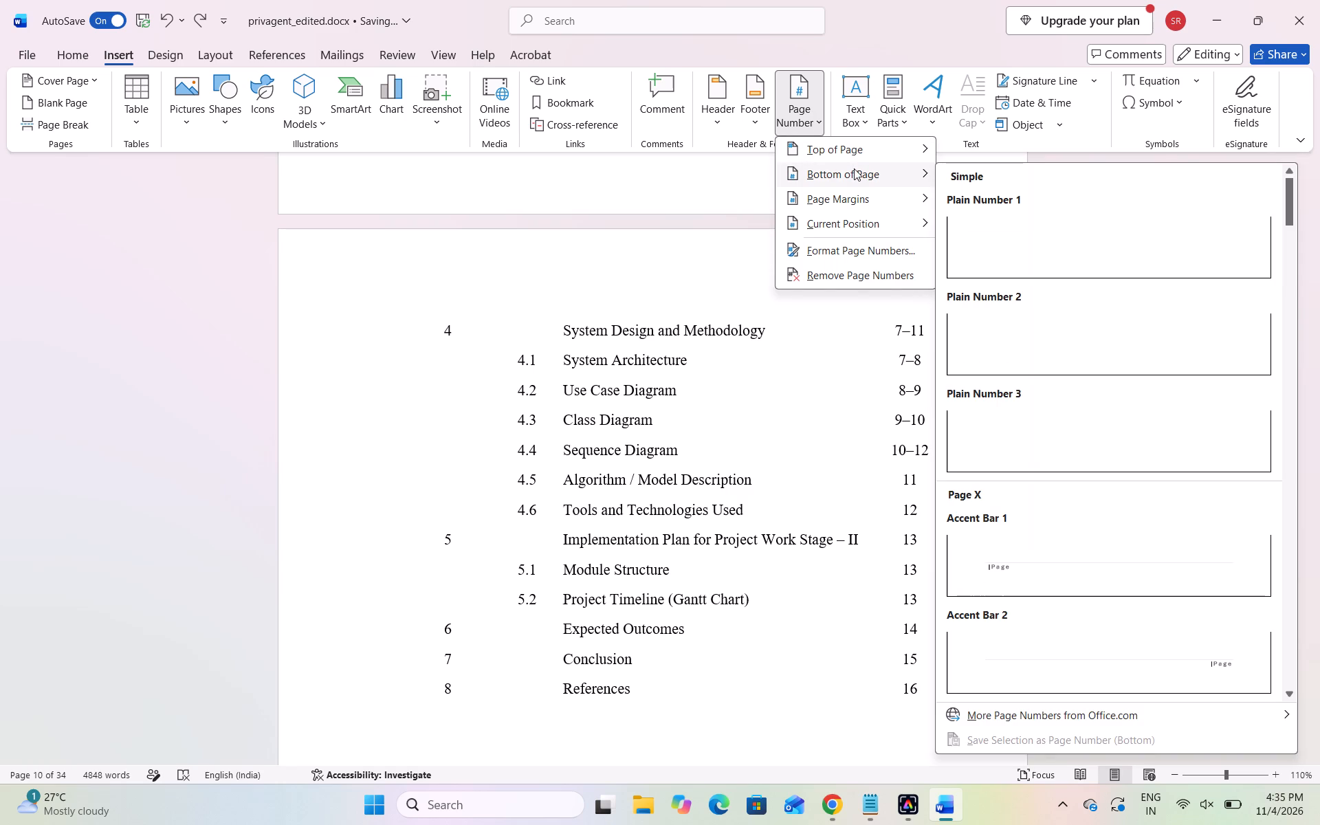
{"action": "scroll", "coordinate": [1026, 531], "scroll_direction": "down", "scroll_amount": 2}
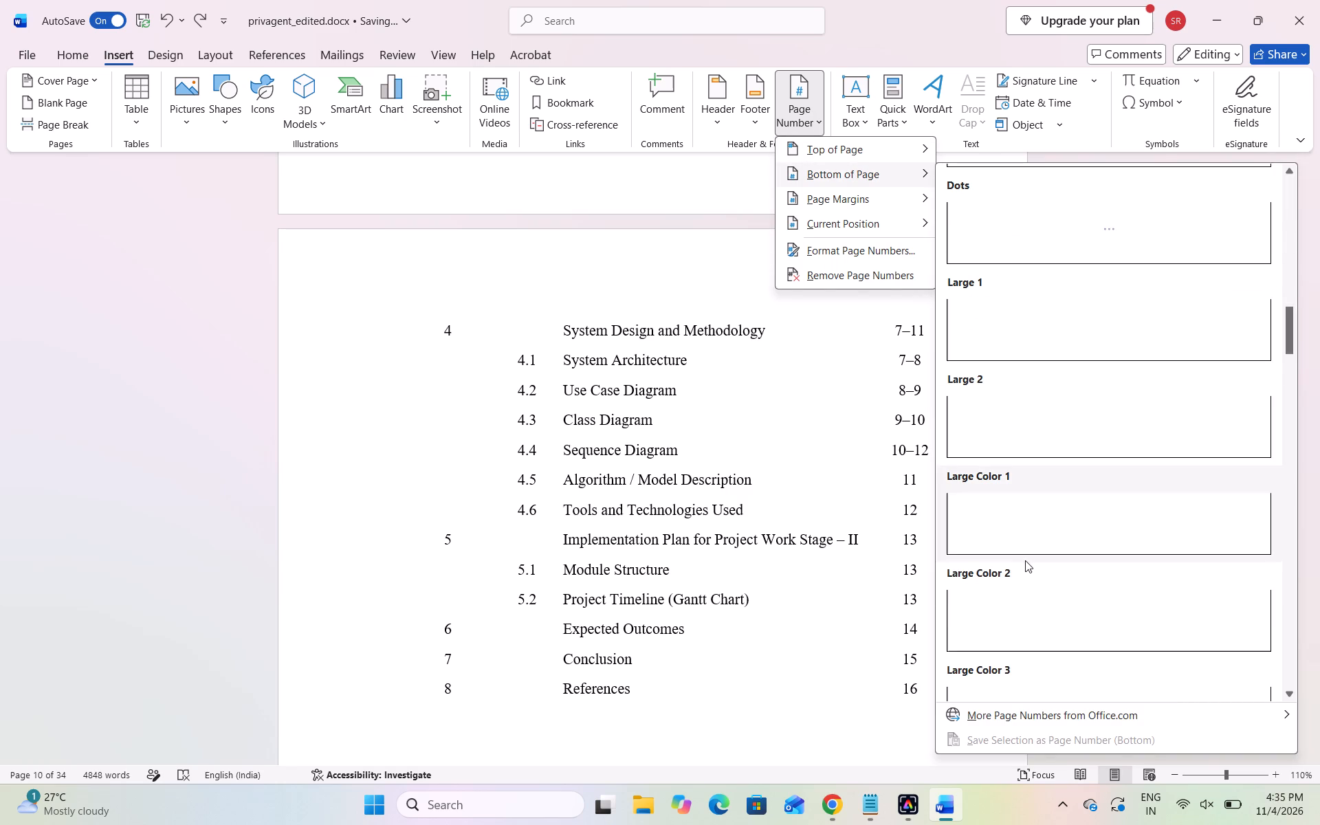
{"action": "scroll", "coordinate": [1025, 560], "scroll_direction": "up", "scroll_amount": 5}
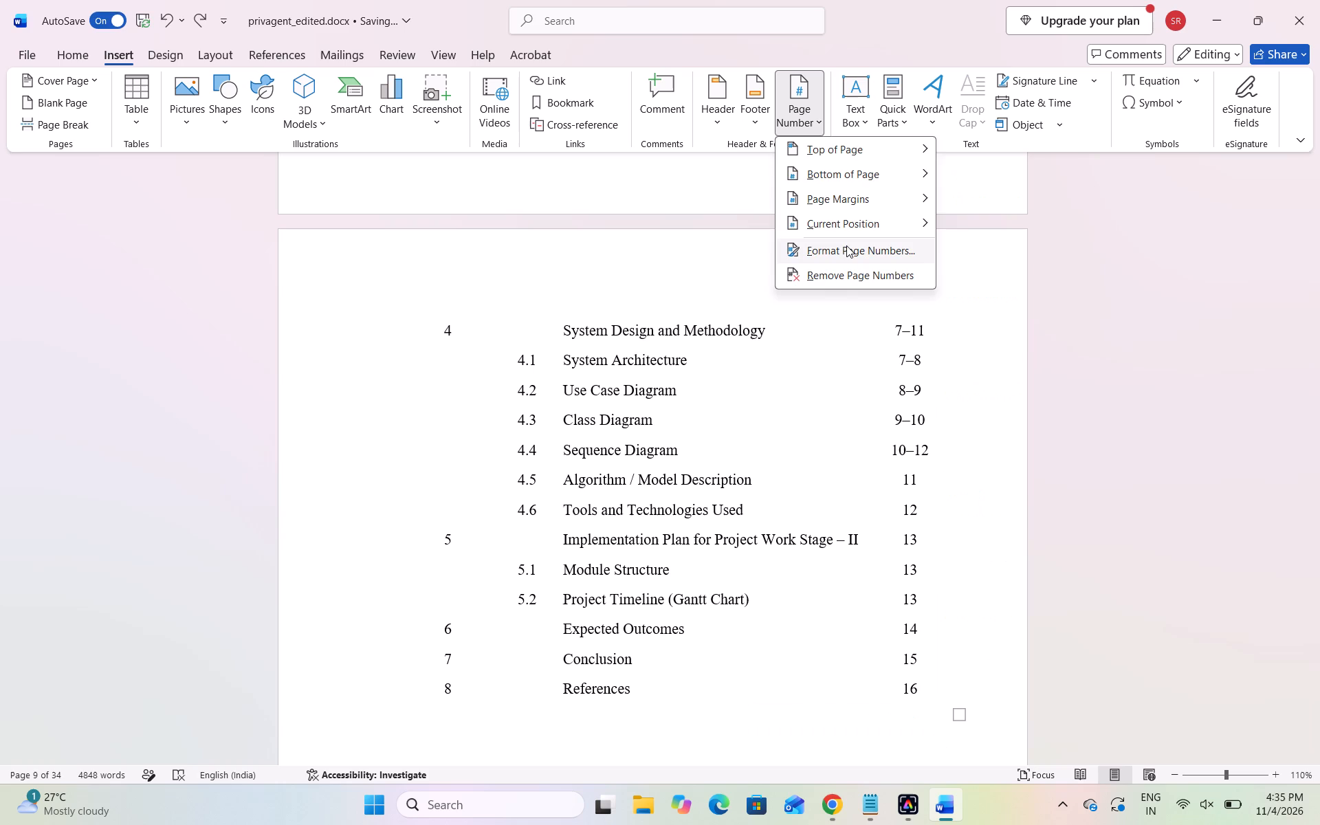
{"action": "left_click", "coordinate": [846, 245]}
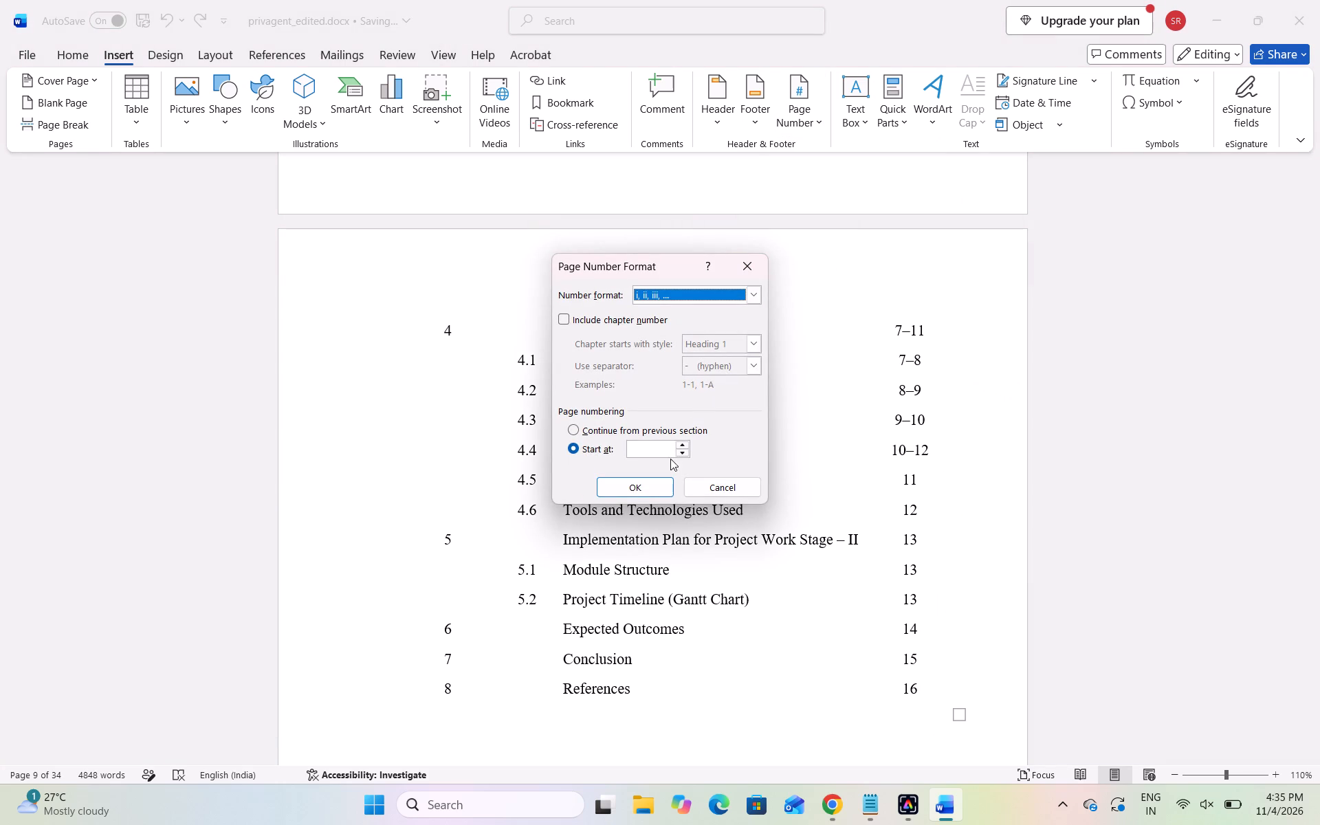
{"action": "left_click", "coordinate": [648, 500]}
{"action": "left_click", "coordinate": [652, 494]}
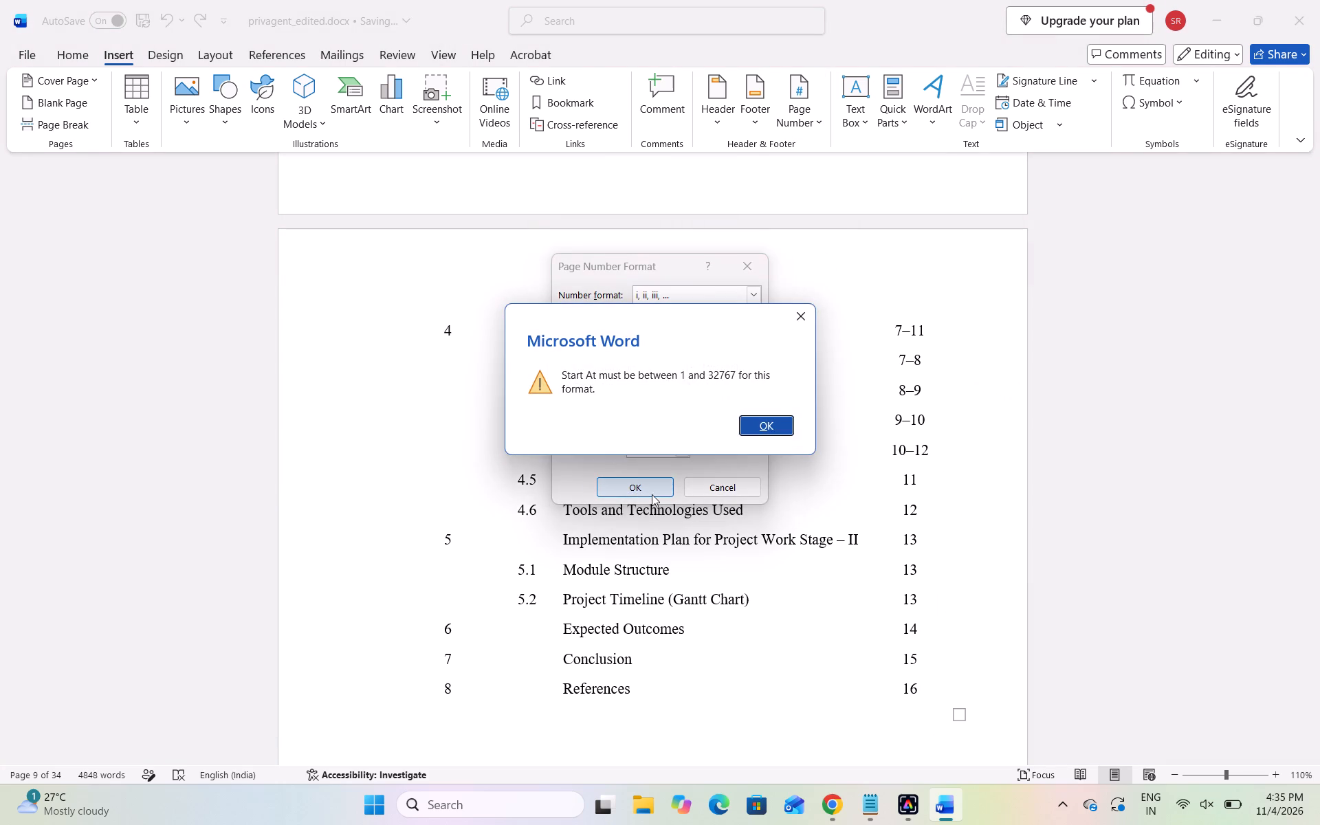
{"action": "left_click", "coordinate": [775, 423]}
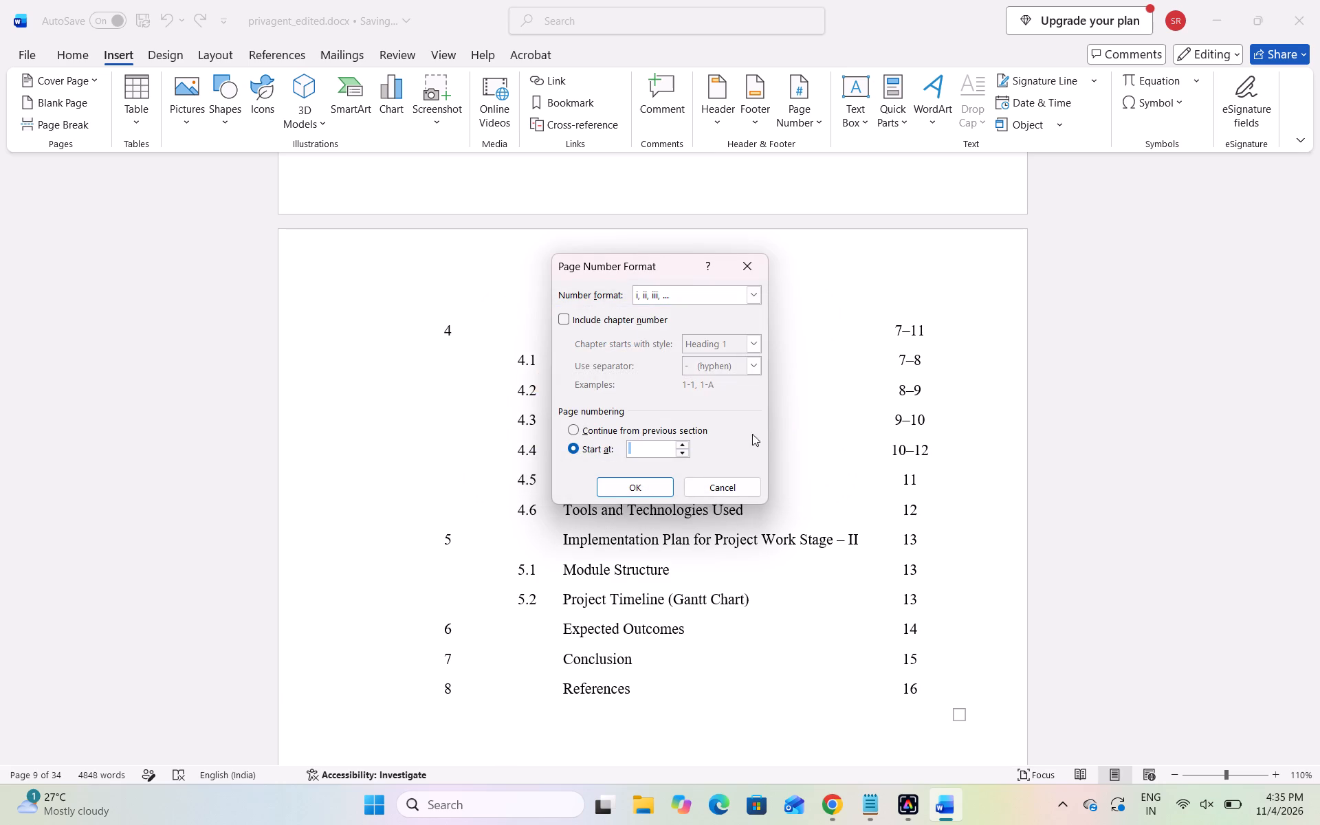
{"action": "left_click", "coordinate": [684, 441]}
{"action": "left_click", "coordinate": [635, 495]}
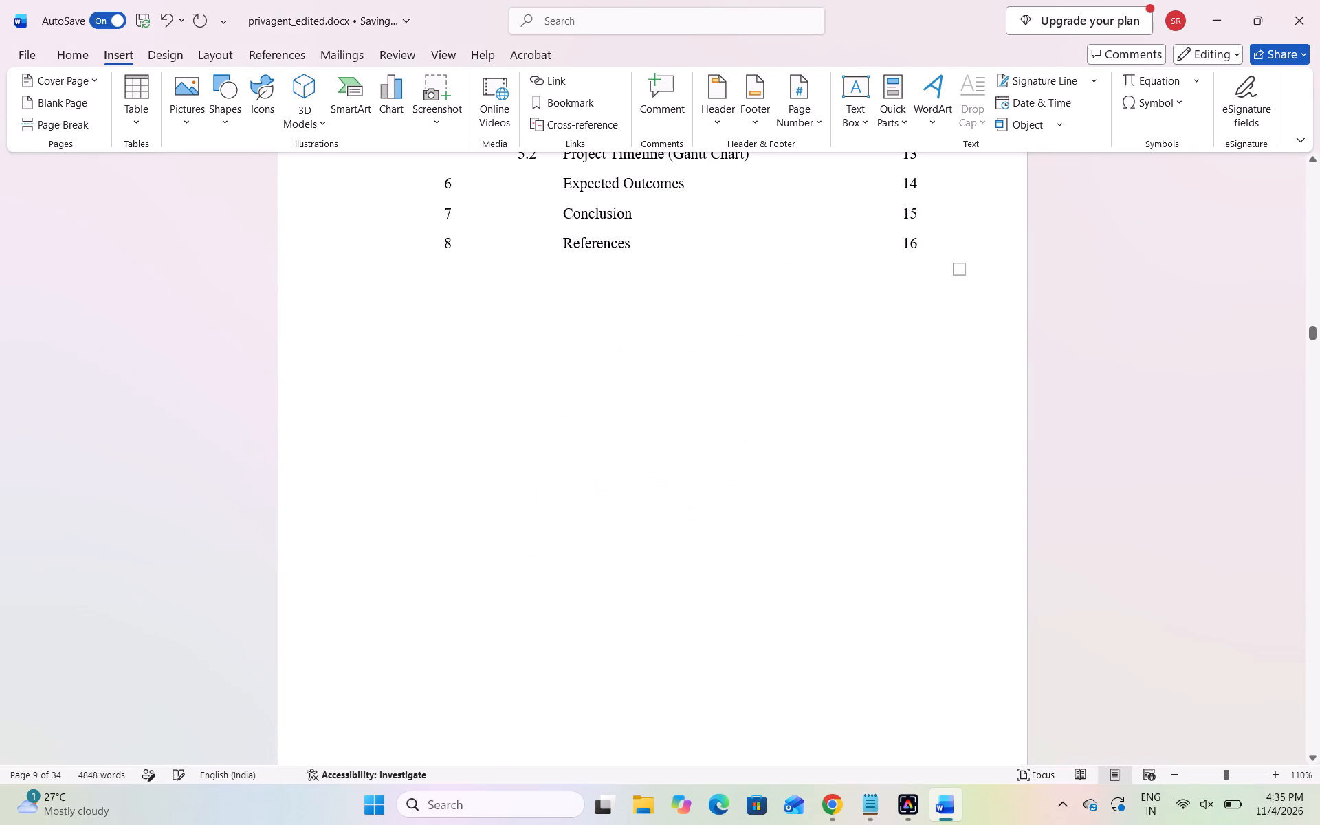
Look back from the CHAPTER 1 heading through the front pages to the title page to check the page numbering.
{"action": "scroll", "coordinate": [667, 481], "scroll_direction": "down", "scroll_amount": 2}
{"action": "left_click", "coordinate": [722, 586]}
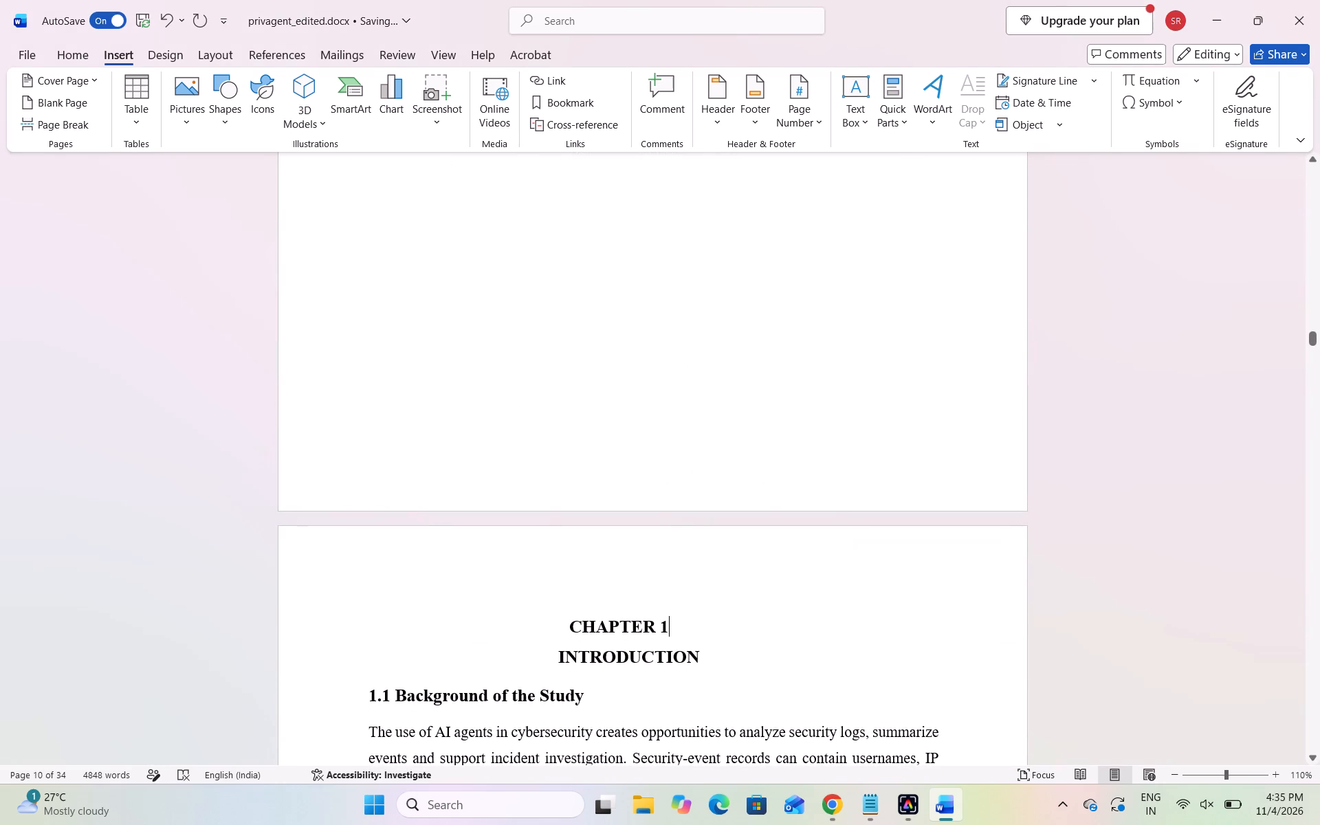
{"action": "scroll", "coordinate": [722, 586], "scroll_direction": "up", "scroll_amount": 7}
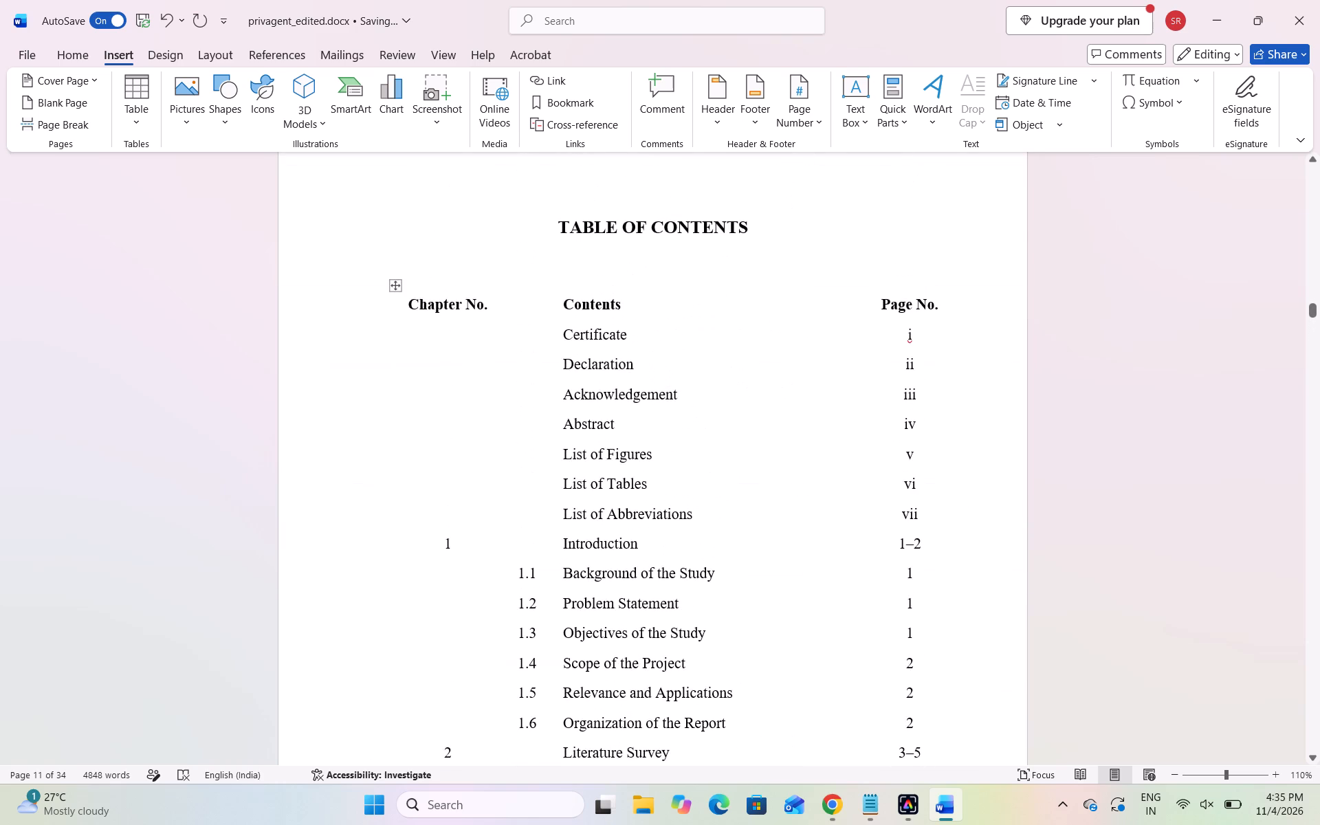
{"action": "scroll", "coordinate": [722, 586], "scroll_direction": "up", "scroll_amount": 3}
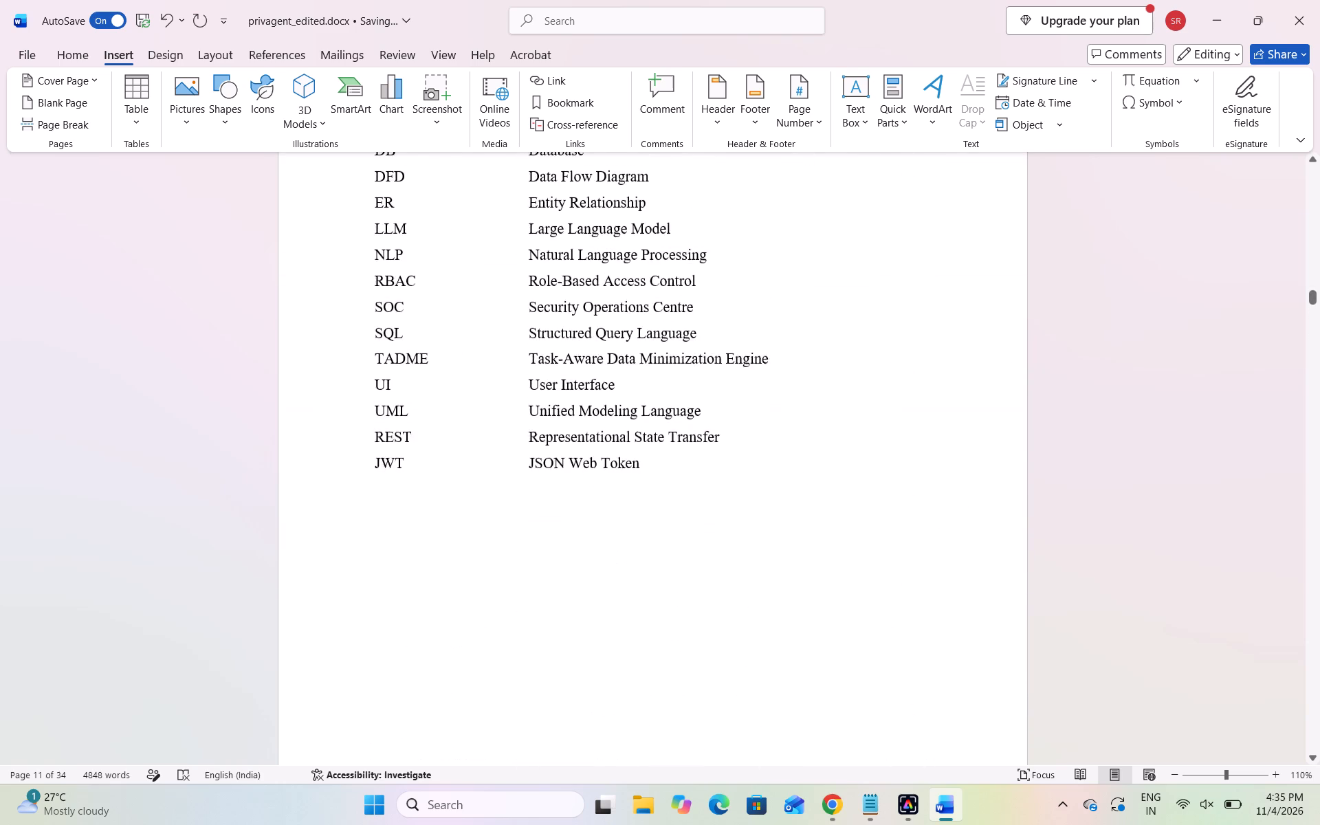
{"action": "scroll", "coordinate": [722, 586], "scroll_direction": "up", "scroll_amount": 11}
{"action": "scroll", "coordinate": [722, 586], "scroll_direction": "up", "scroll_amount": 13}
{"action": "scroll", "coordinate": [729, 505], "scroll_direction": "down", "scroll_amount": 2}
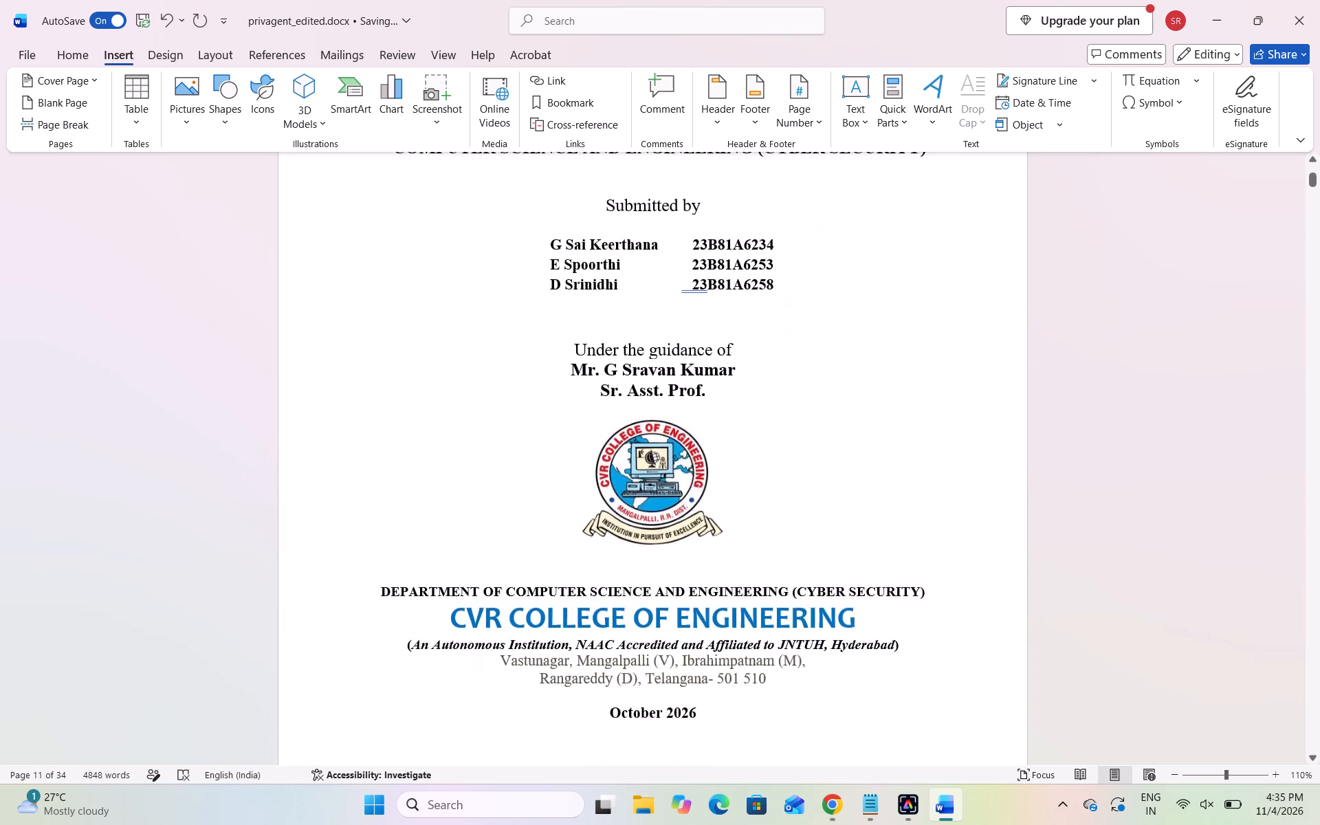
{"action": "scroll", "coordinate": [729, 505], "scroll_direction": "down", "scroll_amount": 1}
{"action": "scroll", "coordinate": [729, 505], "scroll_direction": "up", "scroll_amount": 6}
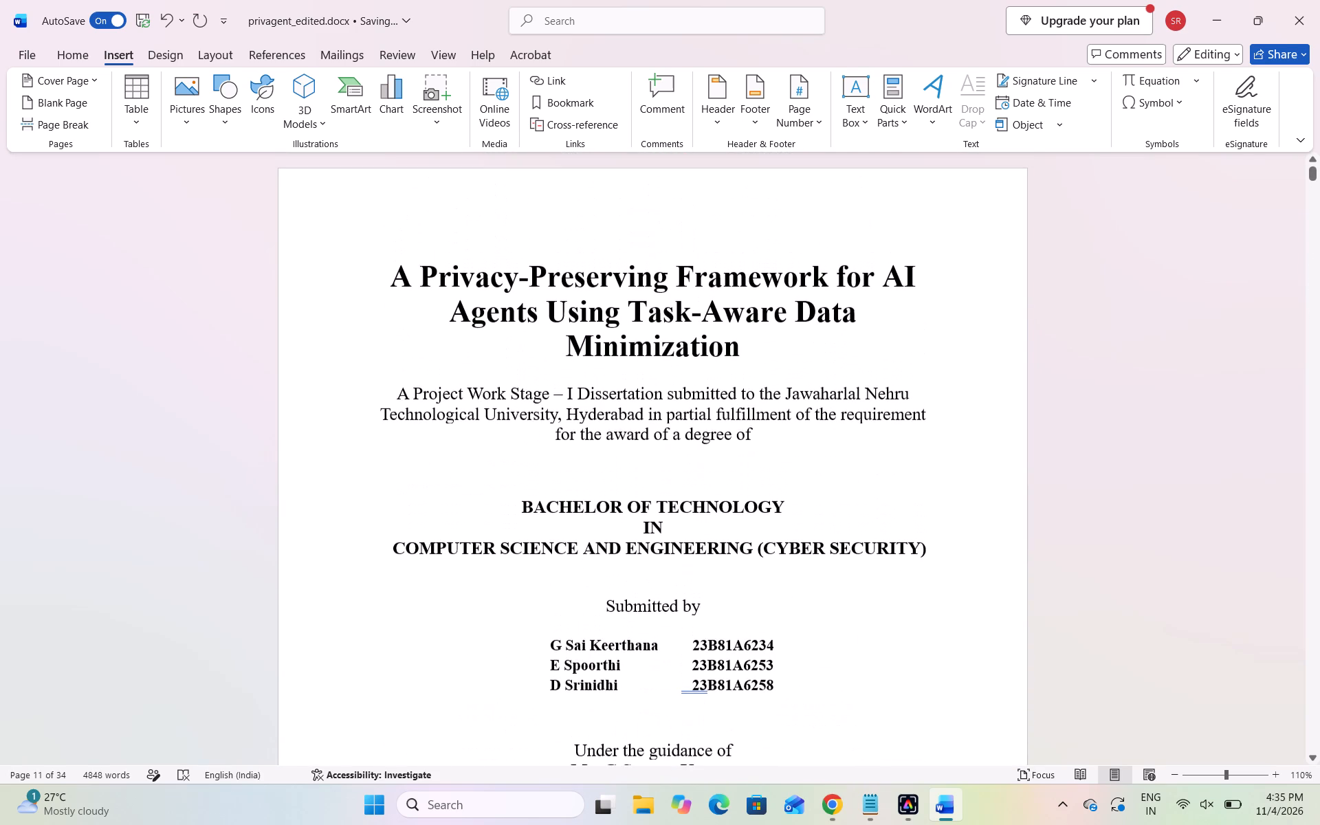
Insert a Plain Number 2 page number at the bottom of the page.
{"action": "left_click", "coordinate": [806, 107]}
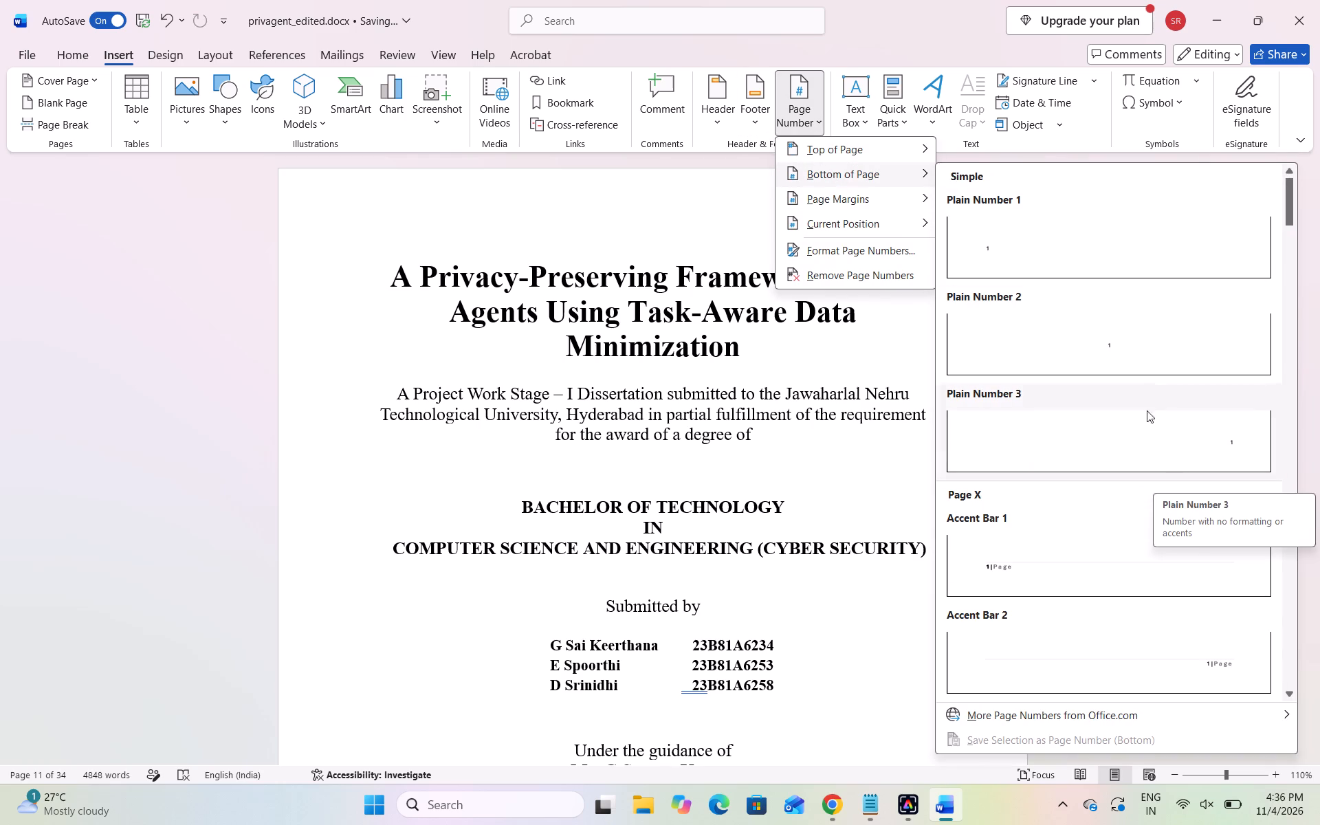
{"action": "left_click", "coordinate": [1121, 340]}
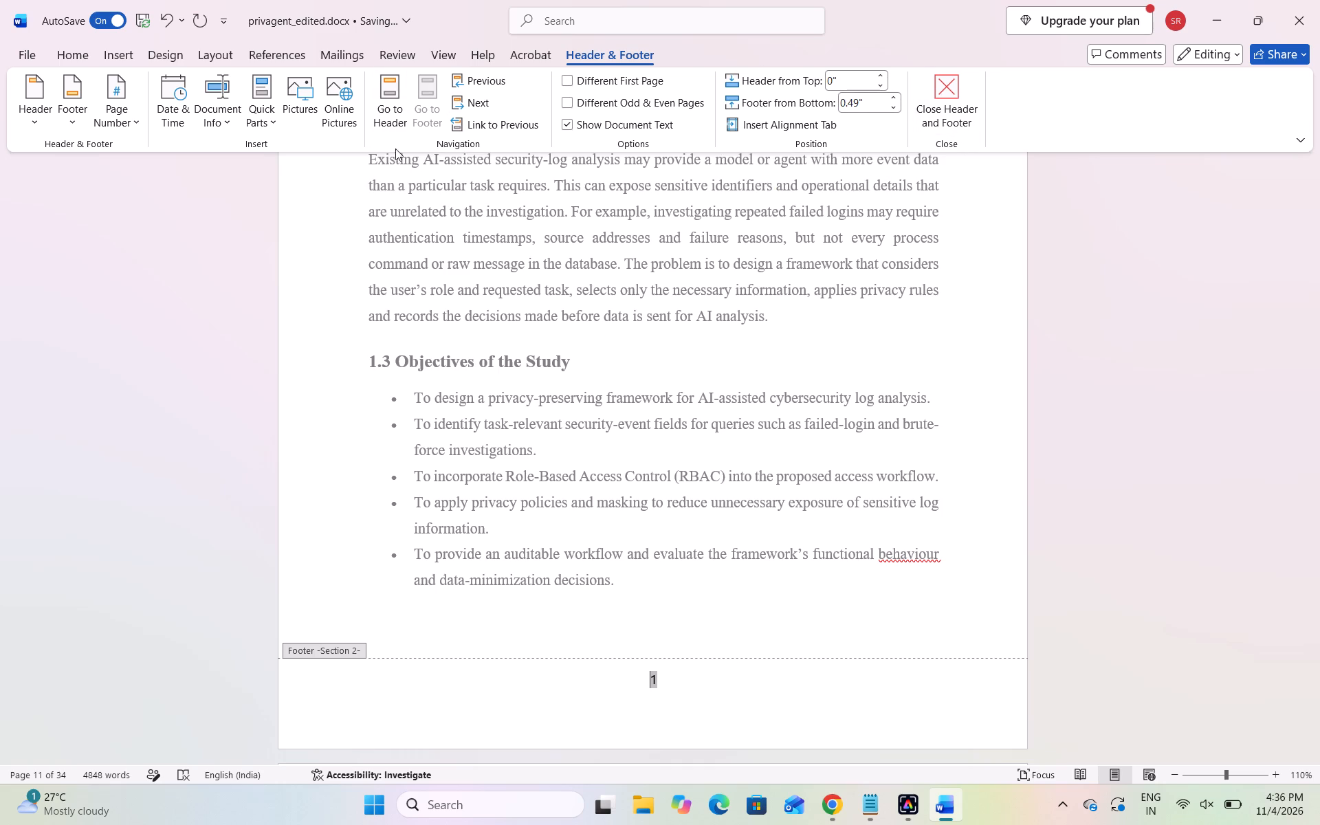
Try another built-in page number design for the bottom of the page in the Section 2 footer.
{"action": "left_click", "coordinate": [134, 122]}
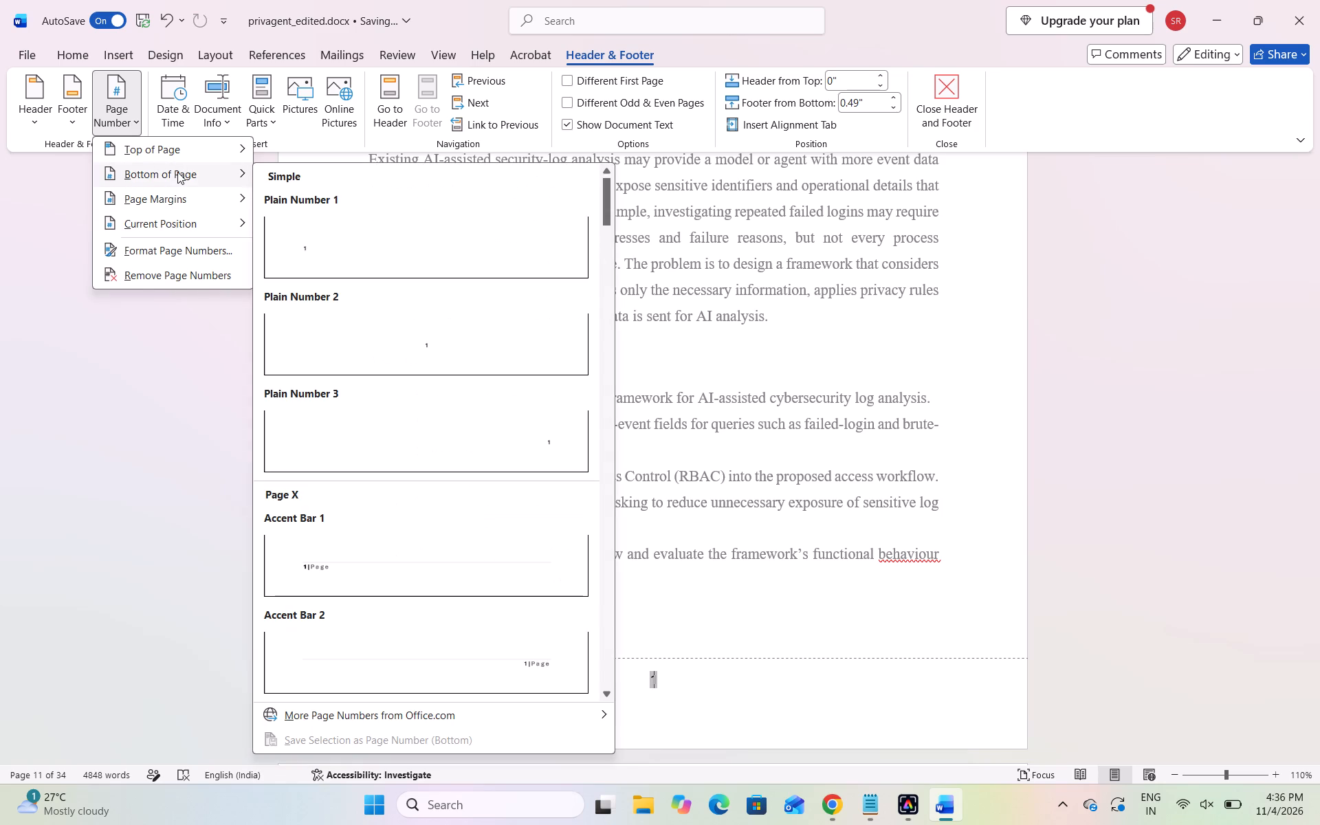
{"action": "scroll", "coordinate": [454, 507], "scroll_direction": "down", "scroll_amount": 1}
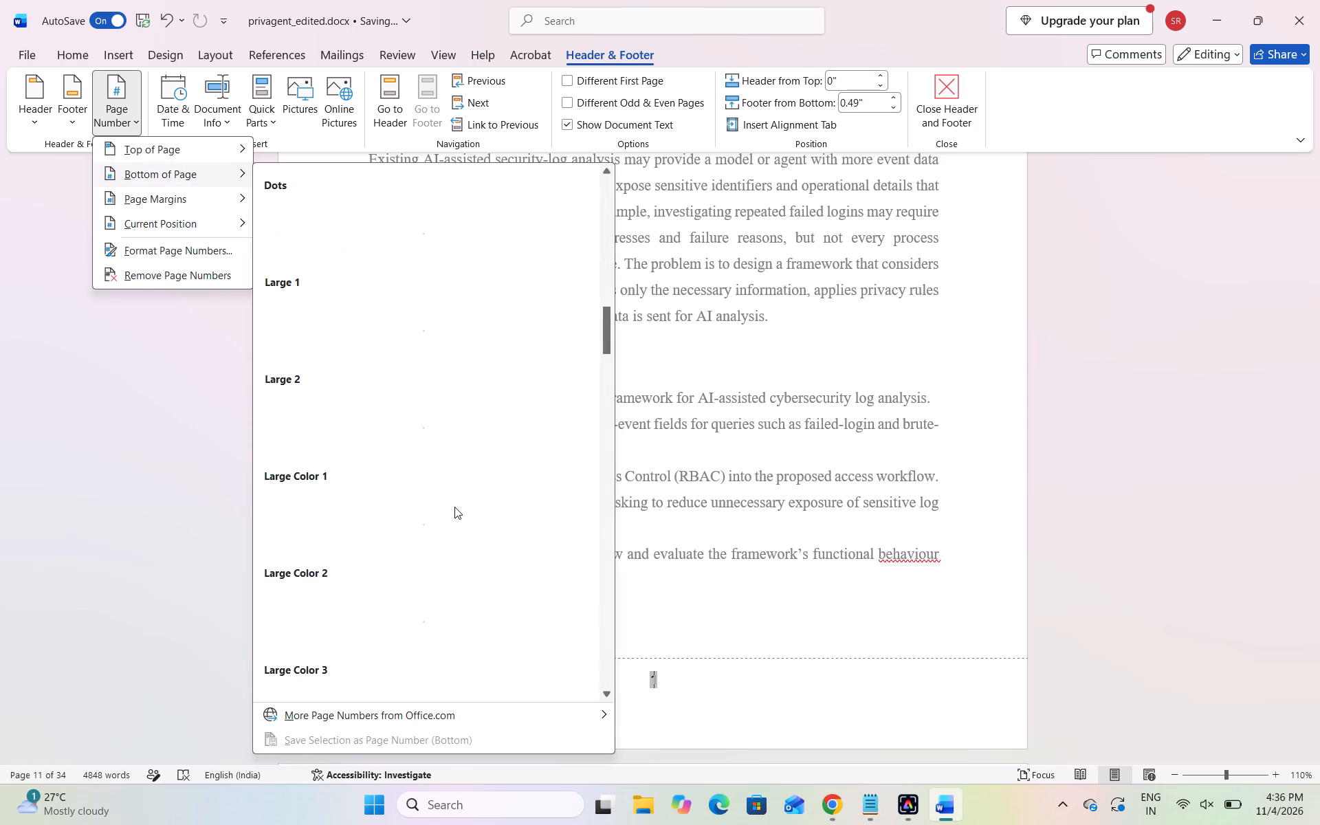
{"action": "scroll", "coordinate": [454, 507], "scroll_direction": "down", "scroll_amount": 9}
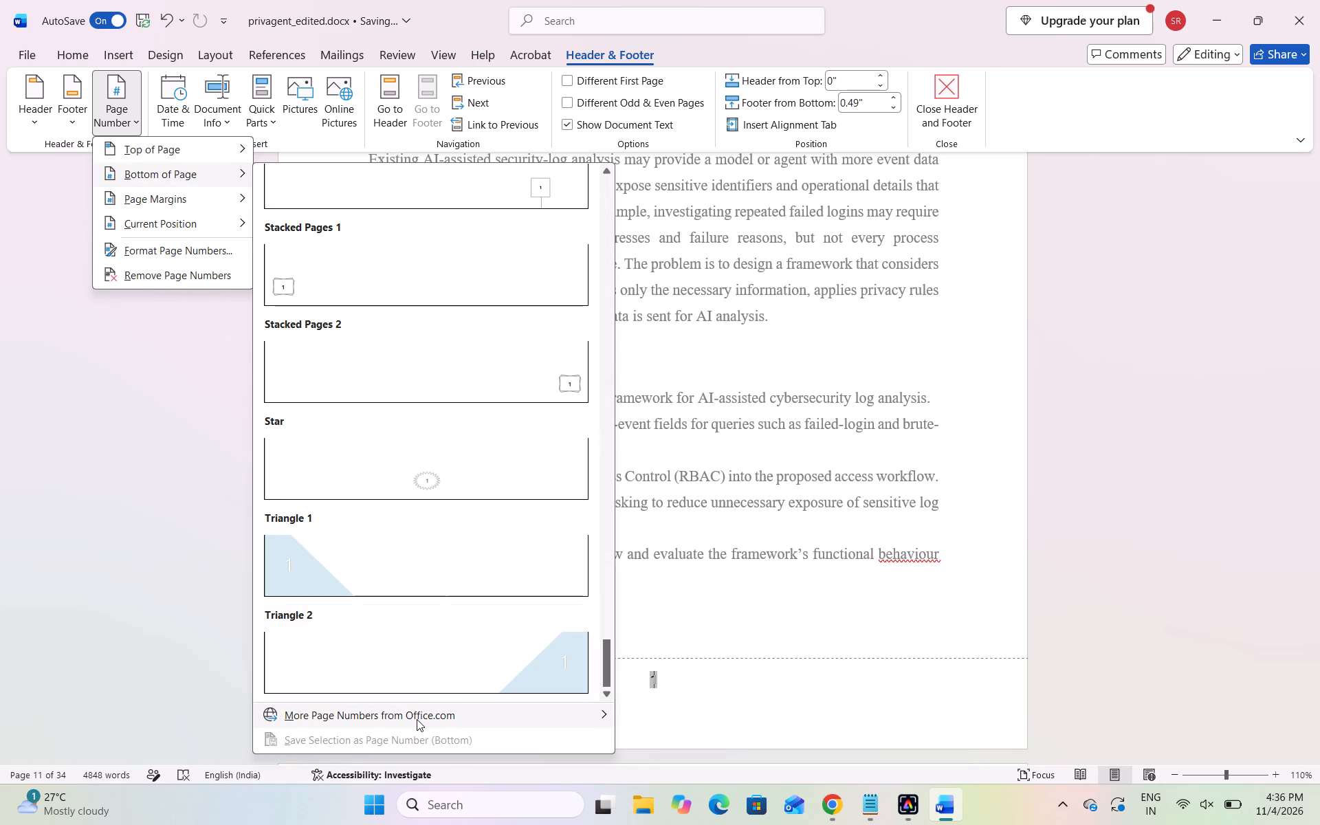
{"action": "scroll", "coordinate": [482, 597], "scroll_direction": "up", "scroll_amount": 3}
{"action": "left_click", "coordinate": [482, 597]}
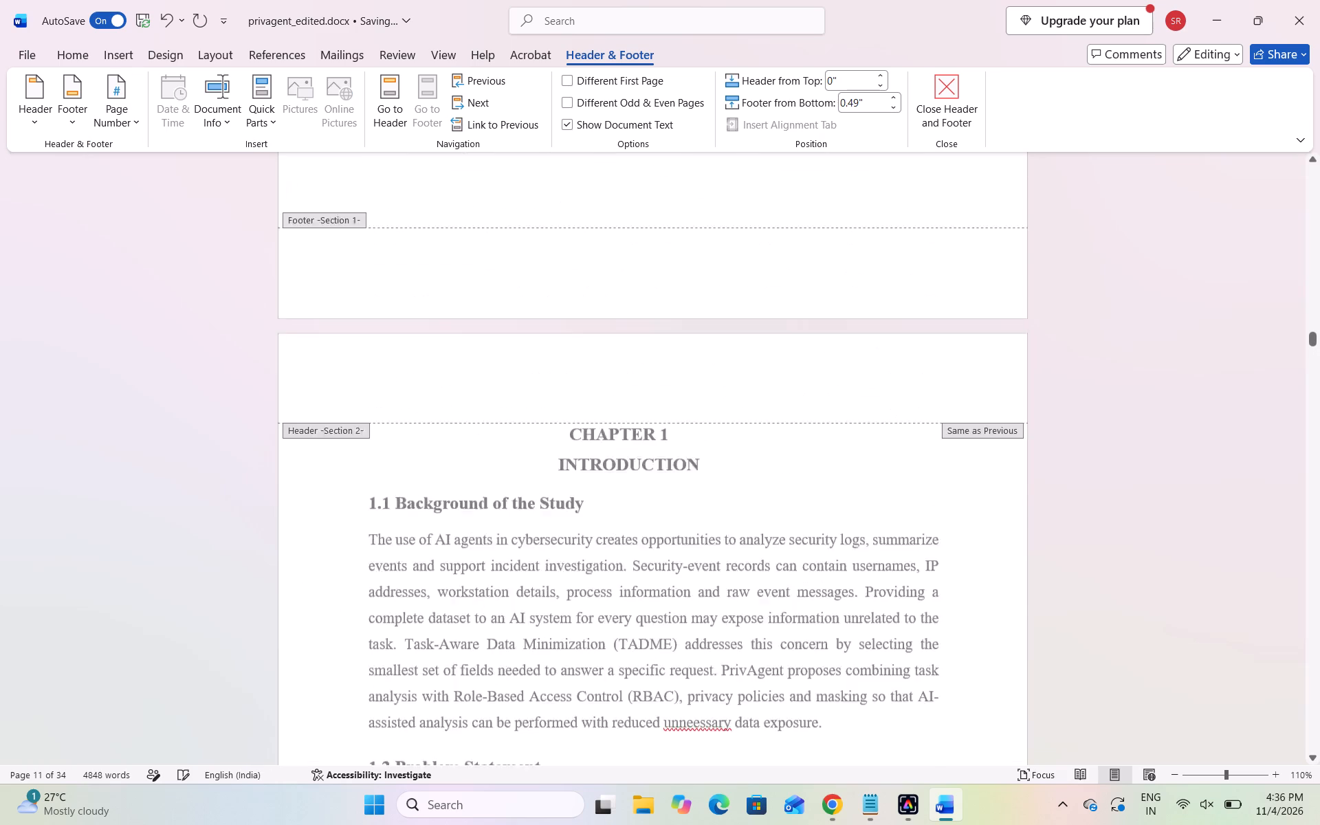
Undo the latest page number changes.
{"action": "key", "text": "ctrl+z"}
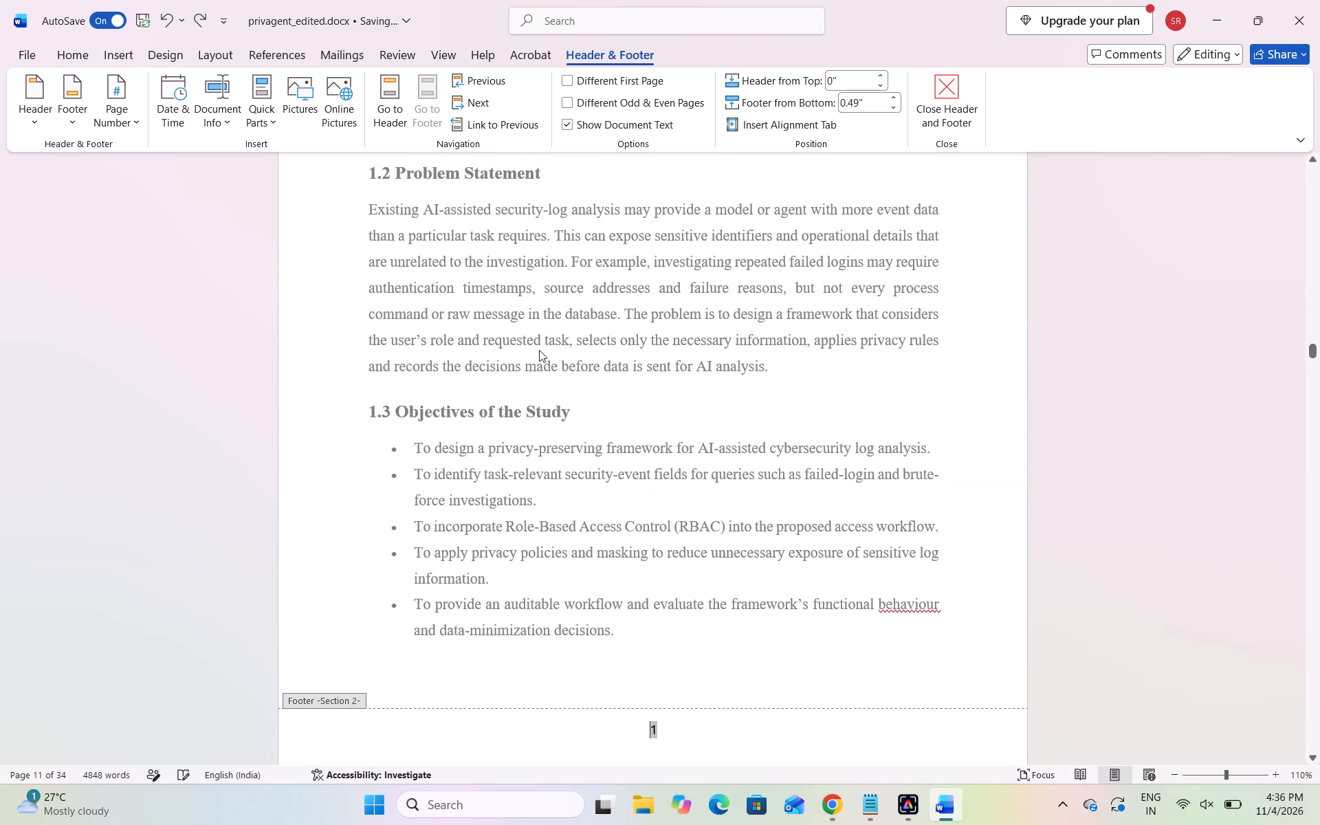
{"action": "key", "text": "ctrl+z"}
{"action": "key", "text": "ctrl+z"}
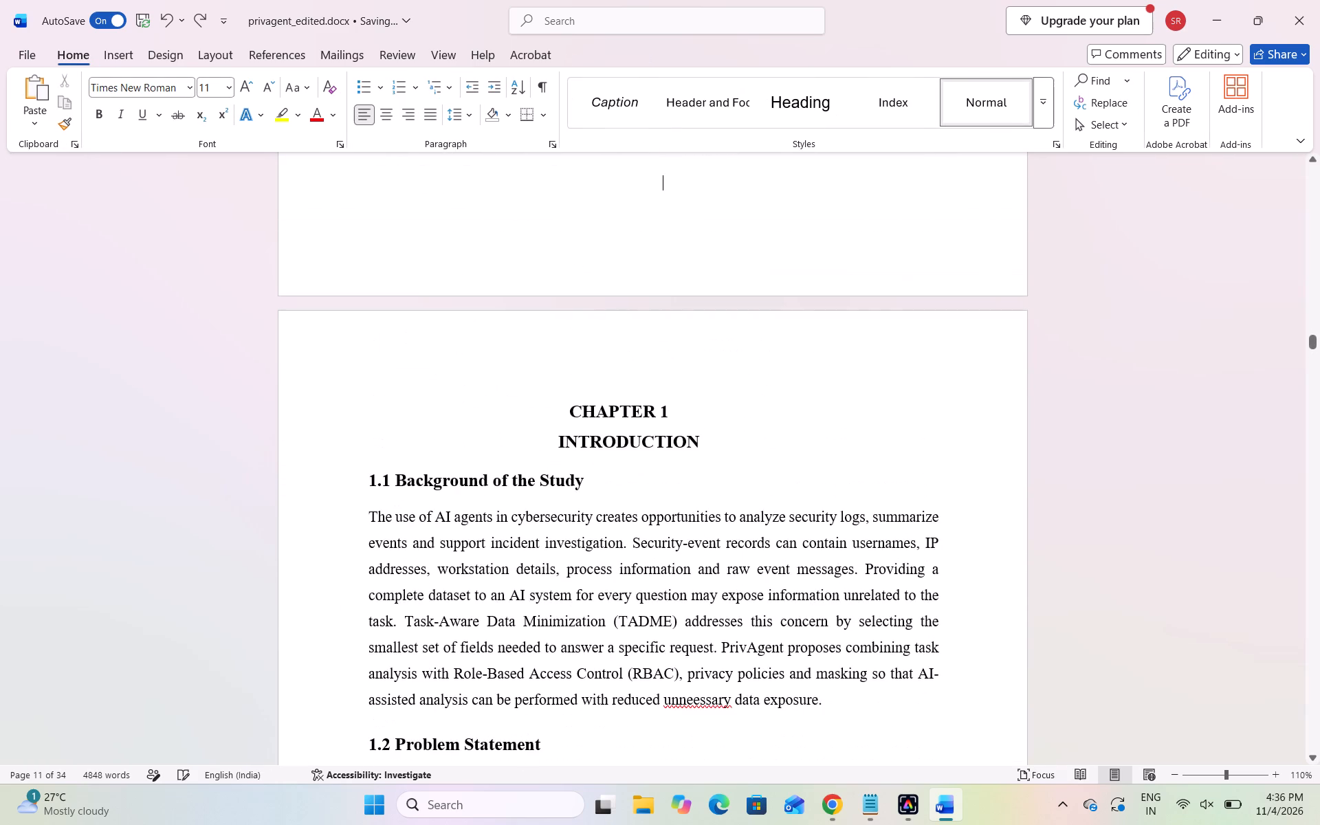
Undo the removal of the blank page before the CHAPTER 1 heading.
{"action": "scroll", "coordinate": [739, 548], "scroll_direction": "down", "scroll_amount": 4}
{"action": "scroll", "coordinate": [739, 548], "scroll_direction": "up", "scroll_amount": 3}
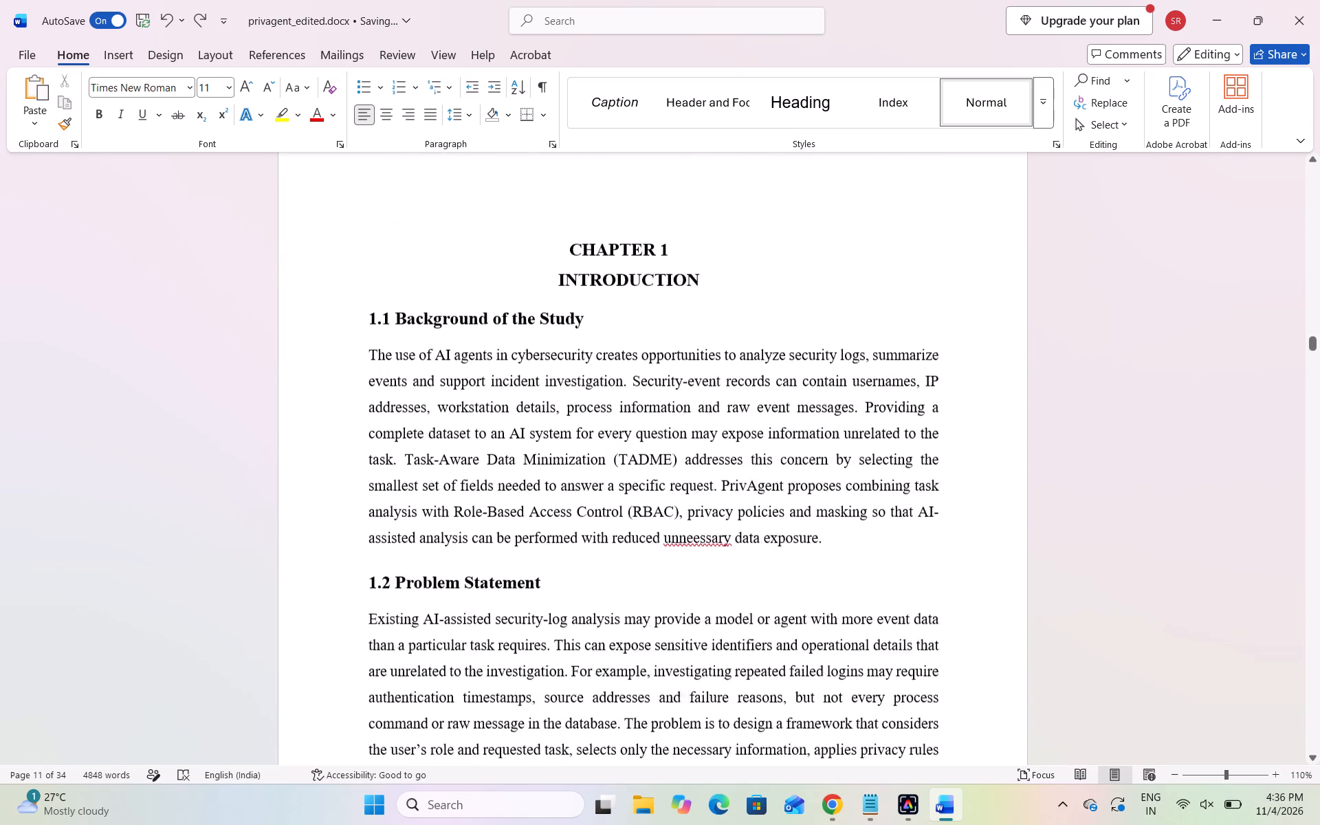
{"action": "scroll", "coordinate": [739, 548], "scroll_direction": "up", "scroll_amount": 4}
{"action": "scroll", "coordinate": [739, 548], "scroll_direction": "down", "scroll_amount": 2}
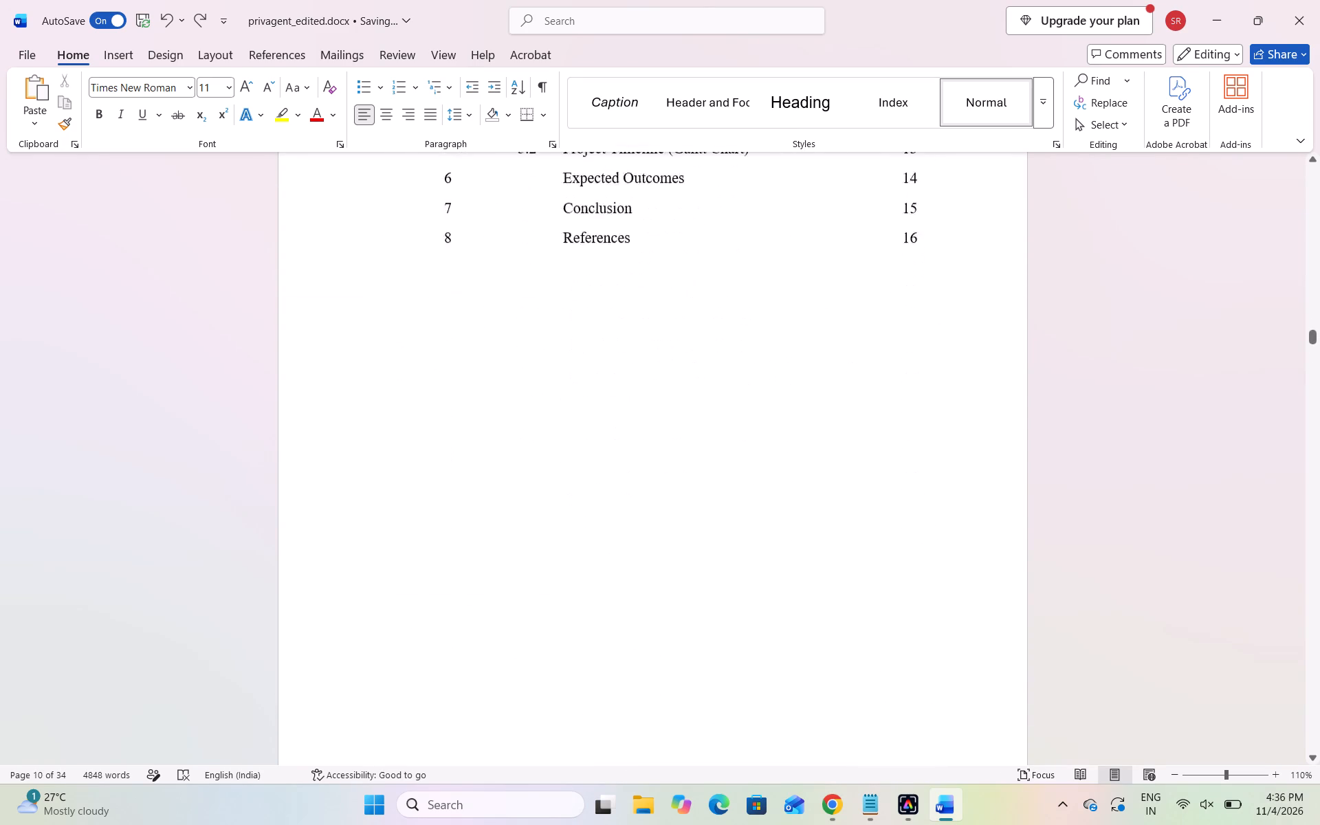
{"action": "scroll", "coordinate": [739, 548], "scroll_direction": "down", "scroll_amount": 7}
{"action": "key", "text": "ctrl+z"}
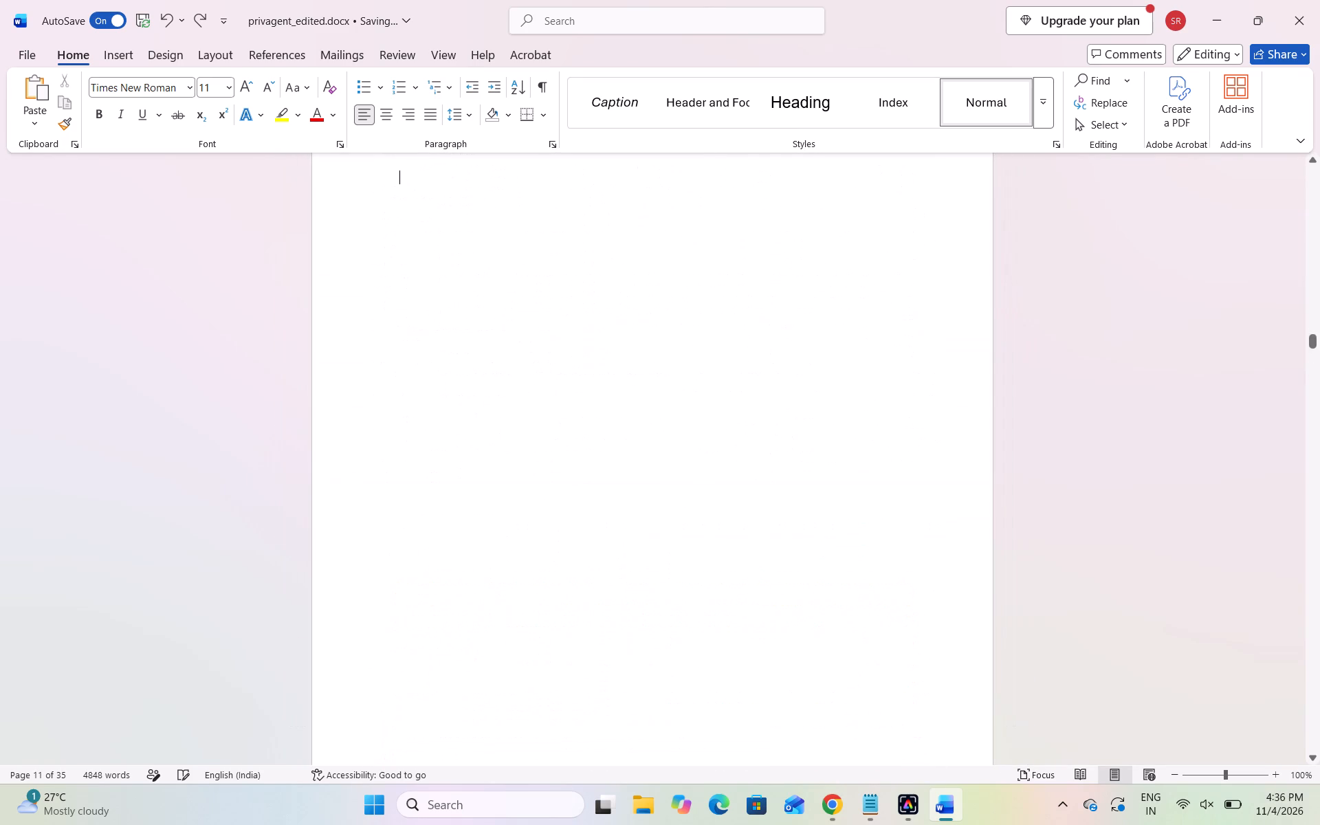
Look through the pages from the end of the table of contents to section 1.5 to check the page numbers.
{"action": "scroll", "coordinate": [739, 548], "scroll_direction": "down", "scroll_amount": 7}
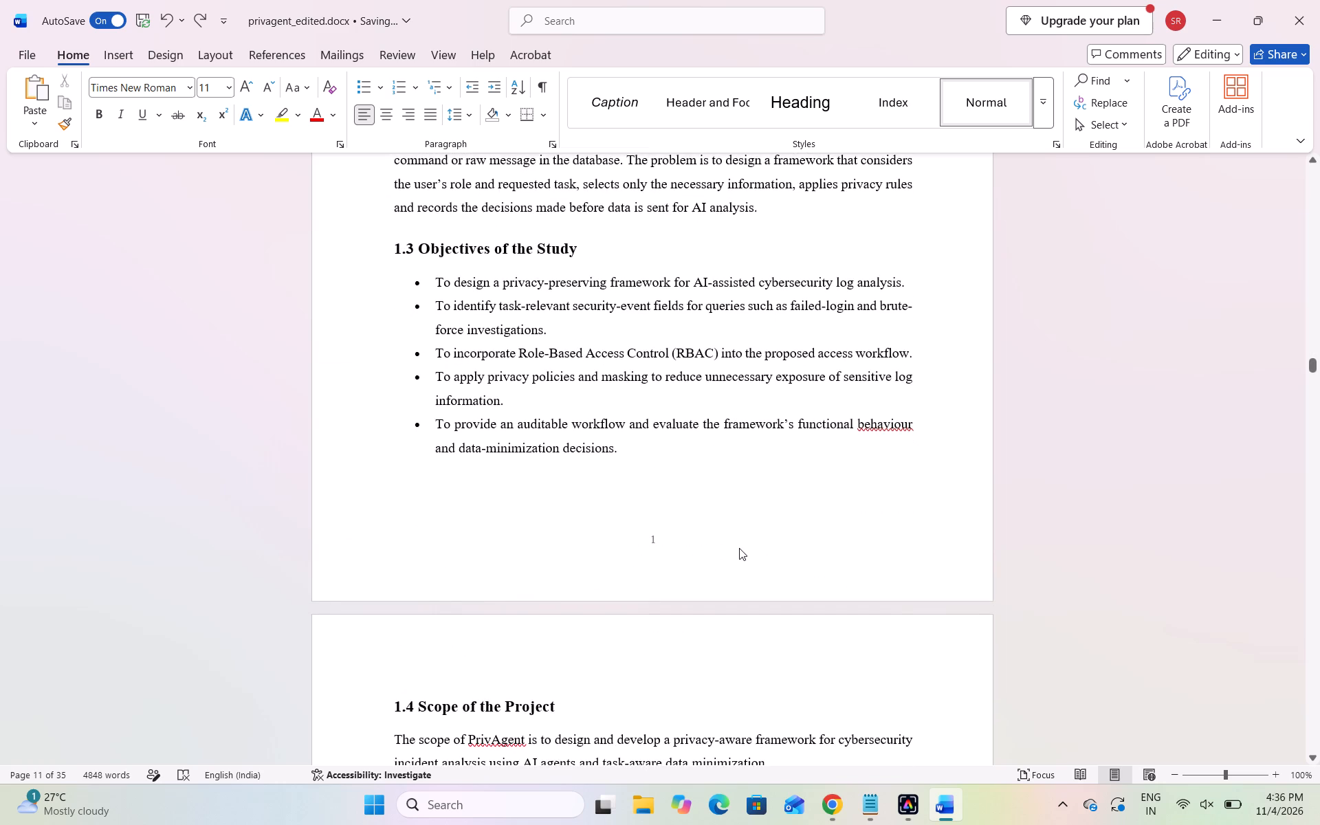
{"action": "scroll", "coordinate": [715, 514], "scroll_direction": "down", "scroll_amount": 6}
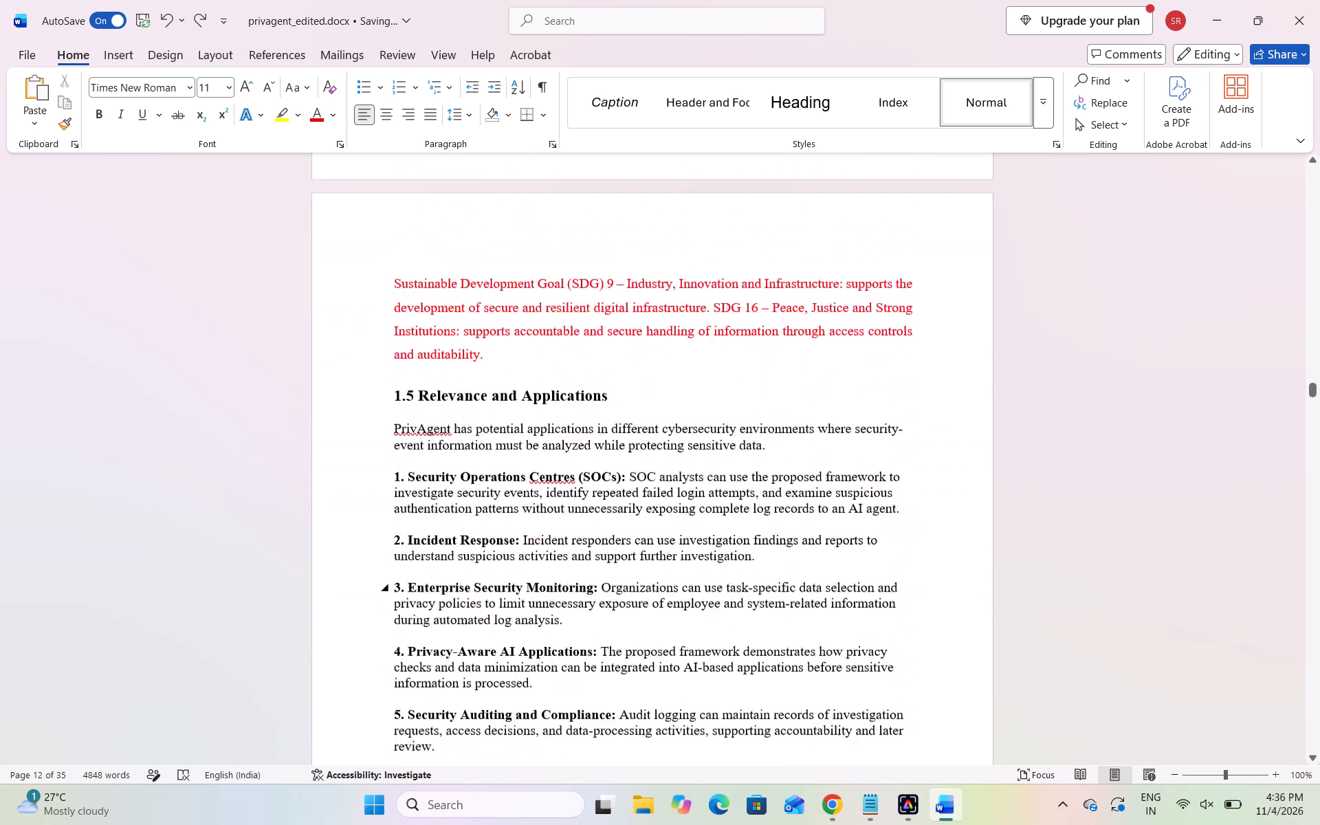
{"action": "scroll", "coordinate": [715, 514], "scroll_direction": "down", "scroll_amount": 1}
{"action": "scroll", "coordinate": [715, 514], "scroll_direction": "up", "scroll_amount": 10}
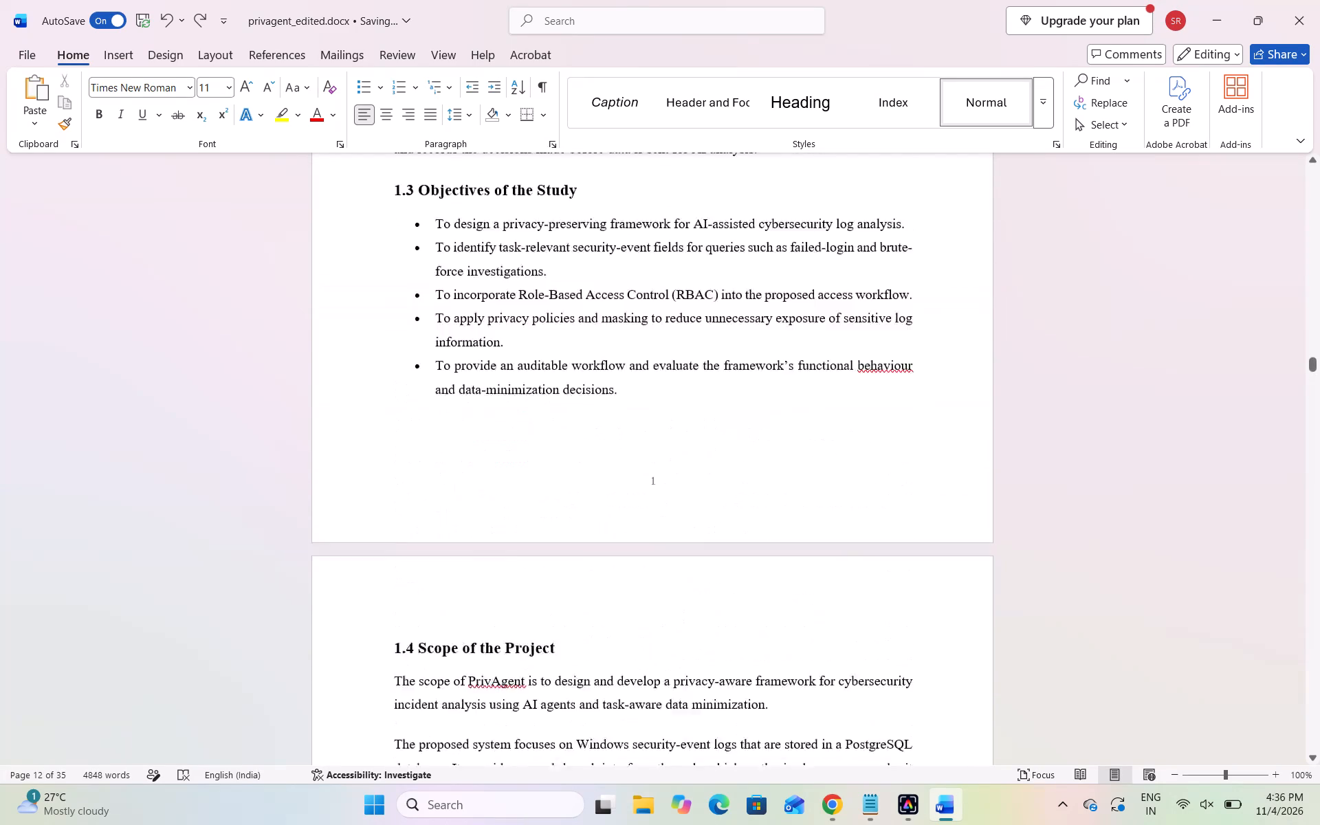
{"action": "scroll", "coordinate": [715, 514], "scroll_direction": "up", "scroll_amount": 7}
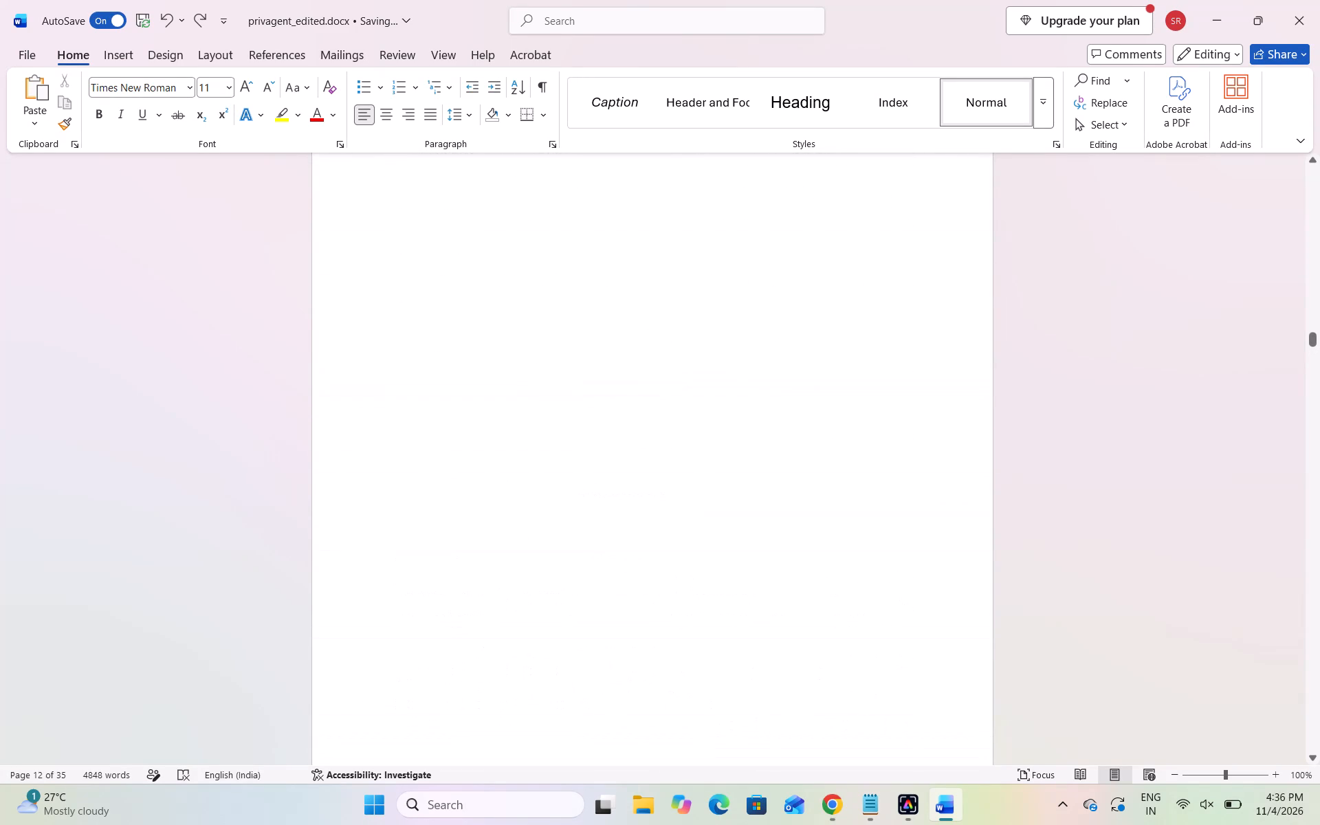
{"action": "scroll", "coordinate": [715, 514], "scroll_direction": "up", "scroll_amount": 3}
{"action": "scroll", "coordinate": [716, 507], "scroll_direction": "down", "scroll_amount": 5}
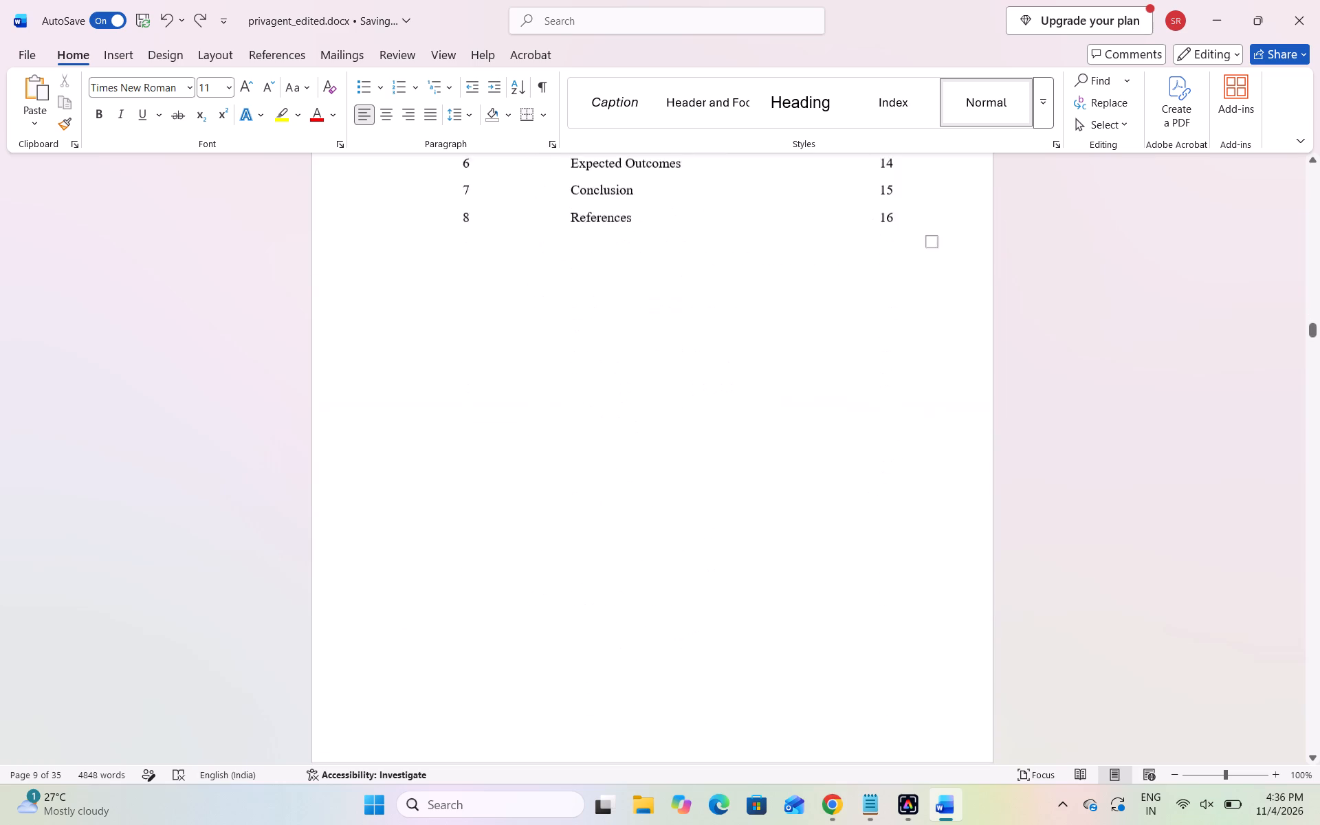
{"action": "scroll", "coordinate": [716, 507], "scroll_direction": "down", "scroll_amount": 5}
Delete the blank page directly before the CHAPTER 1 heading.
{"action": "left_click", "coordinate": [575, 693]}
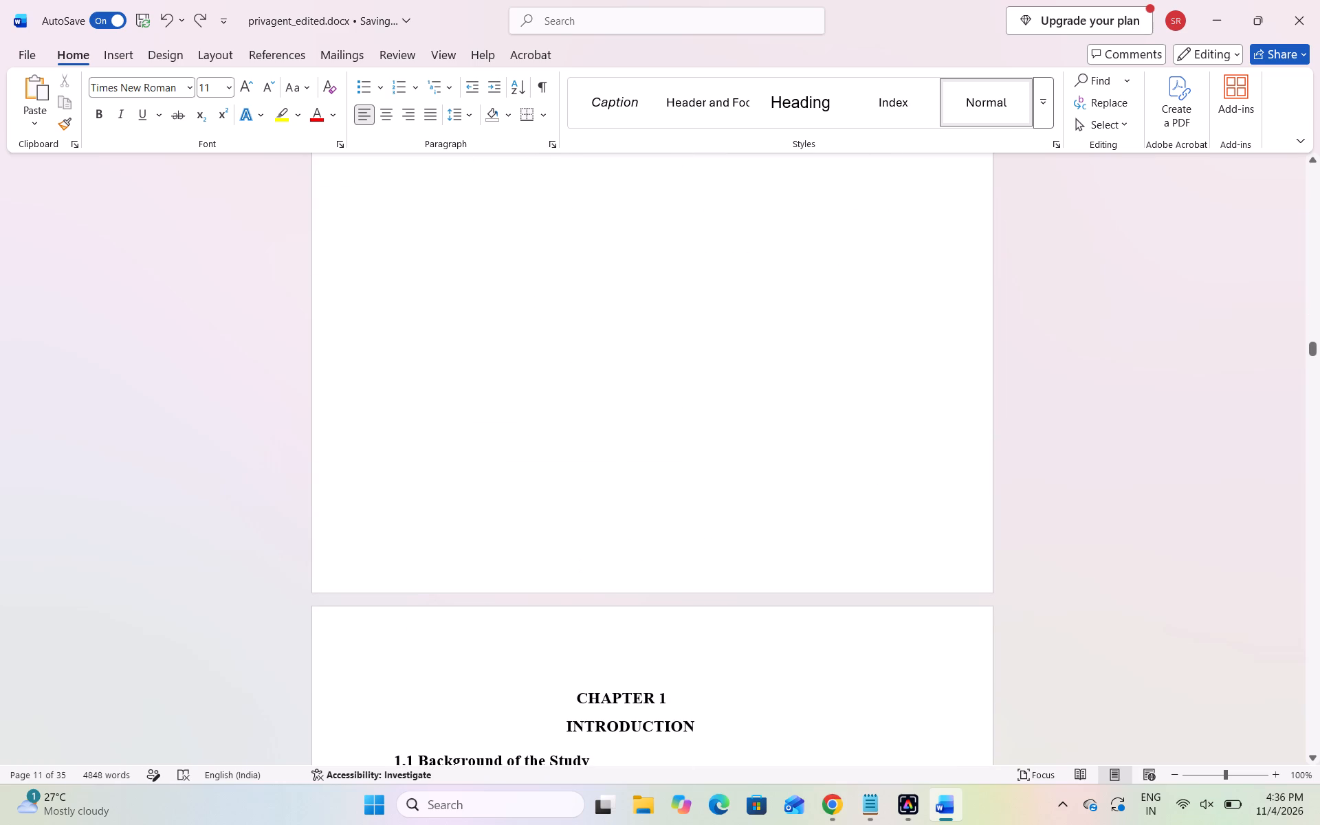
{"action": "key", "text": "BackSpace"}
{"action": "key", "text": "BackSpace"}
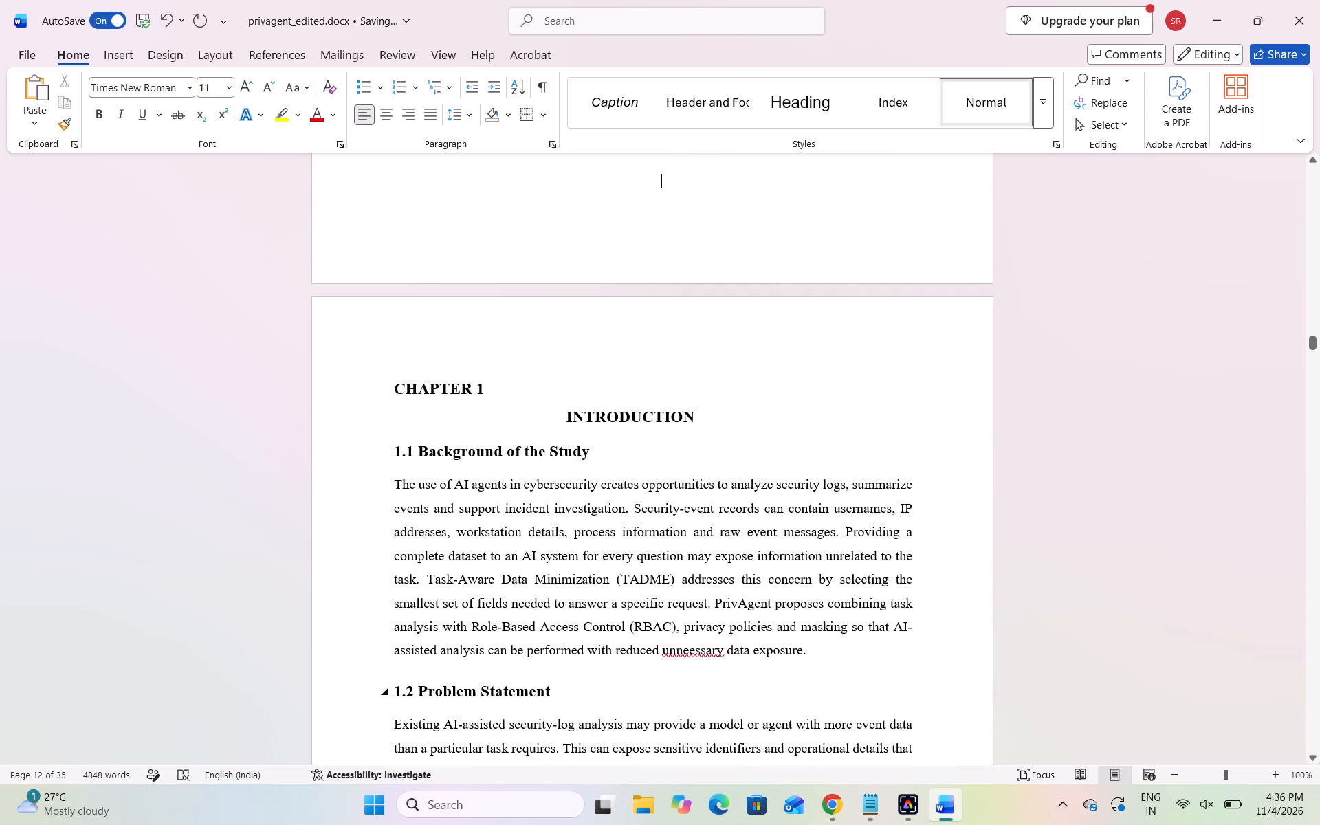
{"action": "scroll", "coordinate": [476, 824], "scroll_direction": "up", "scroll_amount": 2}
Indent the CHAPTER 1 heading back toward the middle of the line, above INTRODUCTION.
{"action": "left_click", "coordinate": [391, 395]}
{"action": "key", "text": "Tab"}
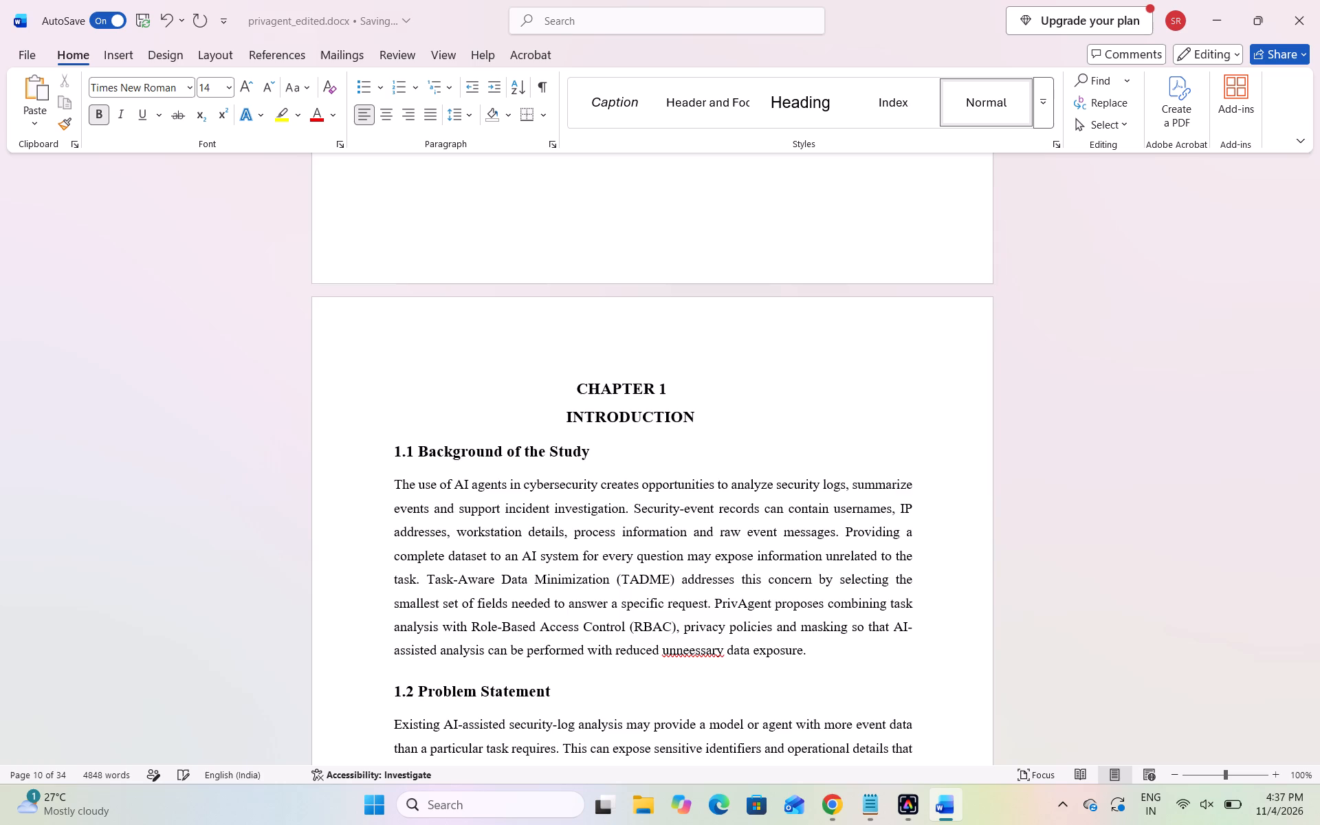
Set the page numbering to start at i, using the i, ii, iii number format.
{"action": "scroll", "coordinate": [391, 395], "scroll_direction": "up", "scroll_amount": 8}
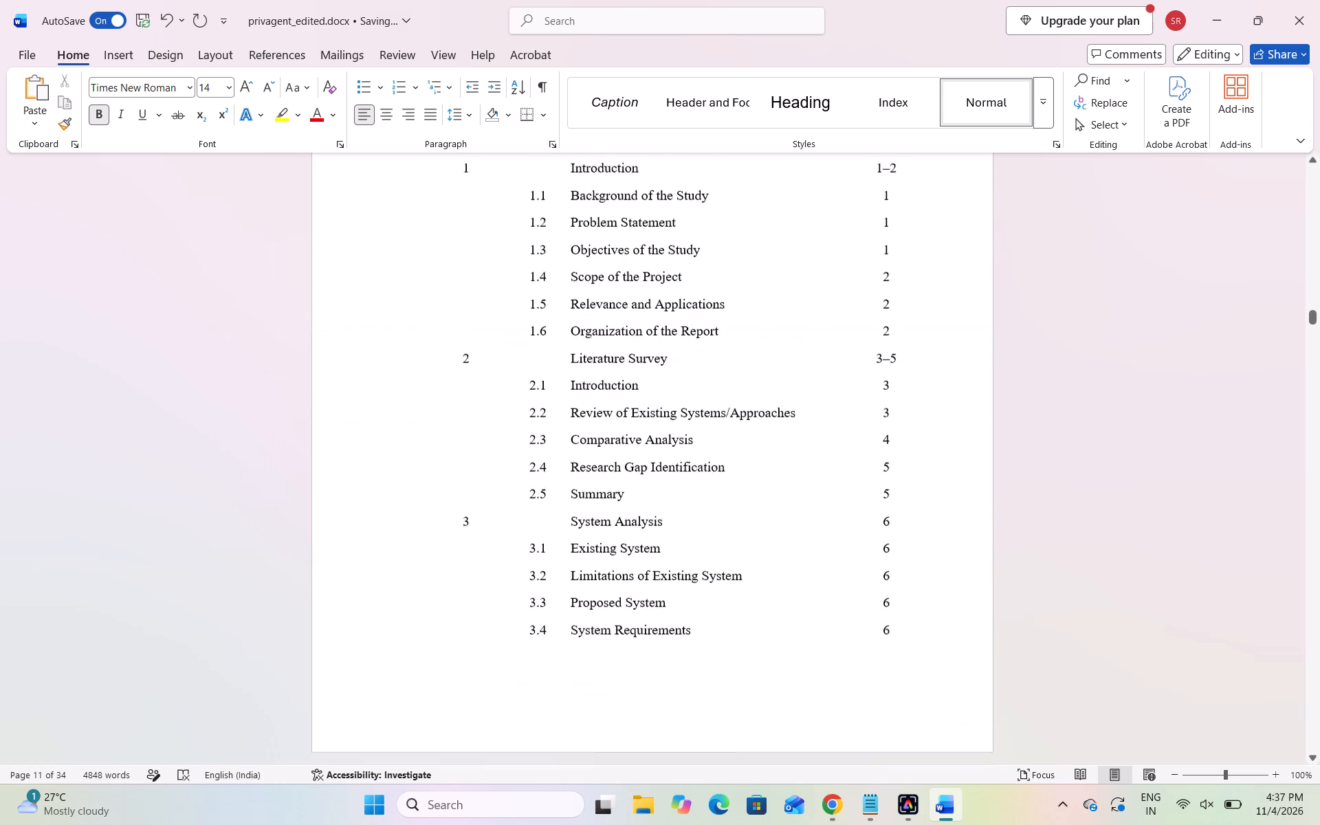
{"action": "scroll", "coordinate": [391, 395], "scroll_direction": "up", "scroll_amount": 2}
{"action": "scroll", "coordinate": [368, 303], "scroll_direction": "up", "scroll_amount": 6}
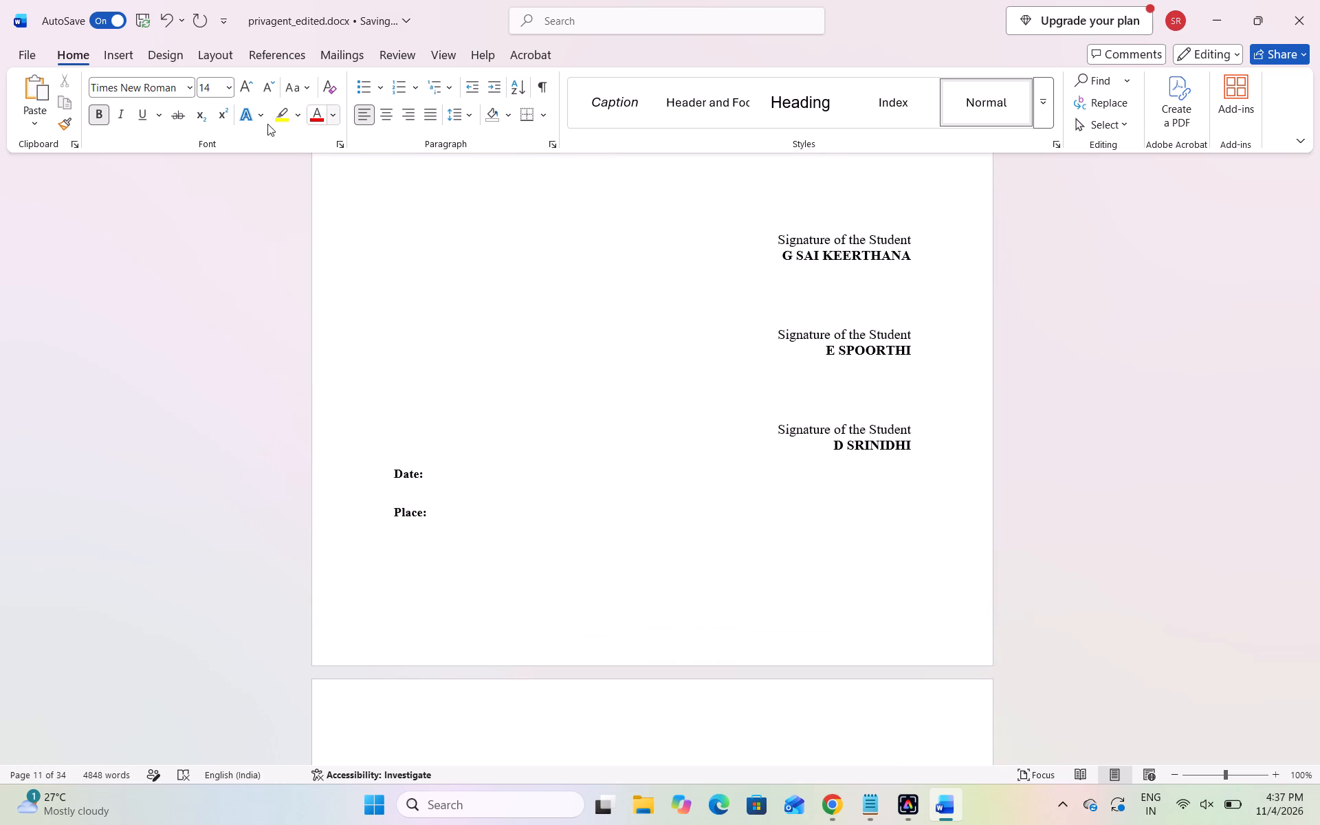
{"action": "double_click", "coordinate": [118, 53]}
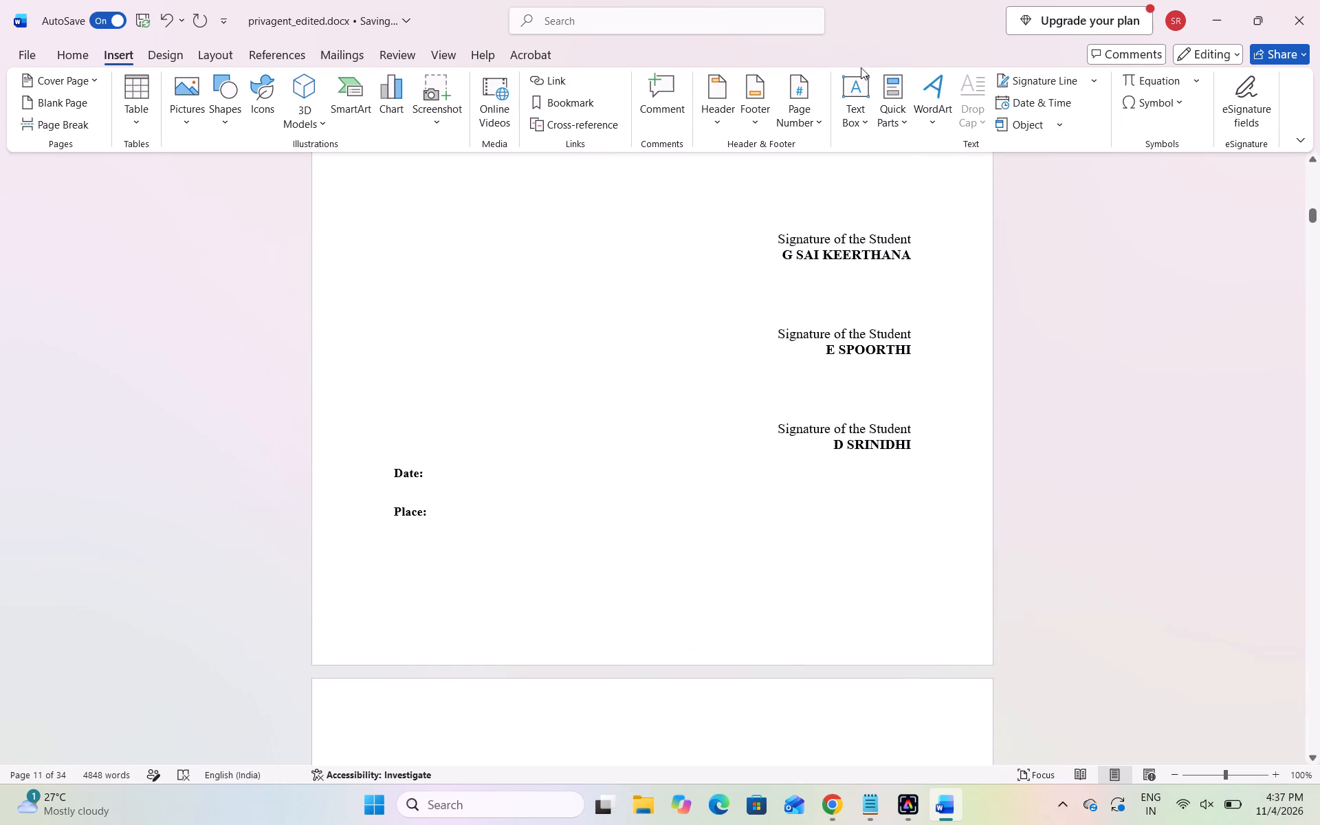
{"action": "left_click", "coordinate": [798, 99]}
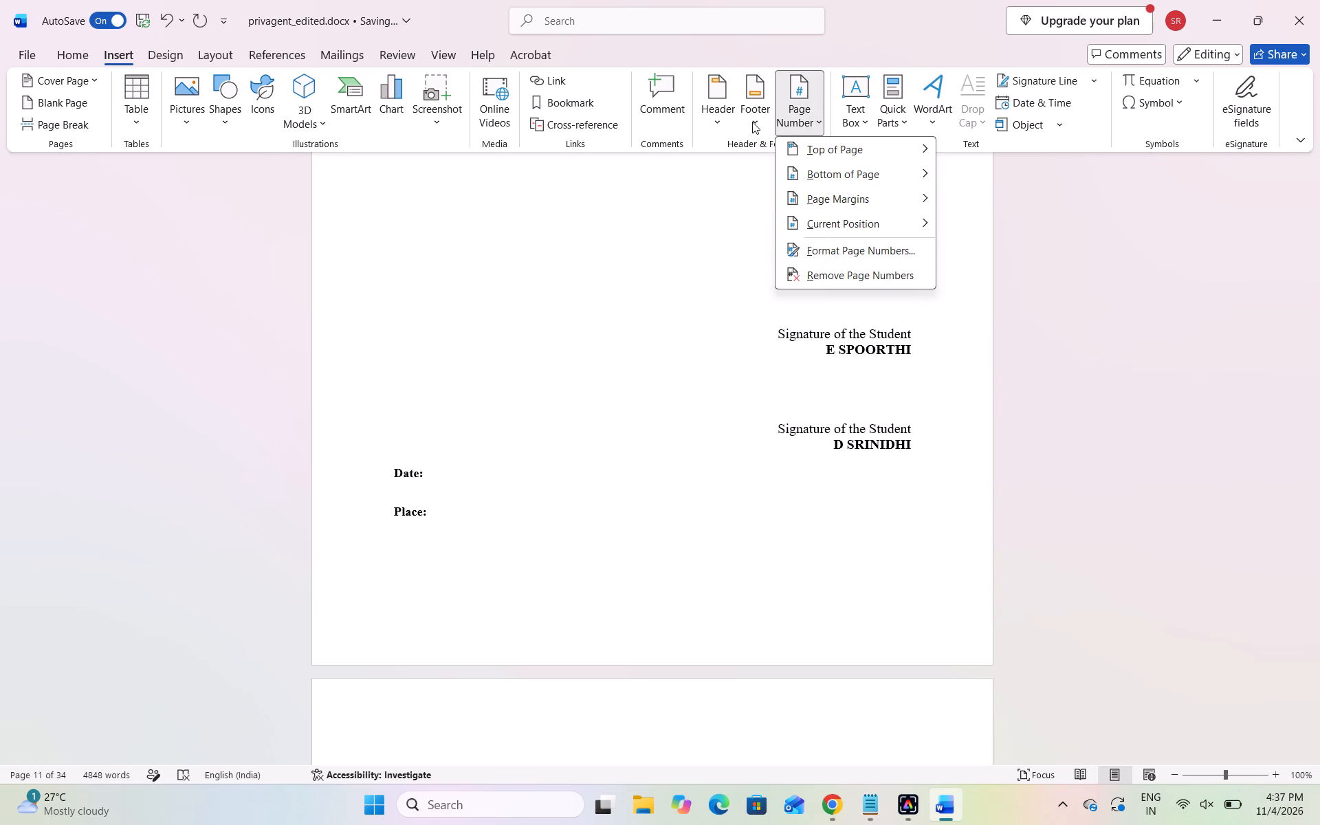
{"action": "left_click", "coordinate": [752, 122]}
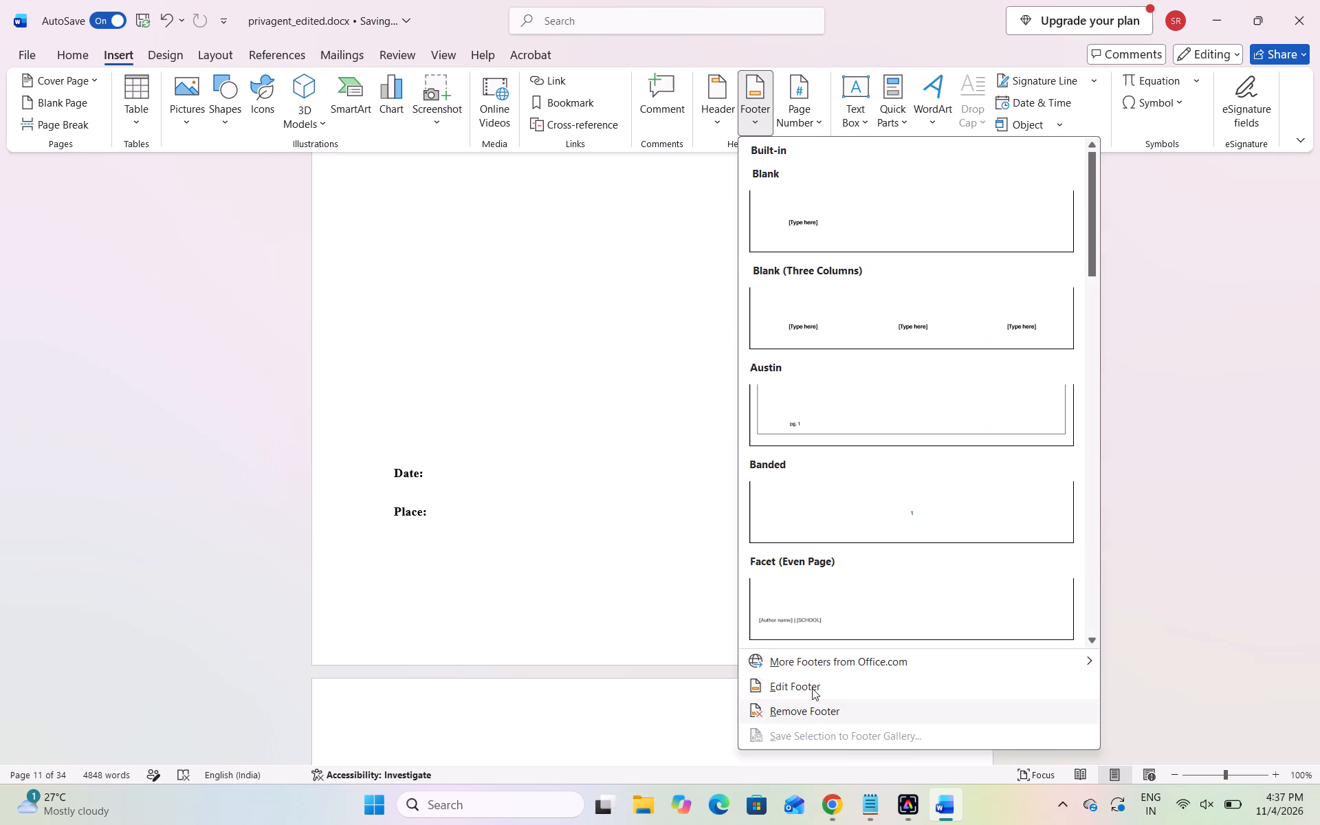
{"action": "left_click", "coordinate": [804, 92]}
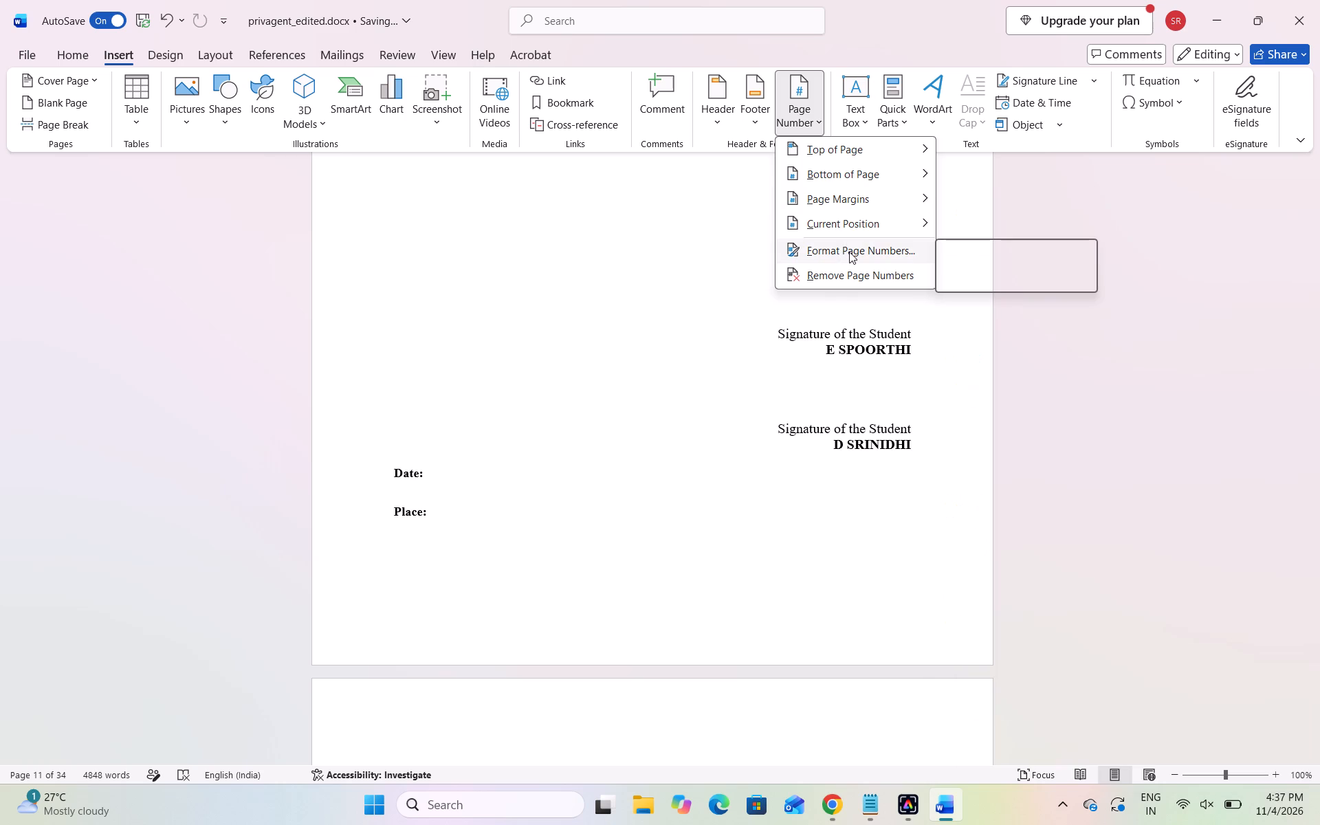
{"action": "left_click", "coordinate": [848, 252]}
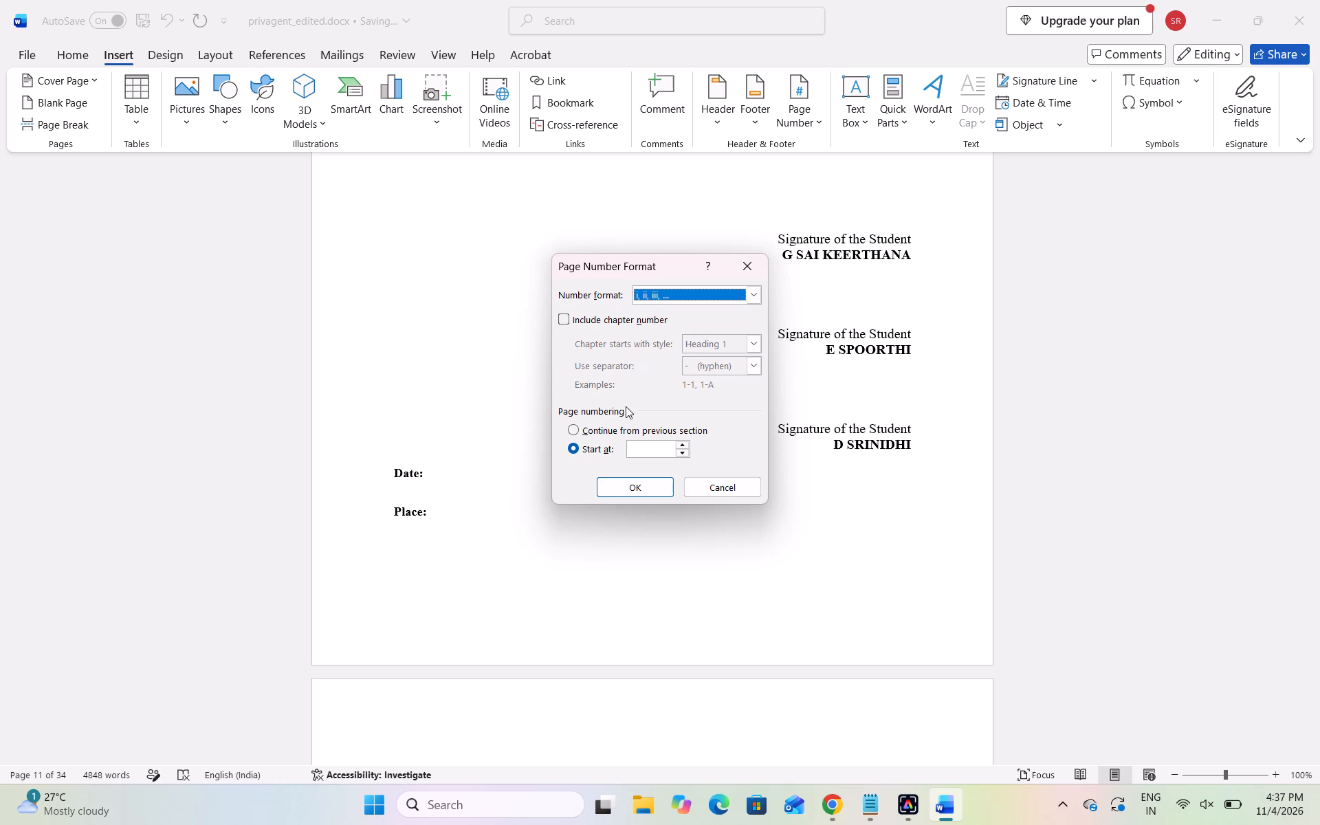
{"action": "left_click", "coordinate": [619, 431]}
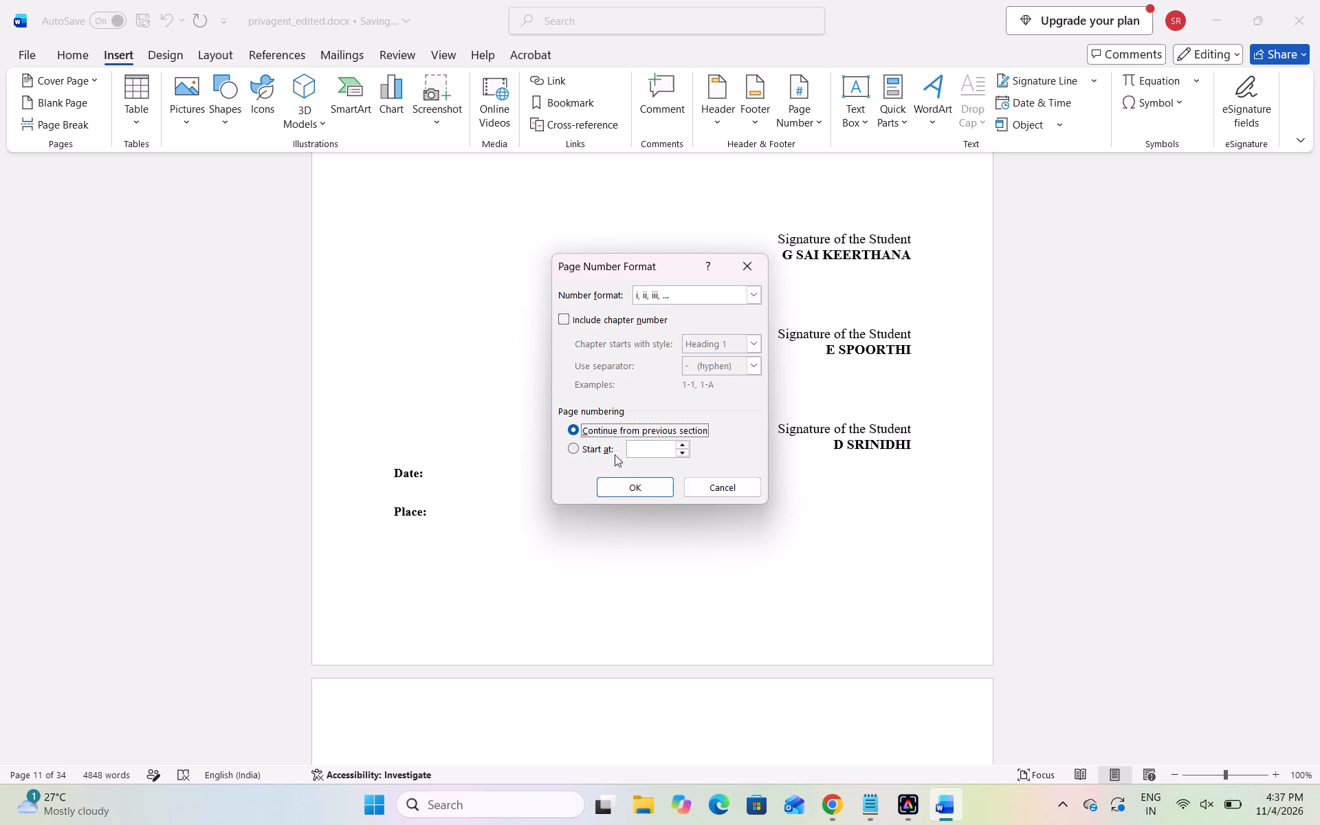
{"action": "left_click", "coordinate": [584, 449]}
{"action": "left_click", "coordinate": [610, 433]}
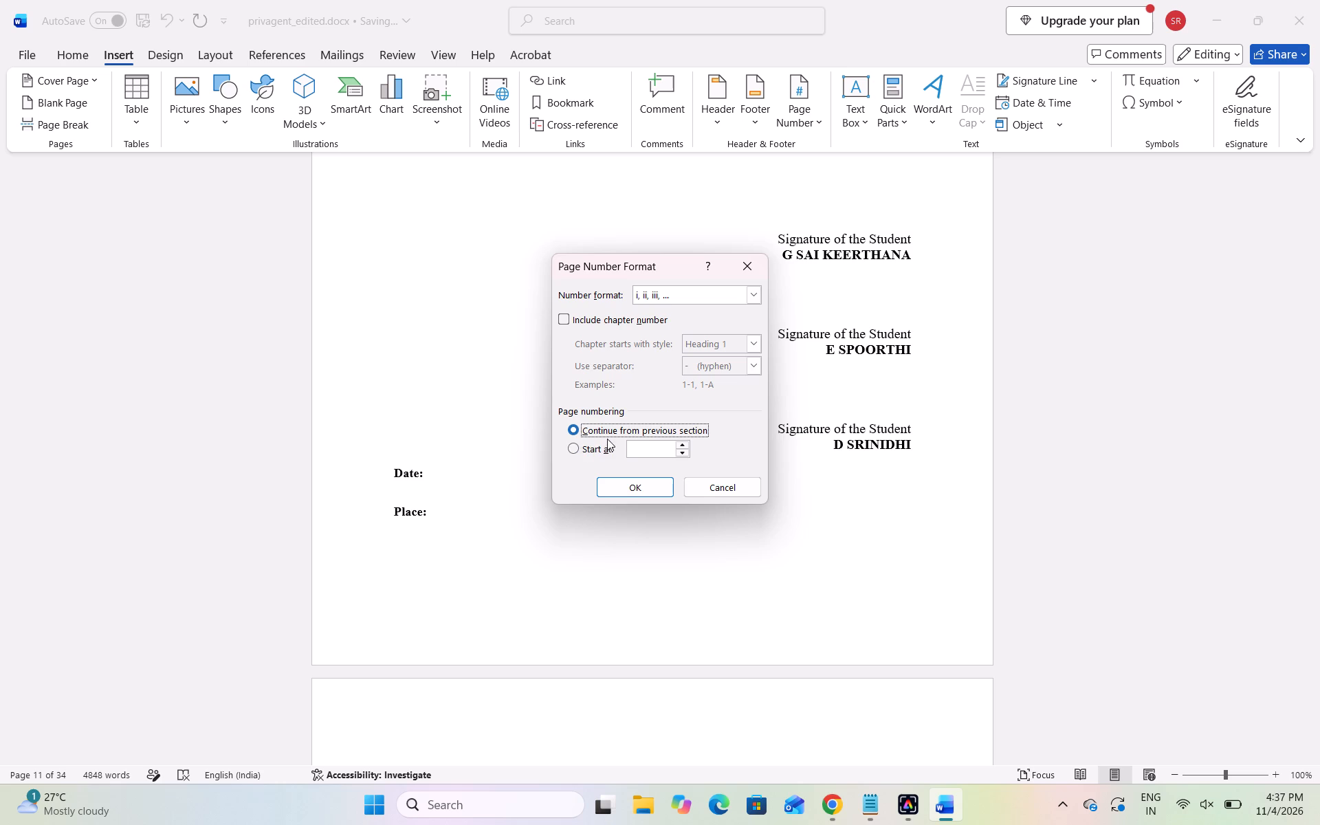
{"action": "left_click", "coordinate": [604, 448]}
{"action": "left_click", "coordinate": [642, 484]}
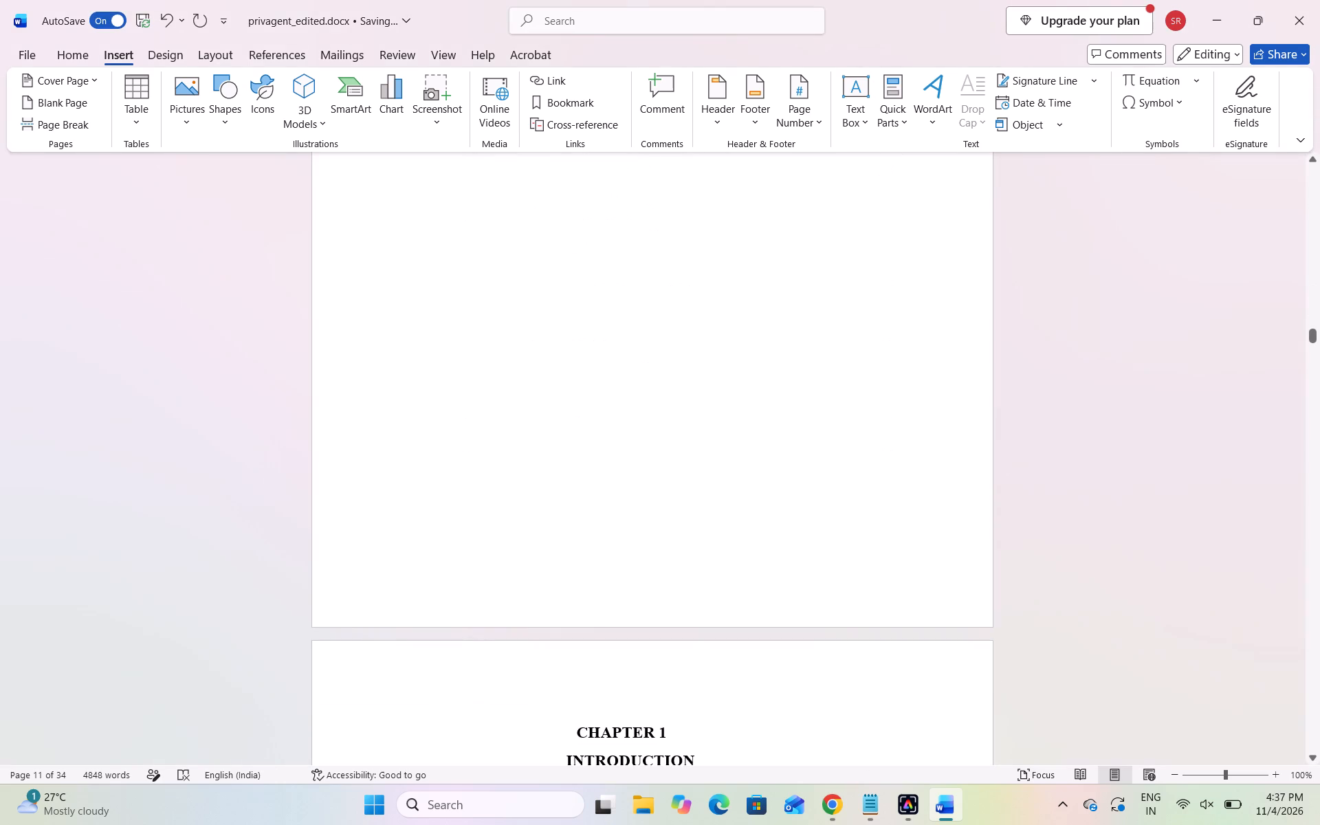
Look through the CHAPTER 1 pages to check the footer page numbers.
{"action": "scroll", "coordinate": [642, 484], "scroll_direction": "down", "scroll_amount": 5}
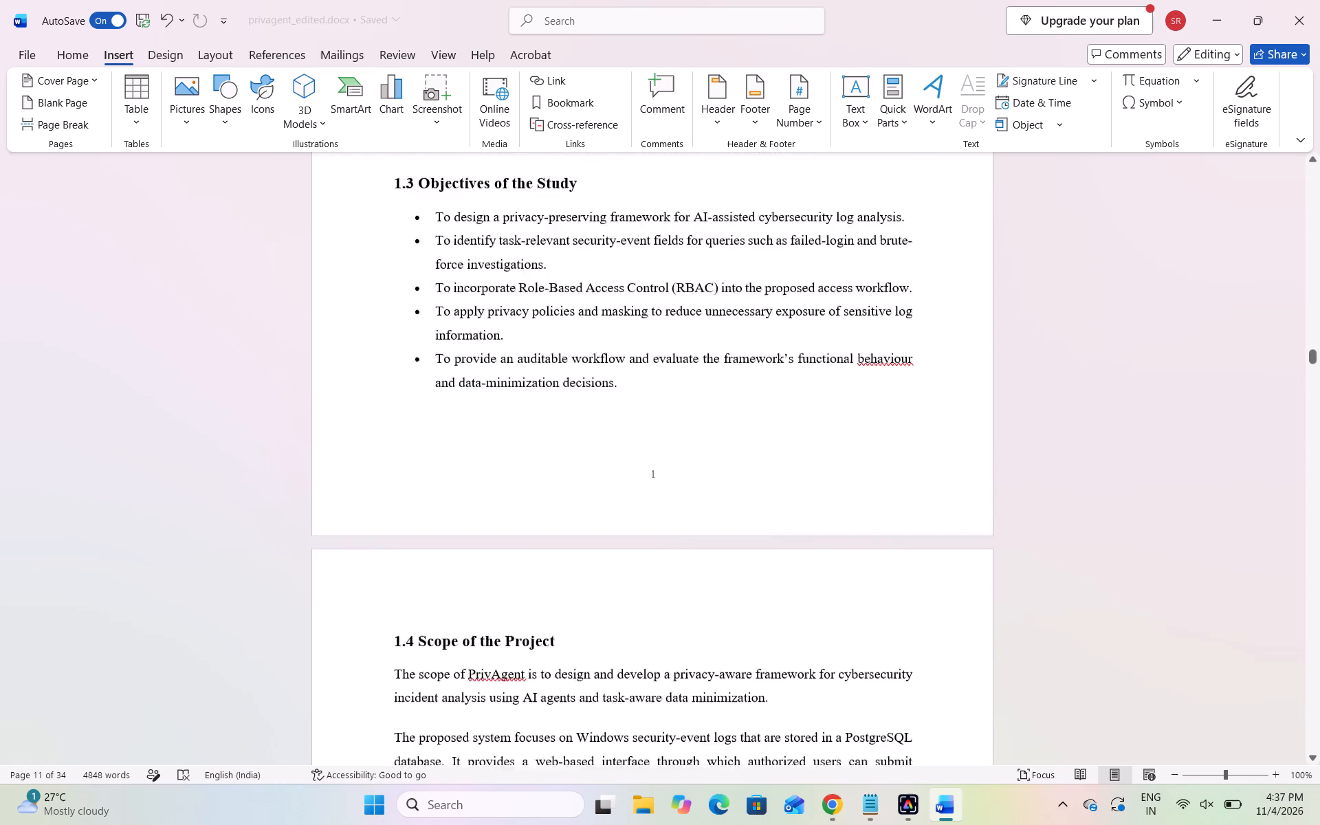
{"action": "scroll", "coordinate": [642, 484], "scroll_direction": "down", "scroll_amount": 6}
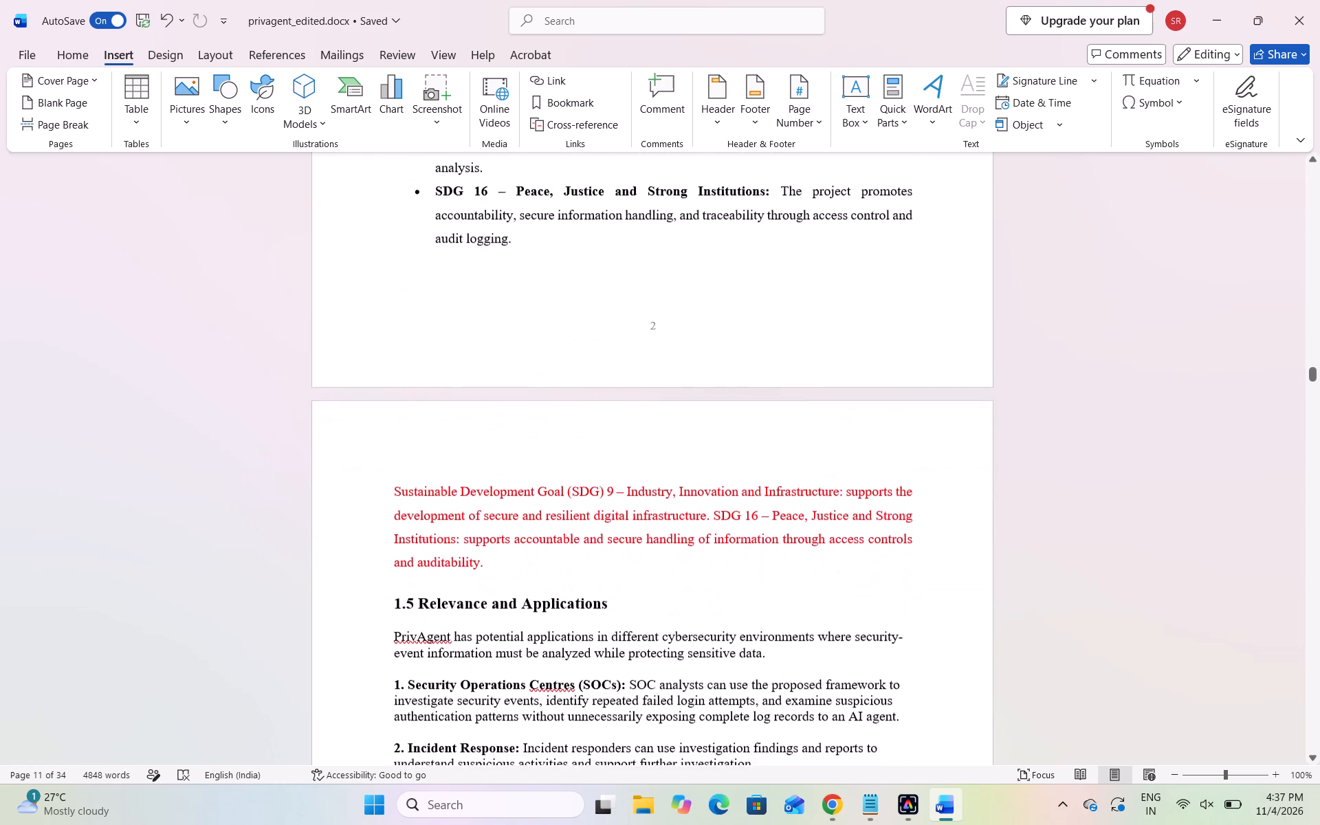
{"action": "scroll", "coordinate": [642, 481], "scroll_direction": "down", "scroll_amount": 7}
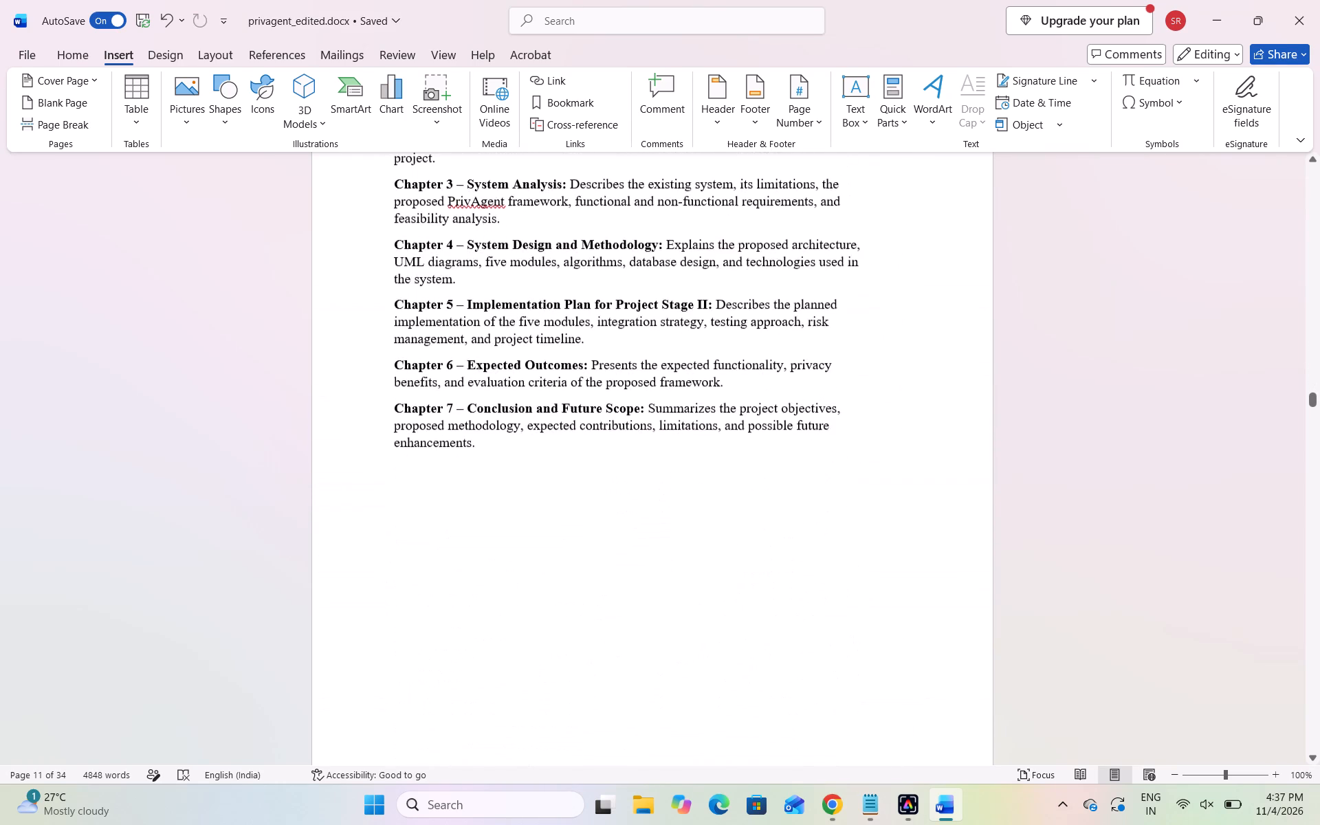
Look through the pages from CHAPTER 2 to the end of the references to check the footer page numbers.
{"action": "scroll", "coordinate": [642, 481], "scroll_direction": "down", "scroll_amount": 10}
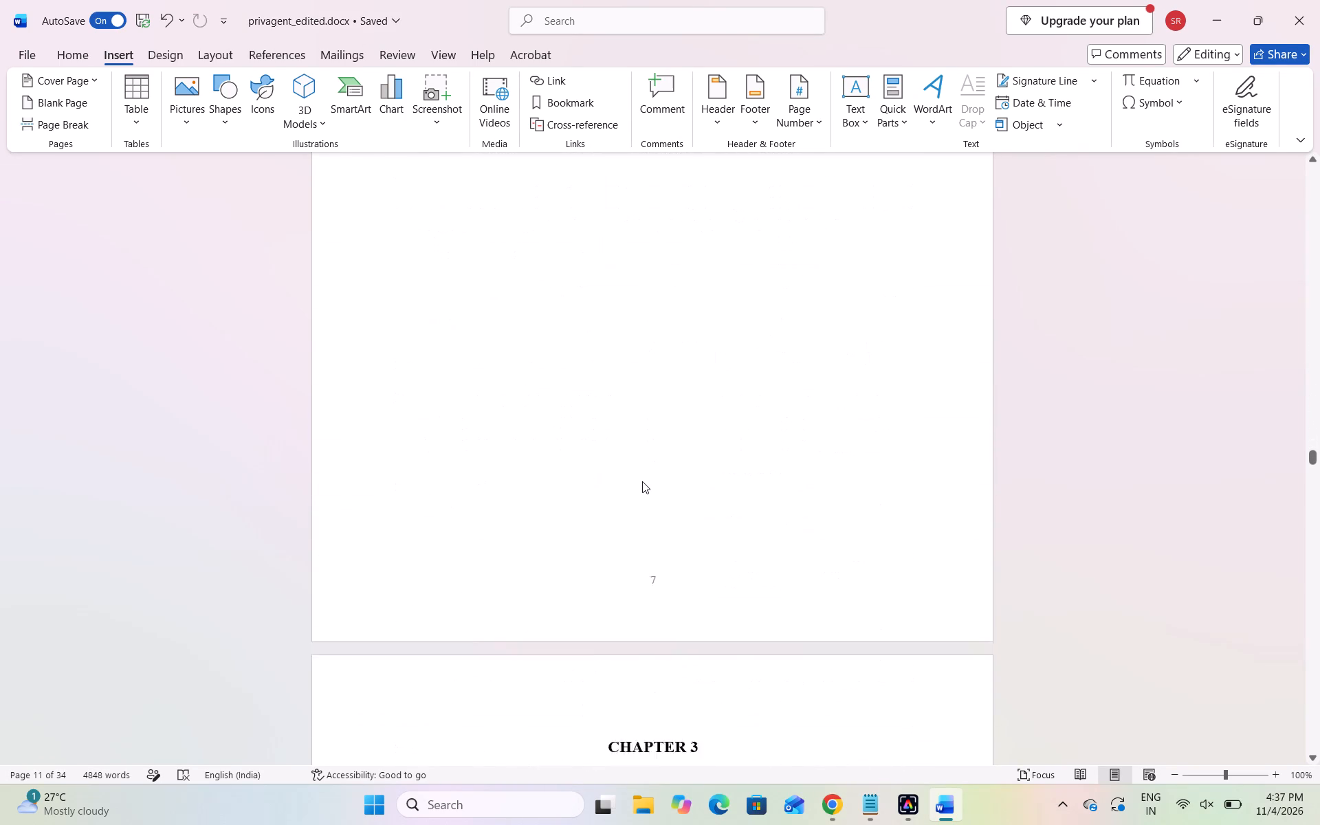
{"action": "scroll", "coordinate": [642, 481], "scroll_direction": "down", "scroll_amount": 5}
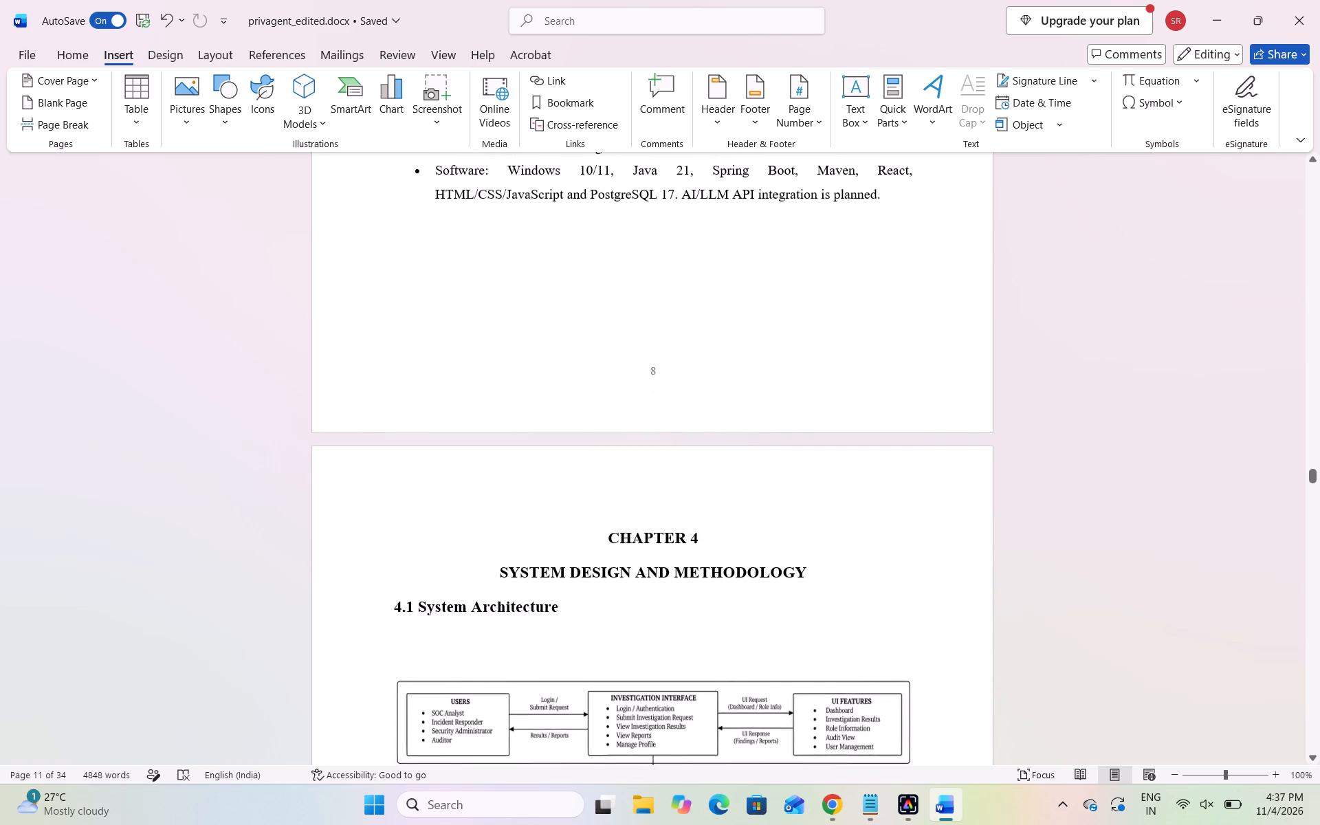
{"action": "scroll", "coordinate": [642, 481], "scroll_direction": "down", "scroll_amount": 4}
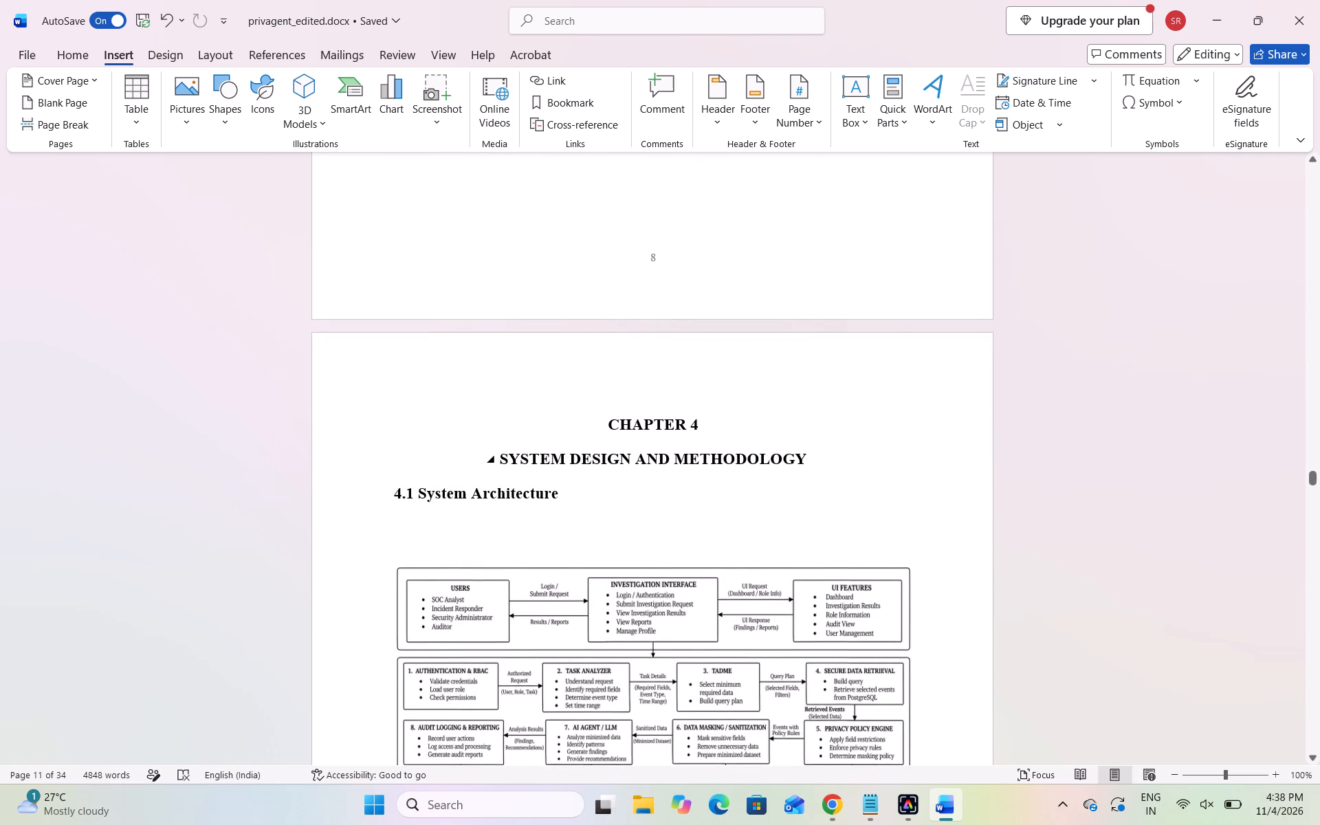
{"action": "scroll", "coordinate": [642, 481], "scroll_direction": "down", "scroll_amount": 5}
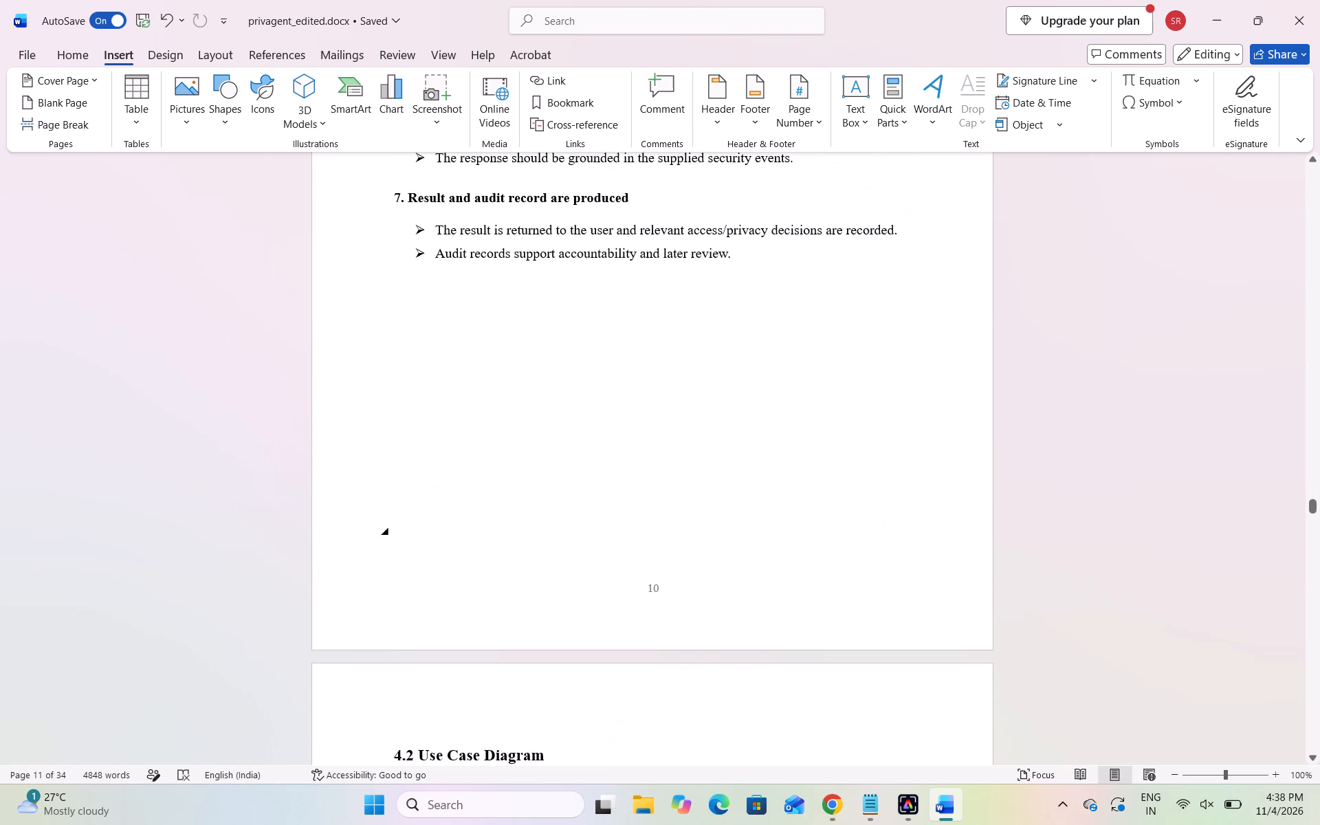
{"action": "scroll", "coordinate": [623, 526], "scroll_direction": "down", "scroll_amount": 2}
{"action": "left_click", "coordinate": [632, 634]}
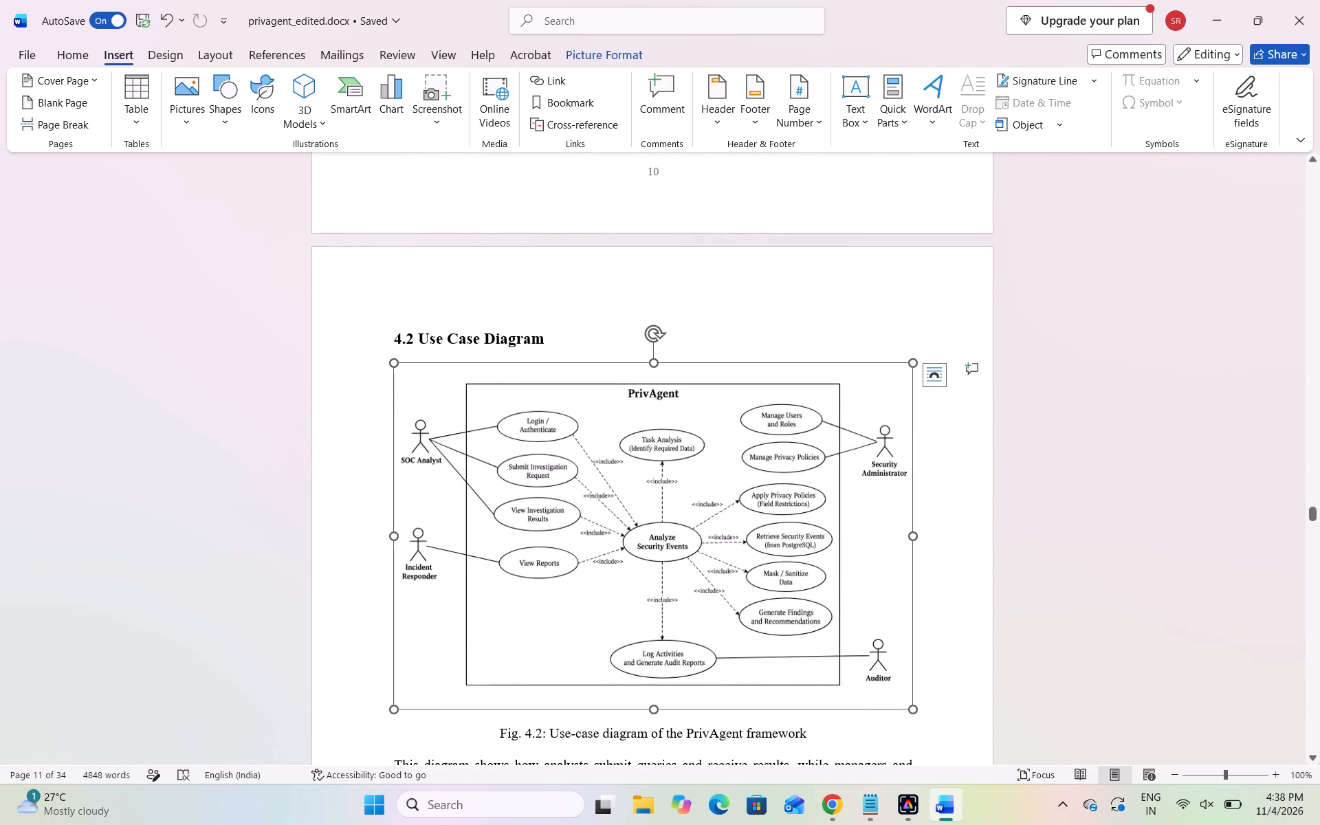
{"action": "scroll", "coordinate": [632, 634], "scroll_direction": "up", "scroll_amount": 3}
{"action": "left_click", "coordinate": [544, 285]}
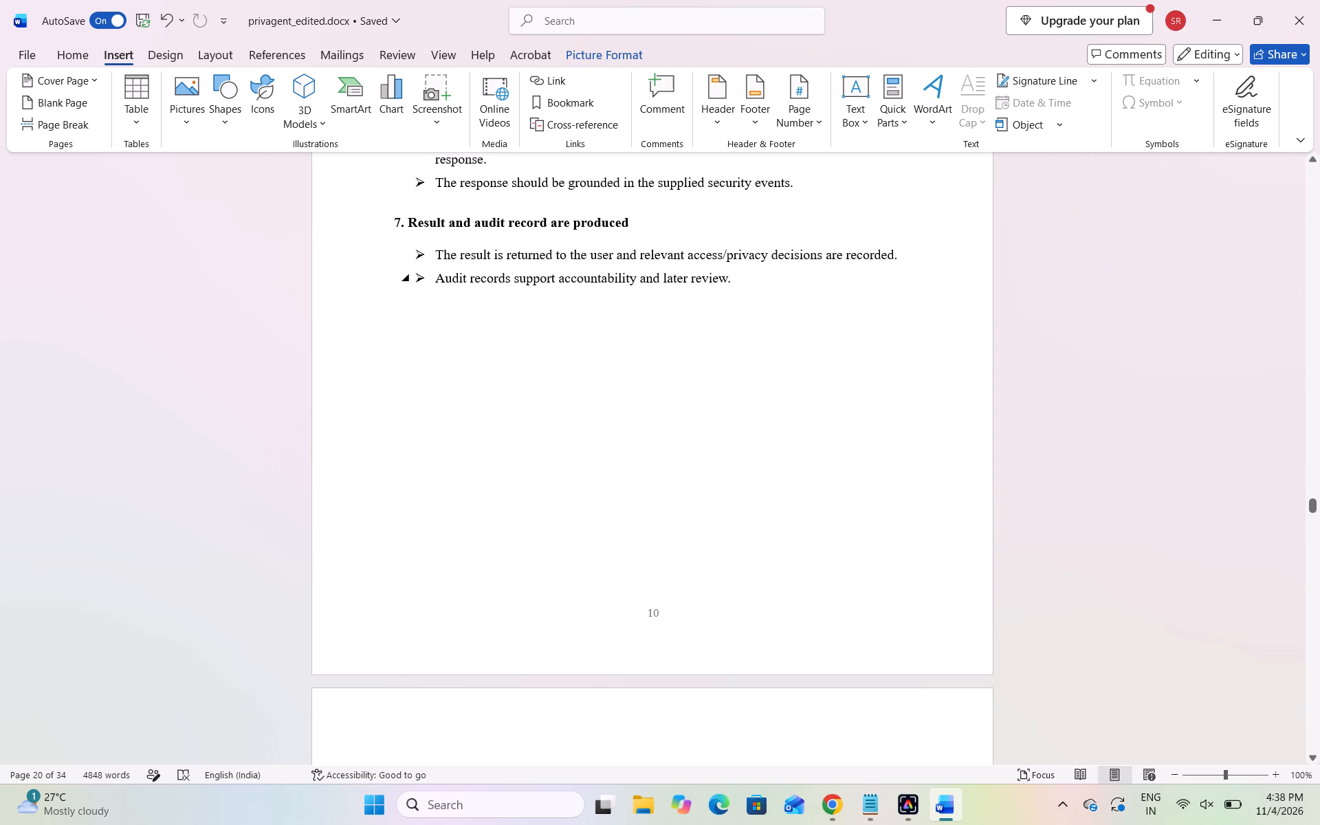
{"action": "scroll", "coordinate": [544, 285], "scroll_direction": "up", "scroll_amount": 3}
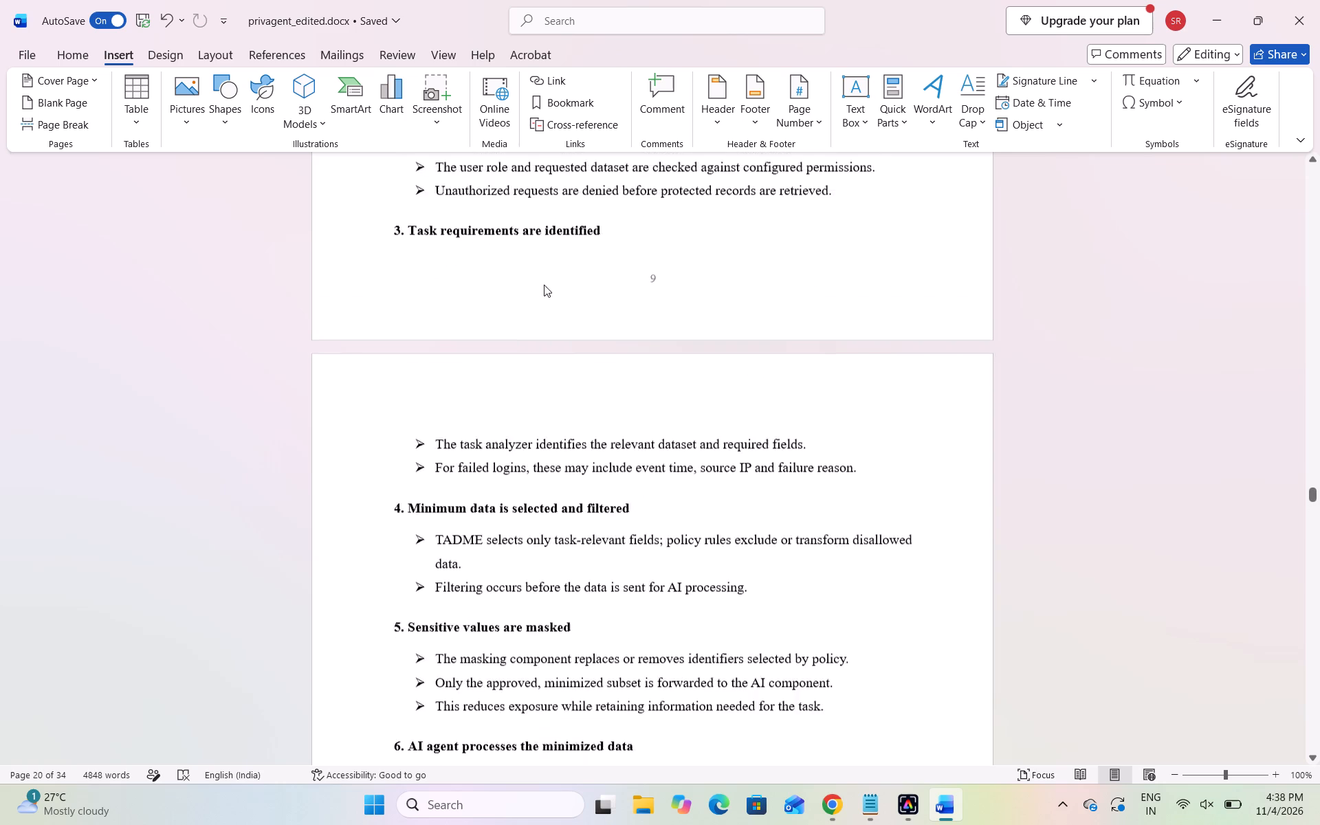
{"action": "scroll", "coordinate": [544, 285], "scroll_direction": "down", "scroll_amount": 11}
{"action": "scroll", "coordinate": [544, 285], "scroll_direction": "down", "scroll_amount": 20}
{"action": "scroll", "coordinate": [544, 285], "scroll_direction": "down", "scroll_amount": 9}
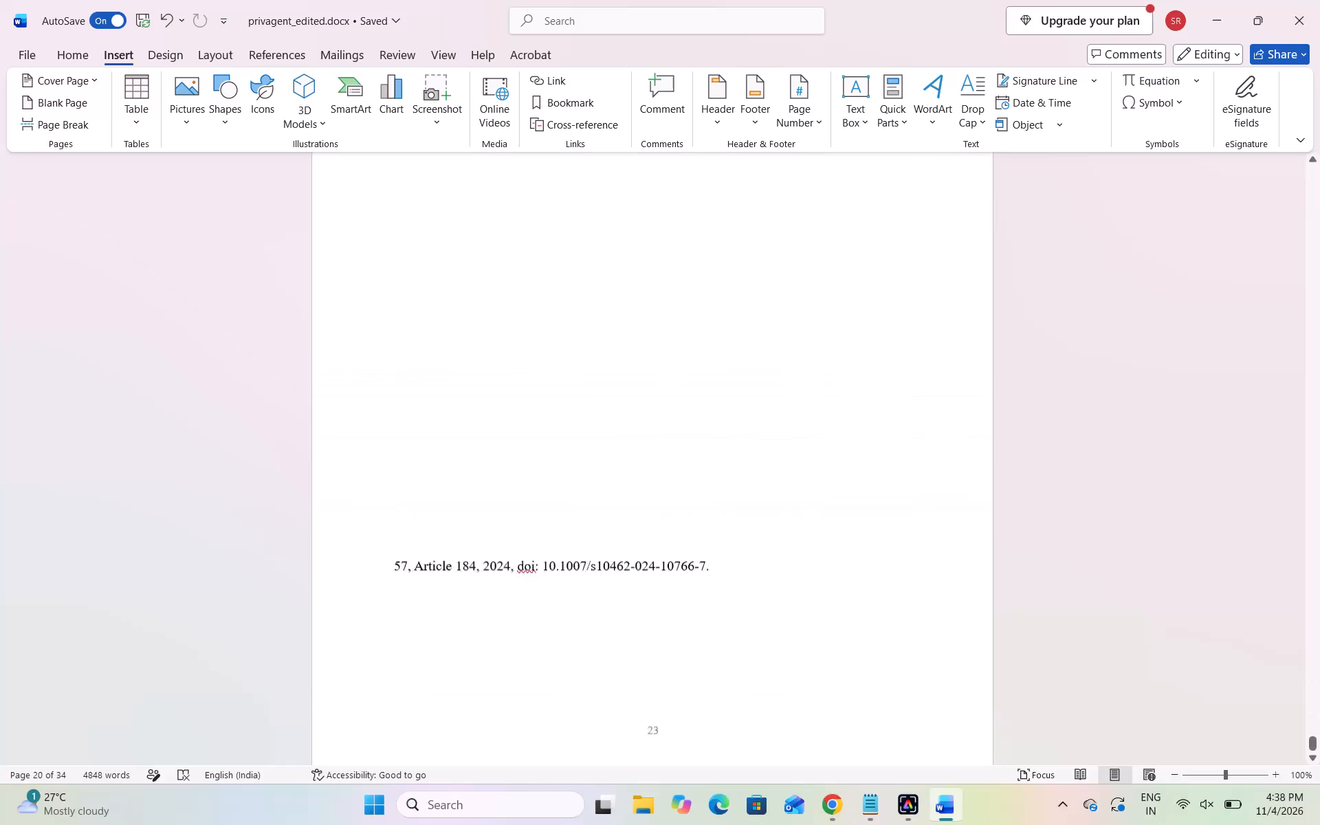
{"action": "scroll", "coordinate": [544, 285], "scroll_direction": "down", "scroll_amount": 4}
{"action": "scroll", "coordinate": [657, 357], "scroll_direction": "down", "scroll_amount": 10}
Look through the front matter from the cover page to the end of the table of contents to check its page numbering.
{"action": "scroll", "coordinate": [756, 242], "scroll_direction": "up", "scroll_amount": 20}
{"action": "scroll", "coordinate": [756, 242], "scroll_direction": "up", "scroll_amount": 20}
{"action": "scroll", "coordinate": [756, 242], "scroll_direction": "up", "scroll_amount": 20}
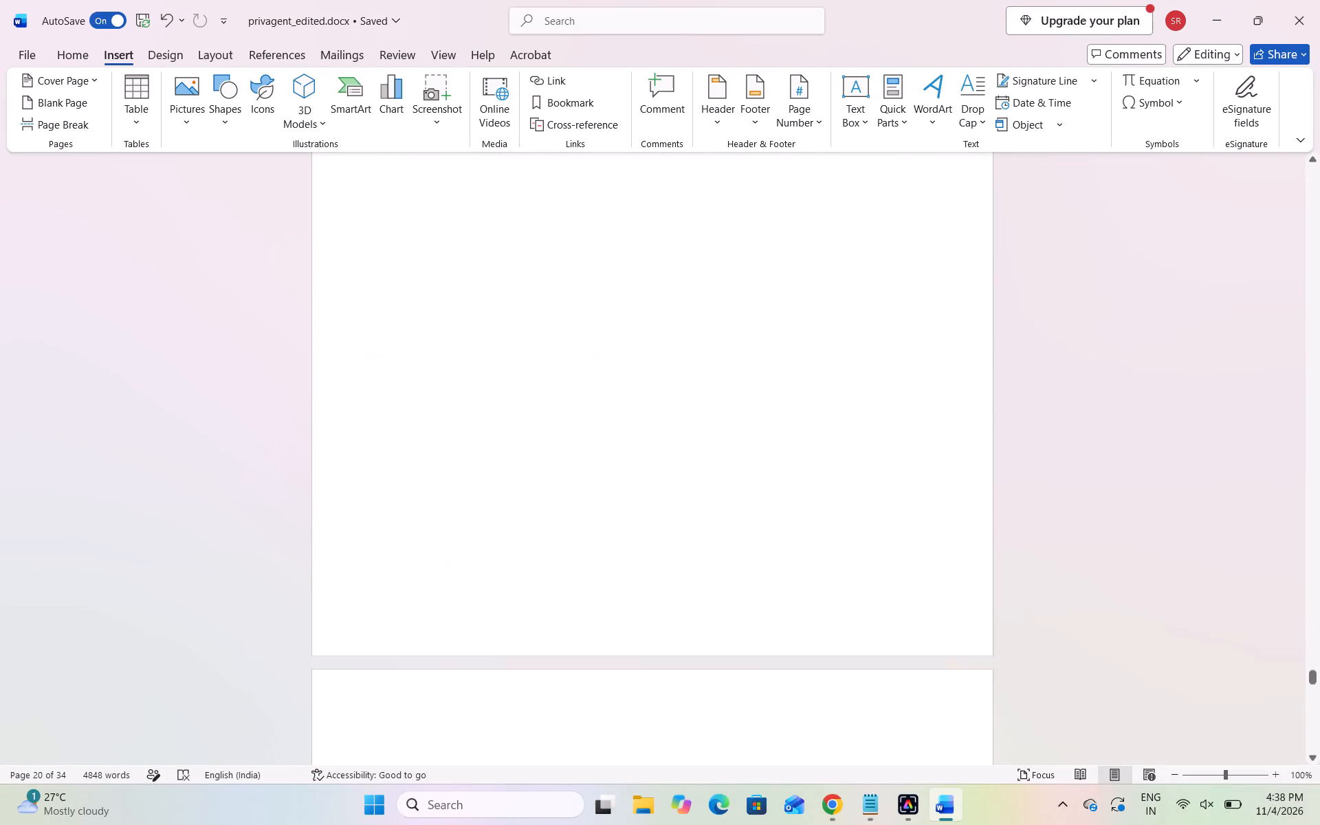
{"action": "scroll", "coordinate": [756, 242], "scroll_direction": "up", "scroll_amount": 20}
{"action": "scroll", "coordinate": [756, 242], "scroll_direction": "up", "scroll_amount": 20}
{"action": "scroll", "coordinate": [756, 242], "scroll_direction": "up", "scroll_amount": 20}
{"action": "scroll", "coordinate": [756, 242], "scroll_direction": "up", "scroll_amount": 1}
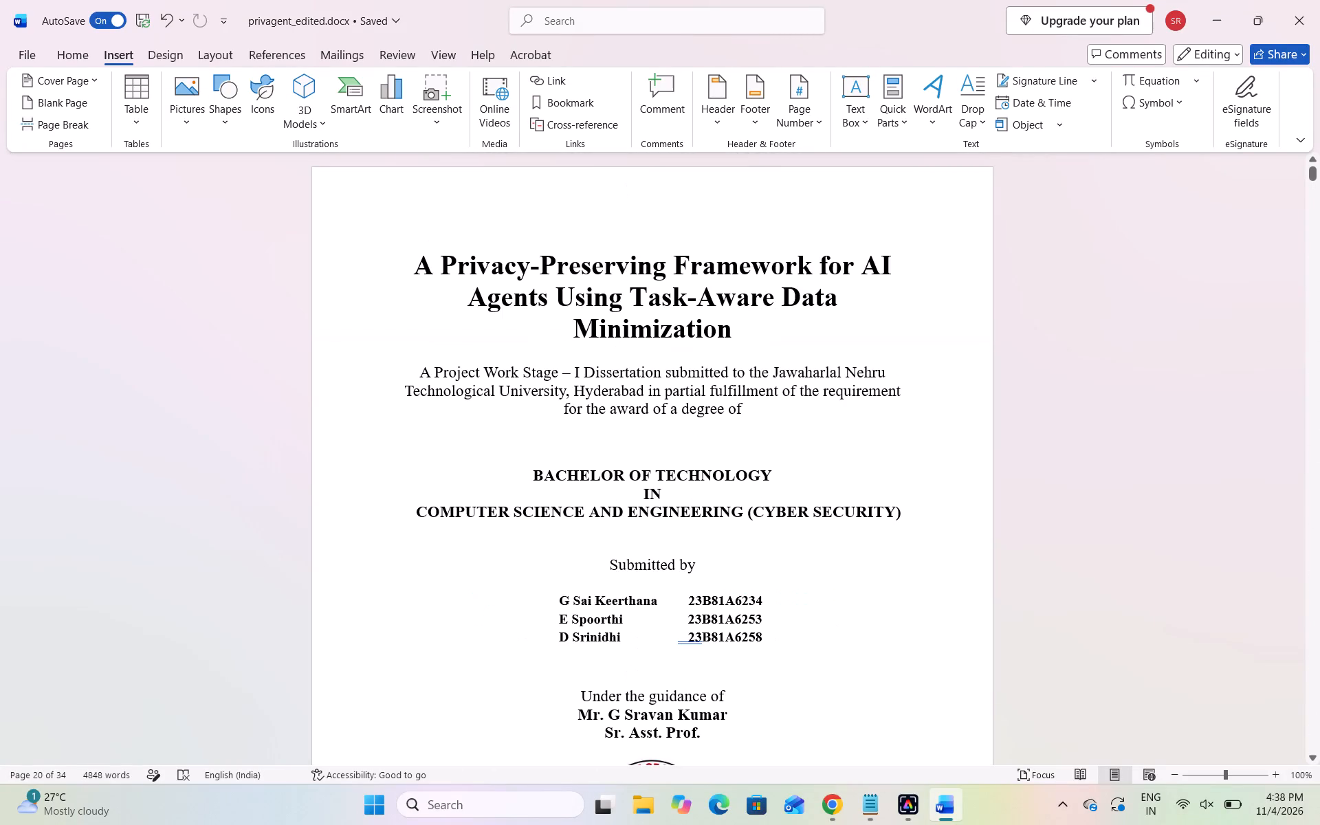
{"action": "left_click", "coordinate": [702, 410]}
{"action": "scroll", "coordinate": [702, 410], "scroll_direction": "down", "scroll_amount": 3}
{"action": "scroll", "coordinate": [670, 540], "scroll_direction": "down", "scroll_amount": 3}
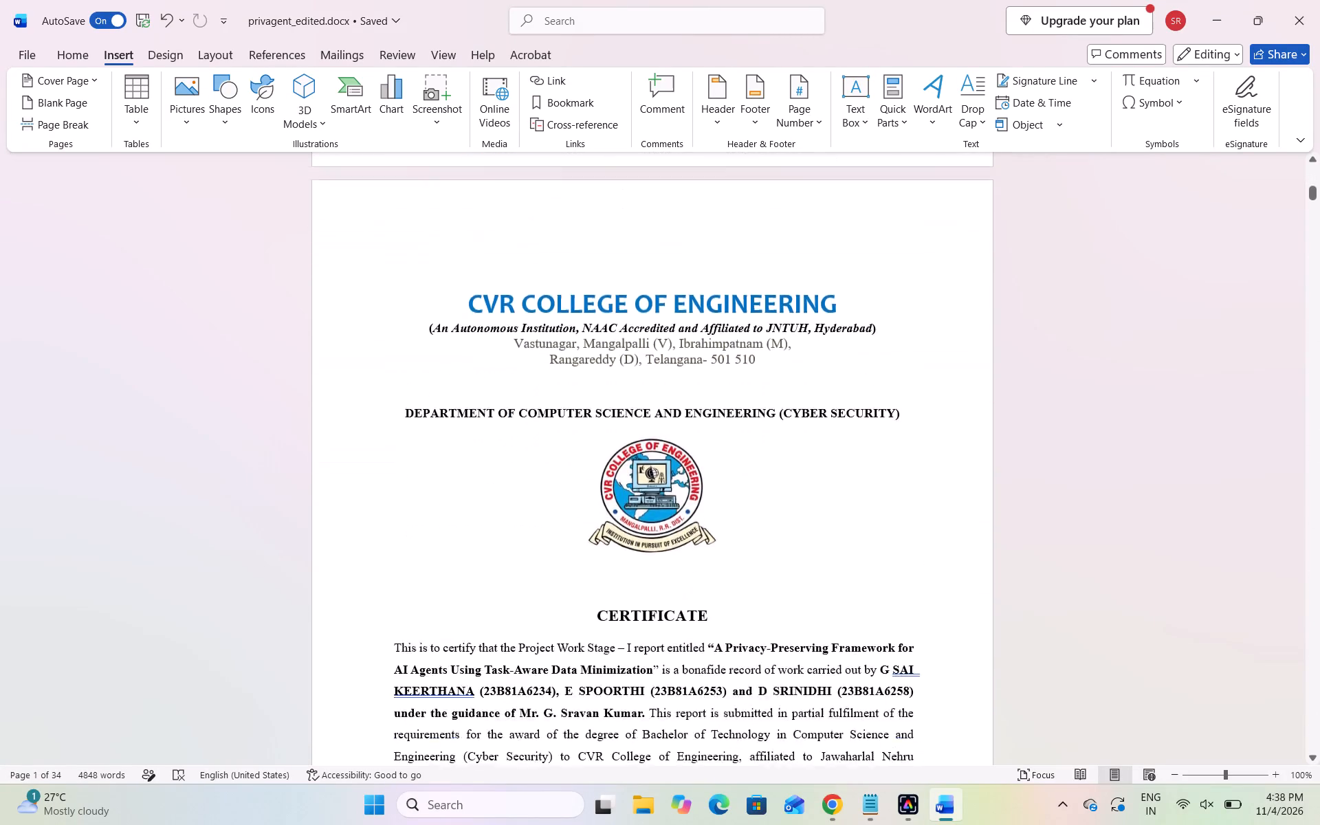
{"action": "scroll", "coordinate": [670, 540], "scroll_direction": "down", "scroll_amount": 5}
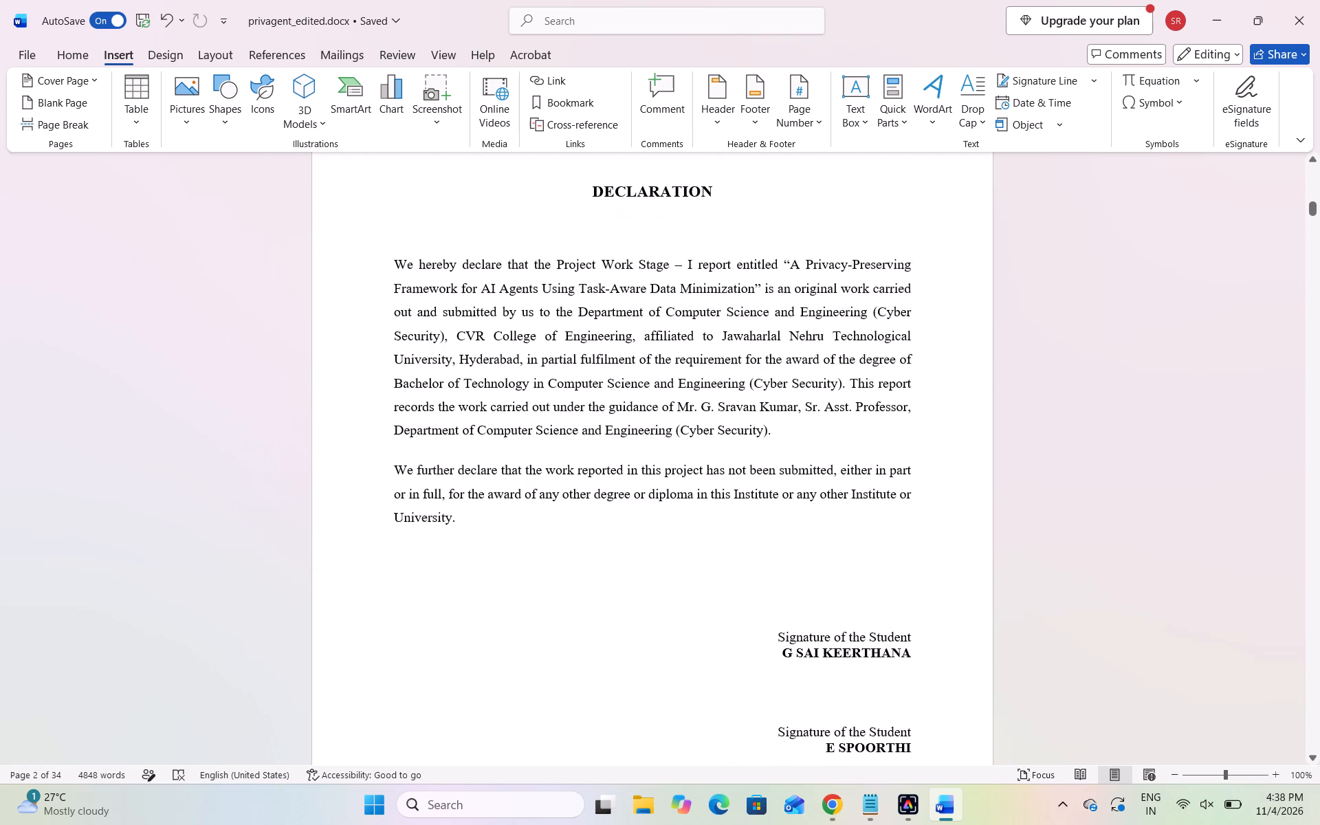
{"action": "scroll", "coordinate": [636, 573], "scroll_direction": "down", "scroll_amount": 9}
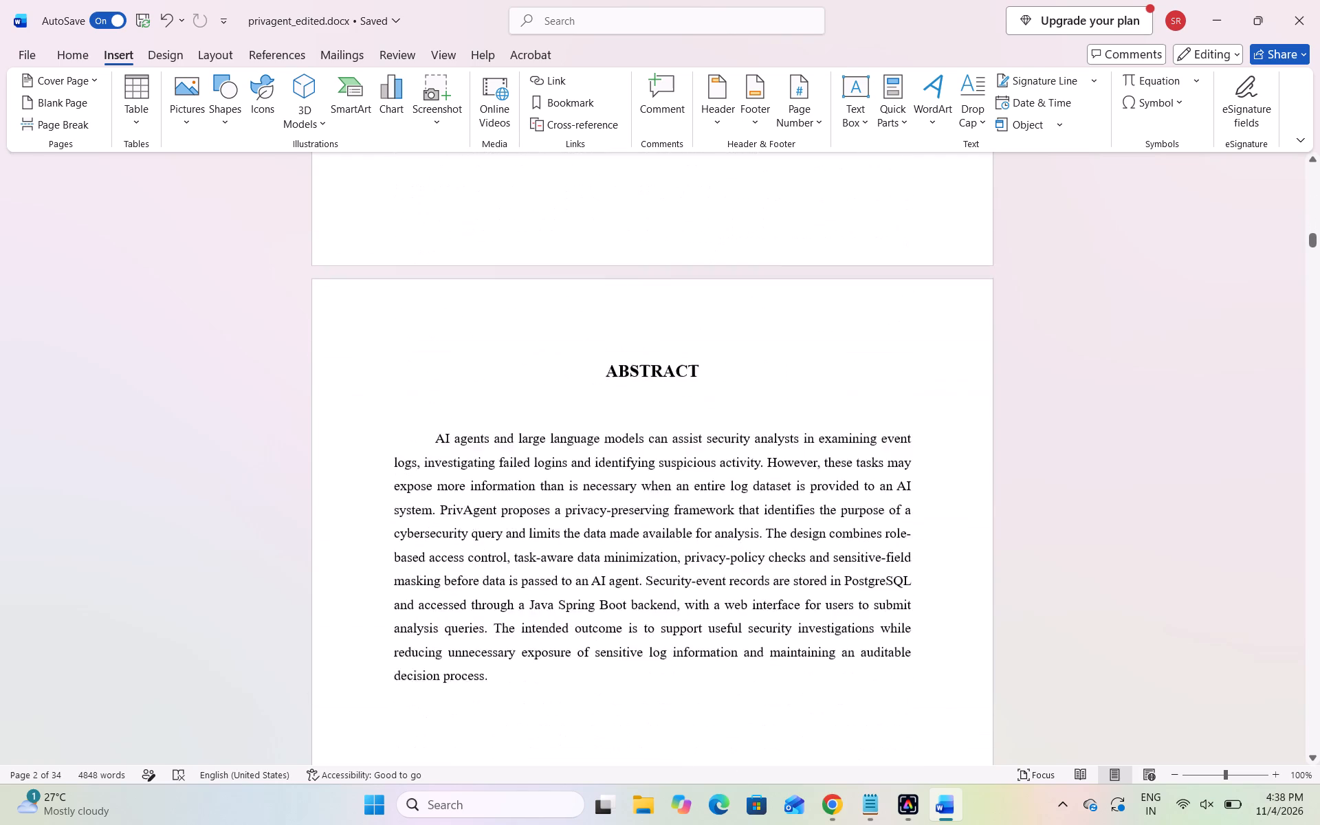
{"action": "scroll", "coordinate": [636, 573], "scroll_direction": "down", "scroll_amount": 10}
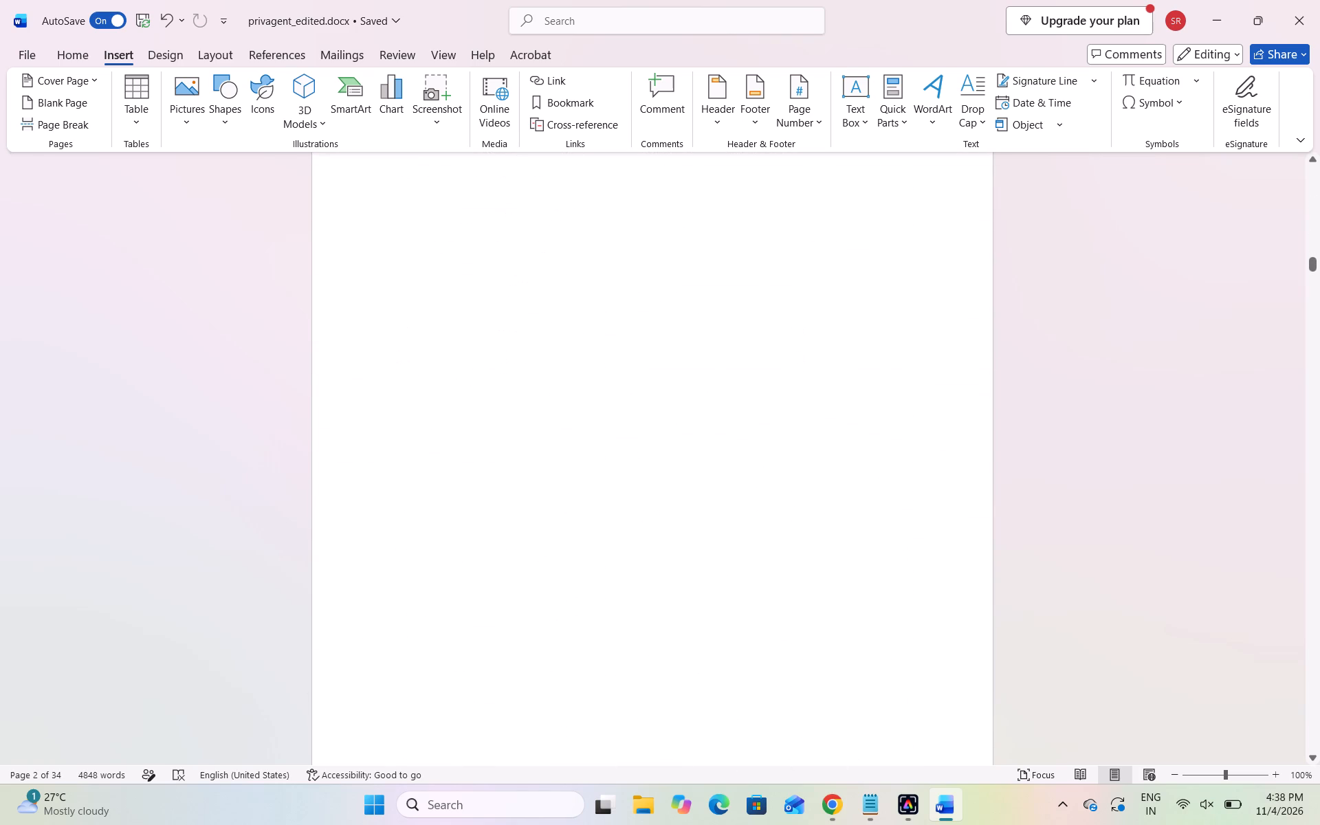
{"action": "scroll", "coordinate": [636, 573], "scroll_direction": "down", "scroll_amount": 12}
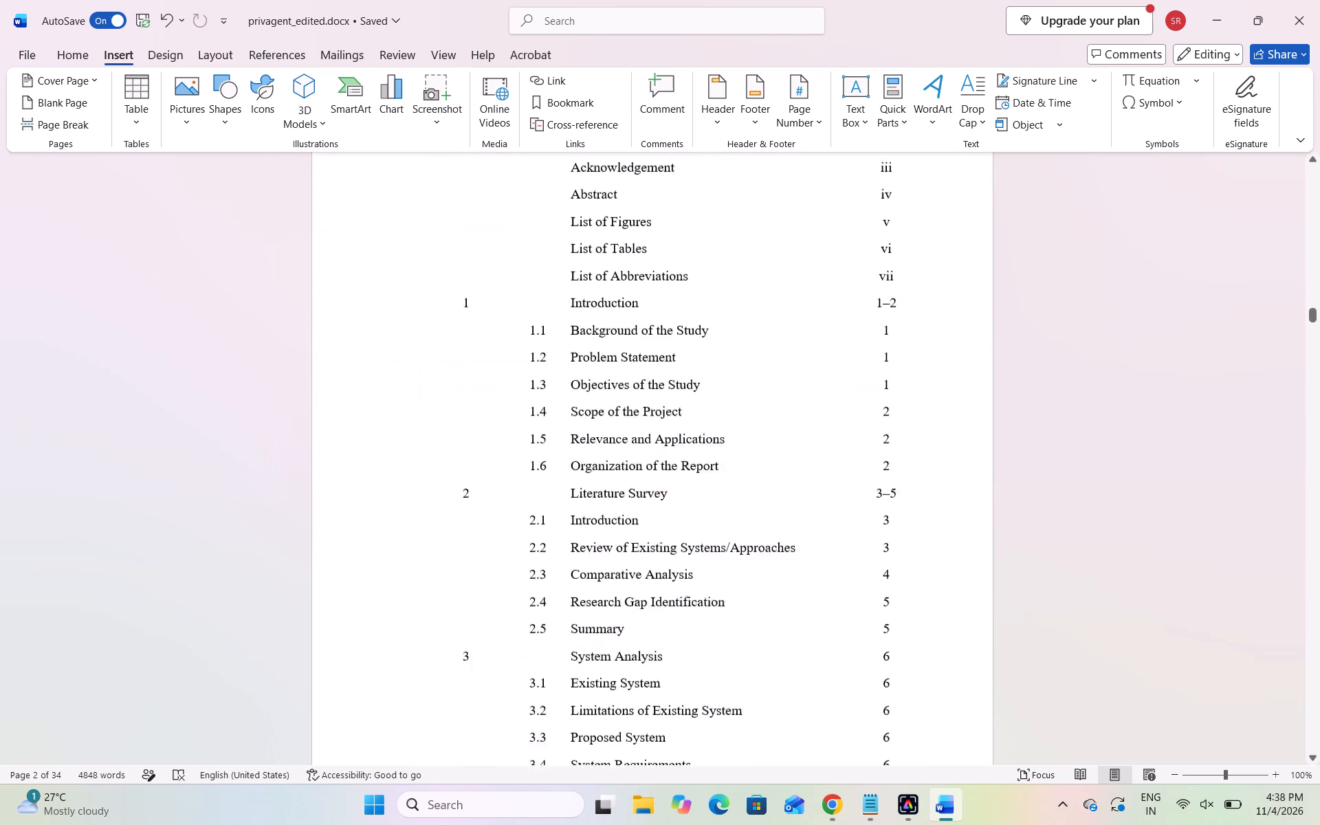
{"action": "scroll", "coordinate": [661, 542], "scroll_direction": "down", "scroll_amount": 2}
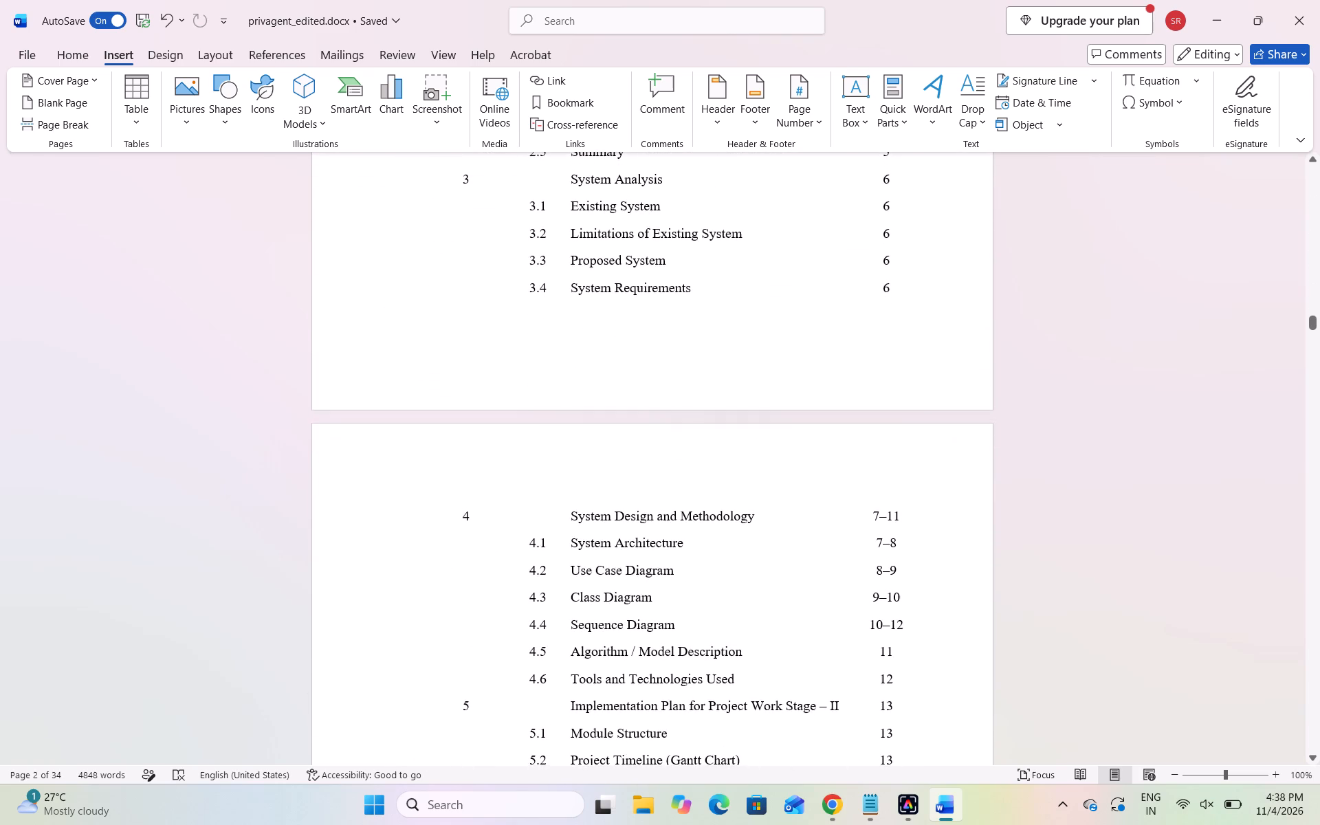
{"action": "scroll", "coordinate": [661, 542], "scroll_direction": "up", "scroll_amount": 2}
{"action": "scroll", "coordinate": [661, 542], "scroll_direction": "down", "scroll_amount": 3}
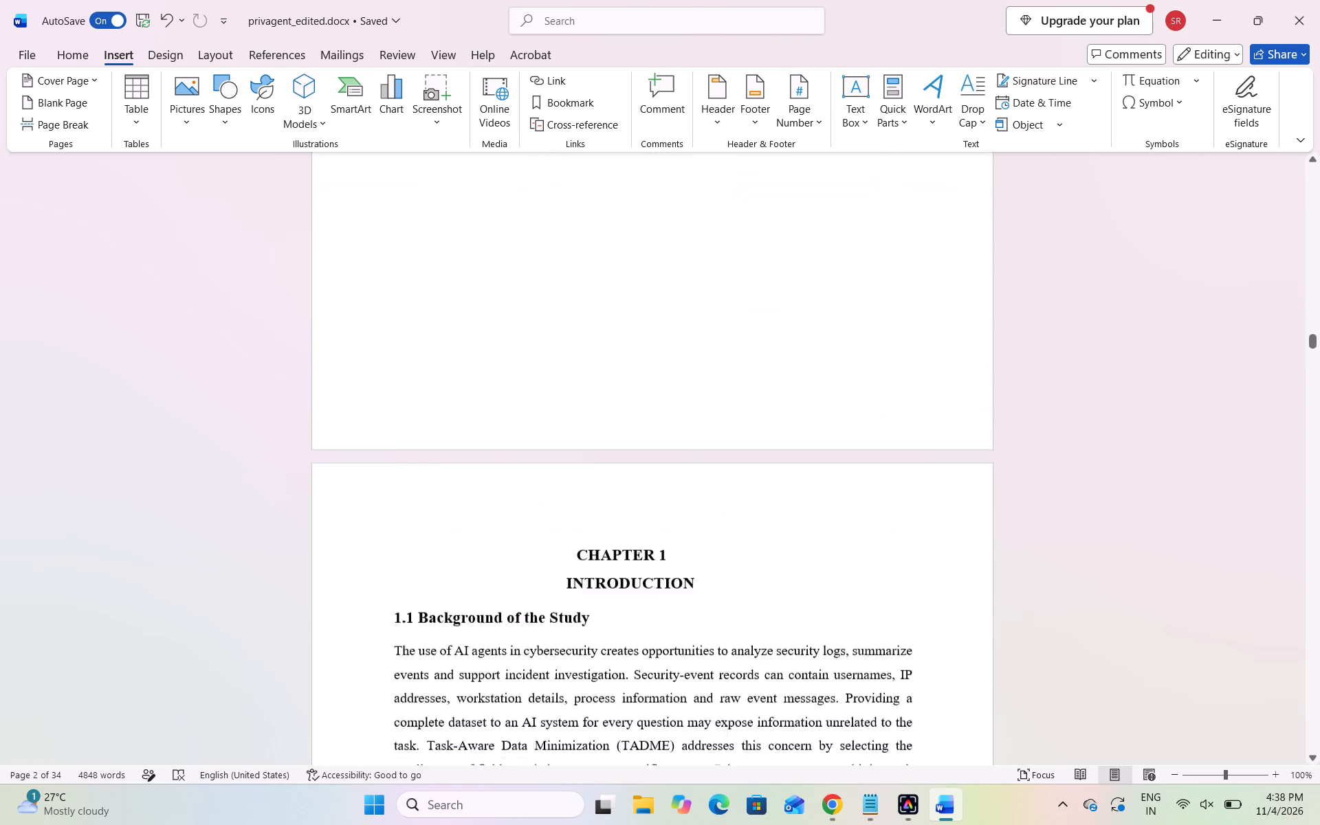
Check the footer page numbers on the CHAPTER 1 and CHAPTER 2 pages.
{"action": "scroll", "coordinate": [661, 542], "scroll_direction": "down", "scroll_amount": 8}
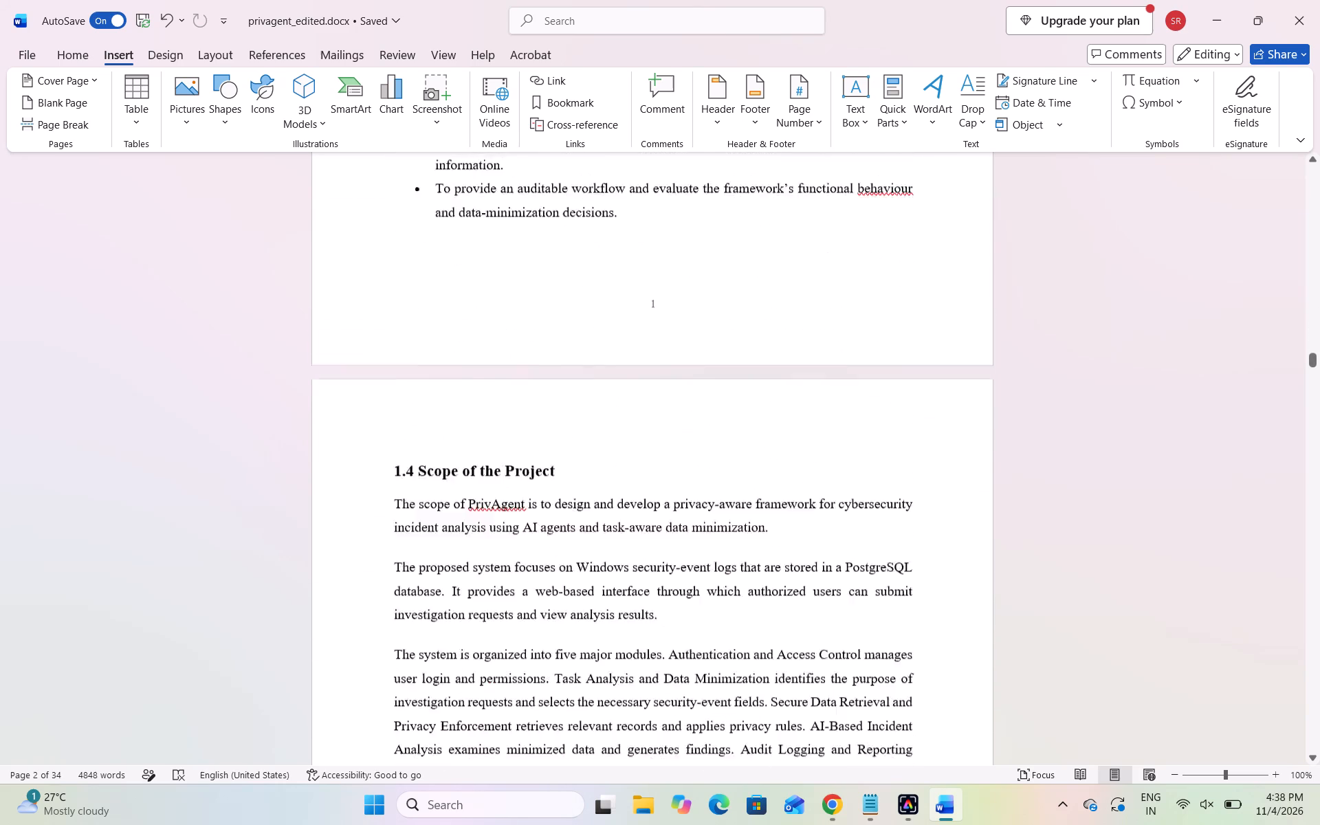
{"action": "scroll", "coordinate": [661, 542], "scroll_direction": "down", "scroll_amount": 7}
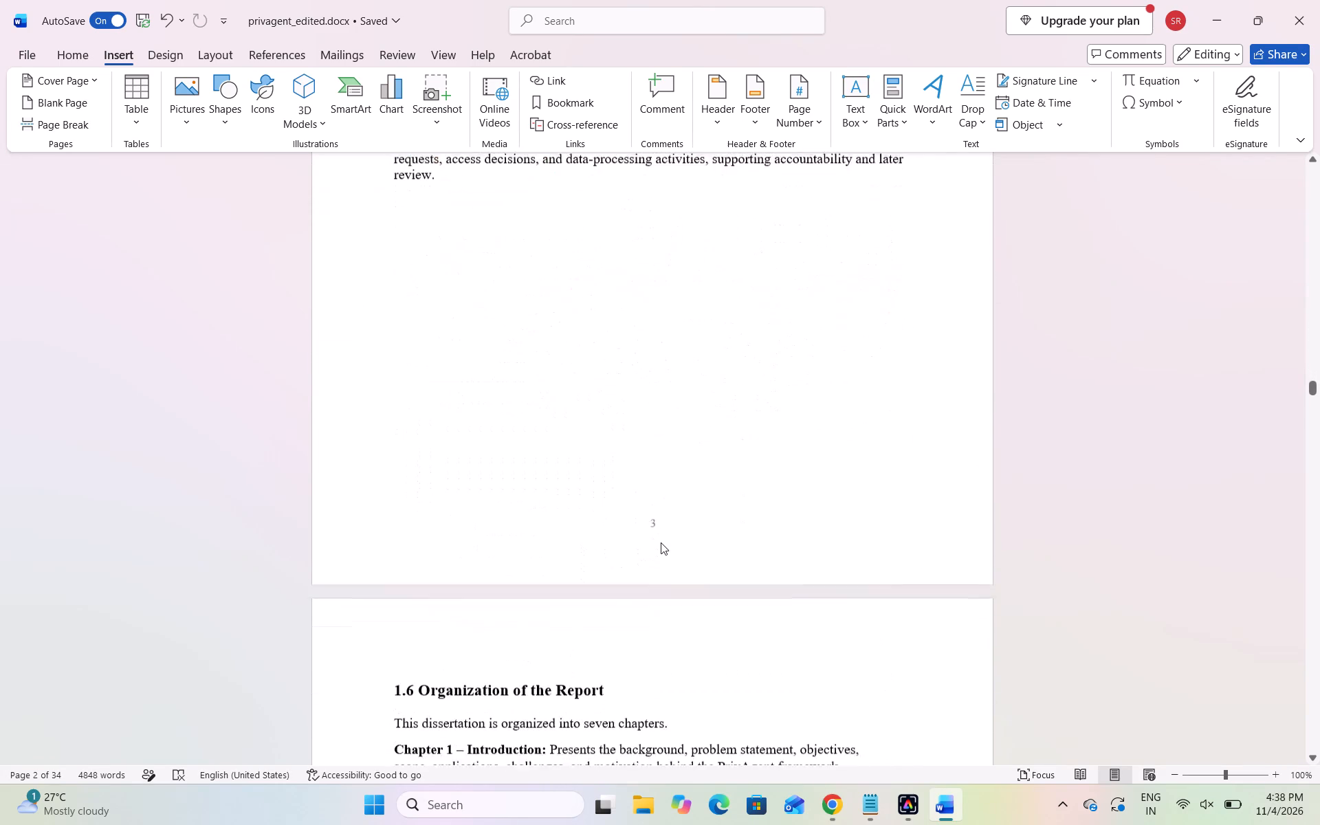
{"action": "scroll", "coordinate": [661, 542], "scroll_direction": "down", "scroll_amount": 7}
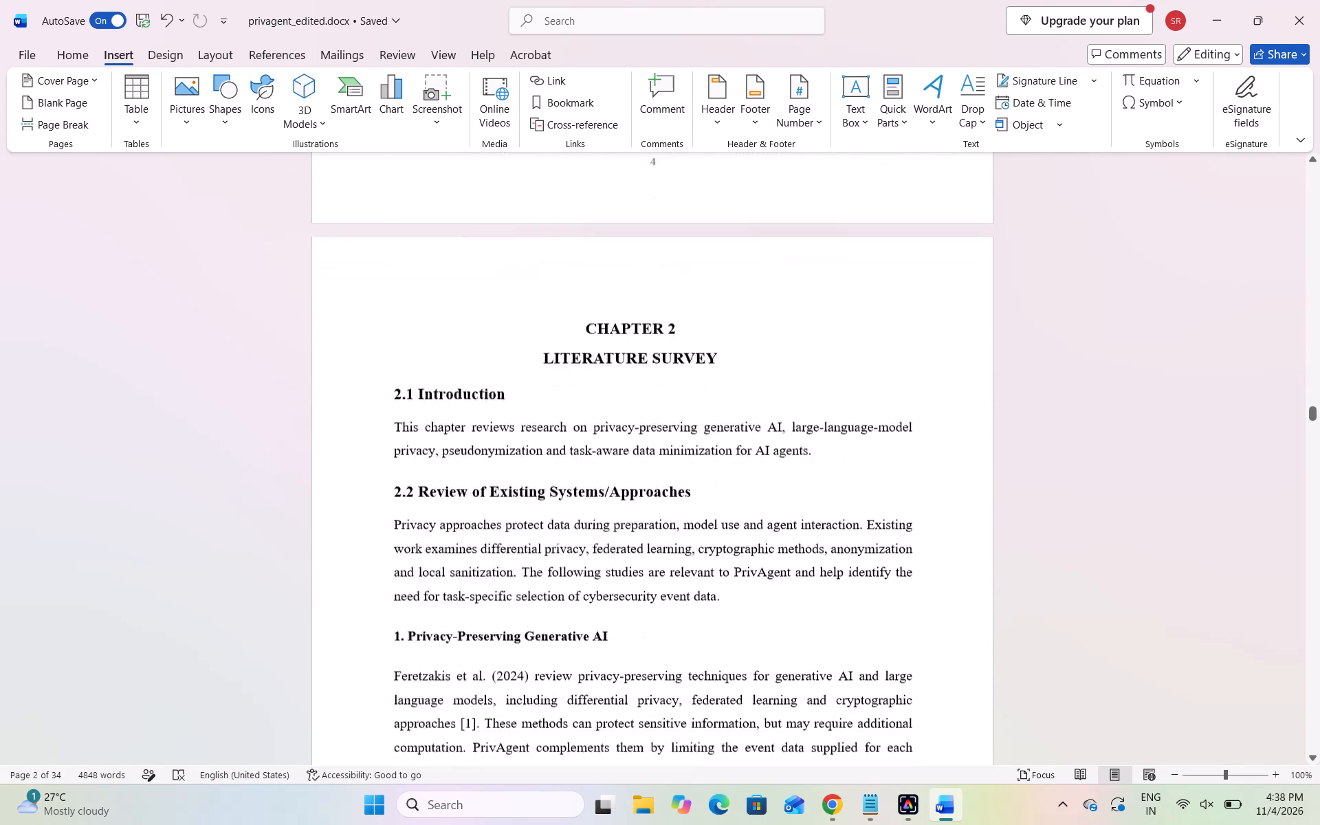
{"action": "scroll", "coordinate": [661, 542], "scroll_direction": "down", "scroll_amount": 2}
{"action": "scroll", "coordinate": [661, 542], "scroll_direction": "up", "scroll_amount": 9}
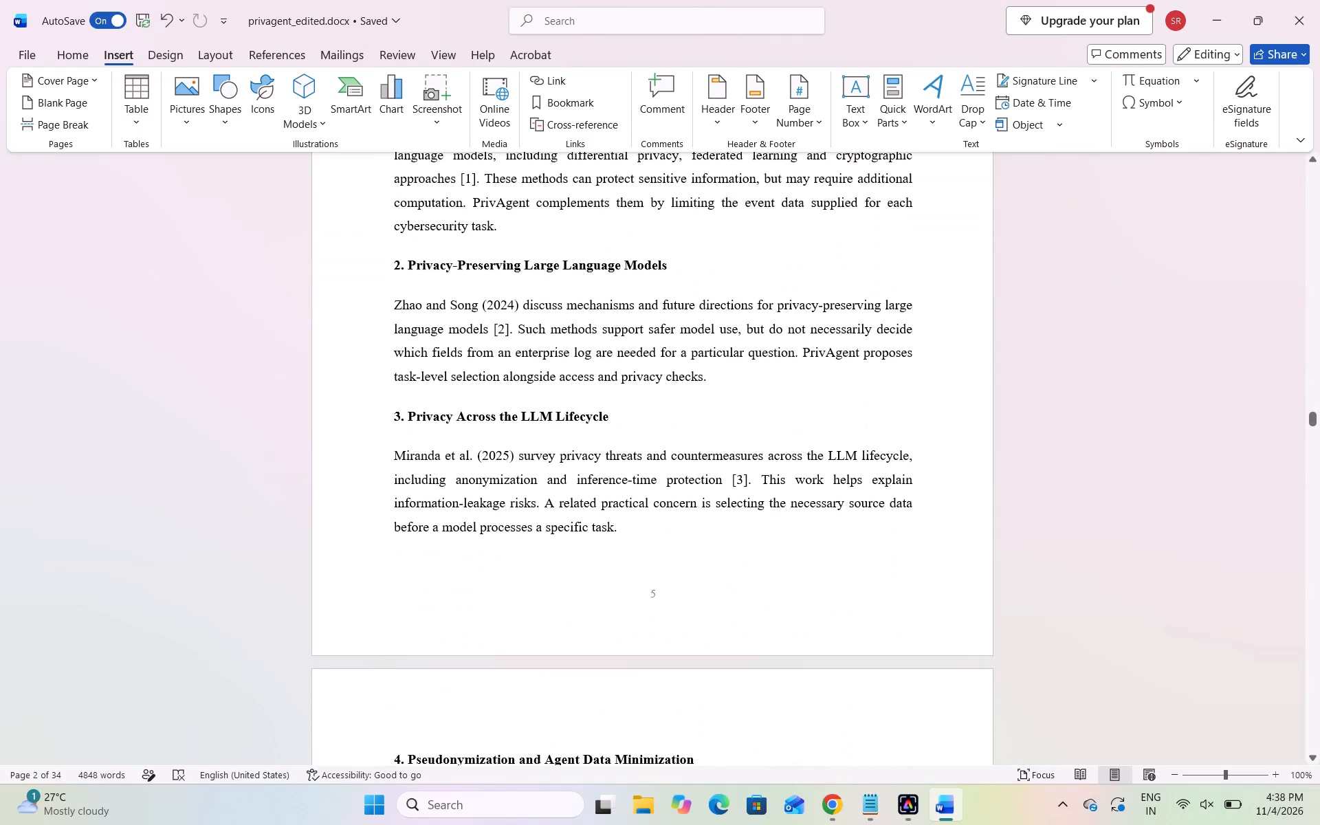
Insert a bottom-of-page number in the Plain Number 2 style on the cover page.
{"action": "scroll", "coordinate": [661, 542], "scroll_direction": "up", "scroll_amount": 20}
{"action": "scroll", "coordinate": [661, 542], "scroll_direction": "up", "scroll_amount": 20}
{"action": "scroll", "coordinate": [661, 542], "scroll_direction": "up", "scroll_amount": 20}
{"action": "scroll", "coordinate": [661, 542], "scroll_direction": "up", "scroll_amount": 5}
{"action": "scroll", "coordinate": [605, 379], "scroll_direction": "up", "scroll_amount": 8}
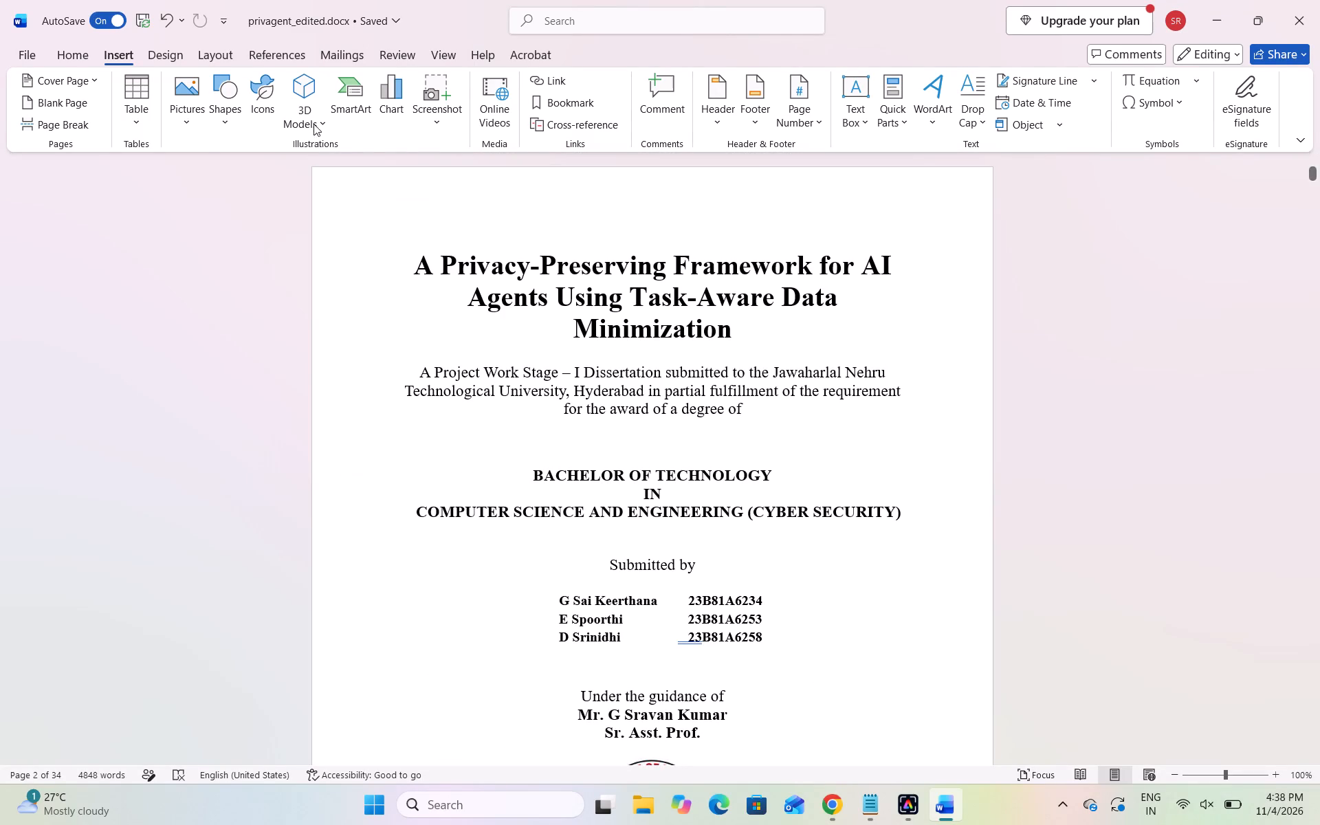
{"action": "left_click", "coordinate": [113, 57]}
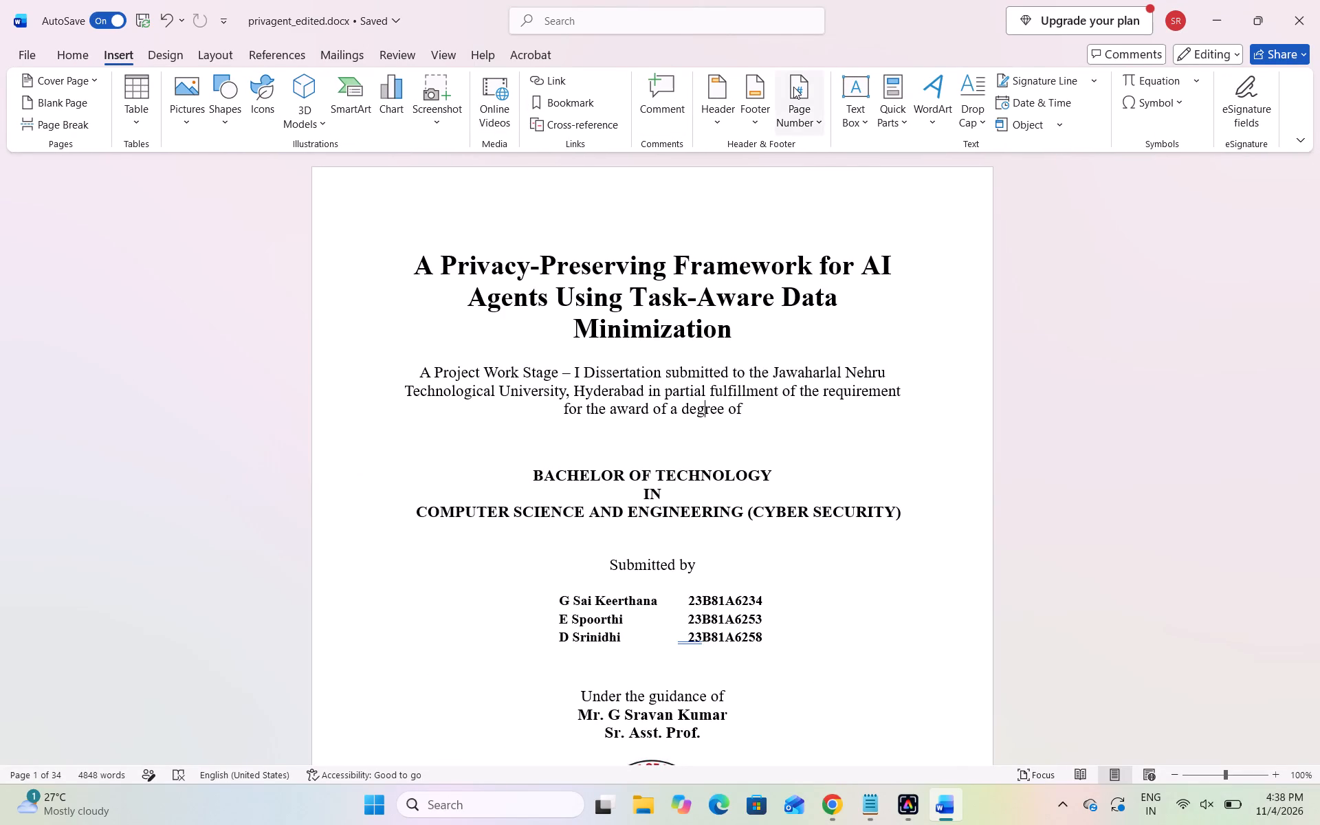
{"action": "left_click", "coordinate": [793, 87]}
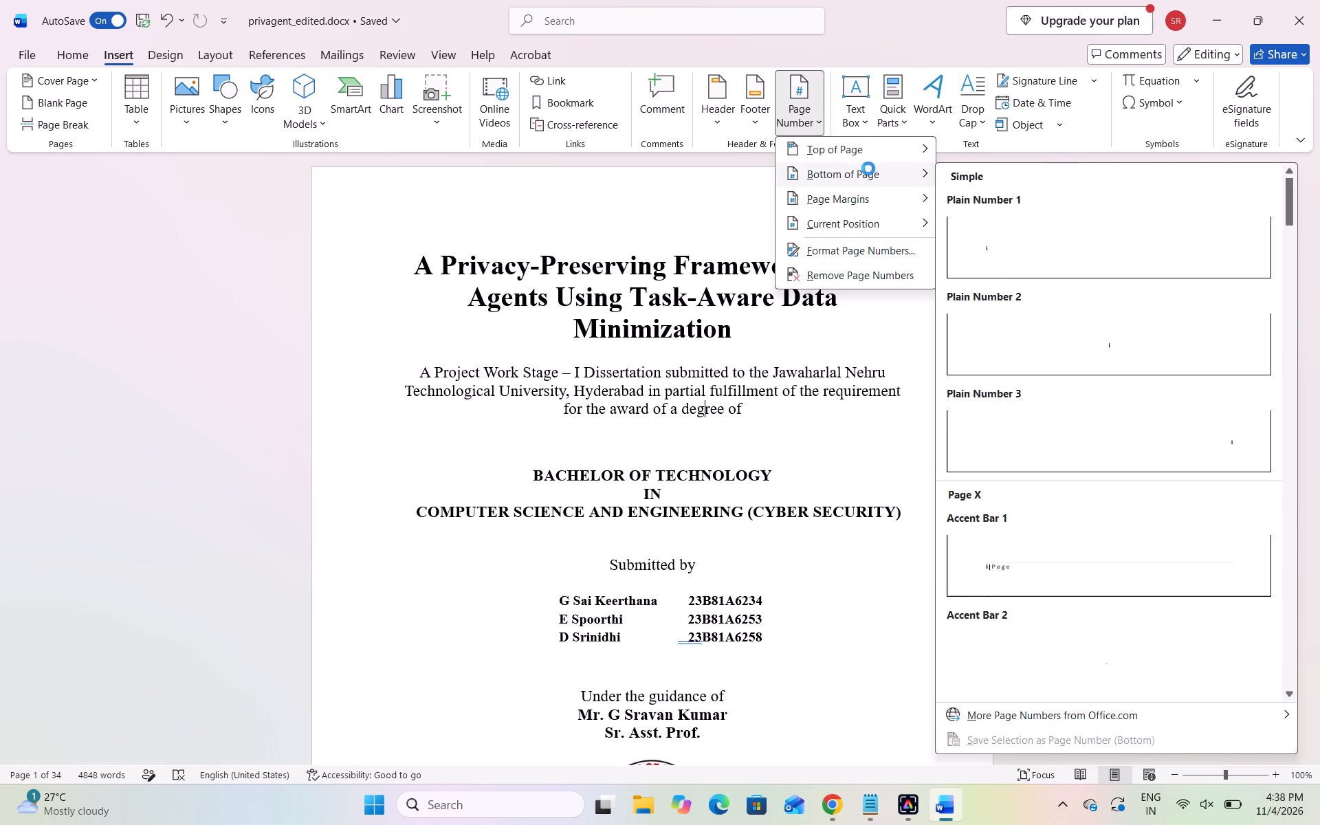
{"action": "left_click", "coordinate": [868, 168]}
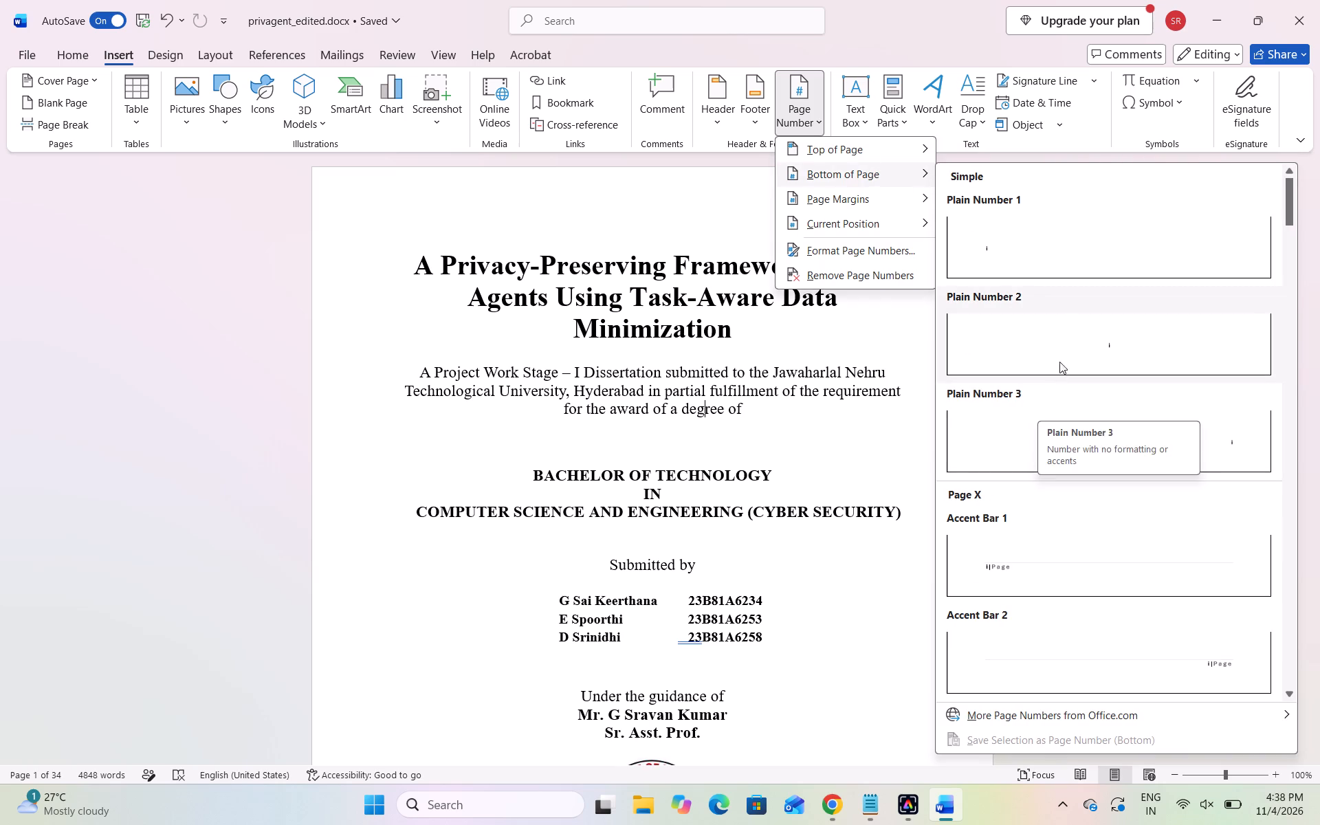
{"action": "left_click", "coordinate": [1123, 338]}
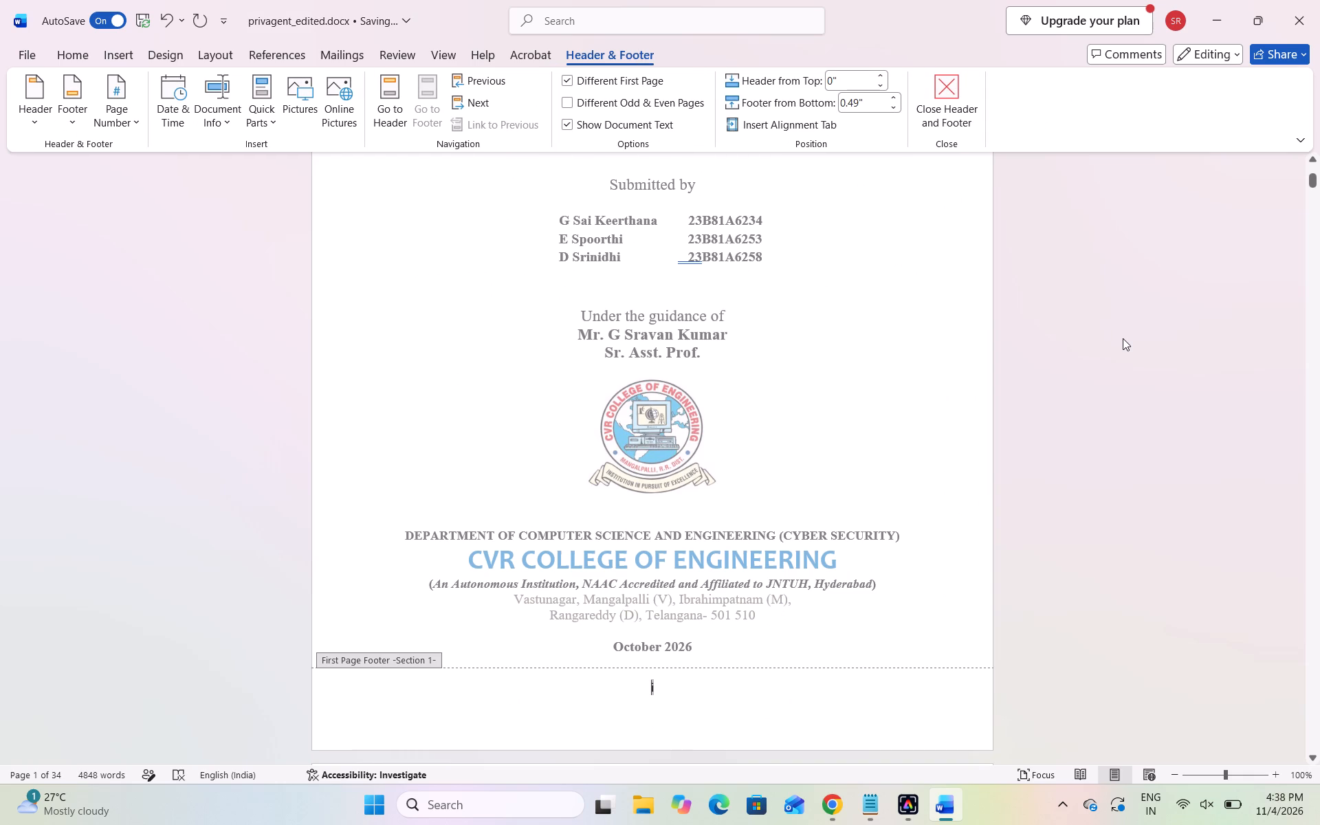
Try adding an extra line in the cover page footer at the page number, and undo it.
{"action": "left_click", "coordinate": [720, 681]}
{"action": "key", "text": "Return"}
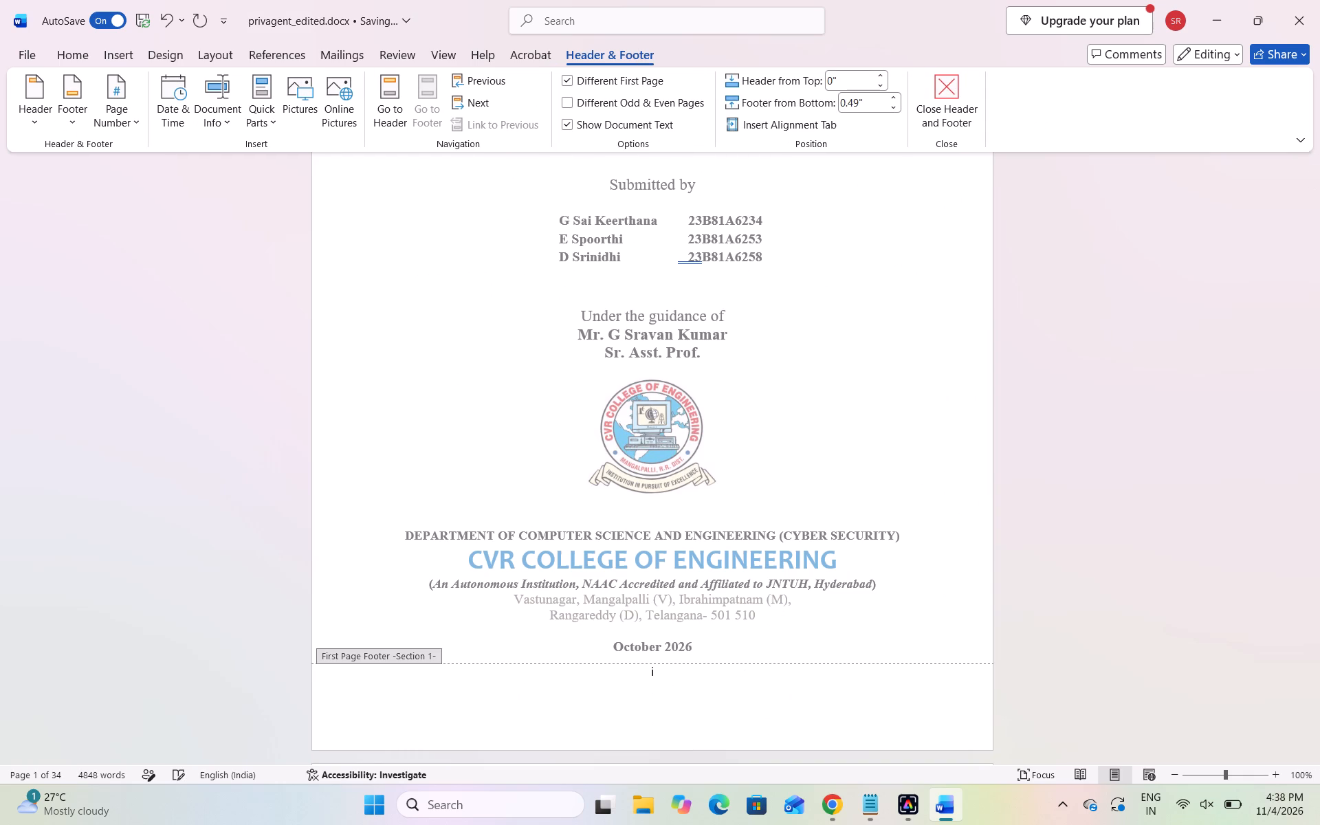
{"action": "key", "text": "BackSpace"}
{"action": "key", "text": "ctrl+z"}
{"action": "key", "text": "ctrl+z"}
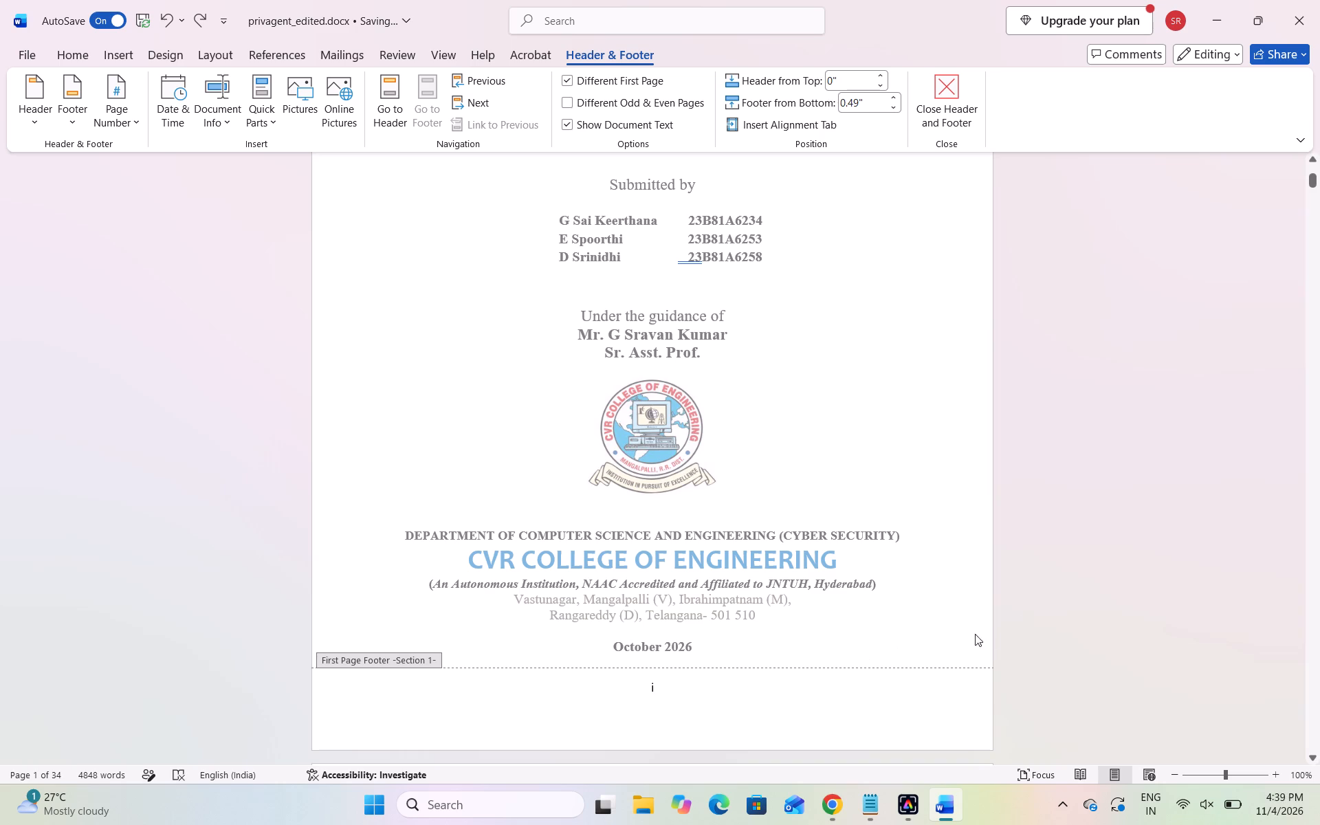
Leave footer editing and return to the cover page's body text.
{"action": "left_click", "coordinate": [1081, 589]}
{"action": "left_click", "coordinate": [1081, 589]}
{"action": "double_click", "coordinate": [1047, 607]}
Look through the cover, certificate, declaration and acknowledgement pages to check their footer page numbers.
{"action": "scroll", "coordinate": [991, 647], "scroll_direction": "down", "scroll_amount": 1}
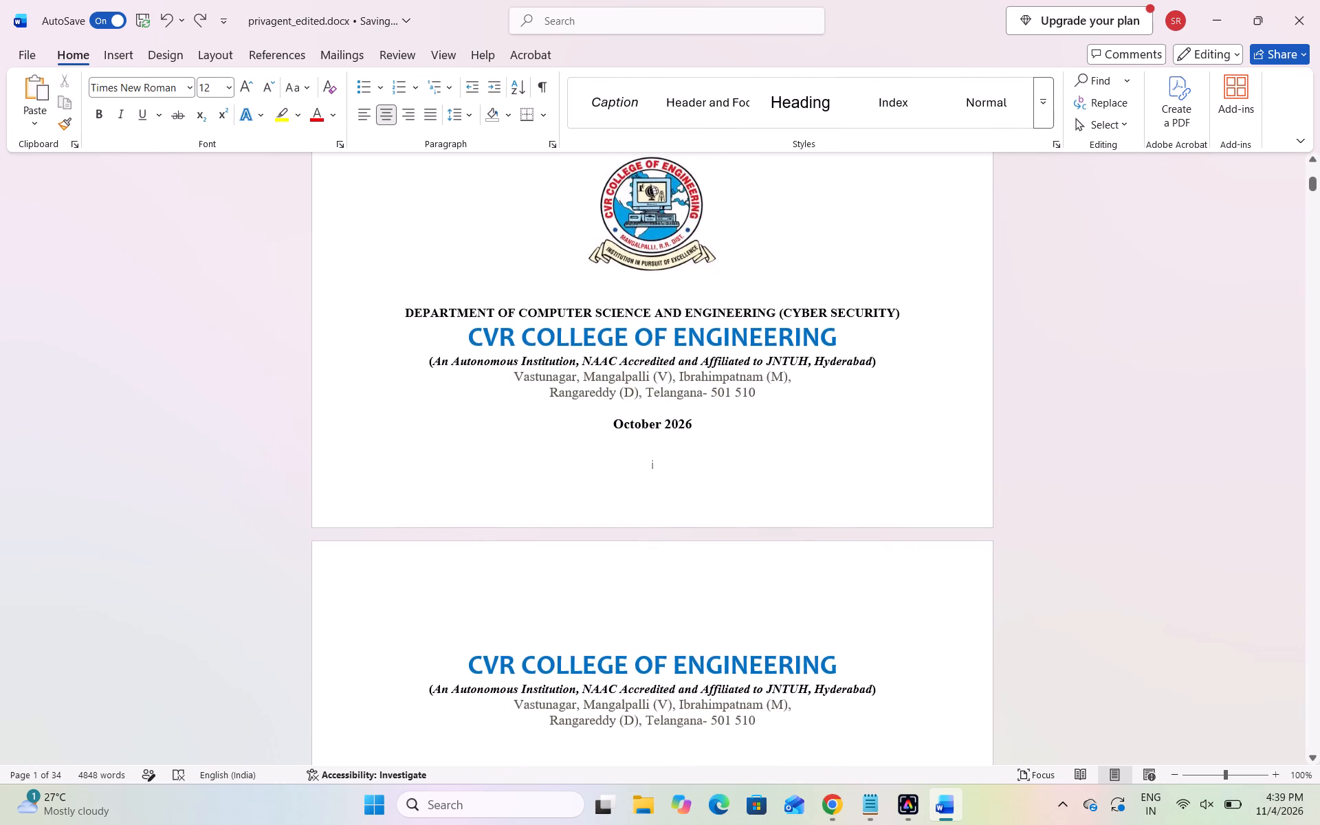
{"action": "scroll", "coordinate": [890, 667], "scroll_direction": "down", "scroll_amount": 5}
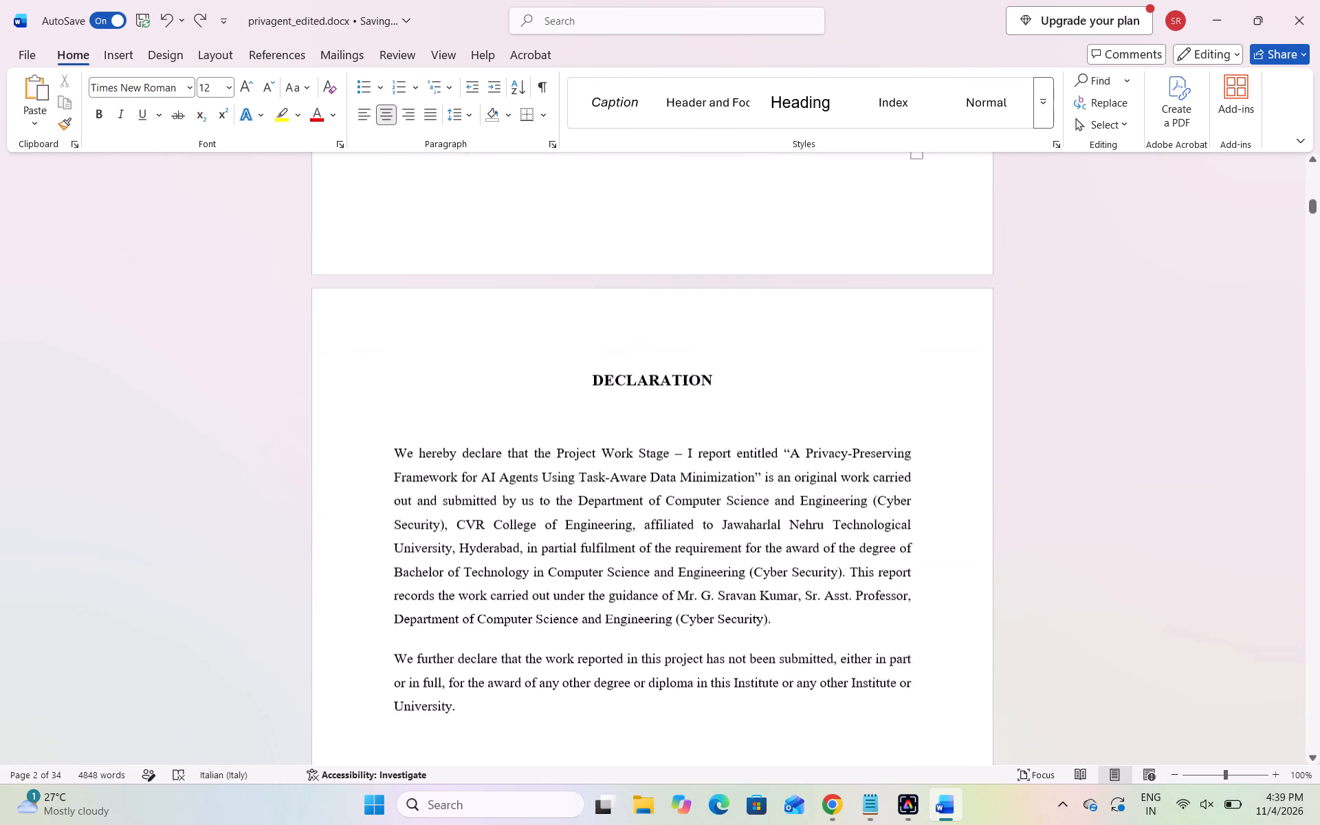
{"action": "scroll", "coordinate": [890, 667], "scroll_direction": "down", "scroll_amount": 5}
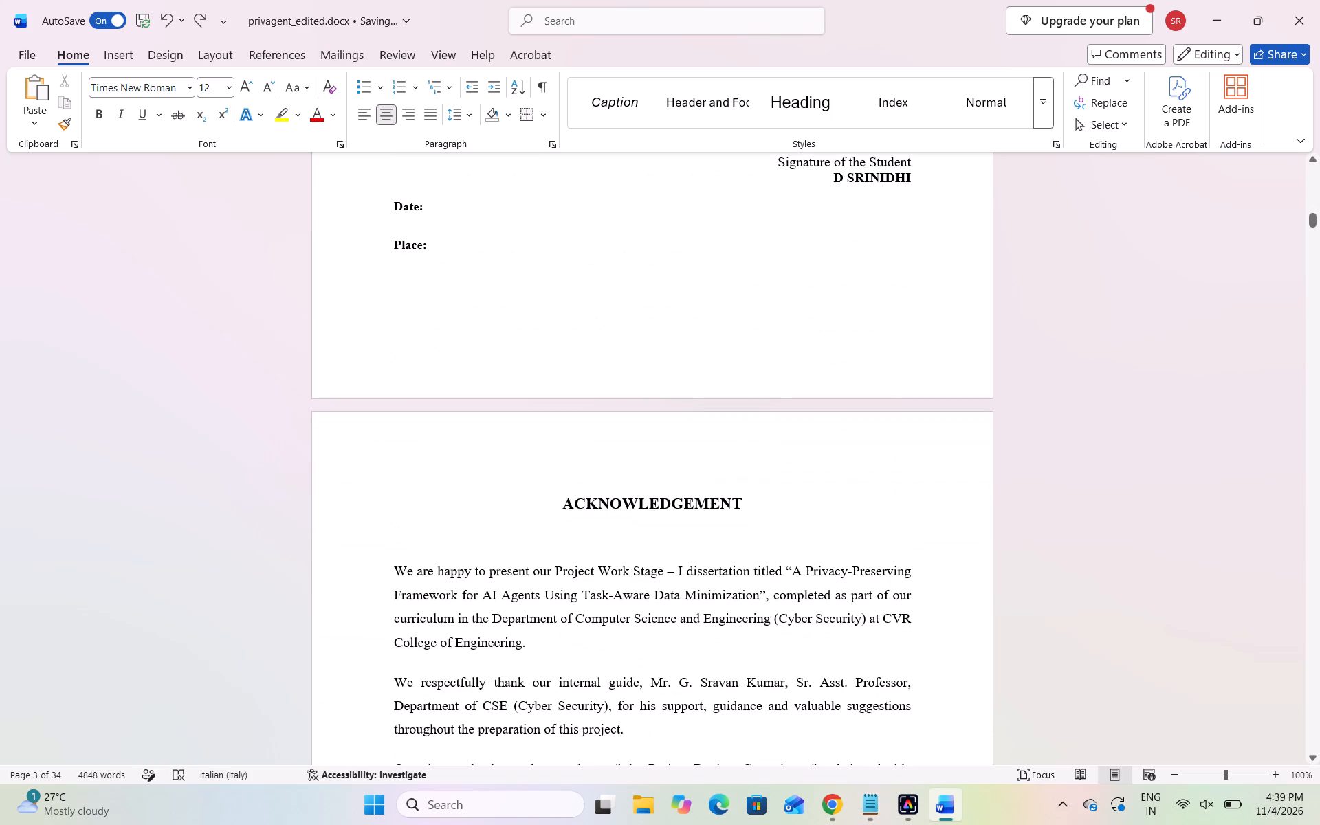
{"action": "scroll", "coordinate": [890, 667], "scroll_direction": "up", "scroll_amount": 20}
{"action": "scroll", "coordinate": [890, 667], "scroll_direction": "up", "scroll_amount": 2}
{"action": "scroll", "coordinate": [842, 617], "scroll_direction": "down", "scroll_amount": 1}
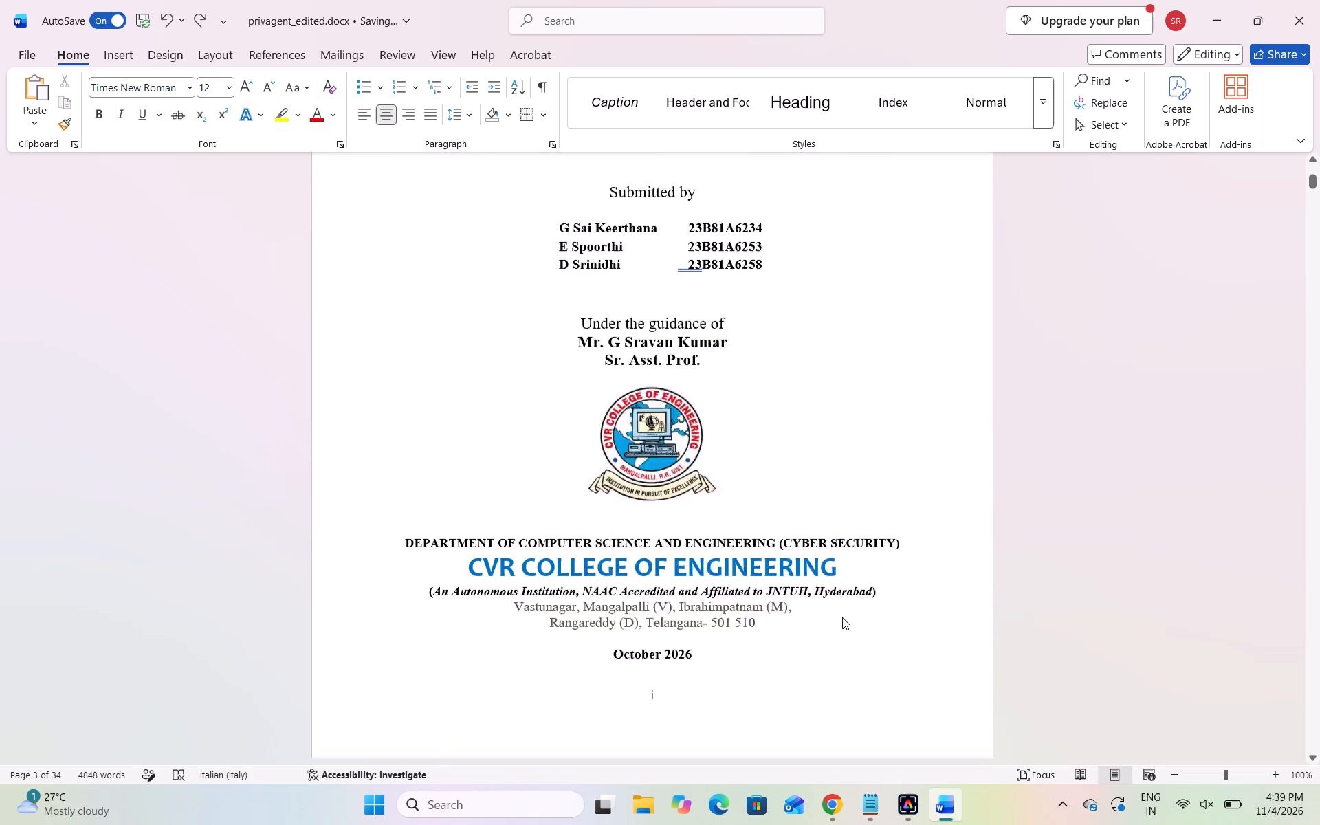
Undo the last two edits, including the page number inserted at the bottom of the cover page.
{"action": "scroll", "coordinate": [842, 617], "scroll_direction": "down", "scroll_amount": 1}
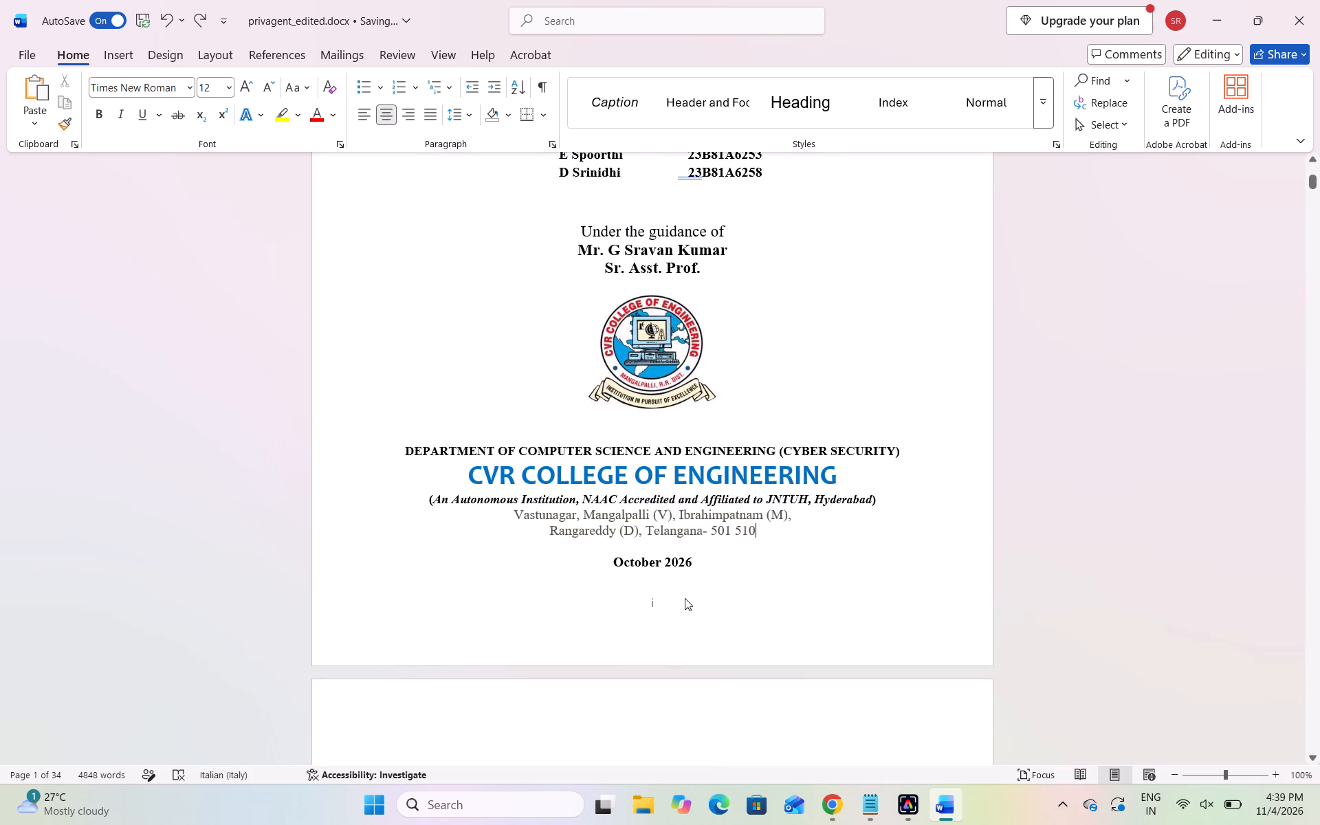
{"action": "key", "text": "ctrl+z"}
{"action": "key", "text": "ctrl+z"}
Look back from CHAPTER 1 through the table of contents and front matter pages to the cover page.
{"action": "scroll", "coordinate": [685, 598], "scroll_direction": "down", "scroll_amount": 2}
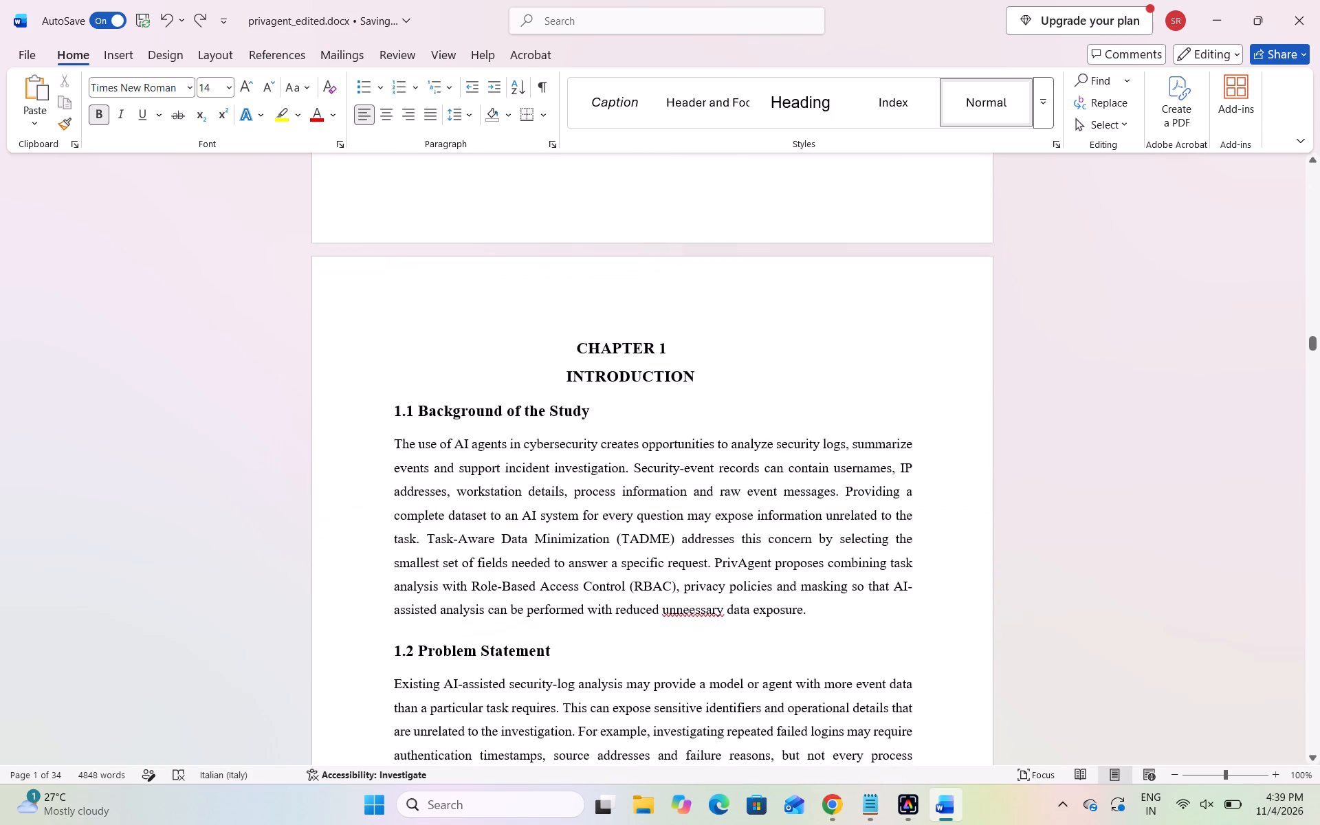
{"action": "scroll", "coordinate": [714, 554], "scroll_direction": "up", "scroll_amount": 3}
{"action": "scroll", "coordinate": [714, 554], "scroll_direction": "down", "scroll_amount": 1}
{"action": "scroll", "coordinate": [714, 554], "scroll_direction": "up", "scroll_amount": 1}
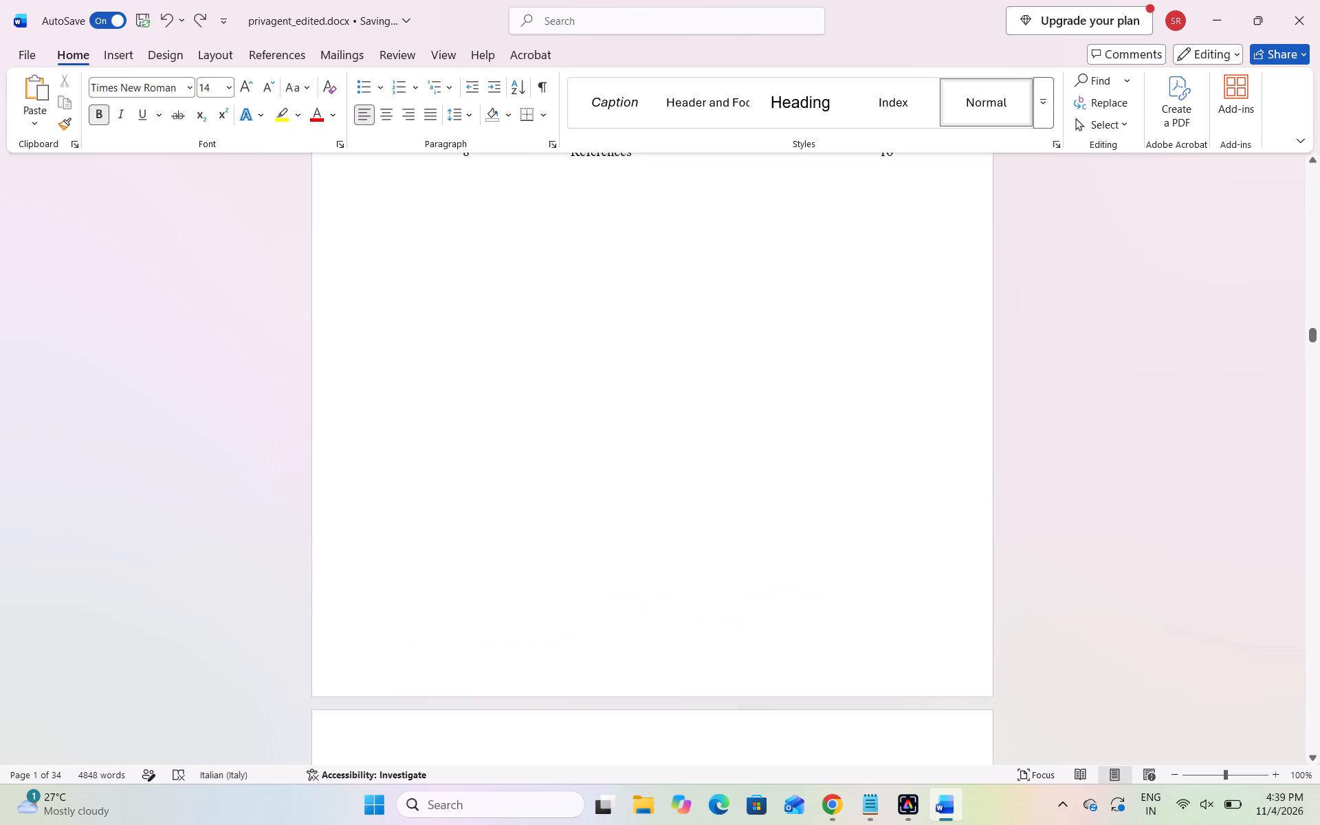
{"action": "scroll", "coordinate": [714, 554], "scroll_direction": "up", "scroll_amount": 3}
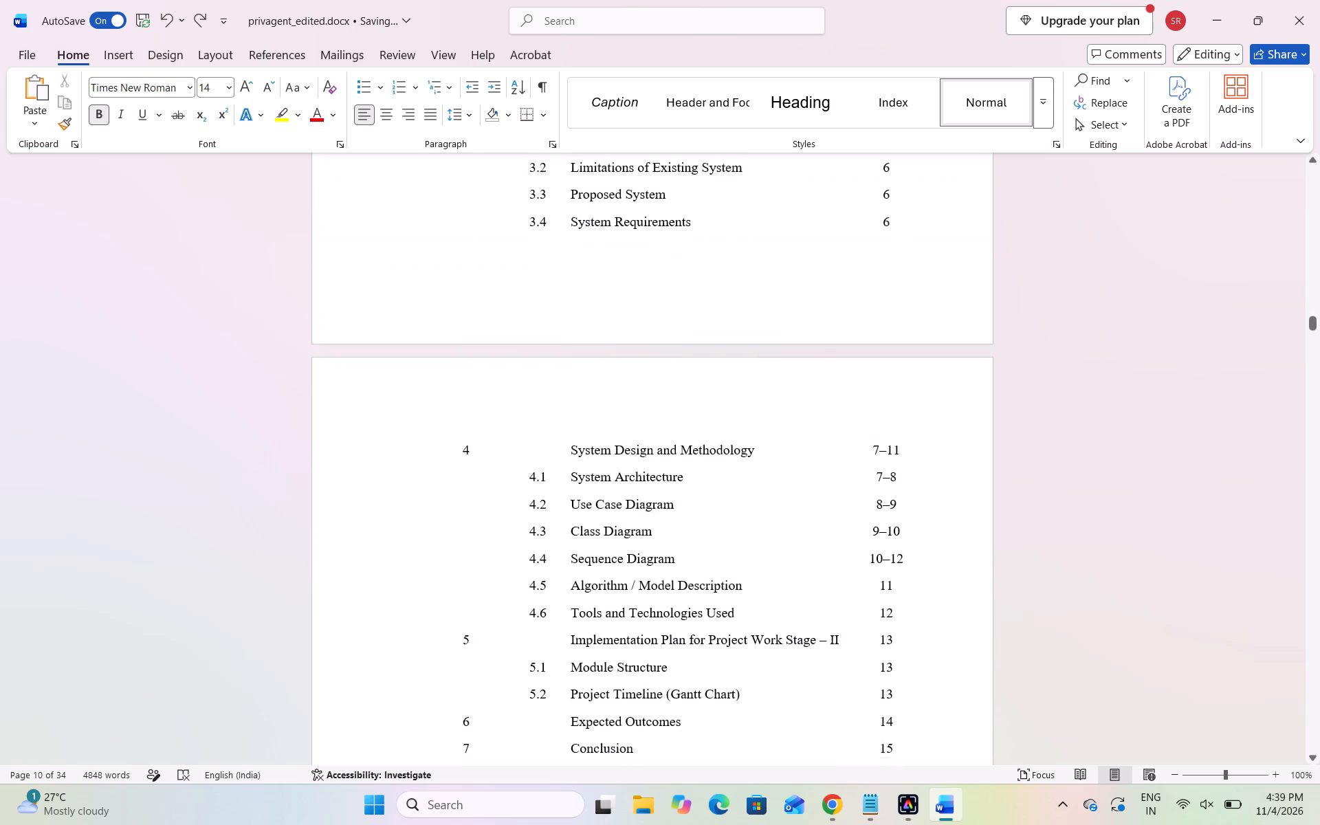
{"action": "scroll", "coordinate": [727, 543], "scroll_direction": "up", "scroll_amount": 15}
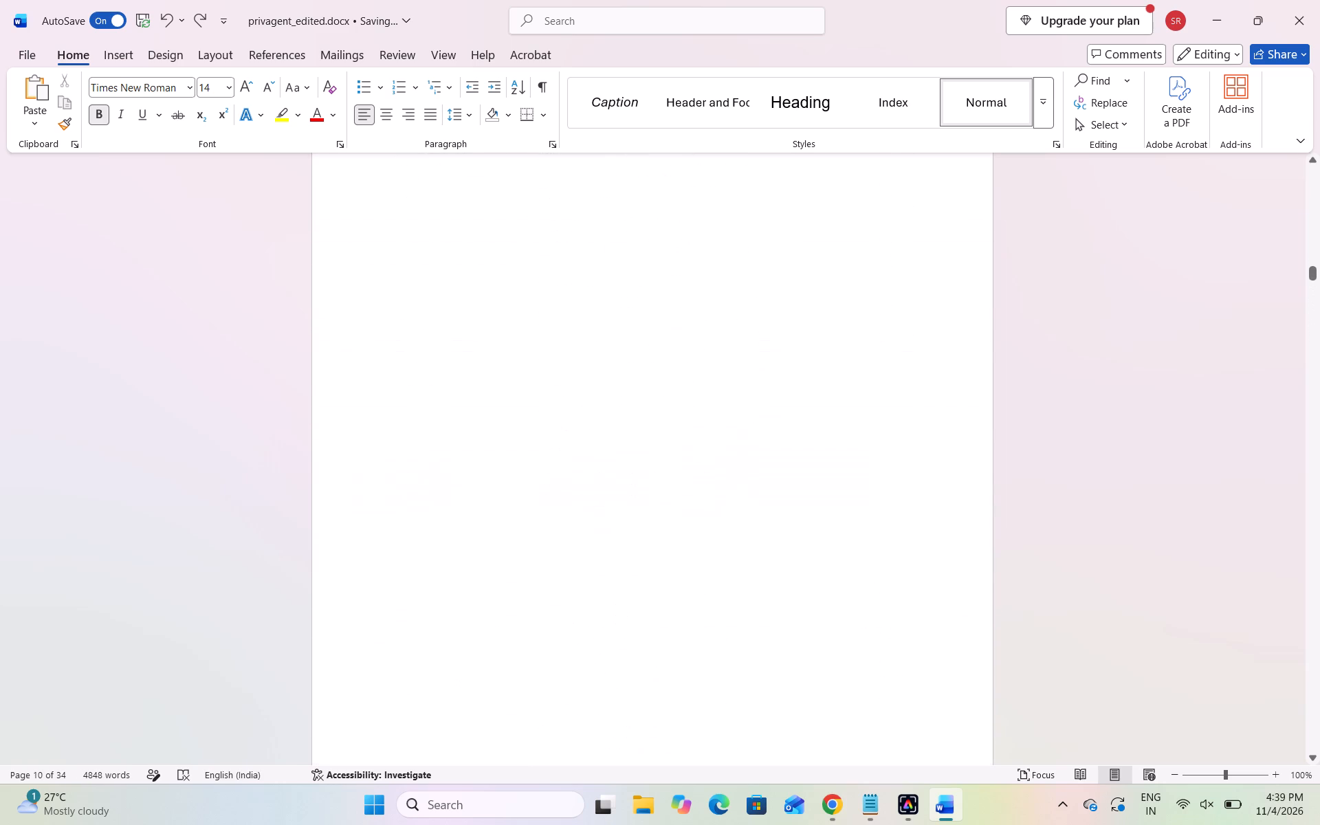
{"action": "scroll", "coordinate": [727, 543], "scroll_direction": "up", "scroll_amount": 3}
{"action": "scroll", "coordinate": [703, 395], "scroll_direction": "up", "scroll_amount": 10}
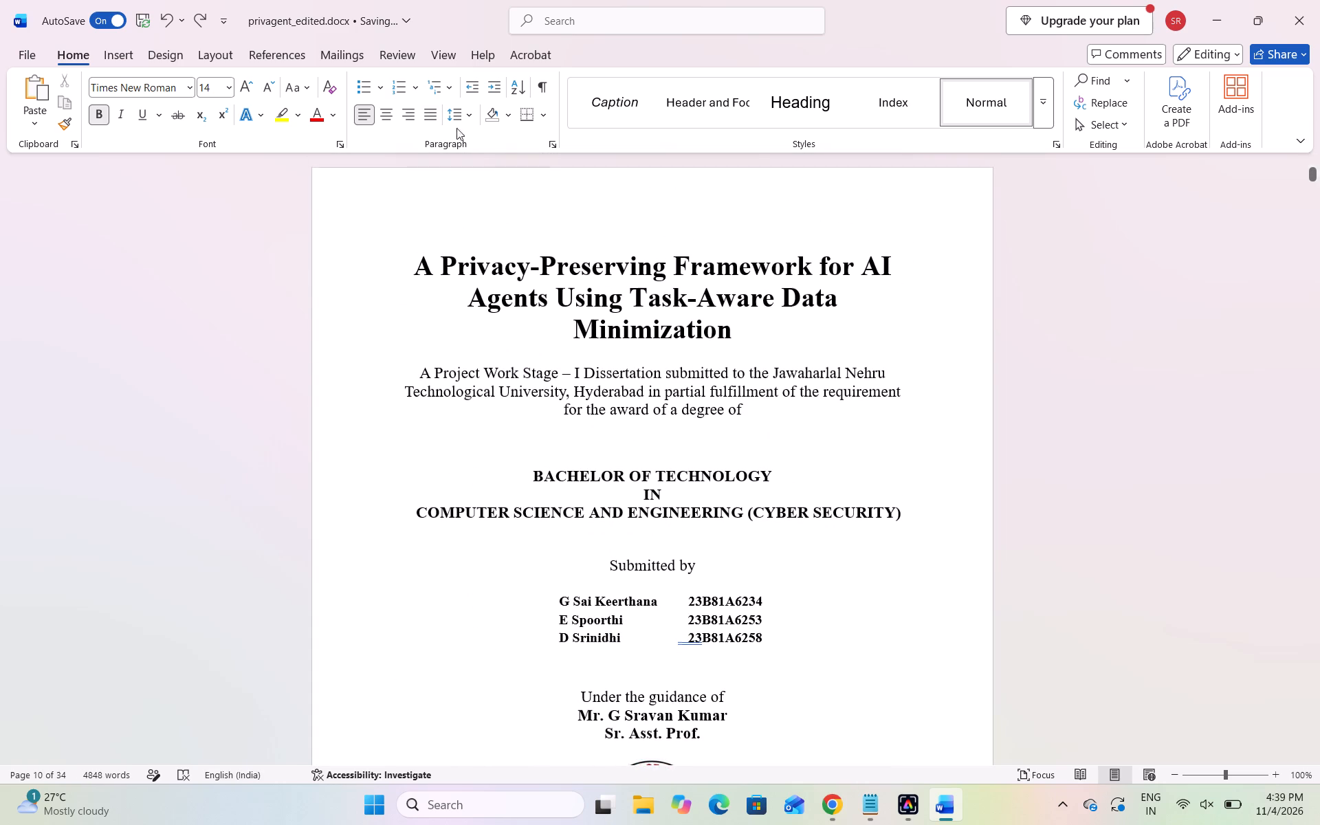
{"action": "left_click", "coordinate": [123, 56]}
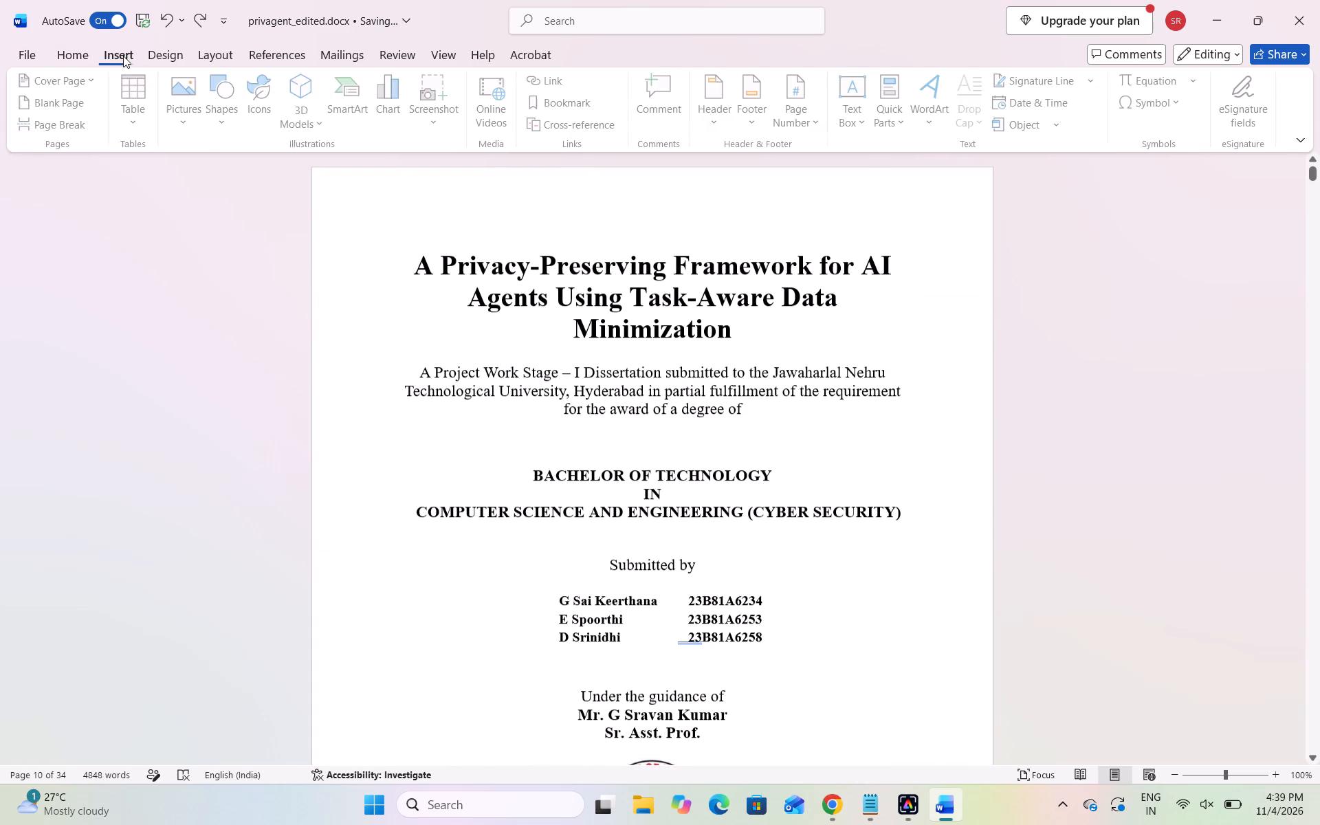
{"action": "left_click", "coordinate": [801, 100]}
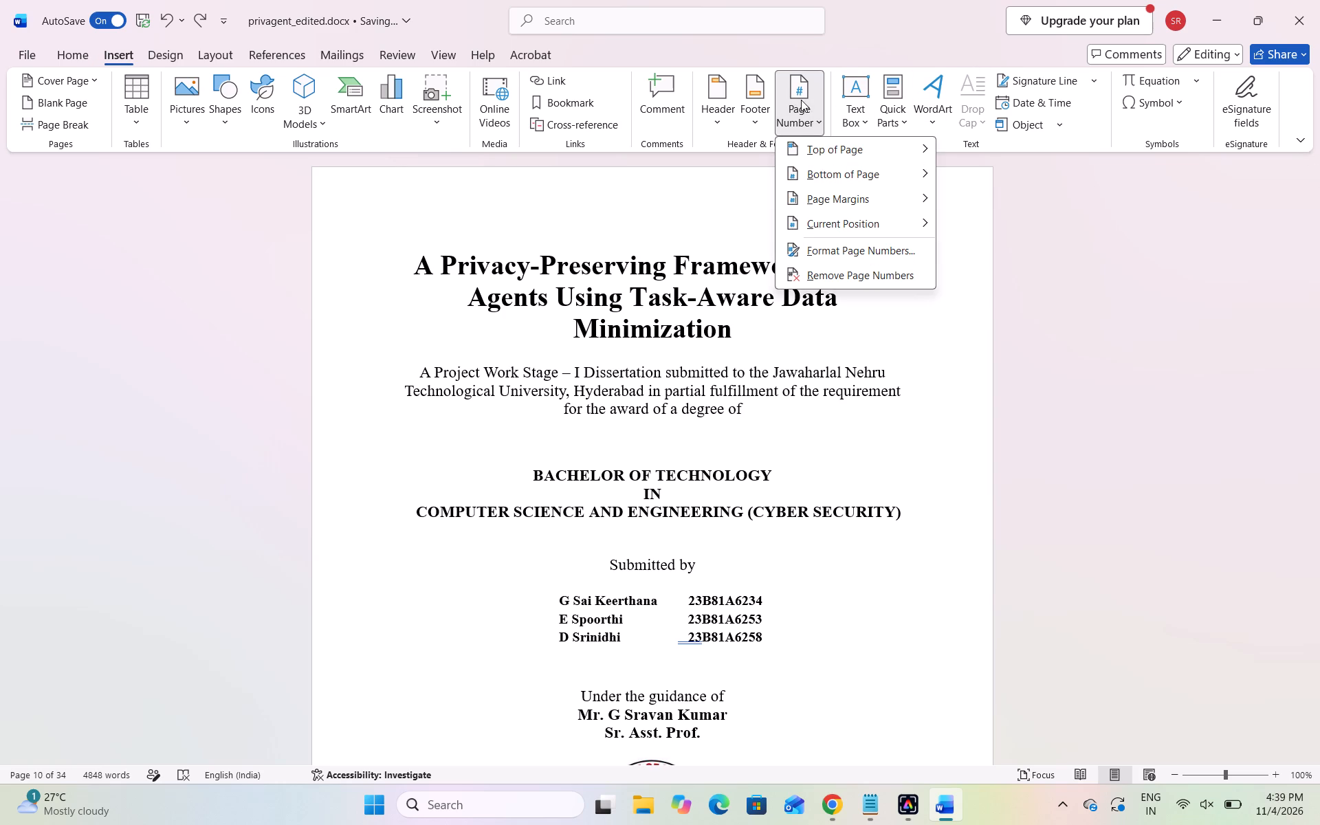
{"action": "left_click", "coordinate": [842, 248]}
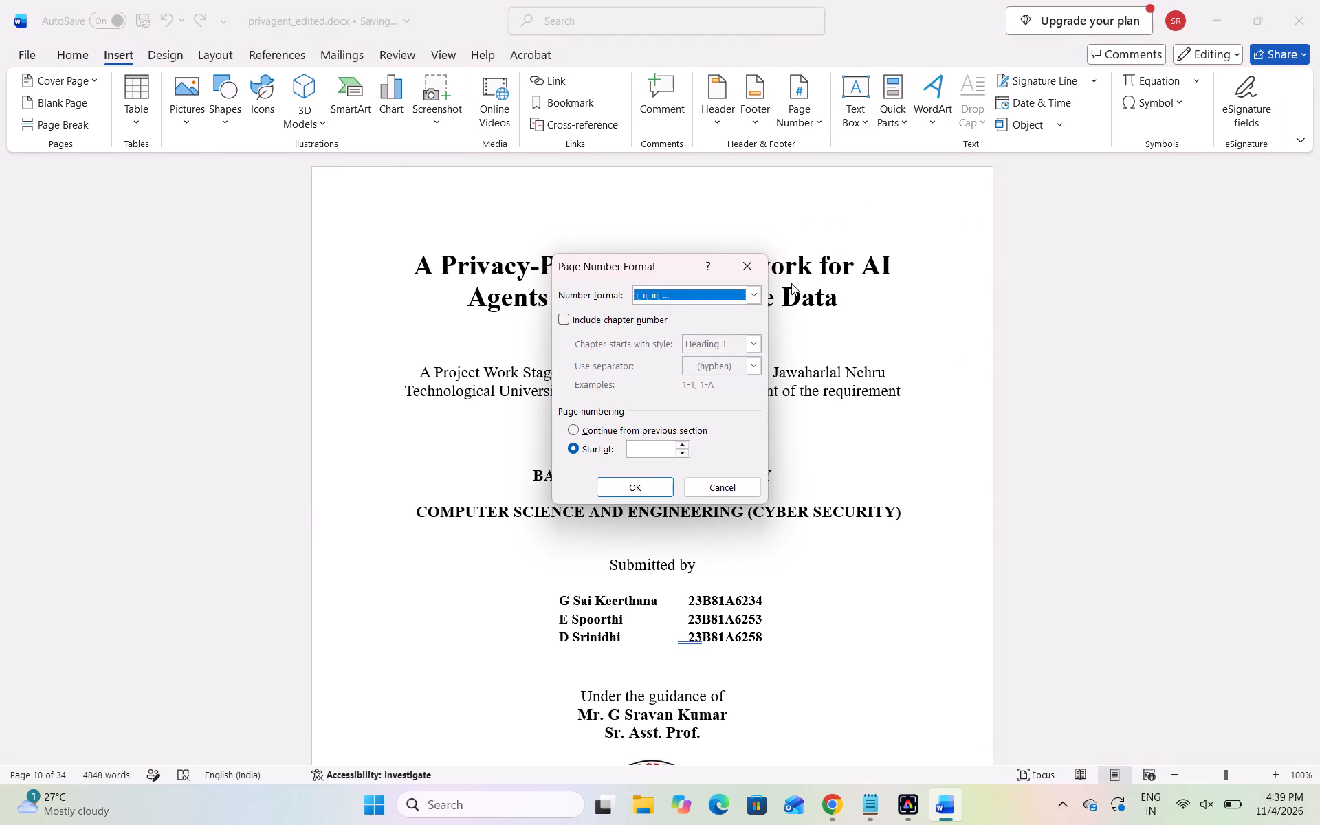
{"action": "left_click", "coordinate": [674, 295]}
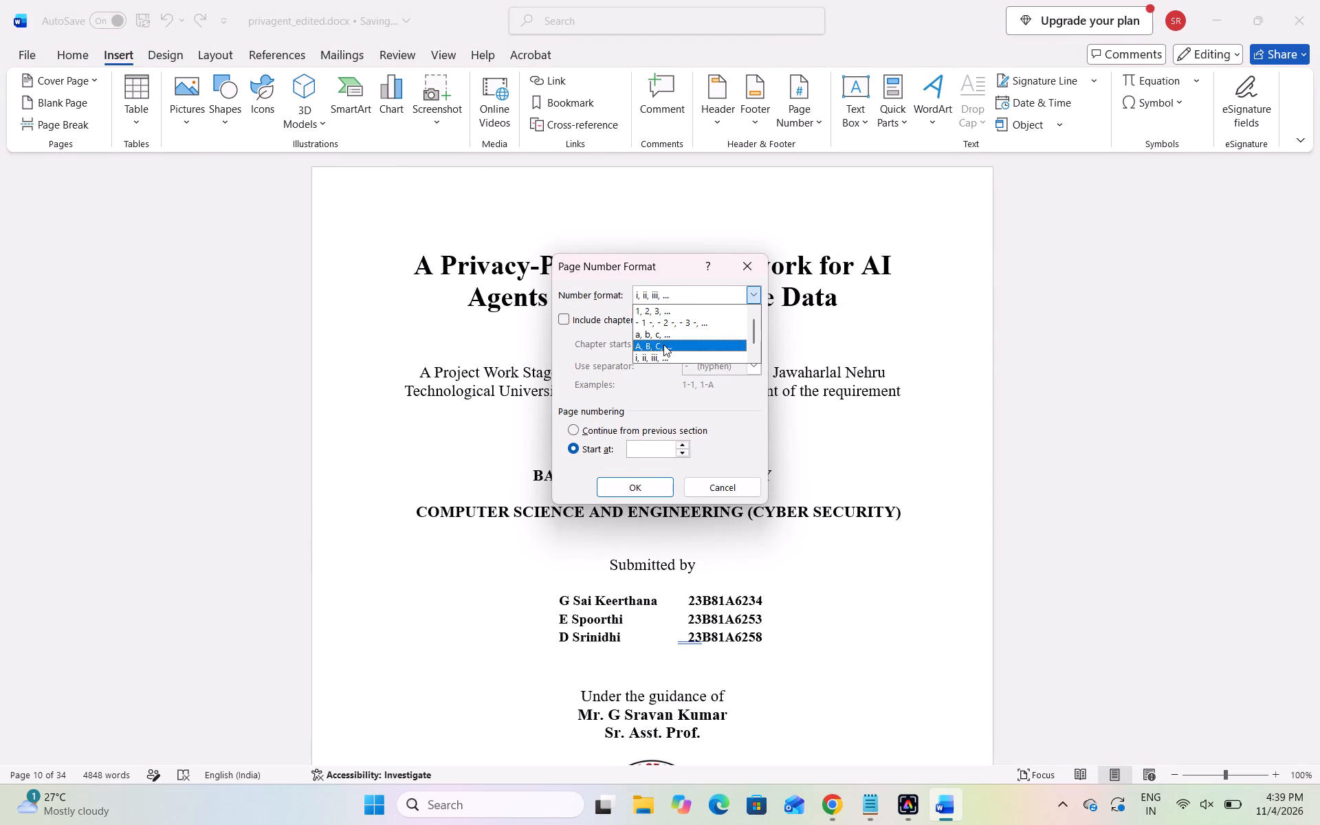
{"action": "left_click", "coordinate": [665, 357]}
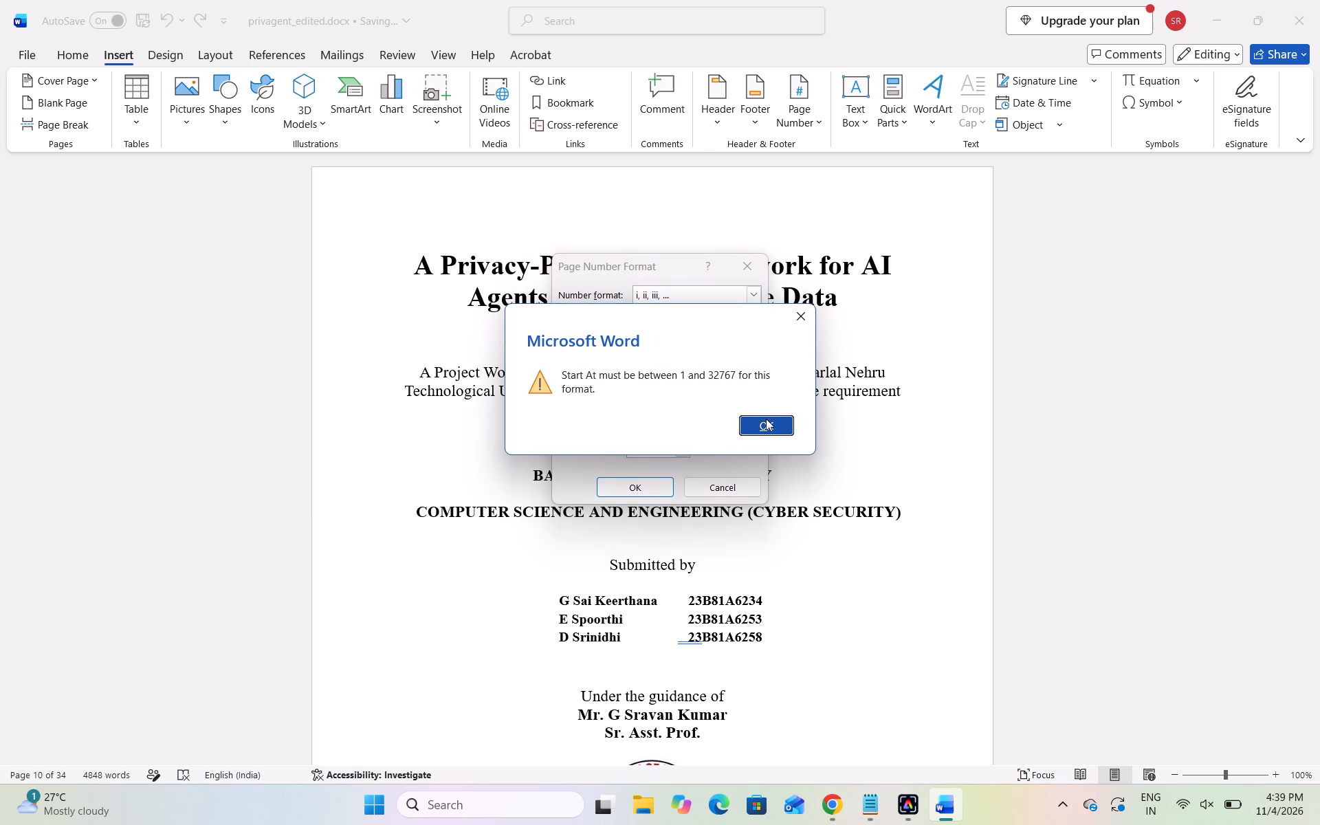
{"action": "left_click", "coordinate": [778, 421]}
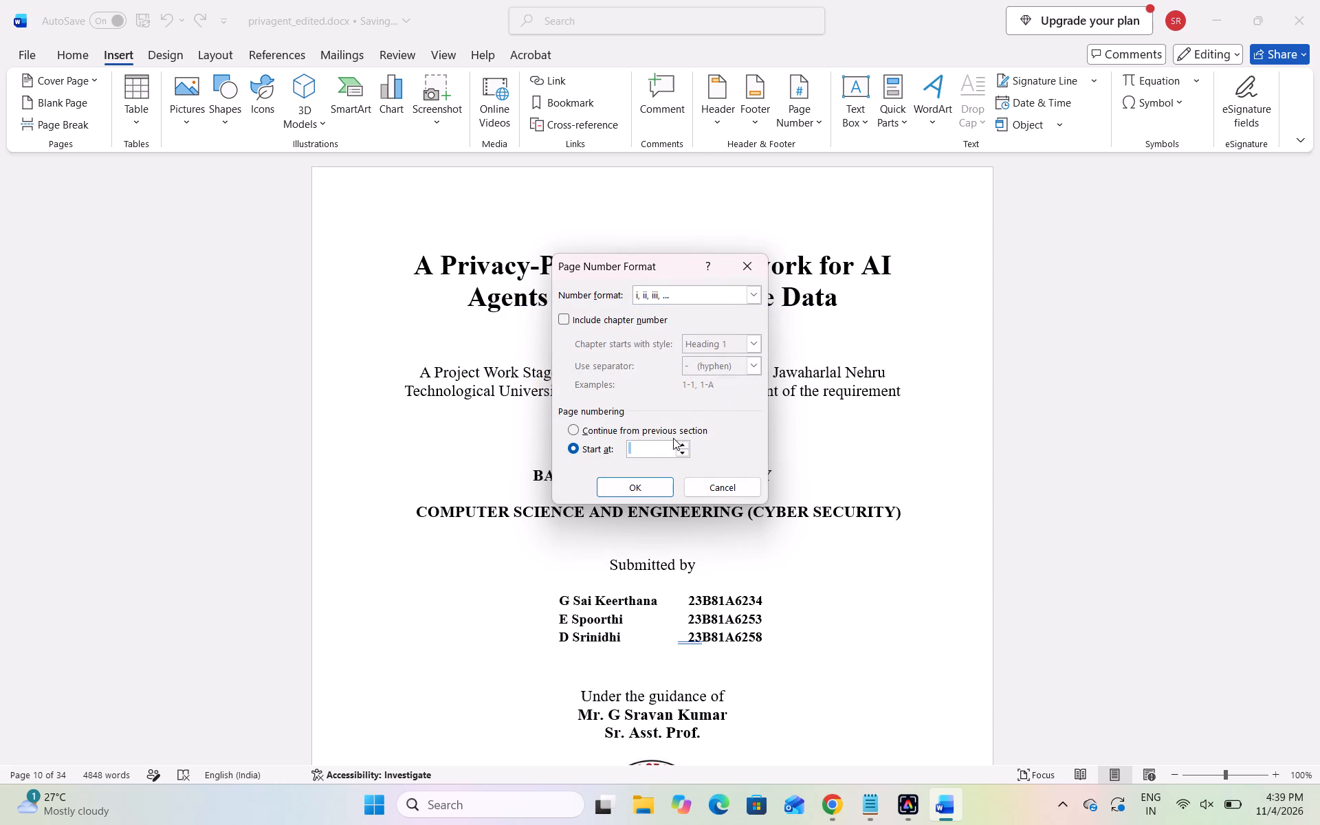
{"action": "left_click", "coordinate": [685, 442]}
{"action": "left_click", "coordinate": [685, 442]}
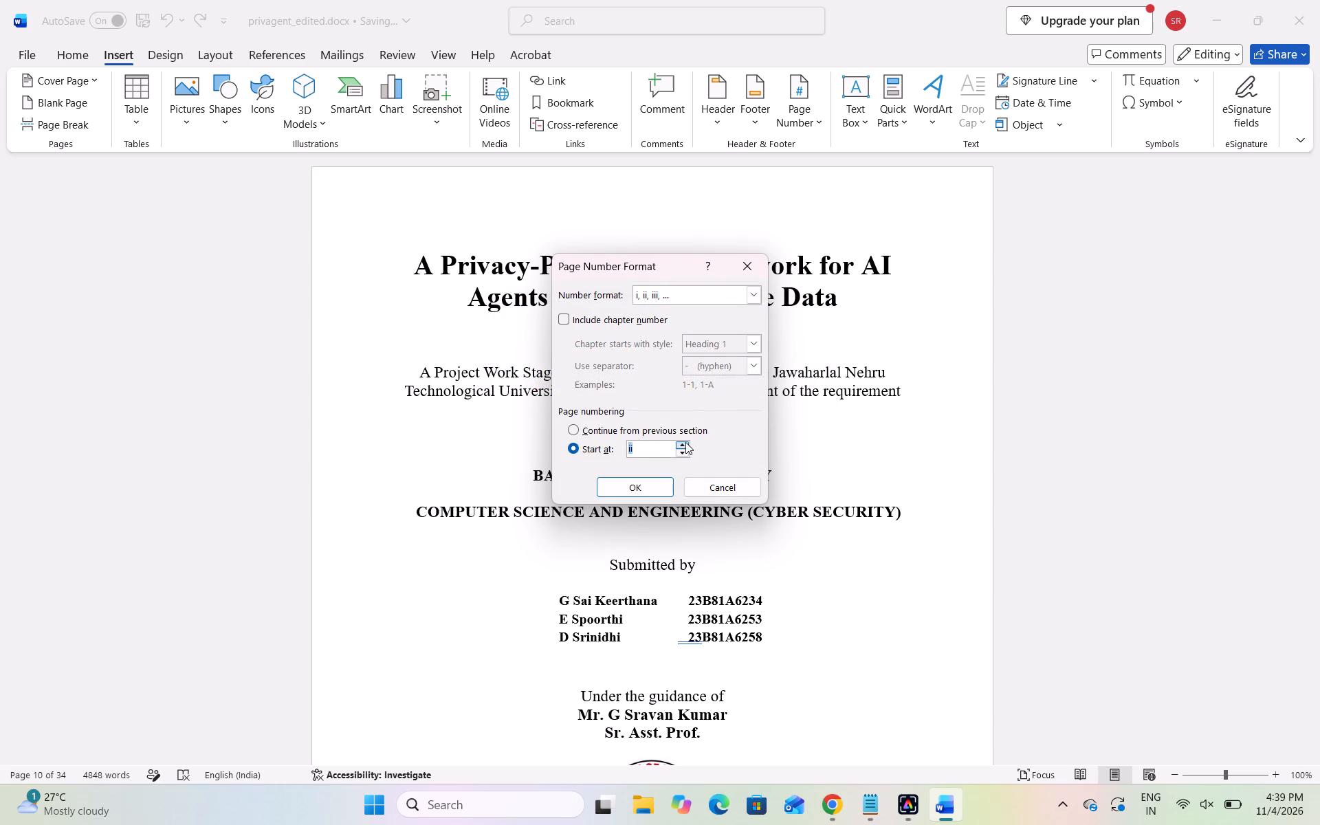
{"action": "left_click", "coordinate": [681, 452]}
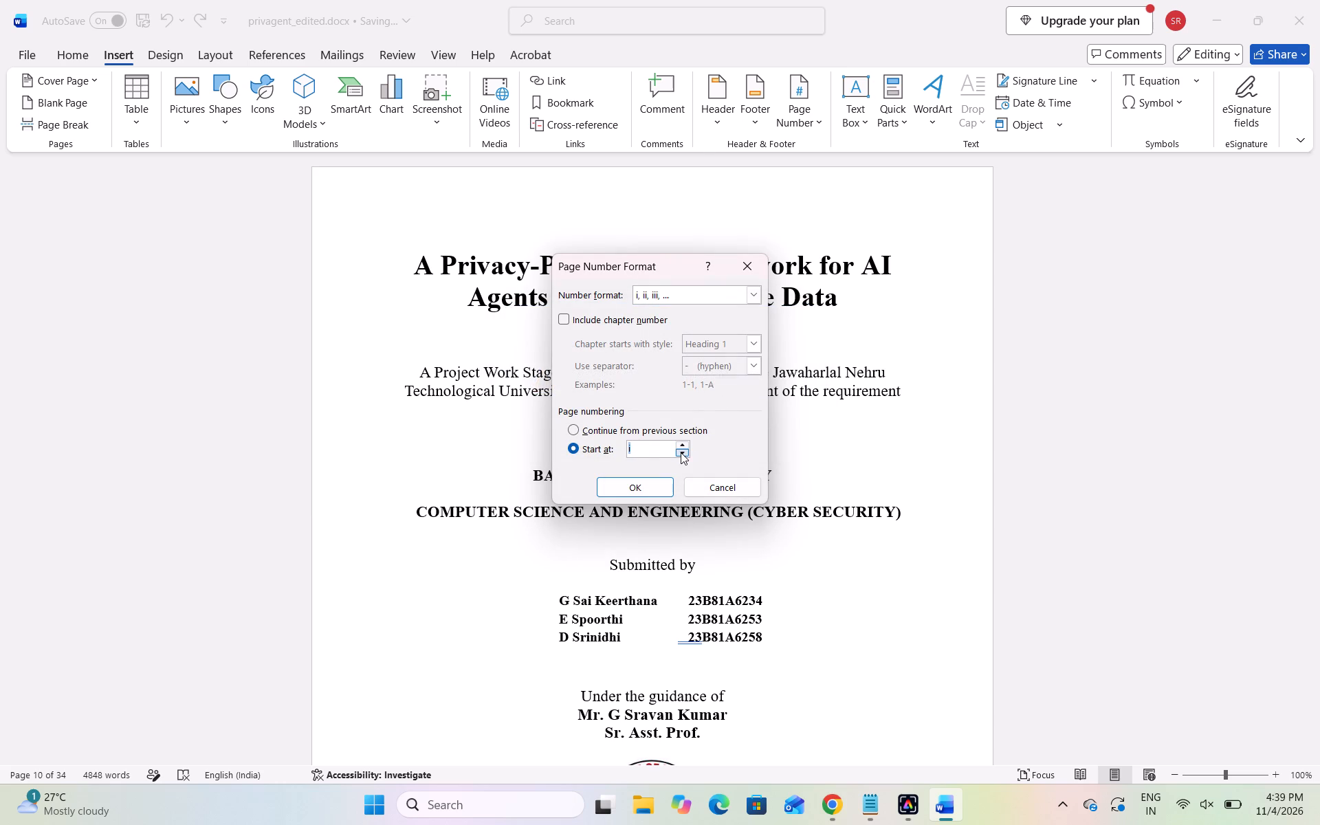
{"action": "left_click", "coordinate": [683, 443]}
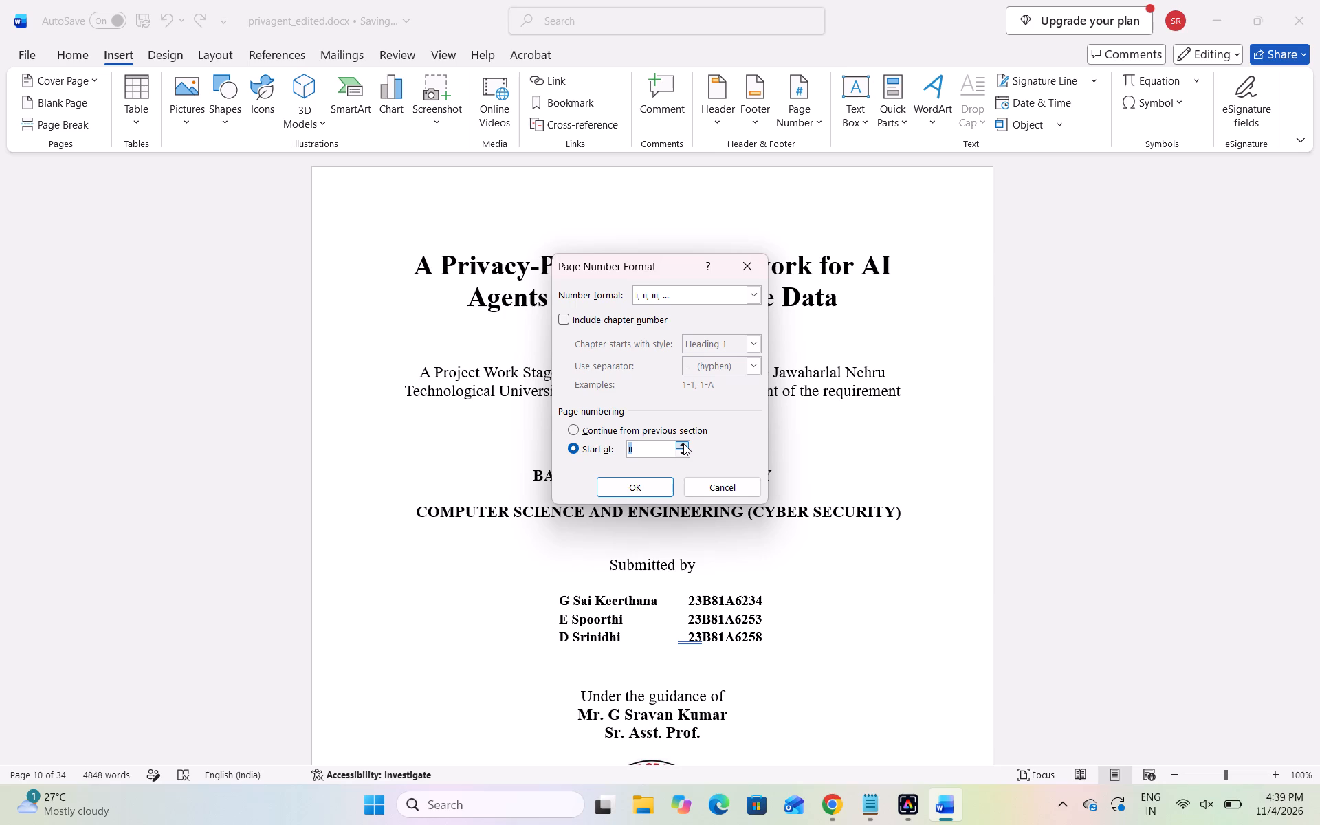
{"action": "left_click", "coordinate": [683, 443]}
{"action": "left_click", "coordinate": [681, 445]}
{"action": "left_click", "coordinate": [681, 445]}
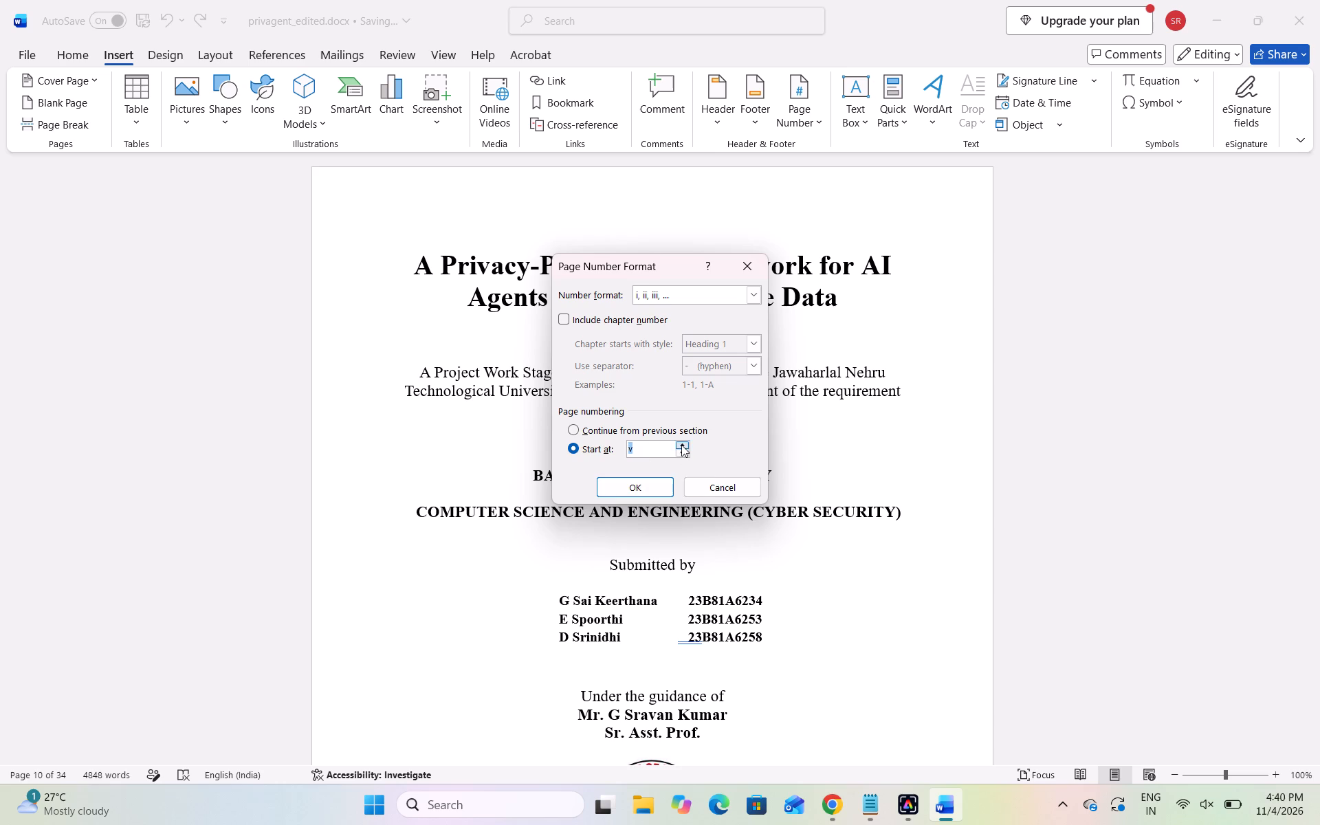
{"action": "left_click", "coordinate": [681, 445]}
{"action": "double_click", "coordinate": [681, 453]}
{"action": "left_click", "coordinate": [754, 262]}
Place the cursor in the certificate page's paragraph and open the page number format settings.
{"action": "scroll", "coordinate": [744, 481], "scroll_direction": "down", "scroll_amount": 3}
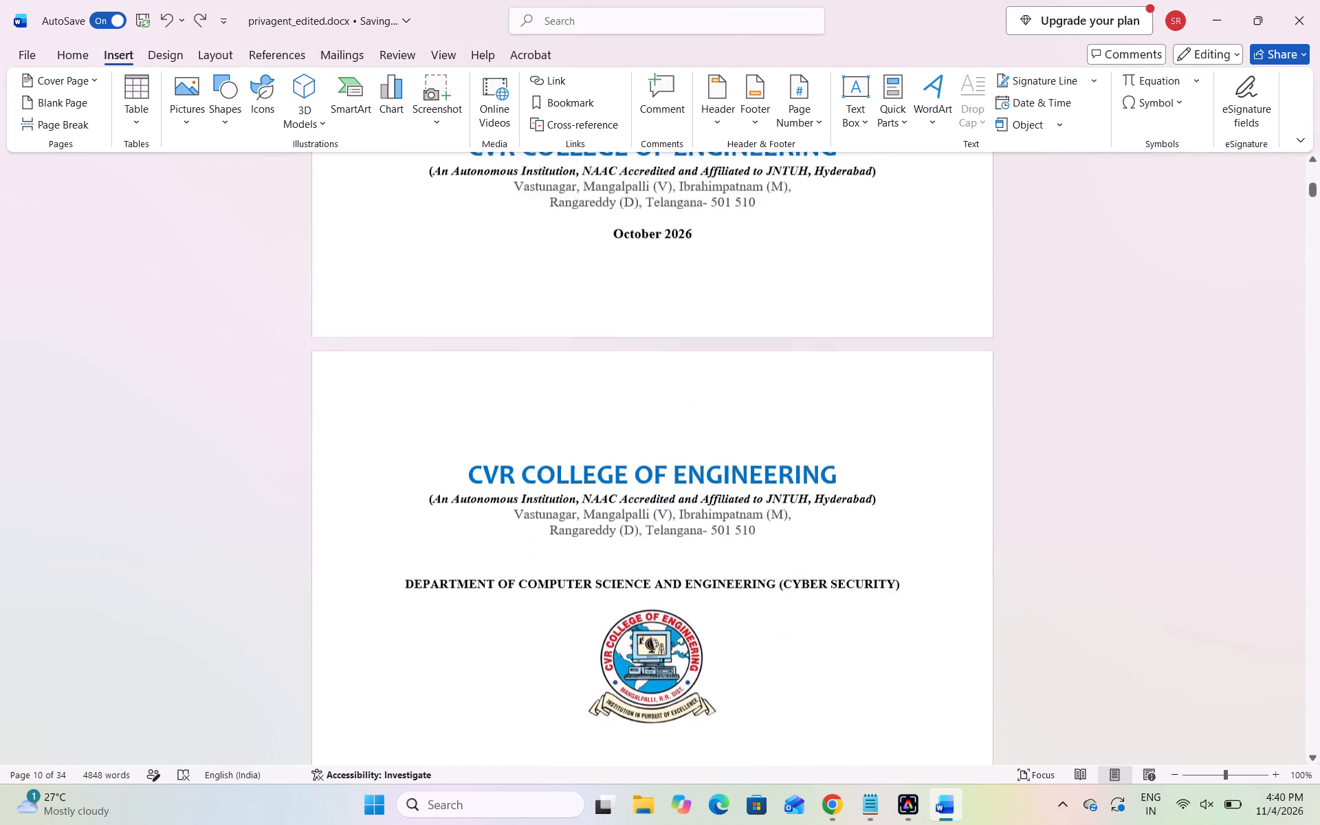
{"action": "scroll", "coordinate": [744, 481], "scroll_direction": "down", "scroll_amount": 1}
{"action": "left_click", "coordinate": [692, 409]}
{"action": "scroll", "coordinate": [676, 427], "scroll_direction": "down", "scroll_amount": 1}
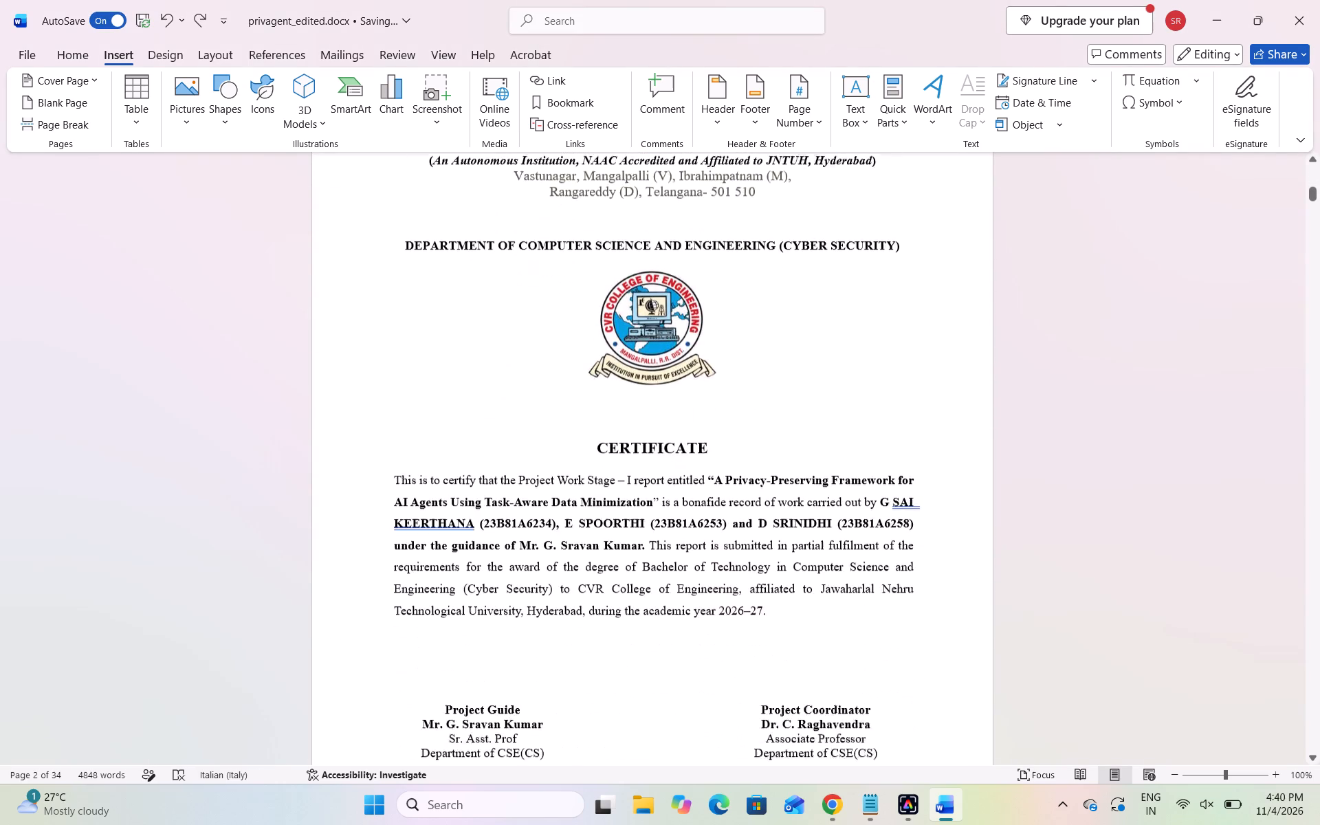
{"action": "scroll", "coordinate": [676, 427], "scroll_direction": "down", "scroll_amount": 1}
{"action": "scroll", "coordinate": [632, 479], "scroll_direction": "down", "scroll_amount": 1}
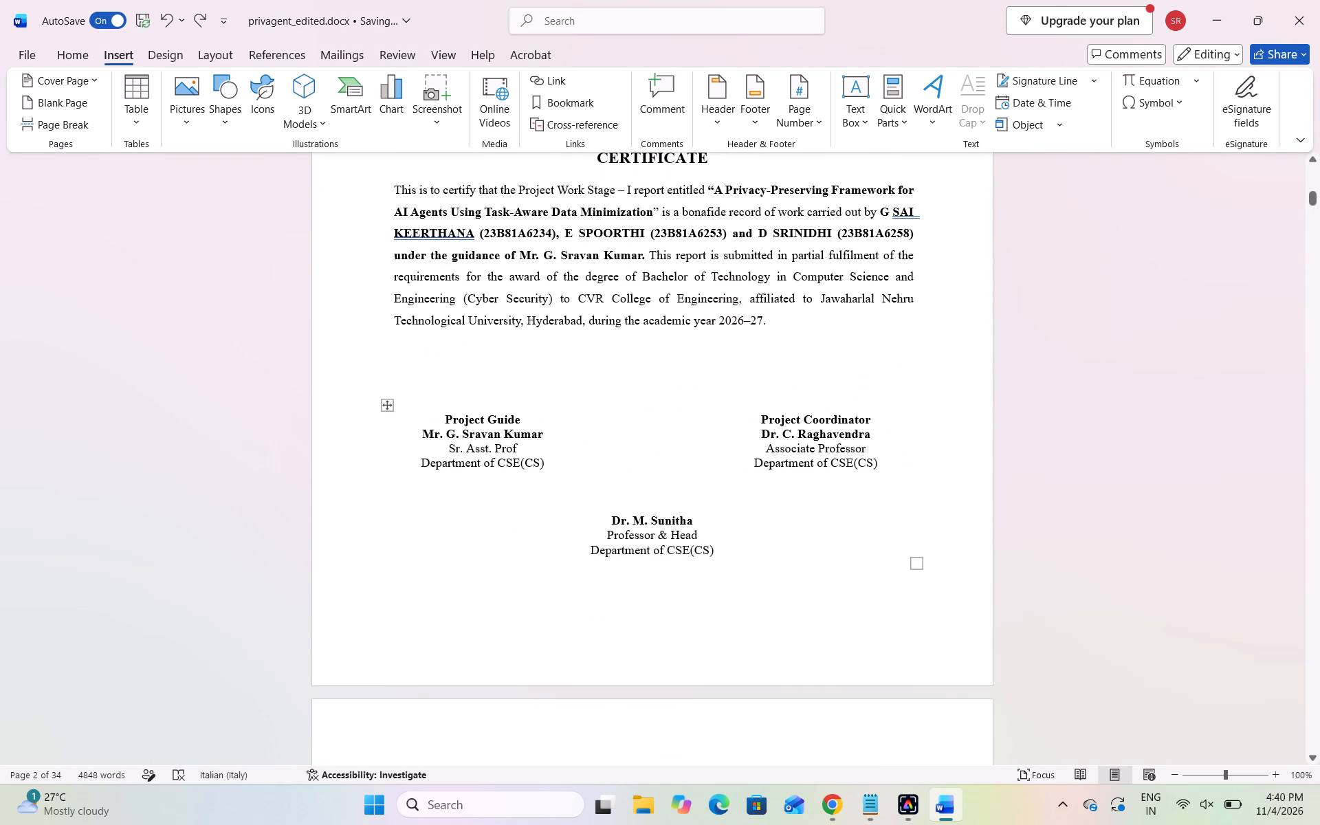
{"action": "left_click", "coordinate": [647, 265]}
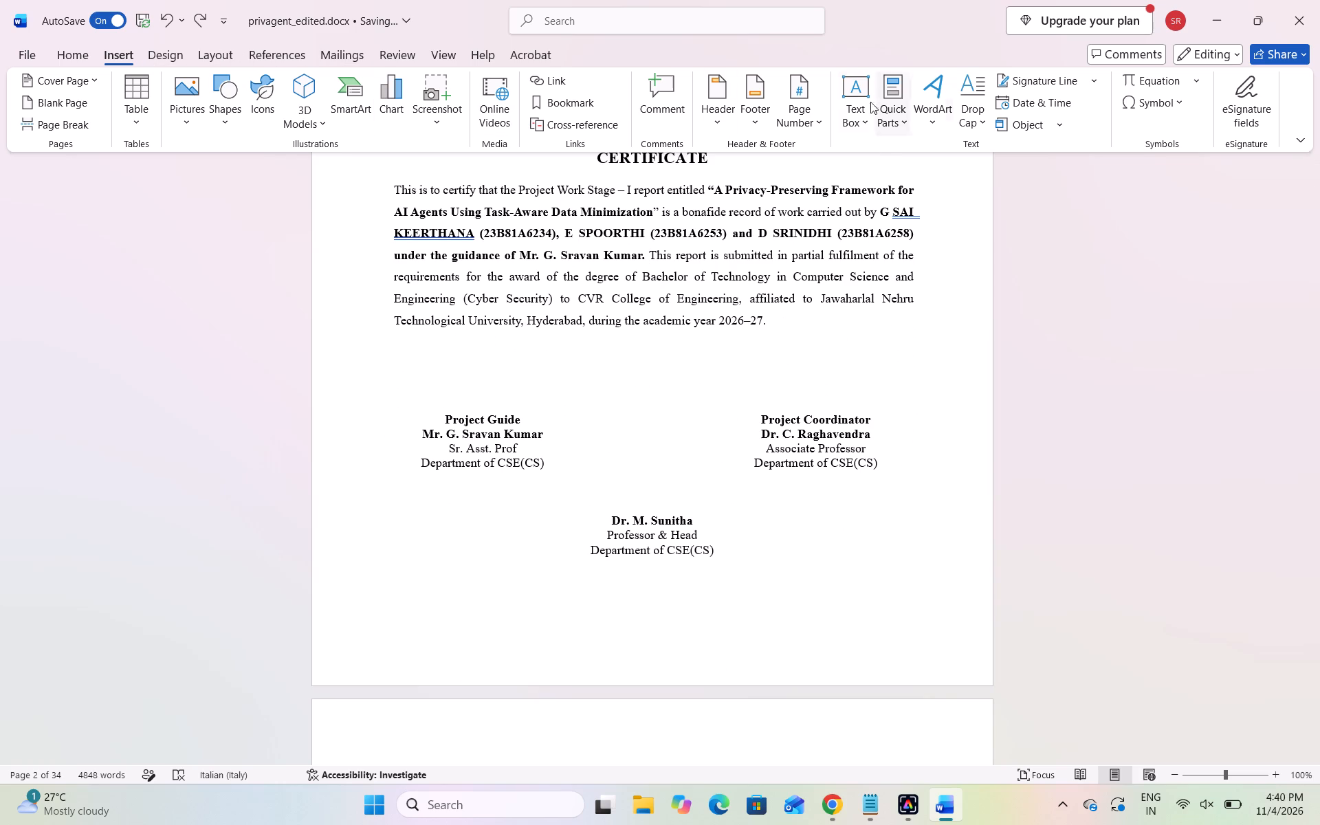
{"action": "left_click", "coordinate": [801, 99]}
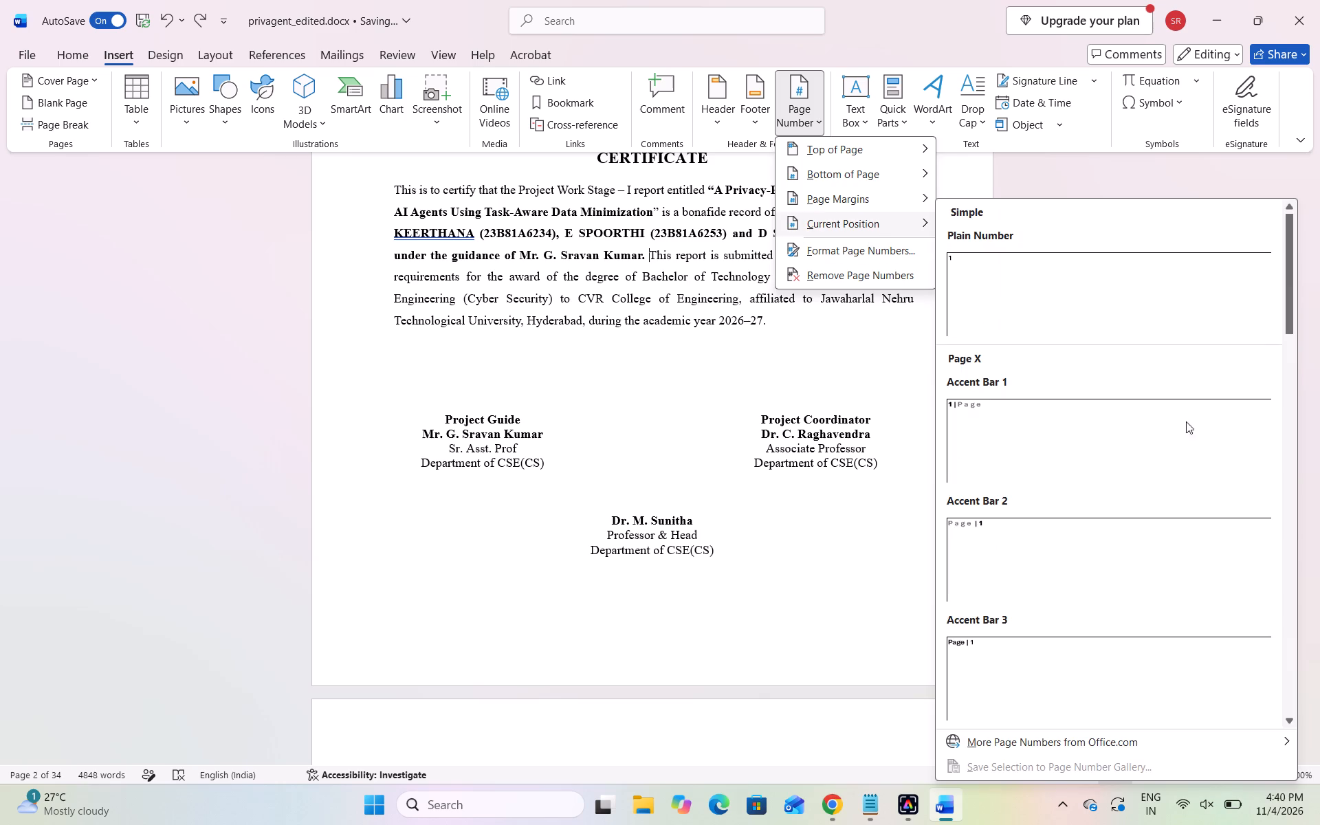
{"action": "scroll", "coordinate": [1170, 646], "scroll_direction": "down", "scroll_amount": 7}
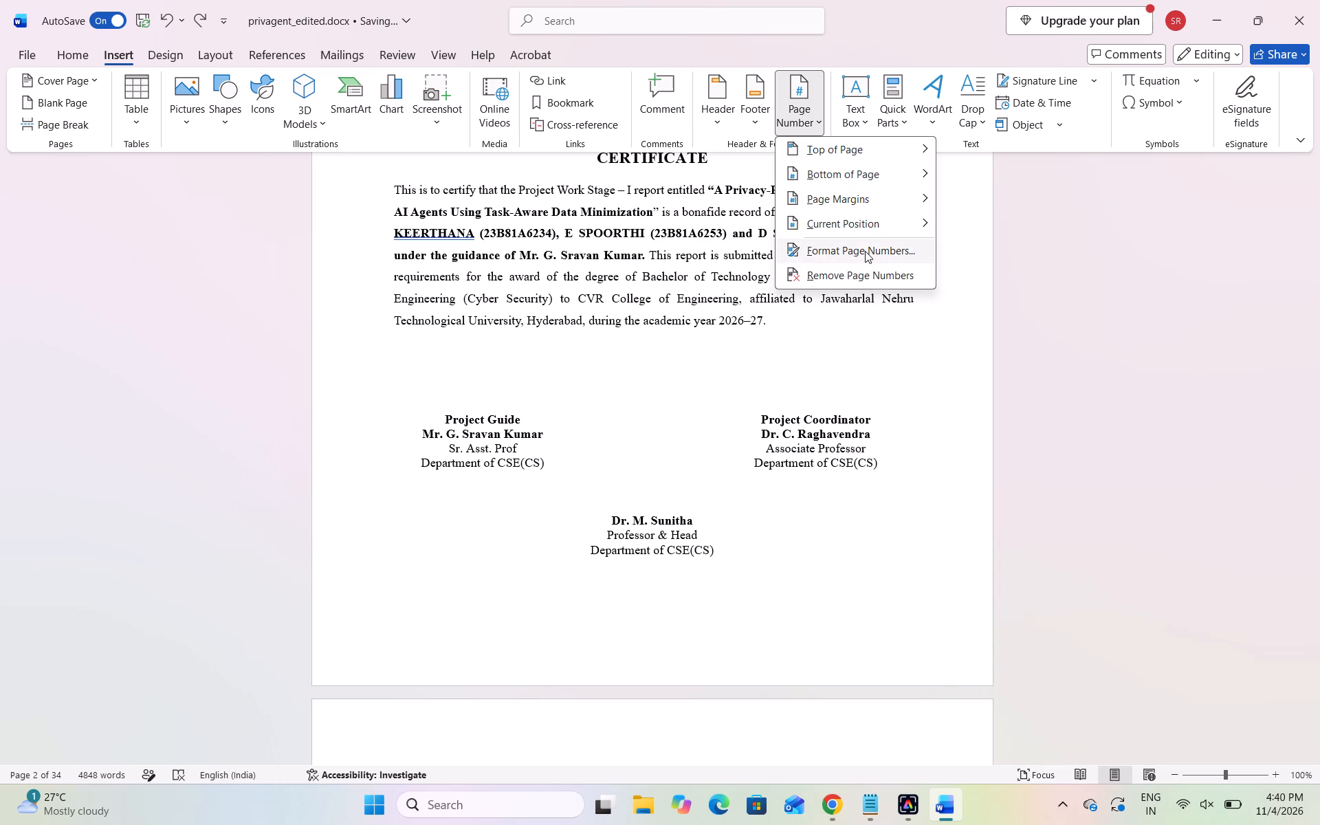
{"action": "left_click", "coordinate": [865, 251]}
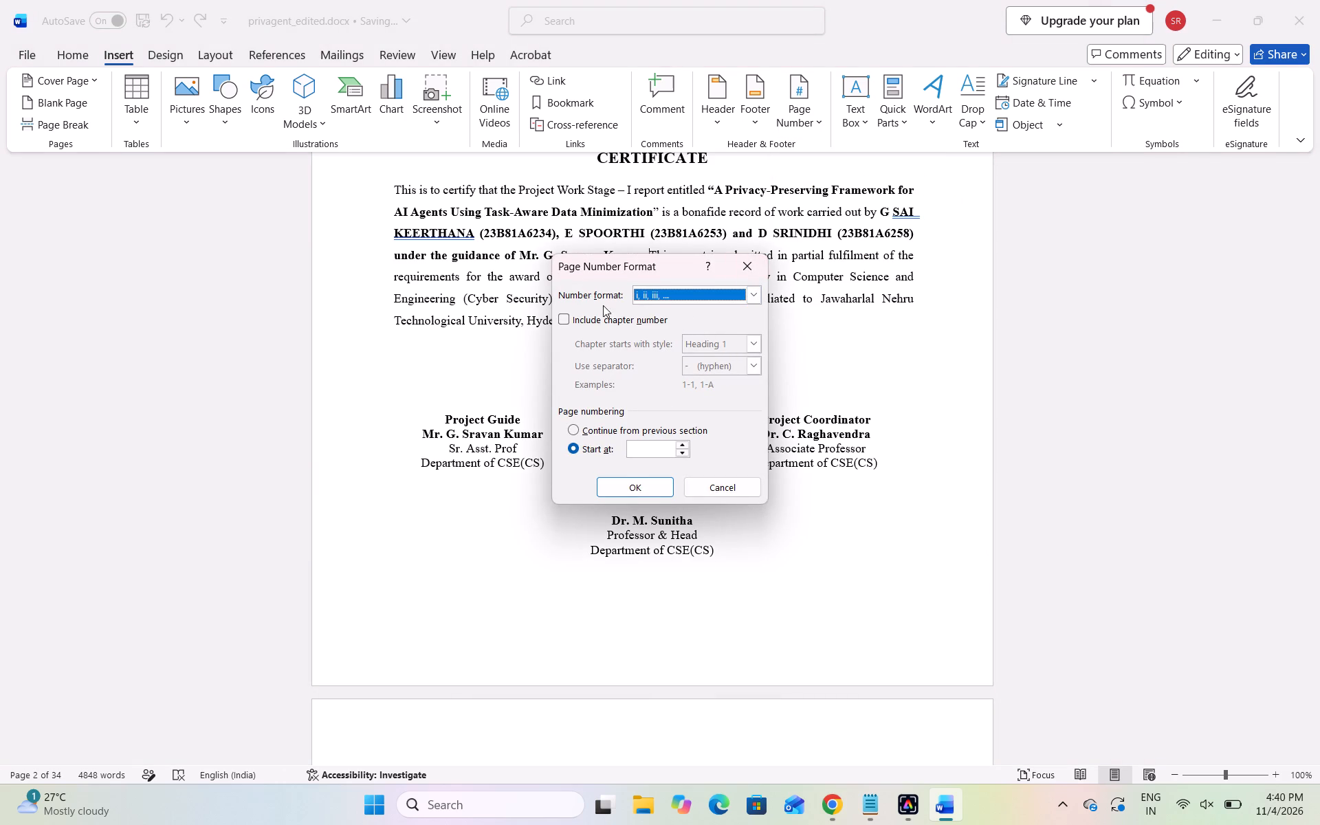
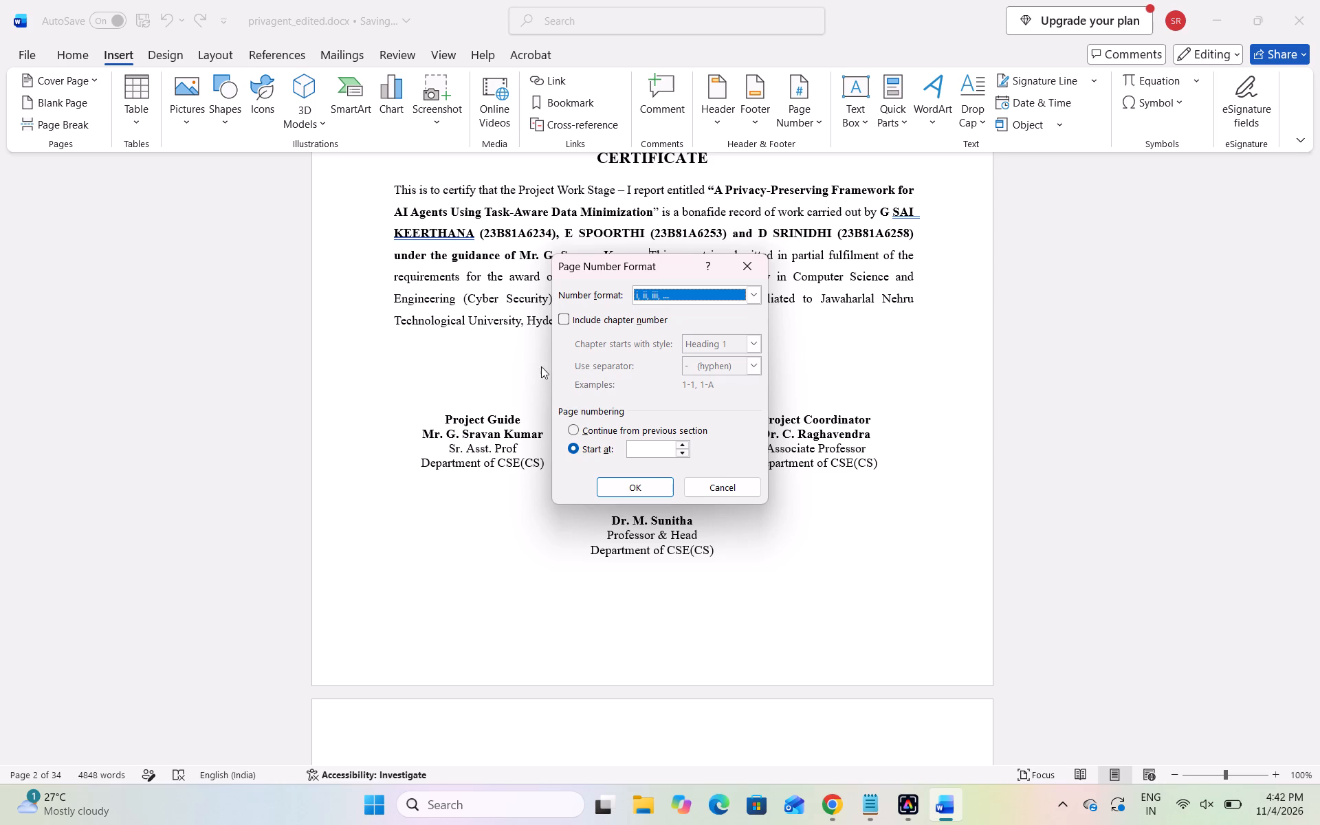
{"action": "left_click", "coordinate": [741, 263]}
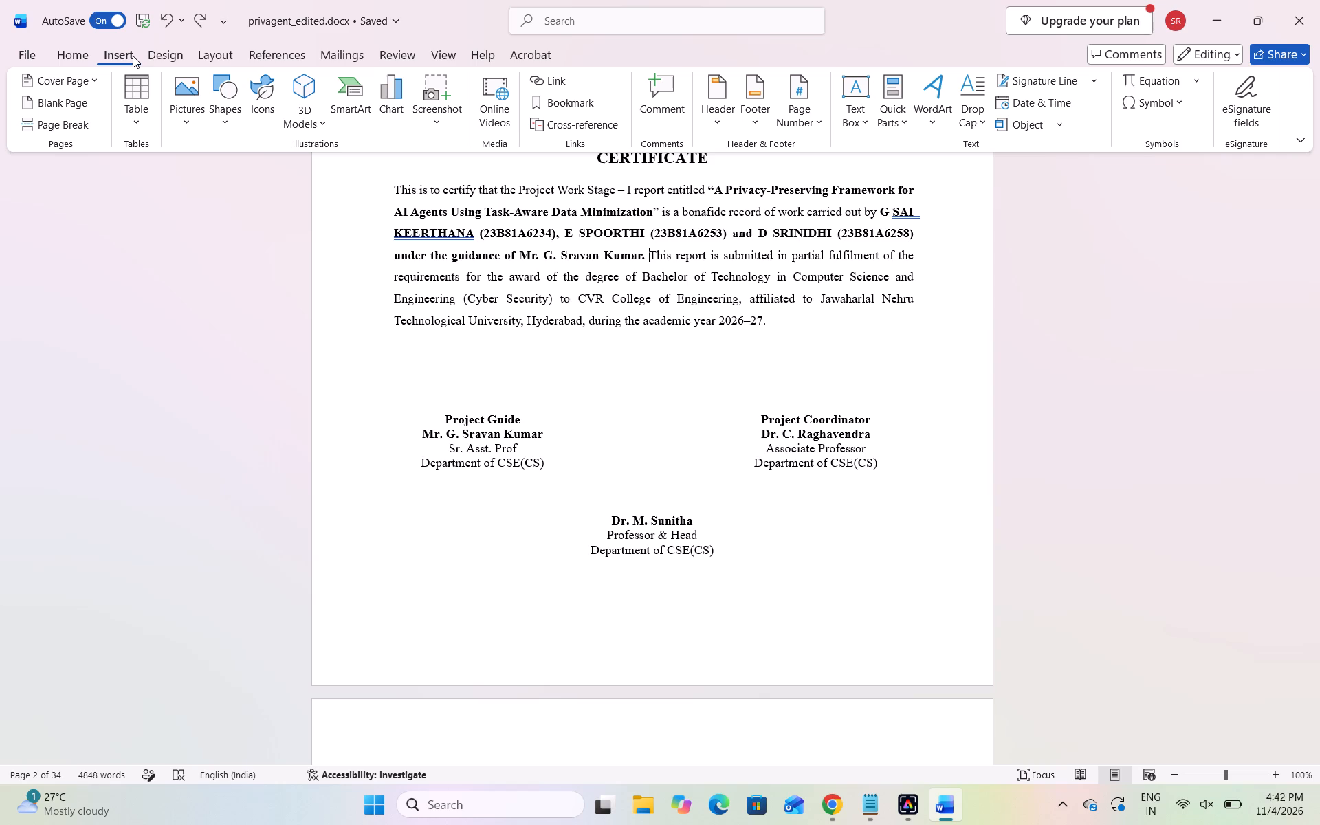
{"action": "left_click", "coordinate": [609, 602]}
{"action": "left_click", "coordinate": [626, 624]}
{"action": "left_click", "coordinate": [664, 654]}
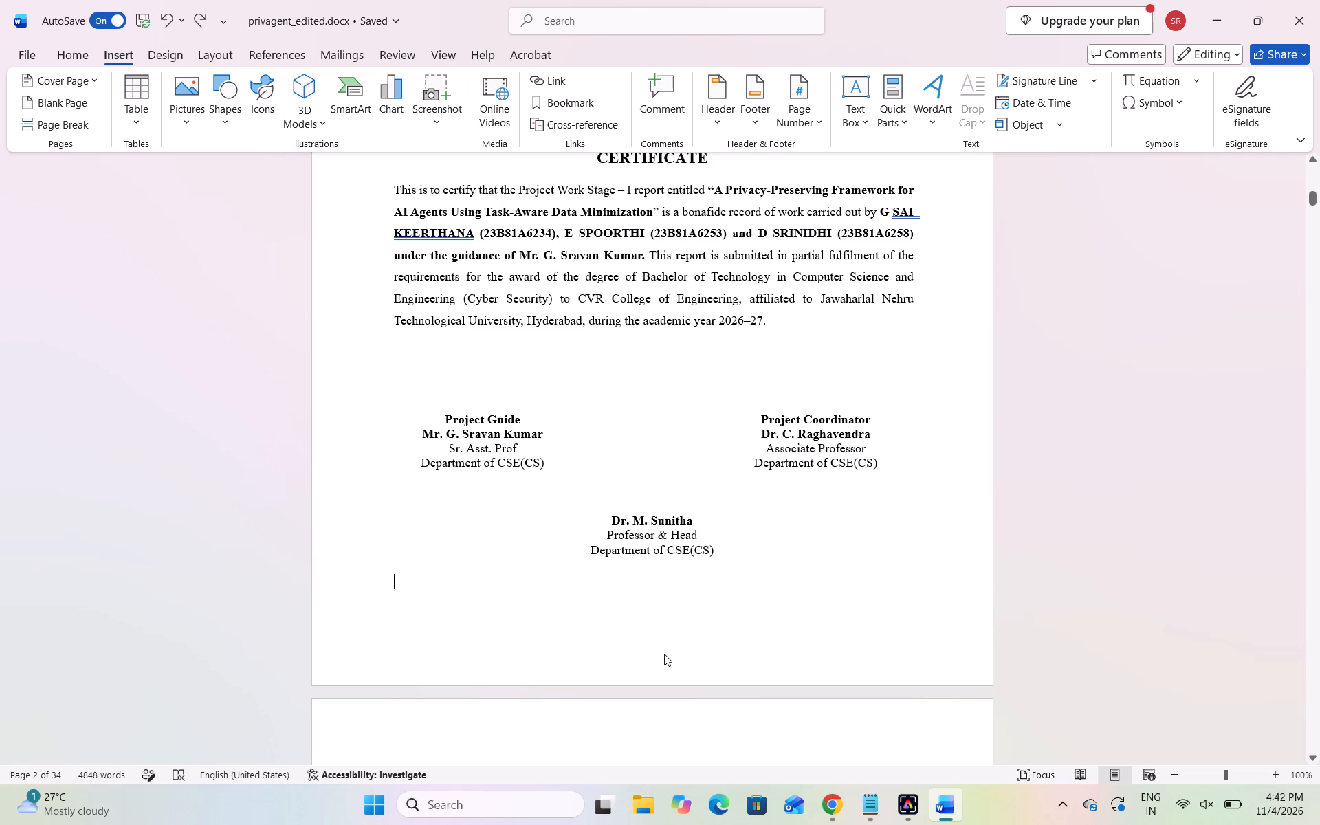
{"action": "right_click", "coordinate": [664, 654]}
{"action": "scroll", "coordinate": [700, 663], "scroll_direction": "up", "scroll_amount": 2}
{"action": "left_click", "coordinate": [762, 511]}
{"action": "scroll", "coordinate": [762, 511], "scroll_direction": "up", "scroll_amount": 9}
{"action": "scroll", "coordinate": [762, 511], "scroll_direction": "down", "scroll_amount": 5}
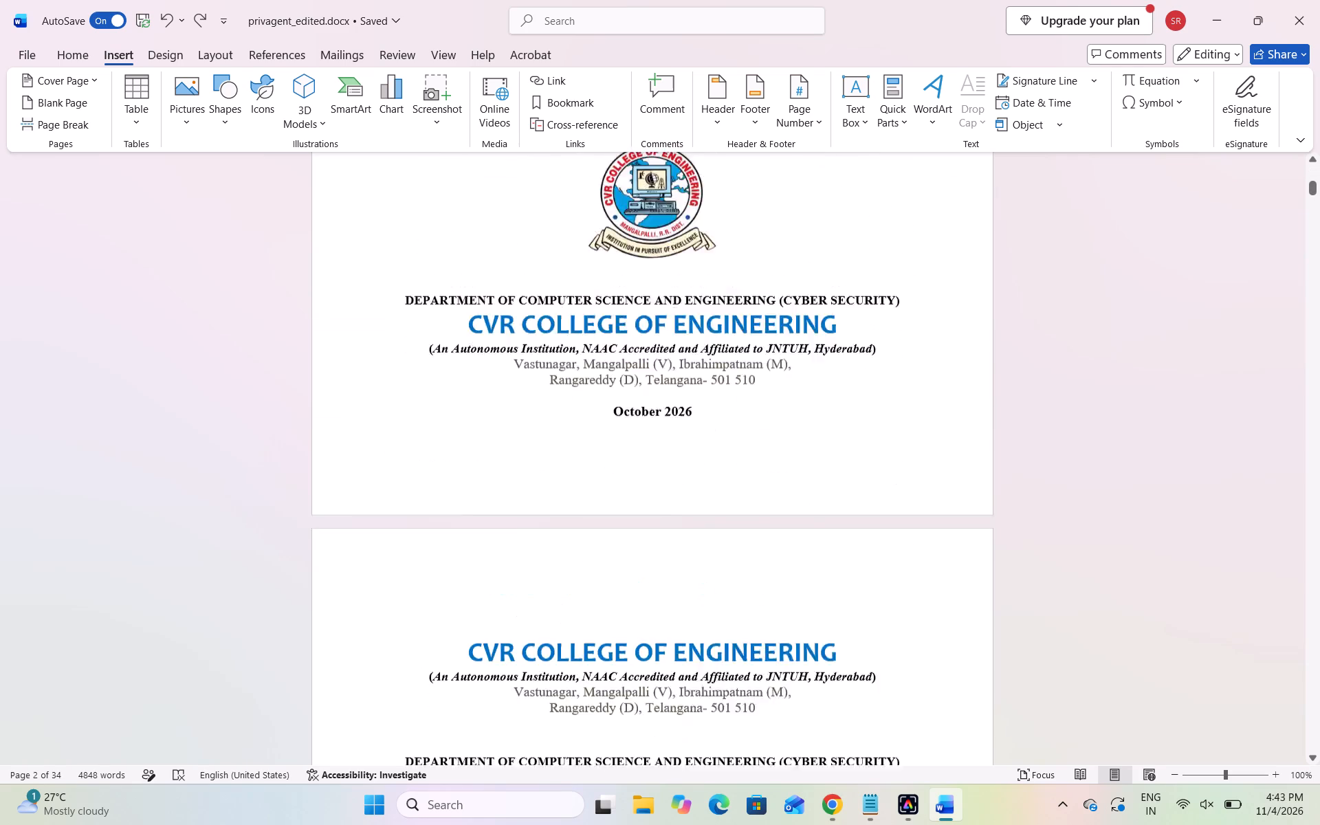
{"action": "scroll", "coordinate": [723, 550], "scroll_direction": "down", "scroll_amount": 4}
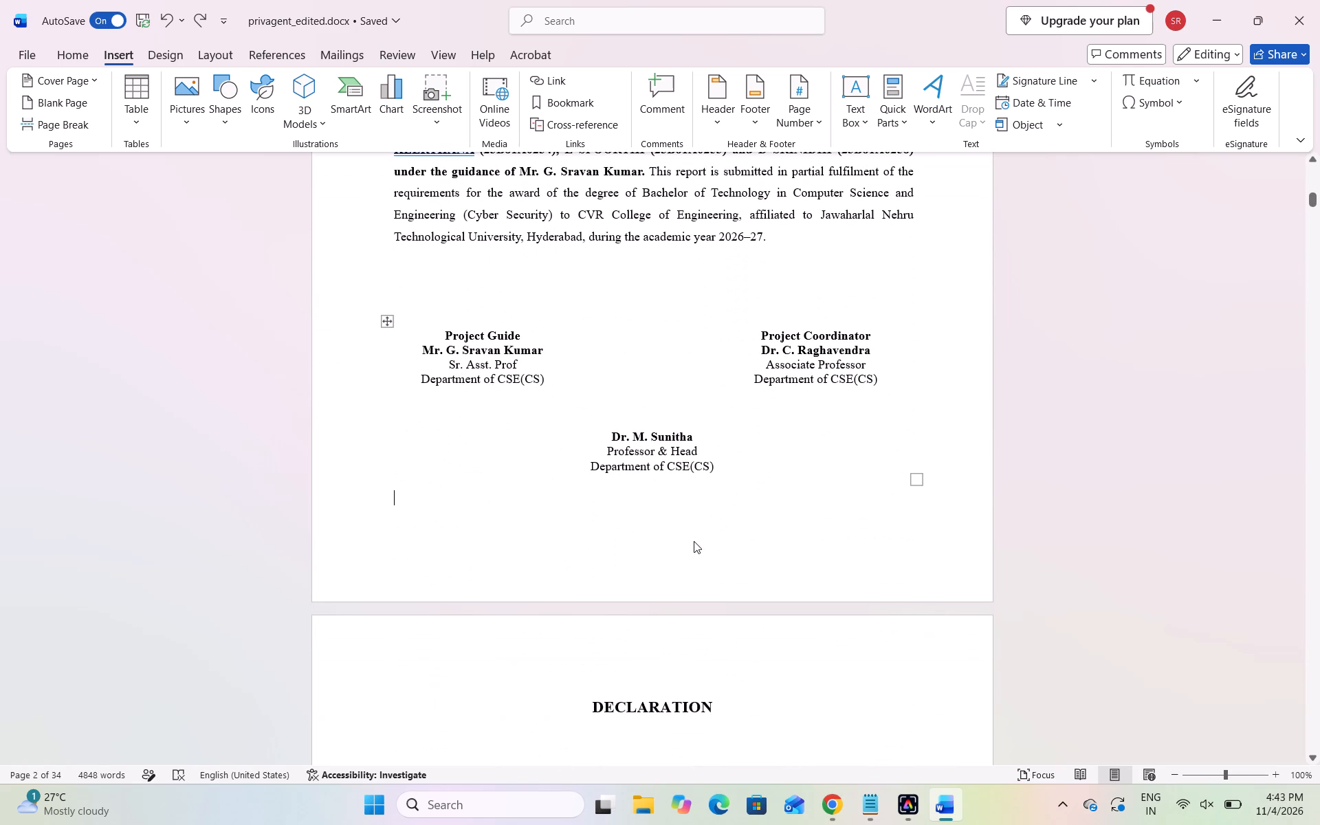
Enter the page number i in the certificate page's footer and return to the document body.
{"action": "right_click", "coordinate": [694, 541]}
{"action": "left_click", "coordinate": [723, 558]}
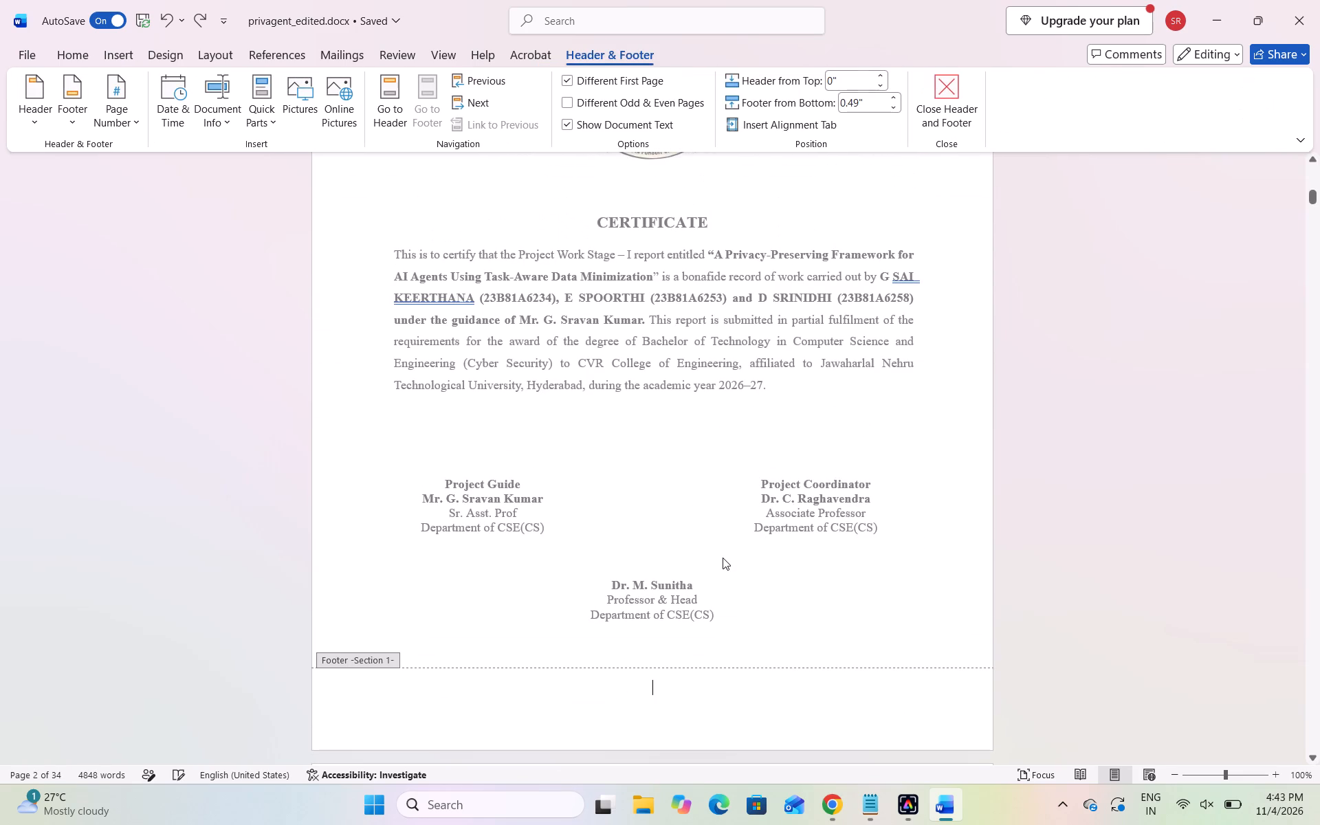
{"action": "key", "text": "2"}
{"action": "key", "text": "BackSpace"}
{"action": "type", "text": "ii"}
{"action": "key", "text": "BackSpace"}
{"action": "key", "text": "Return"}
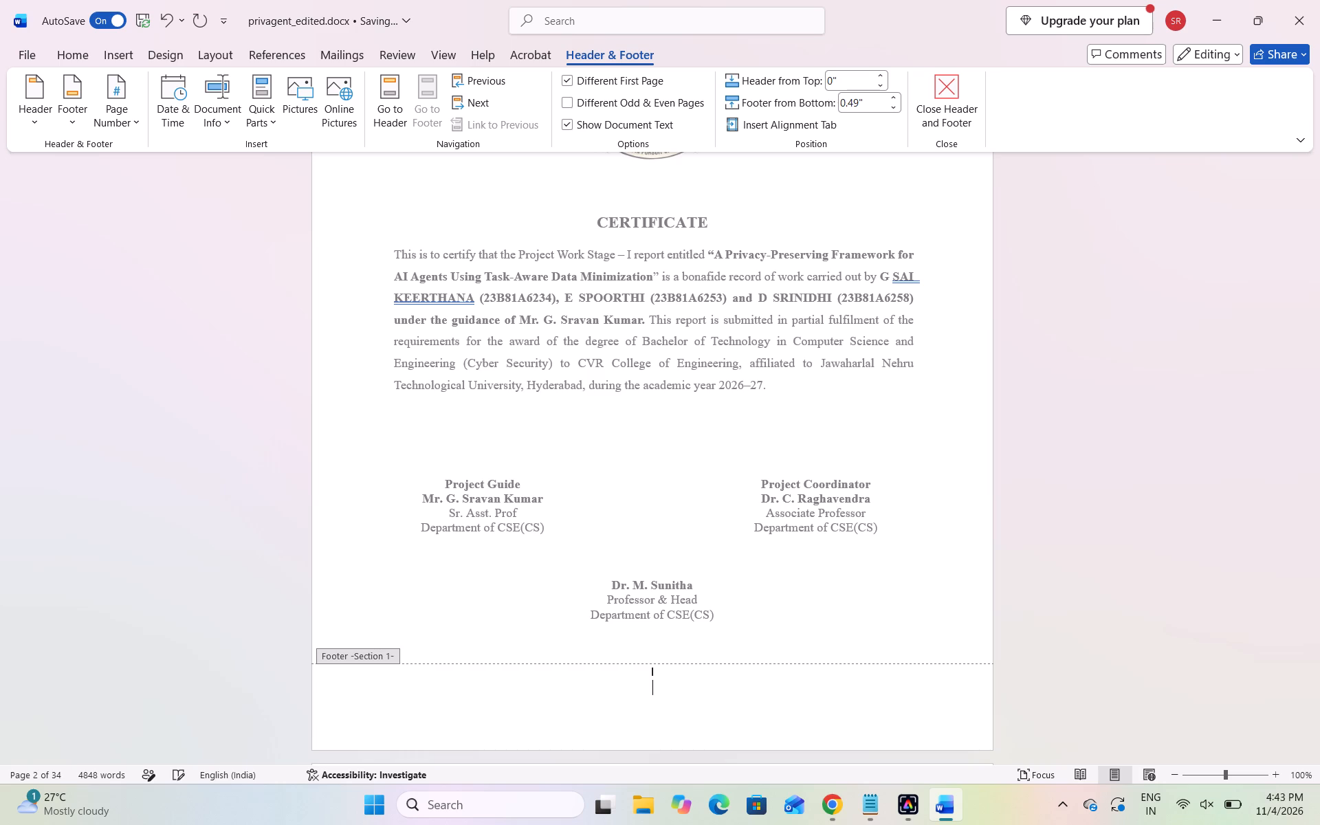
{"action": "key", "text": "ctrl+z"}
{"action": "key", "text": "ctrl+z"}
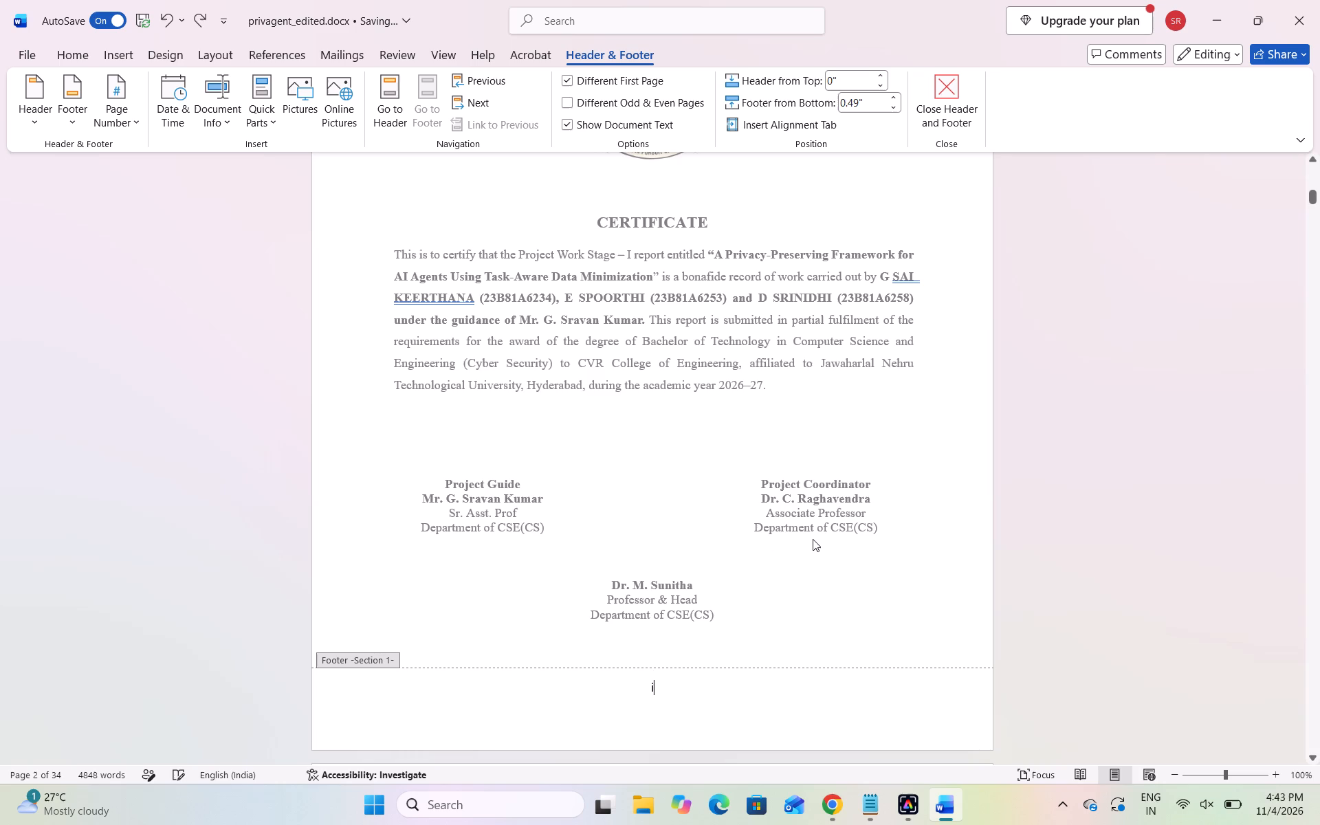
{"action": "left_click", "coordinate": [1172, 547]}
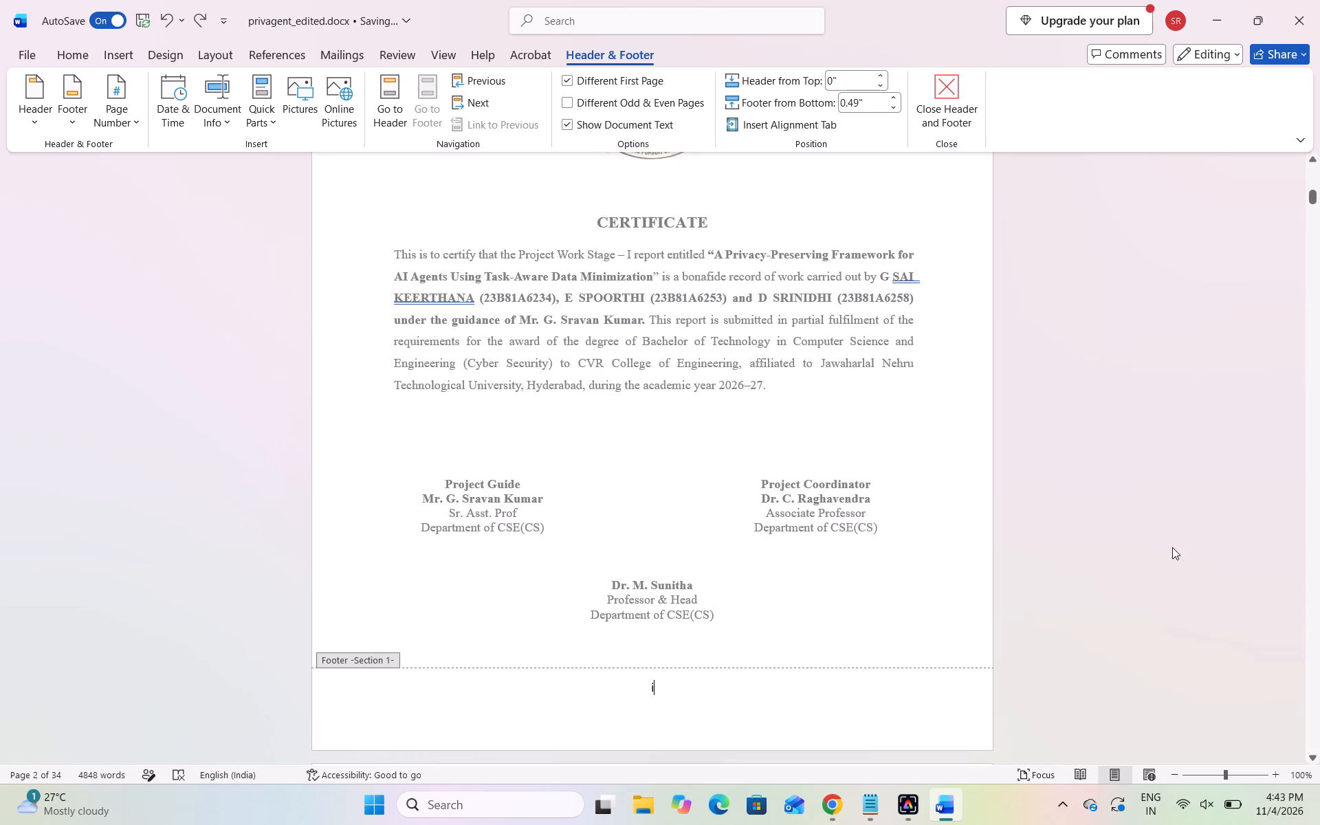
{"action": "left_click", "coordinate": [1172, 547]}
{"action": "double_click", "coordinate": [1118, 576]}
Look through the pages from the certificate to CHAPTER 1 and back to the table of contents to check footer page numbers.
{"action": "scroll", "coordinate": [1037, 644], "scroll_direction": "down", "scroll_amount": 1}
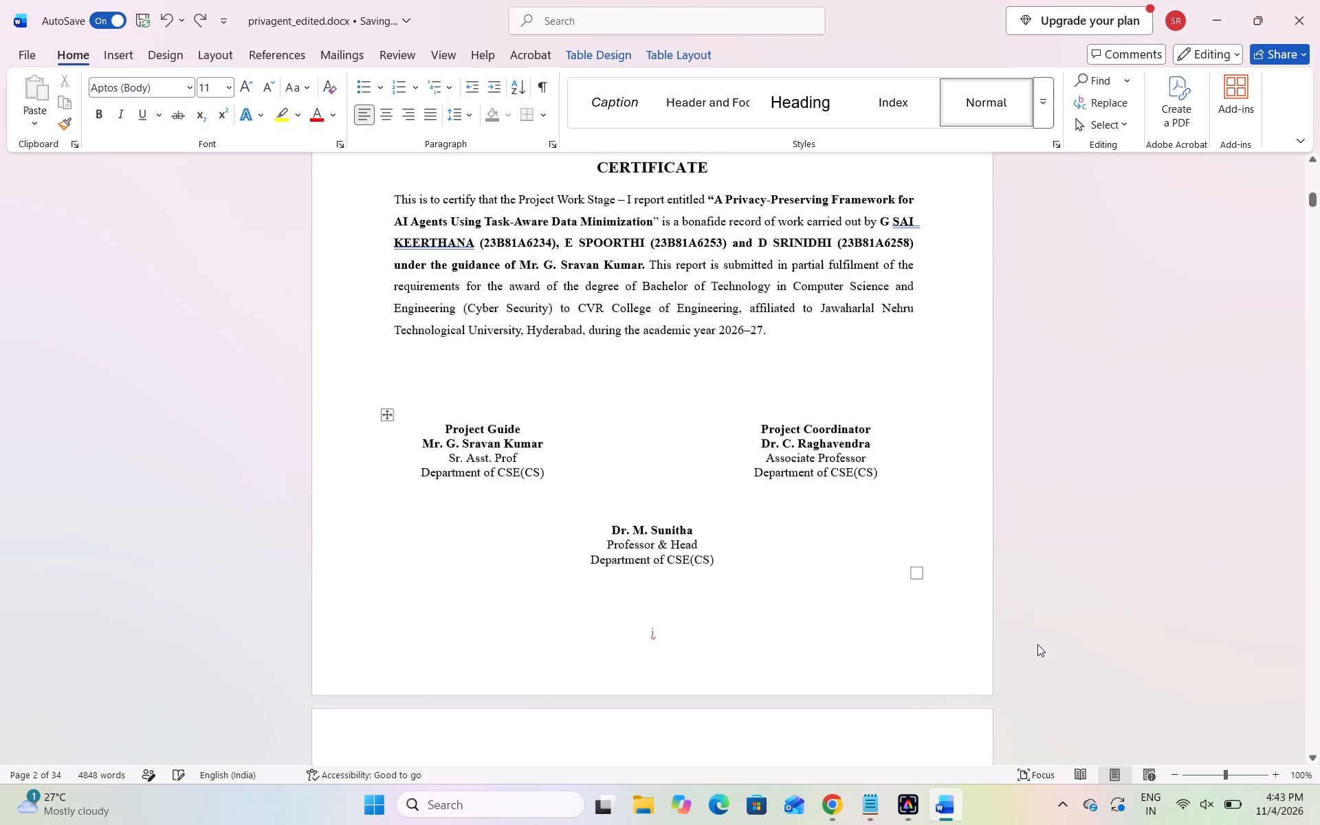
{"action": "scroll", "coordinate": [1037, 644], "scroll_direction": "down", "scroll_amount": 1}
{"action": "scroll", "coordinate": [905, 616], "scroll_direction": "down", "scroll_amount": 1}
{"action": "left_click", "coordinate": [816, 636]}
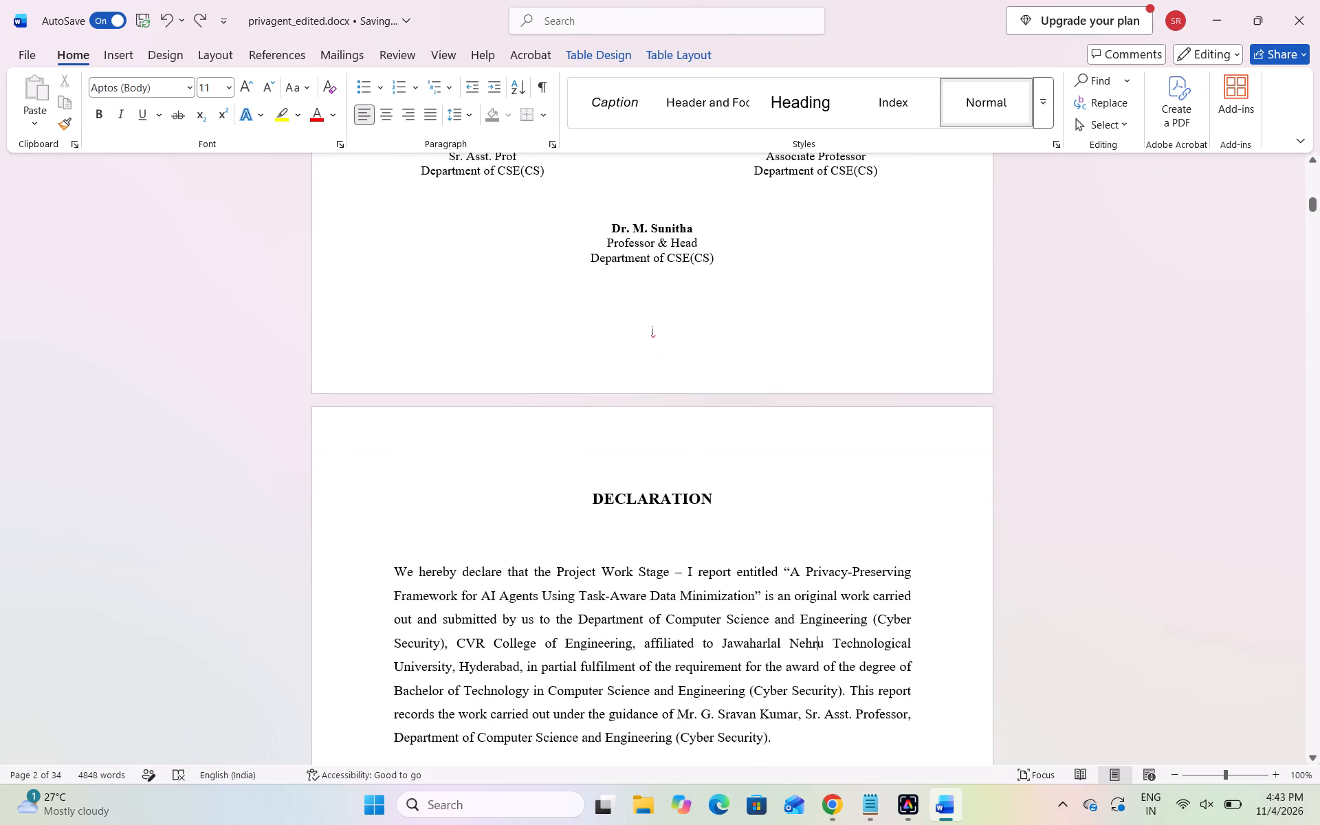
{"action": "left_click", "coordinate": [787, 639]}
{"action": "scroll", "coordinate": [787, 639], "scroll_direction": "up", "scroll_amount": 2}
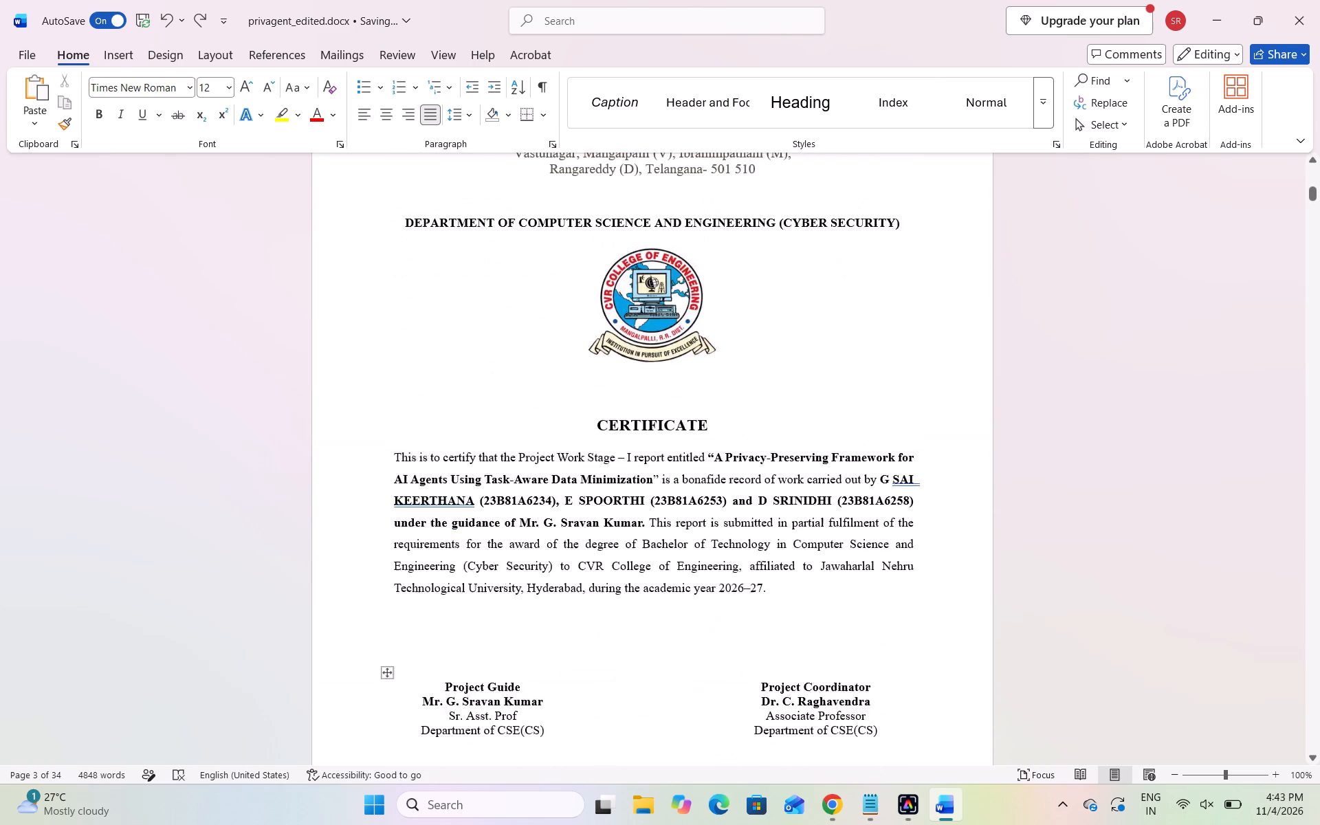
{"action": "scroll", "coordinate": [787, 639], "scroll_direction": "up", "scroll_amount": 1}
{"action": "scroll", "coordinate": [787, 639], "scroll_direction": "down", "scroll_amount": 8}
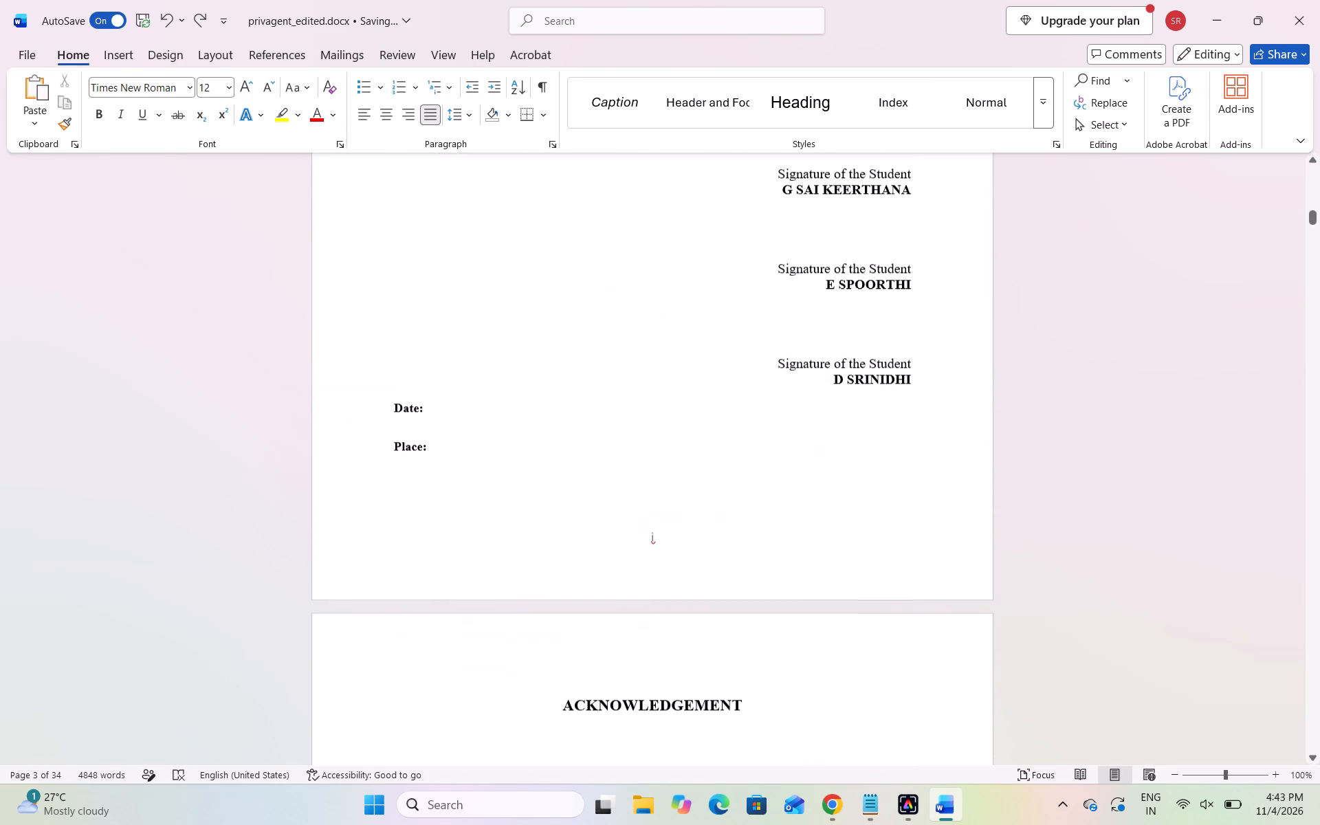
{"action": "scroll", "coordinate": [666, 551], "scroll_direction": "down", "scroll_amount": 10}
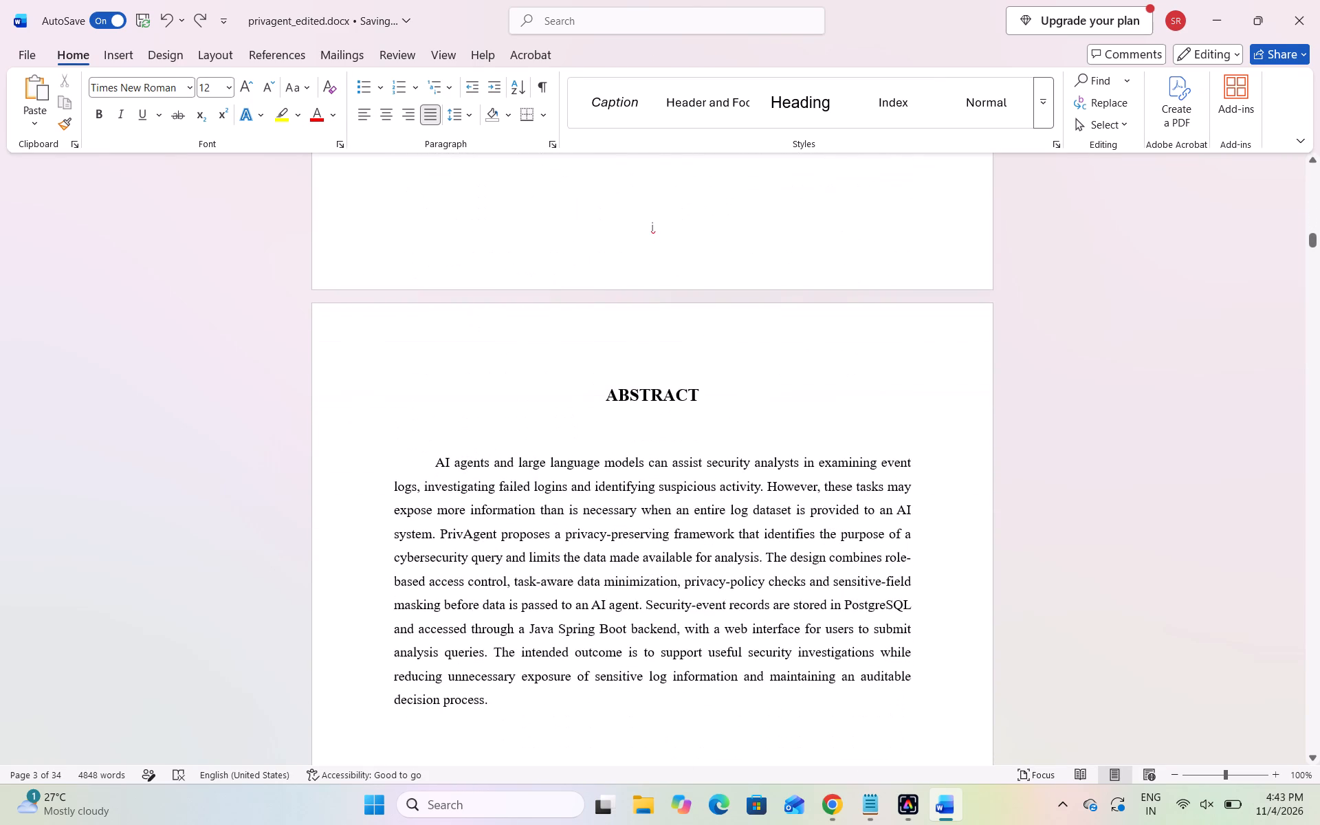
{"action": "scroll", "coordinate": [666, 551], "scroll_direction": "down", "scroll_amount": 12}
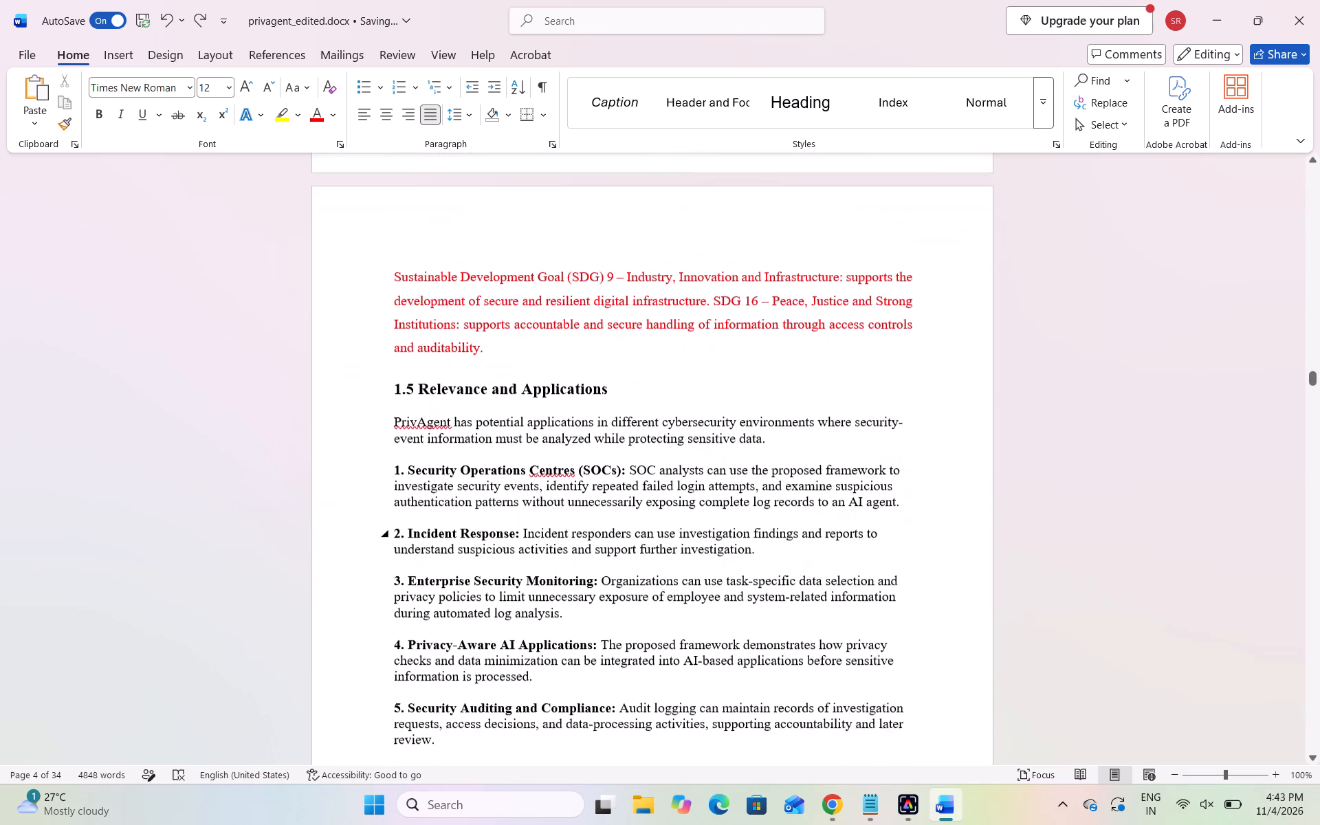
{"action": "scroll", "coordinate": [666, 551], "scroll_direction": "down", "scroll_amount": 2}
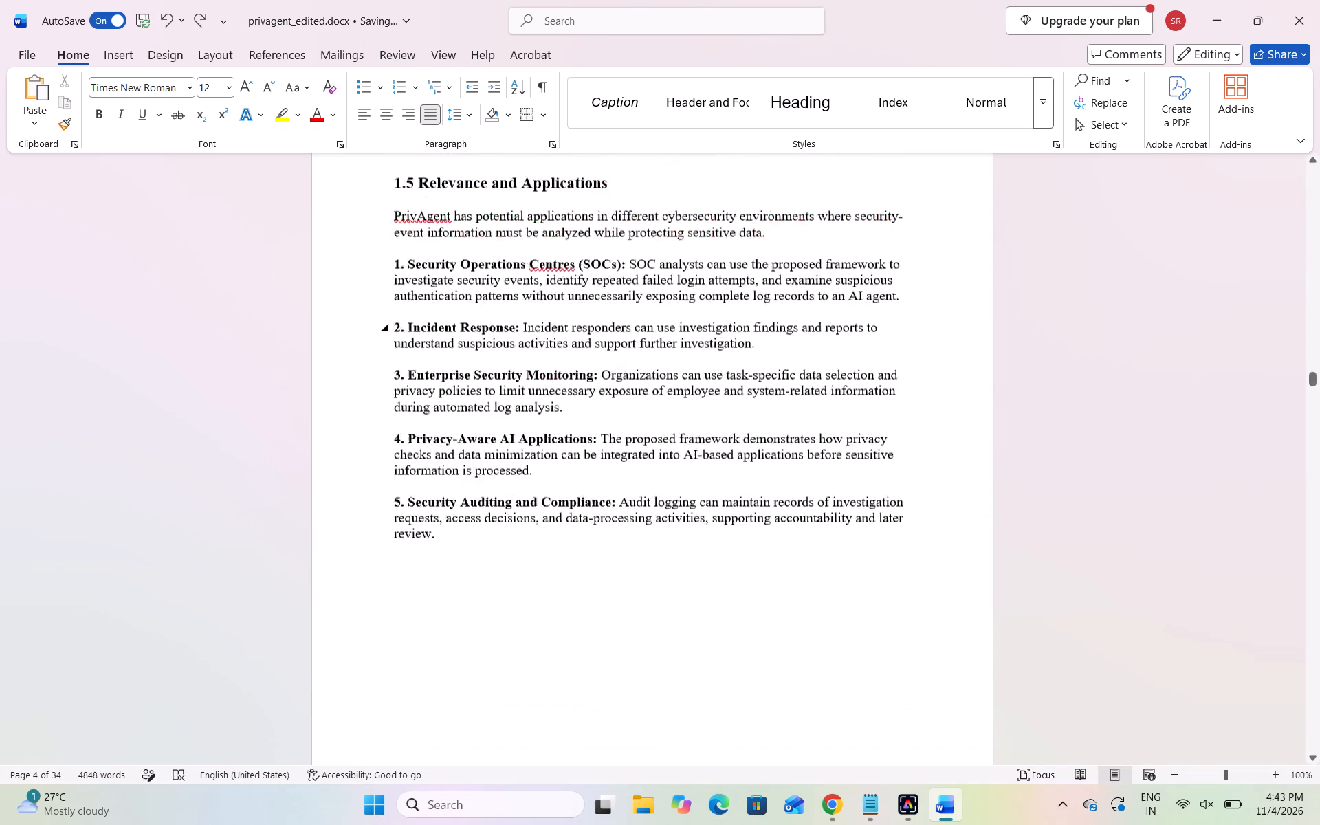
{"action": "scroll", "coordinate": [666, 551], "scroll_direction": "down", "scroll_amount": 1}
{"action": "scroll", "coordinate": [666, 551], "scroll_direction": "up", "scroll_amount": 20}
{"action": "scroll", "coordinate": [666, 551], "scroll_direction": "up", "scroll_amount": 4}
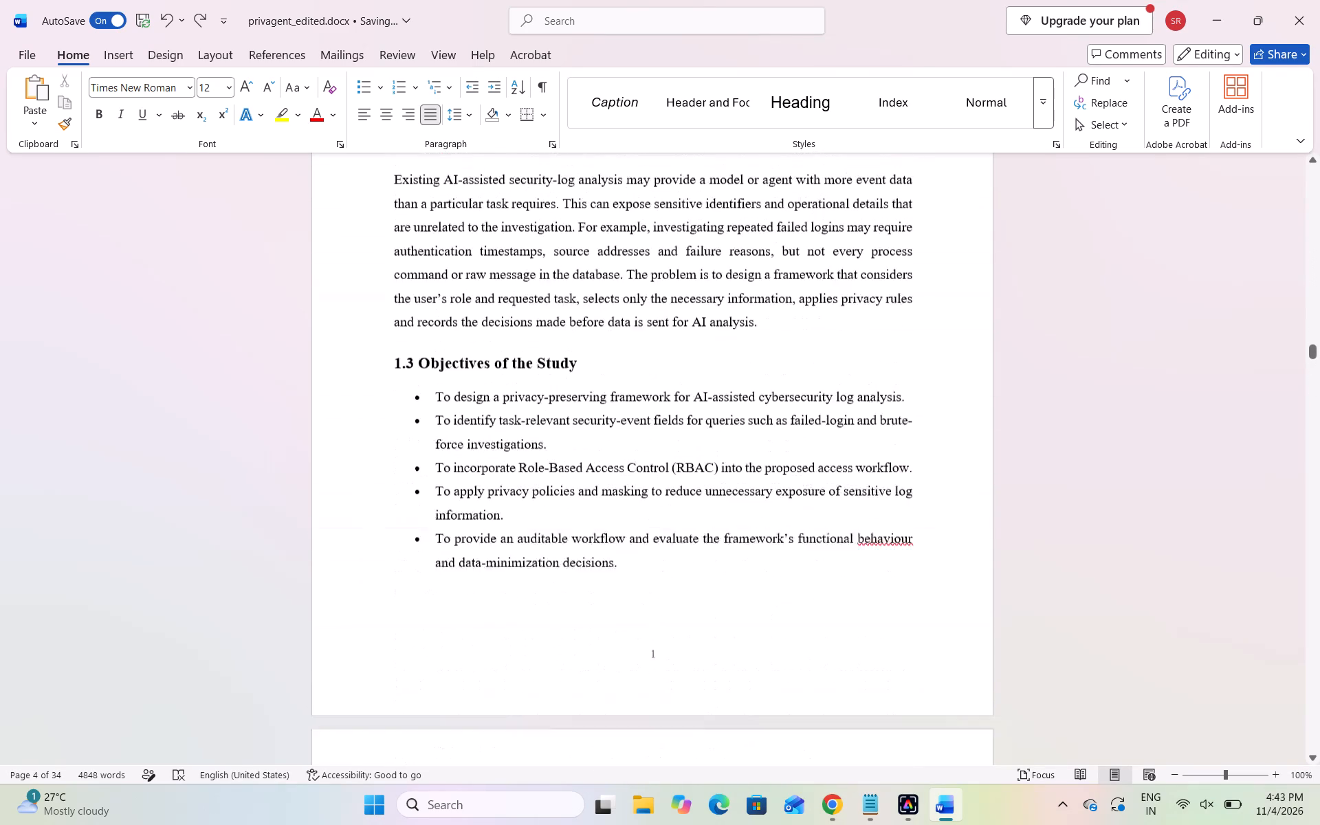
{"action": "scroll", "coordinate": [666, 551], "scroll_direction": "up", "scroll_amount": 4}
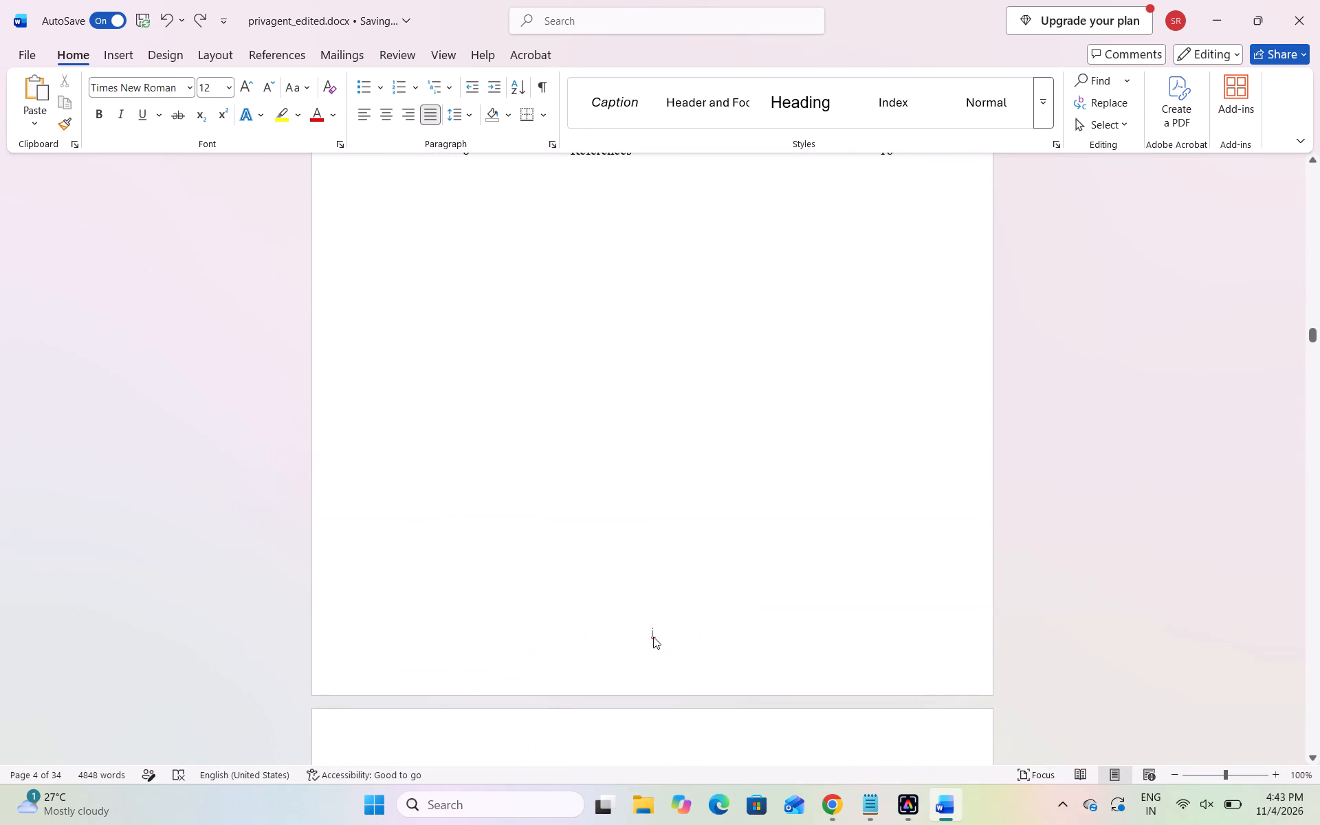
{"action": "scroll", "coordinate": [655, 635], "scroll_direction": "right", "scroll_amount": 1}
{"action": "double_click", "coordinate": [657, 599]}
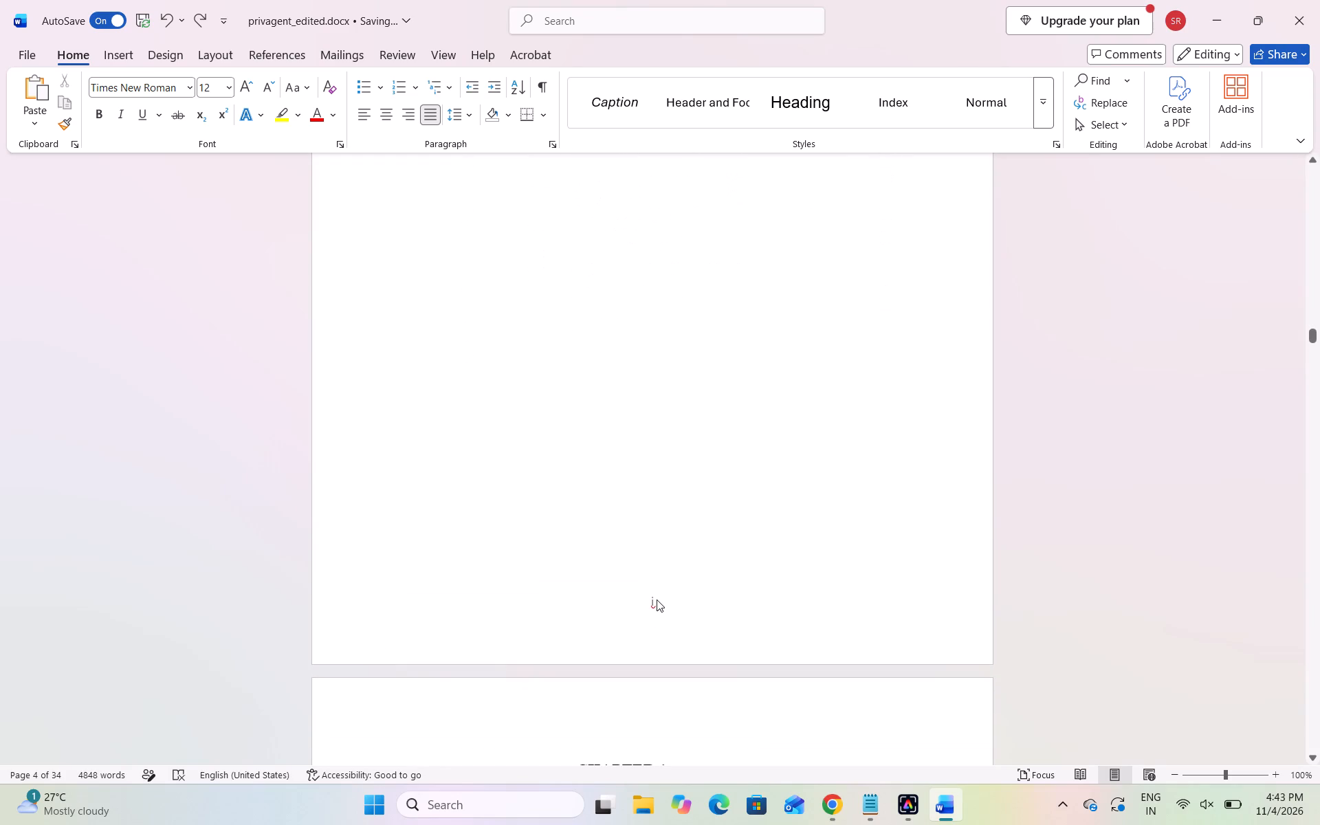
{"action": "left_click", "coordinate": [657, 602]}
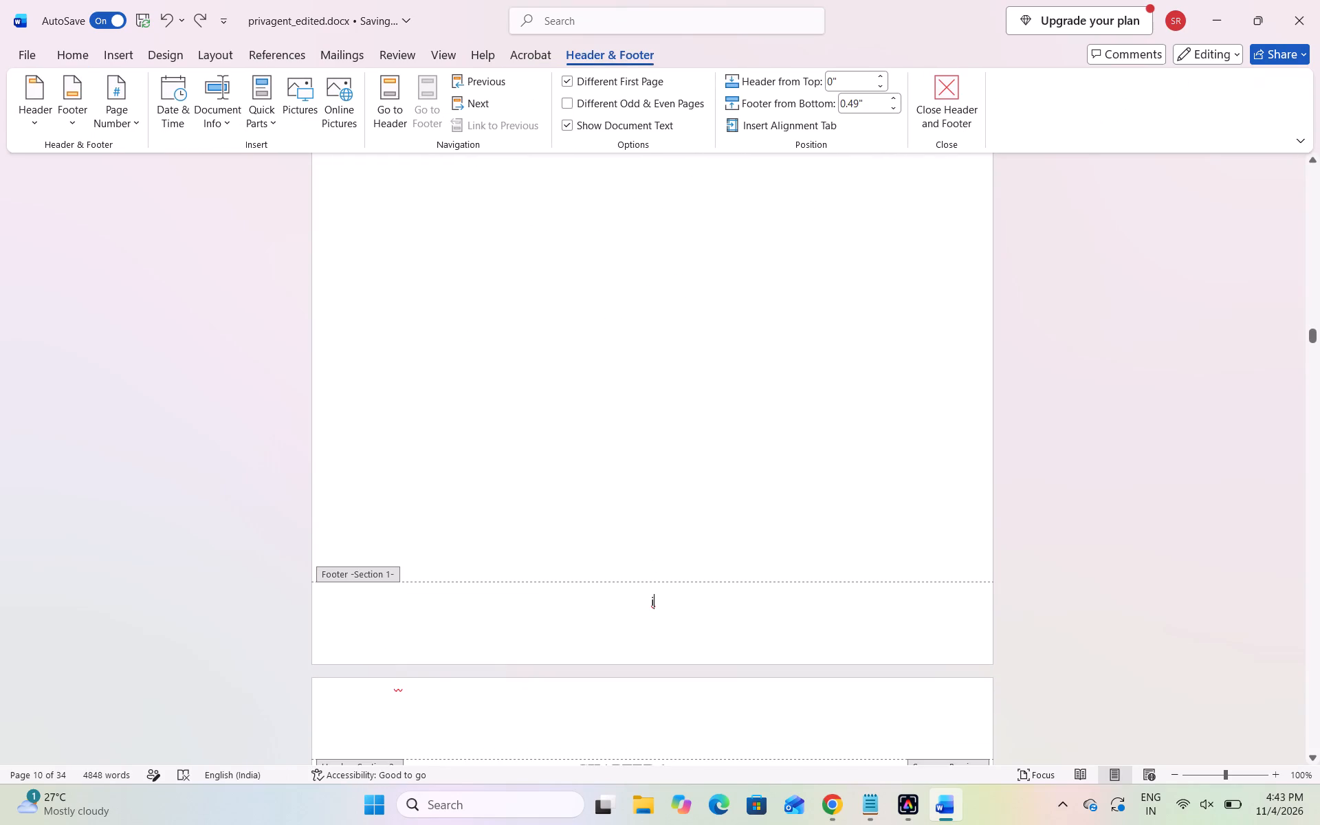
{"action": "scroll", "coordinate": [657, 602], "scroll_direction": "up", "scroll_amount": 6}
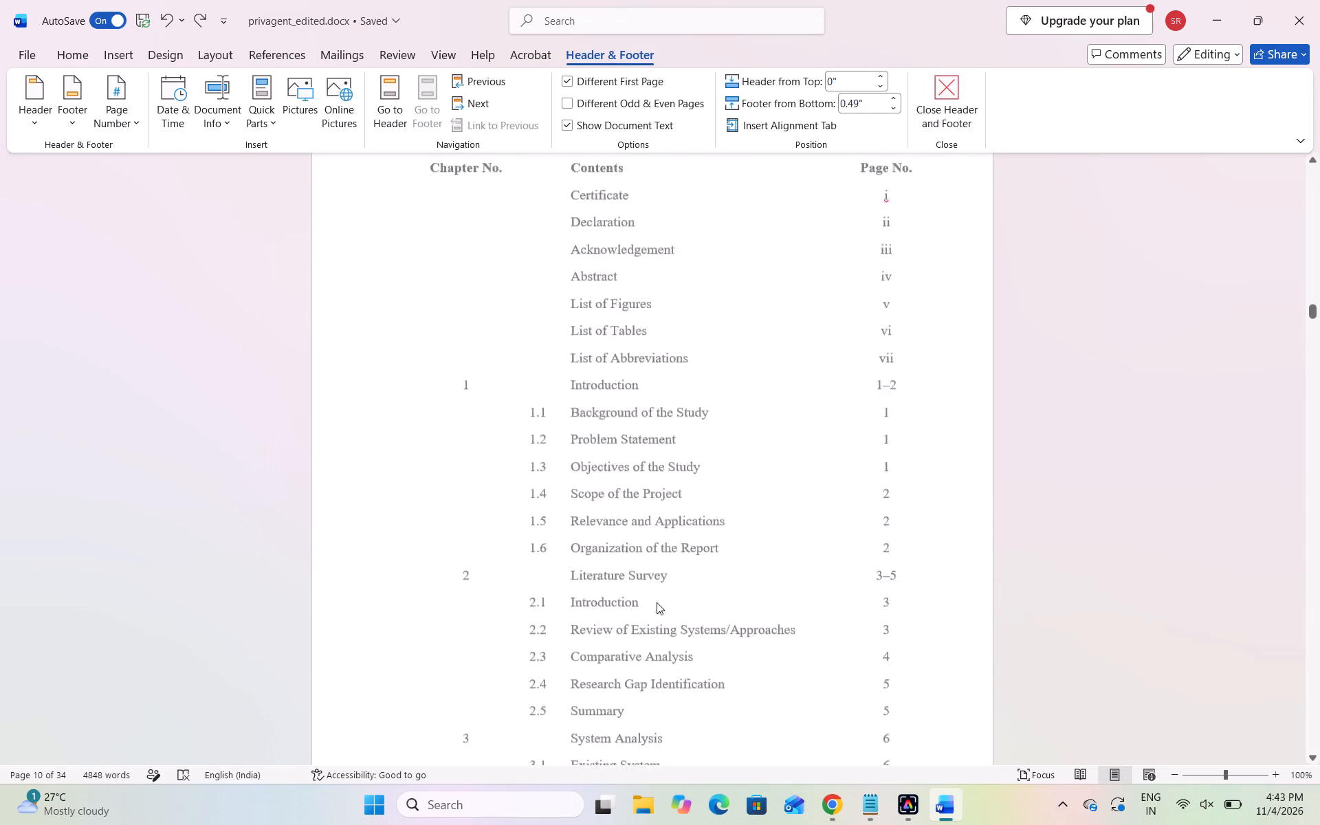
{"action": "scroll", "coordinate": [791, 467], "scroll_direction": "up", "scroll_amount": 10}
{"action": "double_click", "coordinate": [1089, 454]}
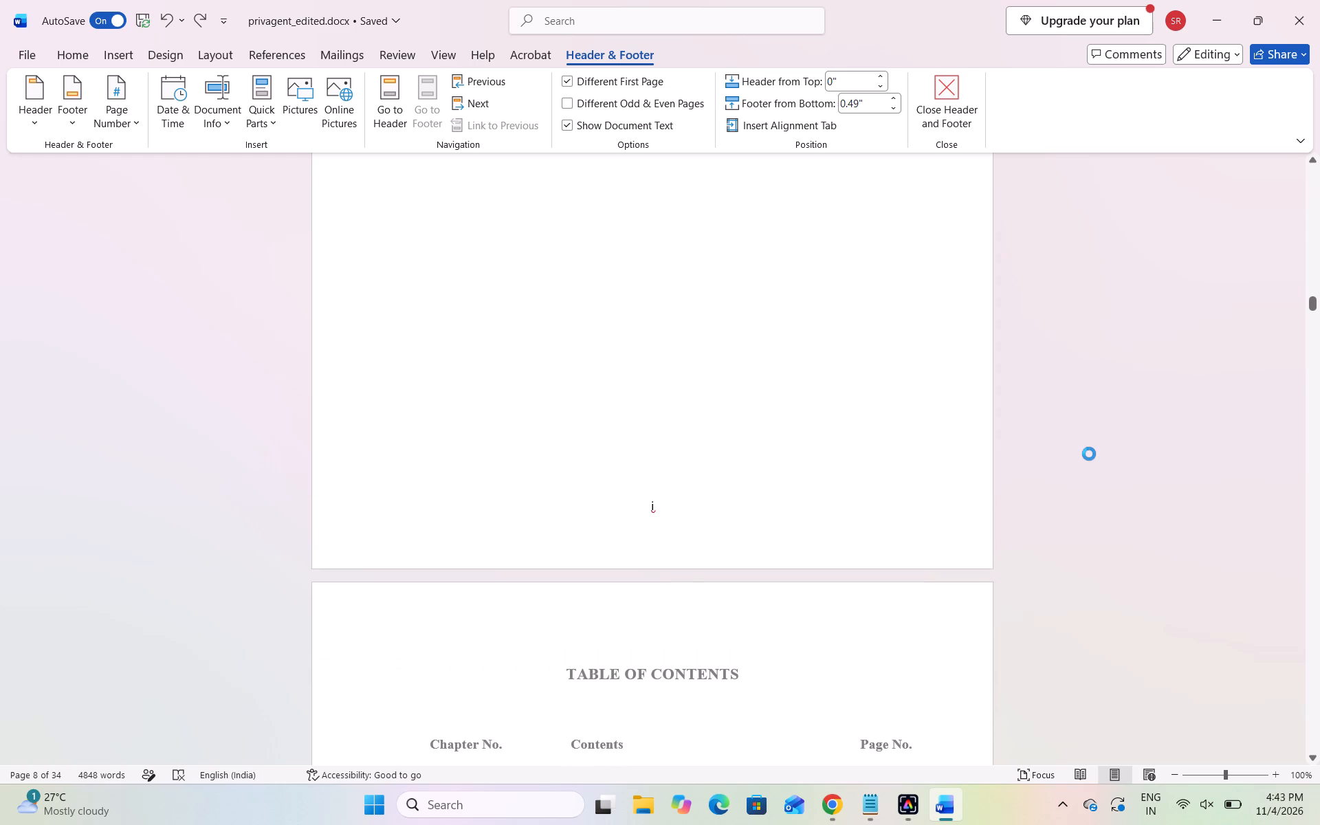
Look back through the list of figures, acknowledgement and declaration pages to check their footer page numbers.
{"action": "scroll", "coordinate": [860, 464], "scroll_direction": "up", "scroll_amount": 7}
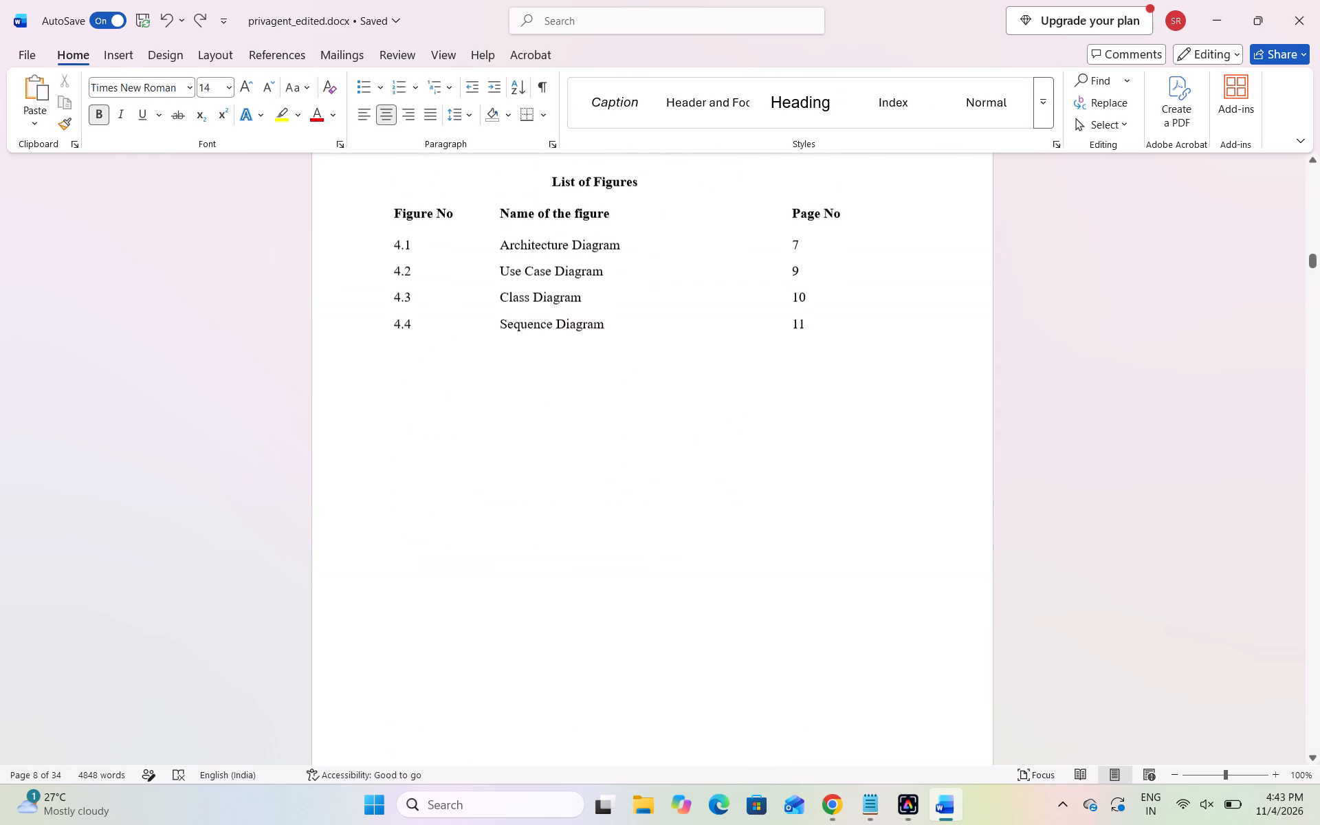
{"action": "scroll", "coordinate": [860, 464], "scroll_direction": "up", "scroll_amount": 6}
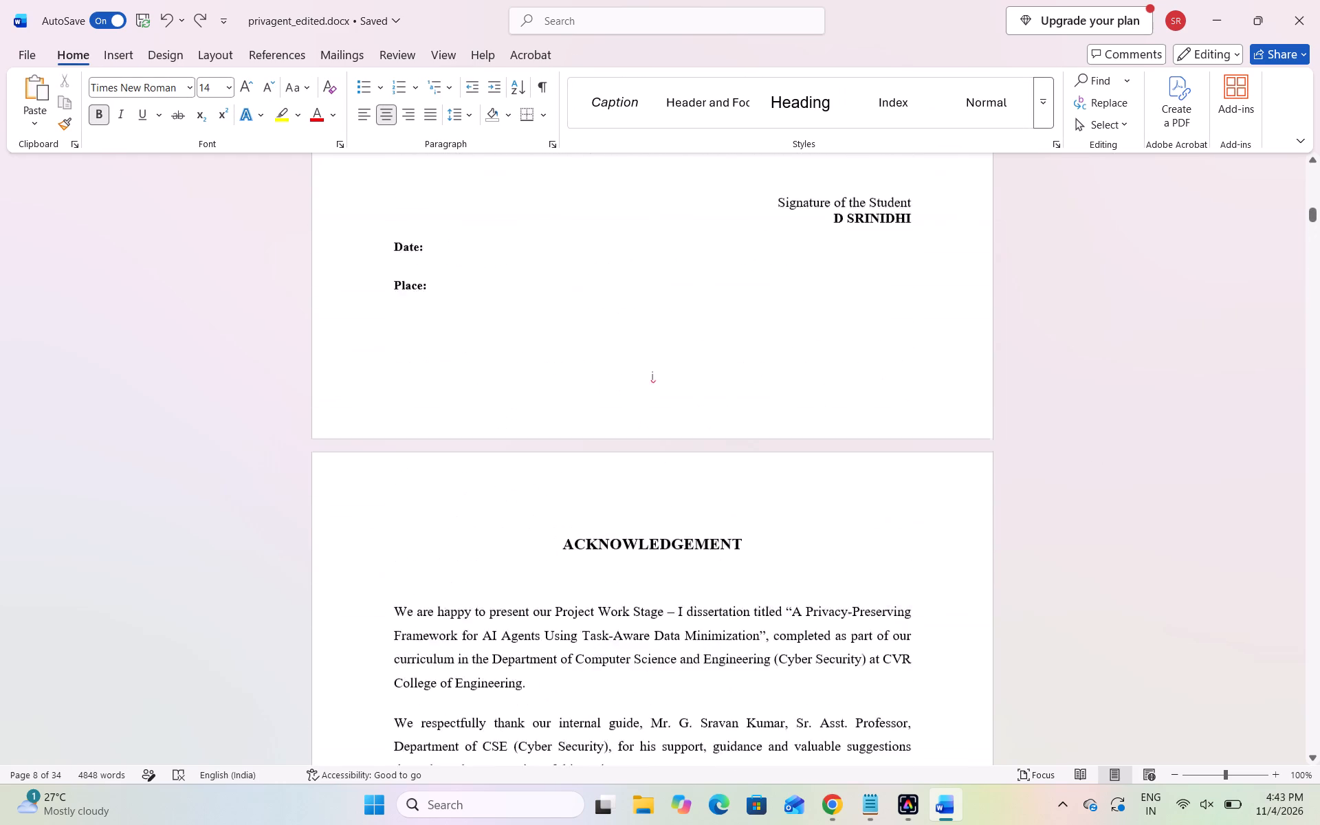
{"action": "scroll", "coordinate": [860, 464], "scroll_direction": "up", "scroll_amount": 1}
{"action": "scroll", "coordinate": [860, 464], "scroll_direction": "down", "scroll_amount": 2}
{"action": "scroll", "coordinate": [819, 518], "scroll_direction": "up", "scroll_amount": 6}
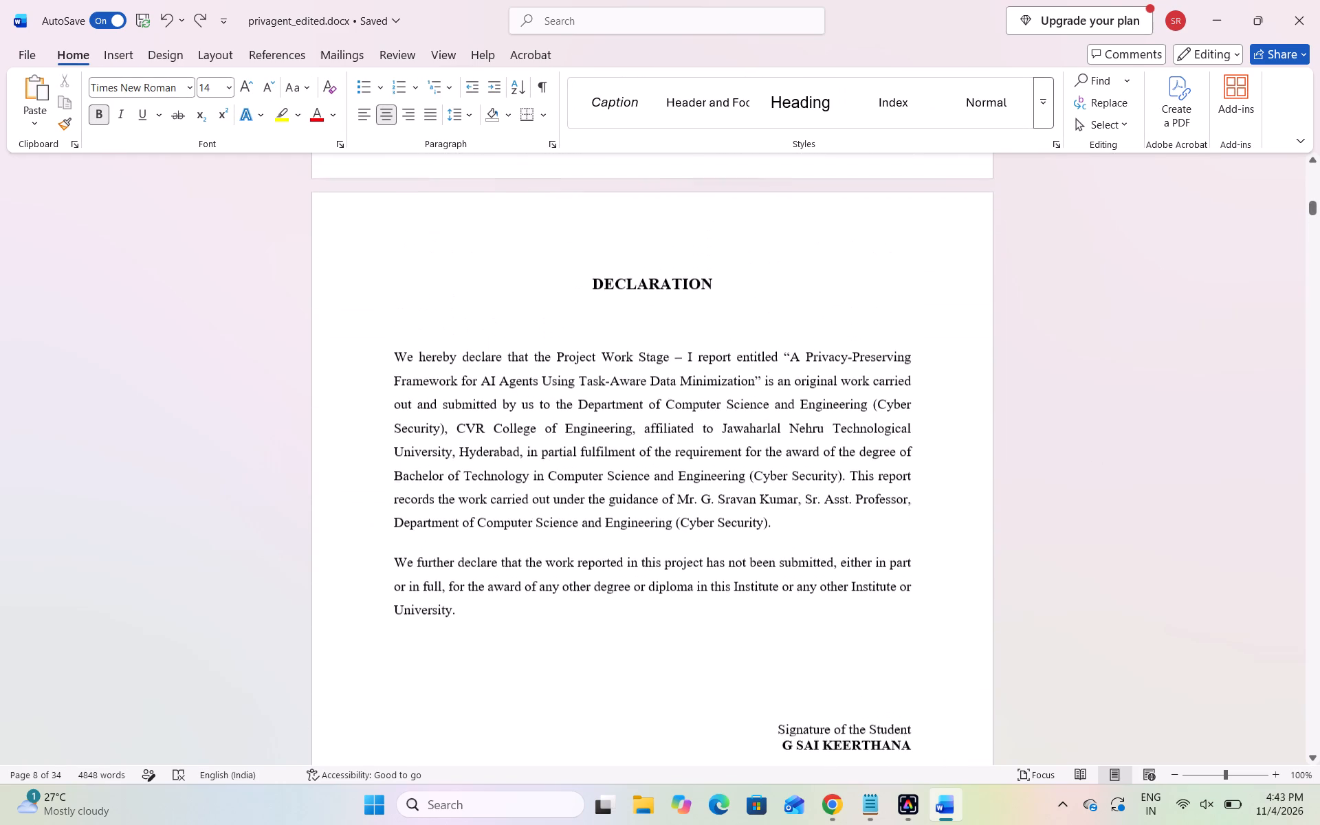
{"action": "scroll", "coordinate": [819, 518], "scroll_direction": "up", "scroll_amount": 4}
{"action": "scroll", "coordinate": [819, 518], "scroll_direction": "down", "scroll_amount": 3}
{"action": "scroll", "coordinate": [765, 626], "scroll_direction": "down", "scroll_amount": 3}
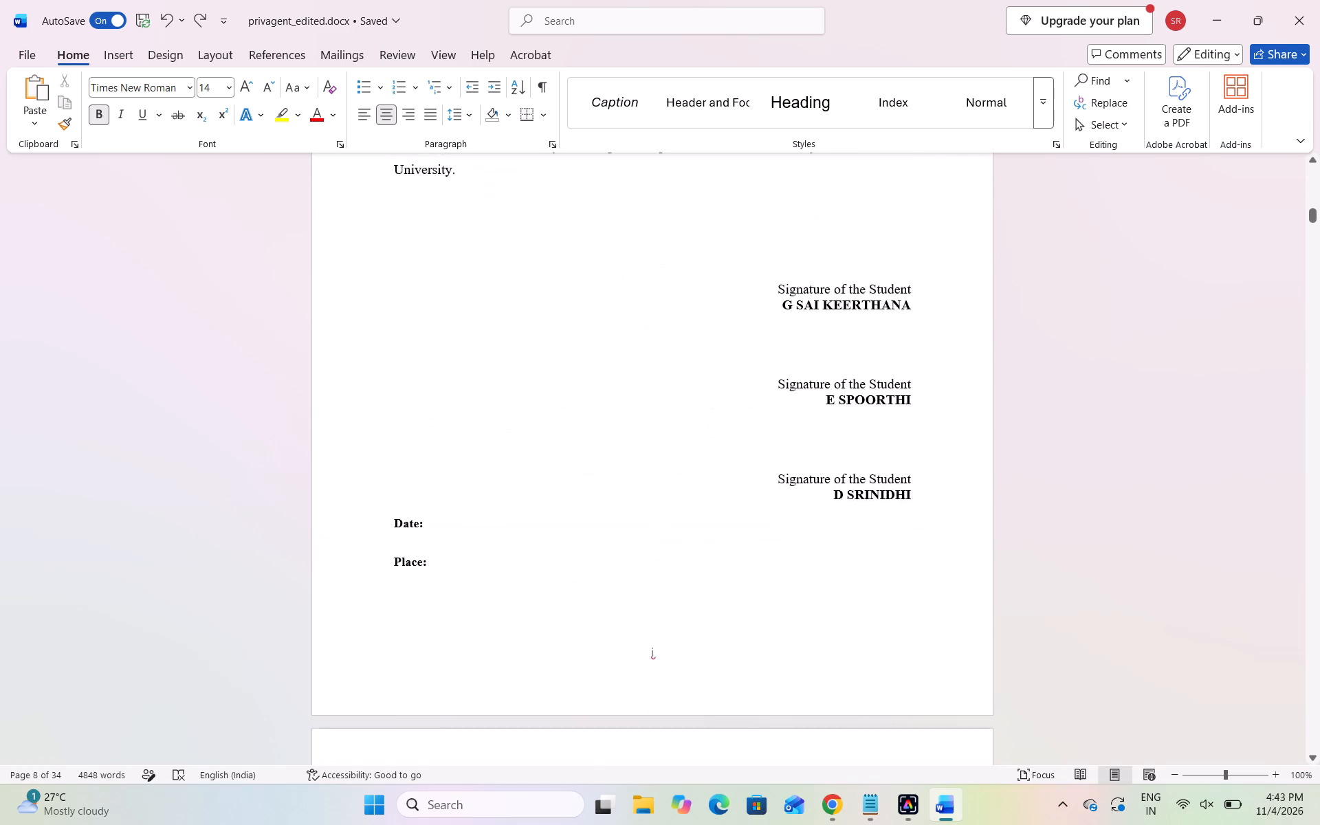
{"action": "scroll", "coordinate": [732, 602], "scroll_direction": "down", "scroll_amount": 1}
{"action": "scroll", "coordinate": [687, 289], "scroll_direction": "up", "scroll_amount": 1}
{"action": "scroll", "coordinate": [676, 408], "scroll_direction": "down", "scroll_amount": 1, "text": "ctrl"}
{"action": "scroll", "coordinate": [676, 408], "scroll_direction": "up", "scroll_amount": 2, "text": "ctrl"}
{"action": "scroll", "coordinate": [679, 428], "scroll_direction": "up", "scroll_amount": 1}
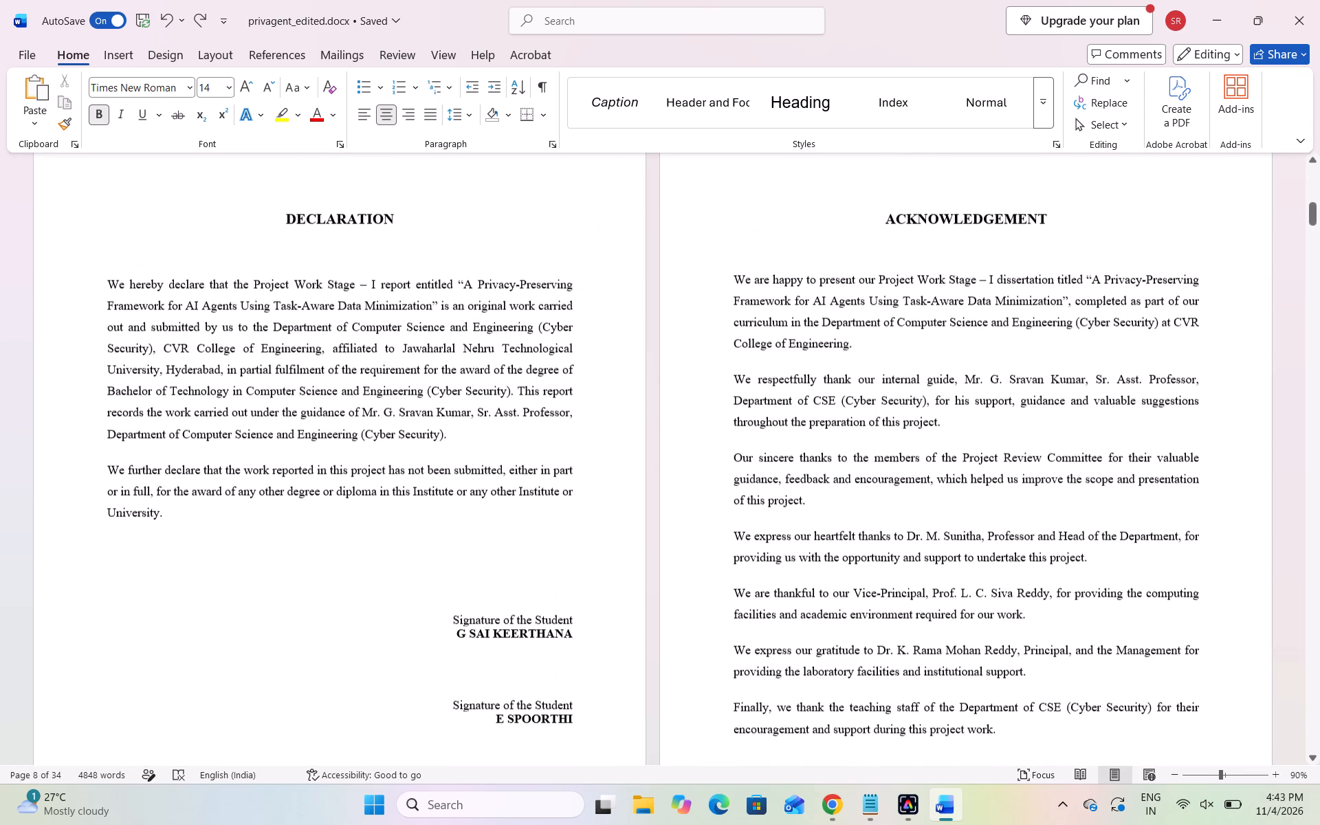
{"action": "scroll", "coordinate": [523, 482], "scroll_direction": "up", "scroll_amount": 1}
{"action": "scroll", "coordinate": [523, 482], "scroll_direction": "down", "scroll_amount": 1}
{"action": "scroll", "coordinate": [523, 482], "scroll_direction": "up", "scroll_amount": 2, "text": "ctrl"}
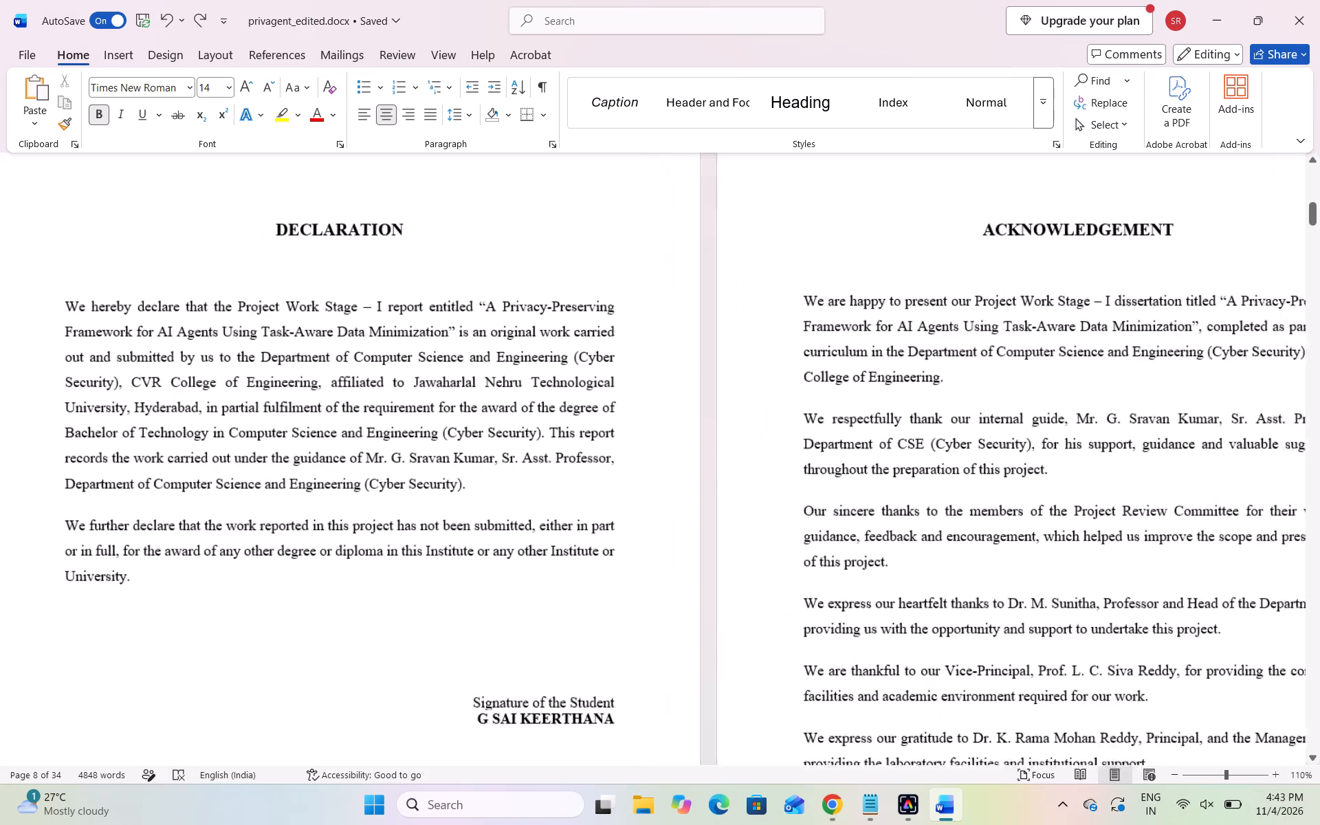
{"action": "scroll", "coordinate": [617, 434], "scroll_direction": "down", "scroll_amount": 1}
{"action": "scroll", "coordinate": [725, 396], "scroll_direction": "down", "scroll_amount": 3}
{"action": "scroll", "coordinate": [725, 396], "scroll_direction": "up", "scroll_amount": 1}
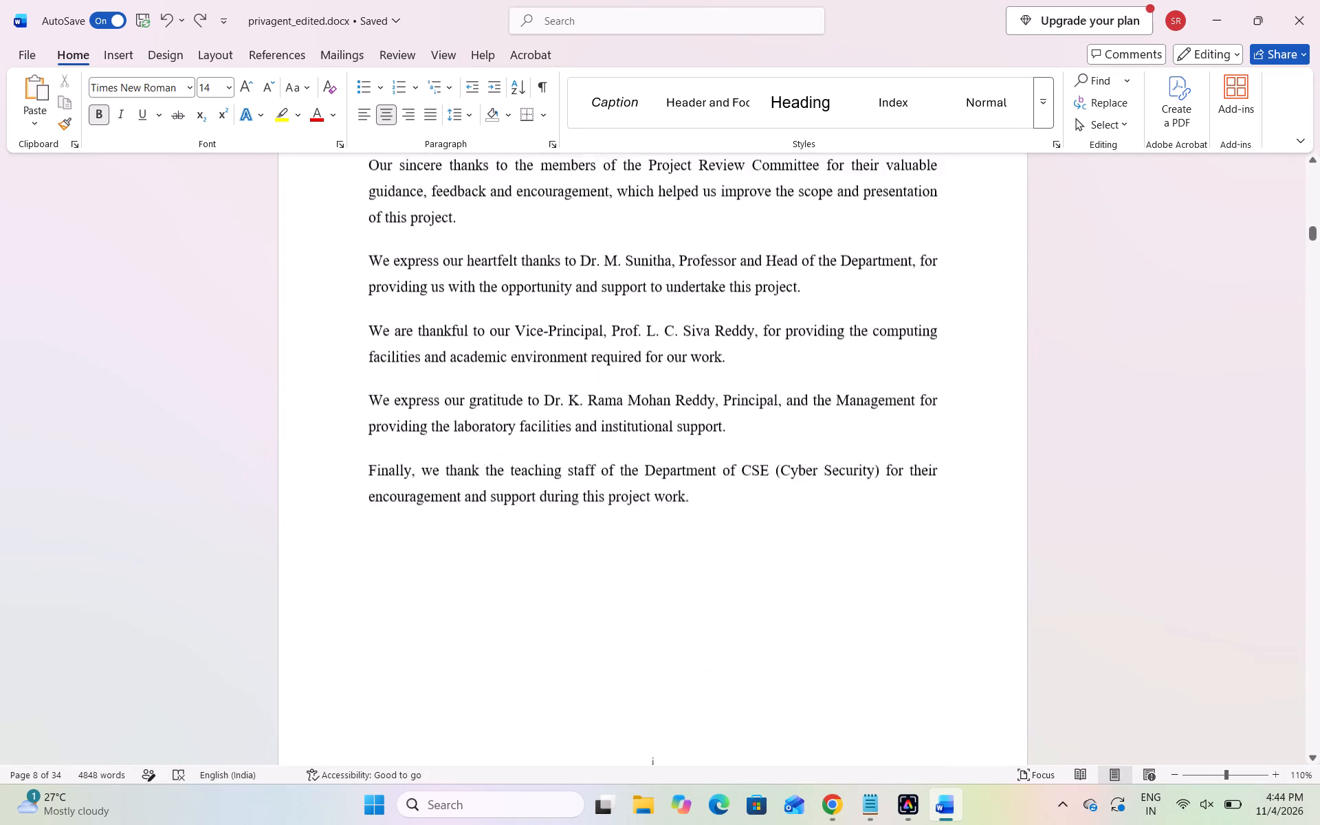
{"action": "scroll", "coordinate": [725, 396], "scroll_direction": "up", "scroll_amount": 1}
{"action": "scroll", "coordinate": [725, 396], "scroll_direction": "down", "scroll_amount": 1}
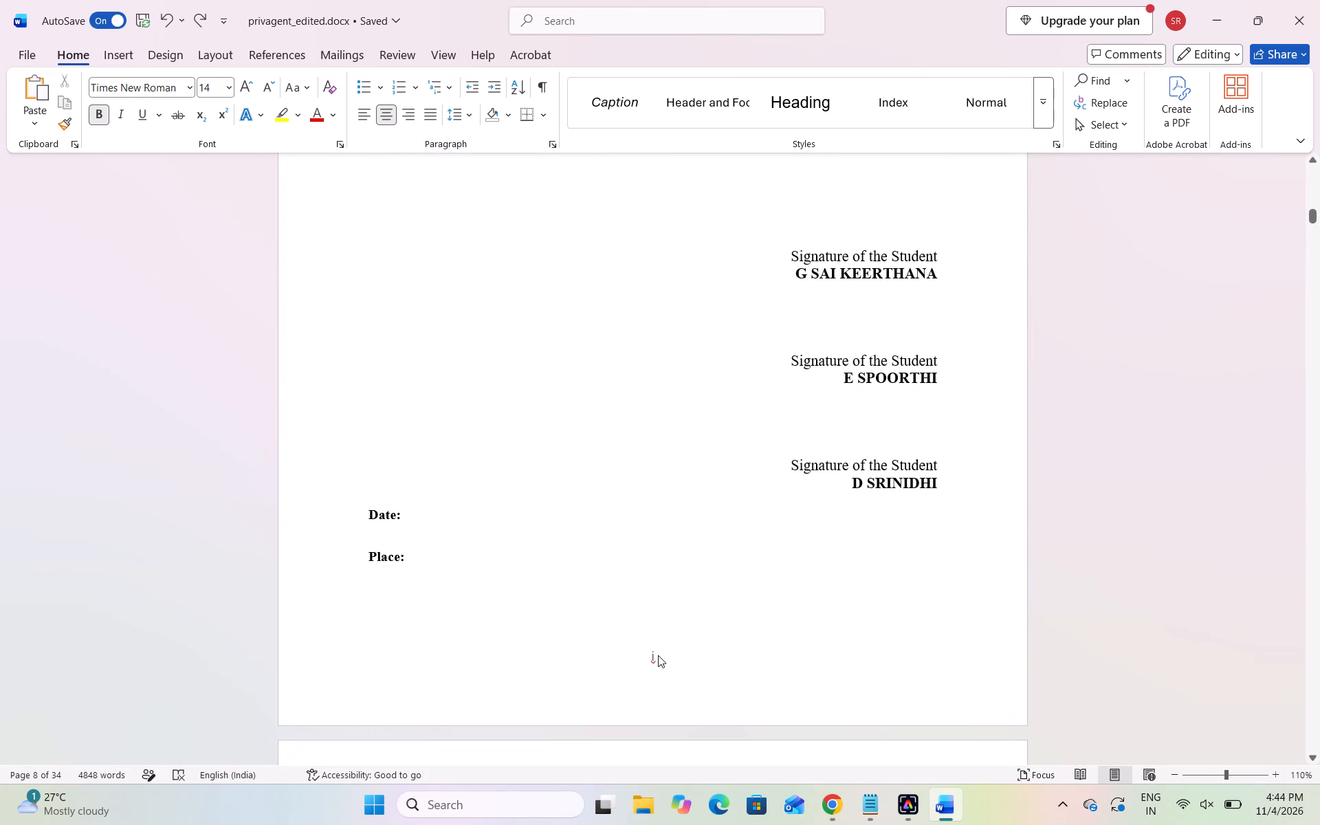
Change the page number in the declaration page's footer to ii.
{"action": "double_click", "coordinate": [656, 657]}
{"action": "left_click", "coordinate": [656, 657]}
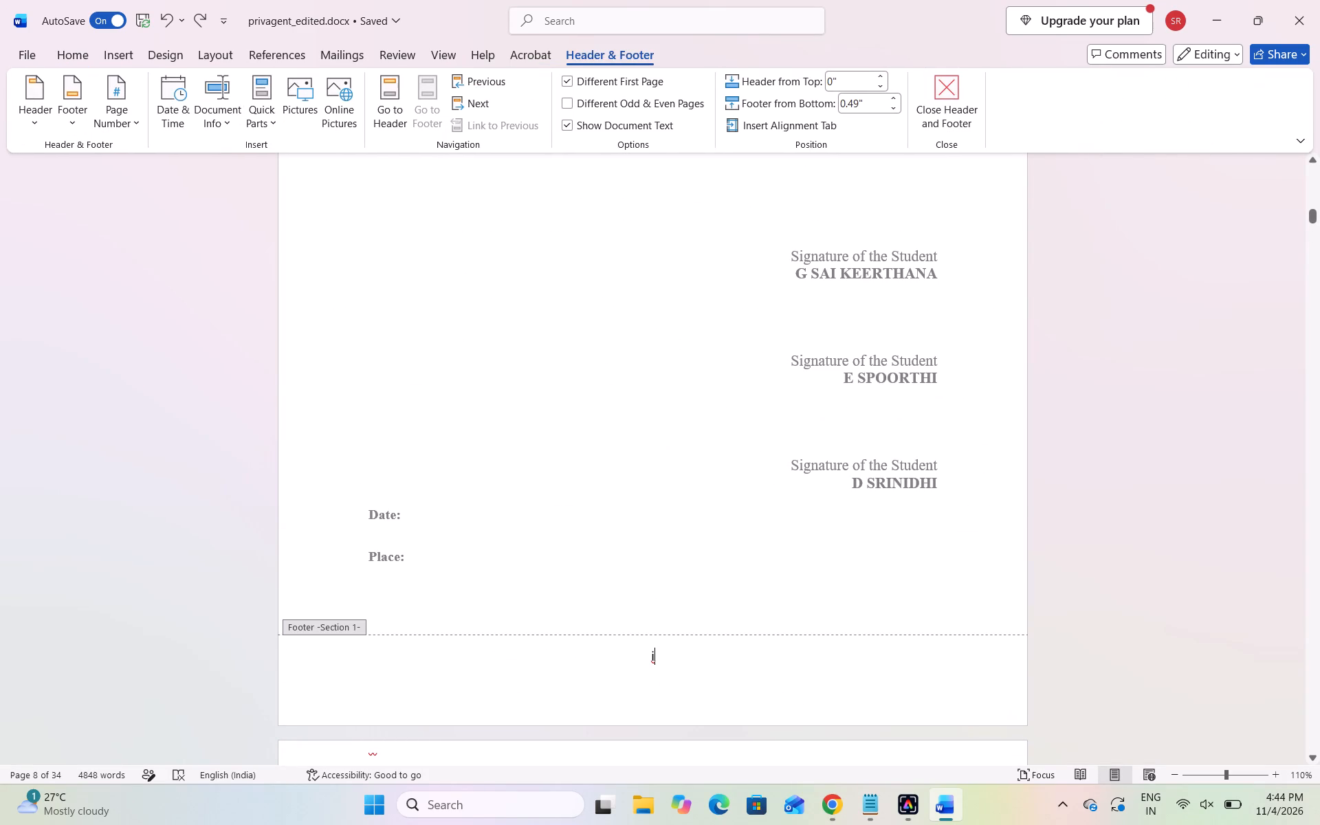
{"action": "key", "text": "i"}
Change the page number in the footer of the acknowledgement page, just before the abstract, to iii.
{"action": "double_click", "coordinate": [1096, 610]}
{"action": "scroll", "coordinate": [929, 683], "scroll_direction": "down", "scroll_amount": 5}
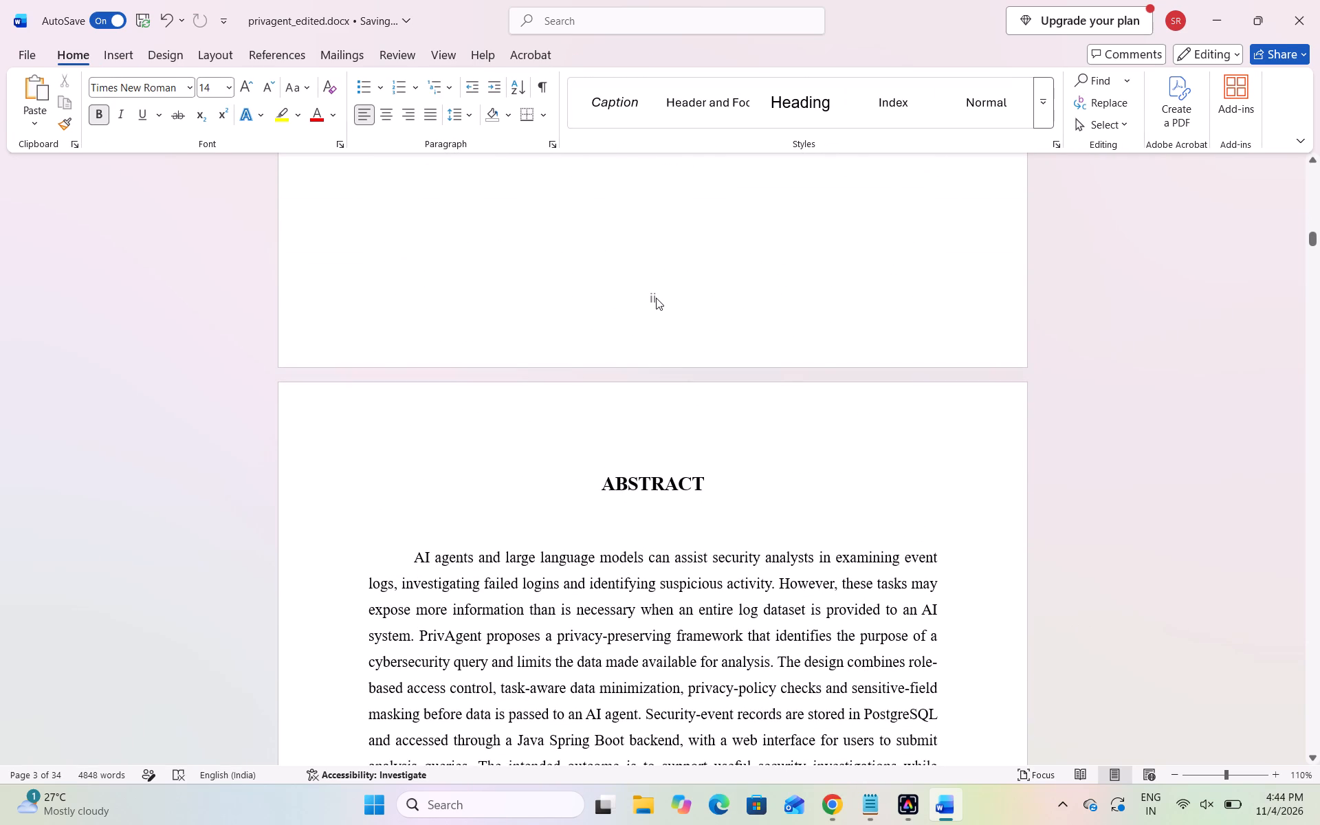
{"action": "double_click", "coordinate": [656, 298]}
{"action": "left_click", "coordinate": [660, 297]}
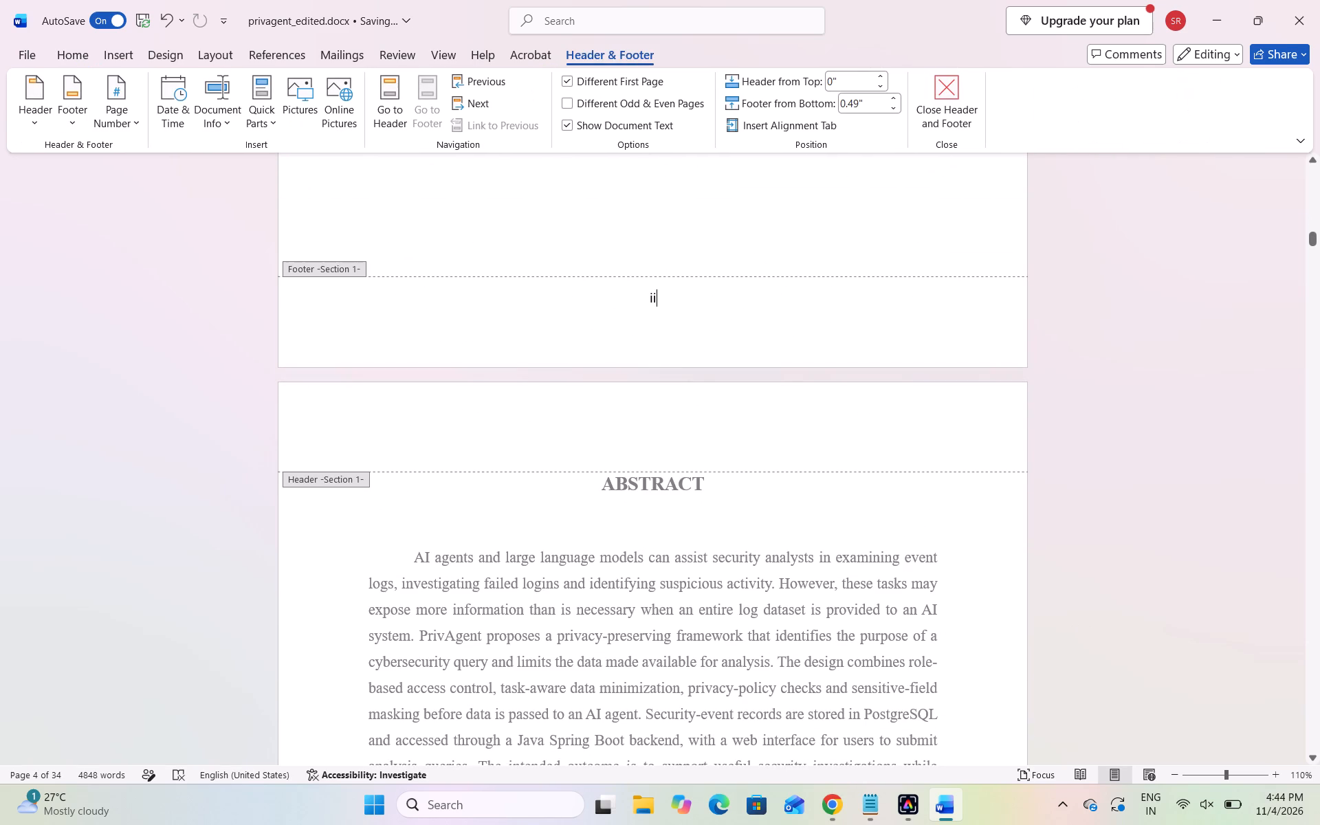
{"action": "key", "text": "i"}
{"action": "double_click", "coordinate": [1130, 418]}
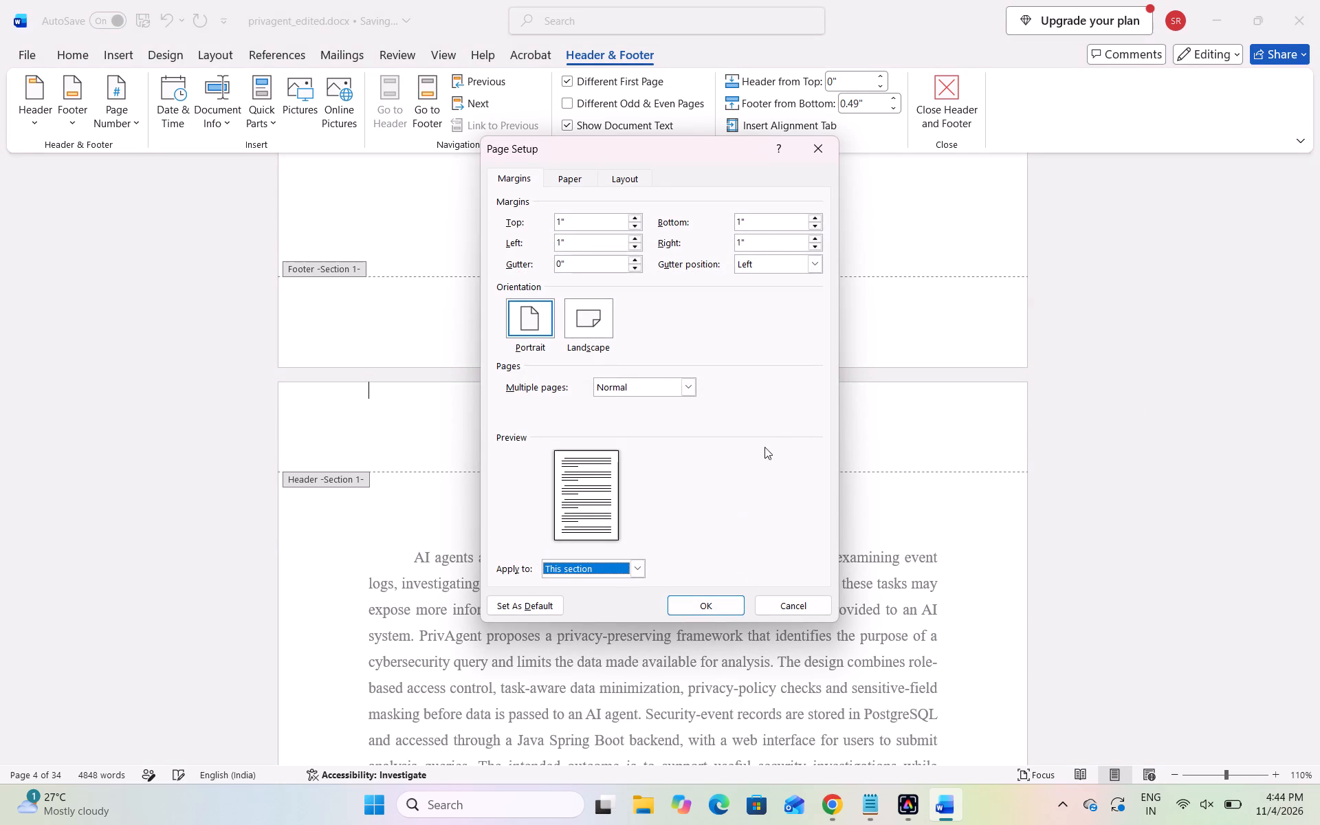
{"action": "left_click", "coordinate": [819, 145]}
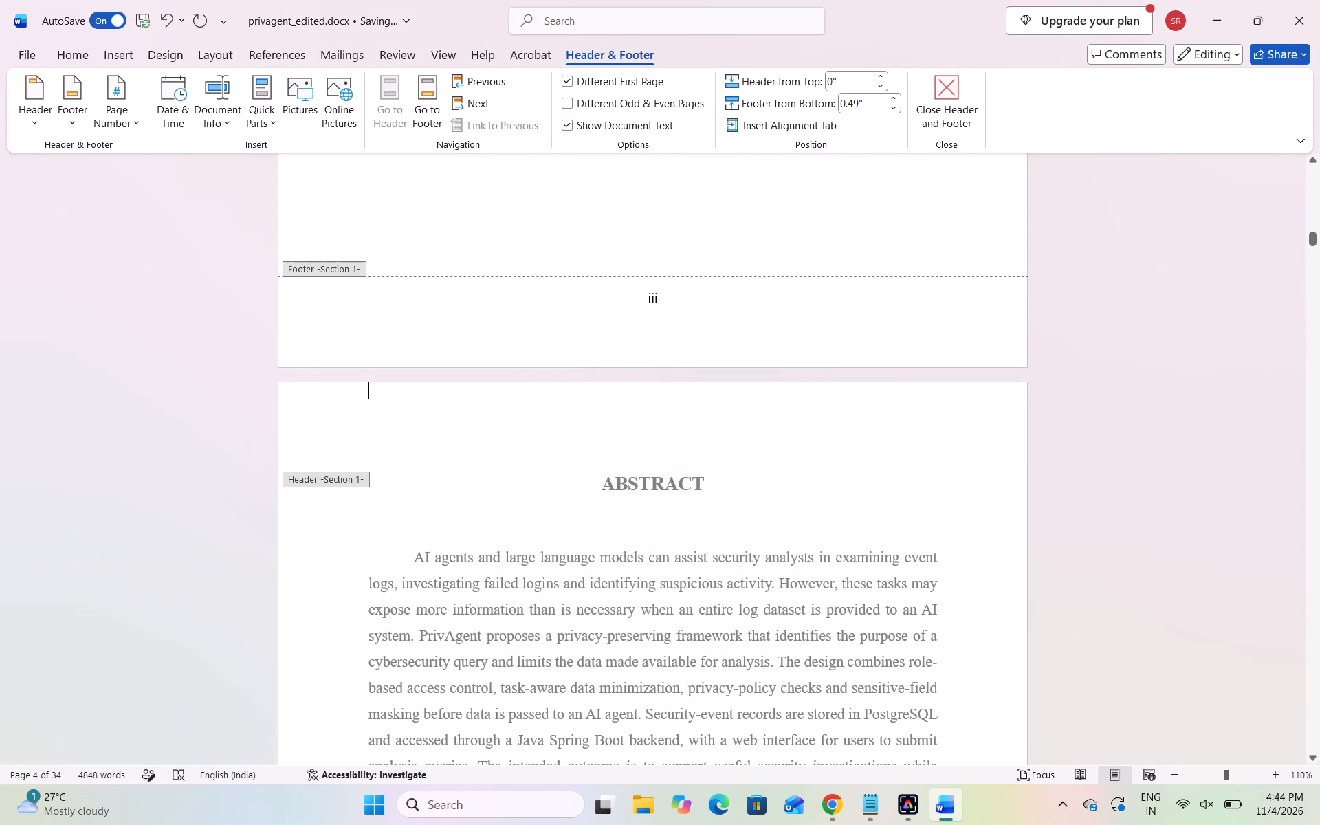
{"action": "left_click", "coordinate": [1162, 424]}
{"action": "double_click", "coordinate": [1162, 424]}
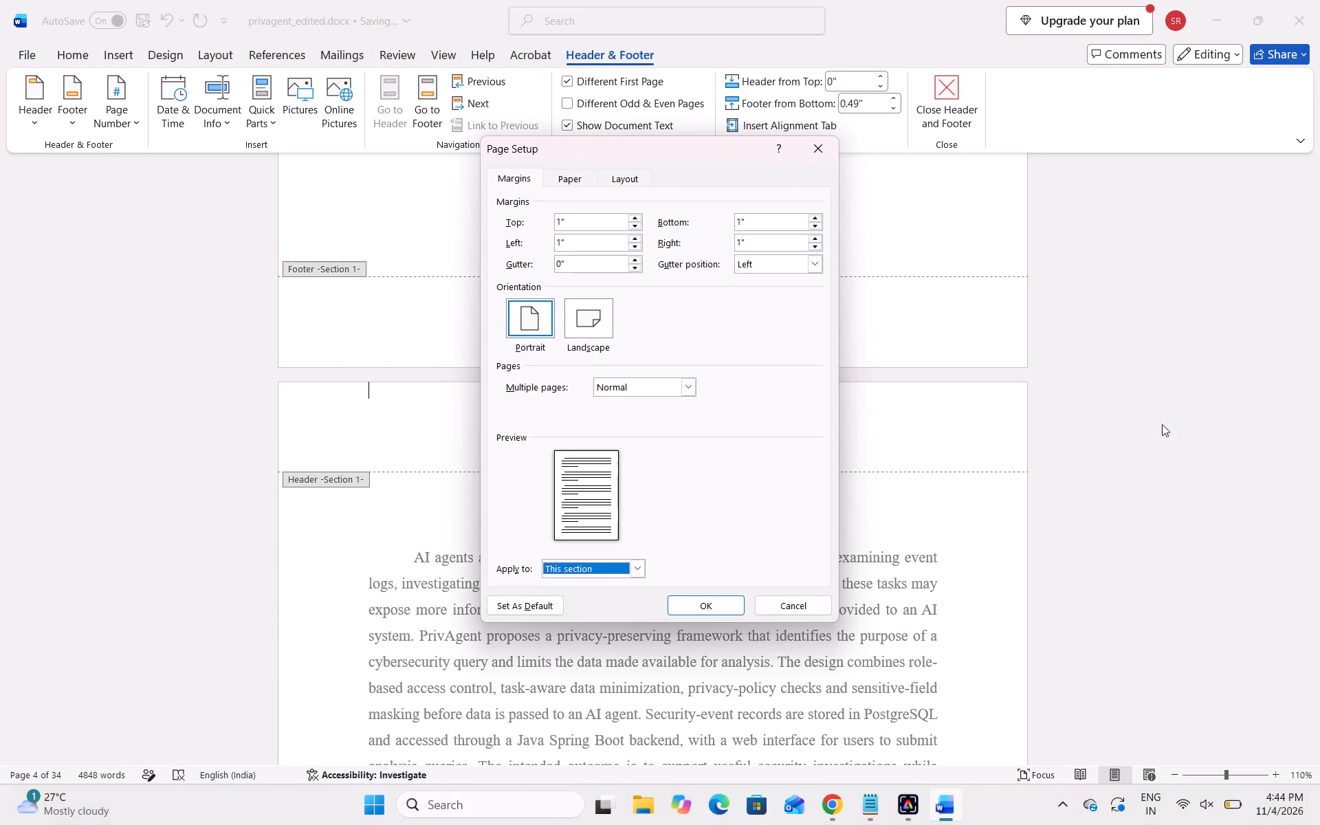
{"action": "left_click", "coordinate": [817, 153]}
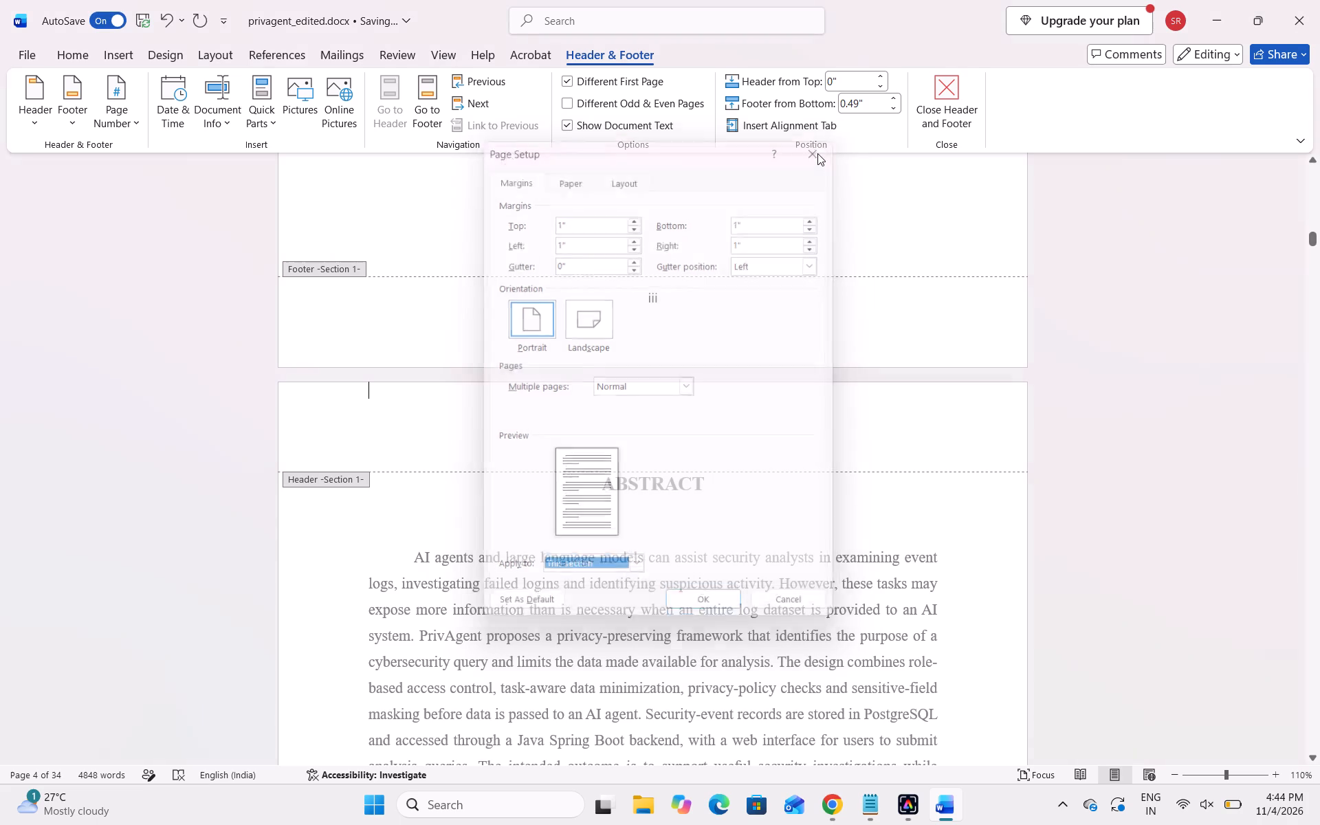
Leave the acknowledgement page's footer and return to the document body.
{"action": "left_click", "coordinate": [687, 302]}
{"action": "double_click", "coordinate": [1198, 334]}
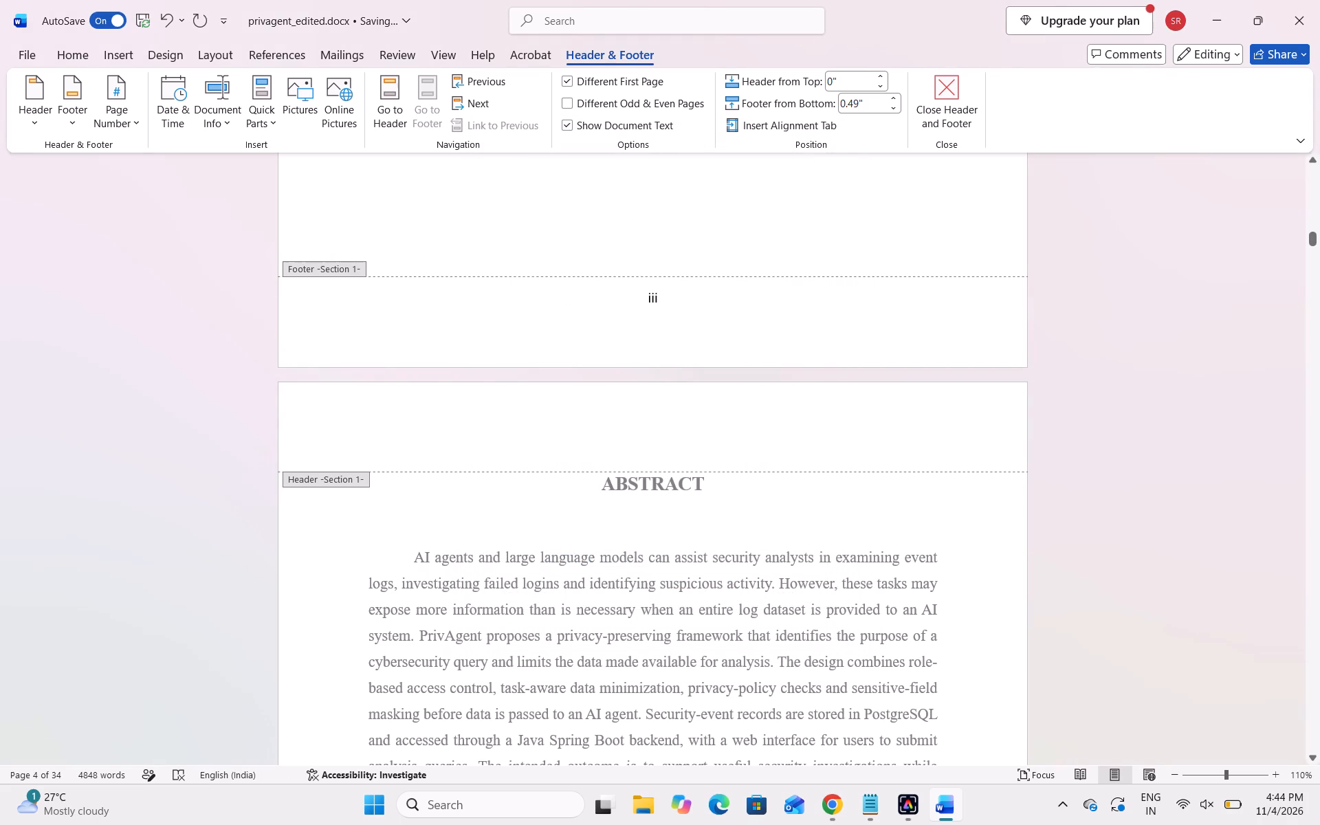
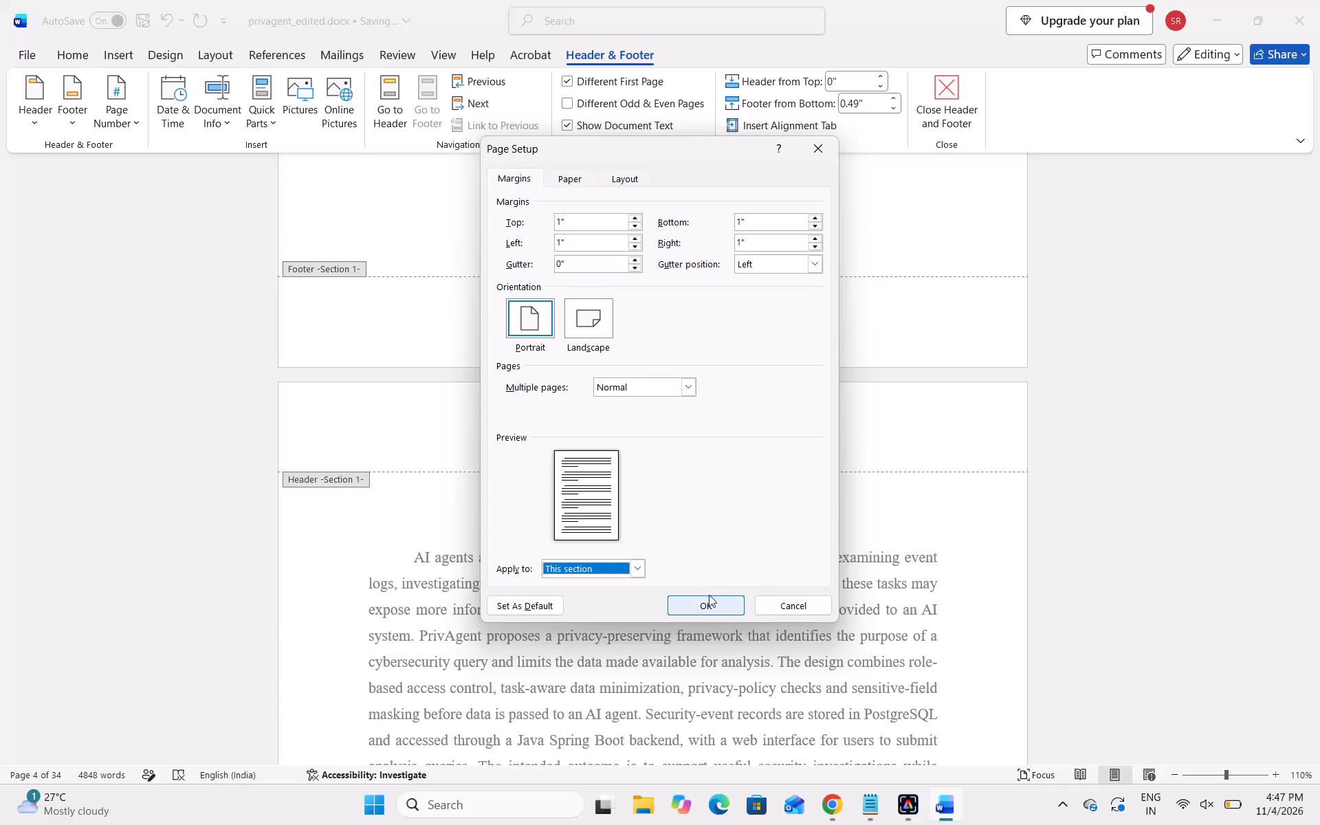
Accept the page setup for this section and return to the document body.
{"action": "left_click", "coordinate": [709, 595]}
{"action": "scroll", "coordinate": [761, 548], "scroll_direction": "down", "scroll_amount": 1}
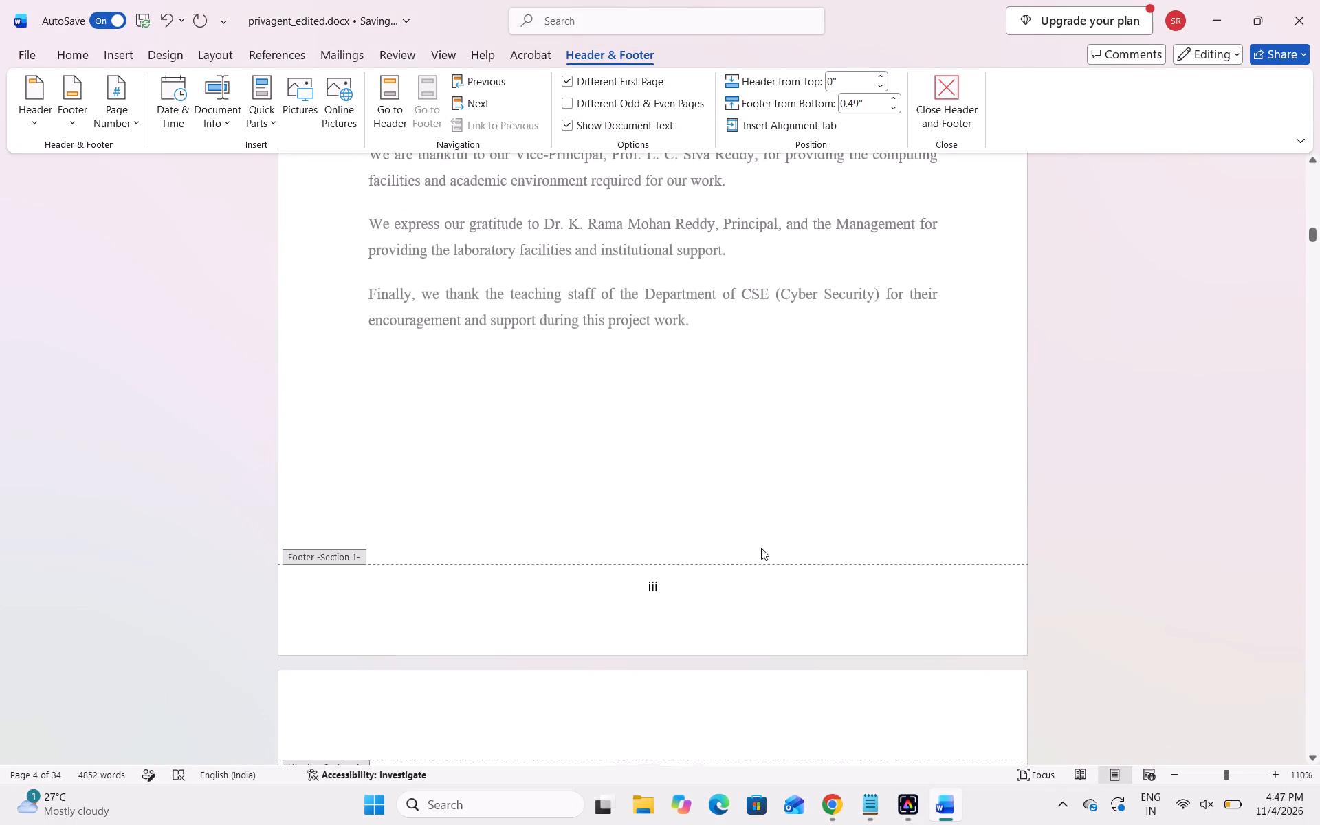
{"action": "double_click", "coordinate": [1149, 507]}
Look through the front matter pages, from the declaration to CHAPTER 1 and back, to check their footer page numbers.
{"action": "scroll", "coordinate": [993, 542], "scroll_direction": "up", "scroll_amount": 2}
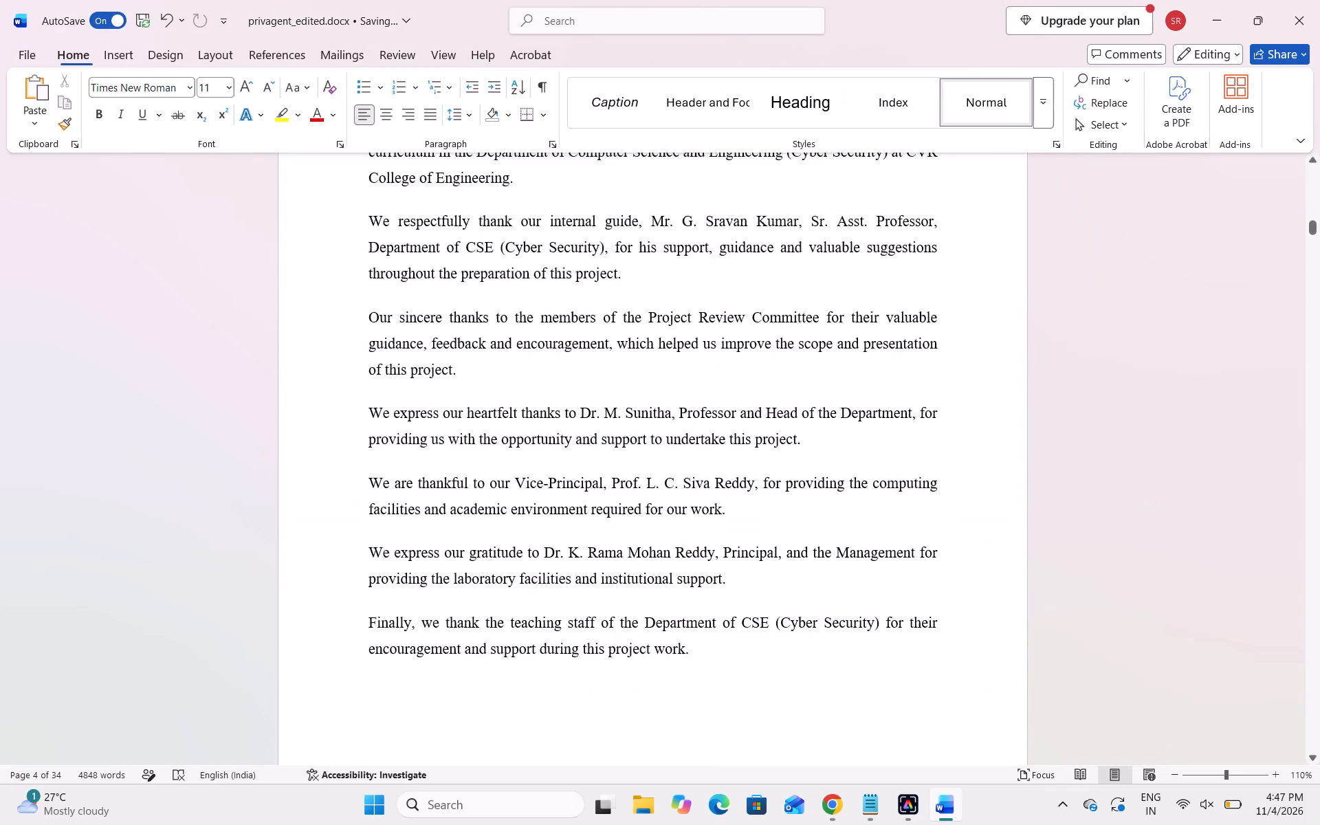
{"action": "scroll", "coordinate": [993, 542], "scroll_direction": "up", "scroll_amount": 11}
{"action": "scroll", "coordinate": [993, 542], "scroll_direction": "down", "scroll_amount": 6}
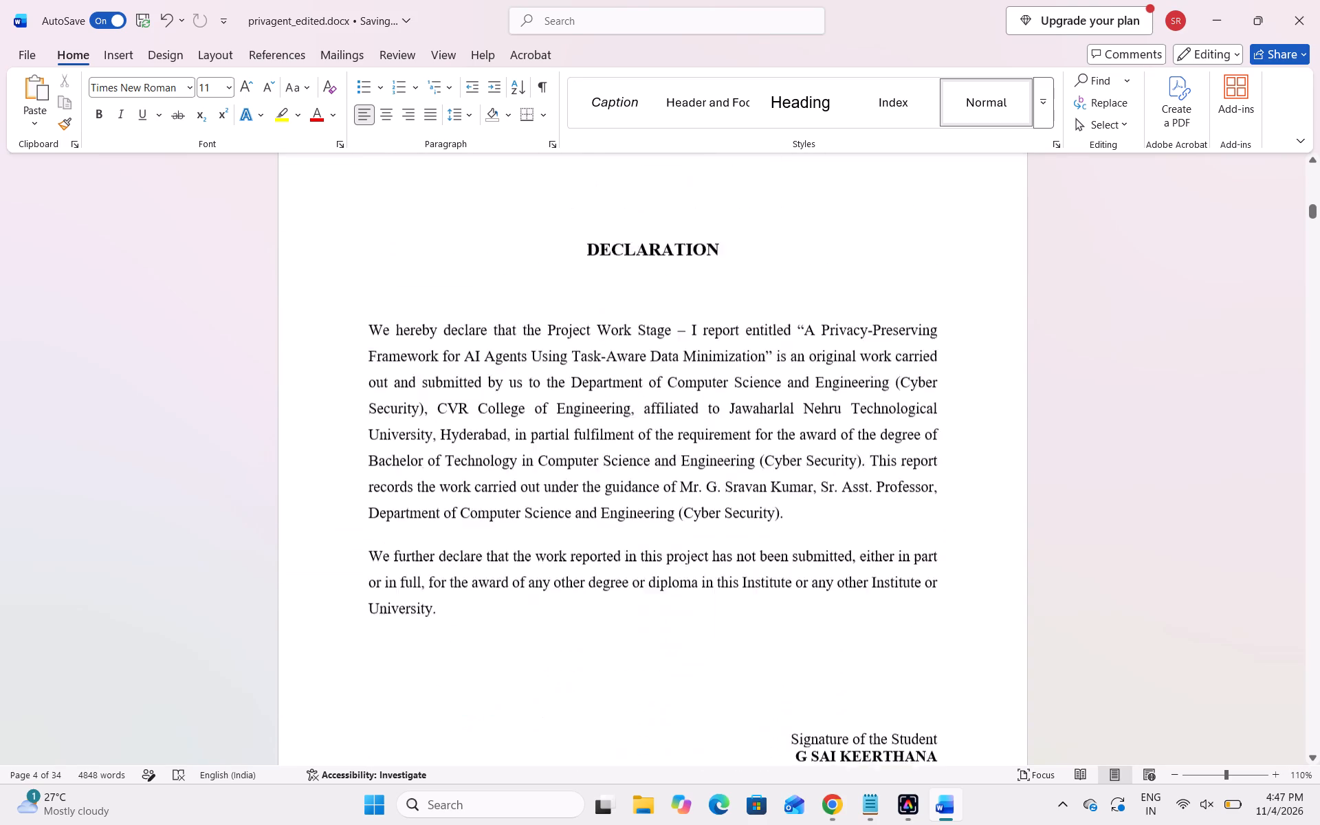
{"action": "scroll", "coordinate": [993, 542], "scroll_direction": "down", "scroll_amount": 18}
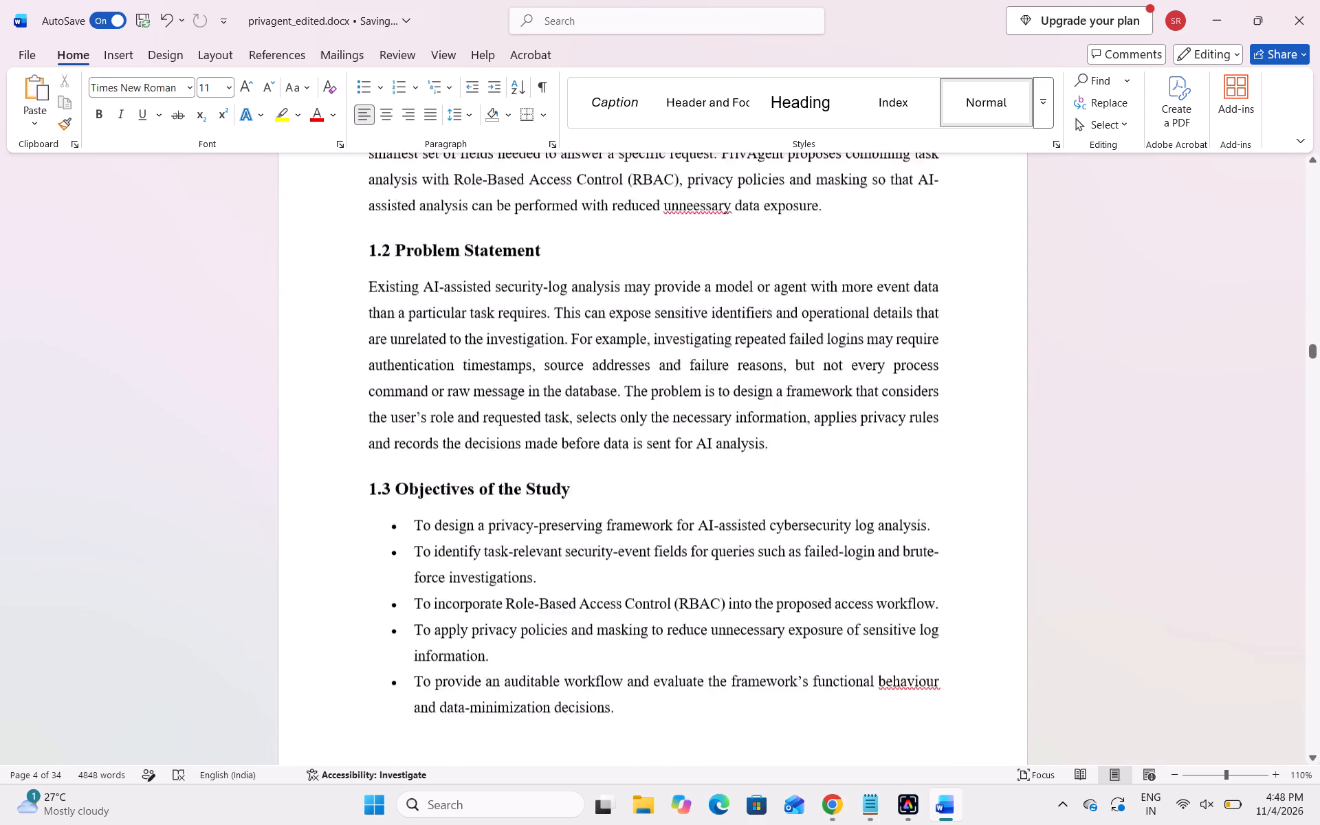
{"action": "scroll", "coordinate": [993, 542], "scroll_direction": "down", "scroll_amount": 1}
{"action": "scroll", "coordinate": [993, 542], "scroll_direction": "up", "scroll_amount": 3}
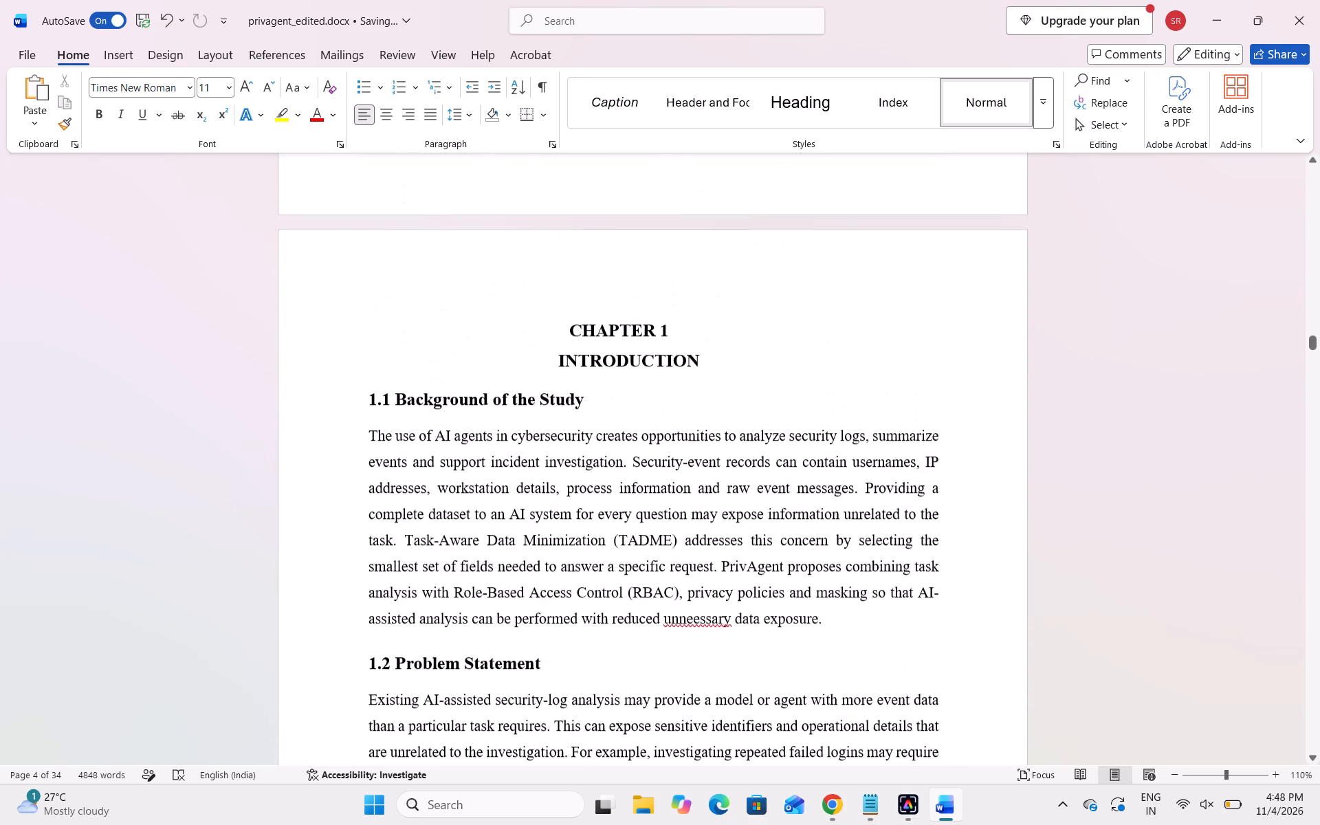
{"action": "scroll", "coordinate": [943, 516], "scroll_direction": "up", "scroll_amount": 2}
{"action": "scroll", "coordinate": [883, 508], "scroll_direction": "up", "scroll_amount": 10}
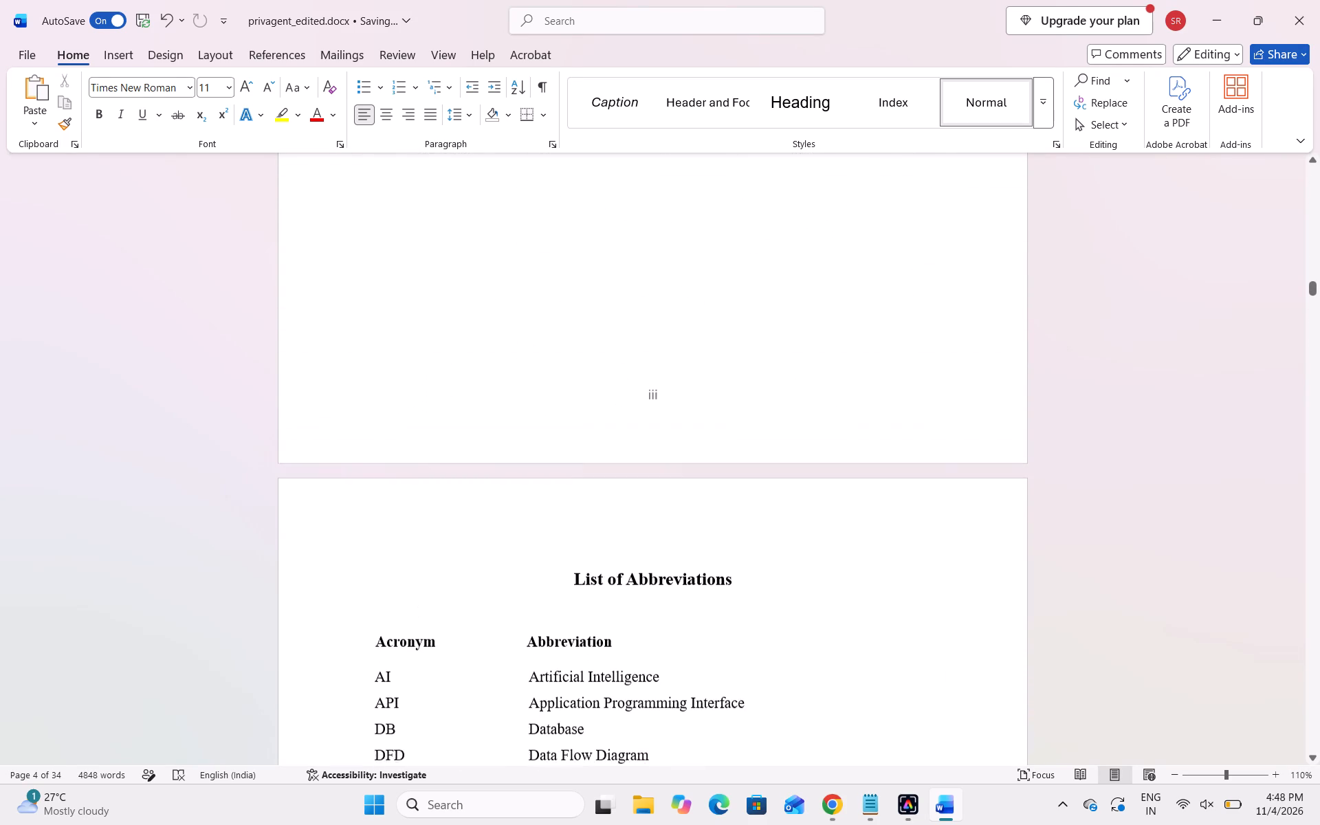
{"action": "scroll", "coordinate": [831, 559], "scroll_direction": "up", "scroll_amount": 5}
{"action": "scroll", "coordinate": [831, 559], "scroll_direction": "down", "scroll_amount": 1}
{"action": "scroll", "coordinate": [831, 559], "scroll_direction": "up", "scroll_amount": 2}
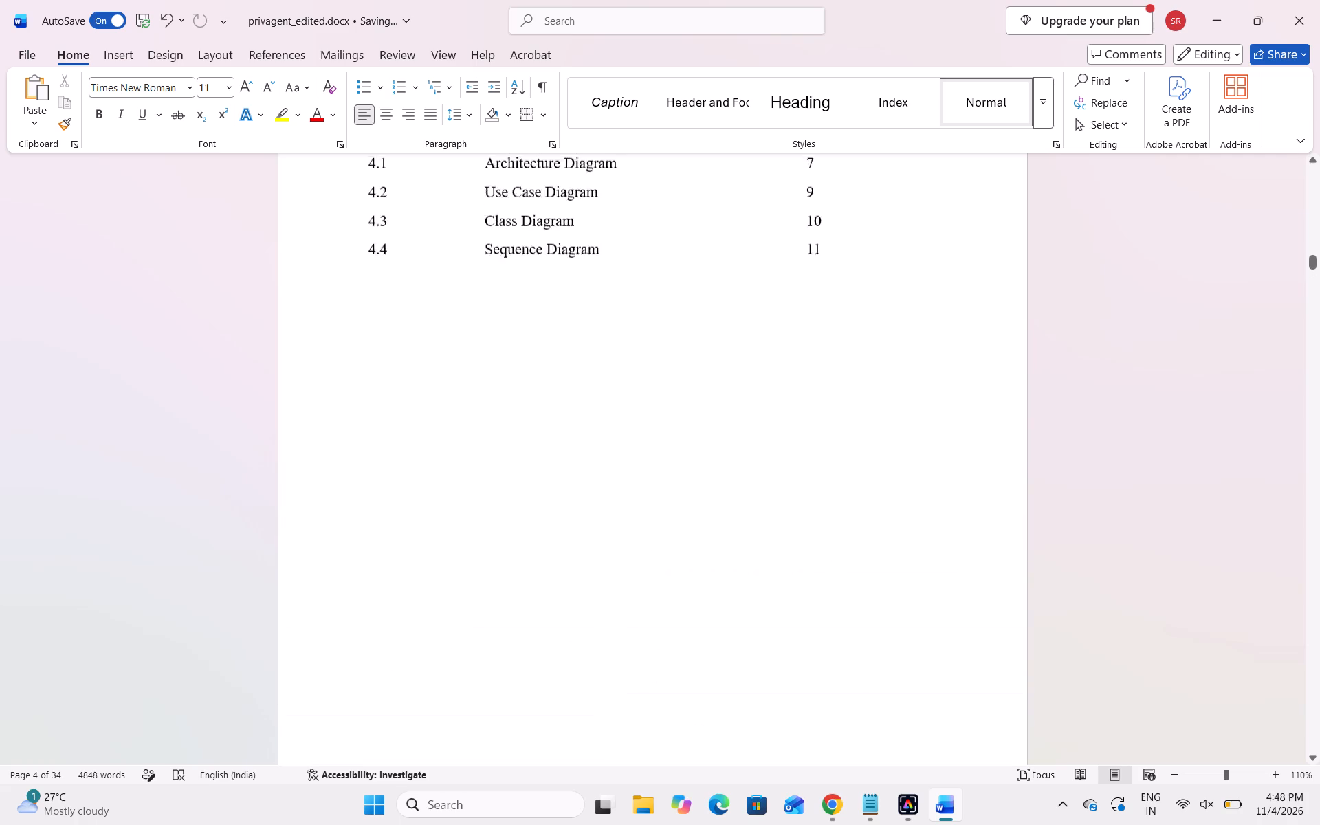
{"action": "scroll", "coordinate": [831, 559], "scroll_direction": "up", "scroll_amount": 2}
{"action": "scroll", "coordinate": [831, 559], "scroll_direction": "down", "scroll_amount": 1}
{"action": "scroll", "coordinate": [831, 559], "scroll_direction": "up", "scroll_amount": 1}
{"action": "scroll", "coordinate": [831, 559], "scroll_direction": "down", "scroll_amount": 4}
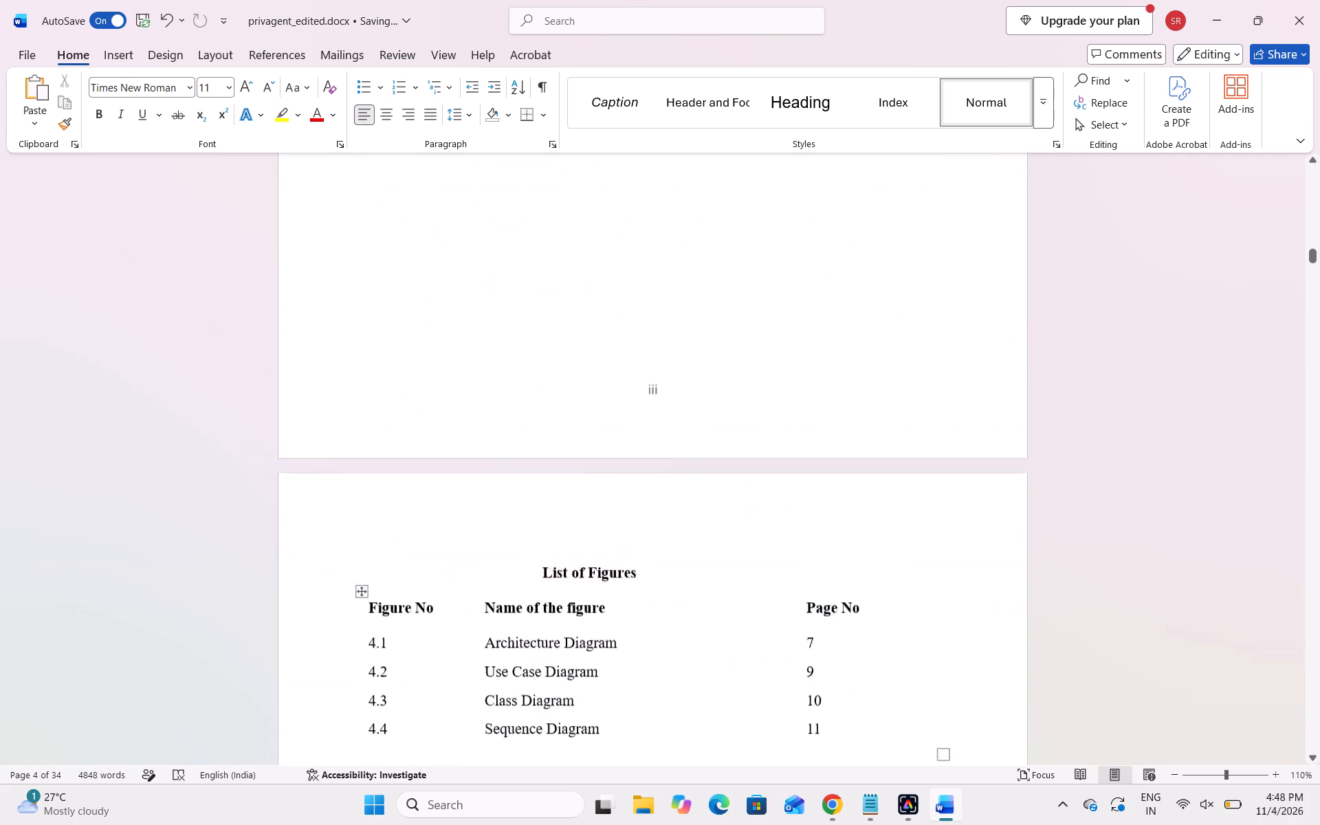
{"action": "scroll", "coordinate": [831, 559], "scroll_direction": "up", "scroll_amount": 9}
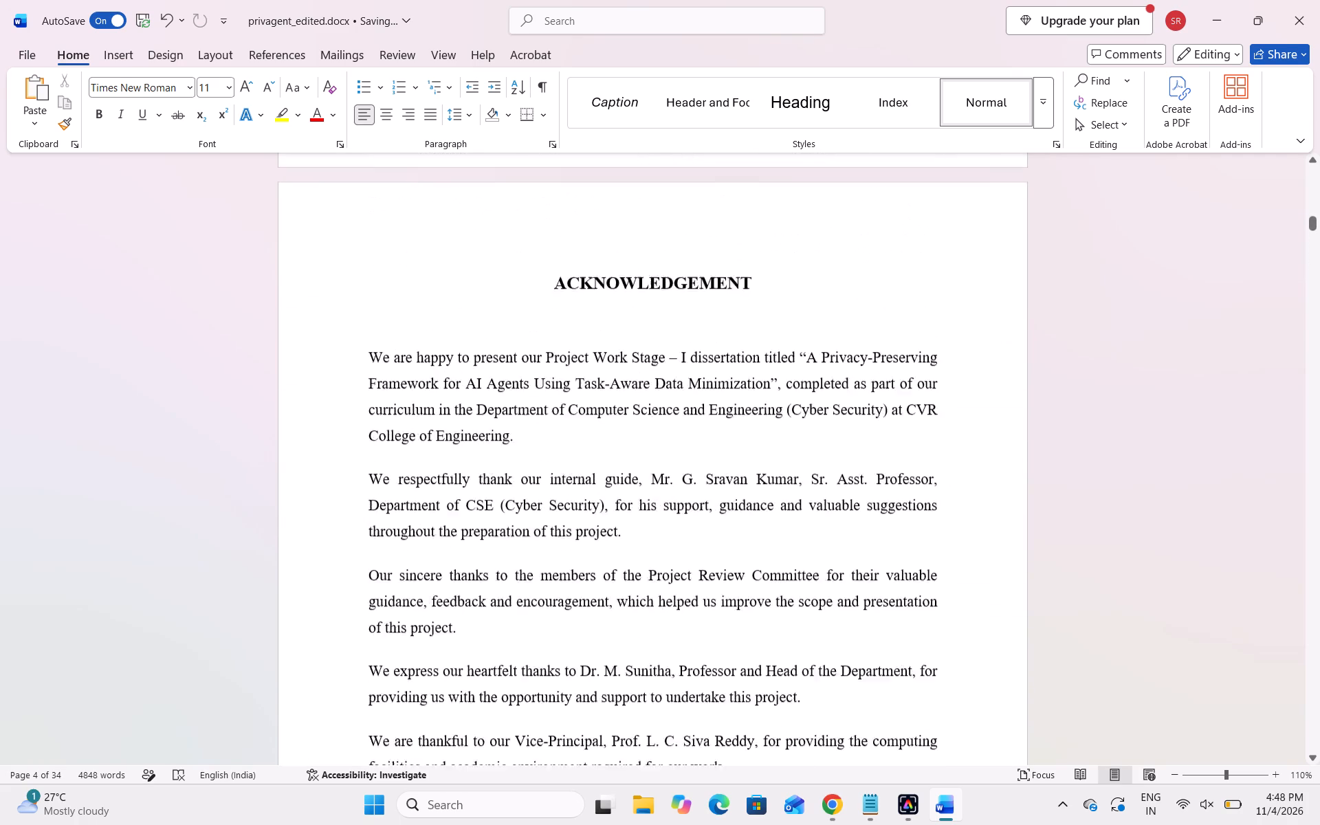
{"action": "scroll", "coordinate": [831, 559], "scroll_direction": "up", "scroll_amount": 2}
Change the page number in the certificate page's footer to i, keeping it on a single line.
{"action": "right_click", "coordinate": [831, 559]}
{"action": "scroll", "coordinate": [831, 559], "scroll_direction": "up", "scroll_amount": 2}
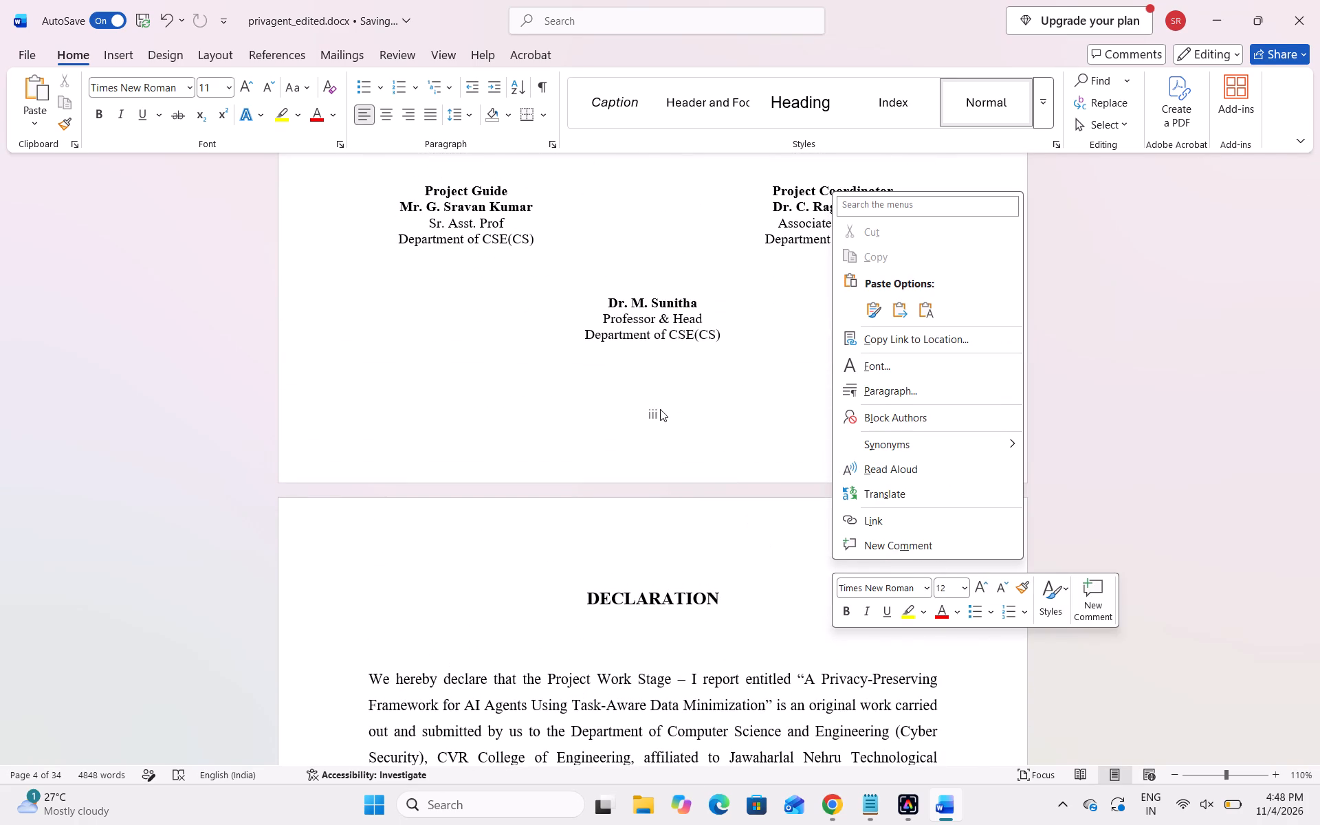
{"action": "left_click", "coordinate": [650, 407]}
{"action": "scroll", "coordinate": [655, 385], "scroll_direction": "up", "scroll_amount": 2}
{"action": "scroll", "coordinate": [707, 478], "scroll_direction": "up", "scroll_amount": 1}
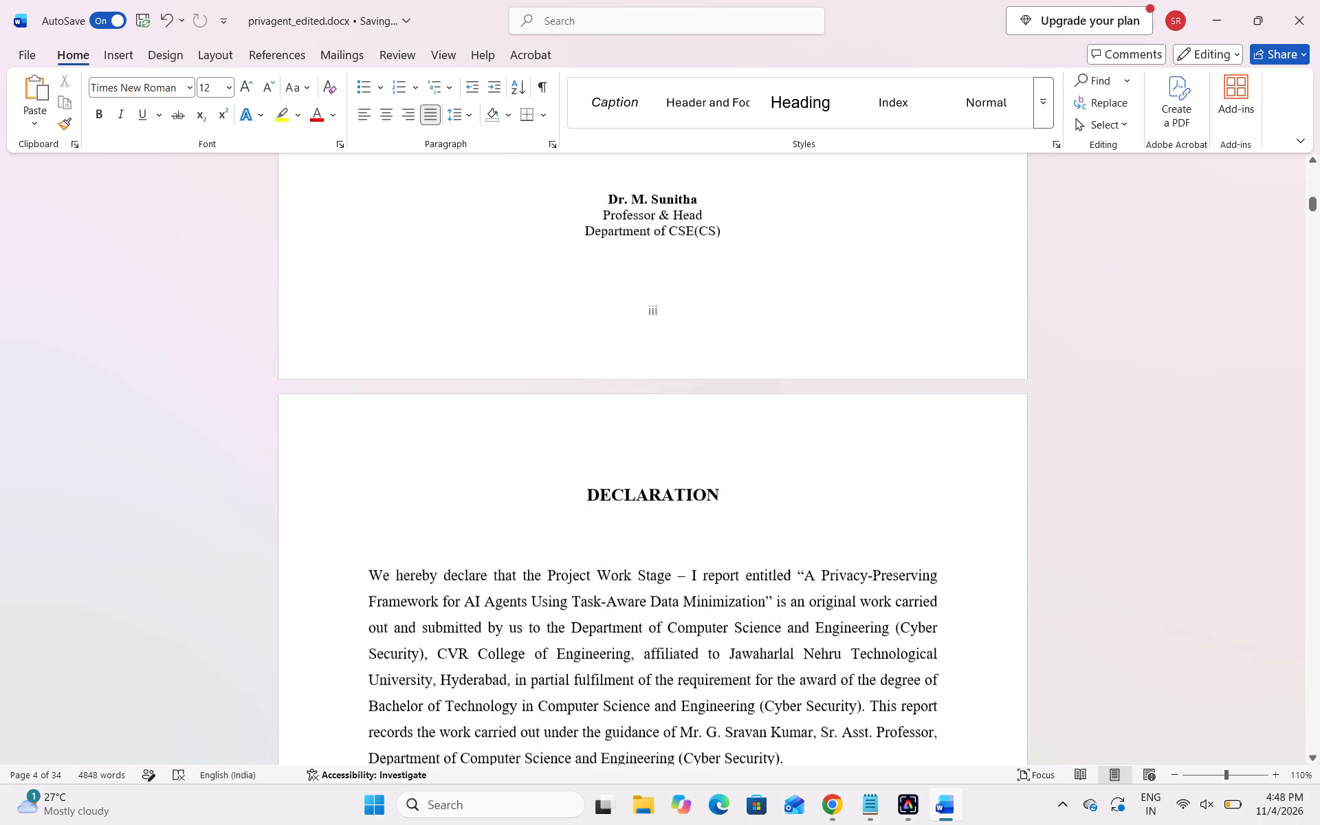
{"action": "double_click", "coordinate": [659, 369]}
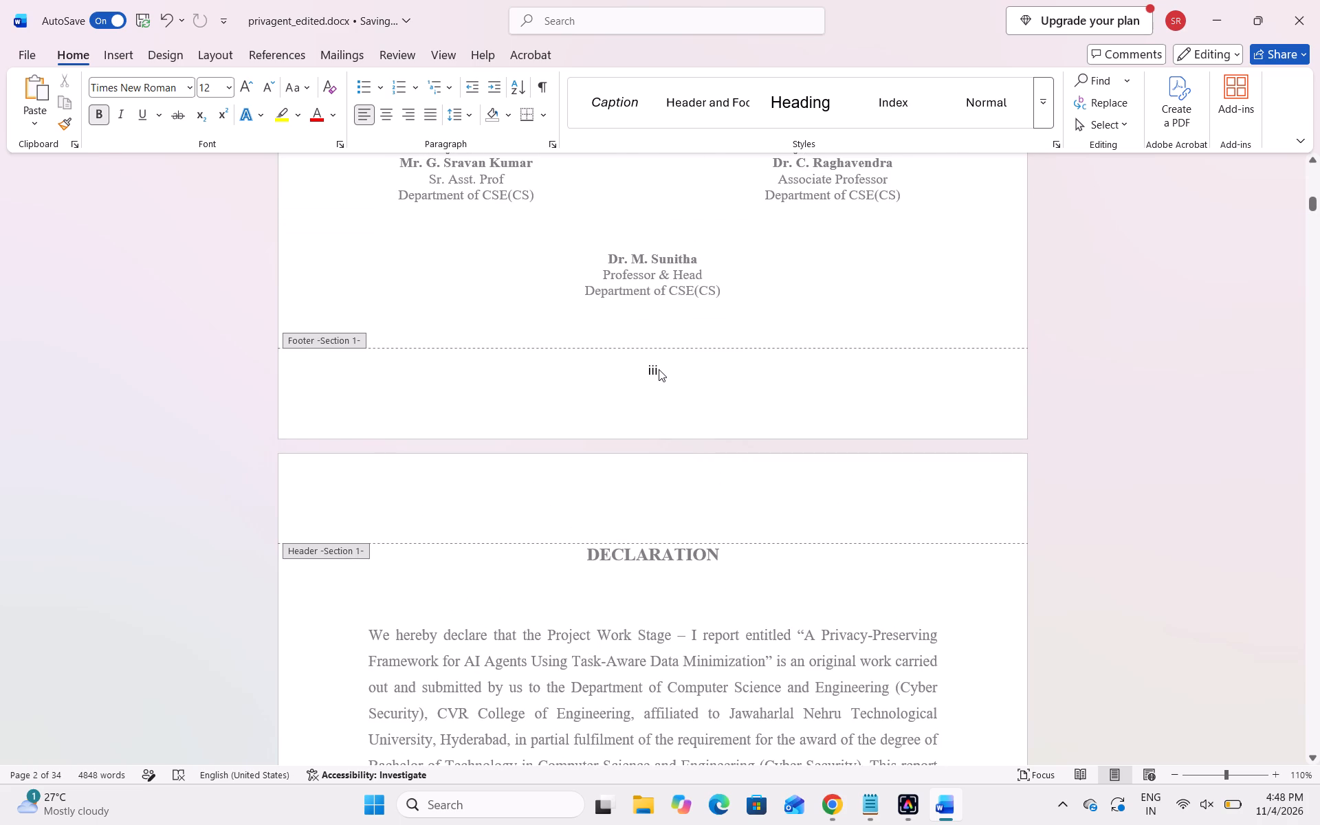
{"action": "left_click", "coordinate": [658, 375]}
{"action": "key", "text": "BackSpace"}
{"action": "key", "text": "BackSpace"}
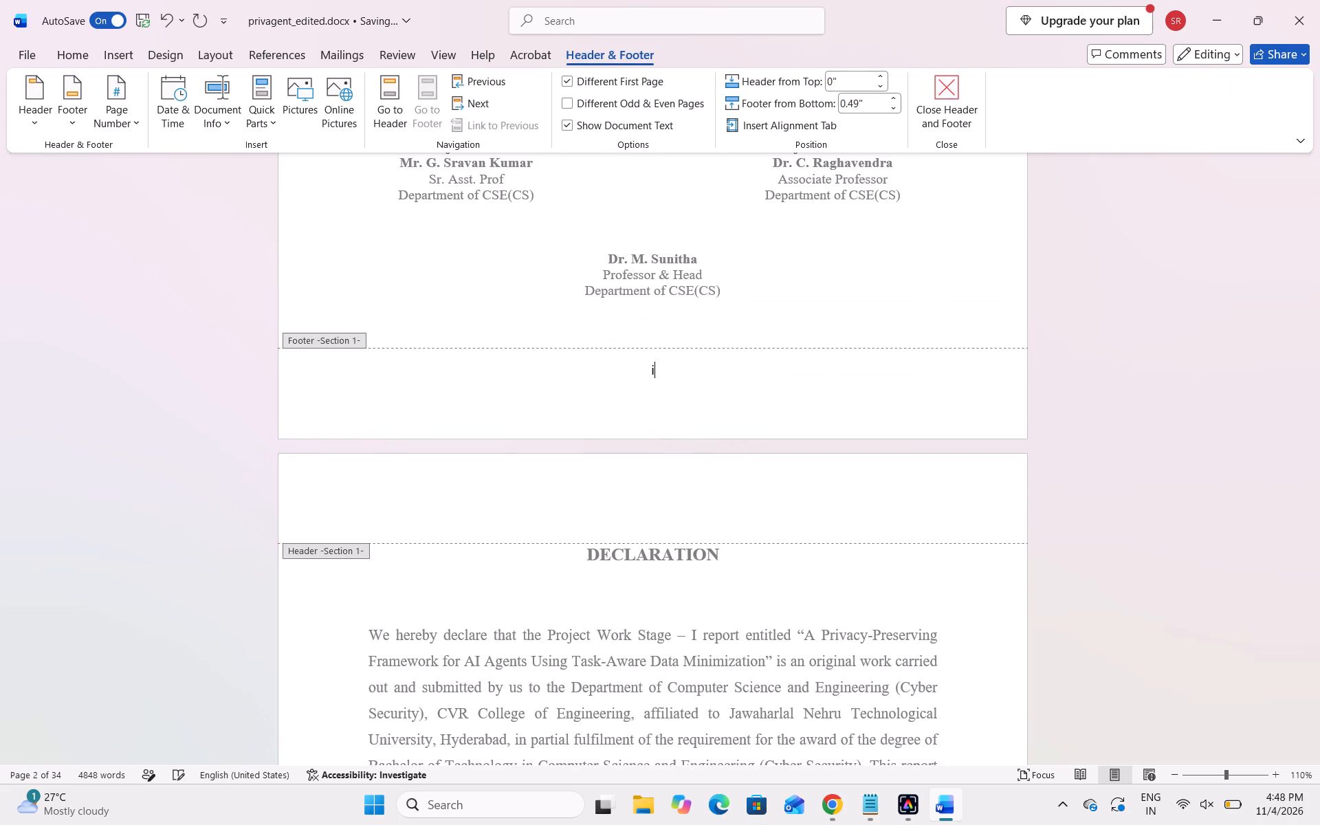
{"action": "key", "text": "Return"}
{"action": "key", "text": "ctrl+z"}
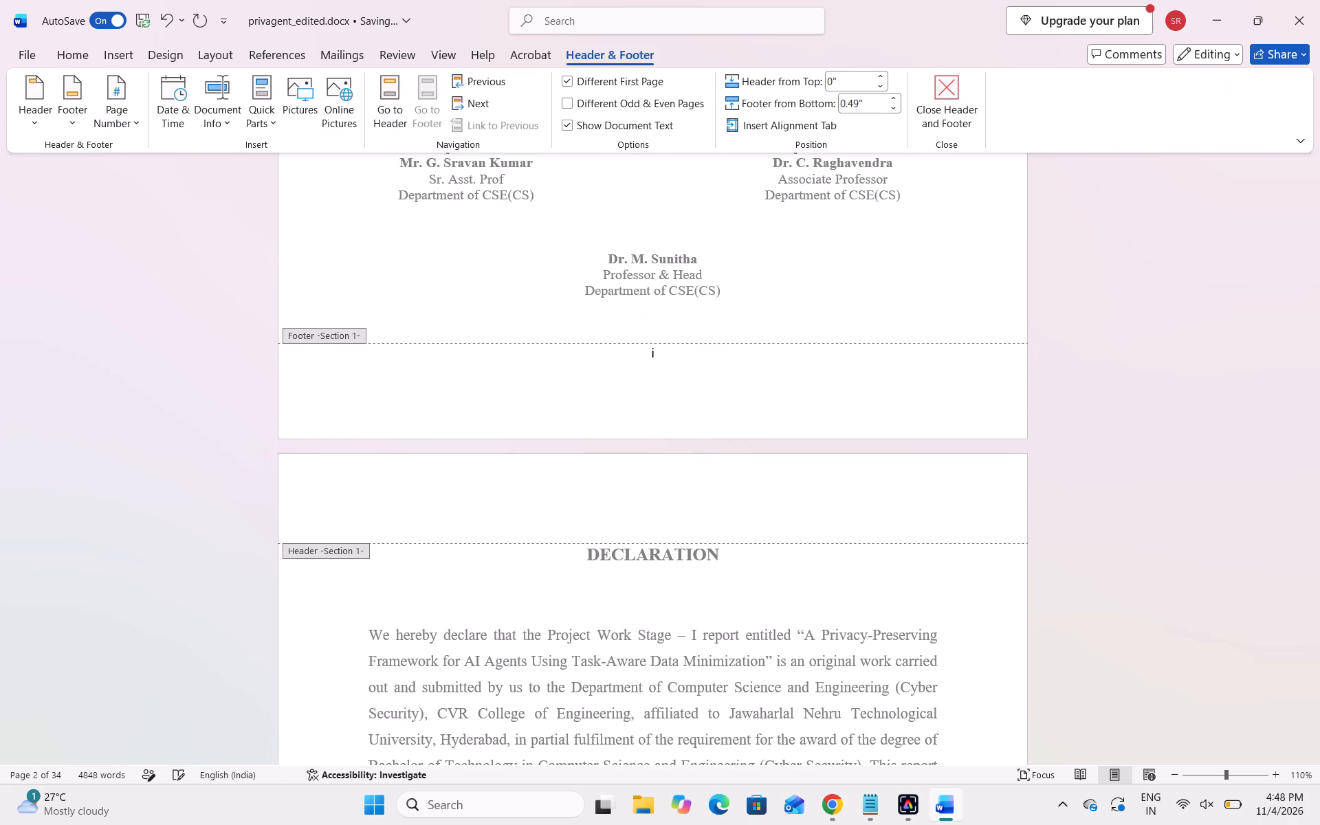
{"action": "key", "text": "ctrl+z"}
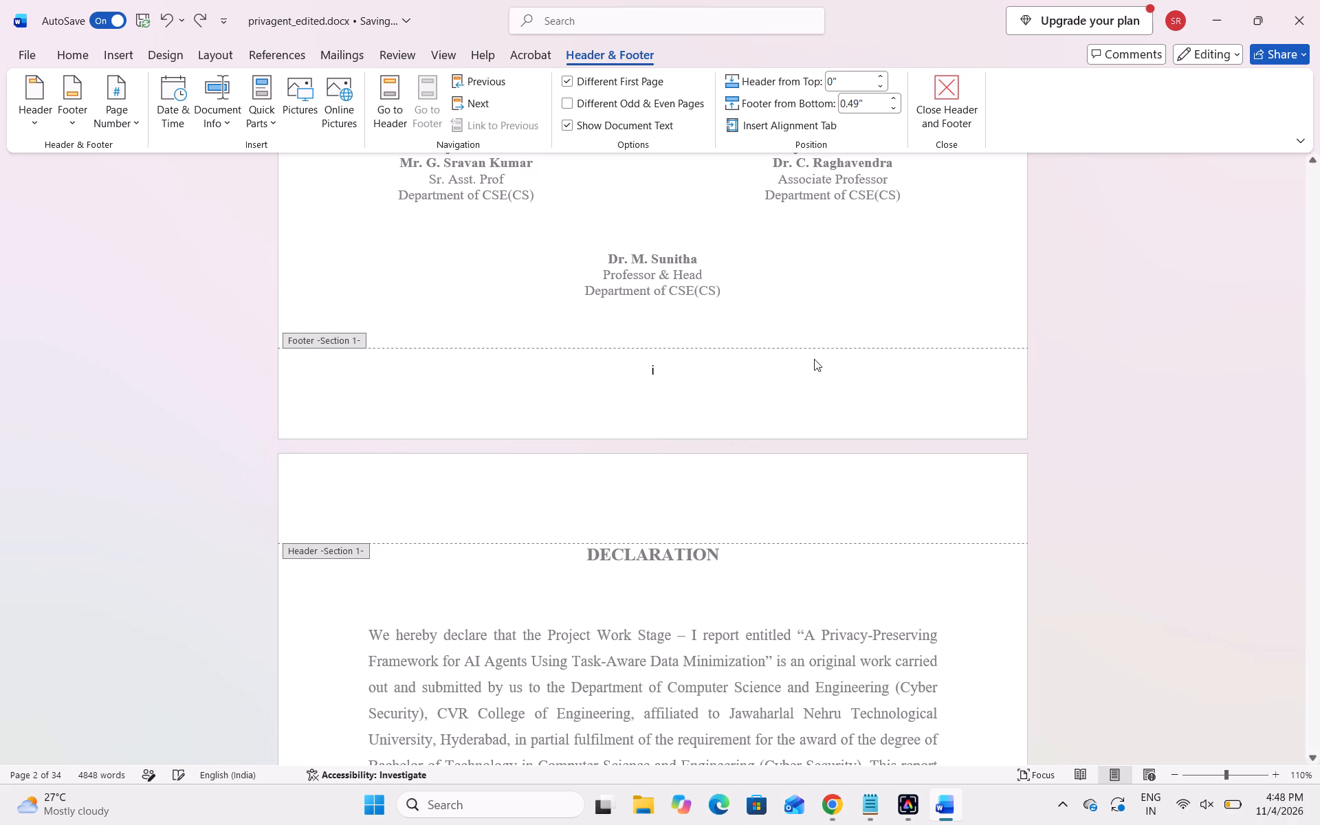
{"action": "left_click", "coordinate": [1084, 385]}
Apply the page setup from this point forward, starting a new section at the declaration page.
{"action": "scroll", "coordinate": [753, 443], "scroll_direction": "down", "scroll_amount": 1}
{"action": "left_click", "coordinate": [679, 417]}
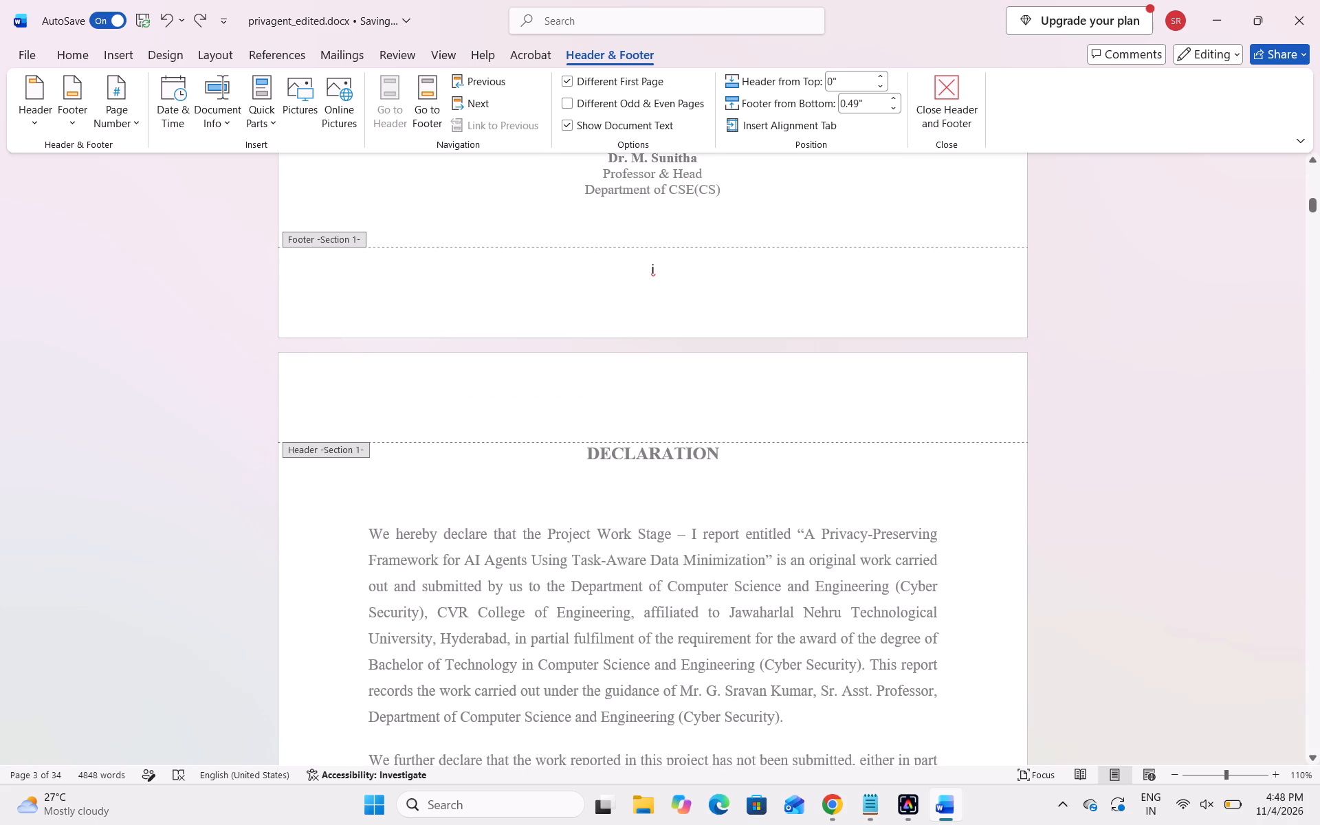
{"action": "double_click", "coordinate": [1121, 356]}
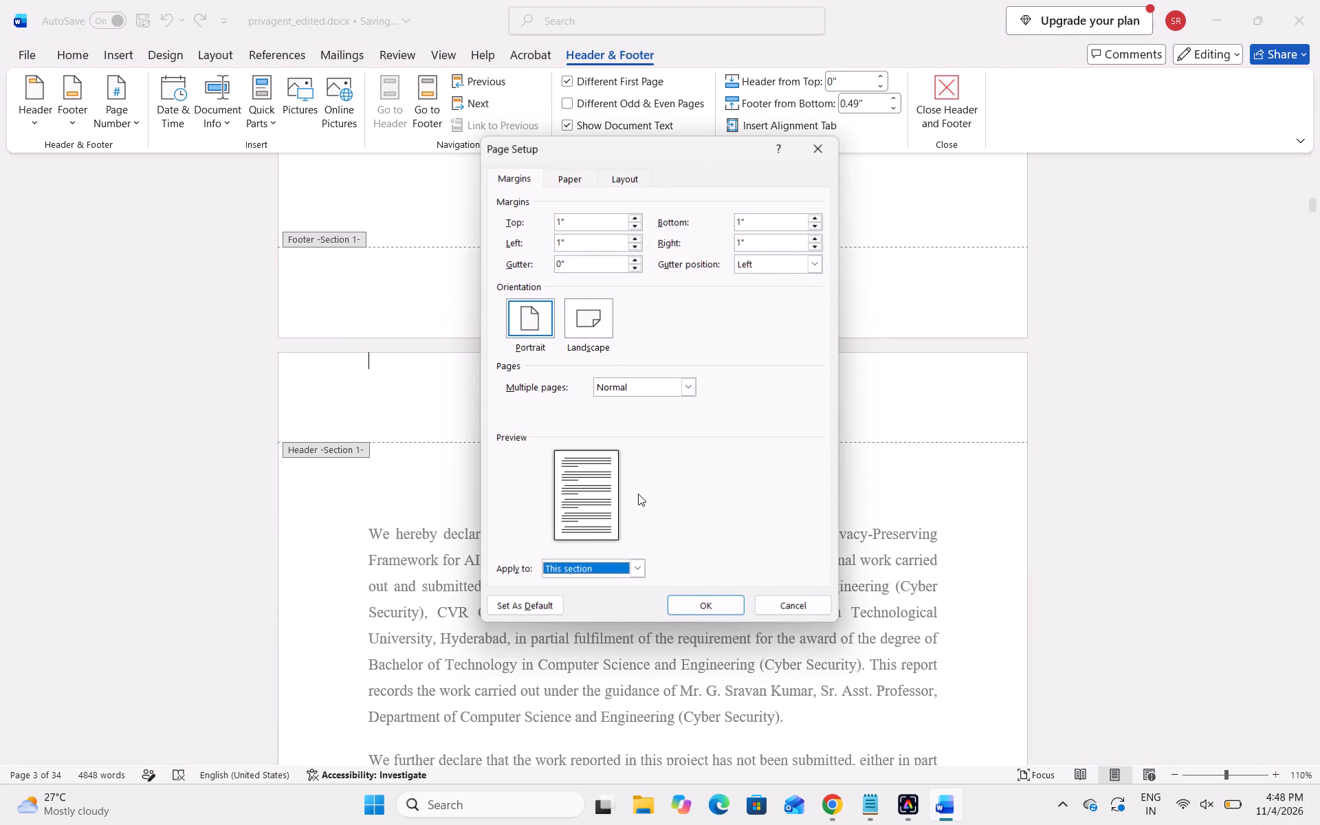
{"action": "left_click", "coordinate": [636, 566]}
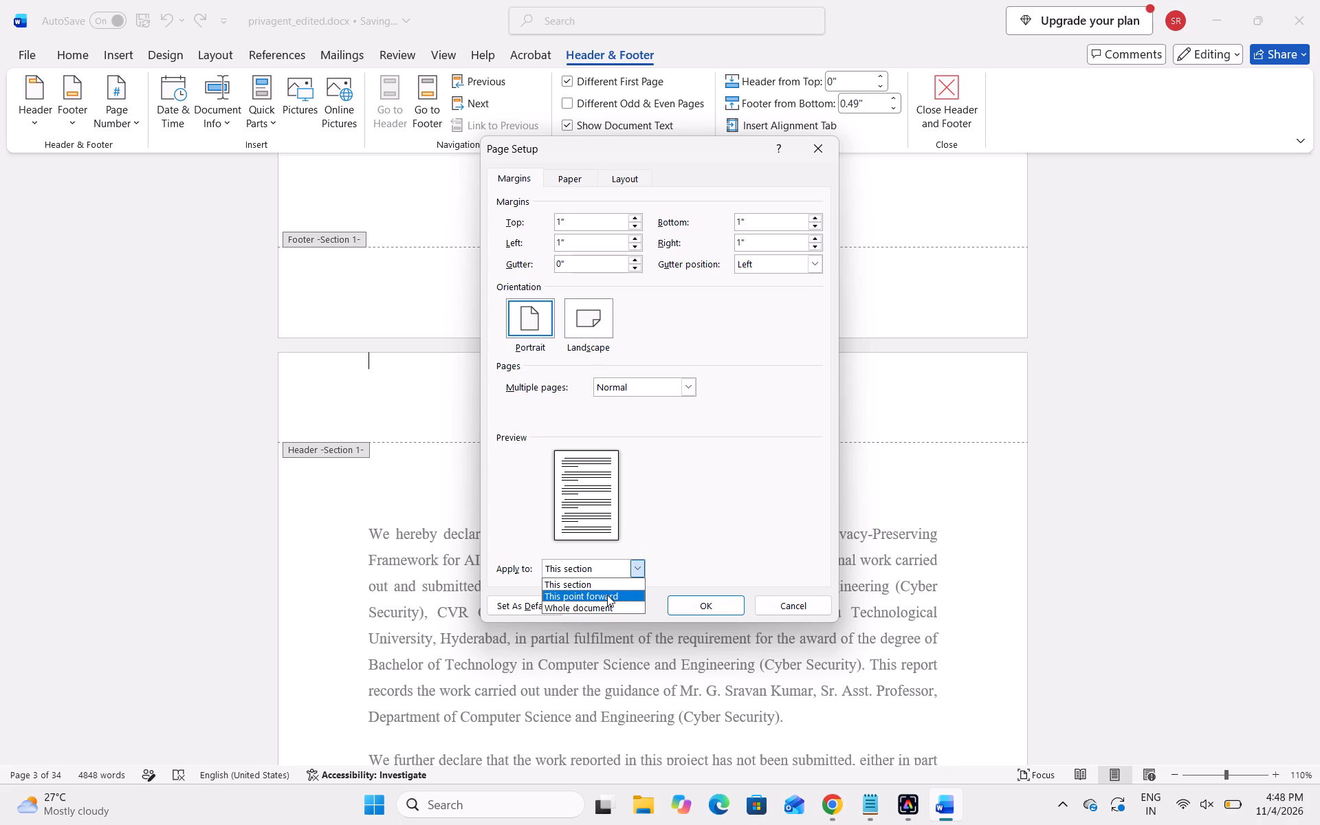
{"action": "left_click", "coordinate": [607, 595]}
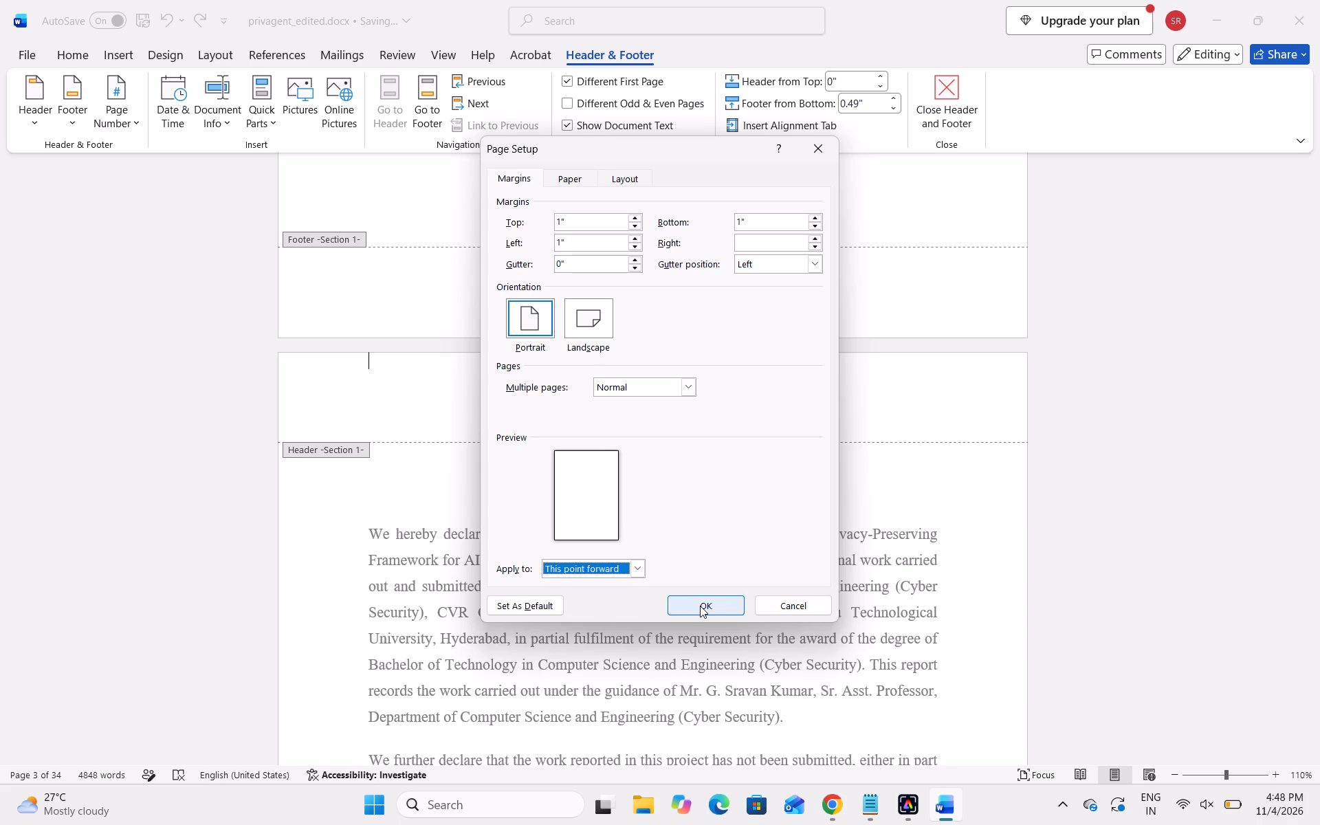
{"action": "left_click", "coordinate": [712, 608]}
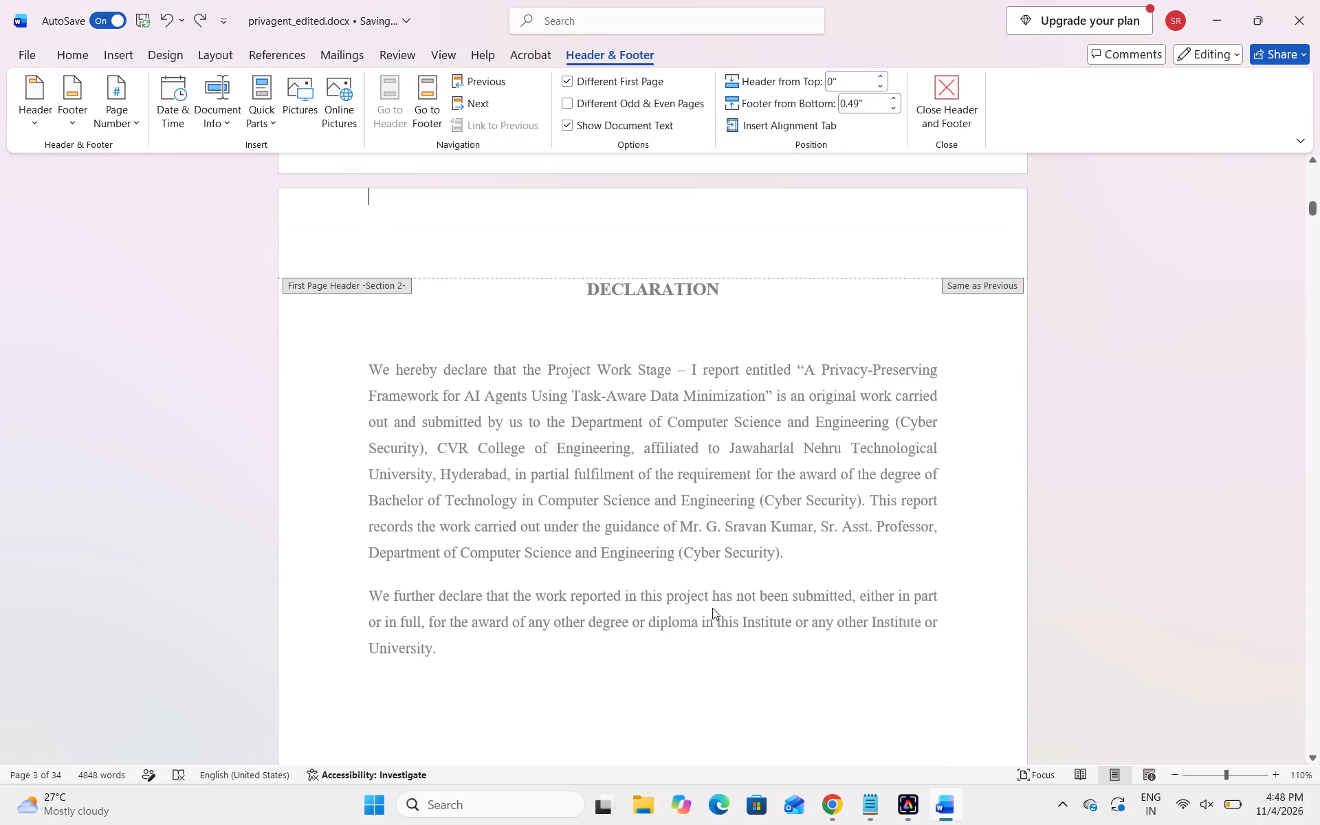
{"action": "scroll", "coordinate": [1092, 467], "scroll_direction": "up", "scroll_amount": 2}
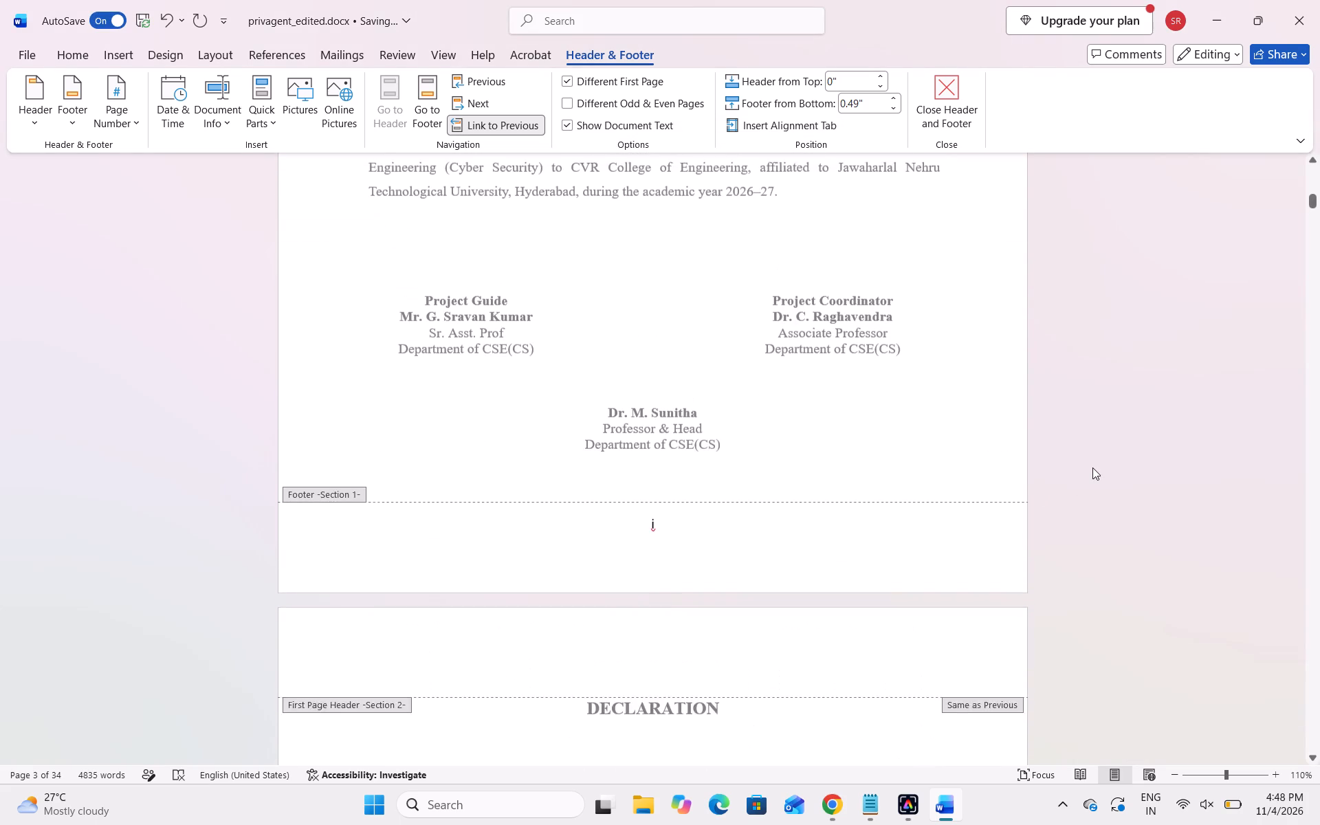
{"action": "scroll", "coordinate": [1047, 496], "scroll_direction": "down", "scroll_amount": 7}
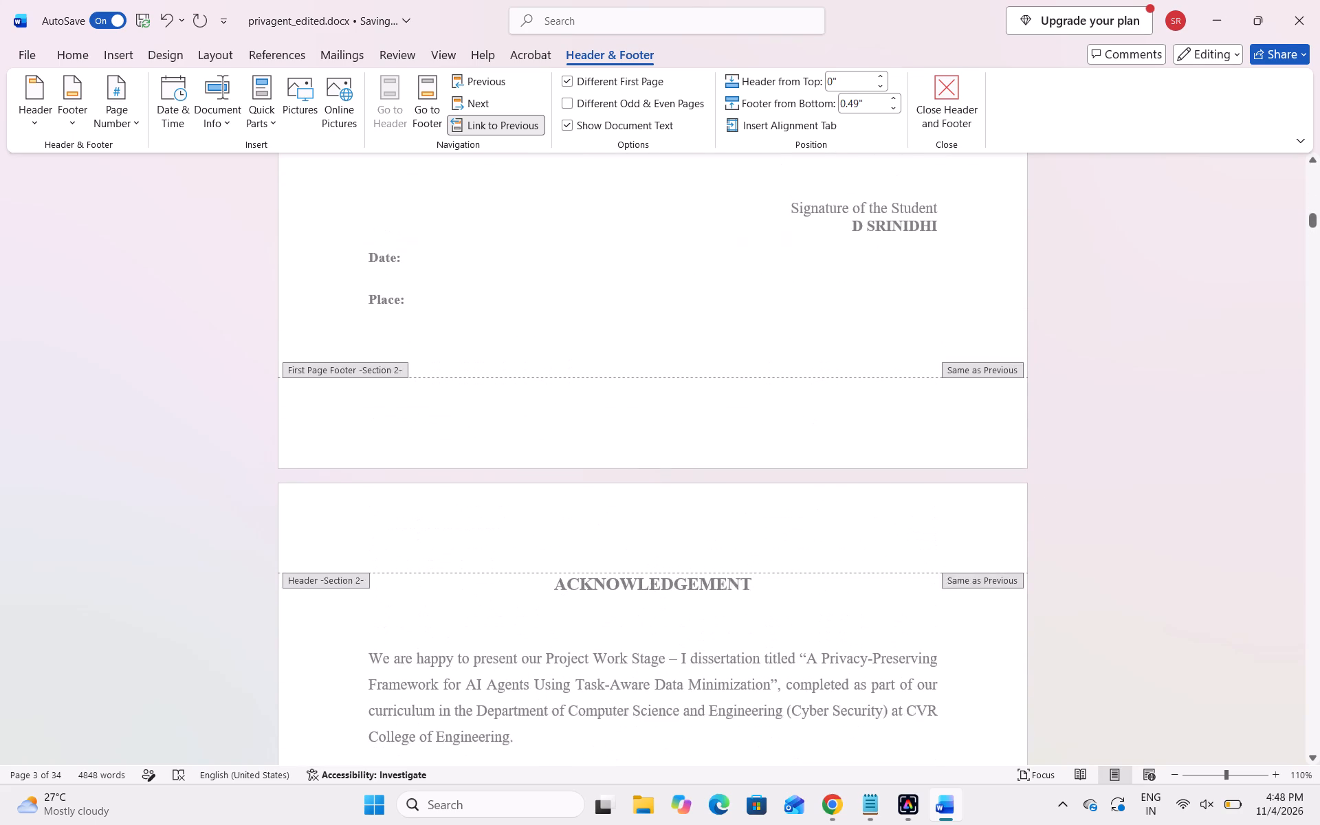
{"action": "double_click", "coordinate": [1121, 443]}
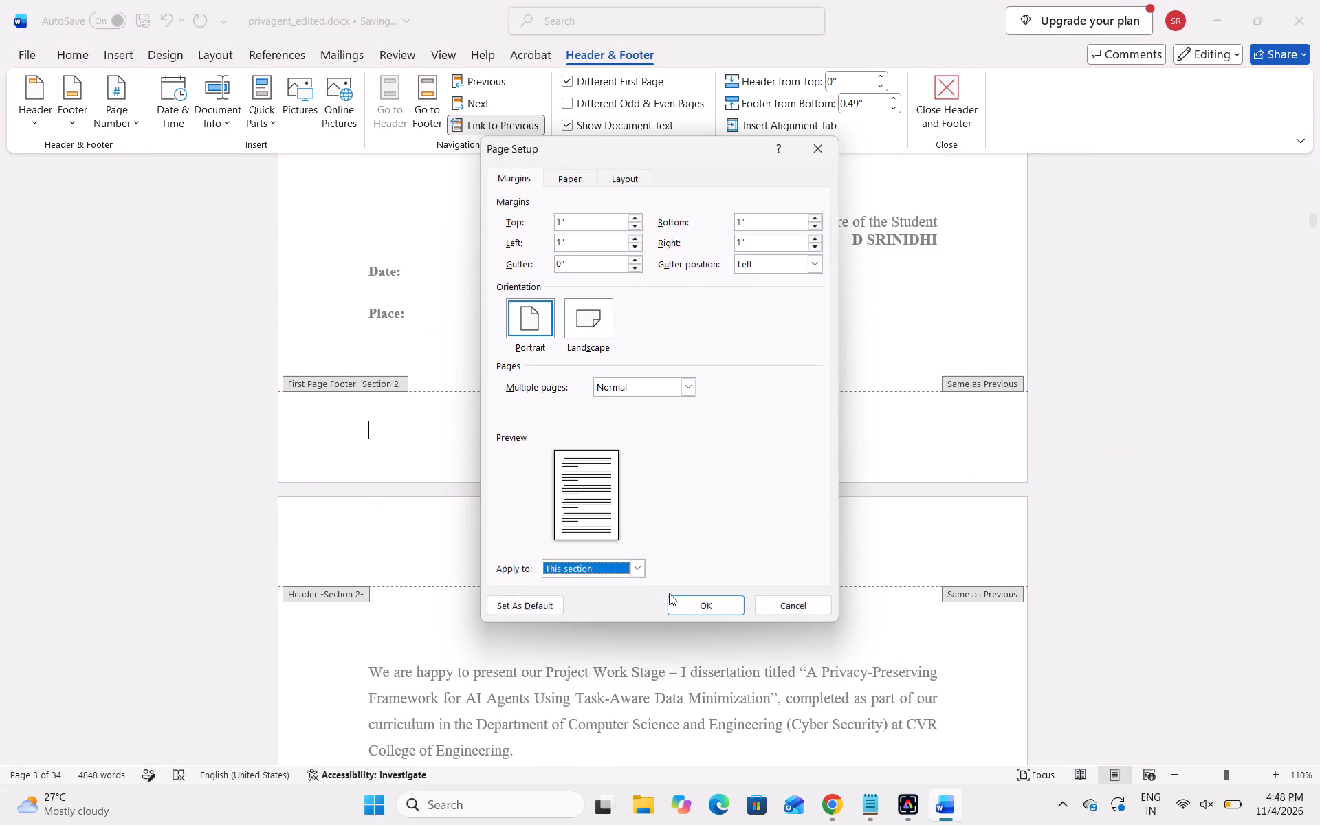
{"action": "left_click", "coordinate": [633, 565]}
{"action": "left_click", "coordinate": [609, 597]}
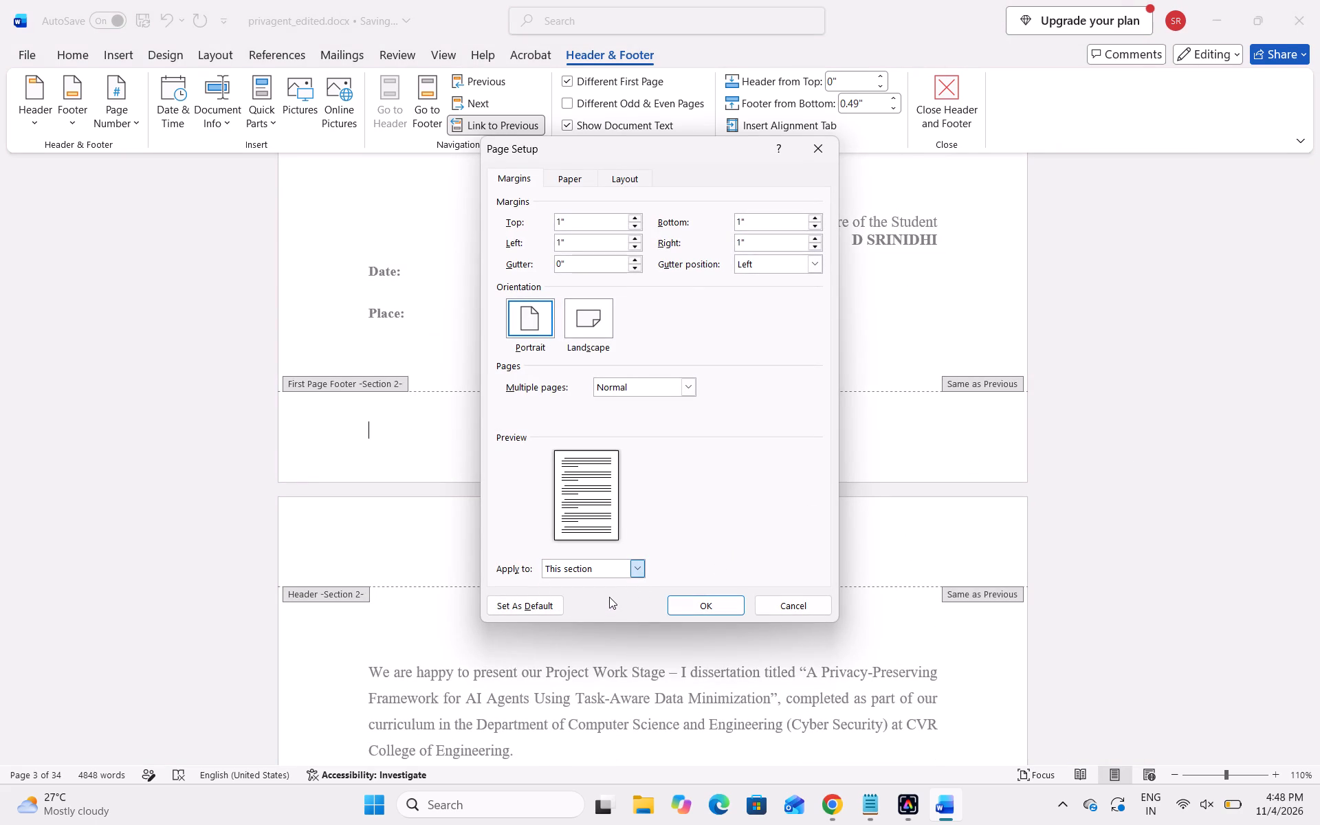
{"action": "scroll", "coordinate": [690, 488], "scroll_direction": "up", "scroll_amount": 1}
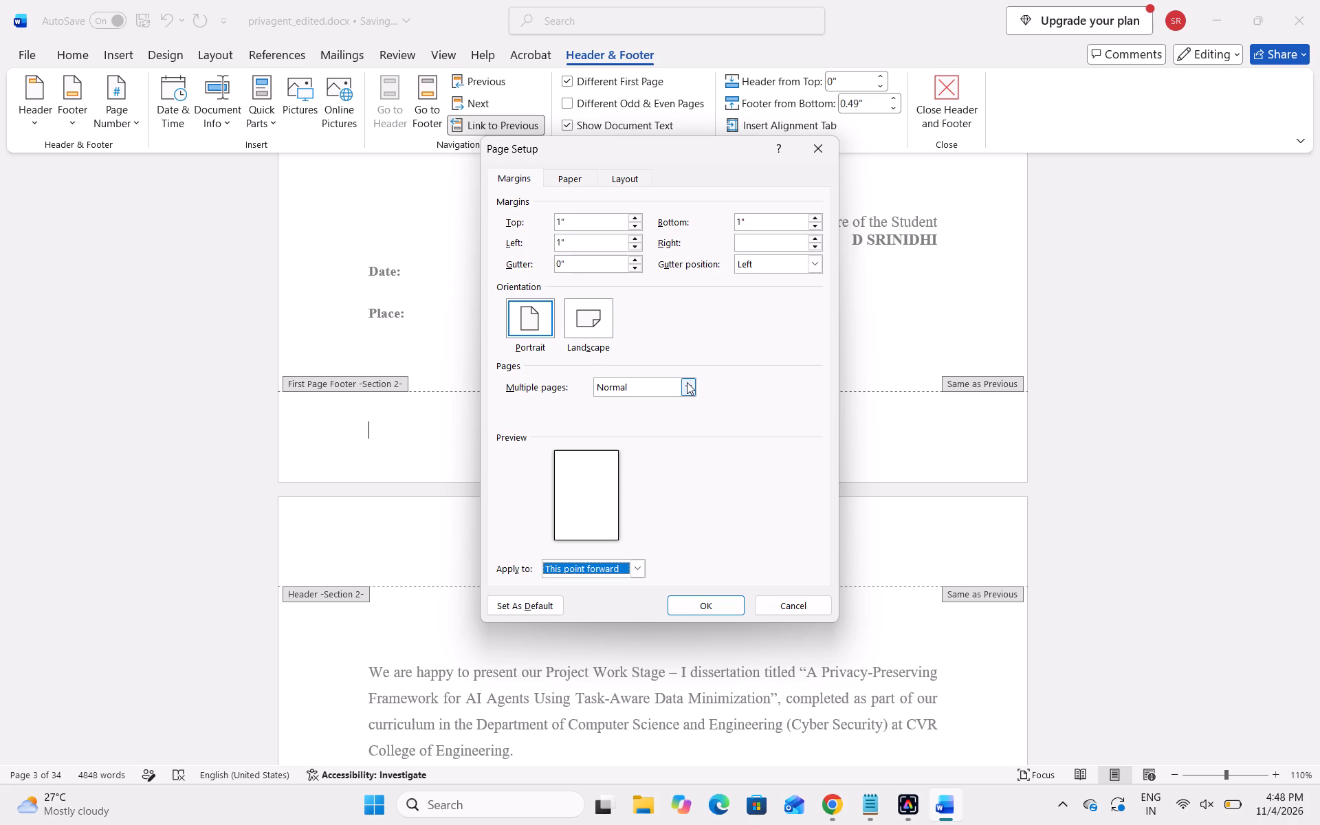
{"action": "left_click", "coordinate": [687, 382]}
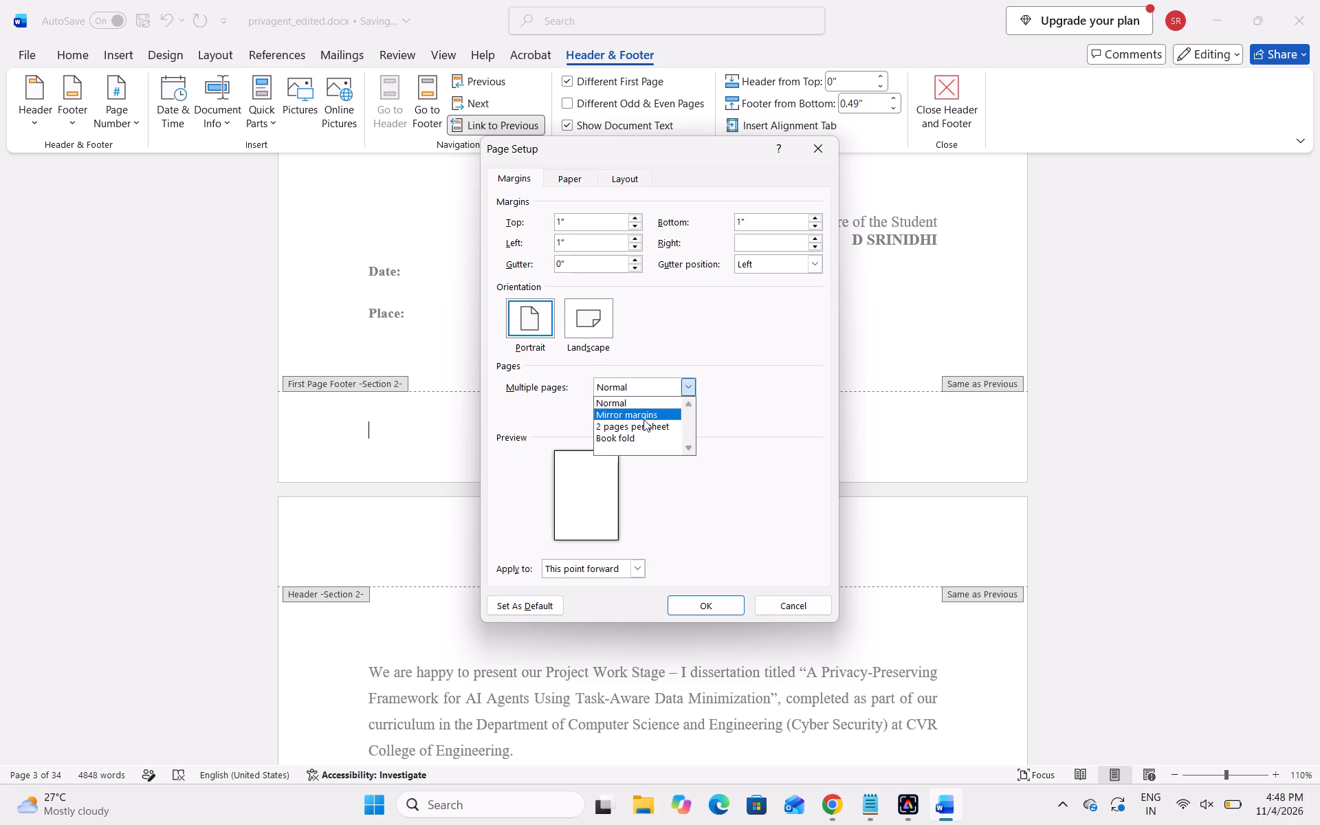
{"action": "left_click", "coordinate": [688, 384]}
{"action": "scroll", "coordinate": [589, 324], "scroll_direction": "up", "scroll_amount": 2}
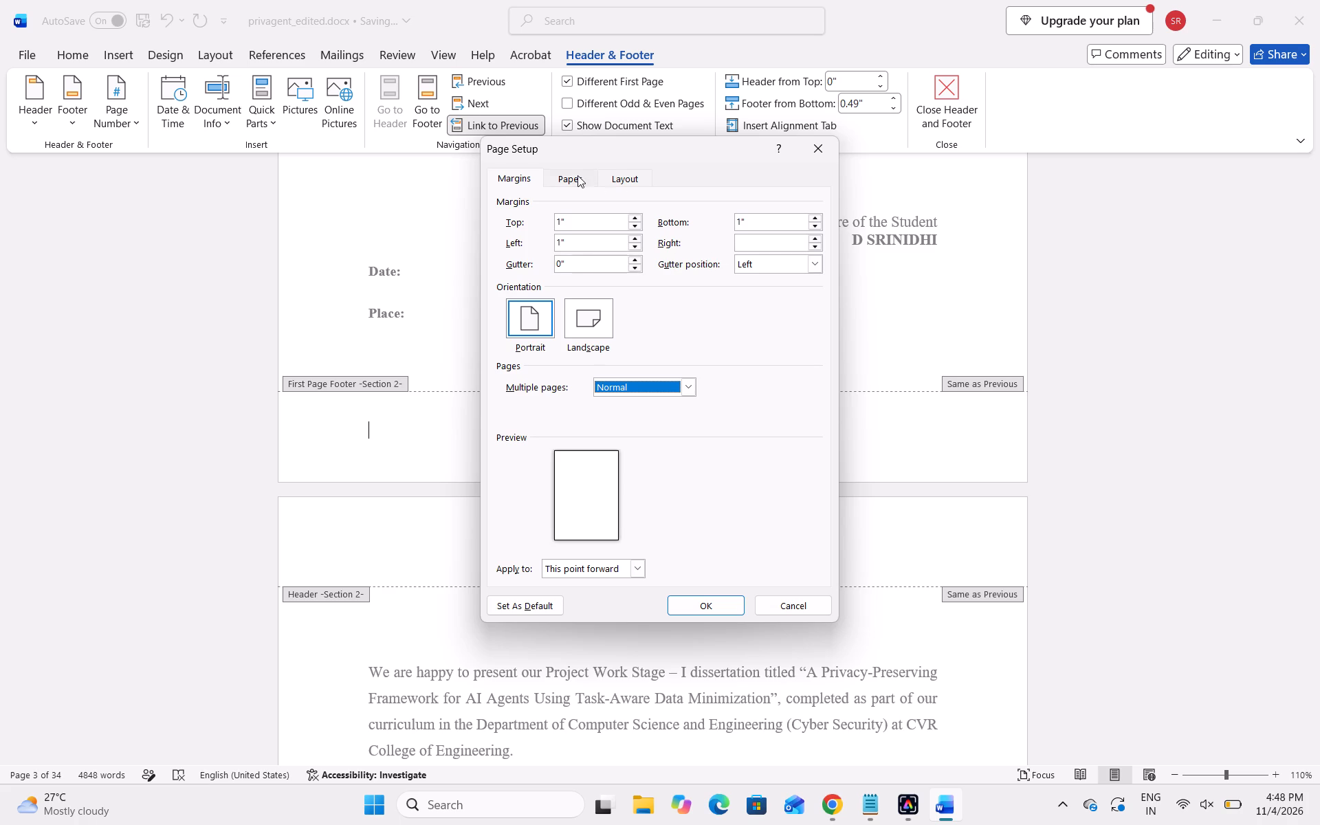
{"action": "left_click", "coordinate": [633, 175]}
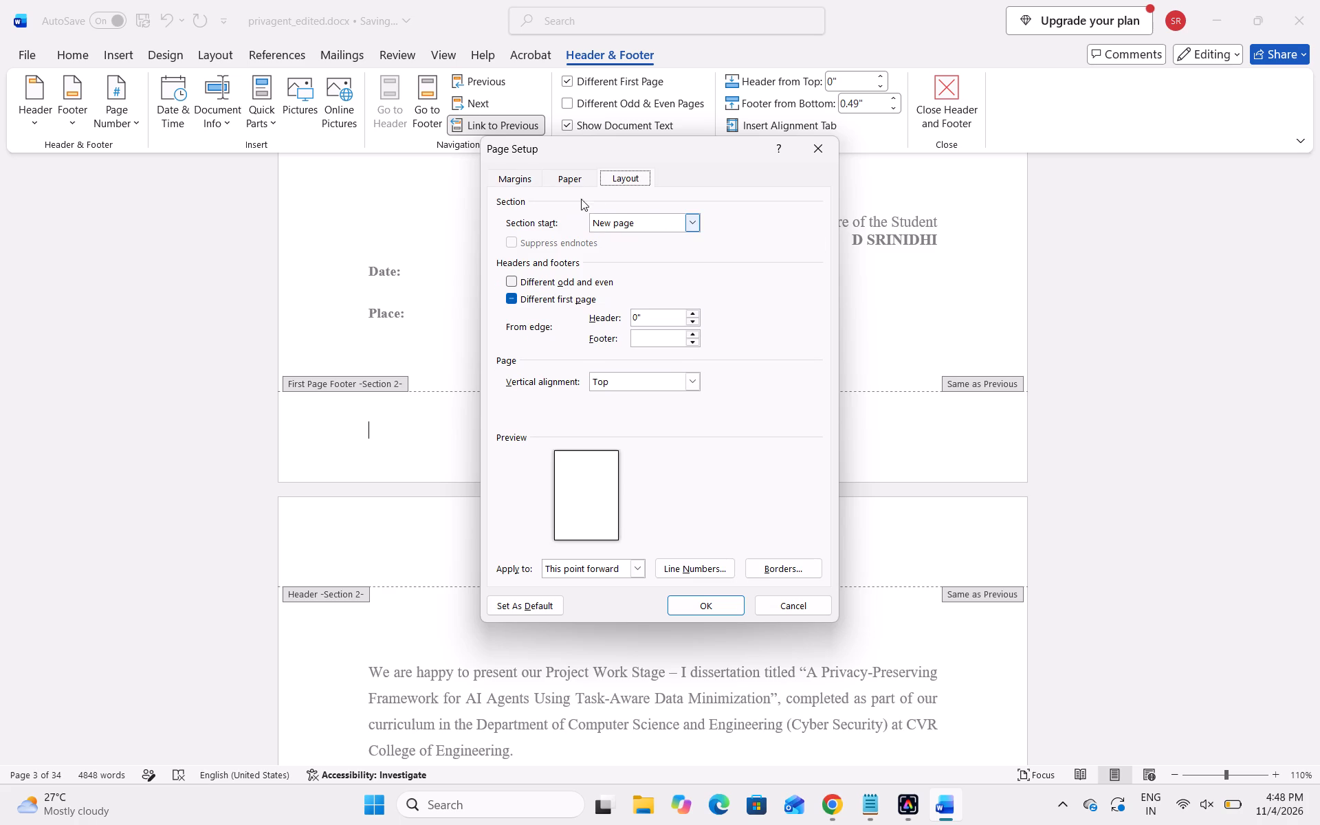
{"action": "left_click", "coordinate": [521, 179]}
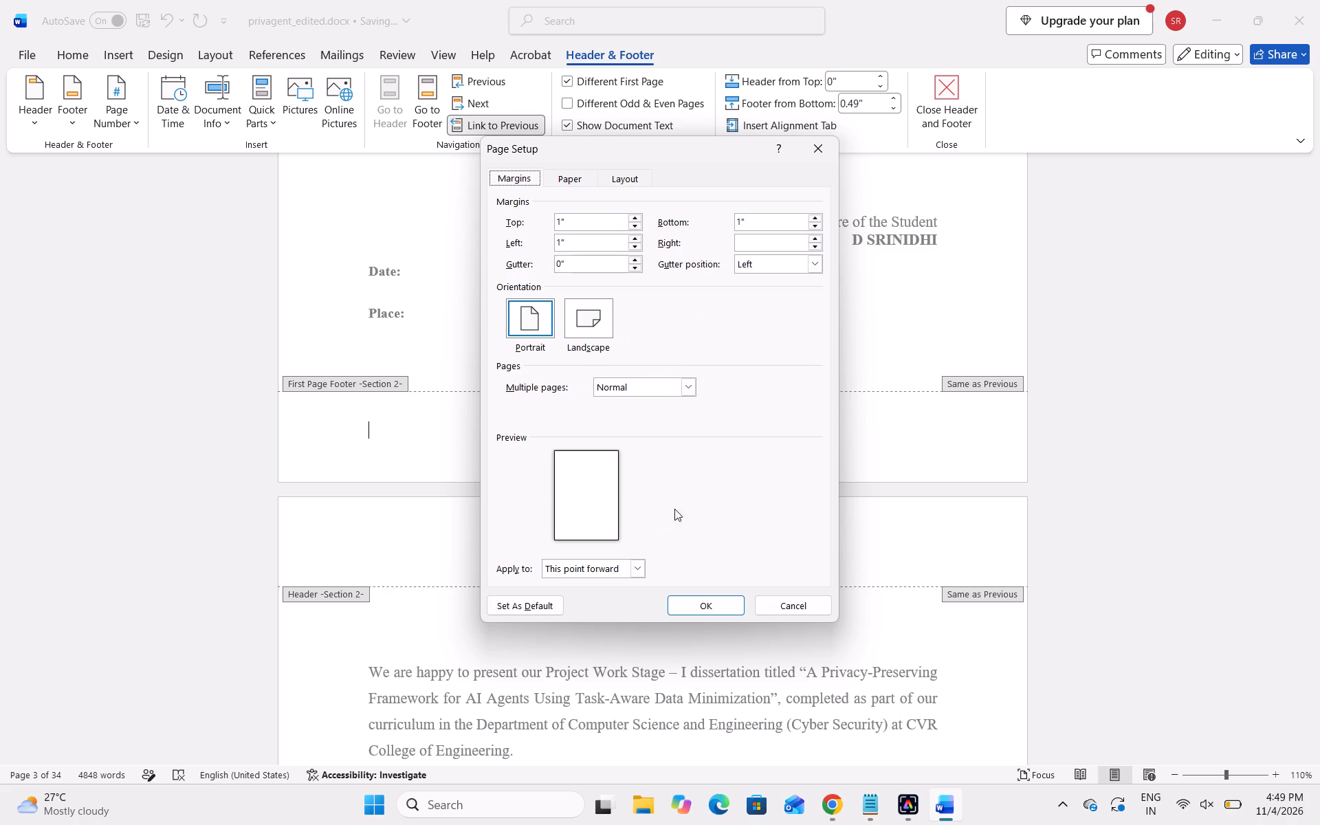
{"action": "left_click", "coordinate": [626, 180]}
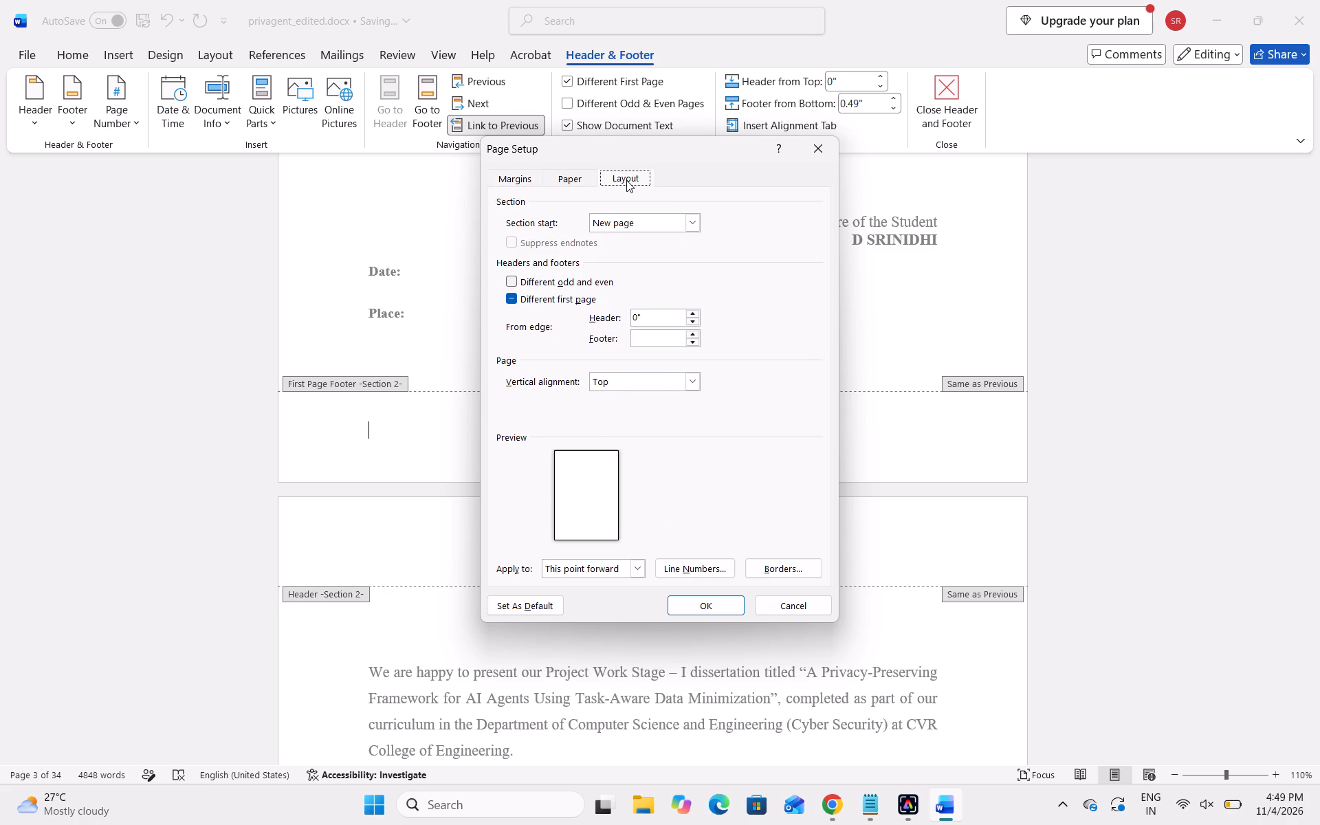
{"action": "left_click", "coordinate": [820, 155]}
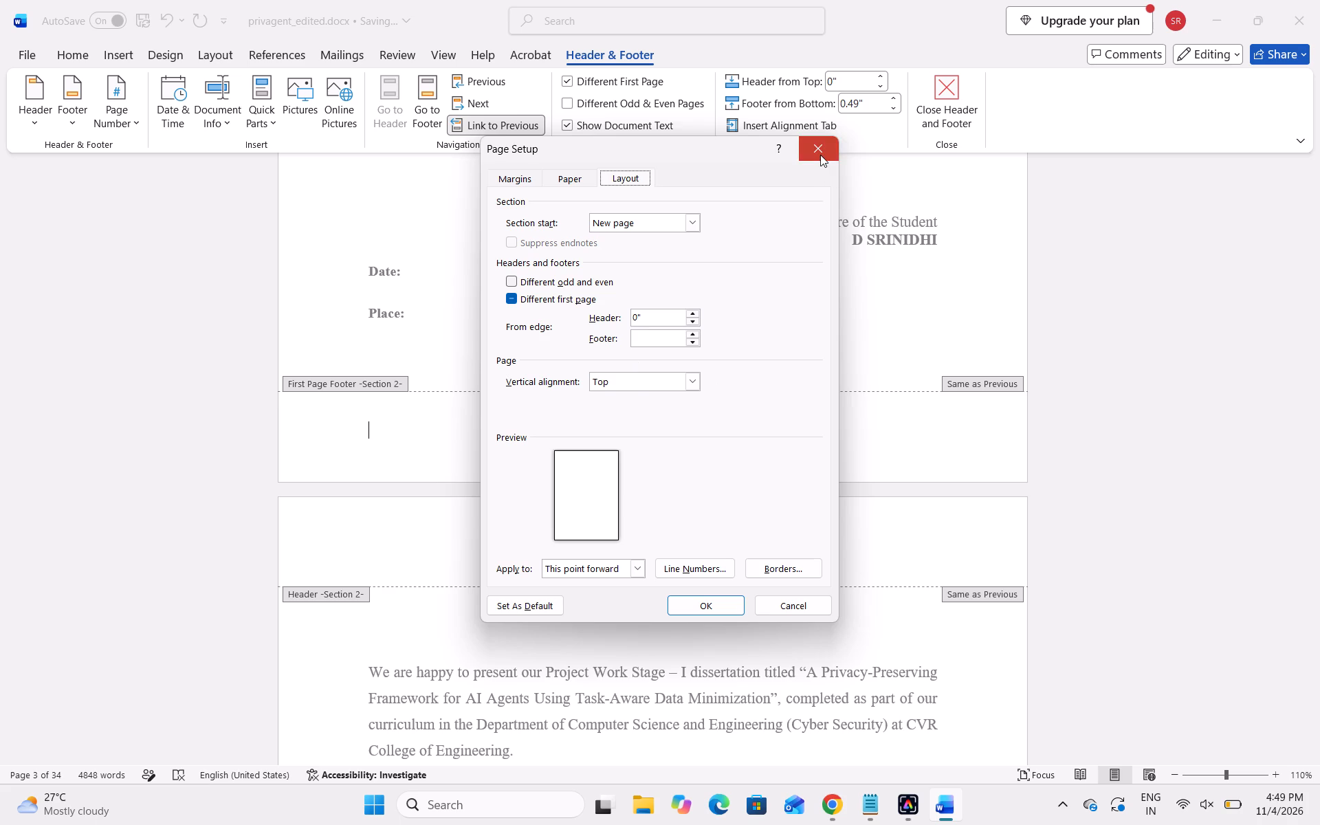
Look over the declaration and certificate pages to check their headers and footer page numbers.
{"action": "scroll", "coordinate": [573, 306], "scroll_direction": "up", "scroll_amount": 1}
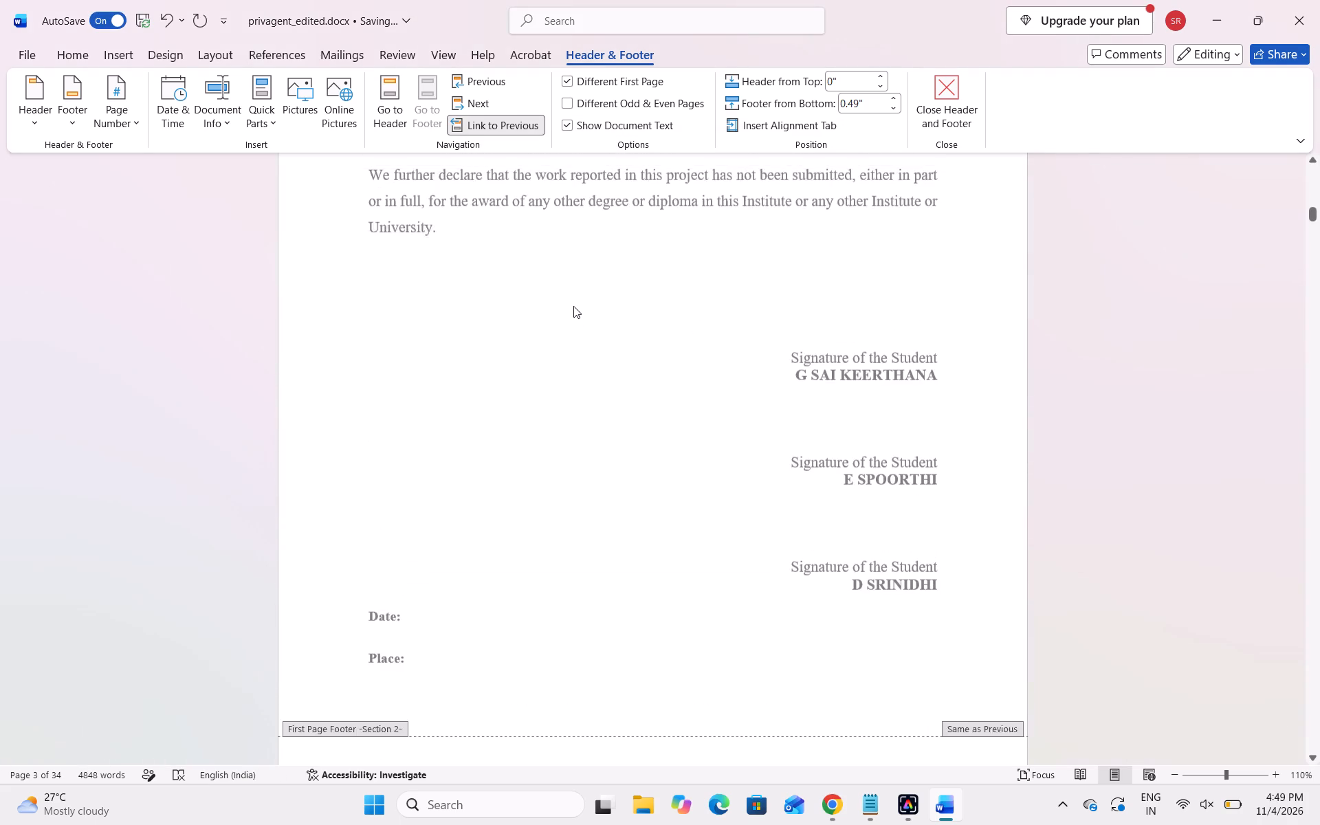
{"action": "scroll", "coordinate": [573, 306], "scroll_direction": "up", "scroll_amount": 5}
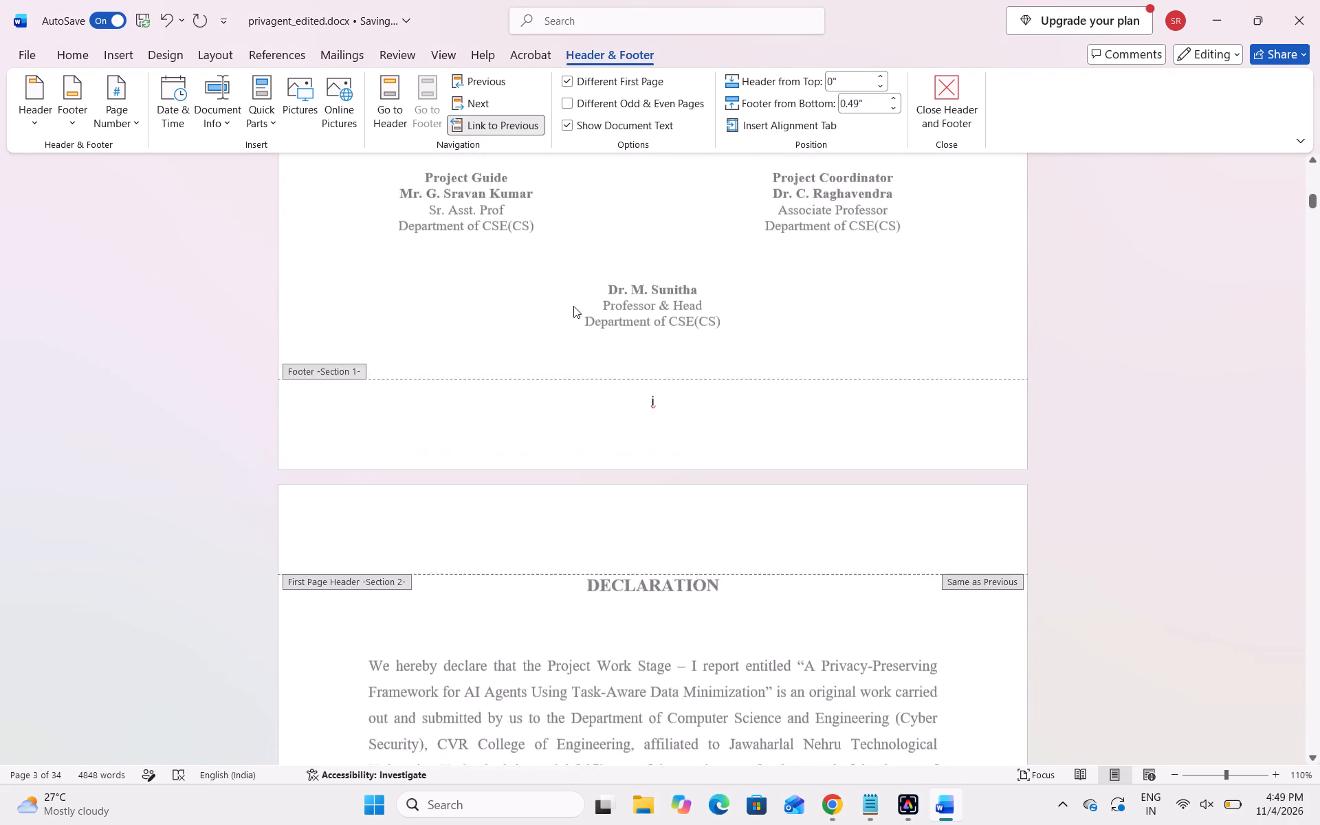
{"action": "scroll", "coordinate": [573, 306], "scroll_direction": "up", "scroll_amount": 2}
{"action": "right_click", "coordinate": [652, 355]}
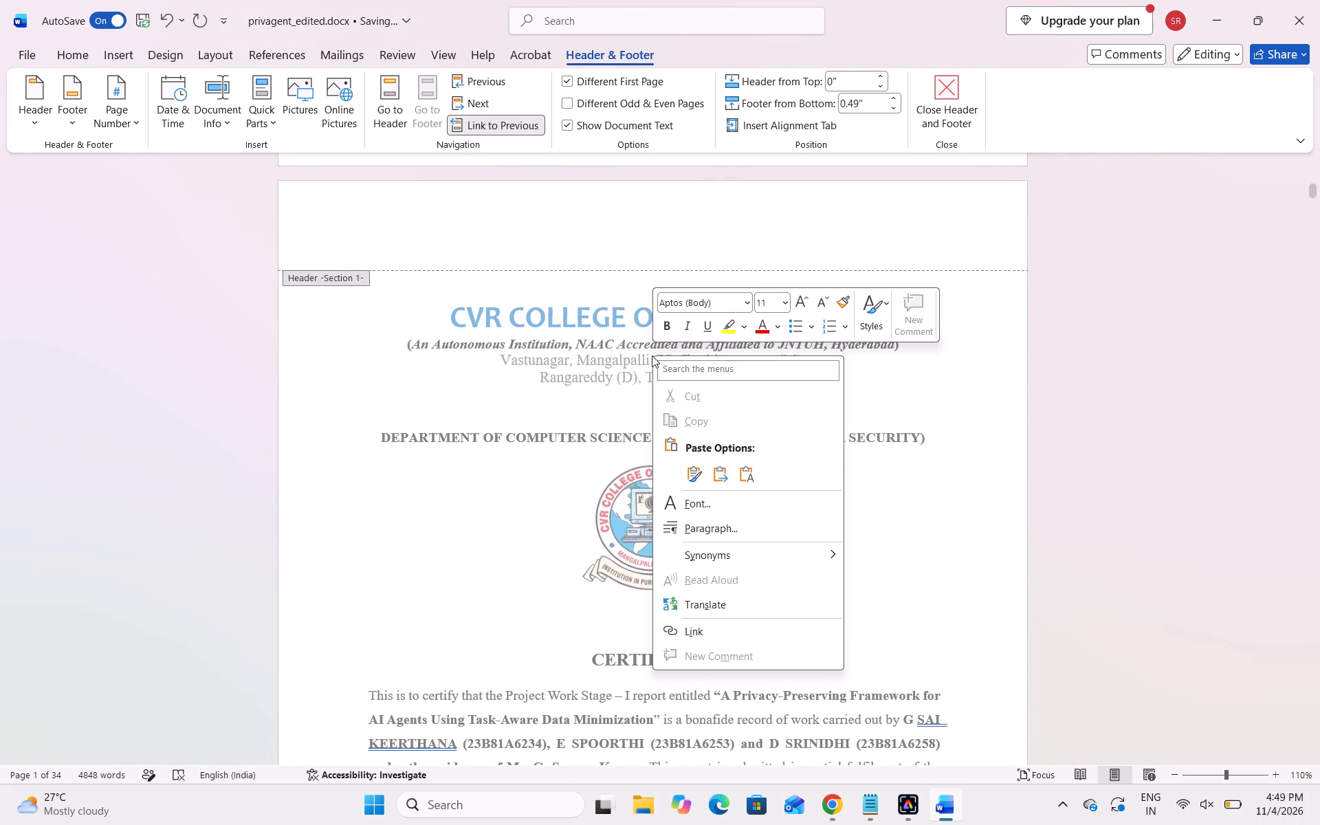
{"action": "left_click", "coordinate": [629, 623]}
{"action": "scroll", "coordinate": [629, 623], "scroll_direction": "down", "scroll_amount": 5}
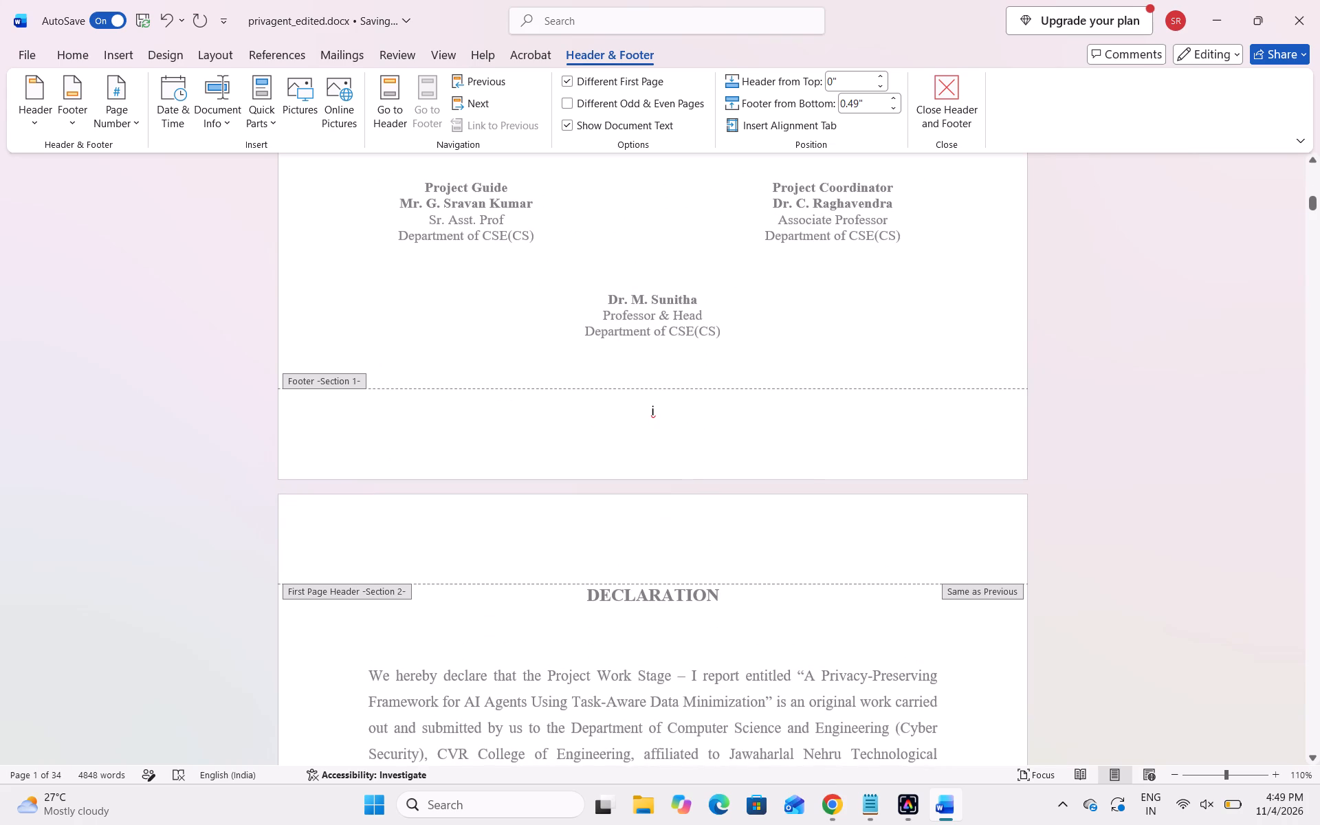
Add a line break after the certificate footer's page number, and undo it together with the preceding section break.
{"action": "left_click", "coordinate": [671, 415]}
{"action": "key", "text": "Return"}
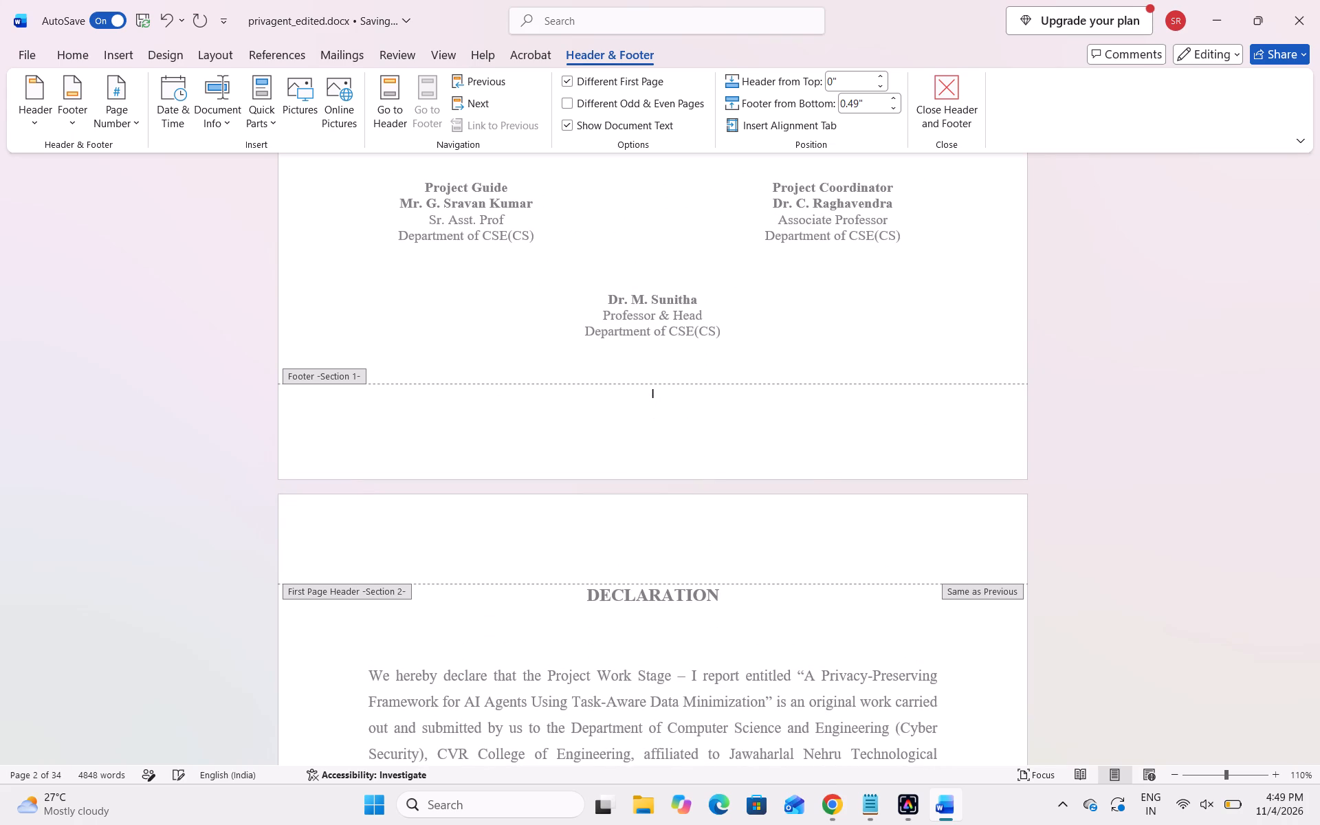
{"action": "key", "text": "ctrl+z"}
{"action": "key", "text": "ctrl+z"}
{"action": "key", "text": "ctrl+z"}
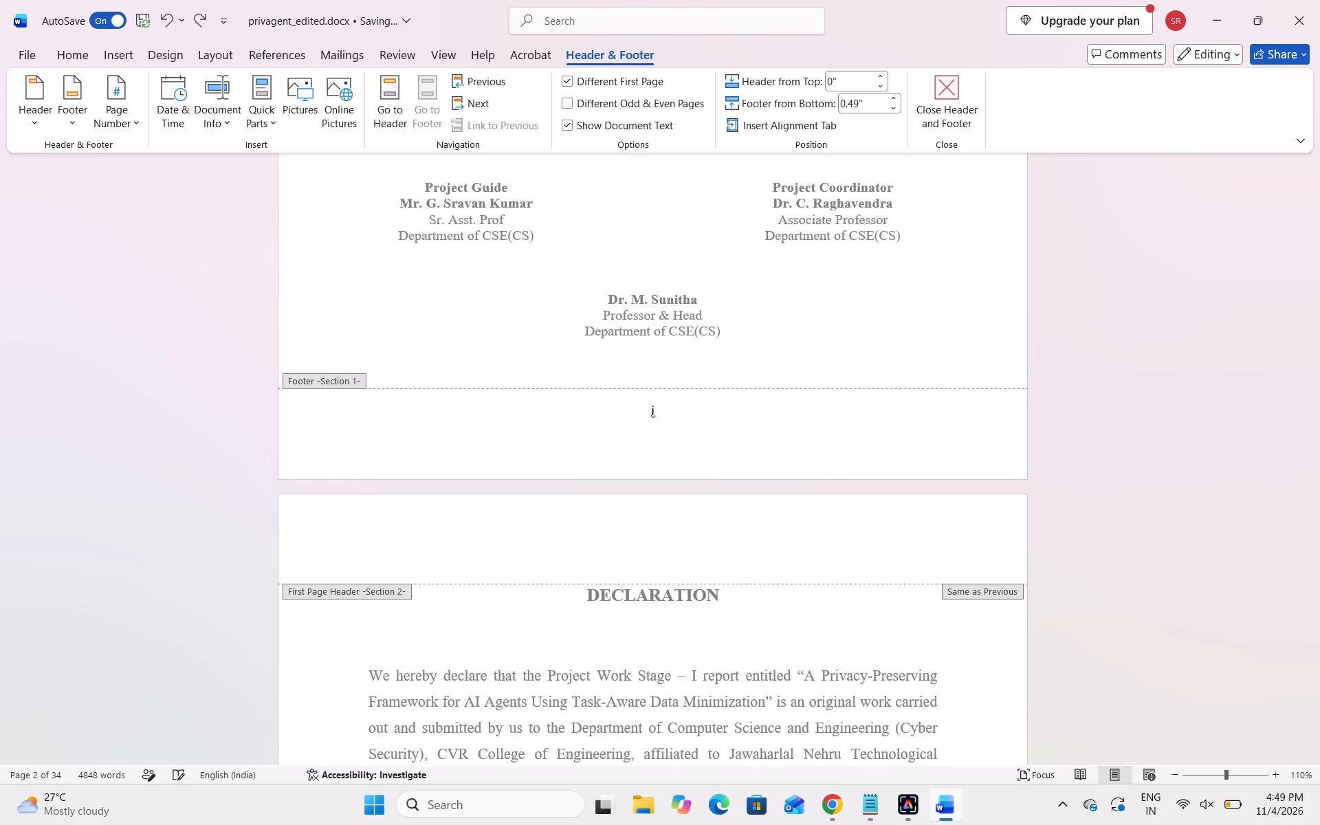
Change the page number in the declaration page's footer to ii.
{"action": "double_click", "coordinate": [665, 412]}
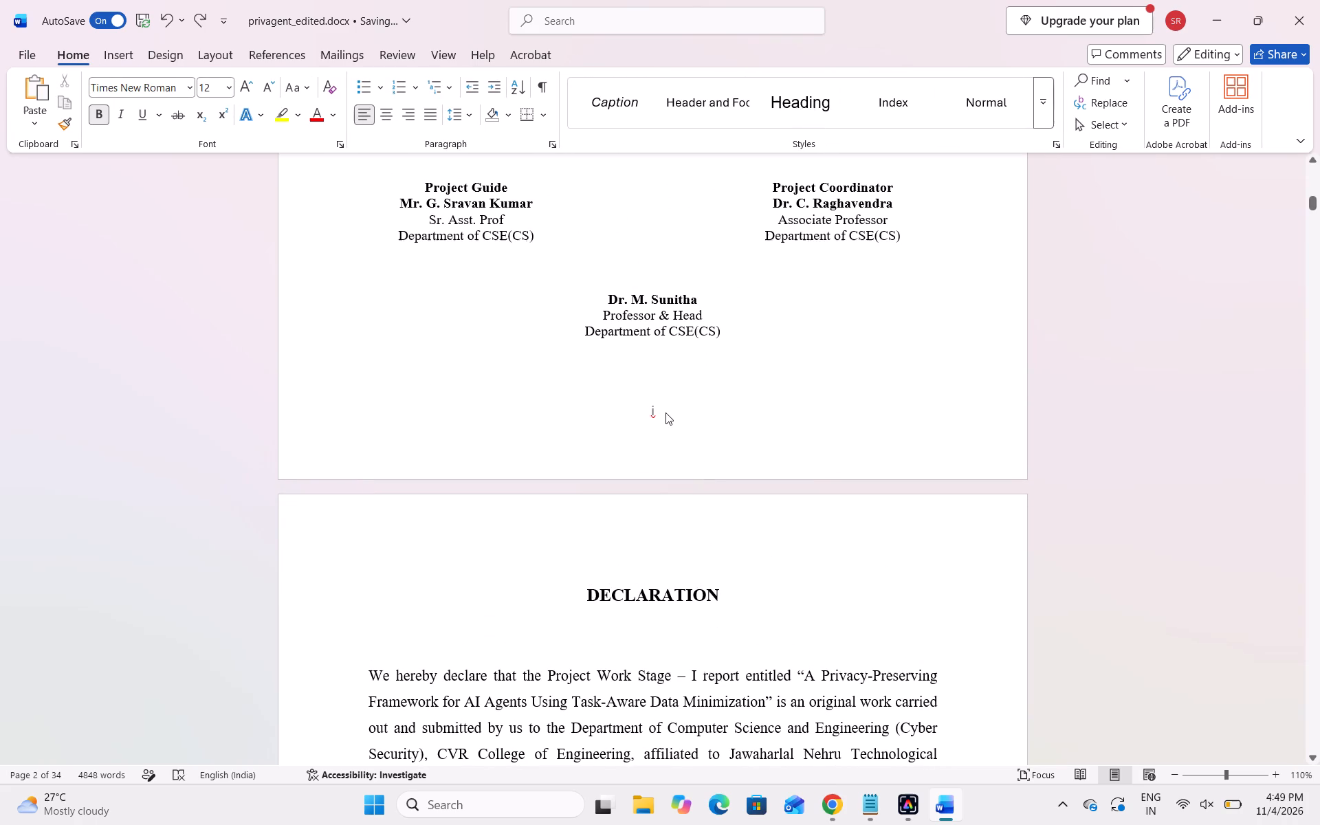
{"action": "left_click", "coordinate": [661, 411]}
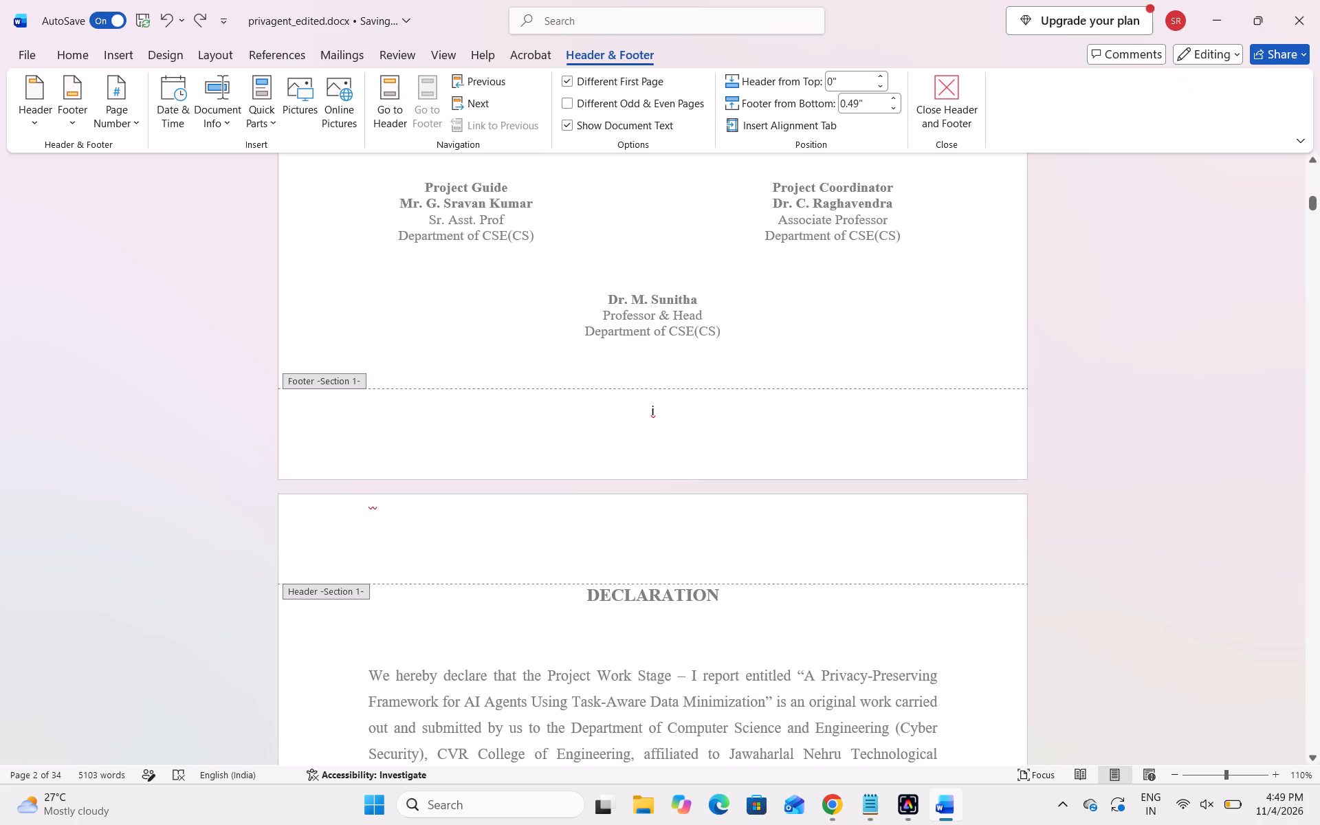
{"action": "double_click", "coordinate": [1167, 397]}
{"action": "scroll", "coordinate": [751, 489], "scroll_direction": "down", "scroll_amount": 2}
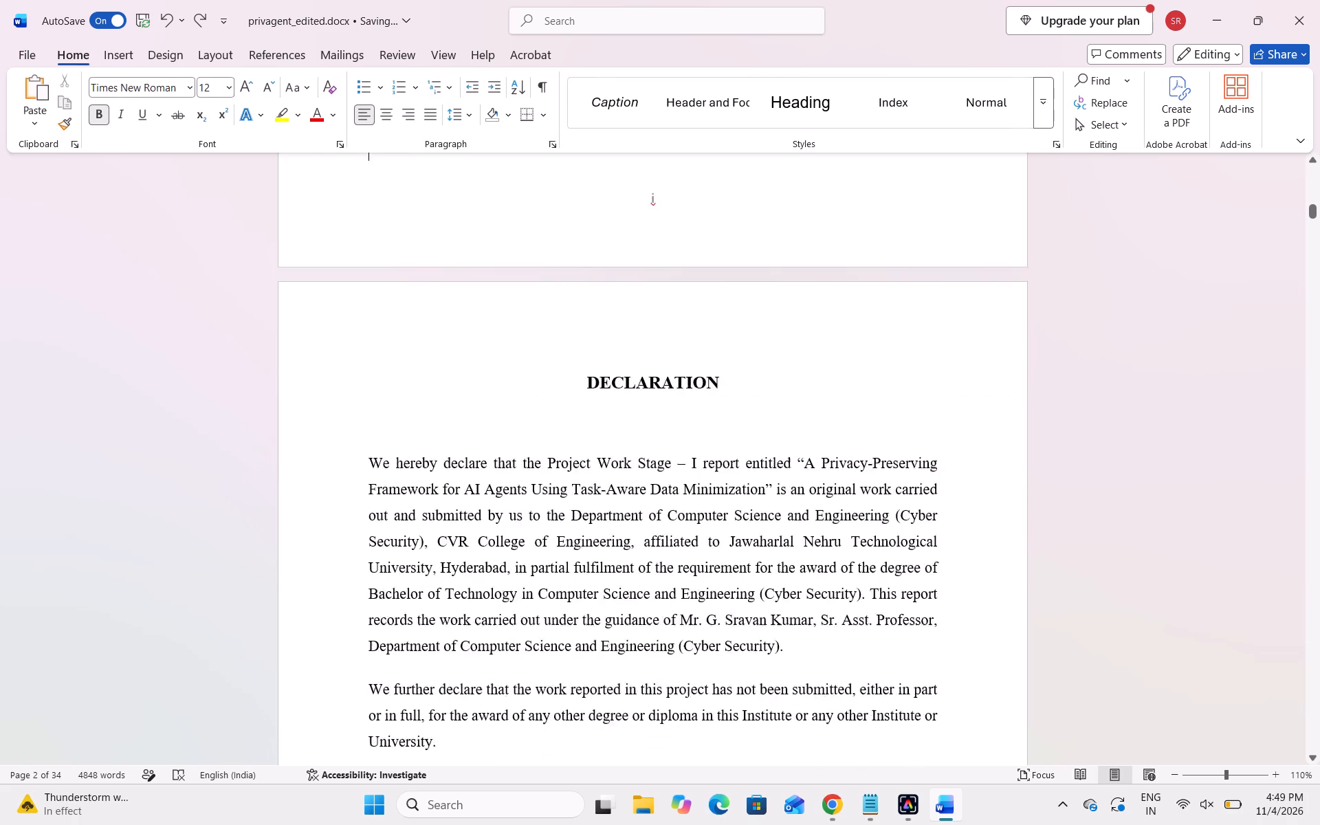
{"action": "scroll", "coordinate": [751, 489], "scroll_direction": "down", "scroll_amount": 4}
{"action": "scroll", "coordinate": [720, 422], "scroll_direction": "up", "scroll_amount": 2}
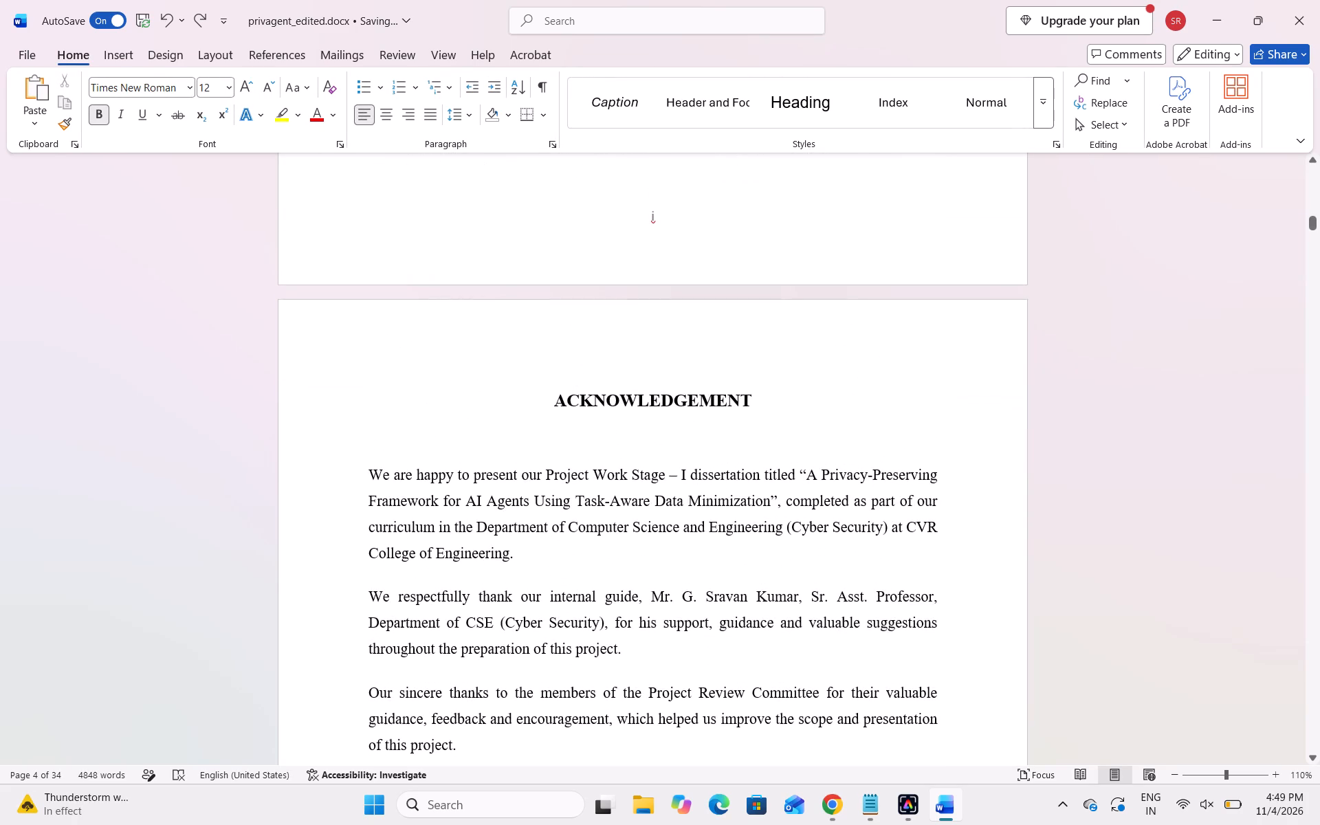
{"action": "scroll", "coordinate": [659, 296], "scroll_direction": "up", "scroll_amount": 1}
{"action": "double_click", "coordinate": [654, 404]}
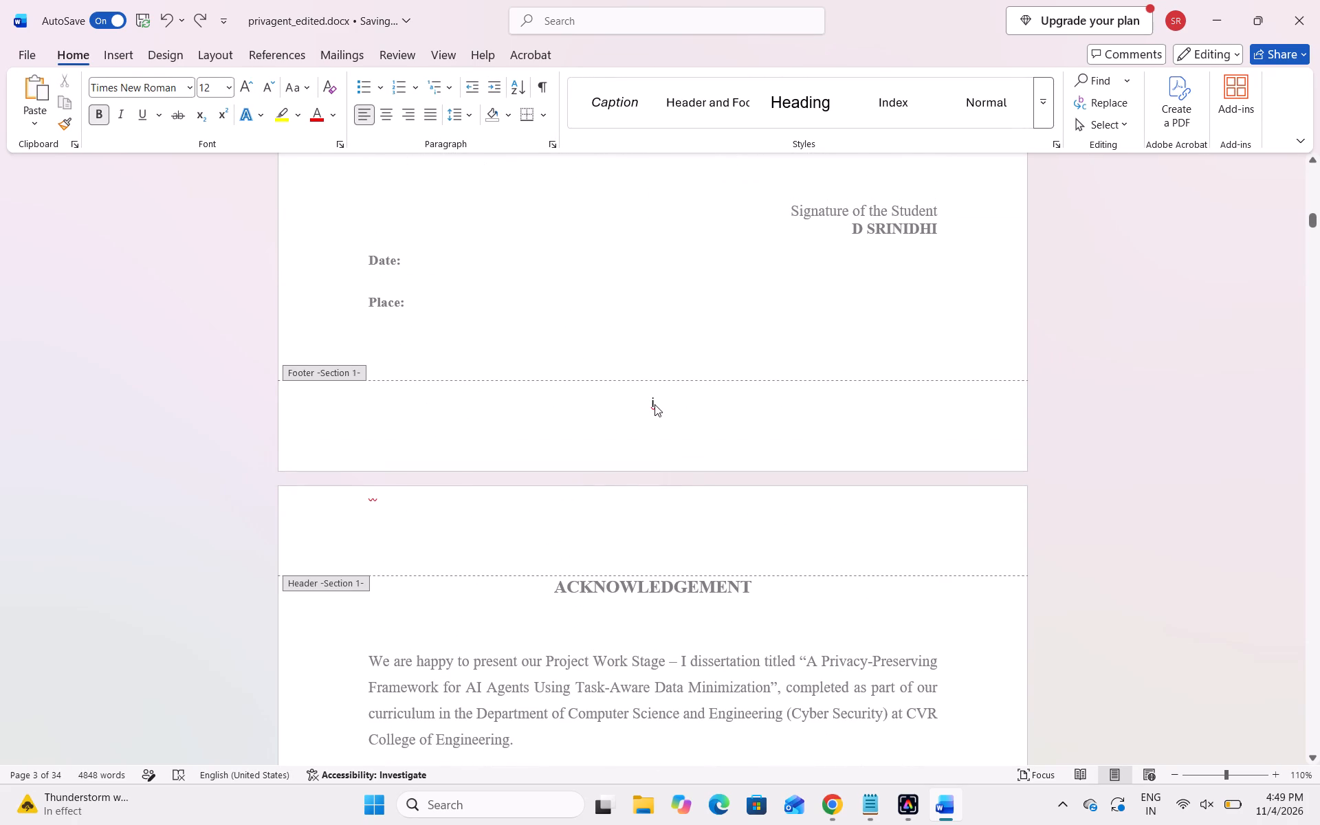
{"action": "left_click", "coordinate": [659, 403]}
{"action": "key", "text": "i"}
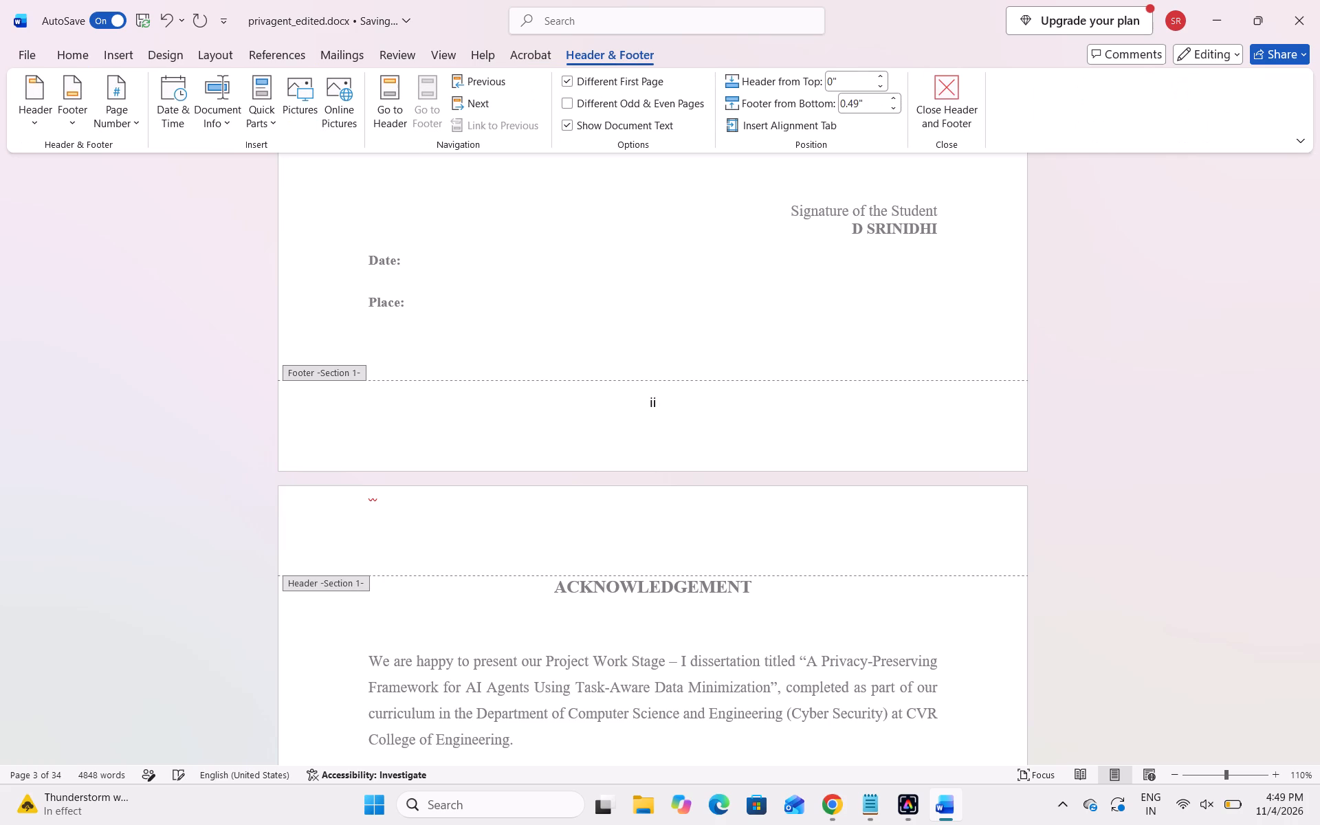
Set the section start to Continuous in the page setup and apply it from this point forward at the declaration page.
{"action": "left_click", "coordinate": [1131, 478]}
{"action": "double_click", "coordinate": [1127, 478]}
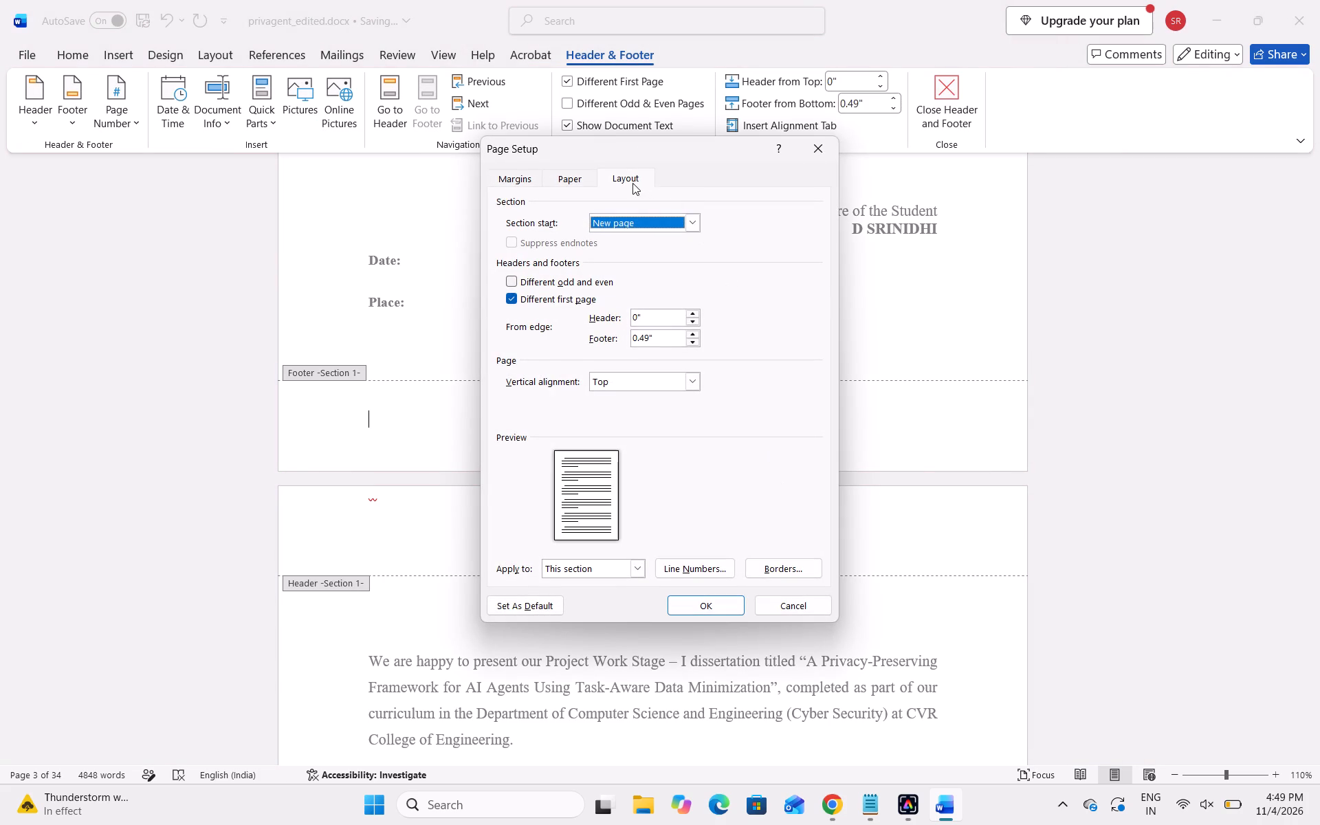
{"action": "left_click", "coordinate": [631, 179]}
{"action": "left_click", "coordinate": [699, 219]}
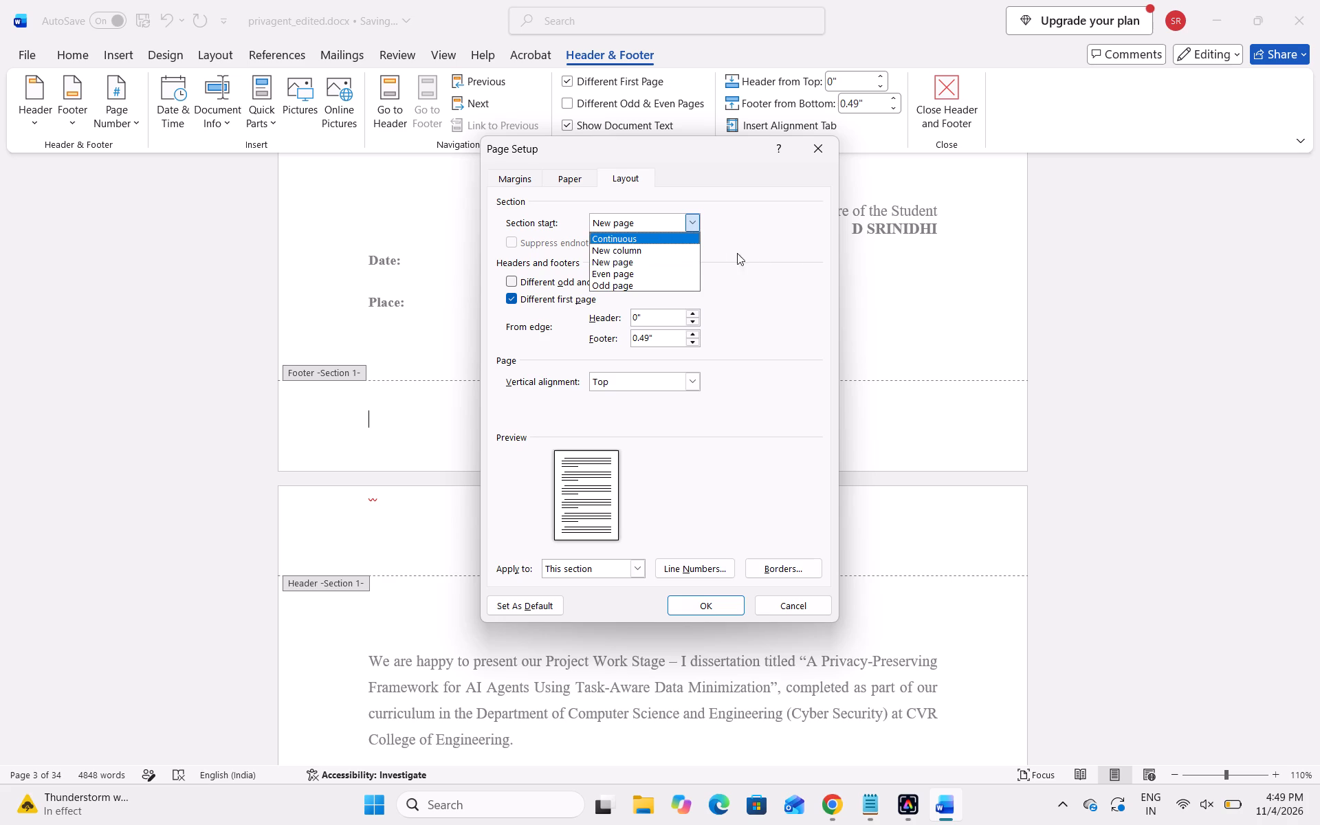
{"action": "scroll", "coordinate": [892, 335], "scroll_direction": "up", "scroll_amount": 2}
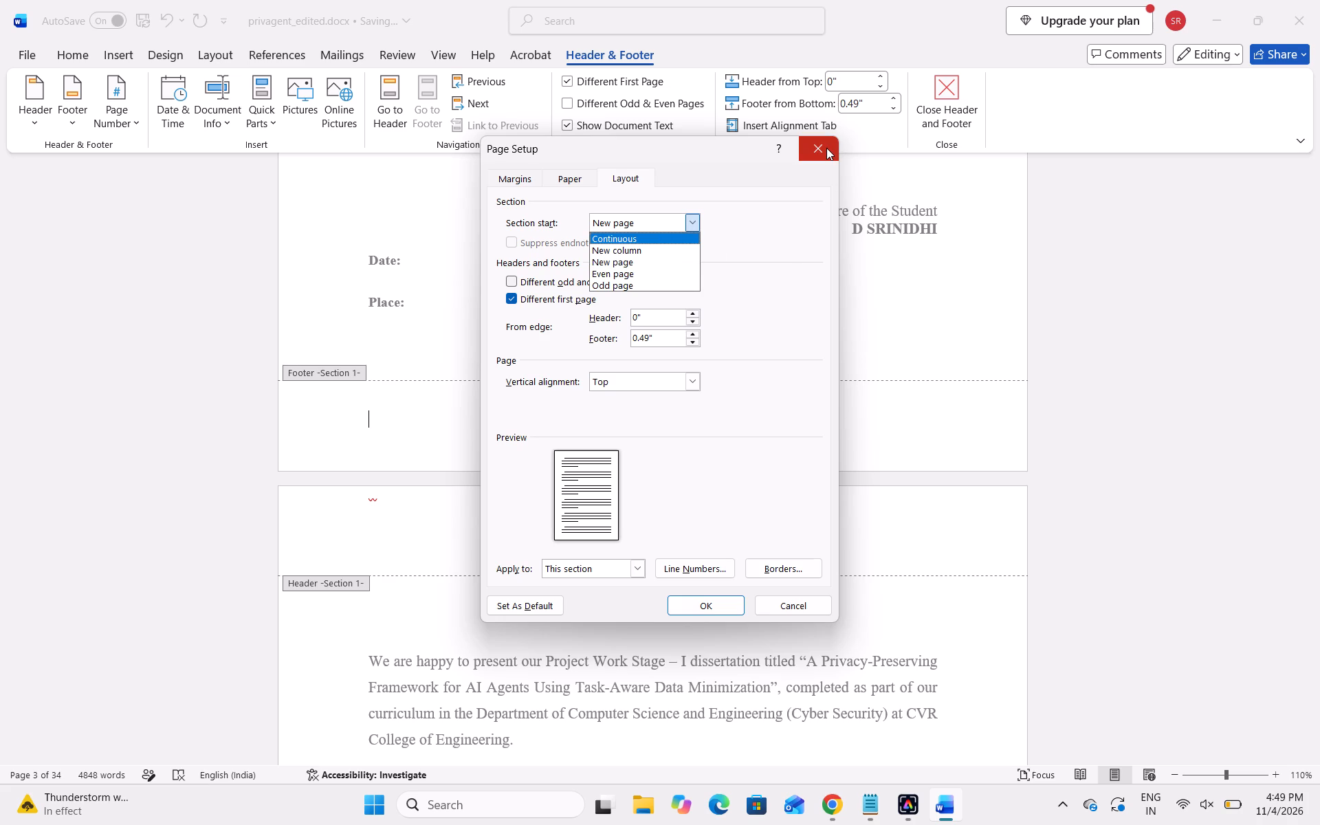
{"action": "left_click", "coordinate": [826, 148]}
{"action": "left_click", "coordinate": [692, 218]}
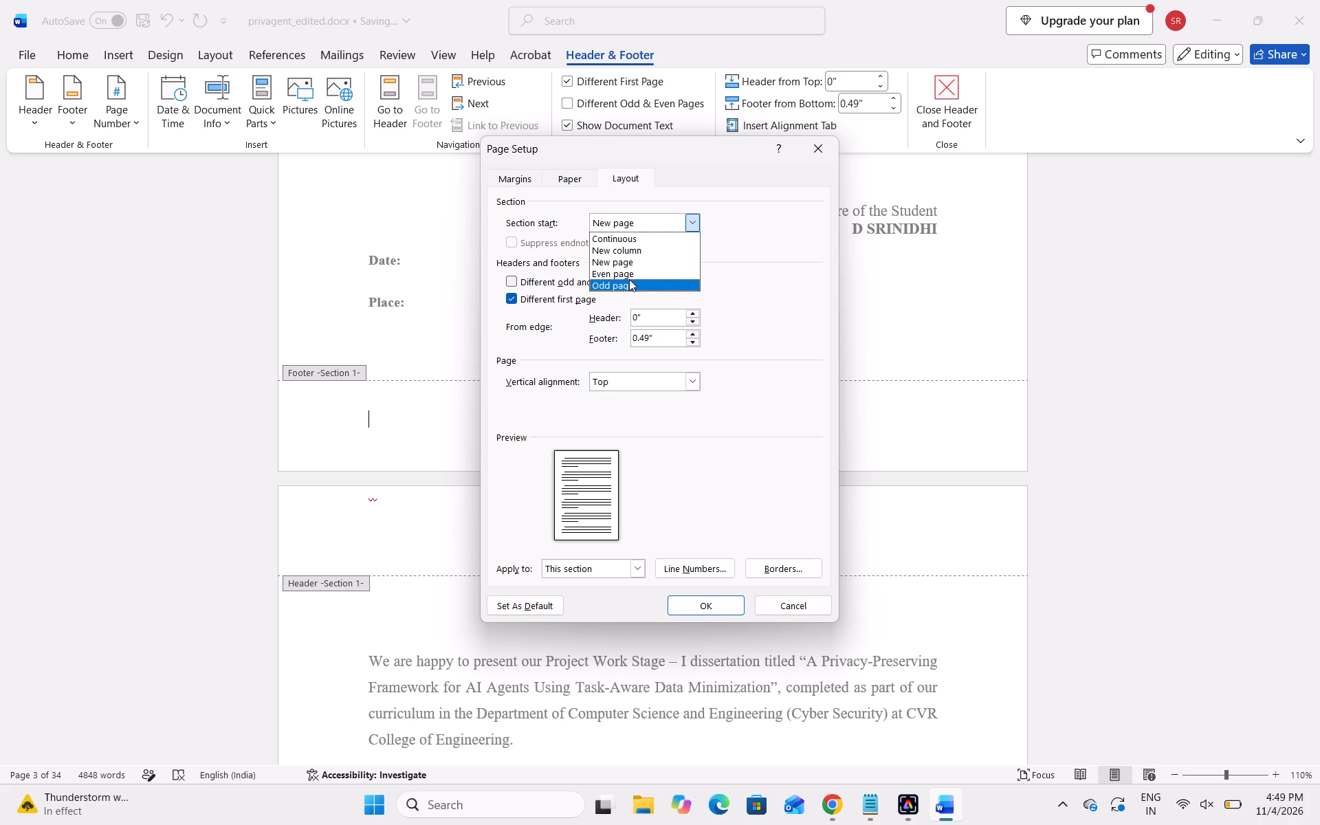
{"action": "left_click", "coordinate": [643, 240]}
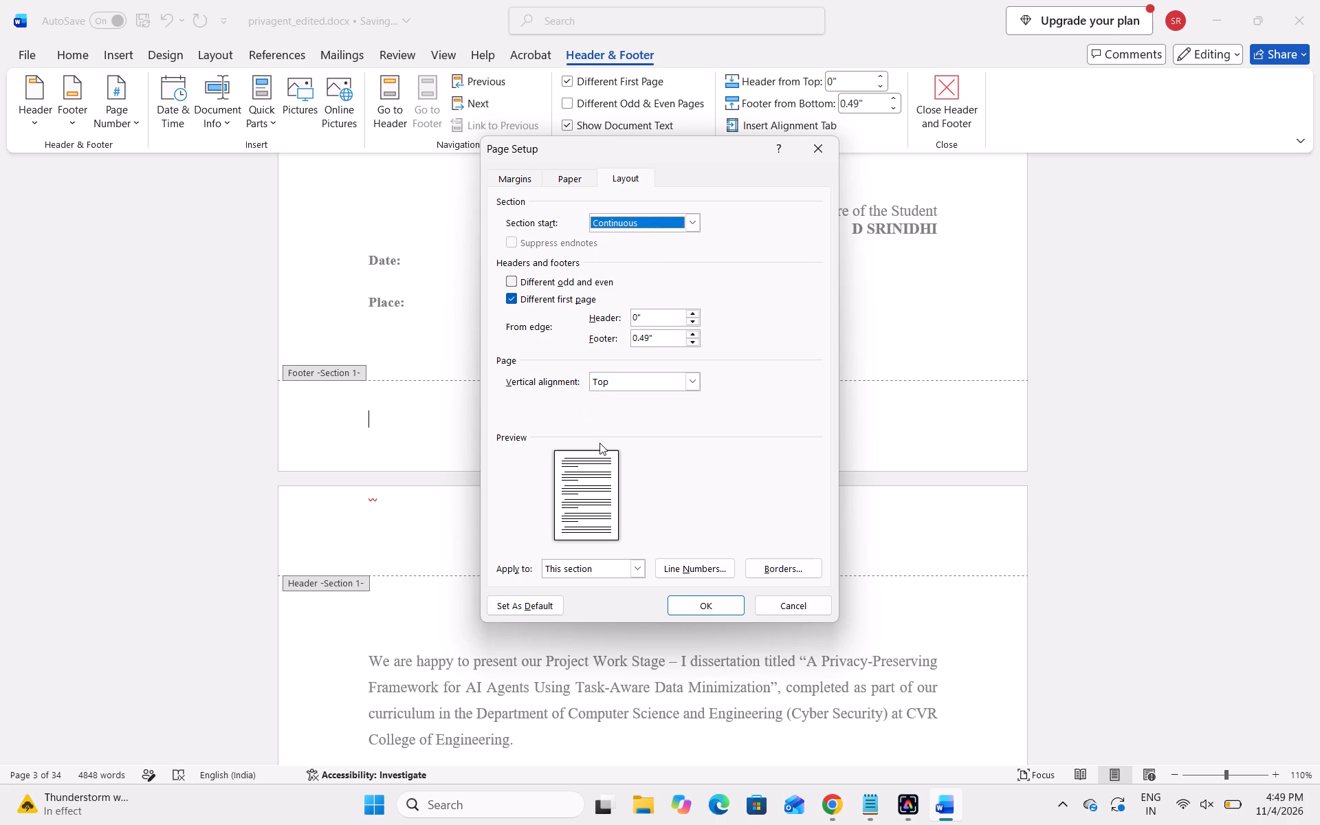
{"action": "scroll", "coordinate": [614, 496], "scroll_direction": "down", "scroll_amount": 1}
{"action": "left_click", "coordinate": [642, 569]}
{"action": "left_click", "coordinate": [593, 598]}
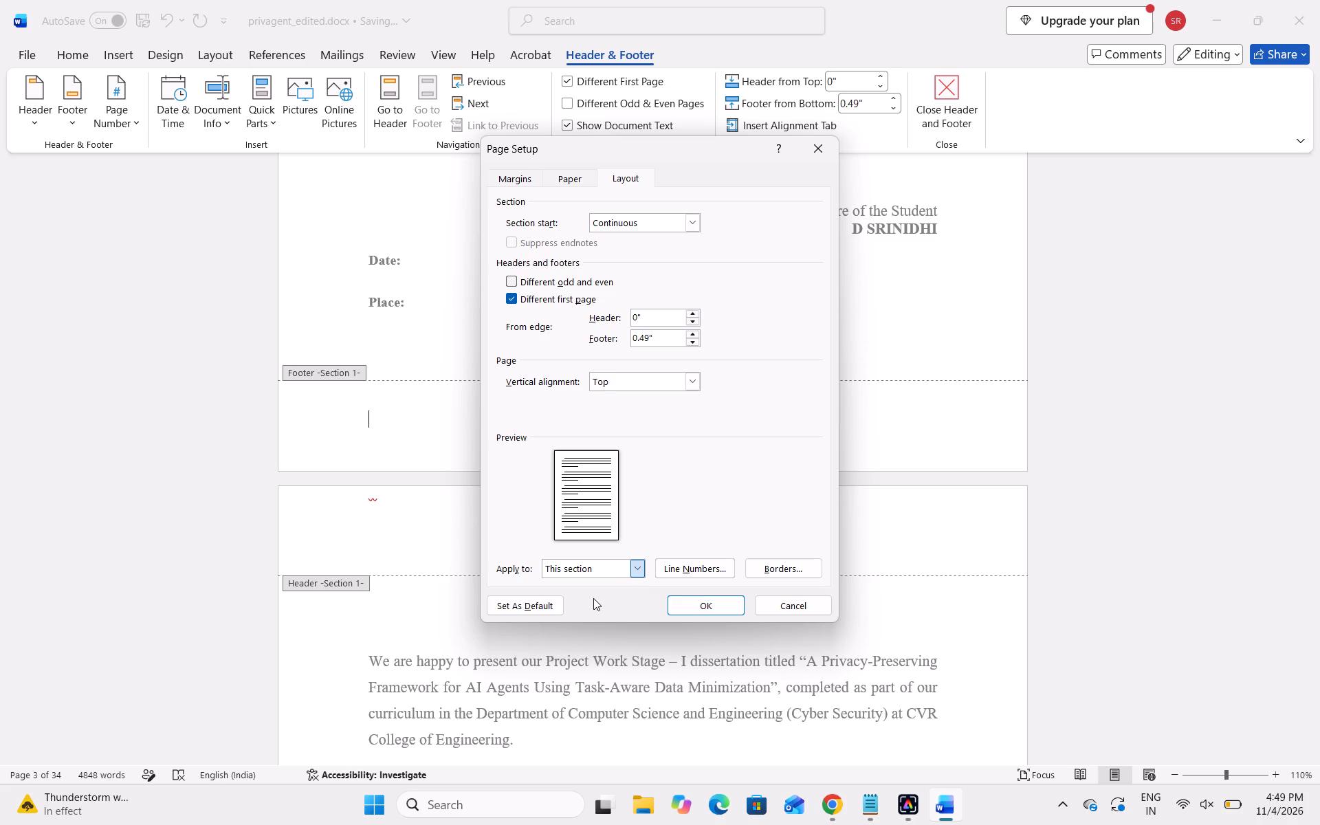
{"action": "left_click", "coordinate": [702, 599]}
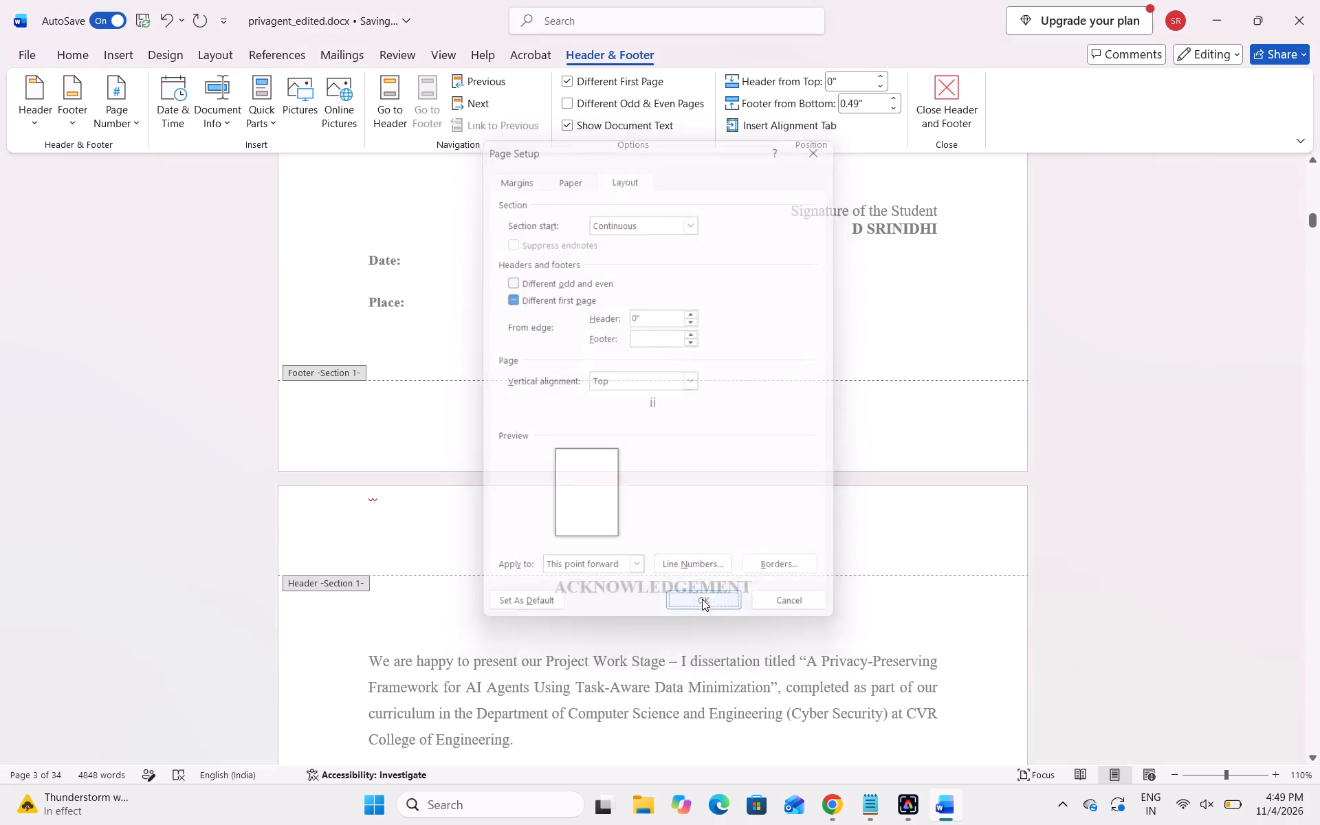
Look through the cover, certificate and declaration pages to check the footers around the new section break.
{"action": "scroll", "coordinate": [736, 590], "scroll_direction": "down", "scroll_amount": 1}
{"action": "scroll", "coordinate": [1105, 498], "scroll_direction": "up", "scroll_amount": 1}
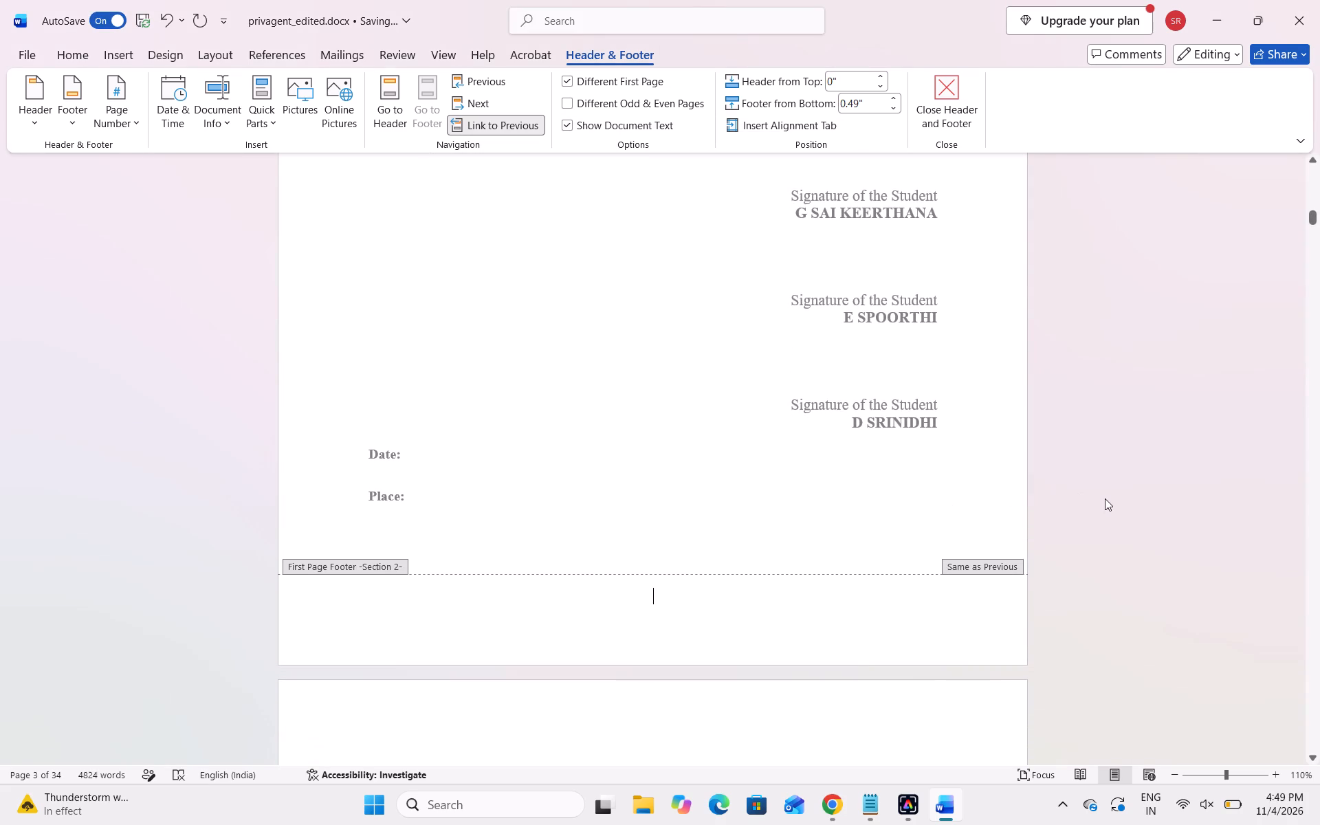
{"action": "scroll", "coordinate": [1105, 498], "scroll_direction": "up", "scroll_amount": 2}
{"action": "scroll", "coordinate": [940, 500], "scroll_direction": "up", "scroll_amount": 1}
{"action": "scroll", "coordinate": [940, 500], "scroll_direction": "down", "scroll_amount": 1}
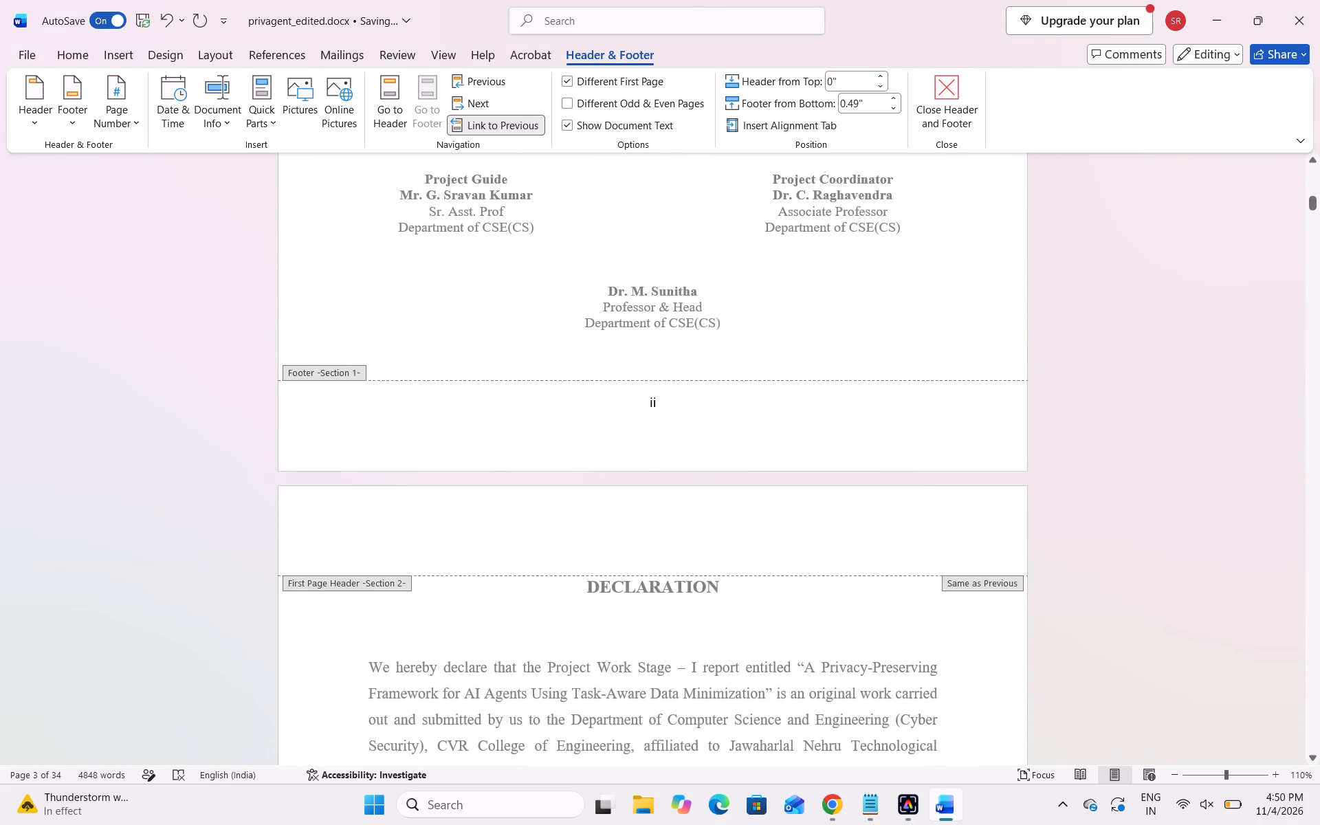
{"action": "scroll", "coordinate": [871, 544], "scroll_direction": "down", "scroll_amount": 2}
{"action": "scroll", "coordinate": [871, 544], "scroll_direction": "up", "scroll_amount": 8}
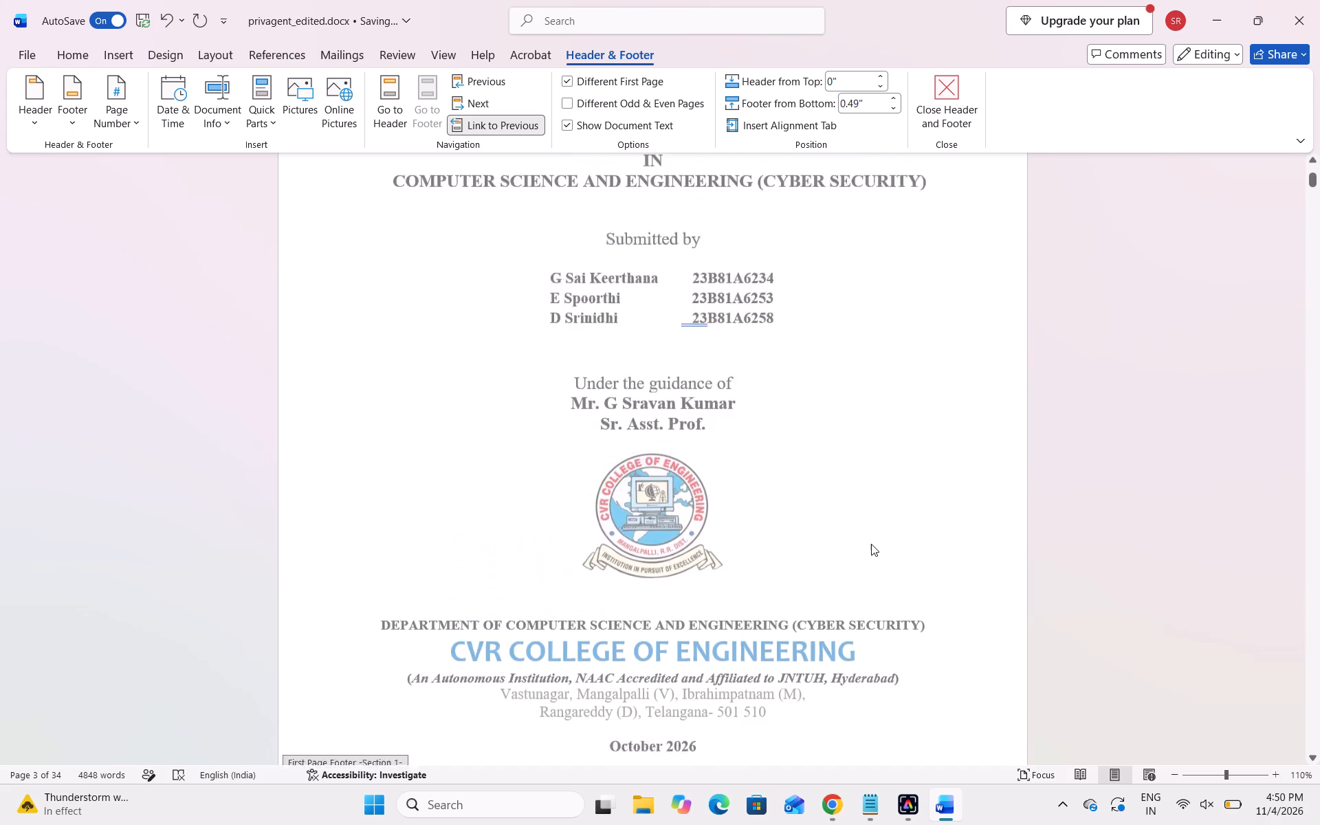
{"action": "scroll", "coordinate": [871, 544], "scroll_direction": "up", "scroll_amount": 5}
Change the page number in the certificate page's footer to i.
{"action": "scroll", "coordinate": [871, 544], "scroll_direction": "down", "scroll_amount": 4}
{"action": "scroll", "coordinate": [816, 600], "scroll_direction": "down", "scroll_amount": 4}
{"action": "left_click", "coordinate": [679, 454]}
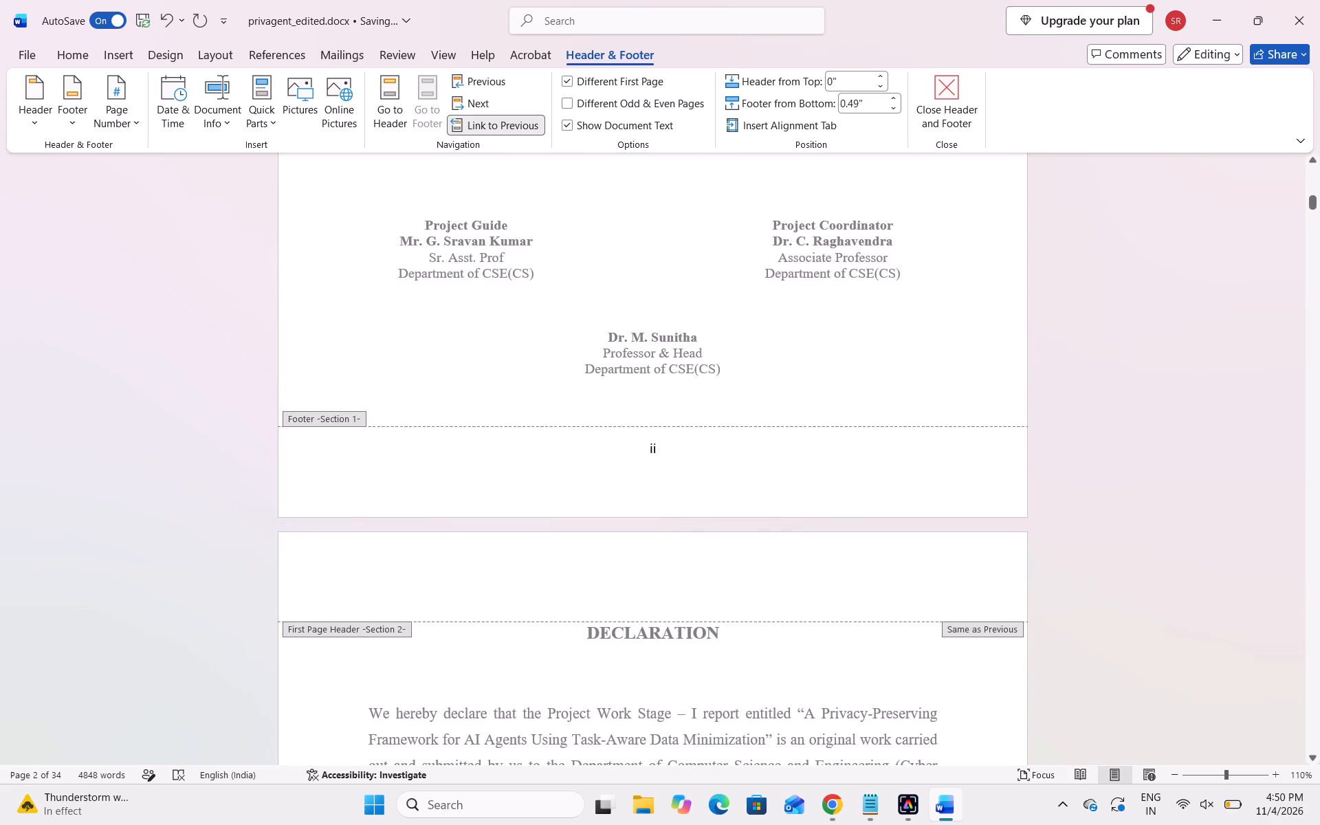
{"action": "key", "text": "BackSpace"}
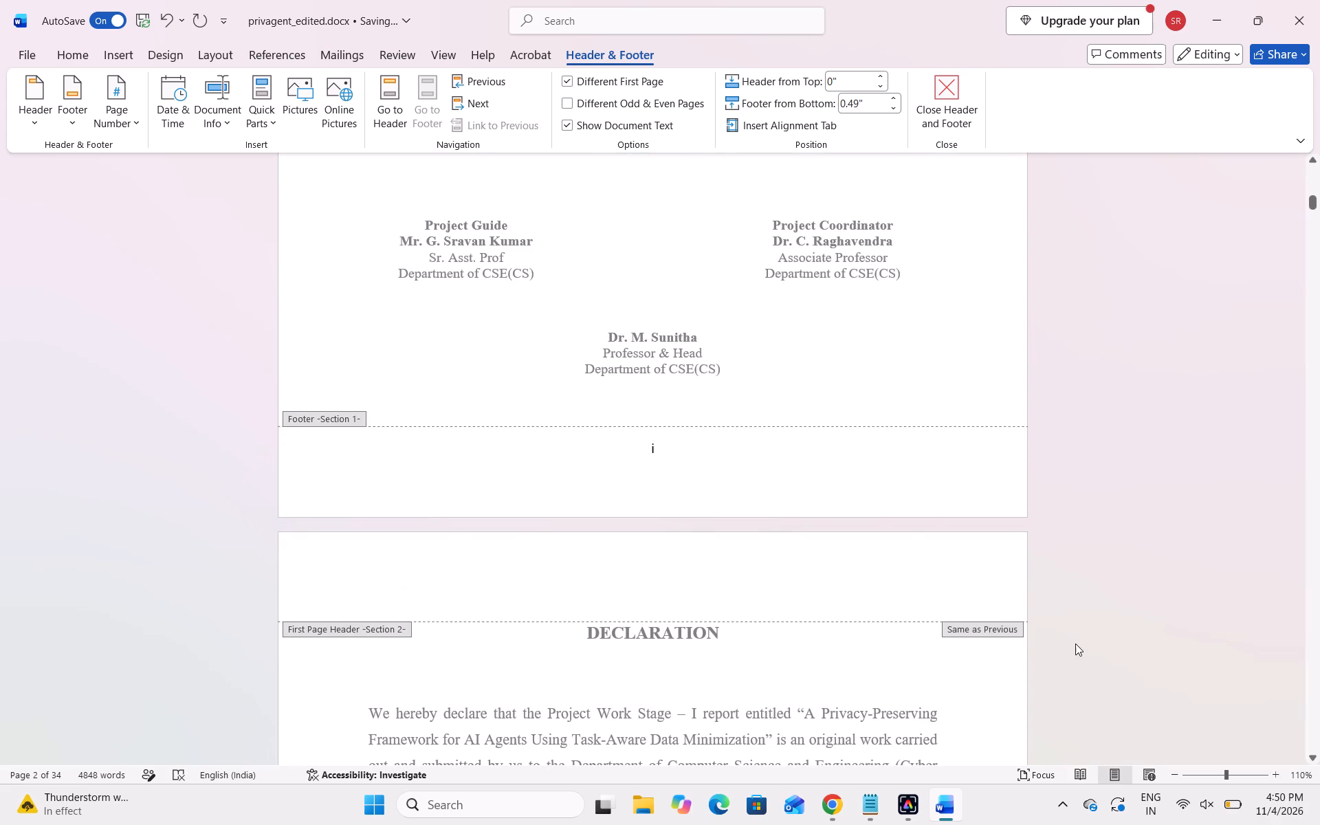
Enter the page number ii in the declaration page's first-page footer.
{"action": "scroll", "coordinate": [1075, 643], "scroll_direction": "down", "scroll_amount": 3}
{"action": "scroll", "coordinate": [808, 560], "scroll_direction": "down", "scroll_amount": 3}
{"action": "left_click", "coordinate": [659, 557]}
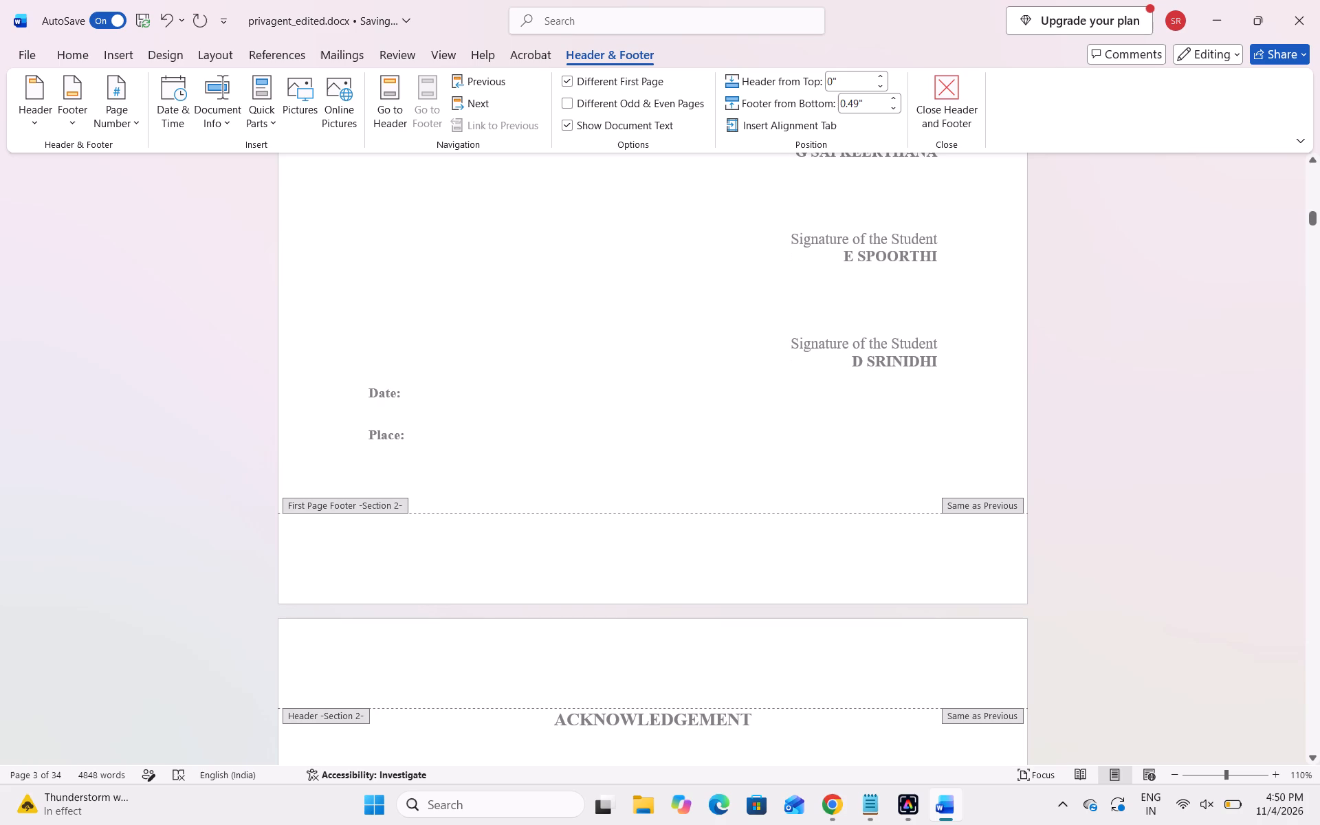
{"action": "type", "text": "ii"}
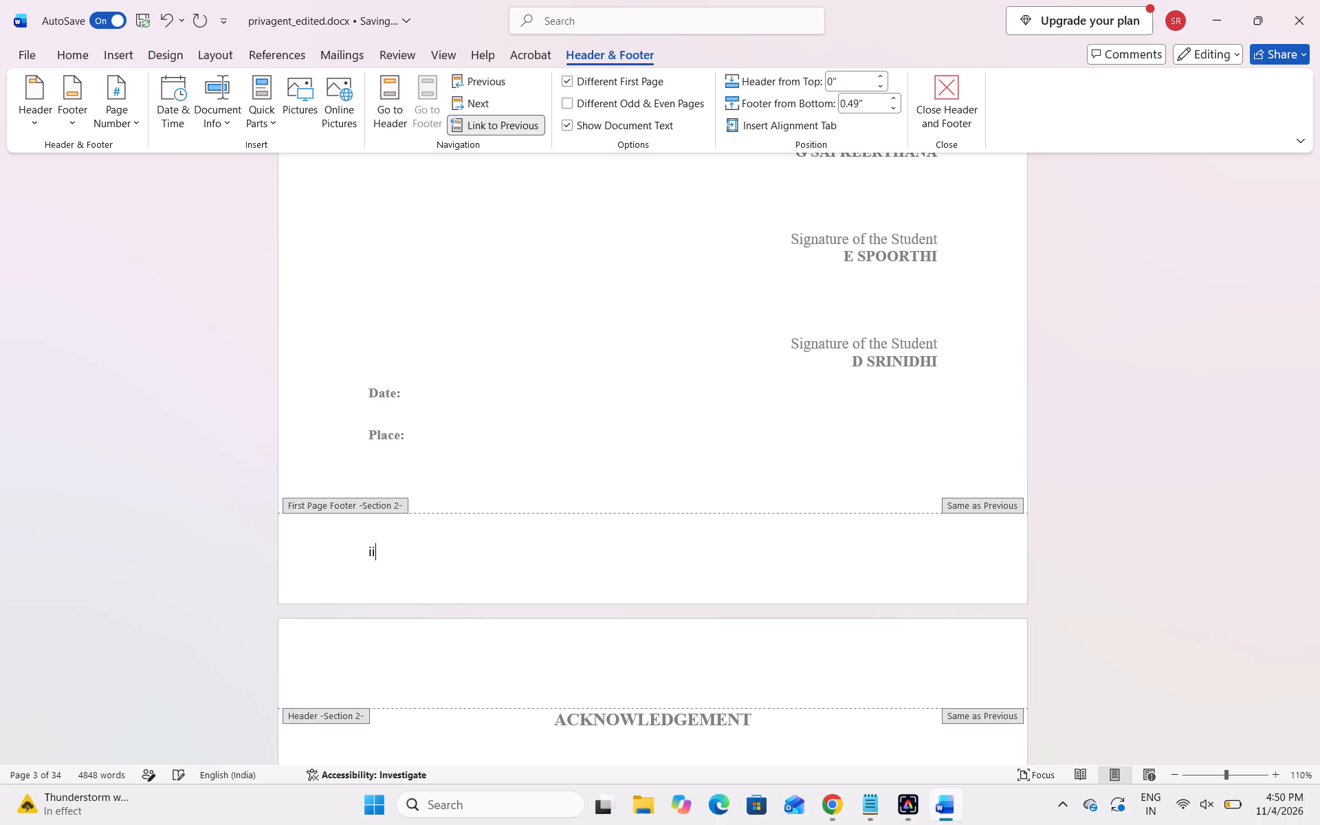
Indent the footer number ii on the declaration page repeatedly until it sits just past the centre of the line.
{"action": "left_click_drag", "start_coordinate": [404, 547], "coordinate": [351, 553]}
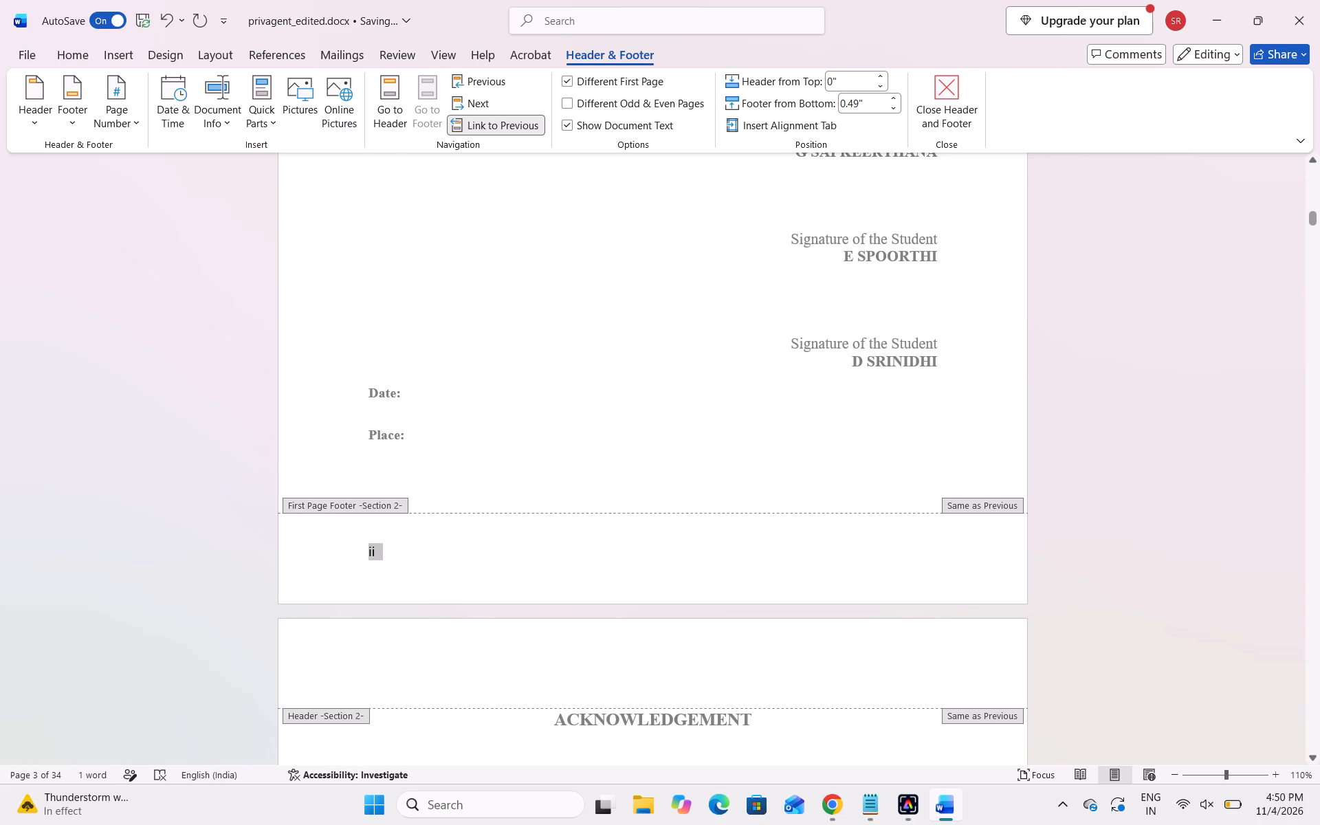
{"action": "key", "text": "Tab"}
{"action": "key", "text": "Tab"}
{"action": "key", "text": "Tab"}
{"action": "key", "text": "Tab"}
{"action": "key", "text": "Tab"}
{"action": "key", "text": "Tab"}
{"action": "key", "text": "Tab"}
{"action": "key", "text": "Tab"}
{"action": "key", "text": "Tab"}
{"action": "key", "text": "Tab"}
{"action": "key", "text": "Tab"}
{"action": "key", "text": "Tab"}
{"action": "key", "text": "Tab"}
{"action": "key", "text": "Tab"}
{"action": "key", "text": "Tab"}
{"action": "key", "text": "Tab"}
{"action": "key", "text": "Tab"}
{"action": "key", "text": "Tab"}
{"action": "key", "text": "Tab"}
{"action": "key", "text": "Tab"}
{"action": "key", "text": "Tab"}
{"action": "key", "text": "Tab"}
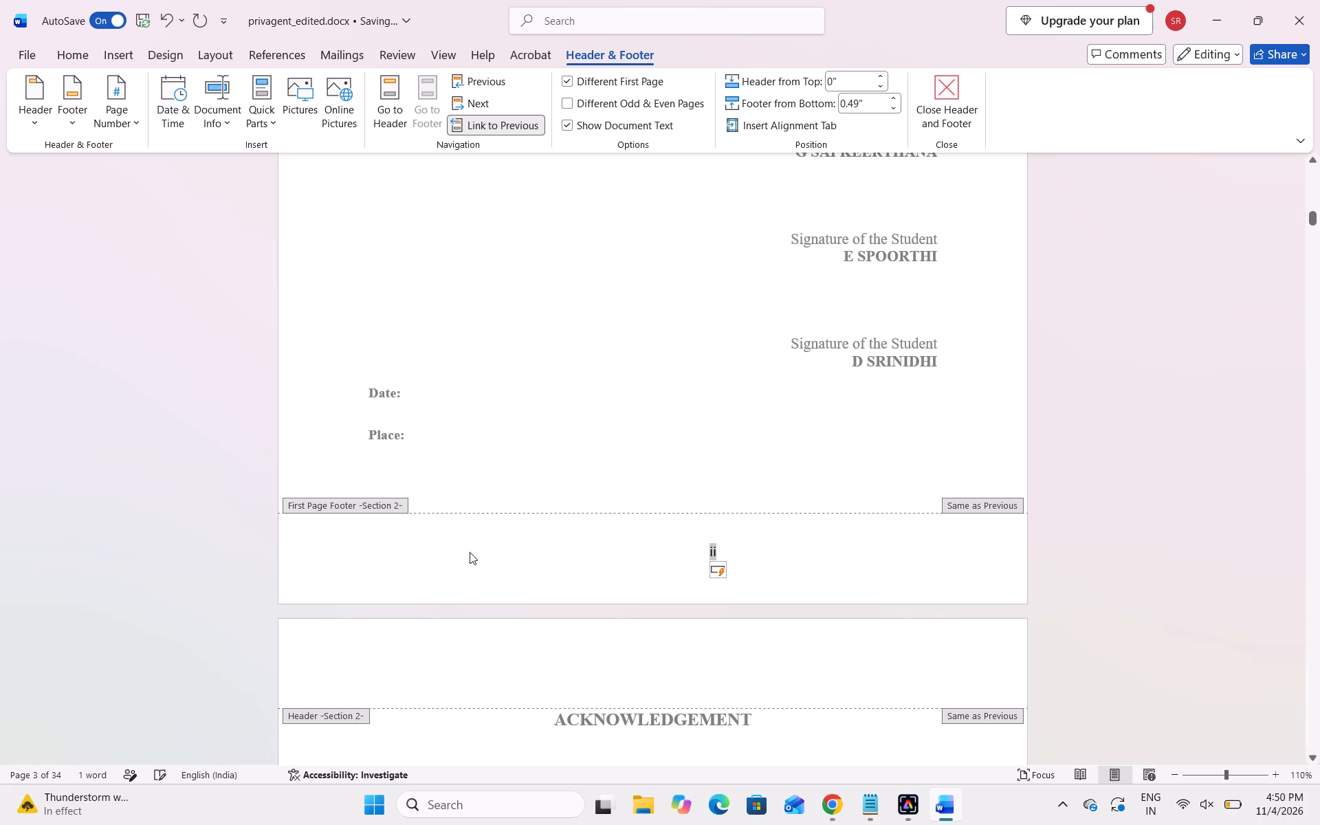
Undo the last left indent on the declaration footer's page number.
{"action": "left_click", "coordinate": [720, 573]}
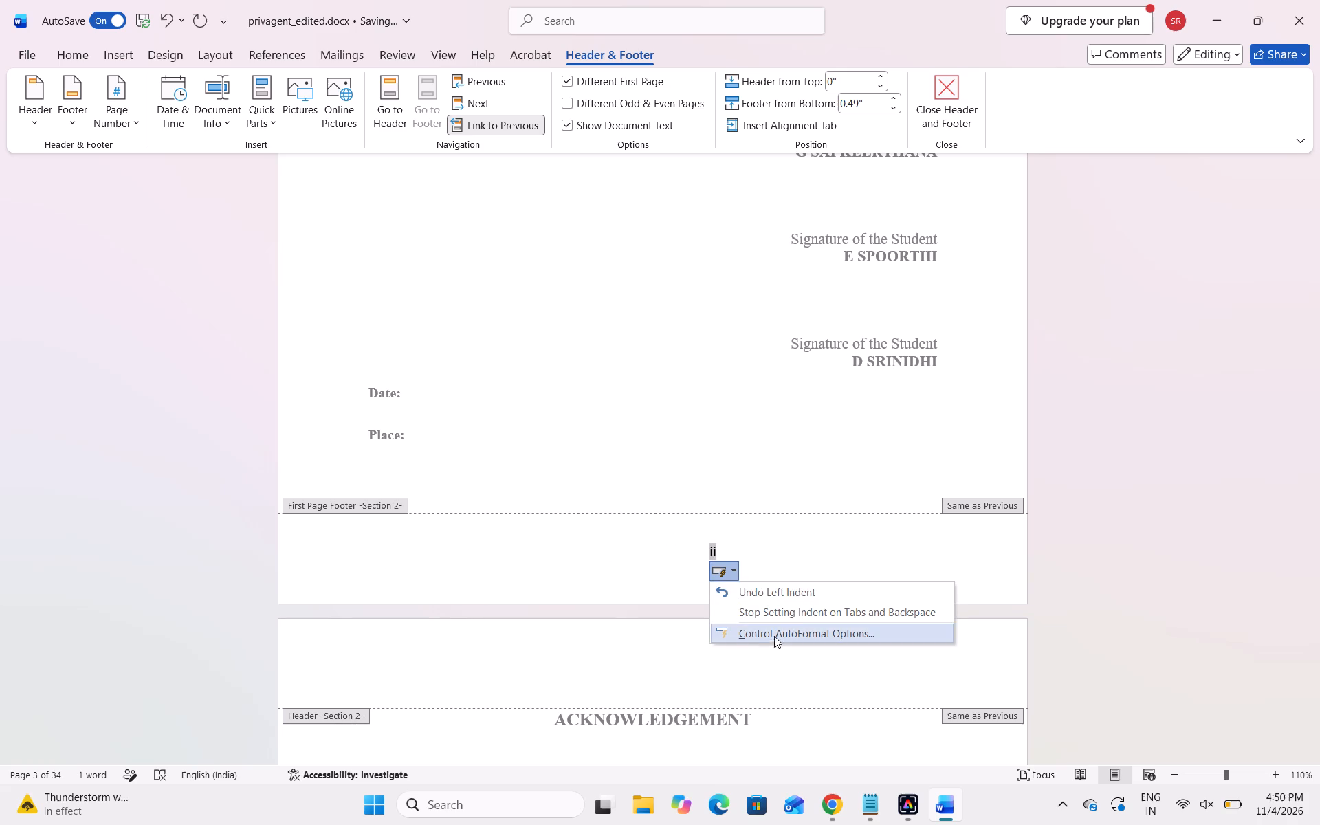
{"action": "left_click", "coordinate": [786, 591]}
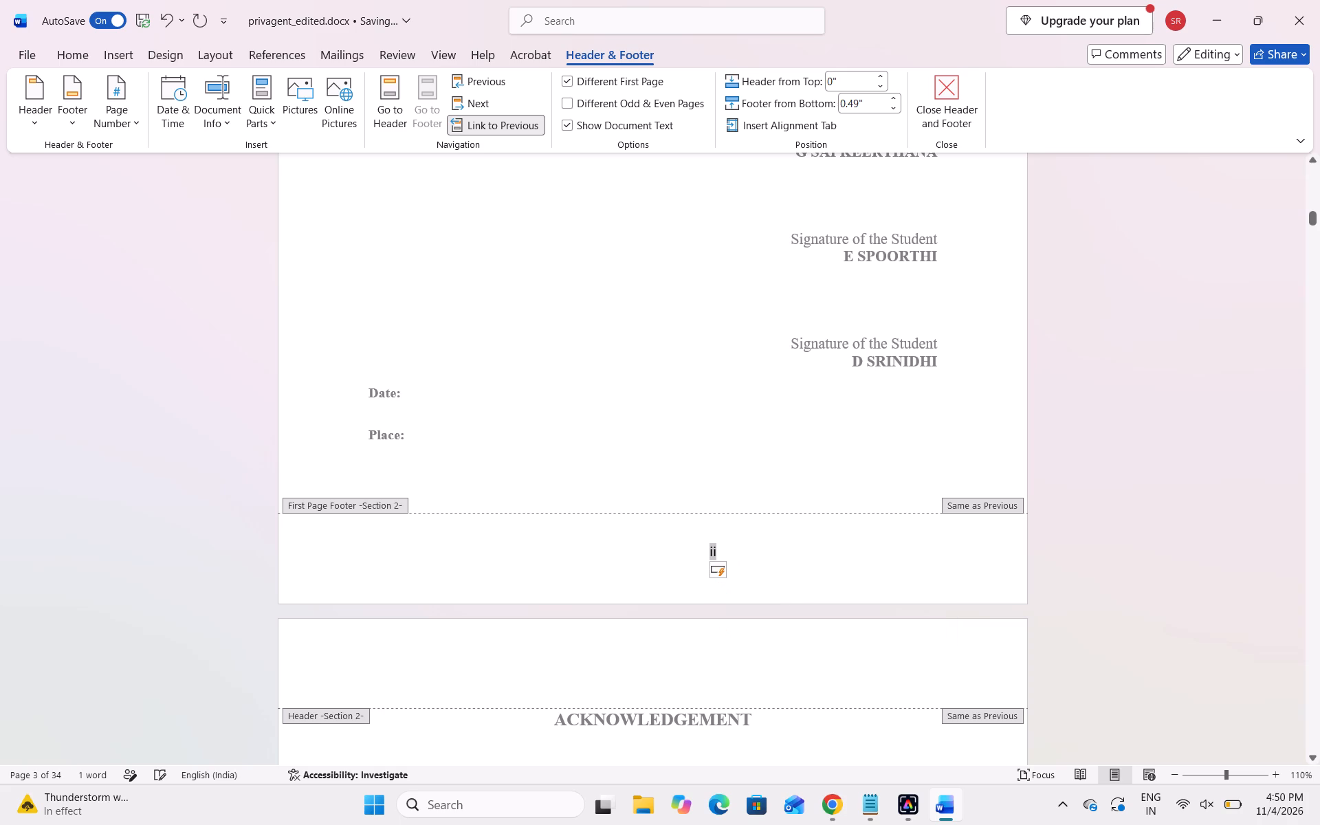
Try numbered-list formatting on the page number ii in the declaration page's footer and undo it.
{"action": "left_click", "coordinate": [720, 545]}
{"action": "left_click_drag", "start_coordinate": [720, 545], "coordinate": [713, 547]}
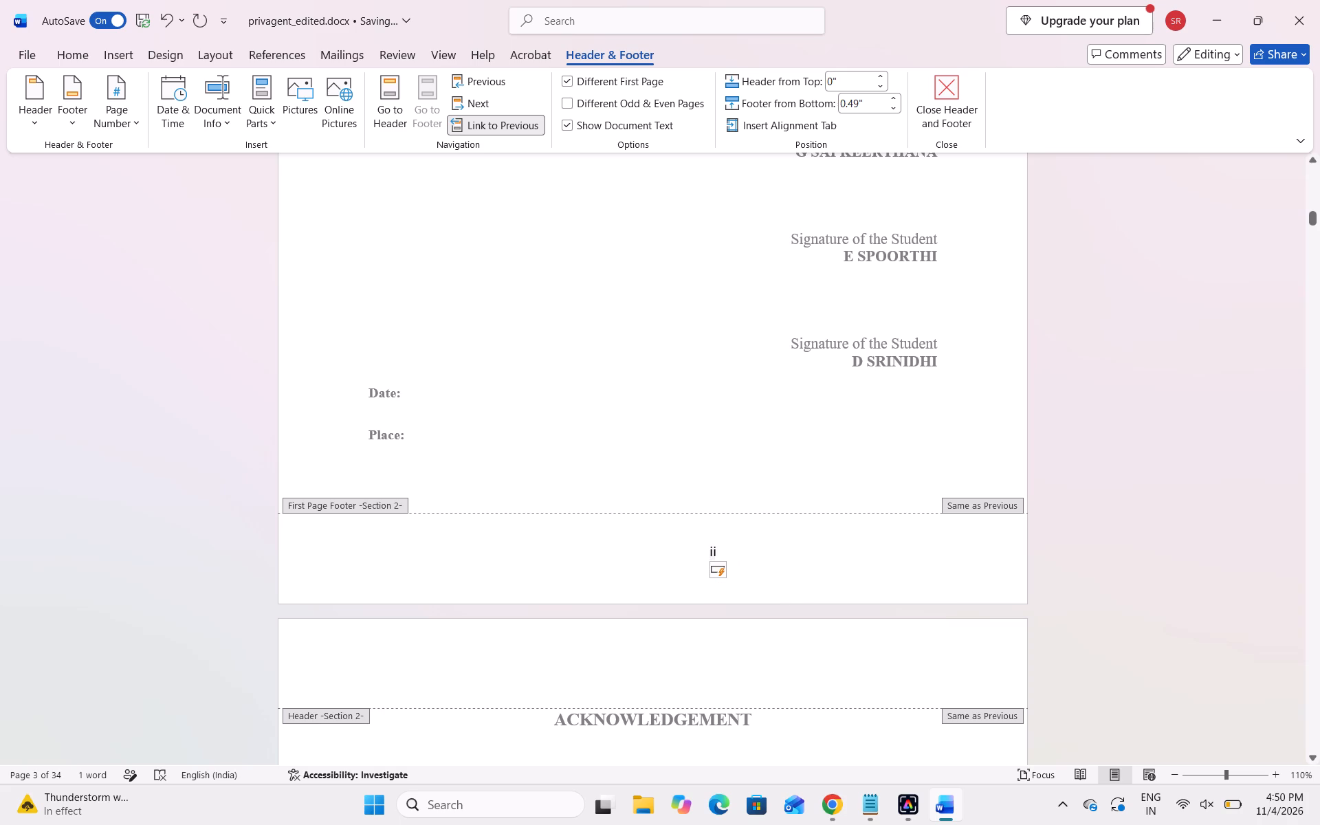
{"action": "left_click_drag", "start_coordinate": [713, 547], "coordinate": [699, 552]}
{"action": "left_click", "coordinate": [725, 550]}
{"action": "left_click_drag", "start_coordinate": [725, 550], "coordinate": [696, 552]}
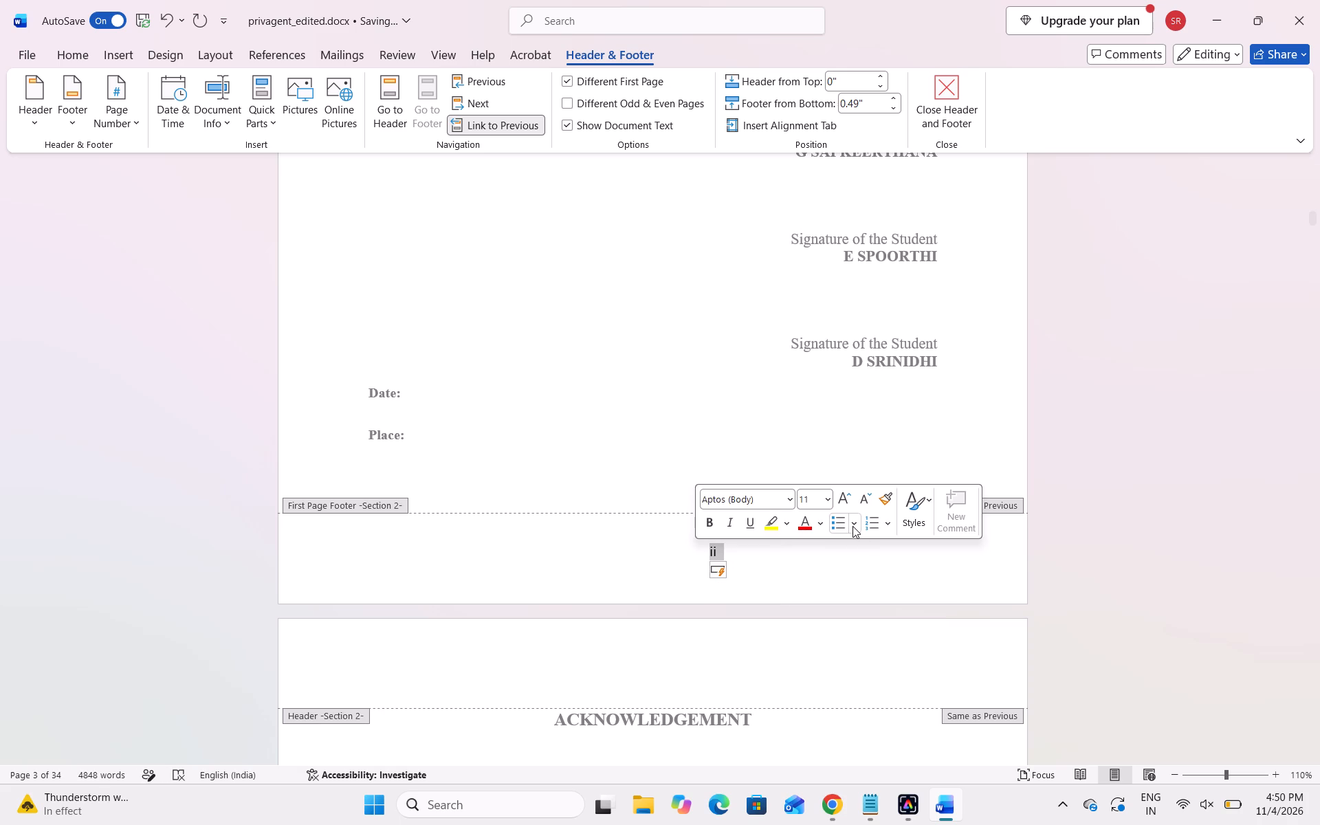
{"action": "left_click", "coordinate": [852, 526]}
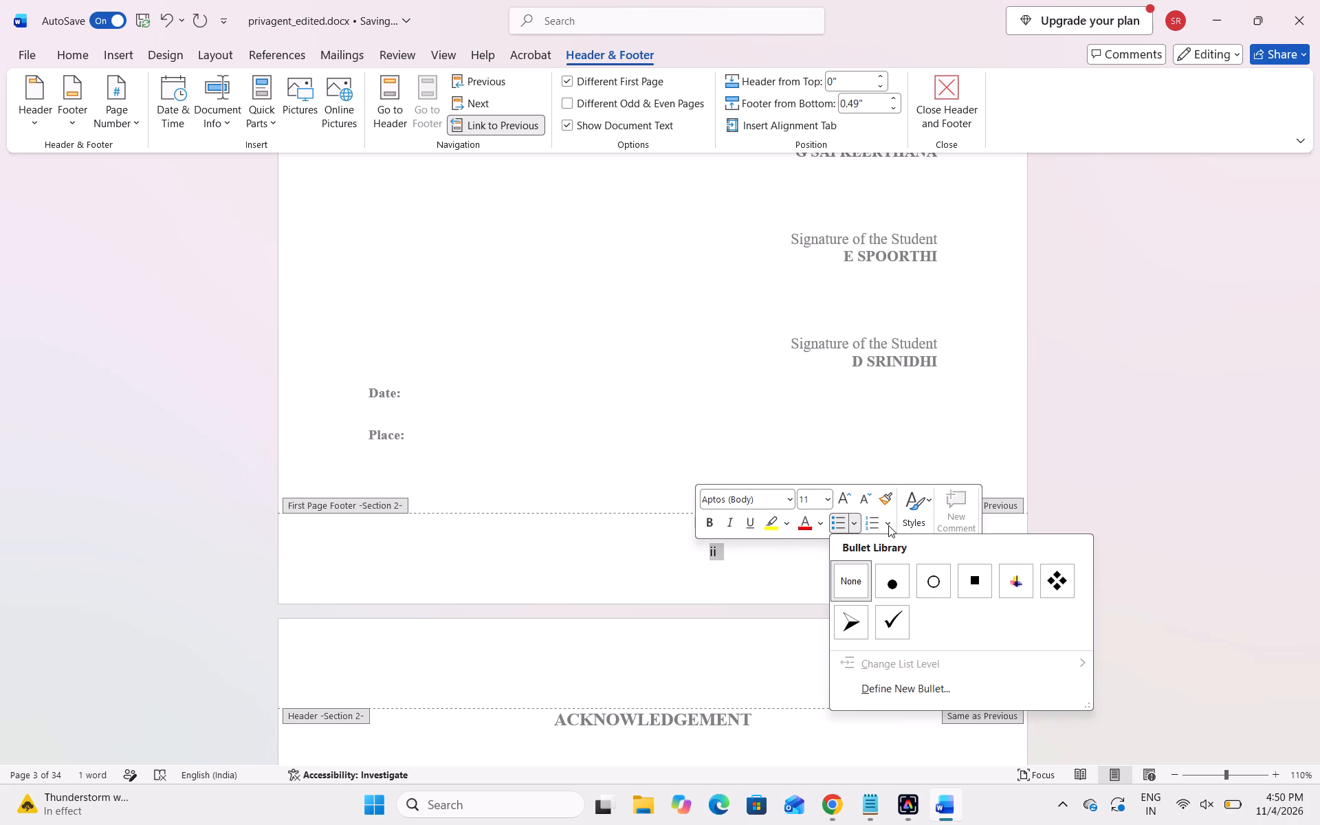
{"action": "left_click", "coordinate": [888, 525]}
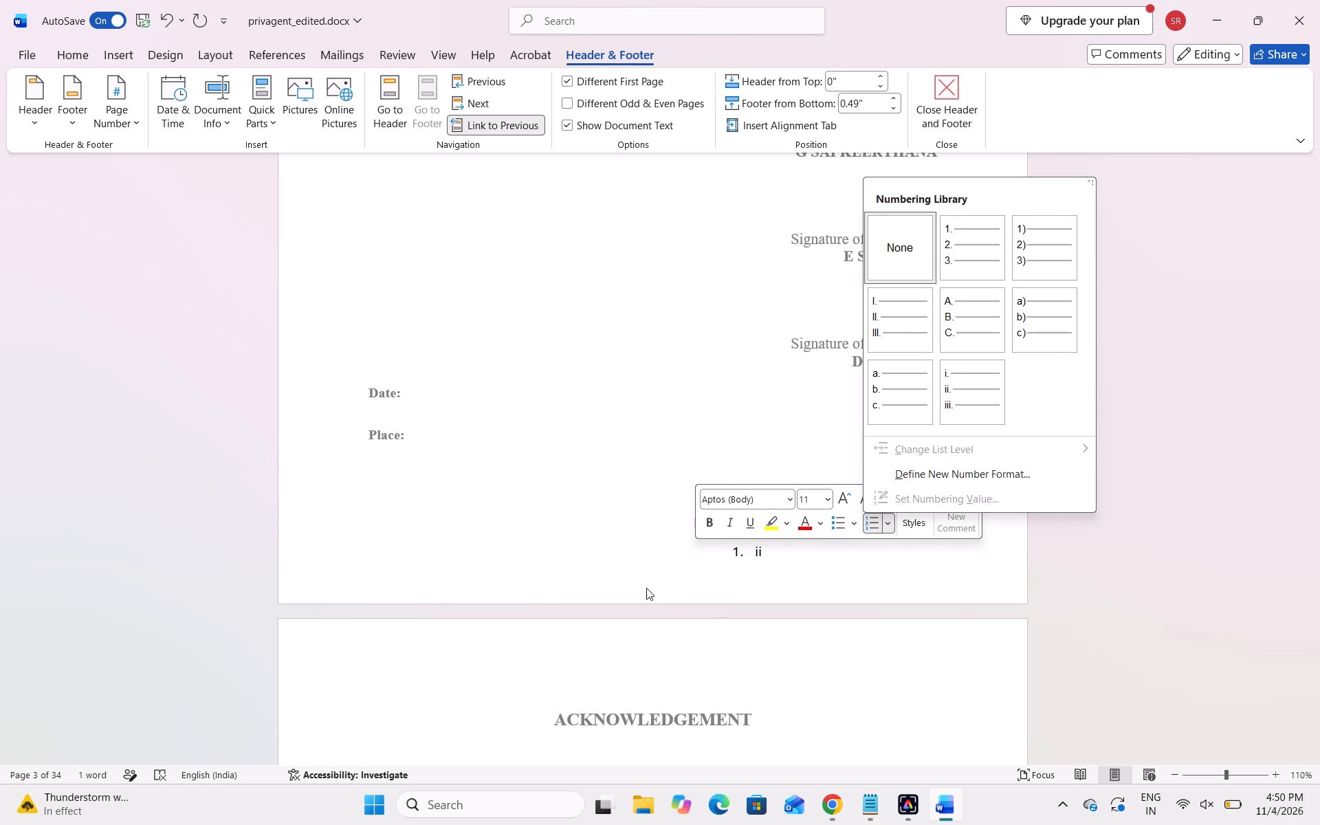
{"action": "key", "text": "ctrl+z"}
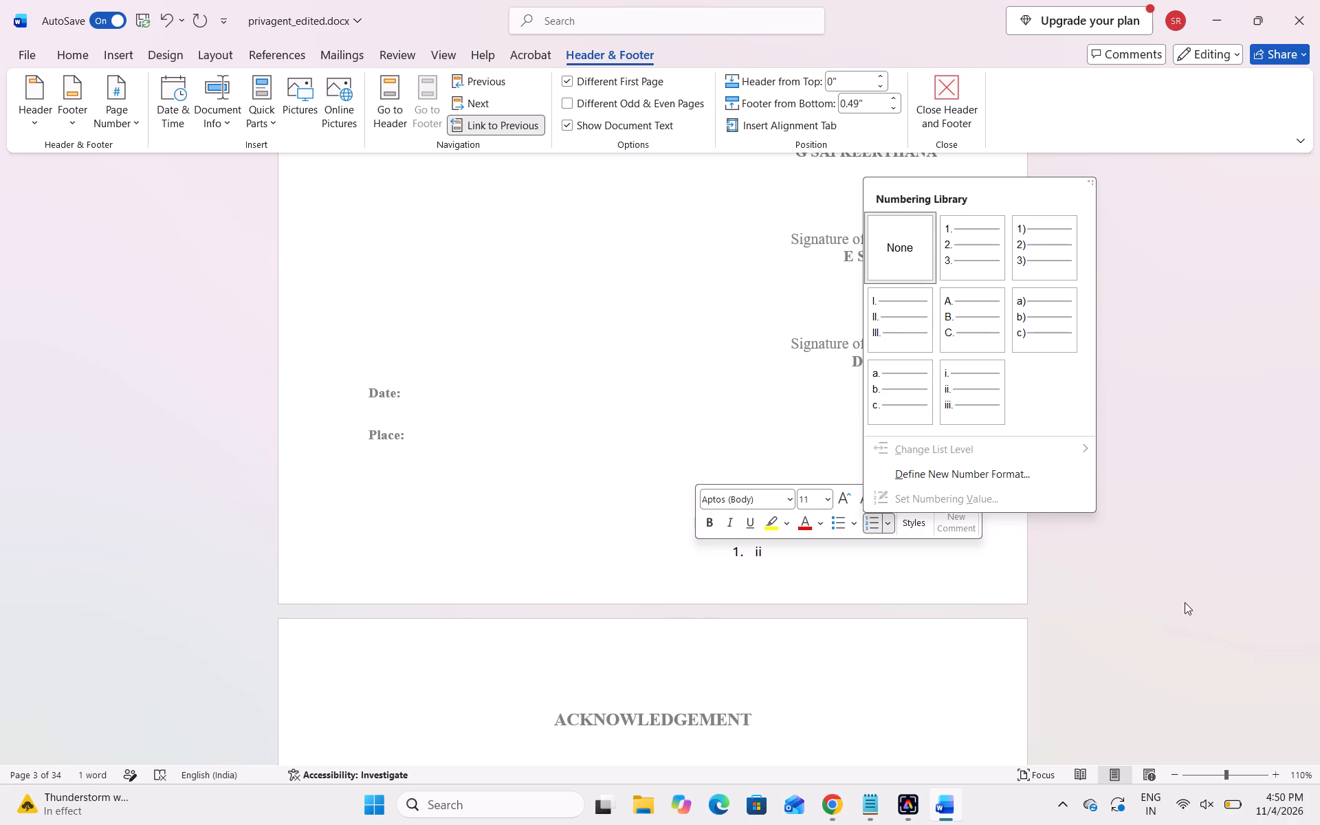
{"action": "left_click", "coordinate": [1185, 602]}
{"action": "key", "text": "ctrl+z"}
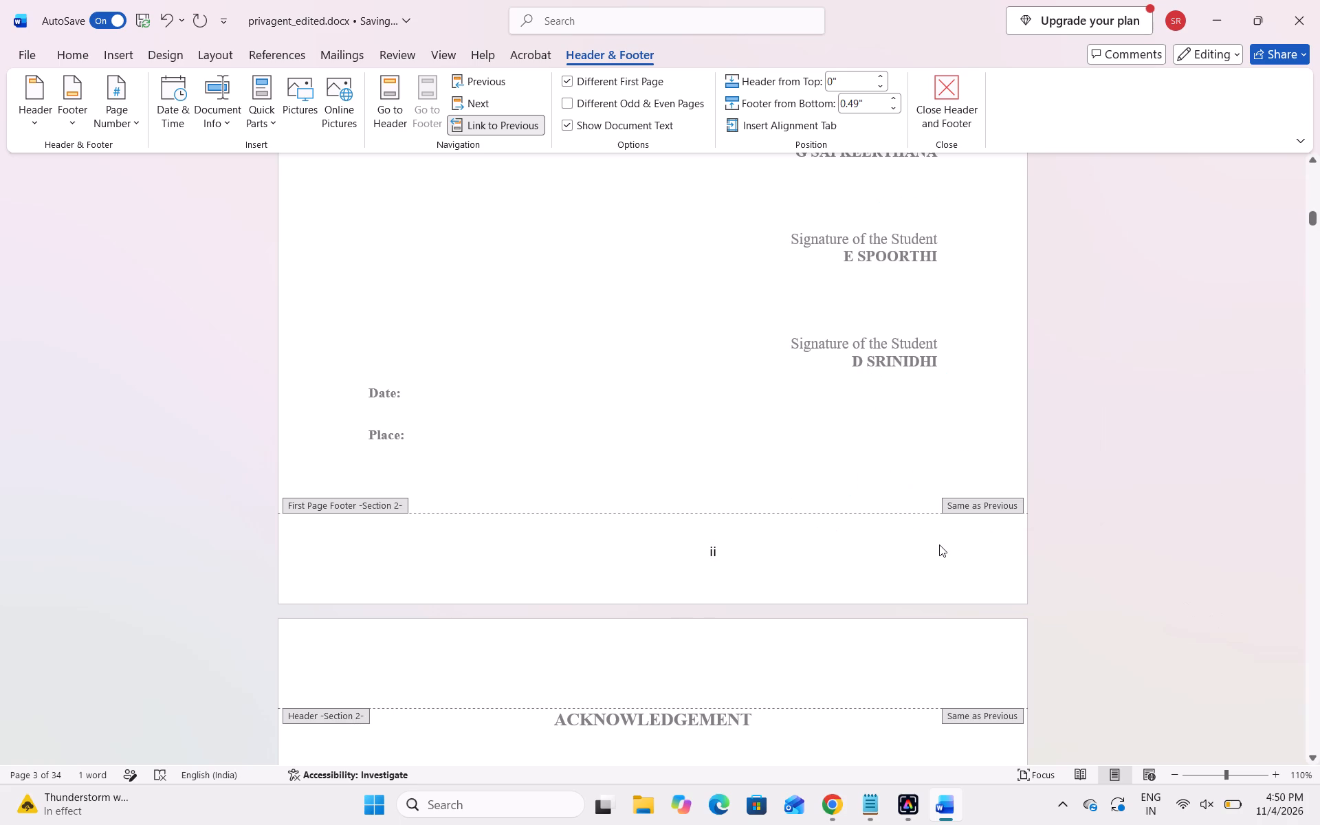
Undo the latest indent adjustment on the declaration footer's page number ii.
{"action": "key", "text": "ctrl+z"}
{"action": "key", "text": "ctrl+z"}
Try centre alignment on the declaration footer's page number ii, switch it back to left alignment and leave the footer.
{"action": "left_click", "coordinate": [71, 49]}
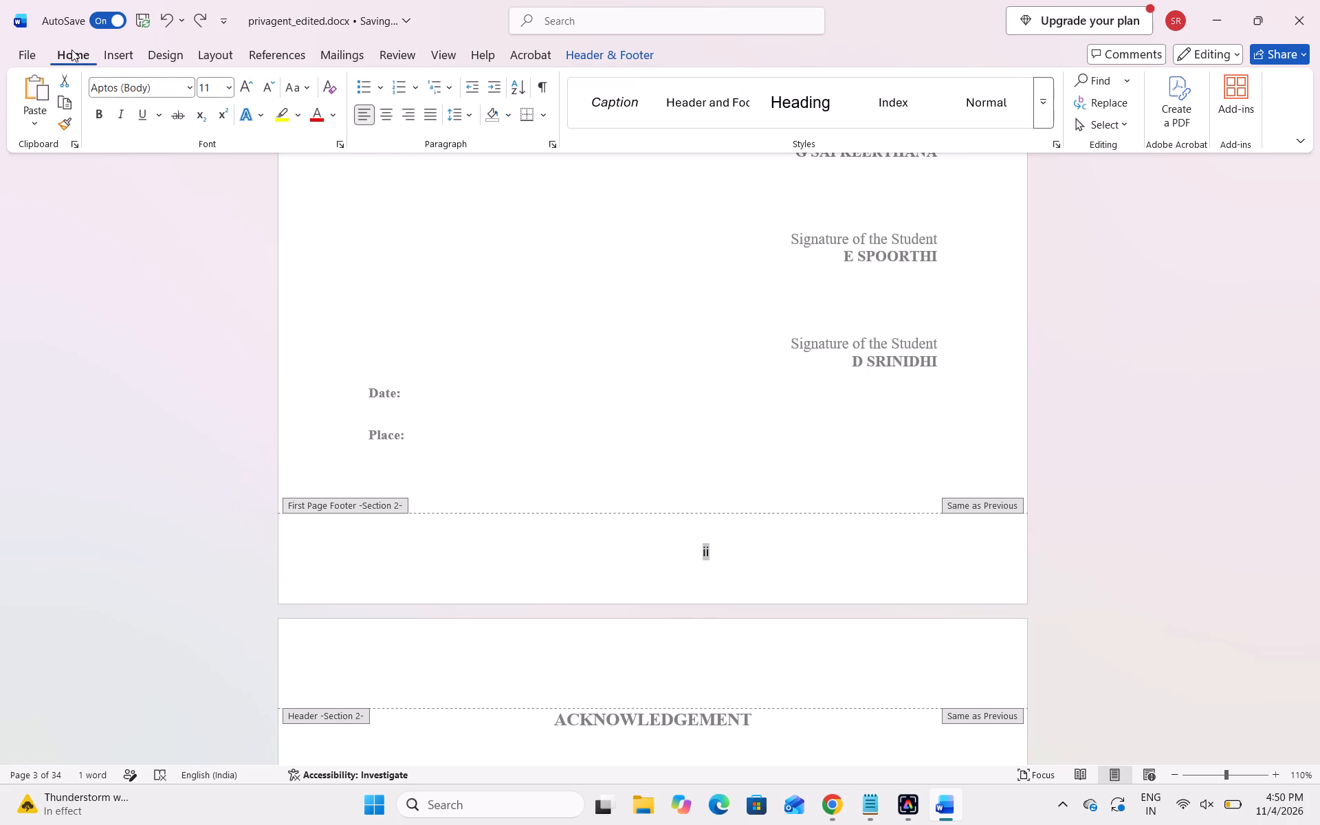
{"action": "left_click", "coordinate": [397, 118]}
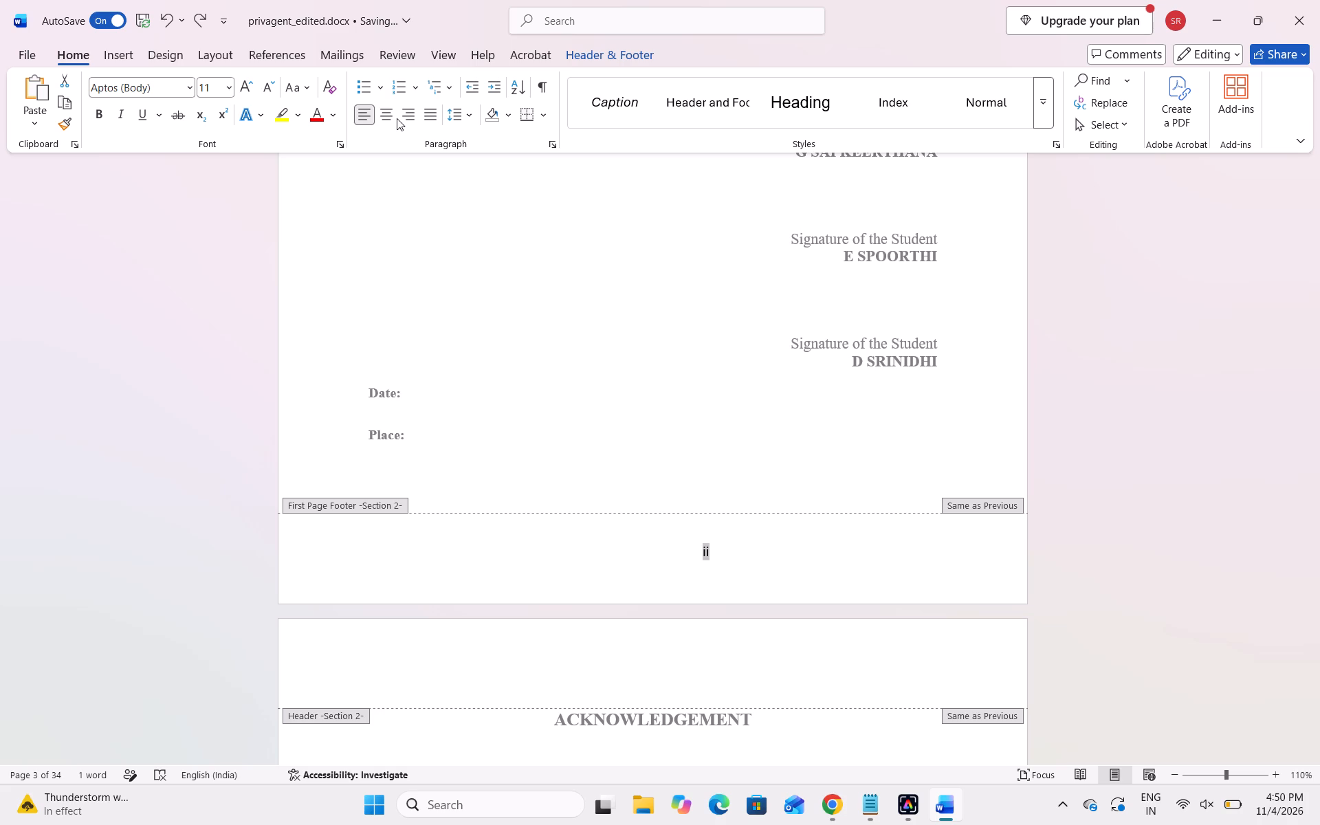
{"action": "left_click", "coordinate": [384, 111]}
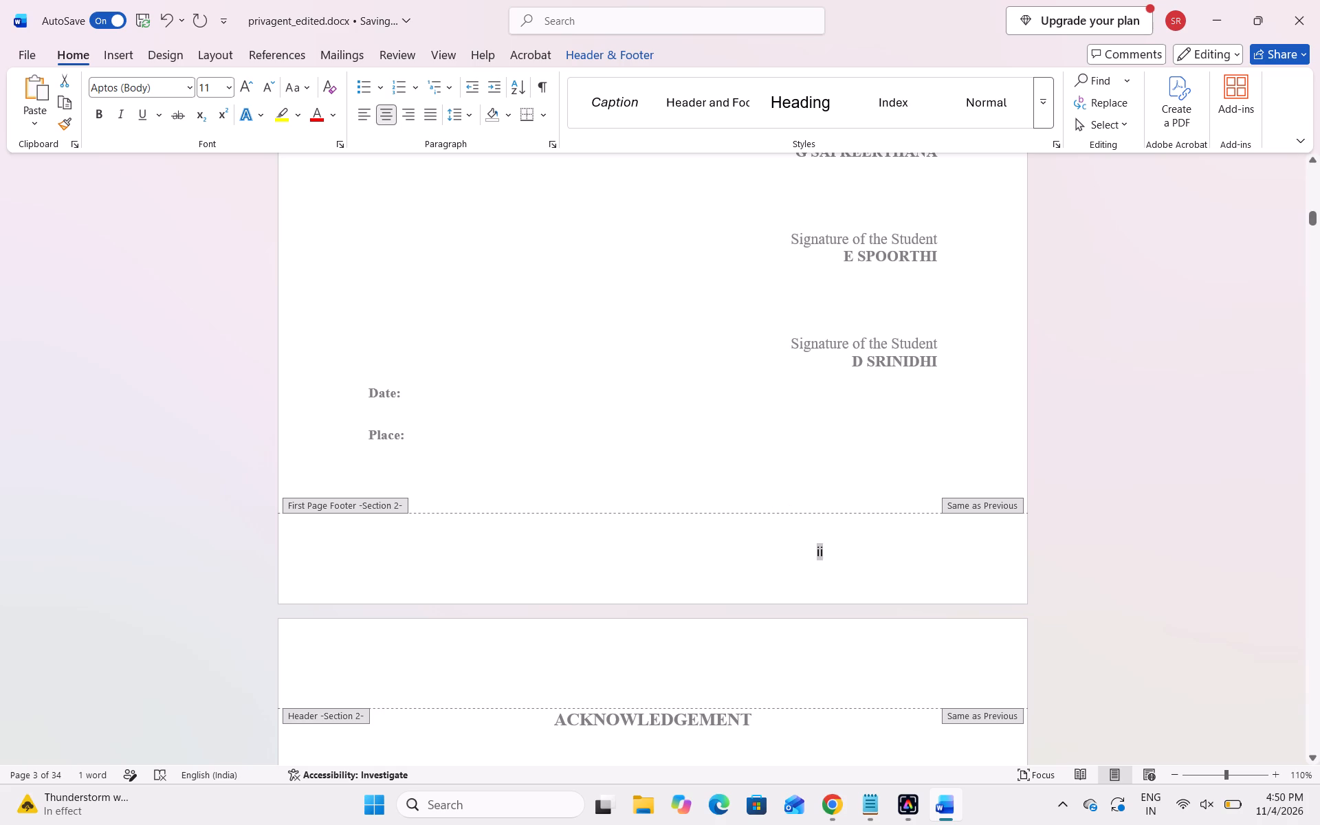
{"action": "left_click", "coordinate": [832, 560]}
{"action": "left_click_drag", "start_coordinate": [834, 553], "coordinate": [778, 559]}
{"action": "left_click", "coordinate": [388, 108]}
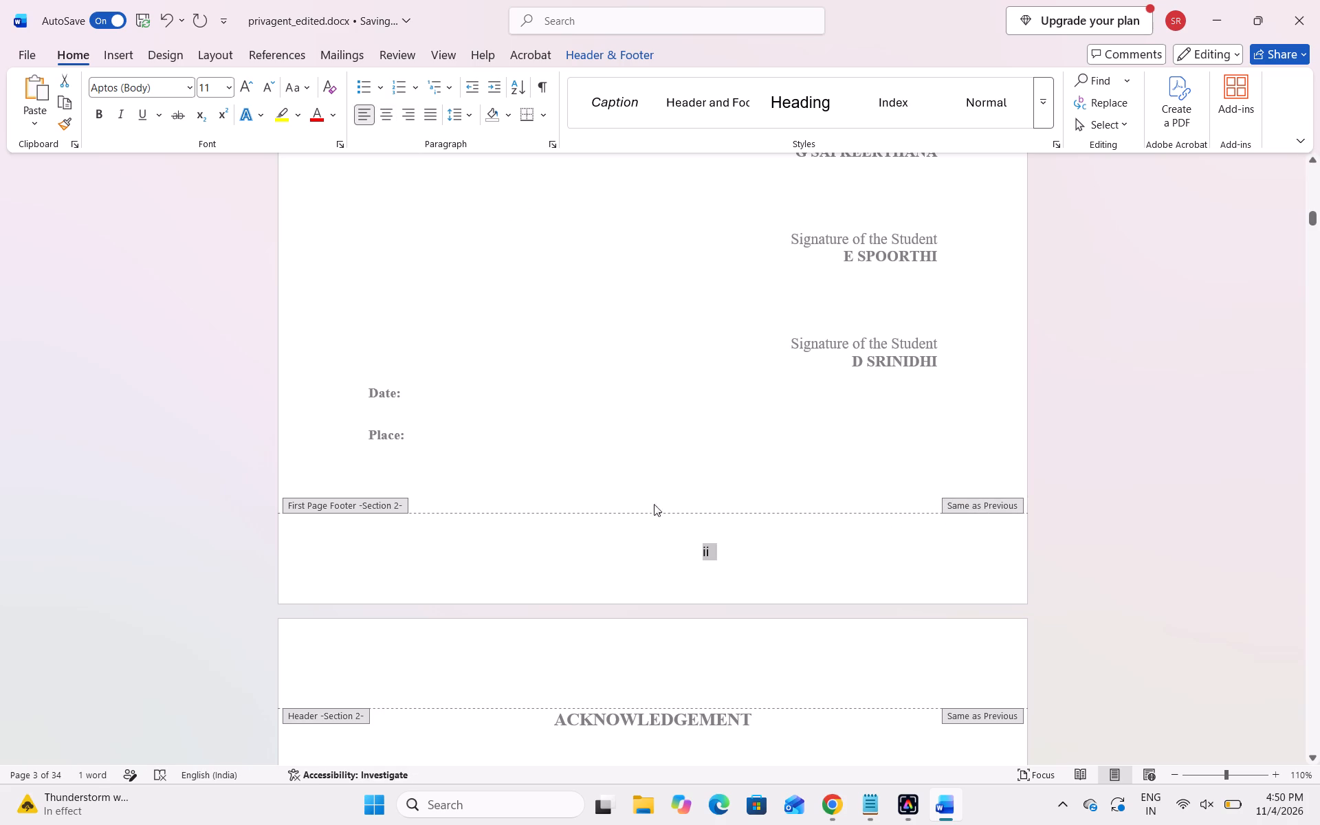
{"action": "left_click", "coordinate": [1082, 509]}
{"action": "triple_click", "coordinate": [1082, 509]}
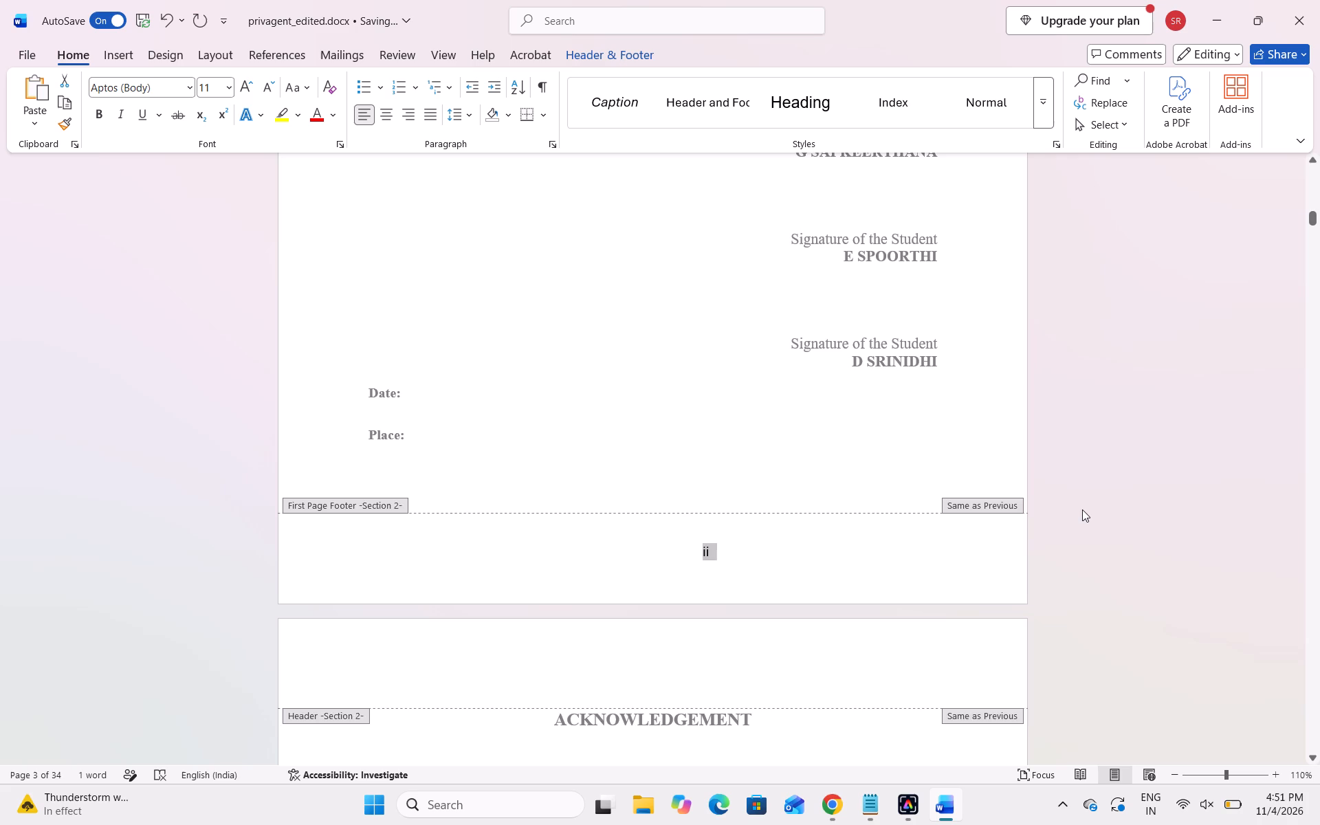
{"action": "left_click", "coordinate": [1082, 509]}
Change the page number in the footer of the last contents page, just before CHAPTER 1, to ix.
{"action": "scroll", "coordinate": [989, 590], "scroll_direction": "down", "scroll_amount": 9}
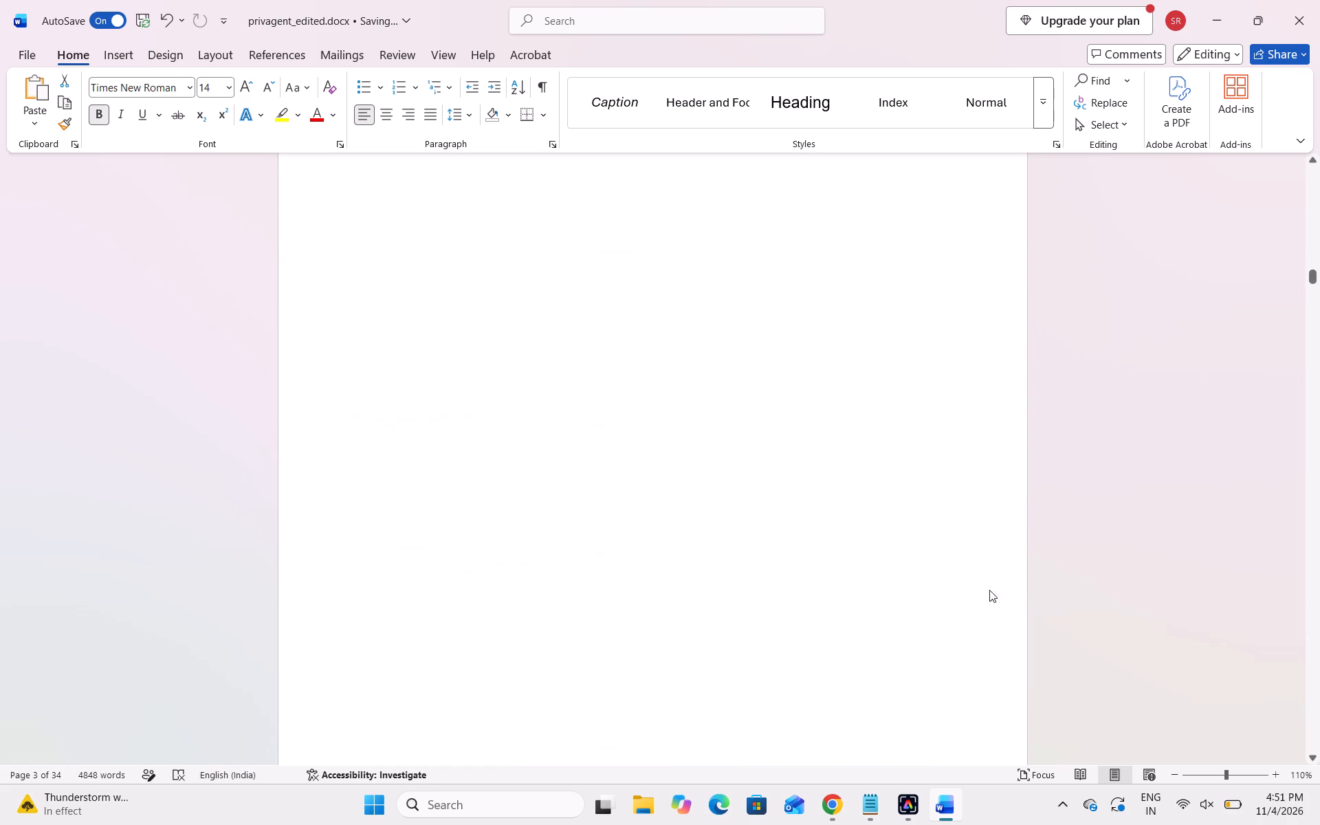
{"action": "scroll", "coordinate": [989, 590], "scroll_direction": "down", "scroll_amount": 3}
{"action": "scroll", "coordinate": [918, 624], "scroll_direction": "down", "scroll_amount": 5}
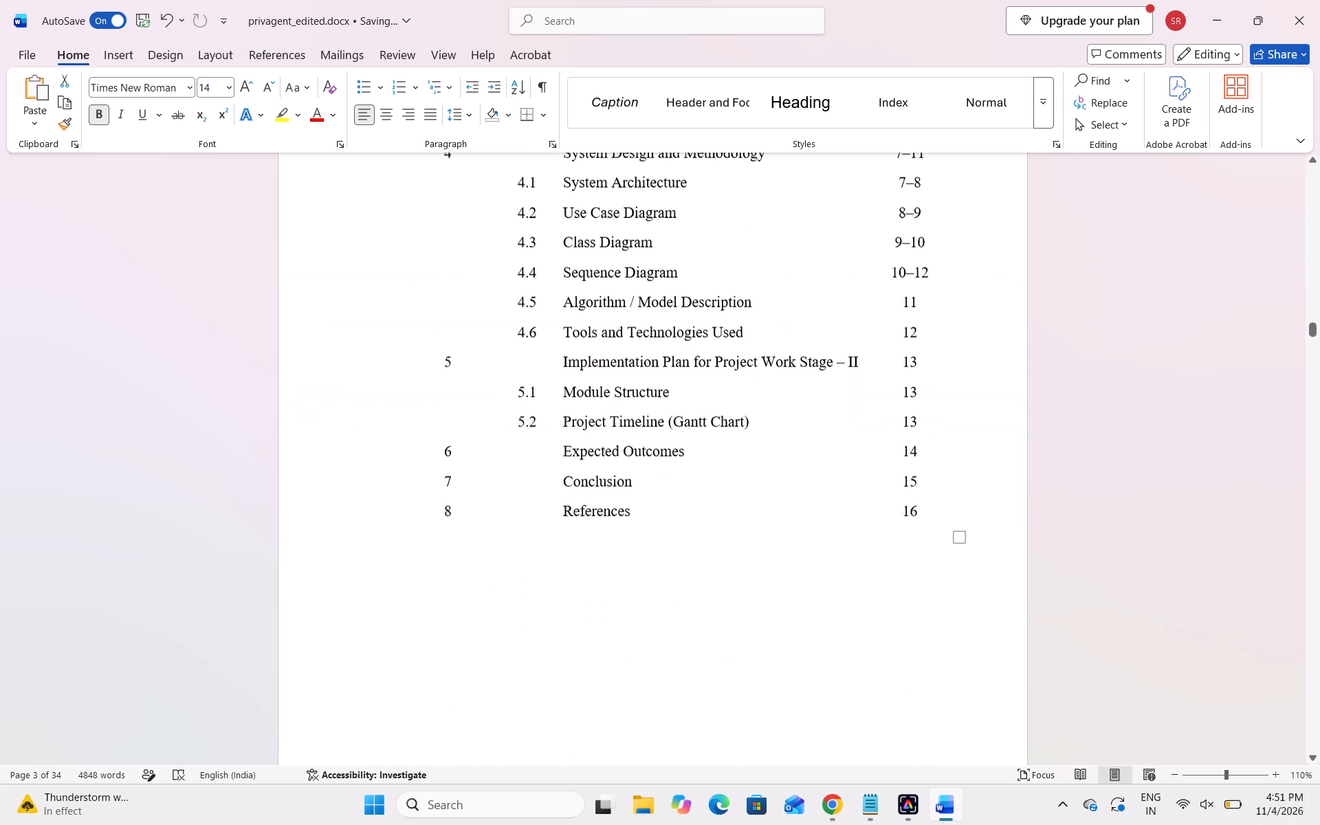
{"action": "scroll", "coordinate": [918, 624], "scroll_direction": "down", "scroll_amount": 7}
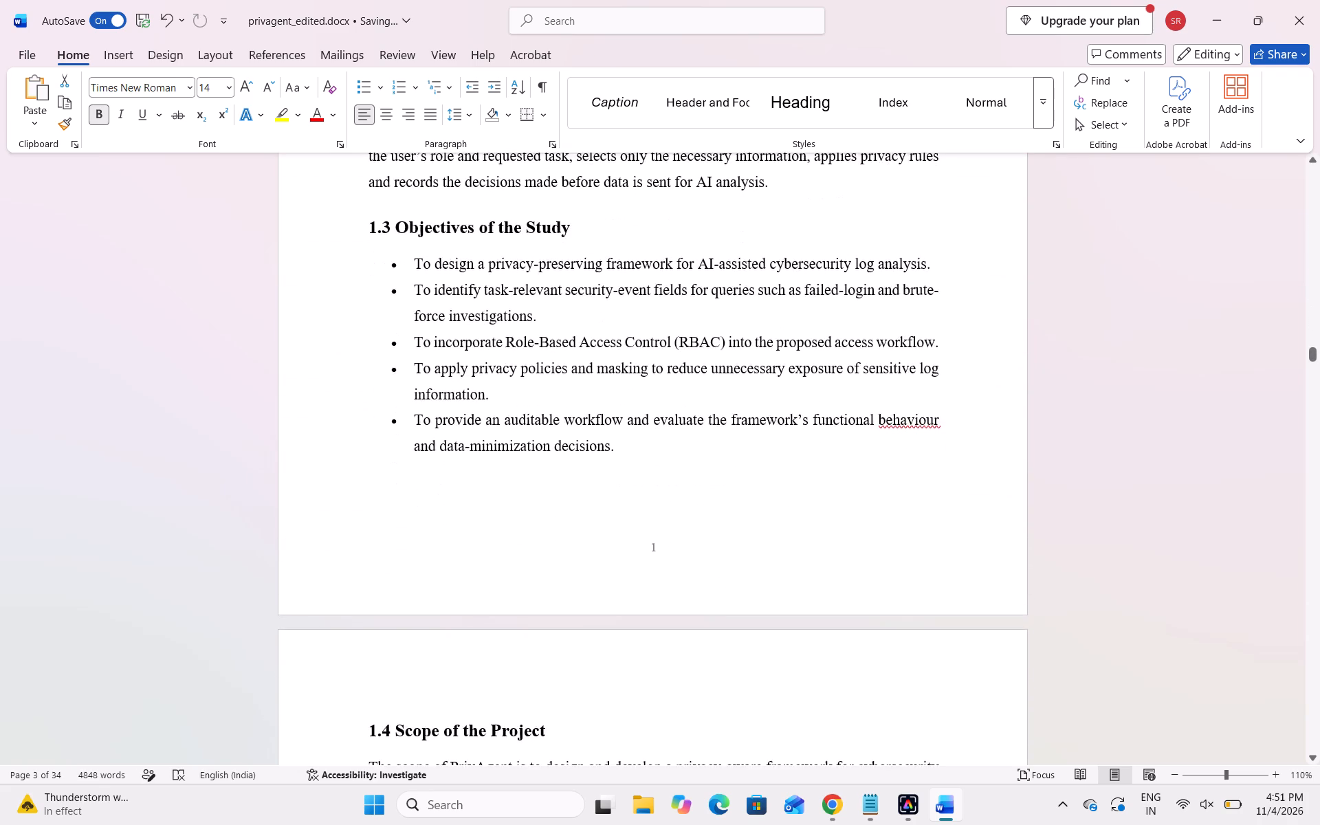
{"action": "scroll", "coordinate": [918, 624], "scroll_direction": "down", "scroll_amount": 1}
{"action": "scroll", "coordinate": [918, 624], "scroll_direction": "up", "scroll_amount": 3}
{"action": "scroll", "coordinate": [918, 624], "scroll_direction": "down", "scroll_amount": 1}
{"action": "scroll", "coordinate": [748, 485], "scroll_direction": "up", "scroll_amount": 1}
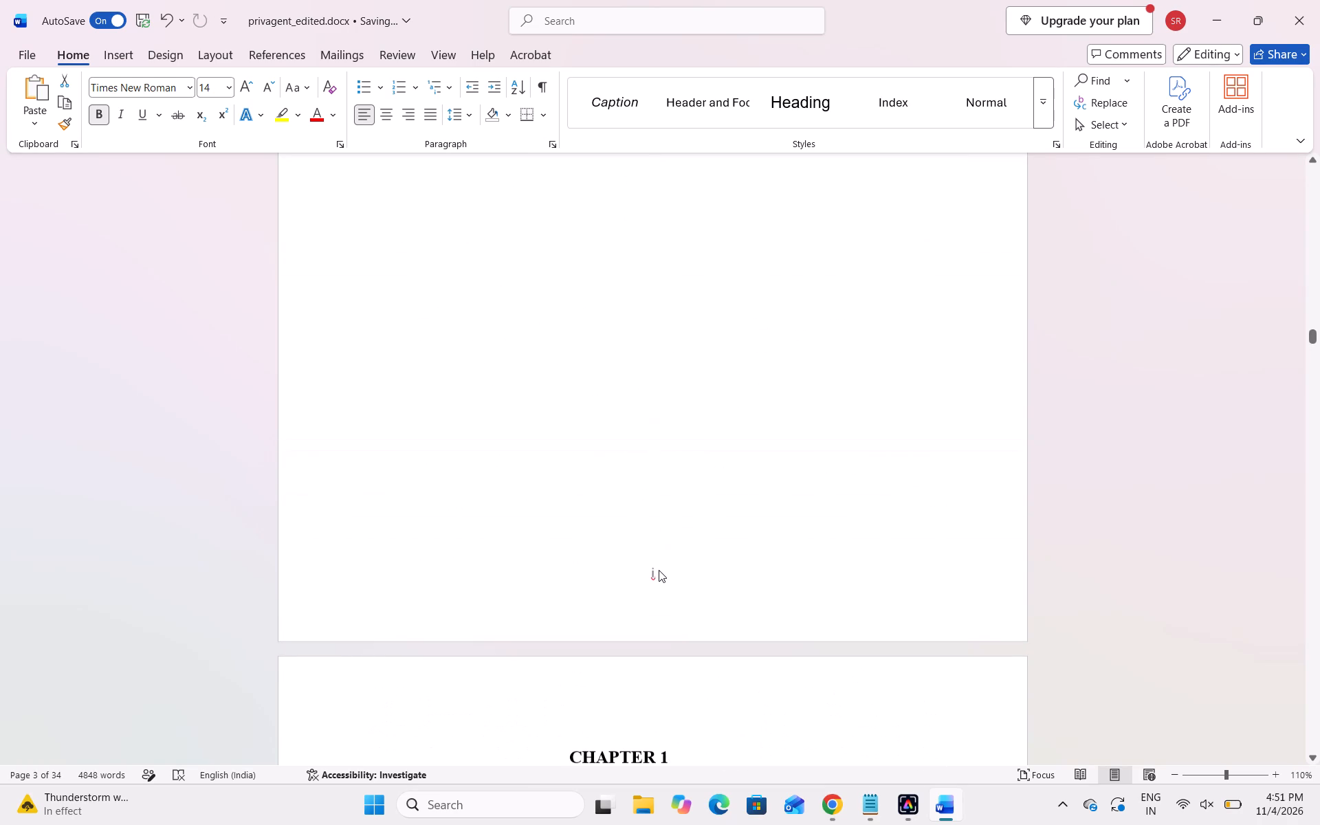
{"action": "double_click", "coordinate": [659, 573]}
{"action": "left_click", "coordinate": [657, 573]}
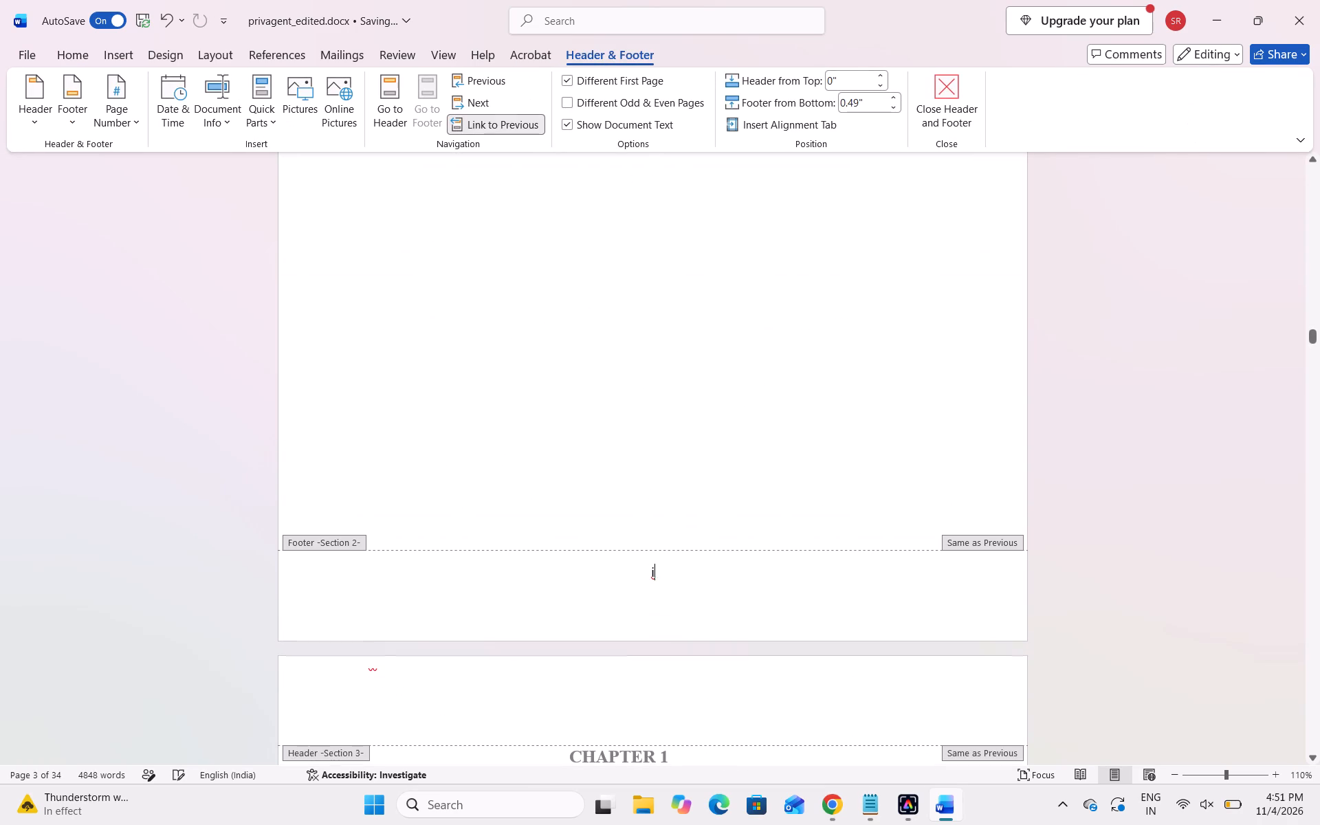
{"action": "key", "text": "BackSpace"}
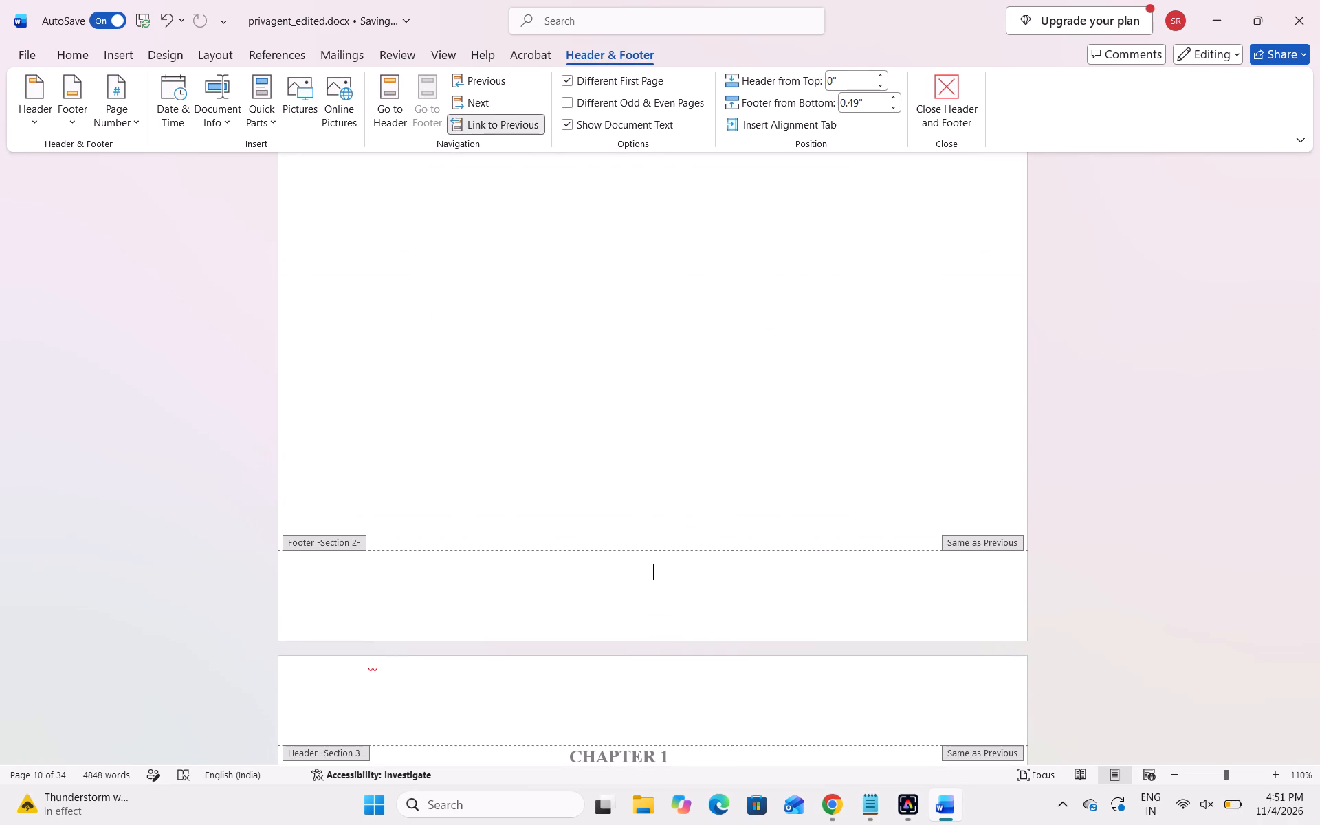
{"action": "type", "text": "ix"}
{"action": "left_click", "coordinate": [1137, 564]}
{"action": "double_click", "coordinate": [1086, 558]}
Change the footer page number on the contents page ending with 3.4 System Requirements to viii and leave the footer.
{"action": "scroll", "coordinate": [896, 551], "scroll_direction": "up", "scroll_amount": 3}
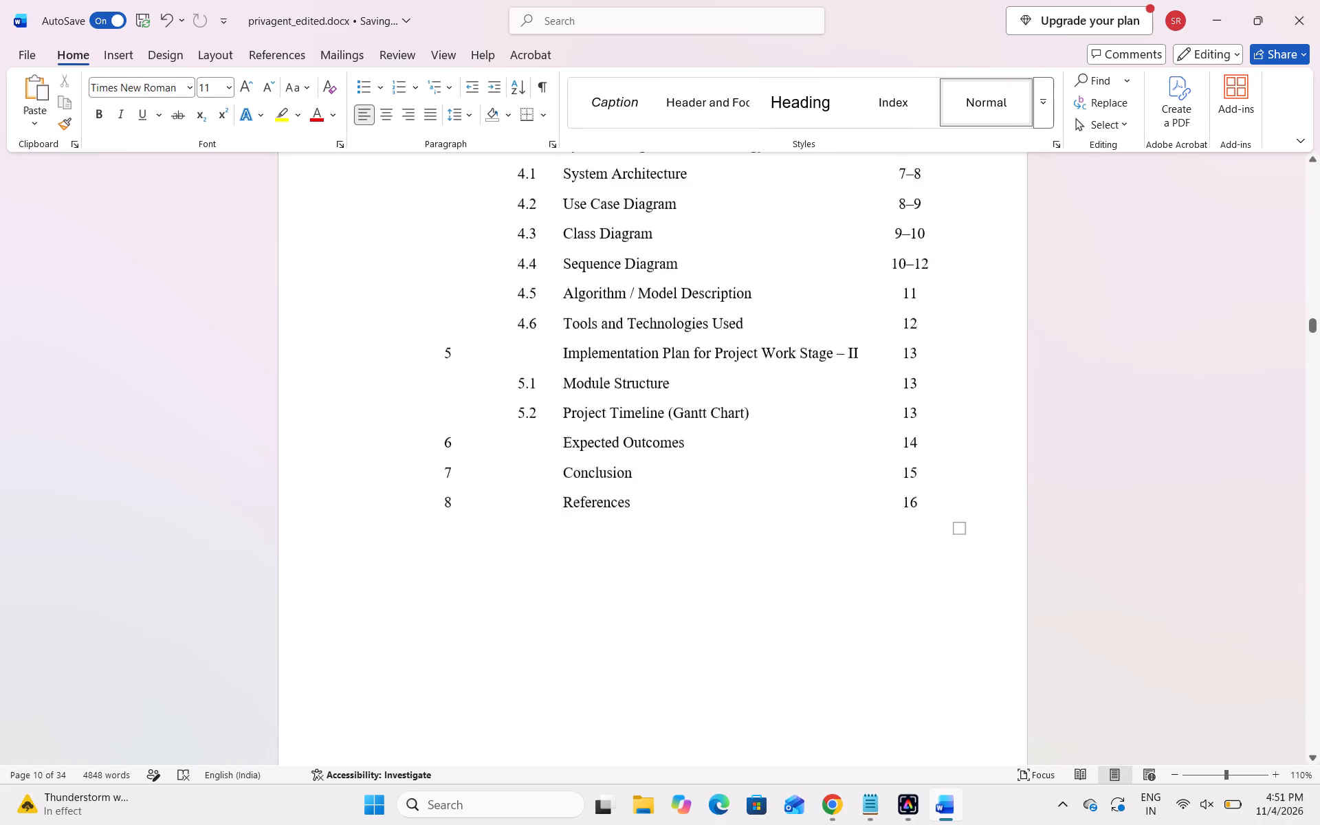
{"action": "scroll", "coordinate": [896, 551], "scroll_direction": "up", "scroll_amount": 1}
{"action": "double_click", "coordinate": [657, 450]}
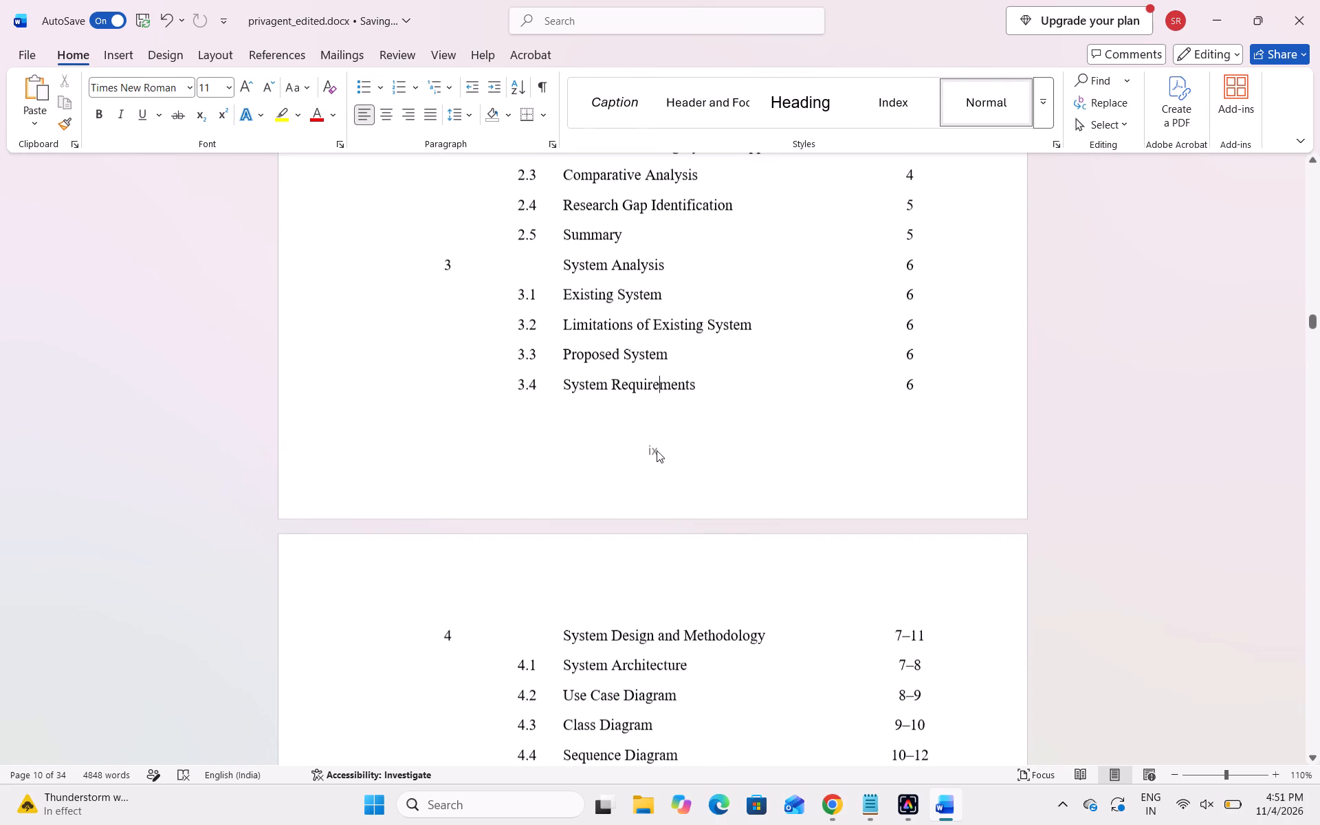
{"action": "double_click", "coordinate": [657, 450]}
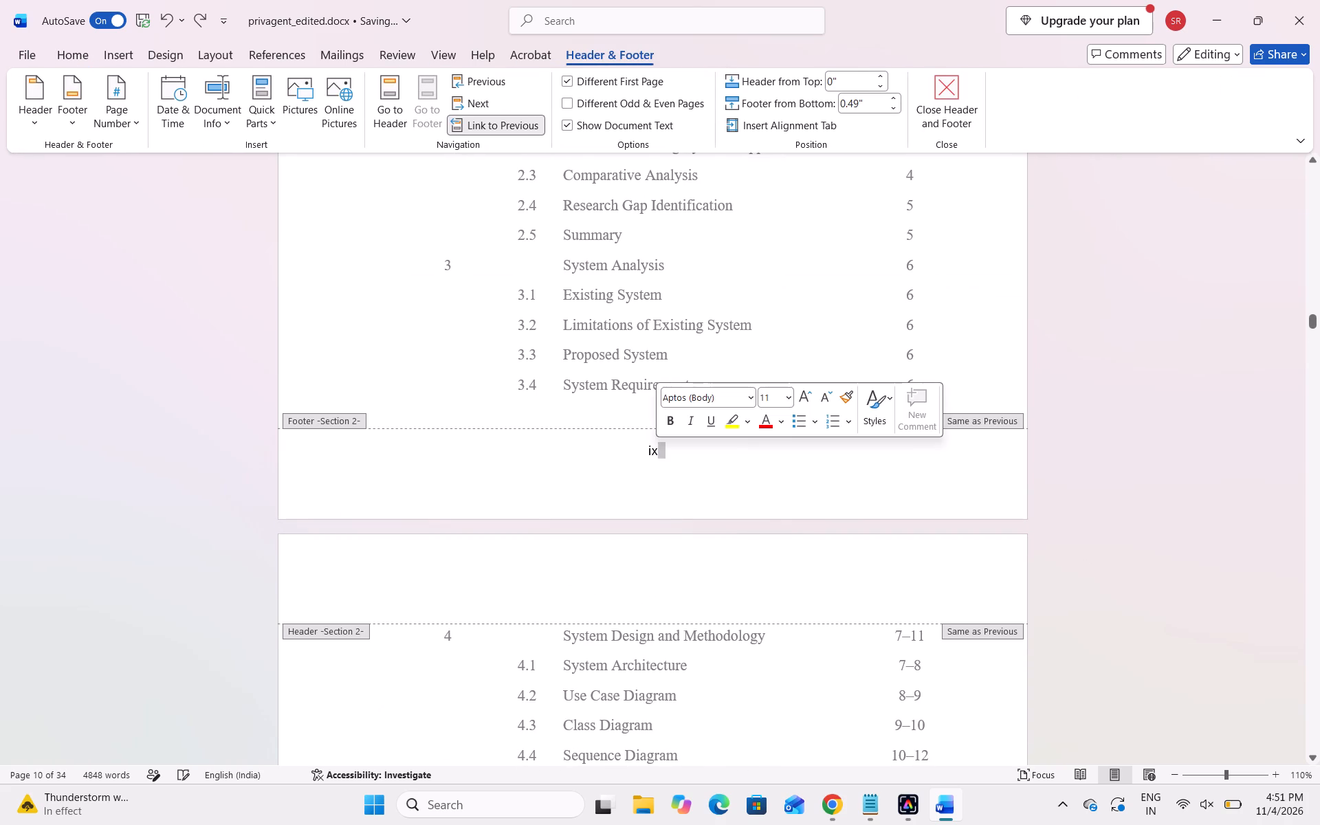
{"action": "left_click", "coordinate": [657, 450]}
{"action": "key", "text": "BackSpace"}
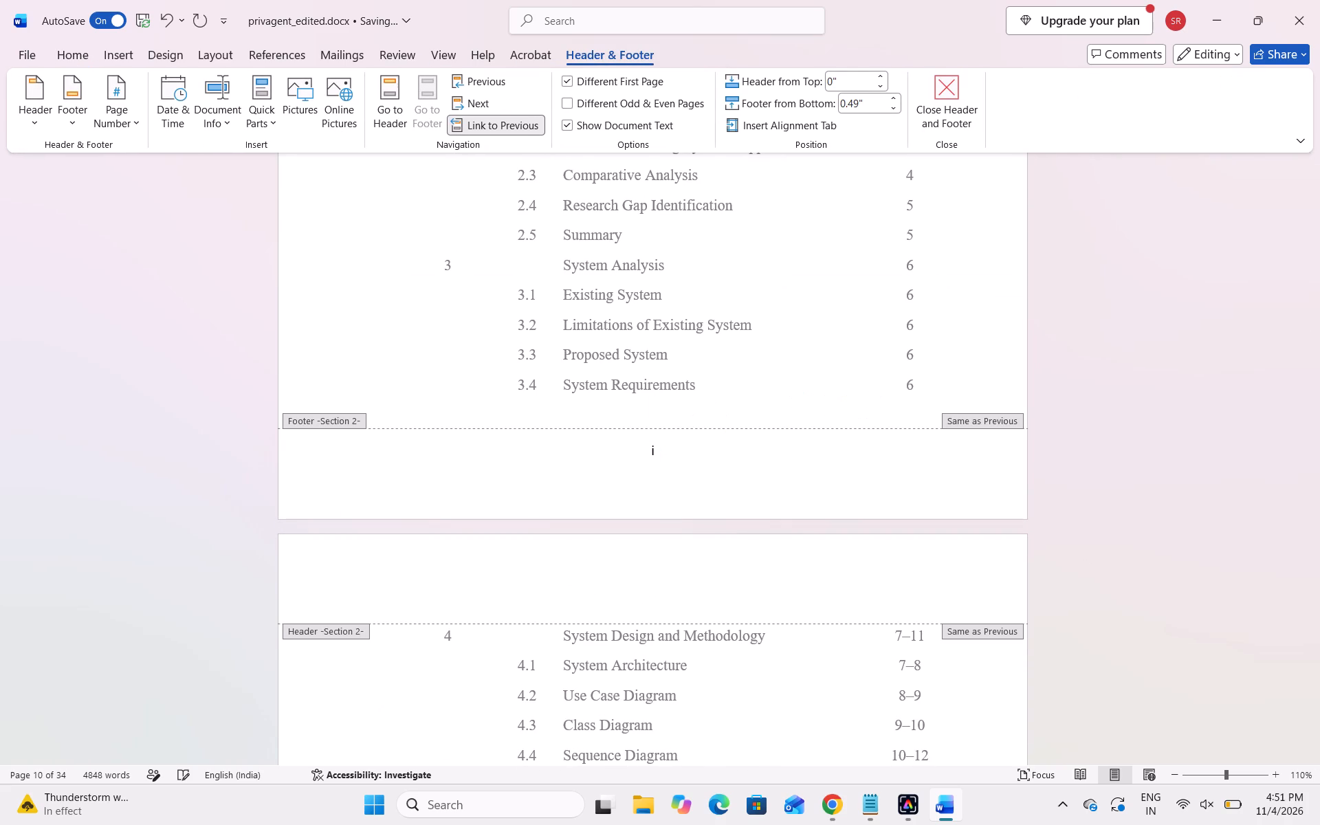
{"action": "key", "text": "BackSpace"}
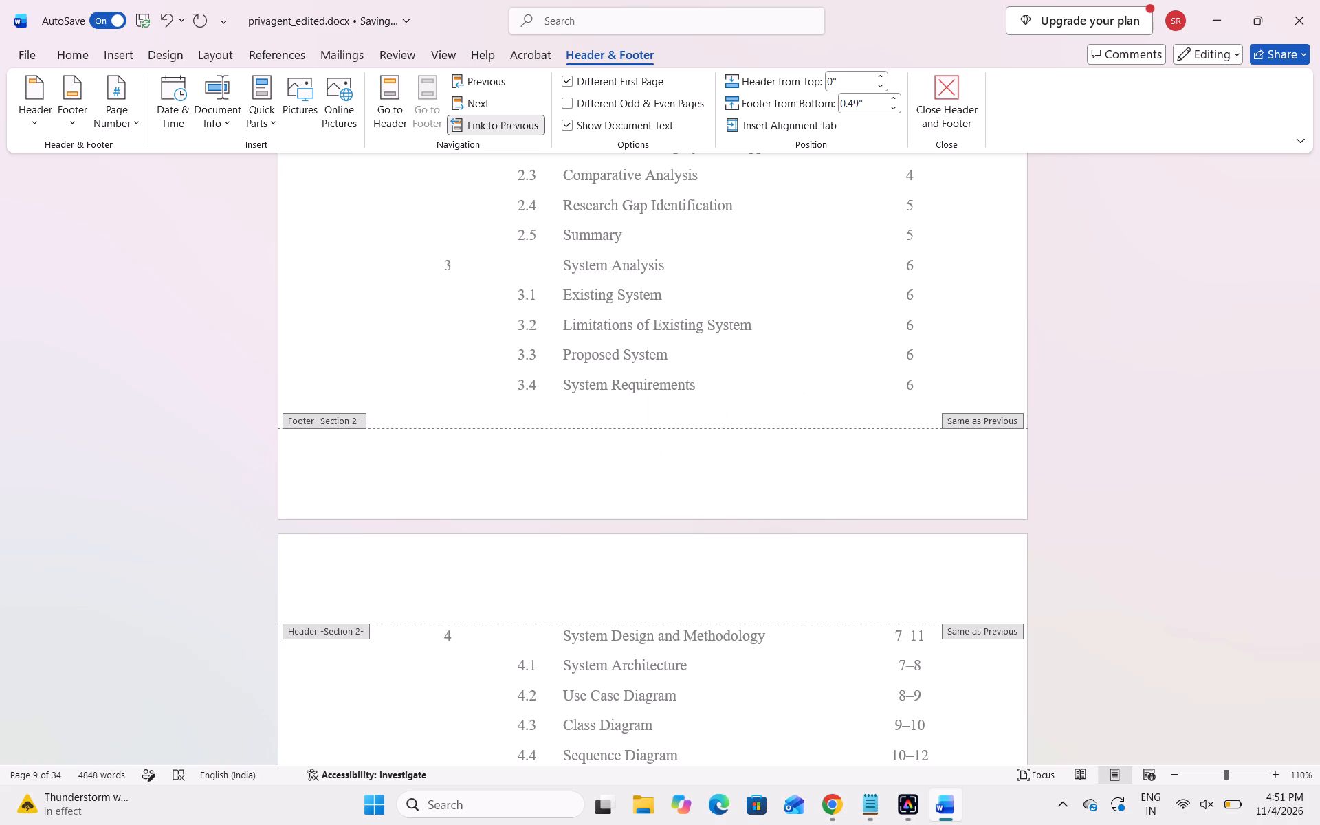
{"action": "type", "text": "viii"}
{"action": "left_click", "coordinate": [1086, 446]}
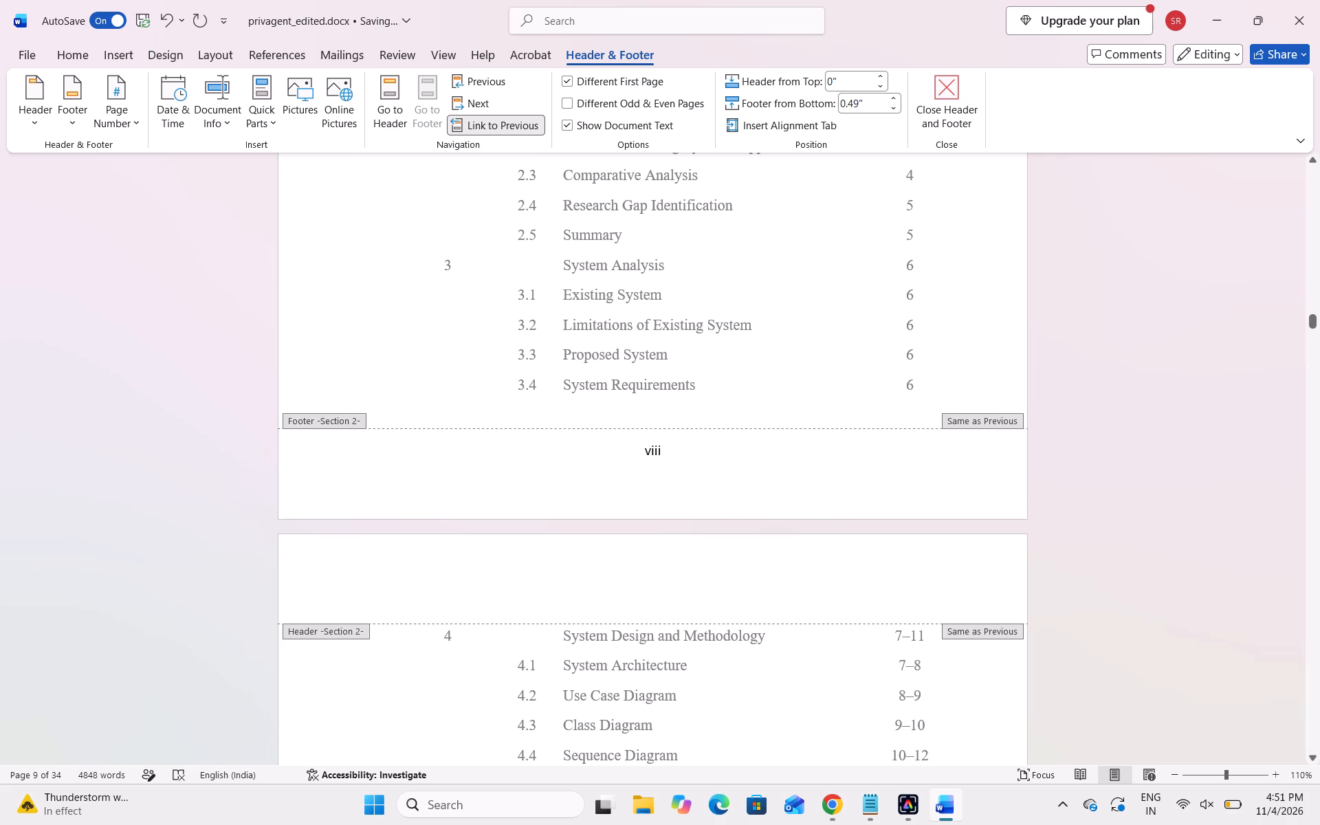
{"action": "double_click", "coordinate": [1086, 446]}
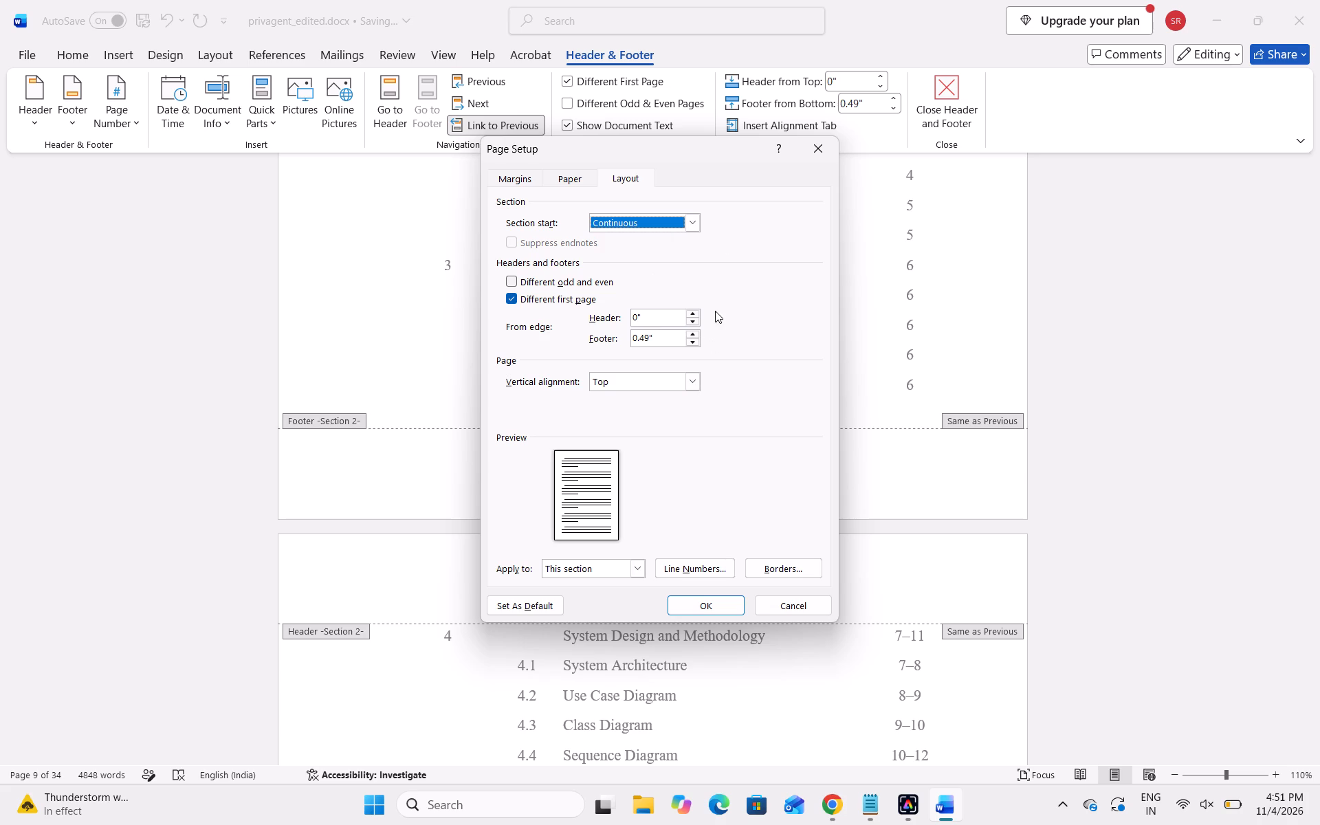
{"action": "left_click", "coordinate": [816, 144]}
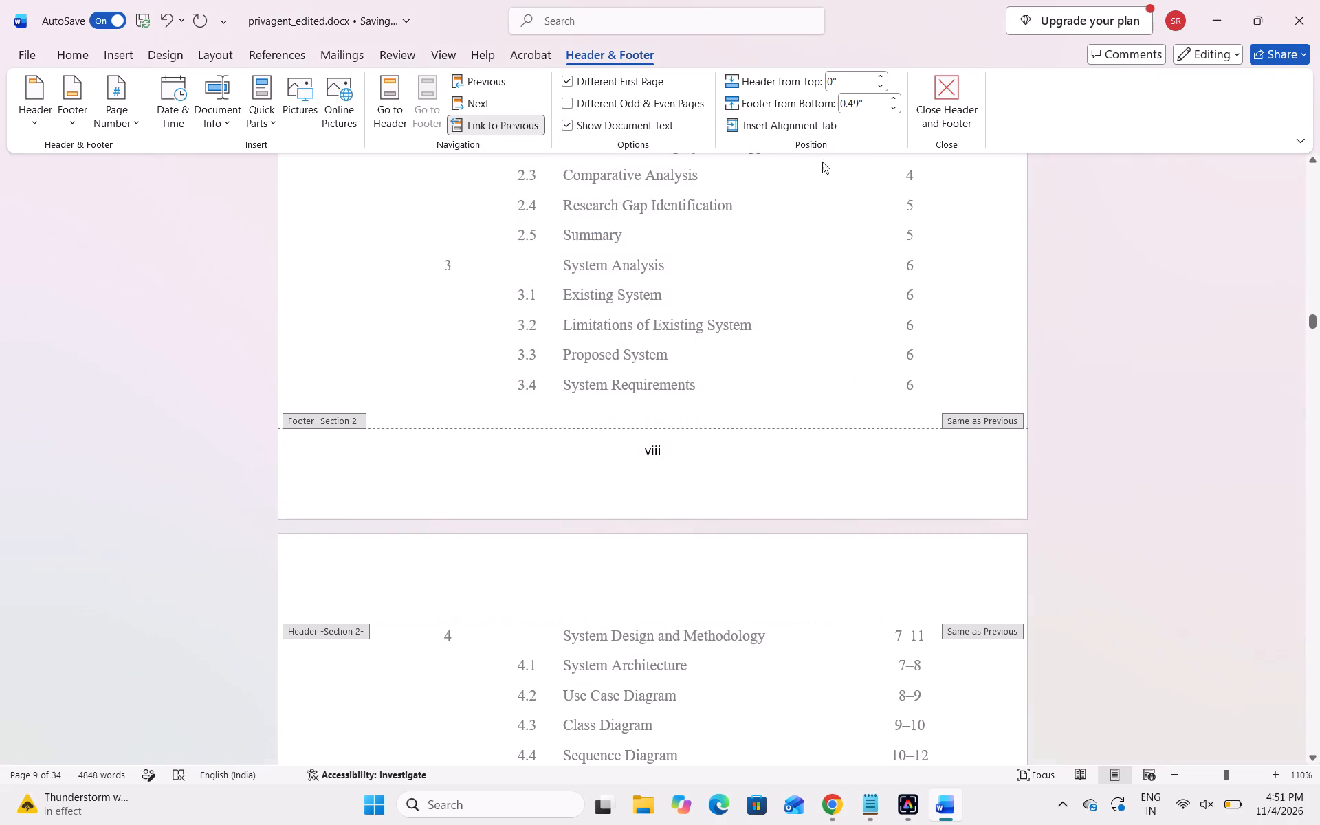
{"action": "left_click", "coordinate": [1101, 540]}
{"action": "key", "text": "Escape"}
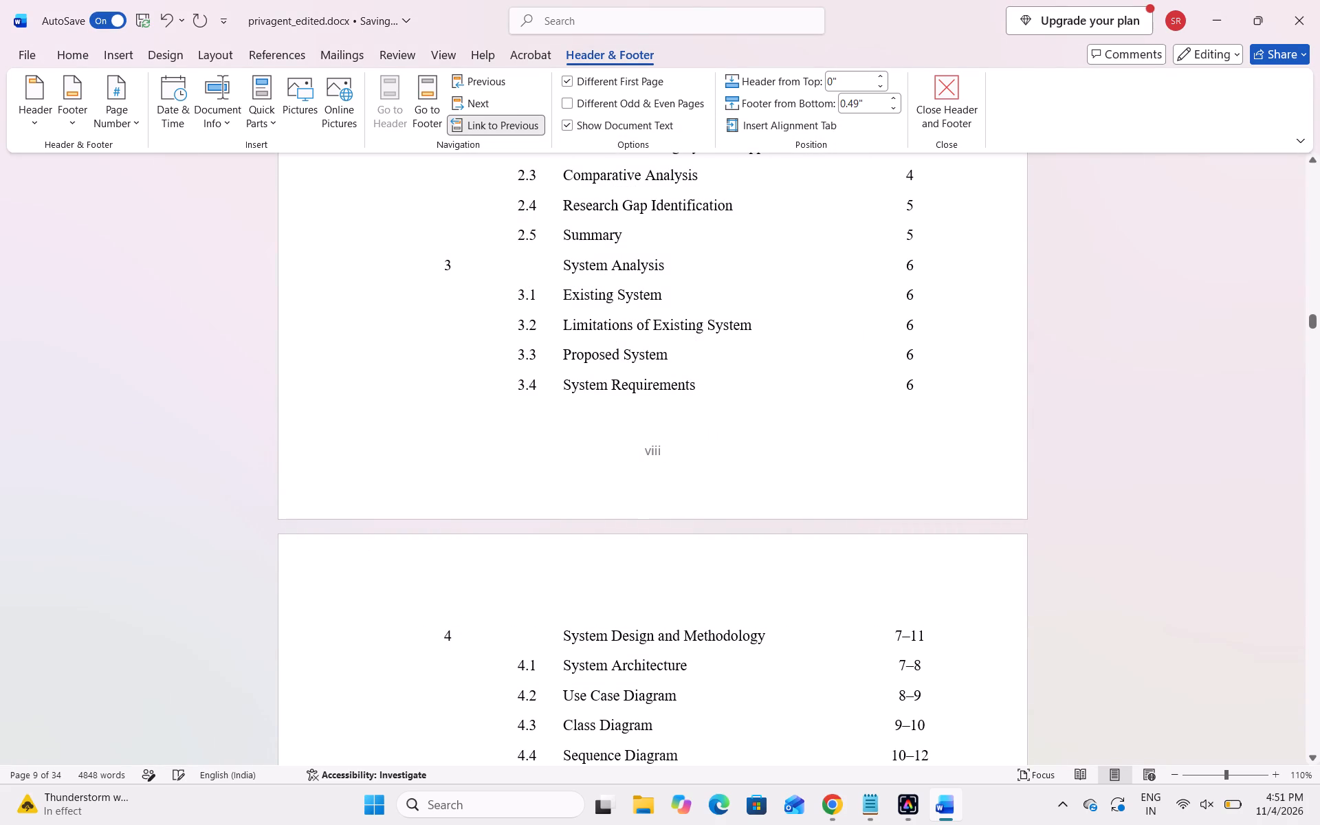
Check the footer page numbers from the CHAPTER 1 page back through the front matter to the certificate page.
{"action": "scroll", "coordinate": [961, 598], "scroll_direction": "down", "scroll_amount": 3}
{"action": "scroll", "coordinate": [868, 631], "scroll_direction": "down", "scroll_amount": 2}
{"action": "scroll", "coordinate": [868, 631], "scroll_direction": "up", "scroll_amount": 1}
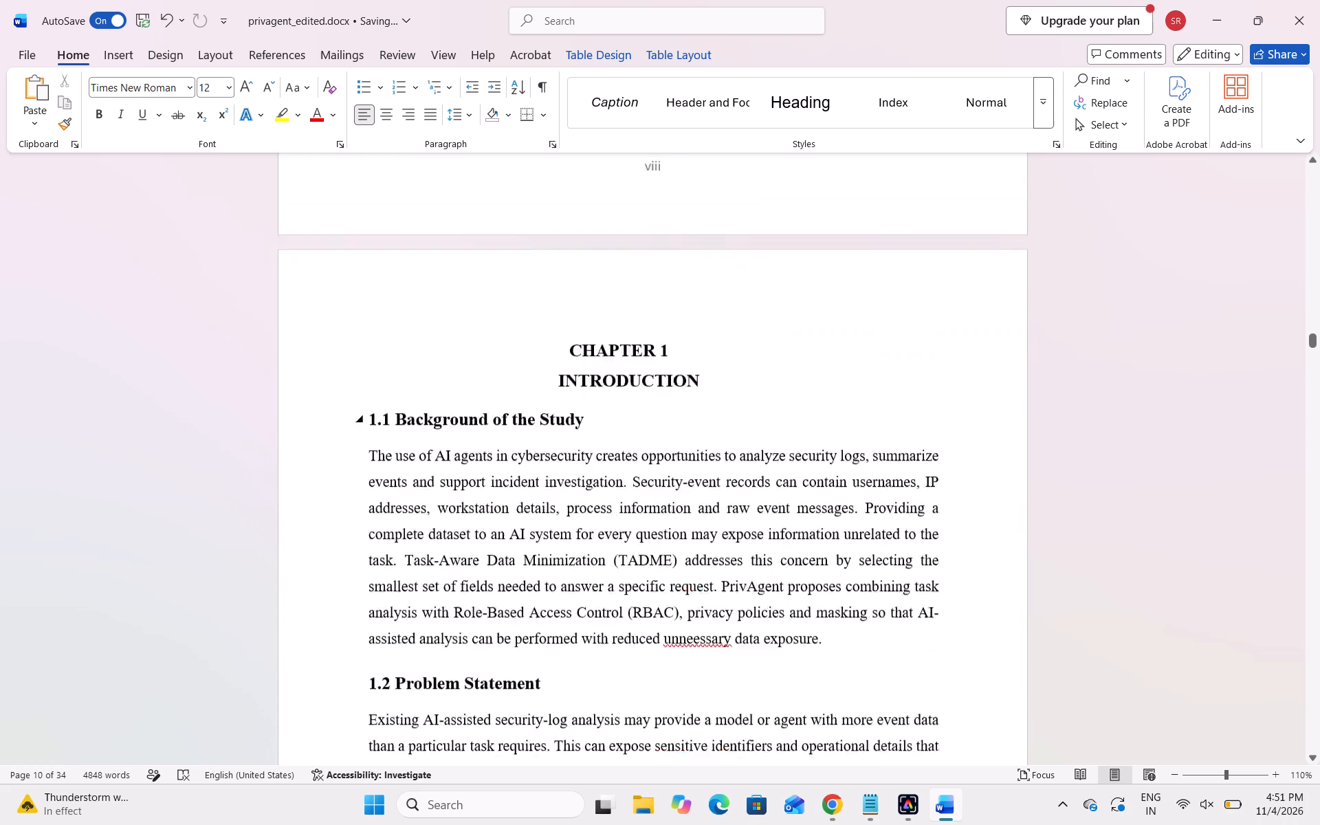
{"action": "scroll", "coordinate": [868, 631], "scroll_direction": "up", "scroll_amount": 1}
{"action": "scroll", "coordinate": [836, 558], "scroll_direction": "up", "scroll_amount": 10}
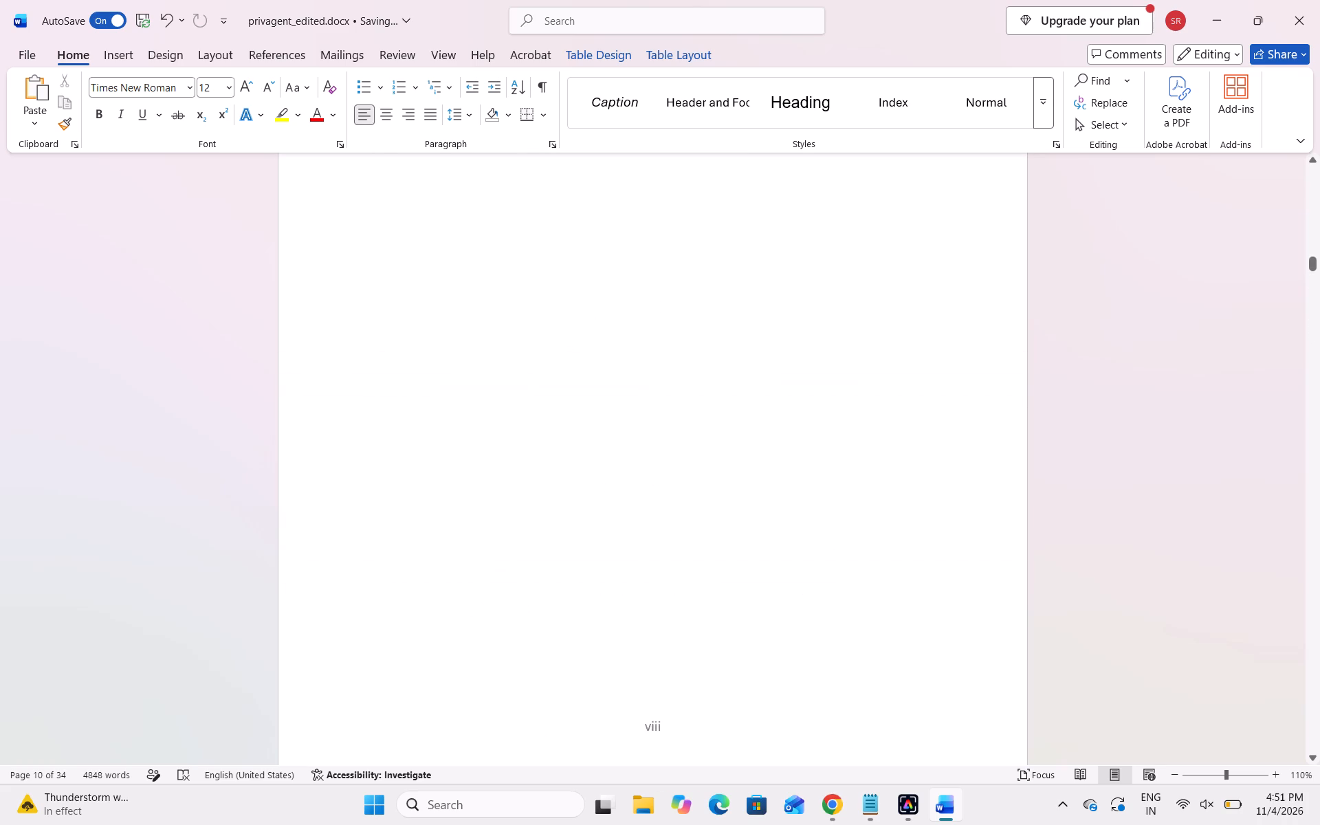
{"action": "scroll", "coordinate": [836, 558], "scroll_direction": "up", "scroll_amount": 5}
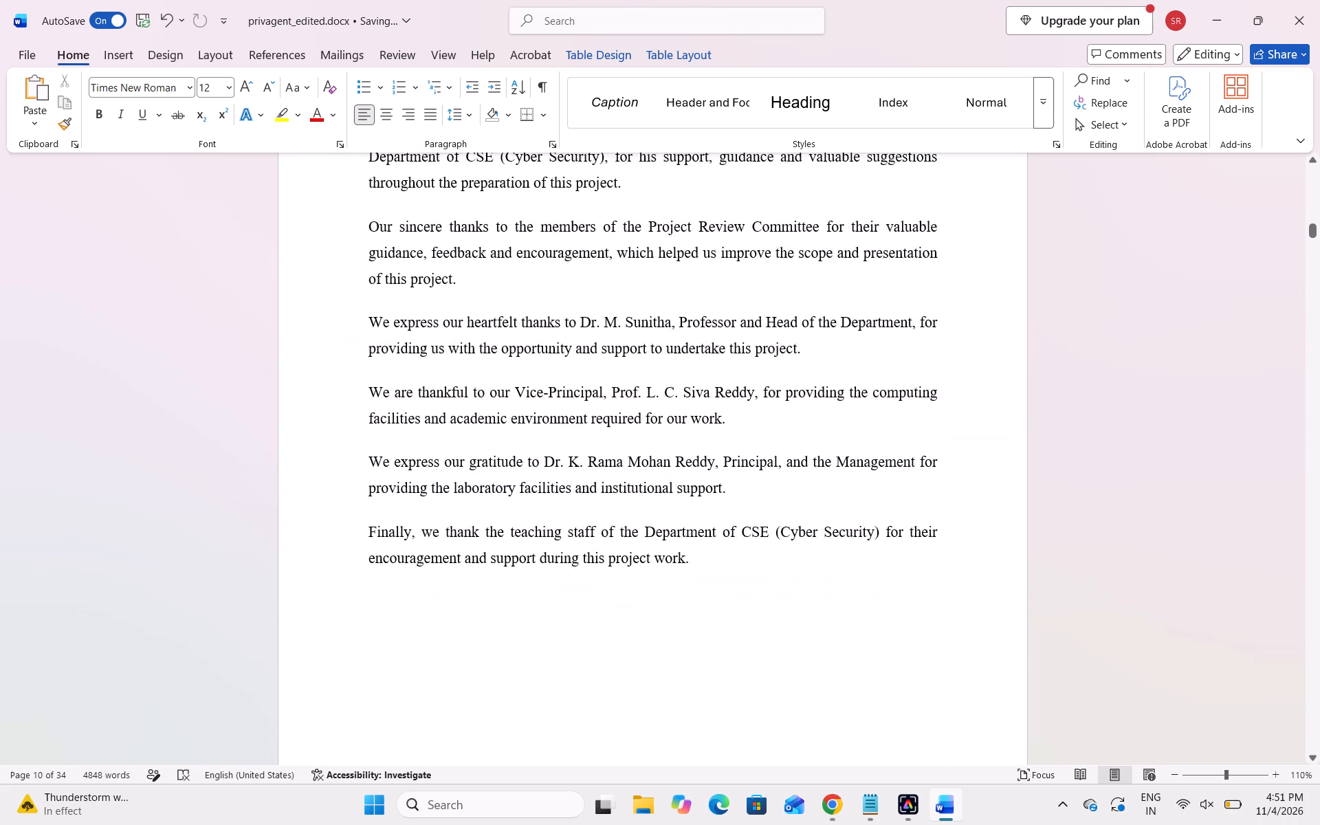
{"action": "scroll", "coordinate": [802, 521], "scroll_direction": "up", "scroll_amount": 11}
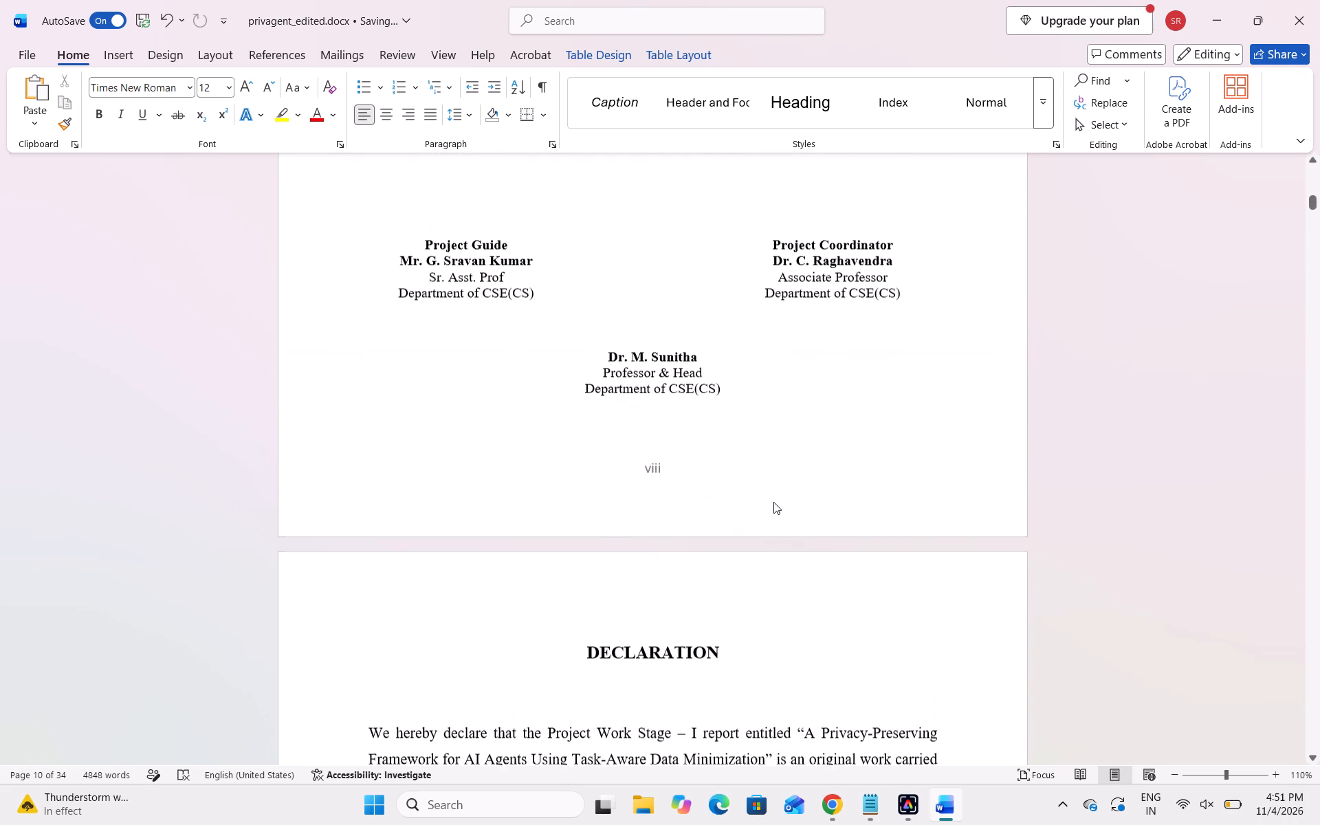
Delete the page number from the title page's footer, below October 2026, and leave the footer.
{"action": "scroll", "coordinate": [773, 502], "scroll_direction": "up", "scroll_amount": 16}
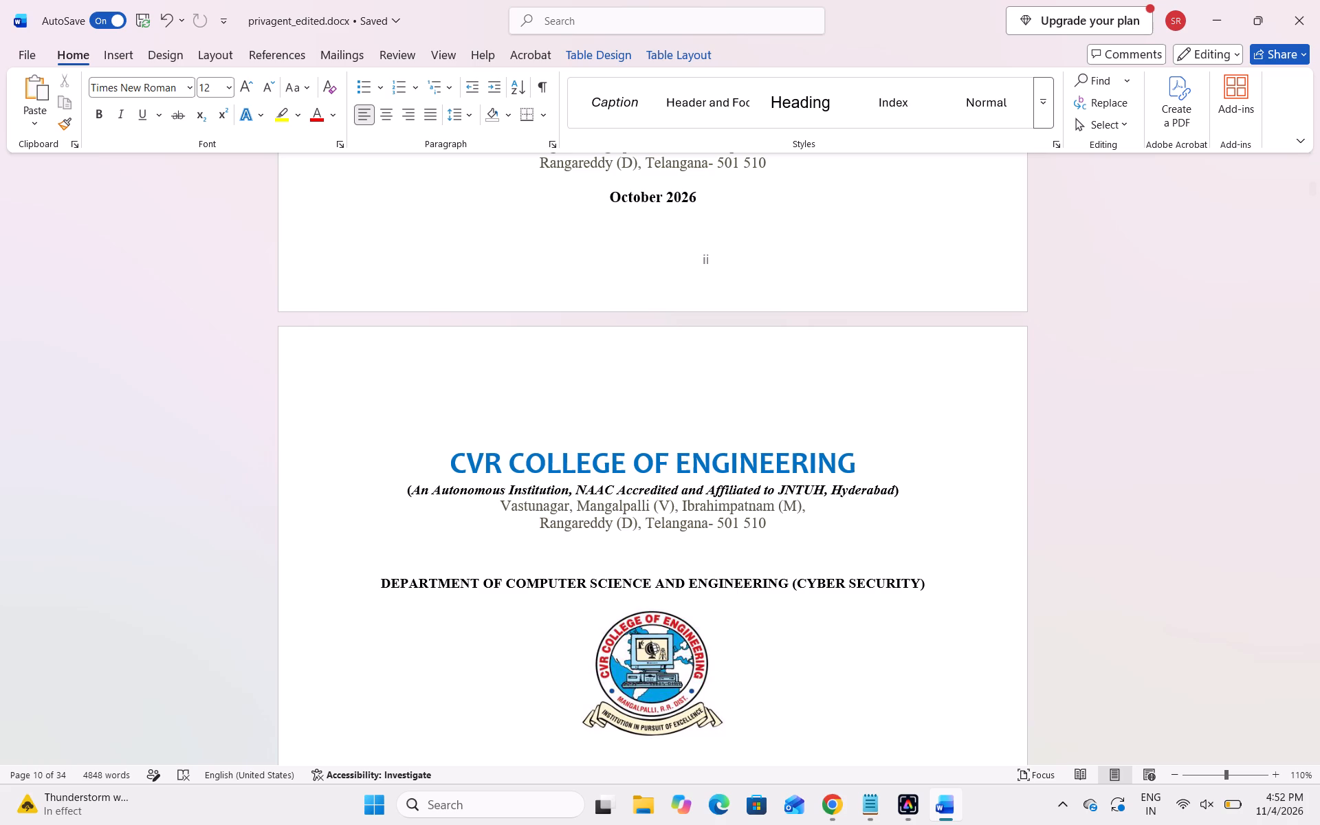
{"action": "scroll", "coordinate": [761, 407], "scroll_direction": "up", "scroll_amount": 15}
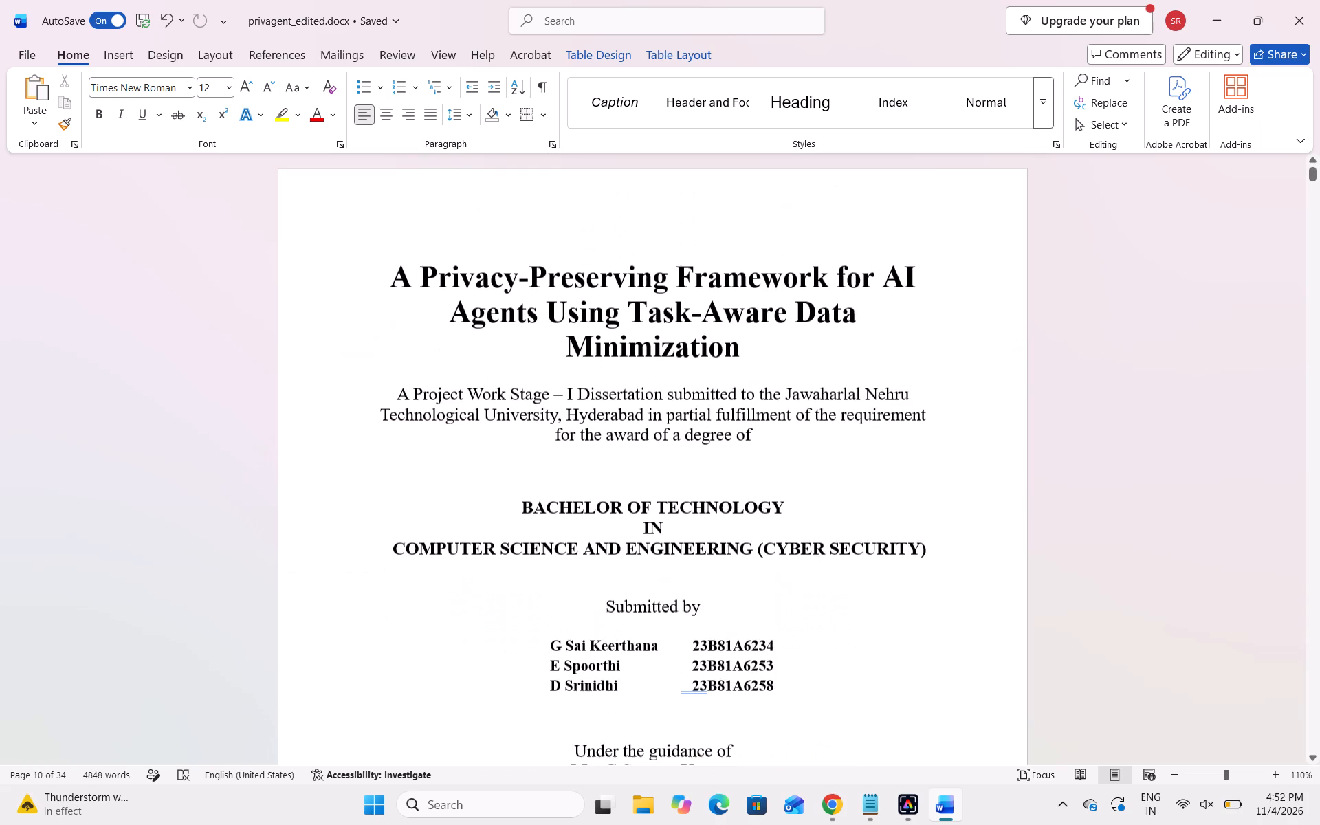
{"action": "scroll", "coordinate": [761, 407], "scroll_direction": "up", "scroll_amount": 5}
{"action": "scroll", "coordinate": [761, 407], "scroll_direction": "down", "scroll_amount": 6}
{"action": "scroll", "coordinate": [721, 431], "scroll_direction": "up", "scroll_amount": 3}
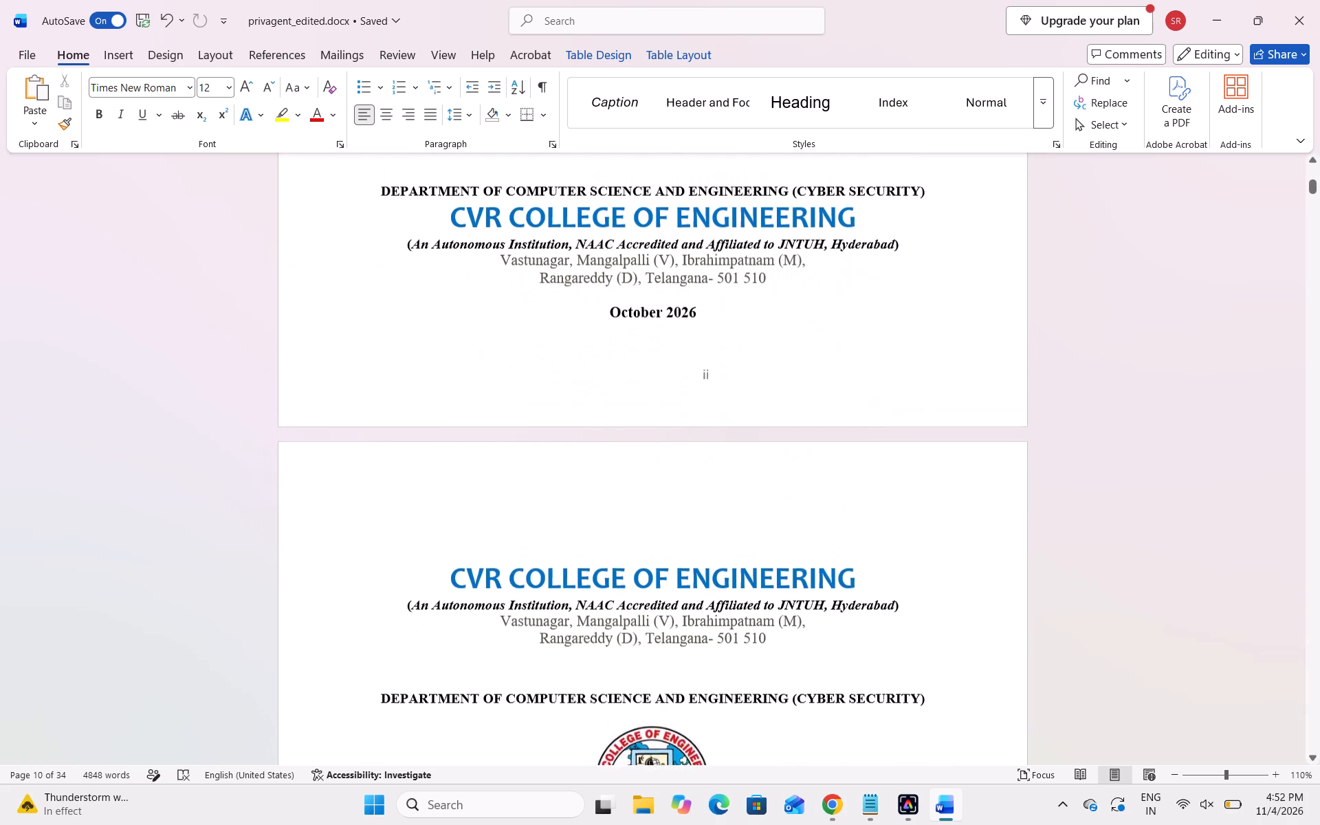
{"action": "double_click", "coordinate": [710, 386]}
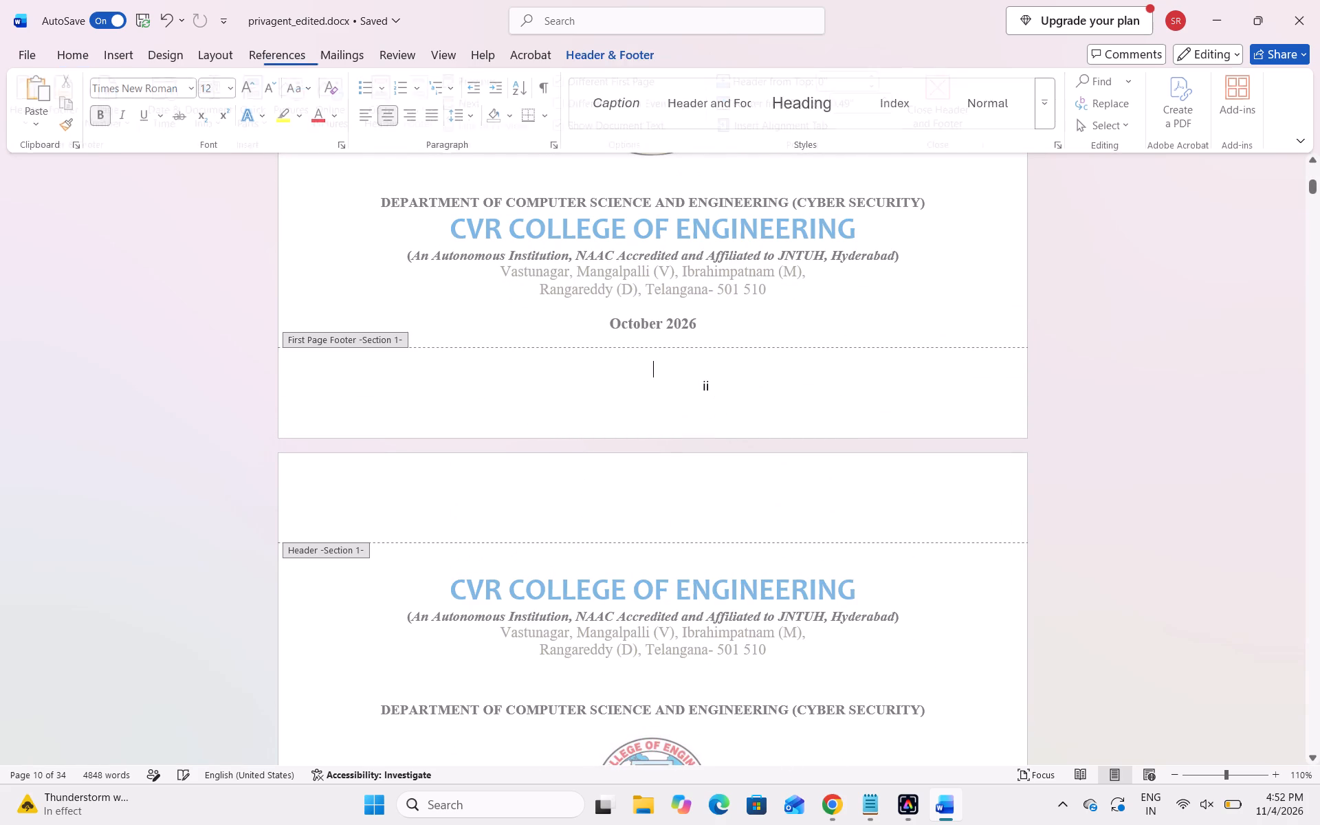
{"action": "left_click", "coordinate": [710, 386]}
{"action": "key", "text": "BackSpace"}
{"action": "key", "text": "BackSpace"}
{"action": "key", "text": "BackSpace"}
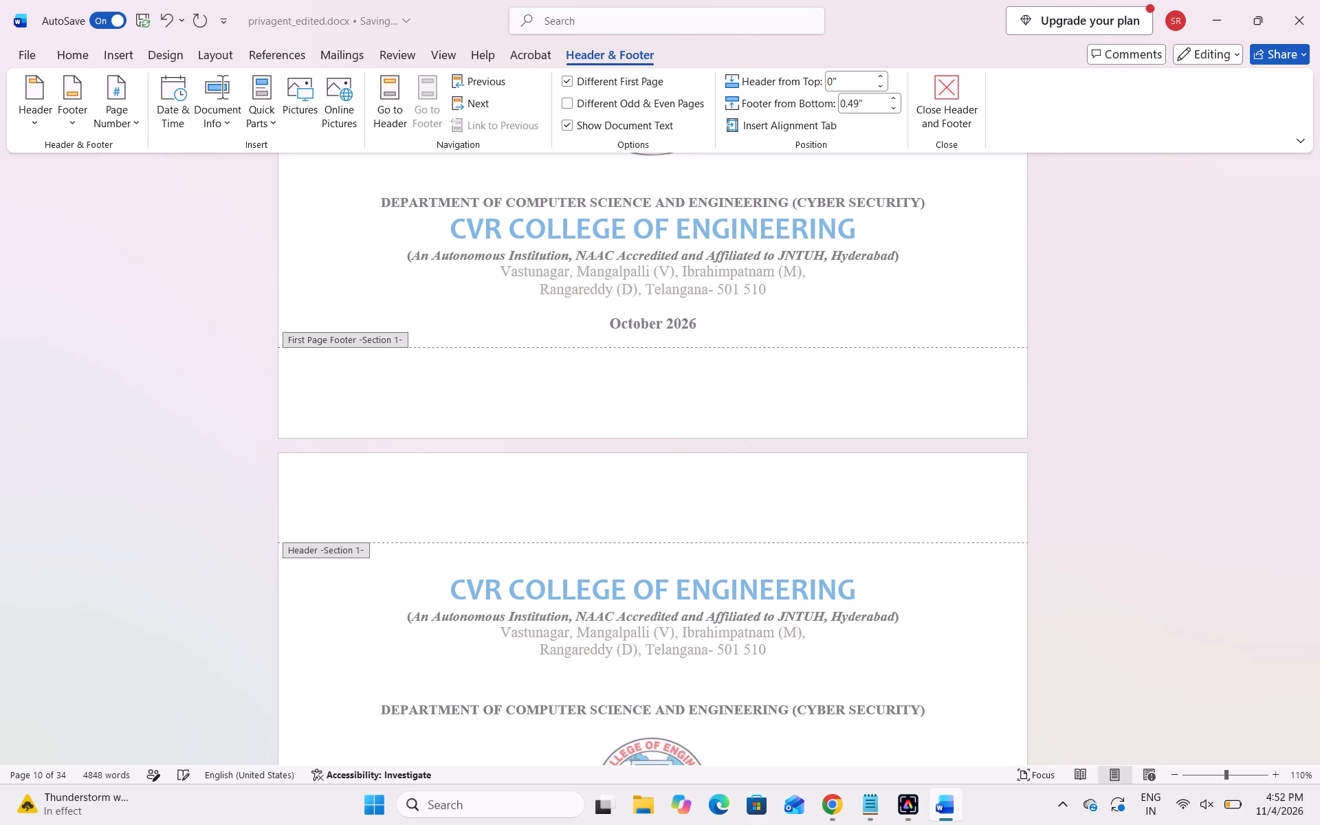
{"action": "double_click", "coordinate": [1181, 421]}
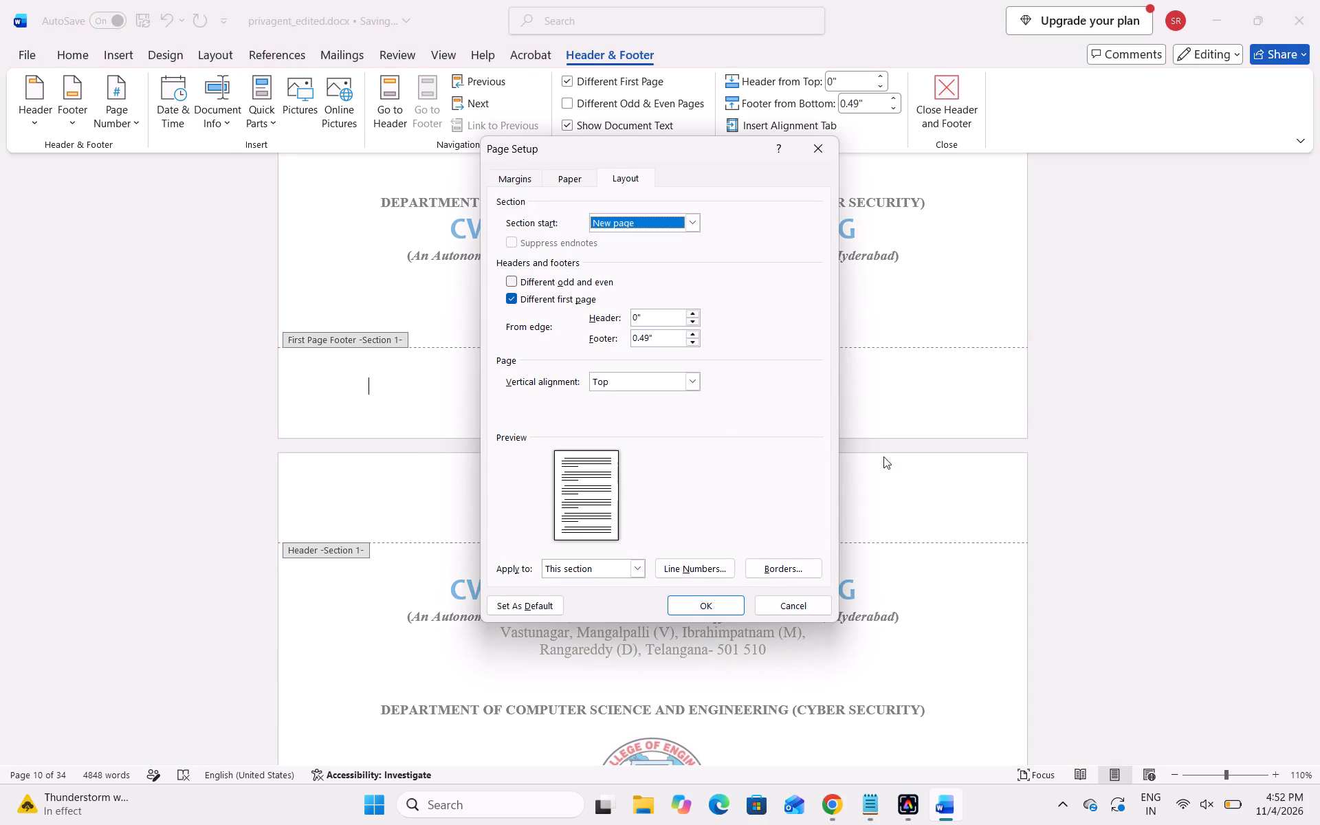
{"action": "left_click", "coordinate": [707, 612]}
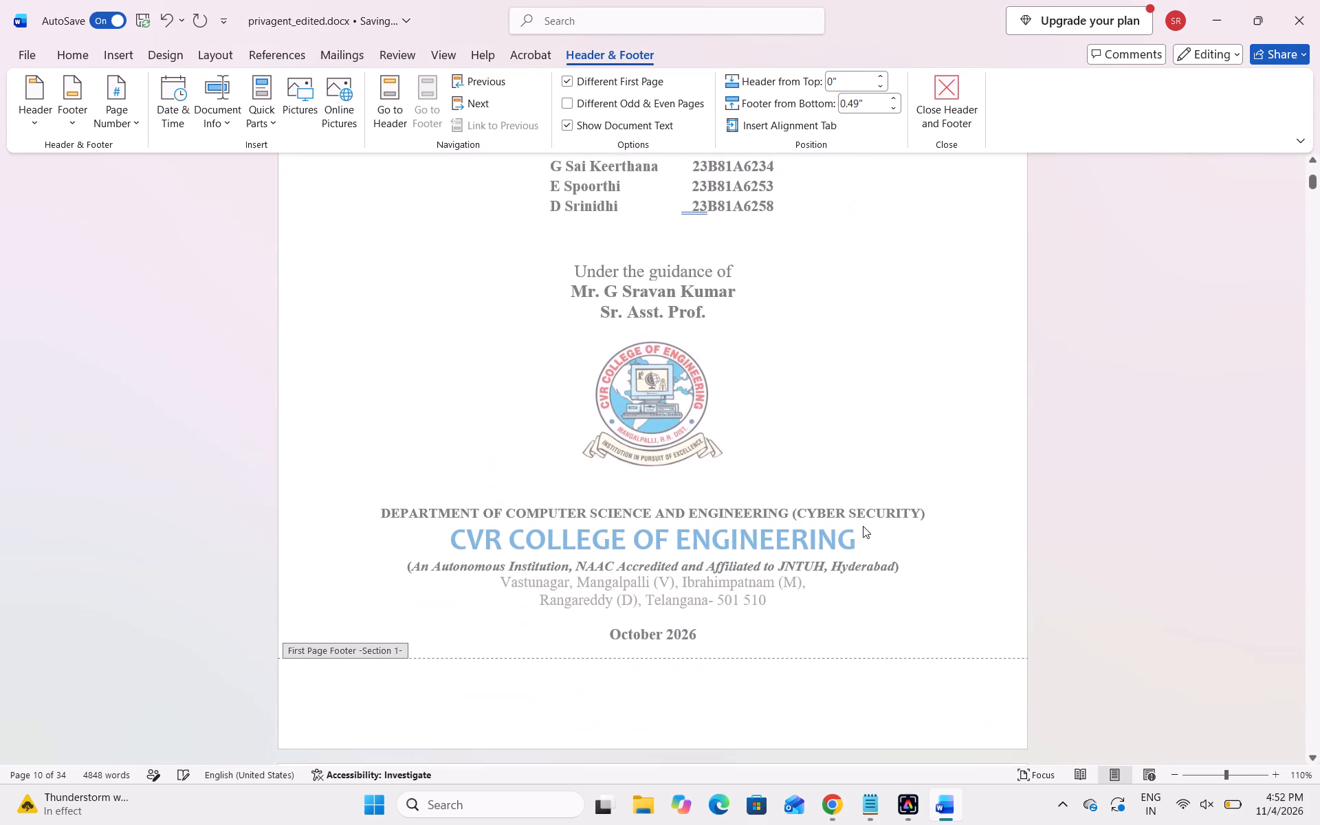
{"action": "key", "text": "Escape"}
{"action": "key", "text": "Escape"}
Check the footer page numbers from the title page to the contents pages and back to the certificate page.
{"action": "scroll", "coordinate": [1040, 504], "scroll_direction": "up", "scroll_amount": 5}
{"action": "scroll", "coordinate": [1040, 504], "scroll_direction": "down", "scroll_amount": 1}
{"action": "scroll", "coordinate": [938, 552], "scroll_direction": "down", "scroll_amount": 5}
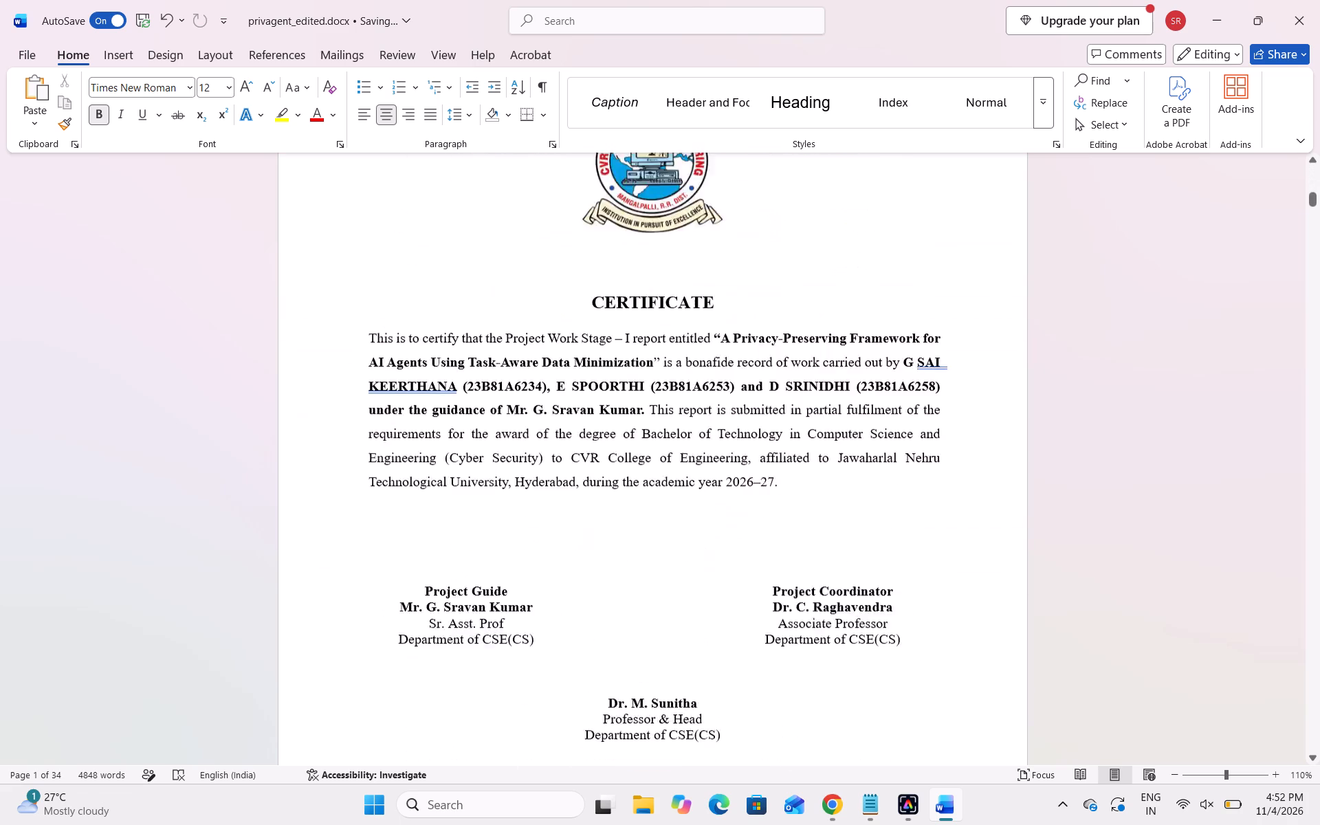
{"action": "scroll", "coordinate": [938, 552], "scroll_direction": "down", "scroll_amount": 1}
{"action": "scroll", "coordinate": [852, 550], "scroll_direction": "down", "scroll_amount": 1}
{"action": "scroll", "coordinate": [657, 455], "scroll_direction": "down", "scroll_amount": 7}
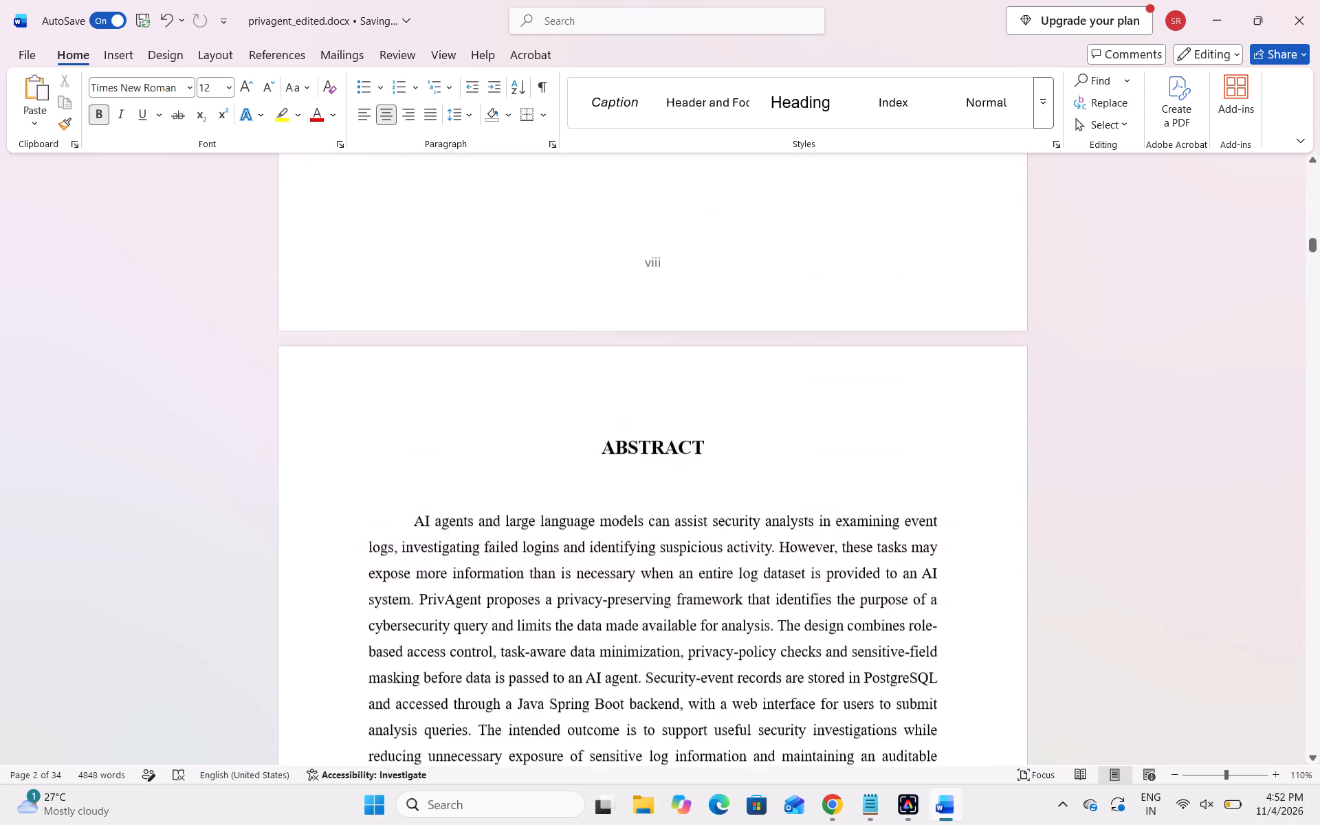
{"action": "scroll", "coordinate": [657, 455], "scroll_direction": "down", "scroll_amount": 3}
{"action": "scroll", "coordinate": [709, 509], "scroll_direction": "down", "scroll_amount": 5}
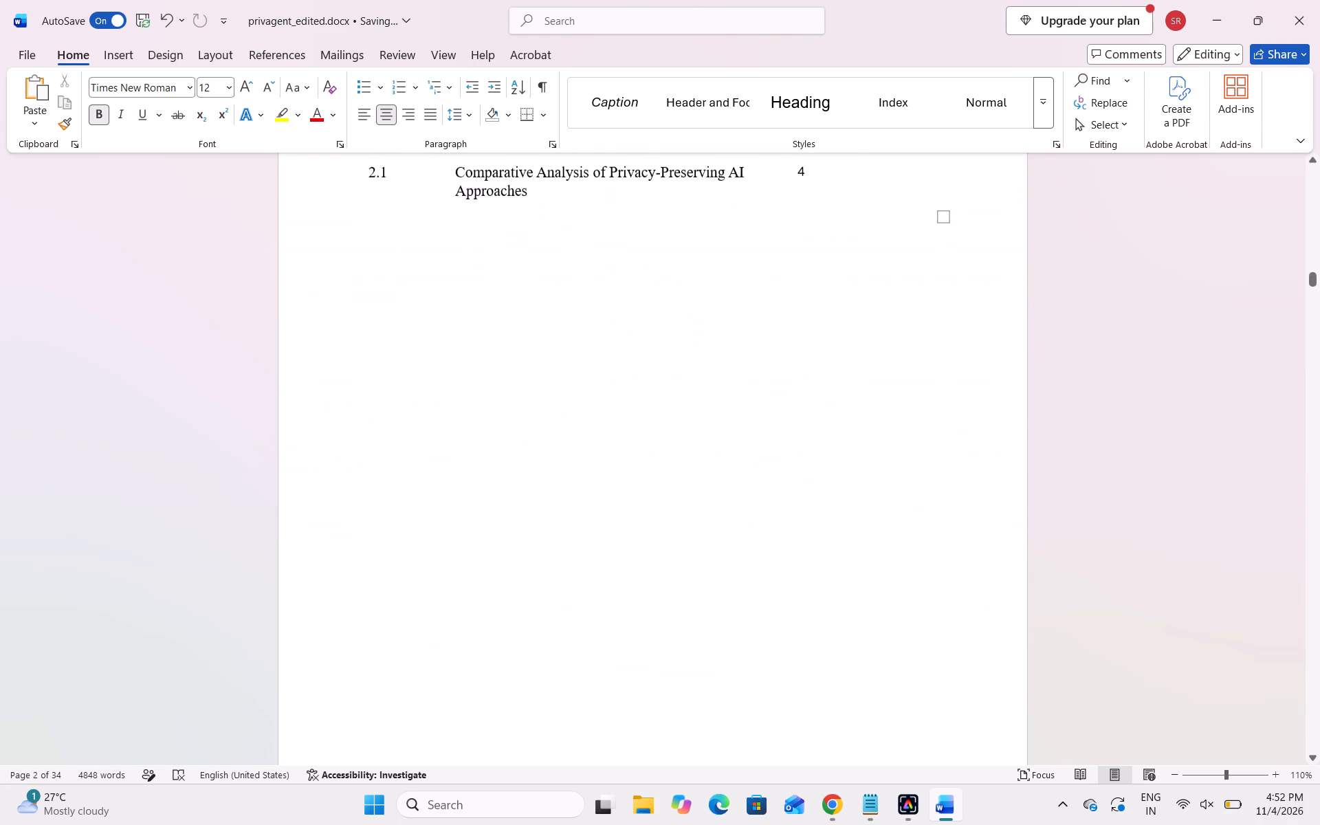
{"action": "scroll", "coordinate": [709, 509], "scroll_direction": "down", "scroll_amount": 2}
{"action": "scroll", "coordinate": [709, 509], "scroll_direction": "up", "scroll_amount": 14}
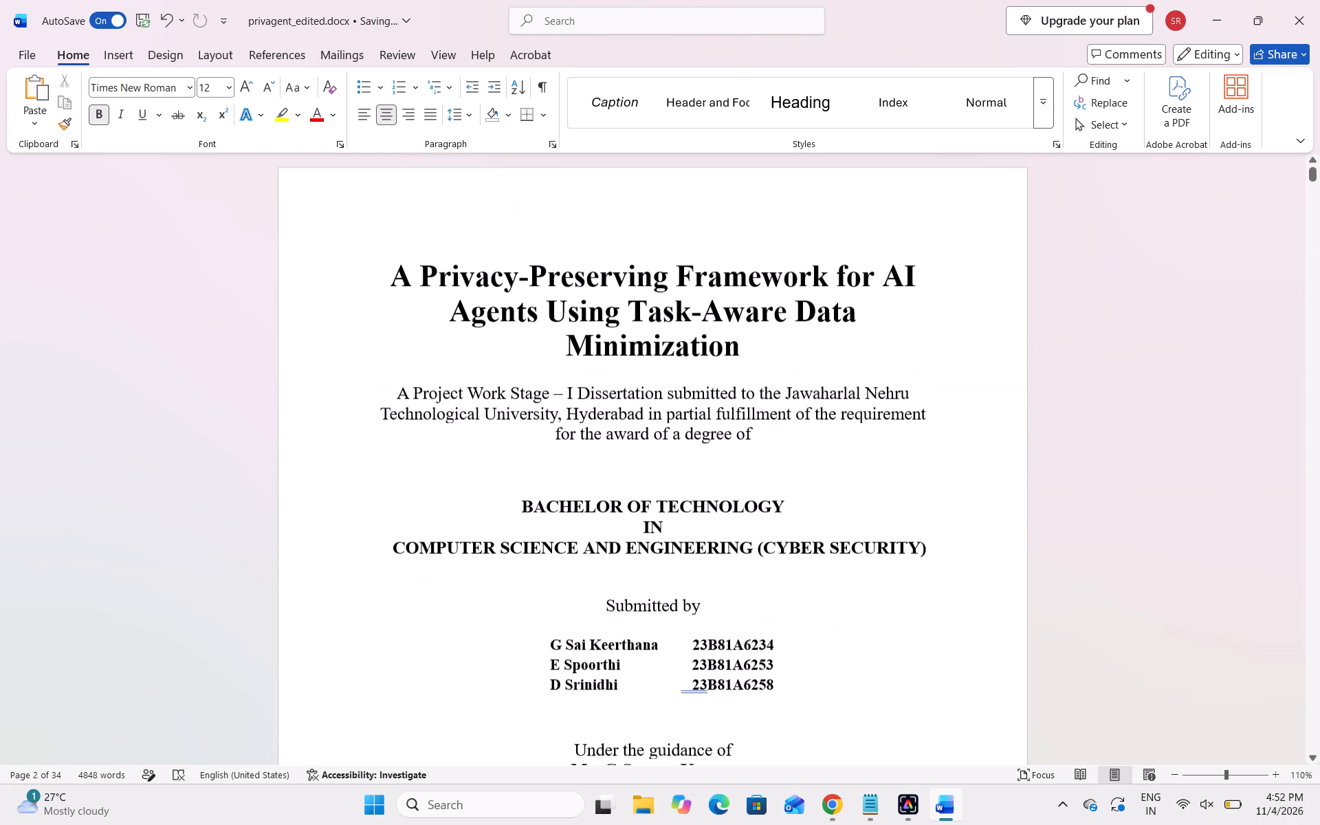
{"action": "scroll", "coordinate": [742, 477], "scroll_direction": "down", "scroll_amount": 6}
{"action": "scroll", "coordinate": [716, 623], "scroll_direction": "down", "scroll_amount": 2}
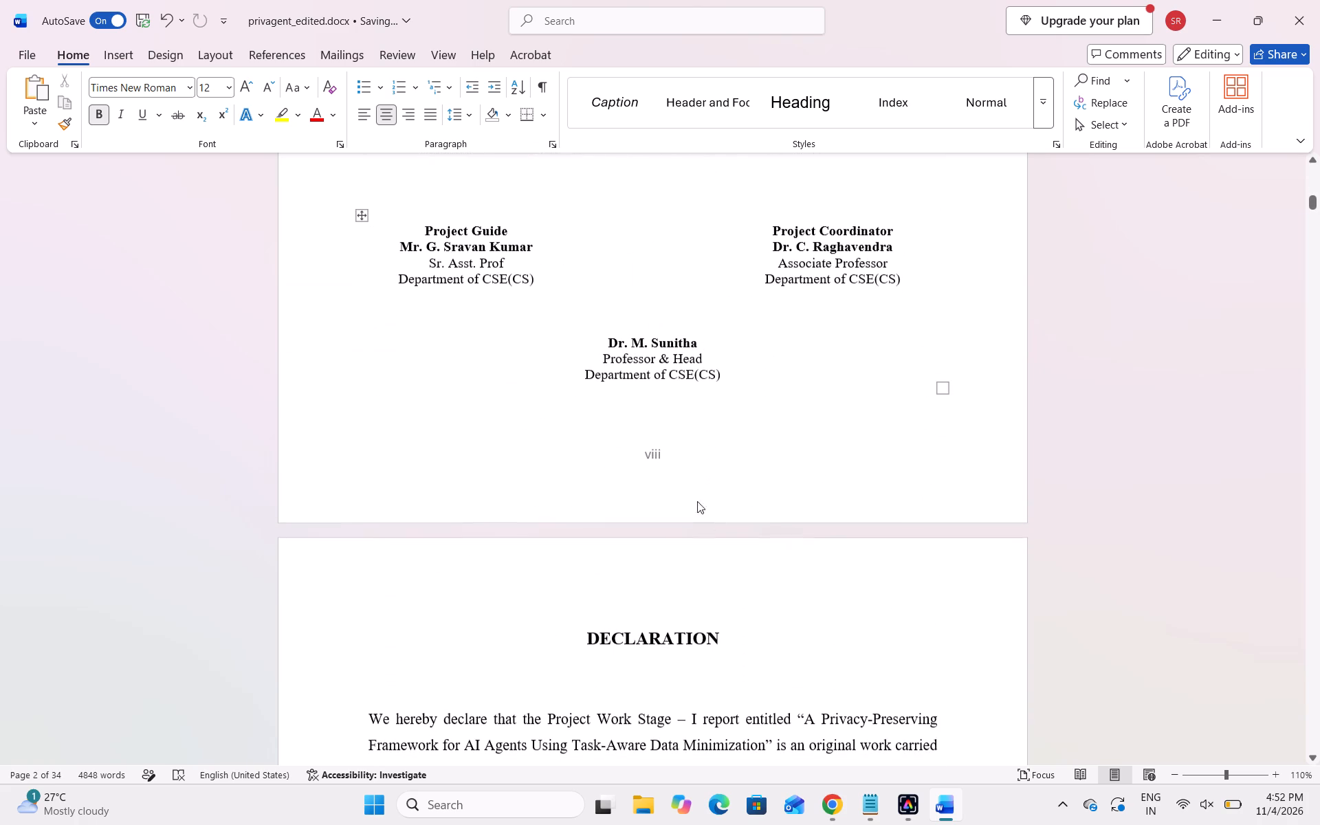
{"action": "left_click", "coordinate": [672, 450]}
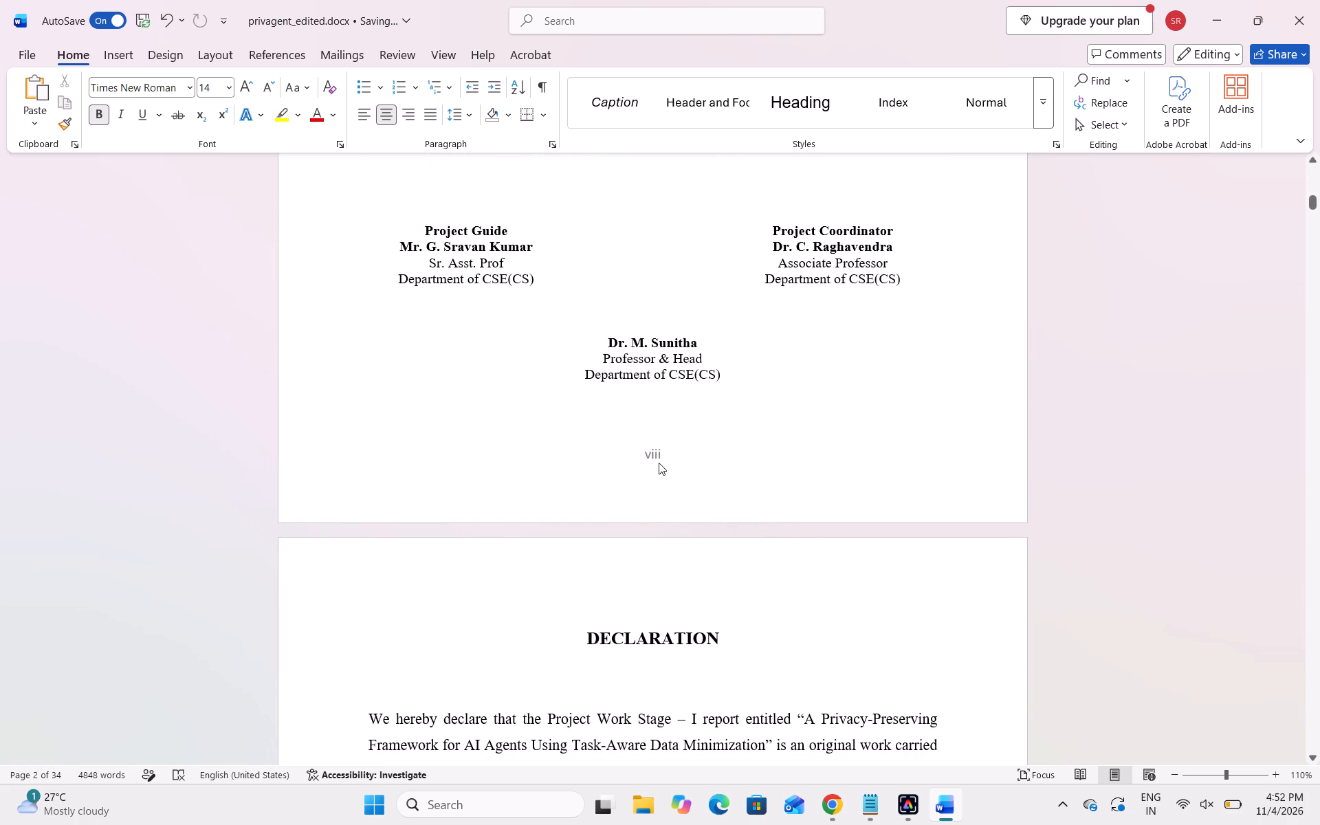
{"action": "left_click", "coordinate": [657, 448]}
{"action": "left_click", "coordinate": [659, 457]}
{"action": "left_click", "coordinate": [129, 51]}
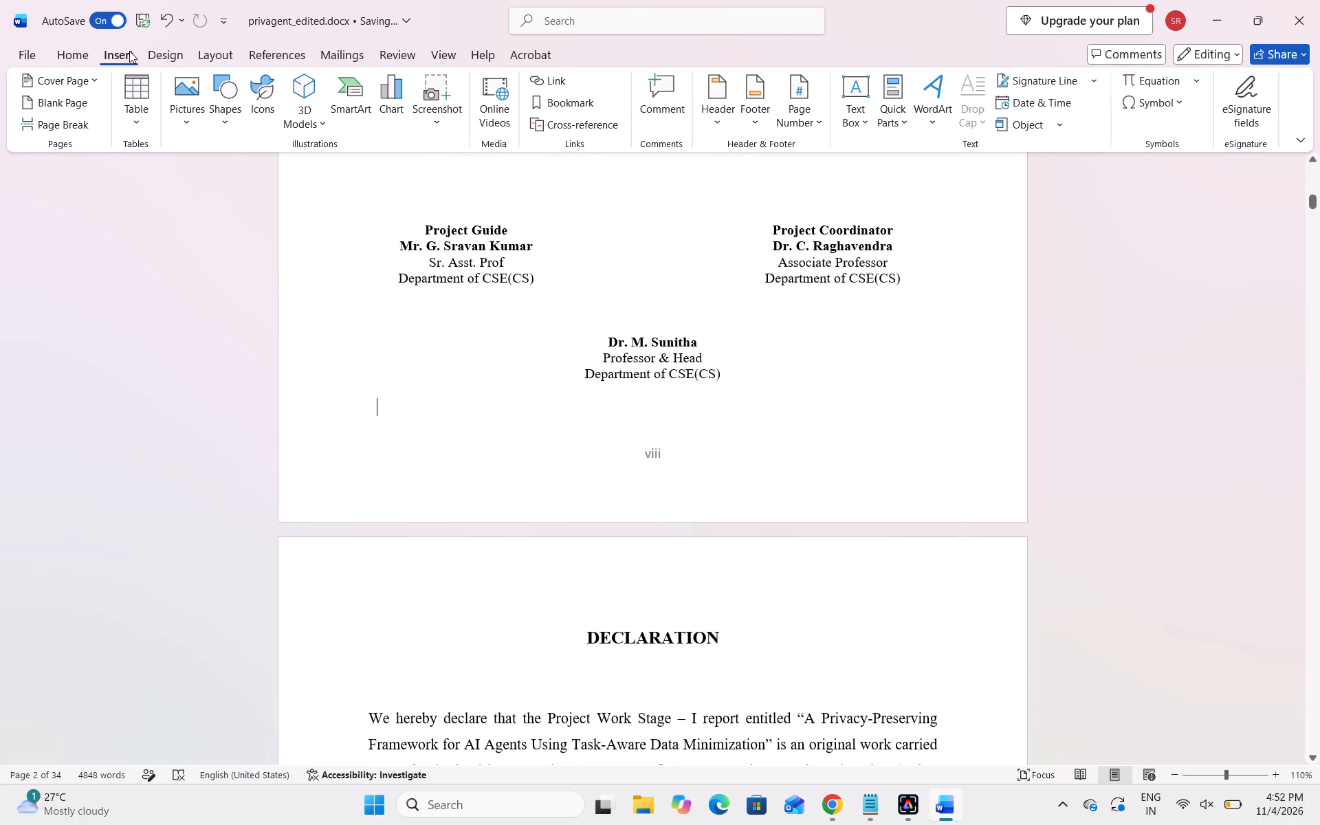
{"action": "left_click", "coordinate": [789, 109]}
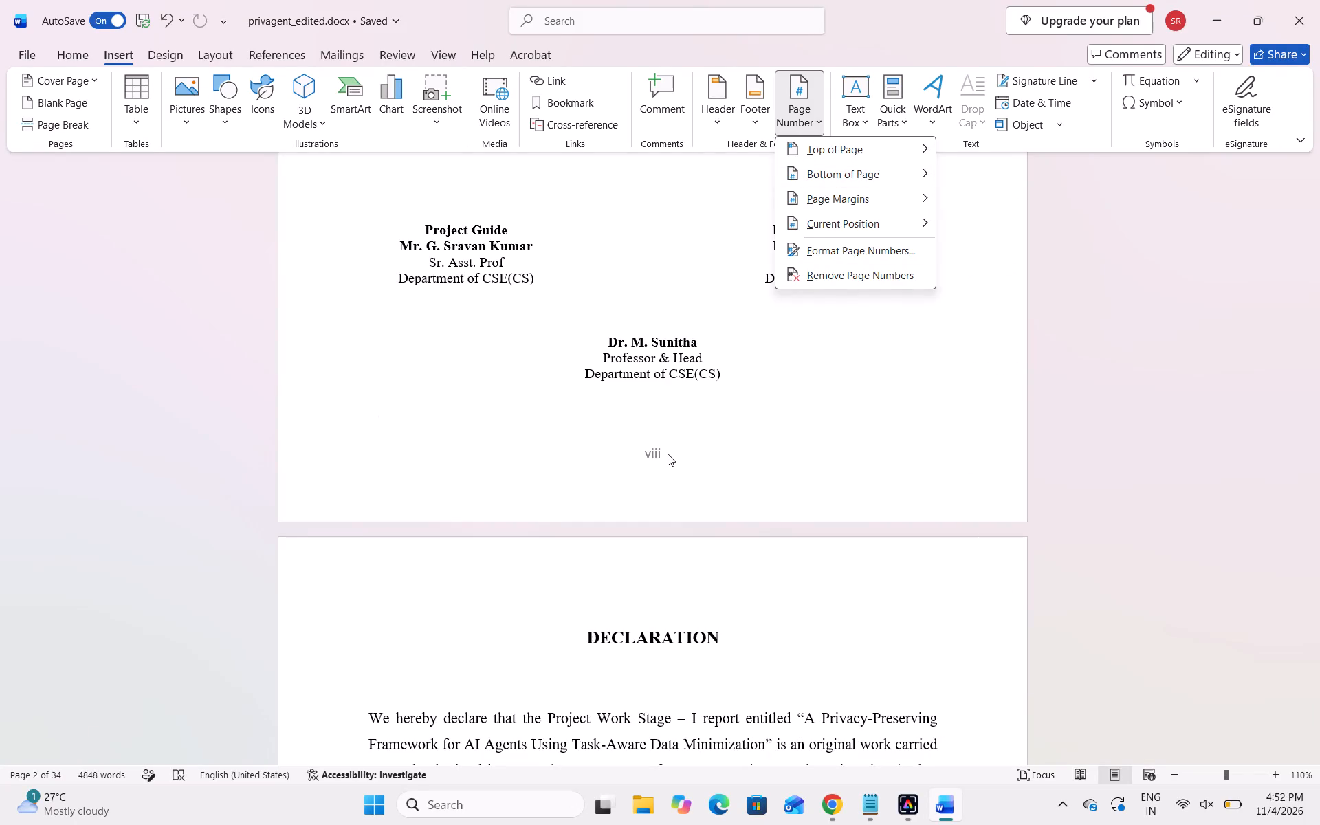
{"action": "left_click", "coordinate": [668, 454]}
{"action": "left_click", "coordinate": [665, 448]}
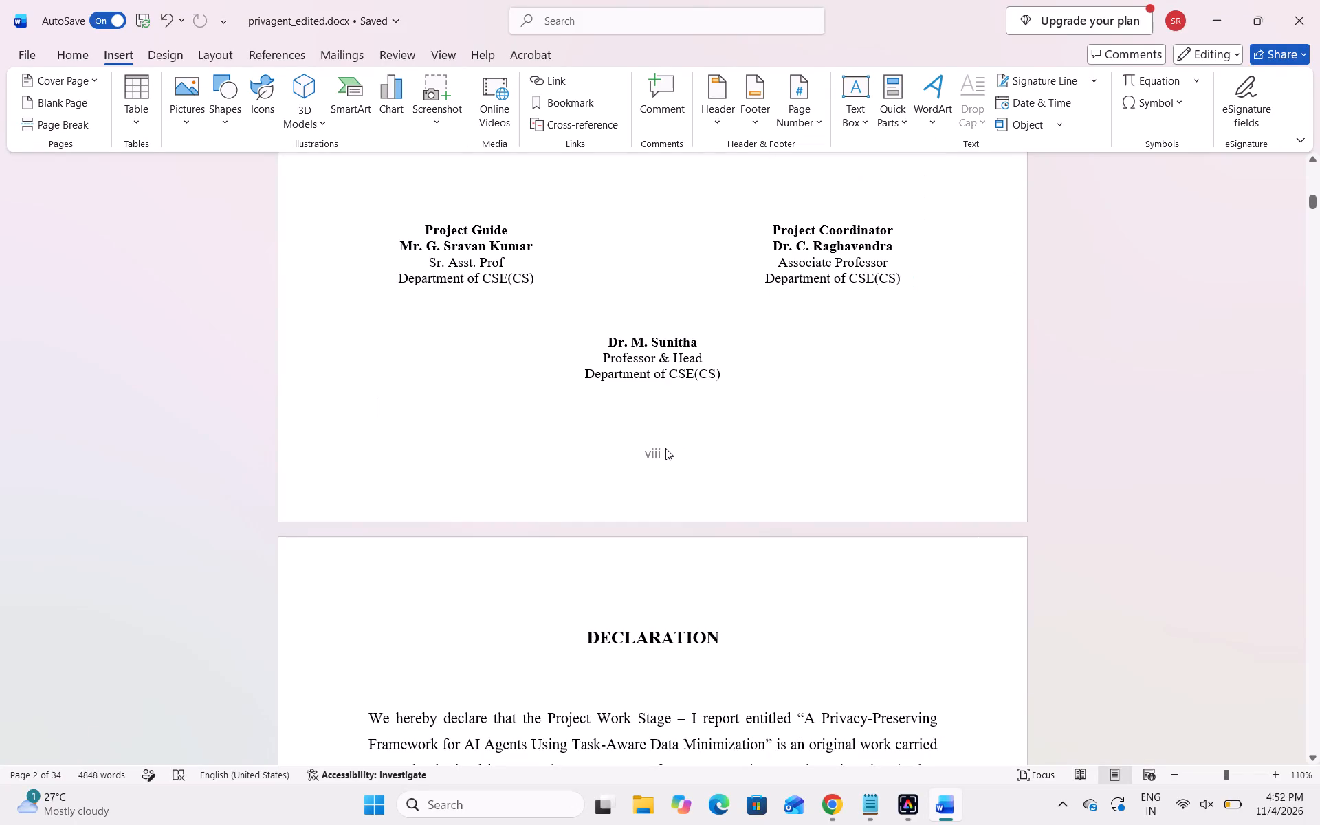
Review the footers of the title, certificate, declaration and acknowledgement pages for missing or wrong page numbers.
{"action": "scroll", "coordinate": [732, 469], "scroll_direction": "up", "scroll_amount": 8}
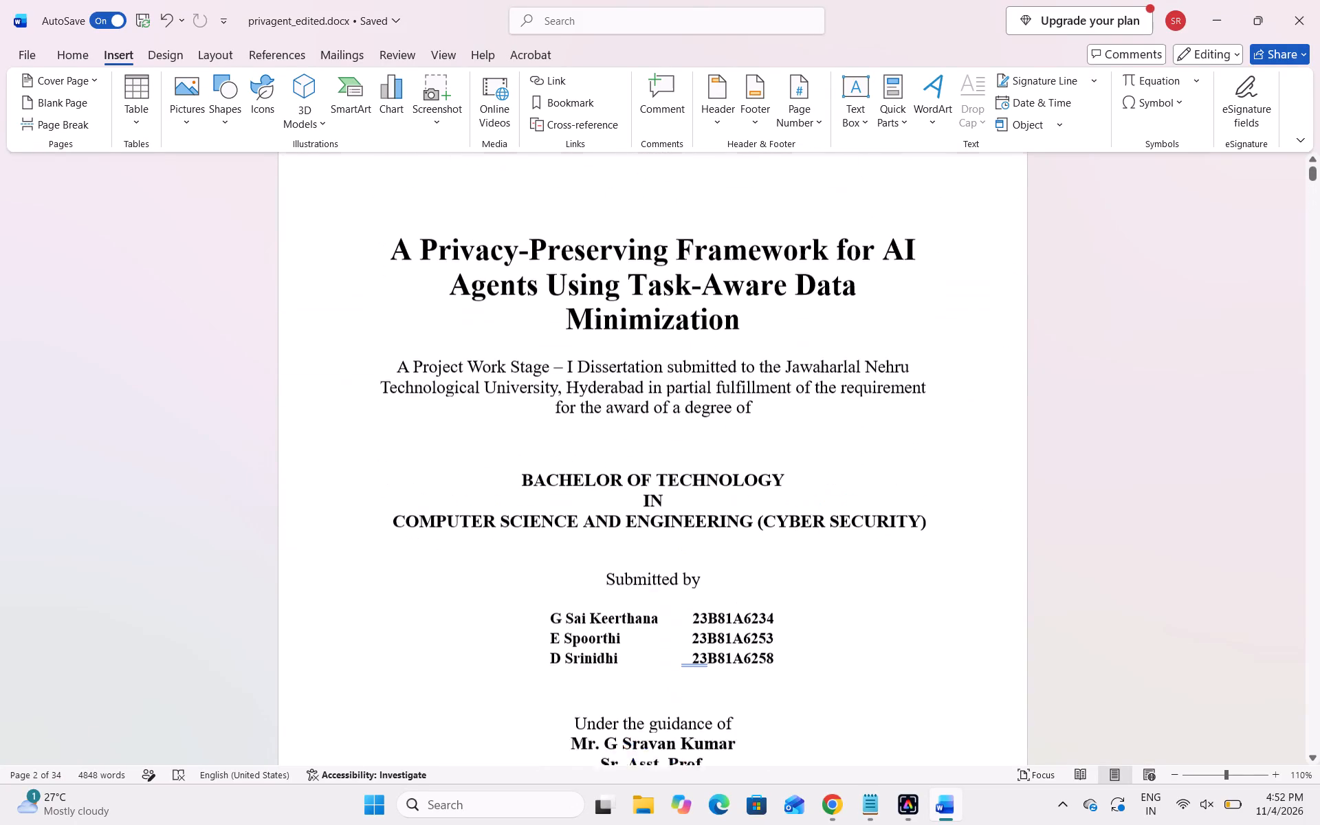
{"action": "scroll", "coordinate": [760, 432], "scroll_direction": "up", "scroll_amount": 3}
{"action": "scroll", "coordinate": [760, 432], "scroll_direction": "down", "scroll_amount": 3}
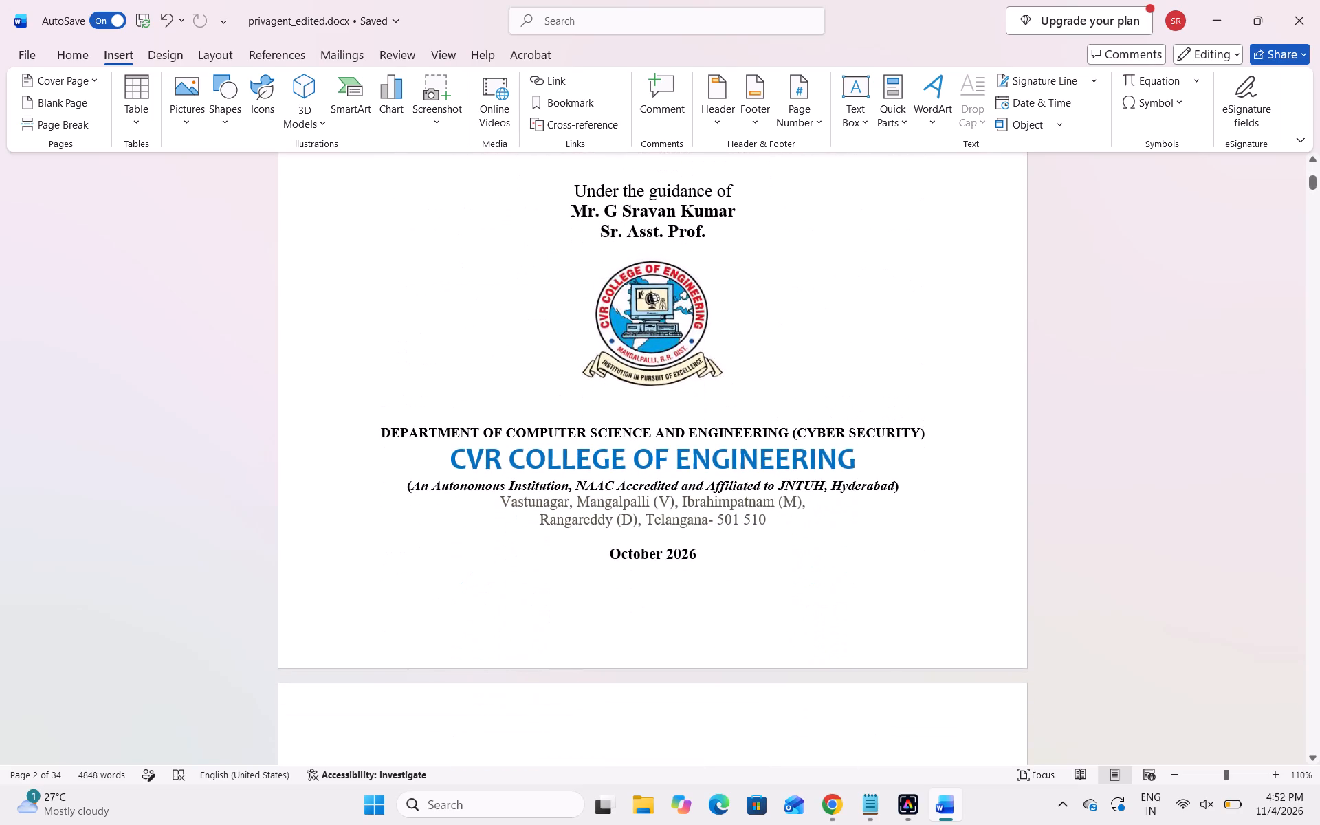
{"action": "scroll", "coordinate": [760, 432], "scroll_direction": "down", "scroll_amount": 6}
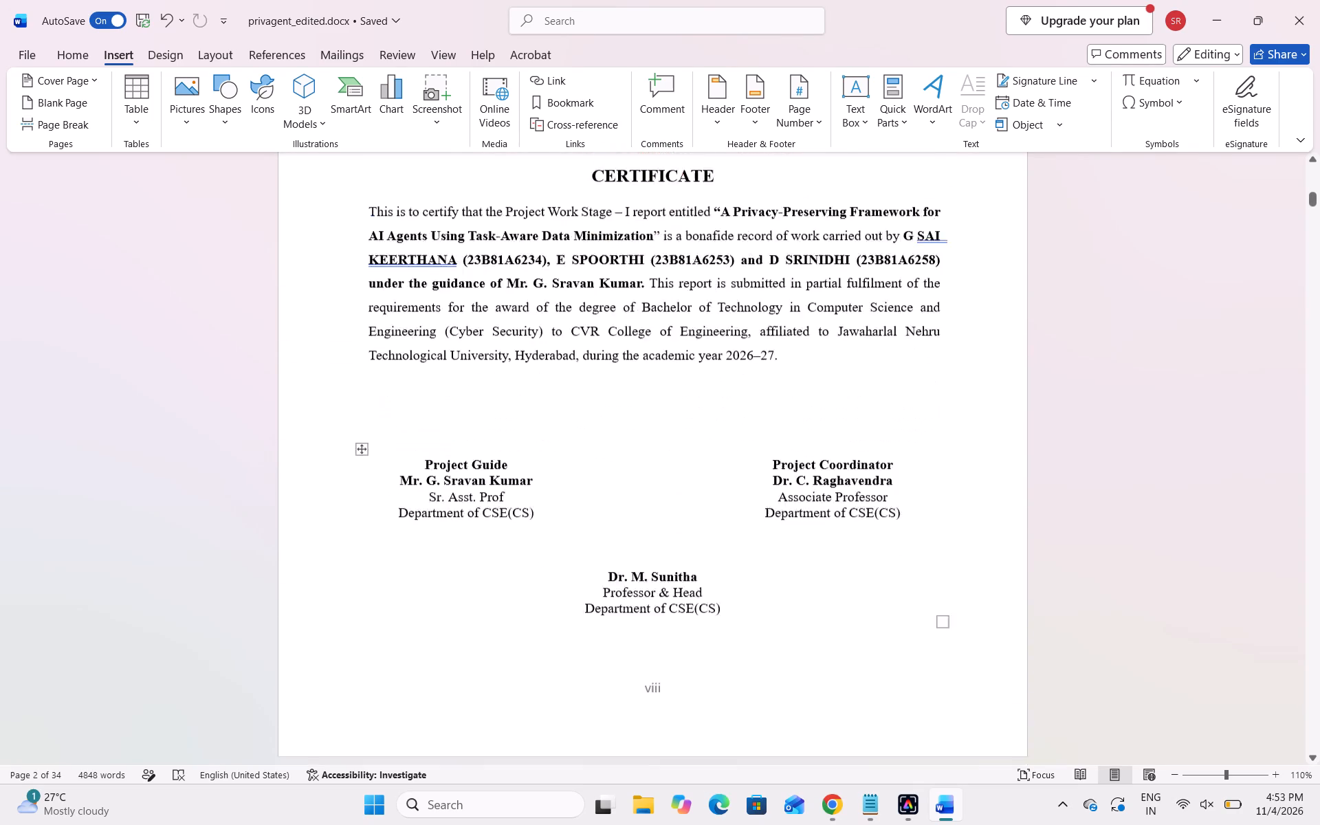
{"action": "scroll", "coordinate": [760, 432], "scroll_direction": "down", "scroll_amount": 6}
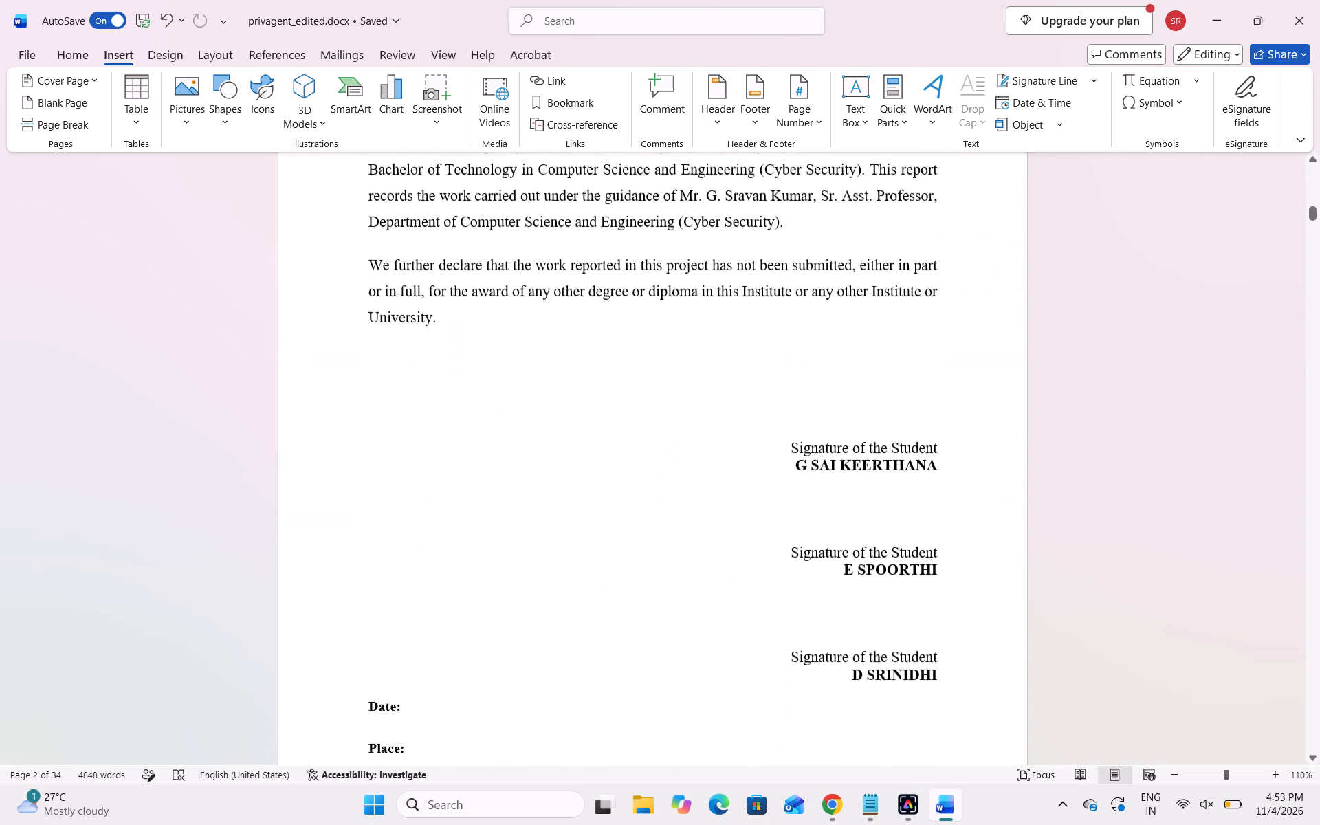
{"action": "scroll", "coordinate": [760, 432], "scroll_direction": "down", "scroll_amount": 4}
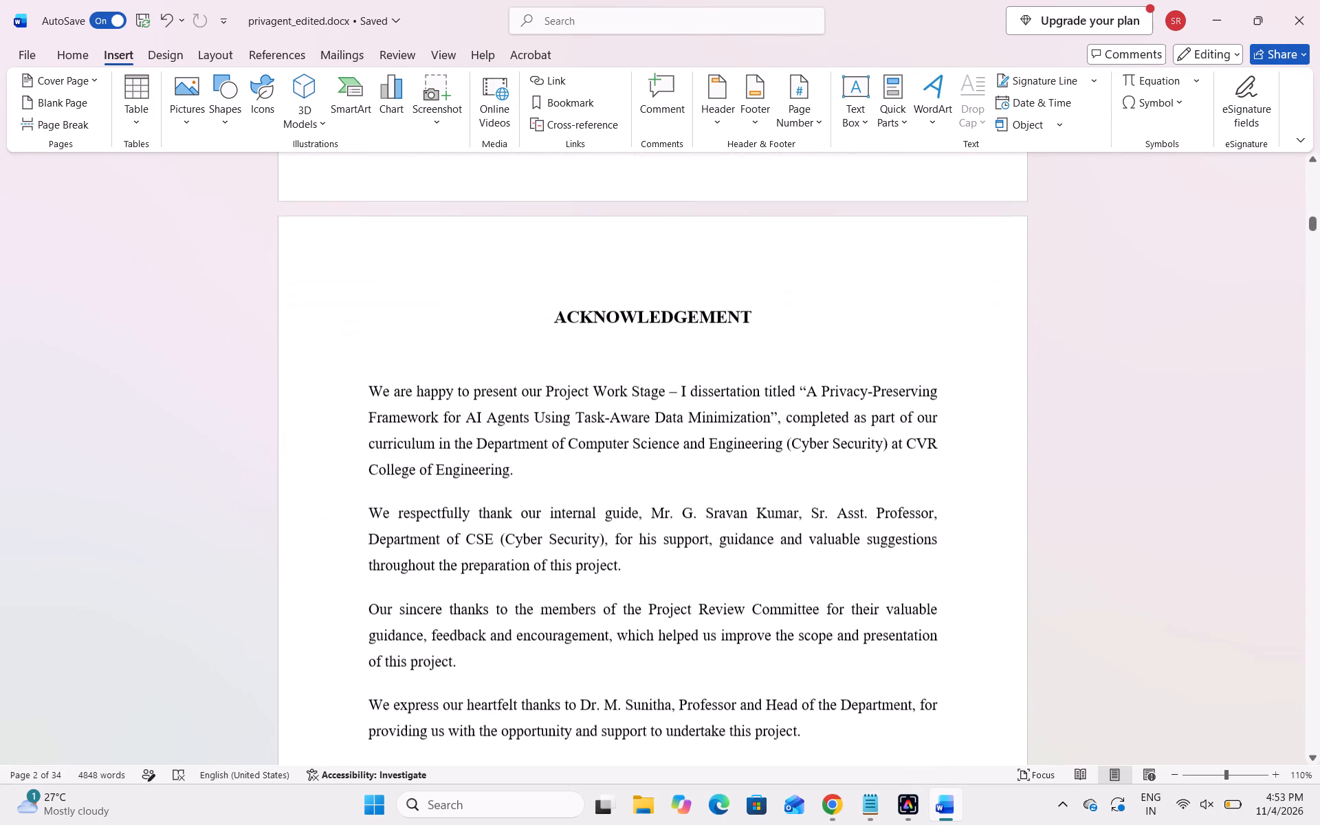
{"action": "scroll", "coordinate": [778, 366], "scroll_direction": "up", "scroll_amount": 1}
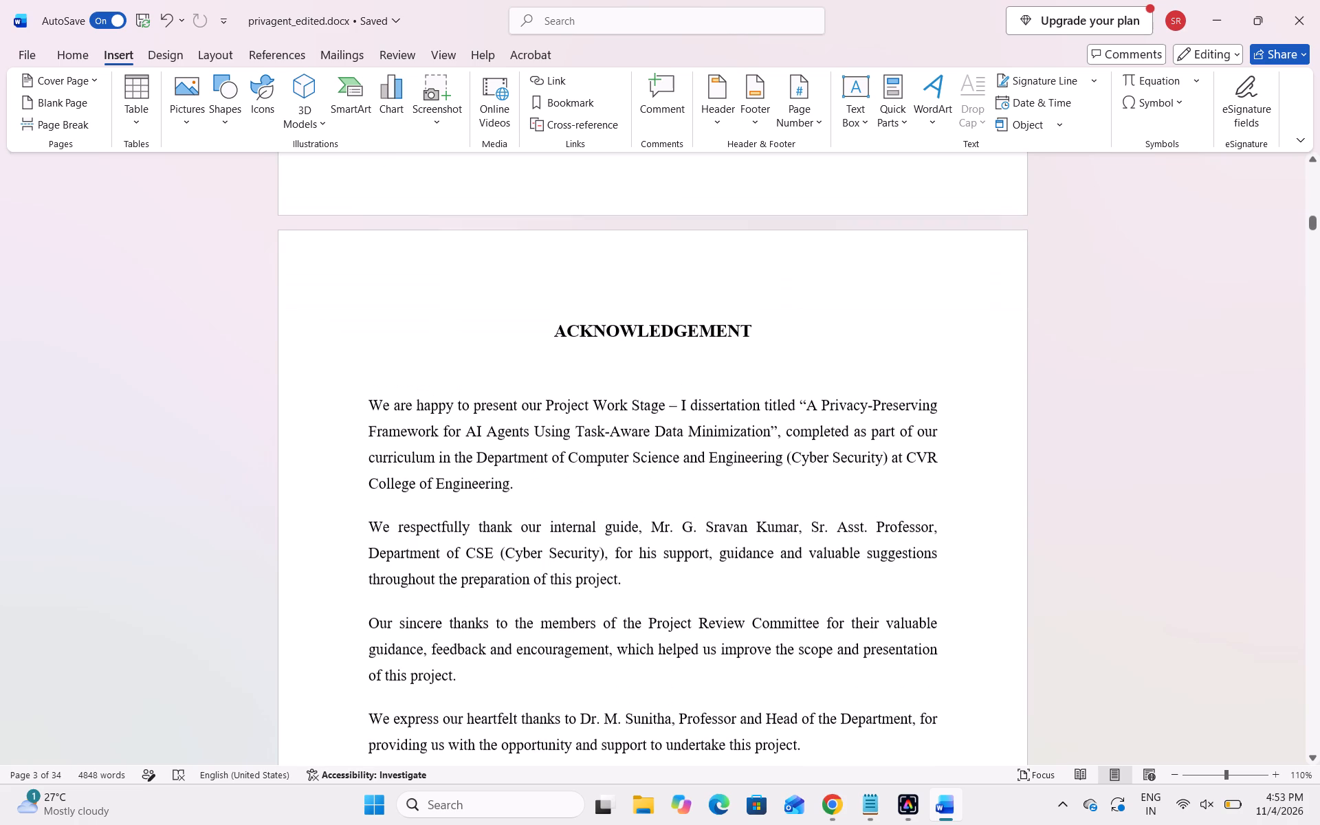
{"action": "scroll", "coordinate": [778, 366], "scroll_direction": "up", "scroll_amount": 2}
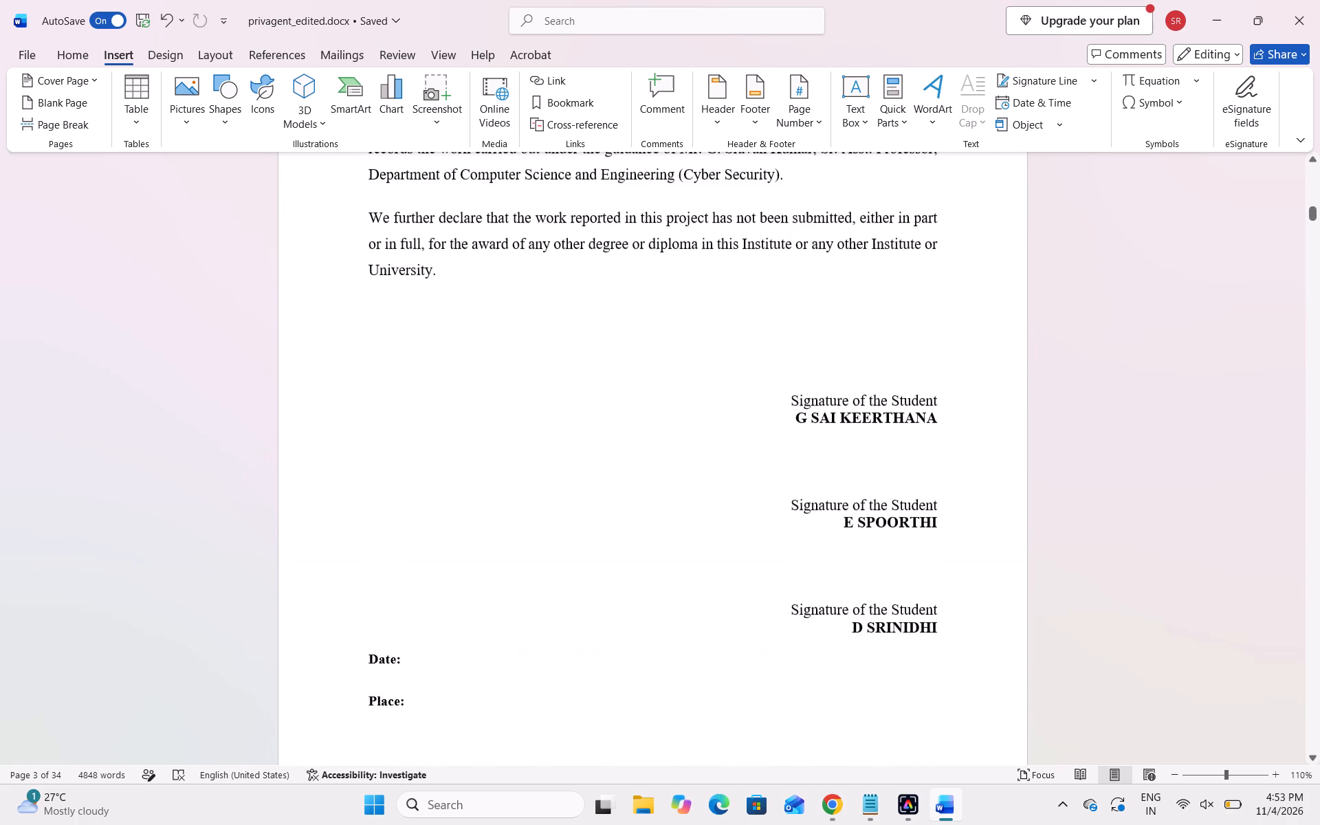
{"action": "scroll", "coordinate": [778, 366], "scroll_direction": "up", "scroll_amount": 10}
Change the page number in the certificate page's footer to i and leave the footer.
{"action": "scroll", "coordinate": [778, 366], "scroll_direction": "down", "scroll_amount": 3}
{"action": "scroll", "coordinate": [749, 432], "scroll_direction": "down", "scroll_amount": 1}
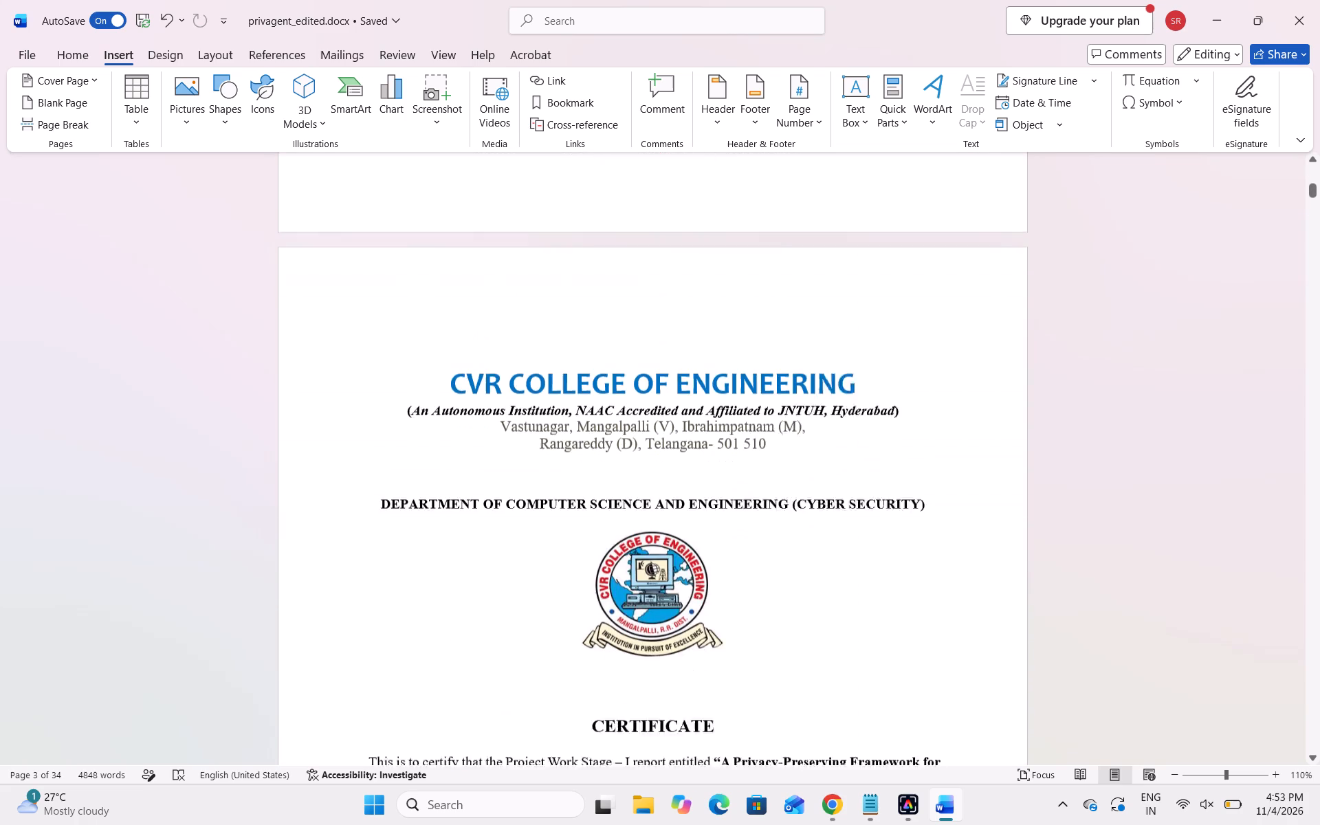
{"action": "left_click", "coordinate": [712, 499]}
{"action": "scroll", "coordinate": [712, 499], "scroll_direction": "down", "scroll_amount": 2}
{"action": "left_click", "coordinate": [697, 510]}
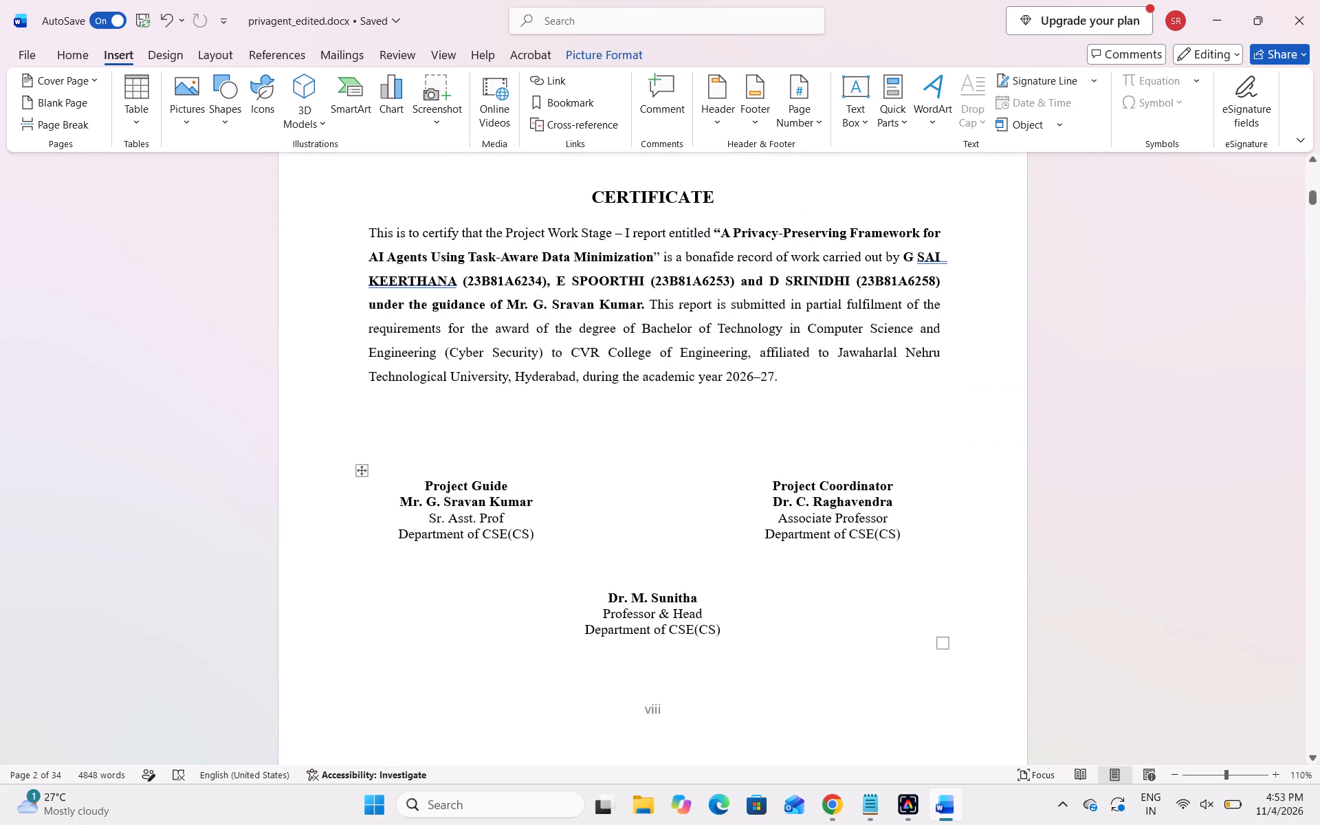
{"action": "scroll", "coordinate": [697, 510], "scroll_direction": "down", "scroll_amount": 1}
{"action": "left_click", "coordinate": [651, 458]}
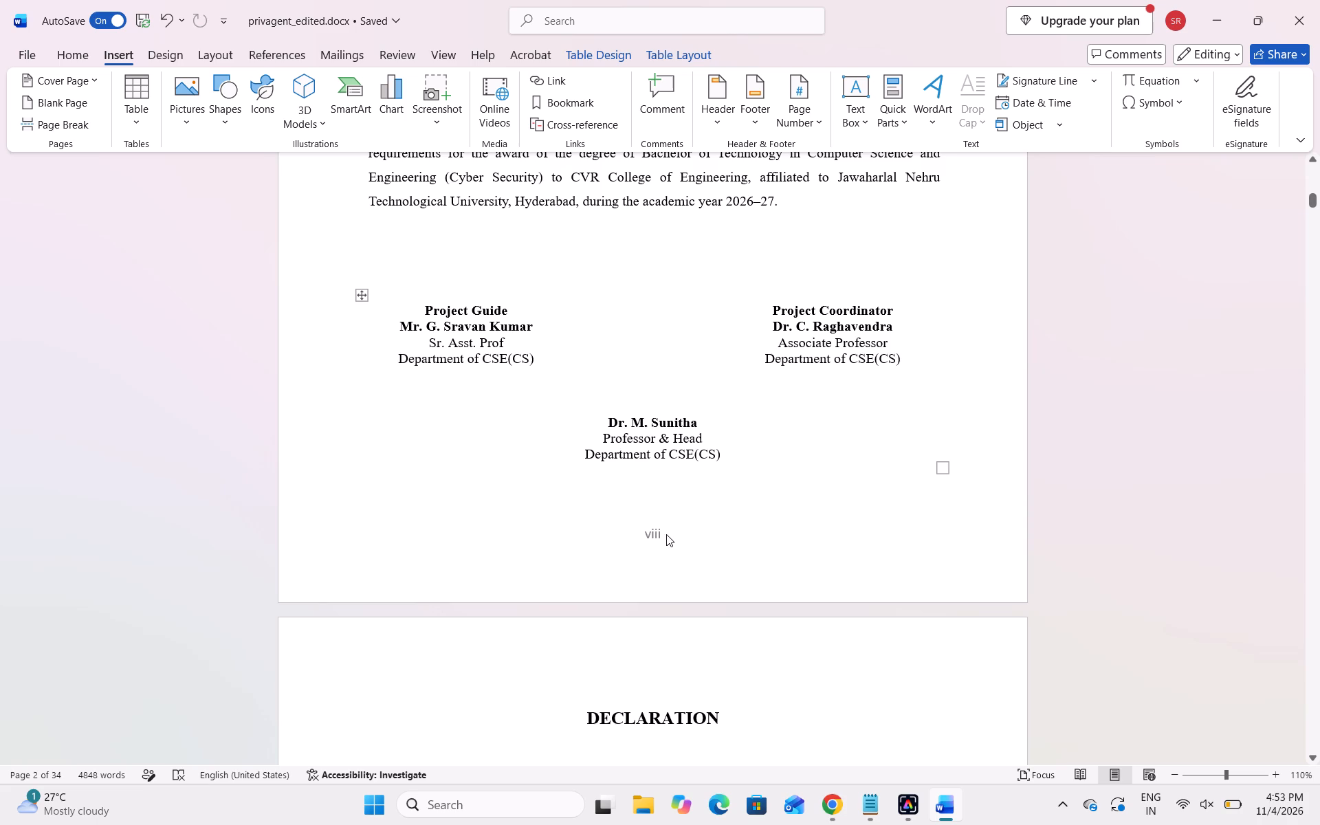
{"action": "left_click", "coordinate": [663, 529]}
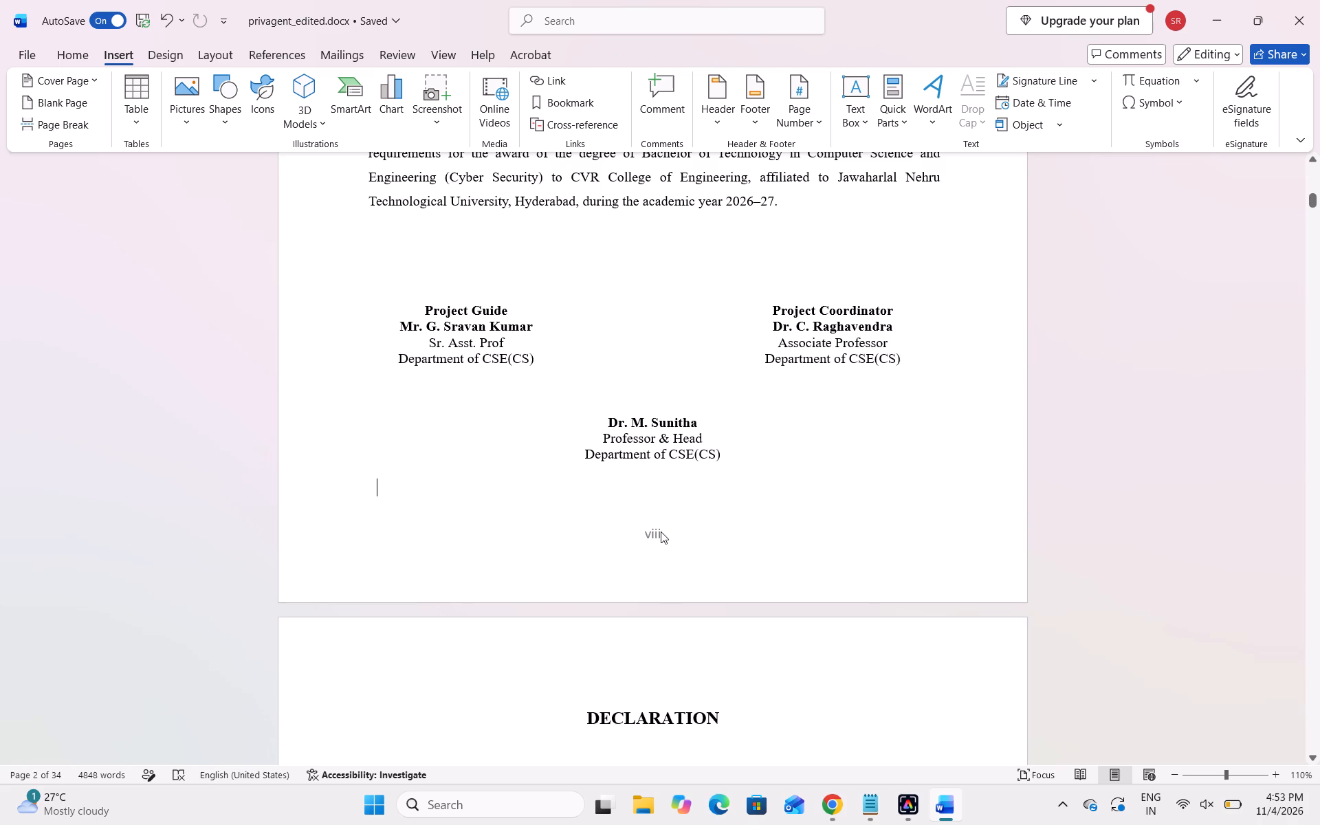
{"action": "double_click", "coordinate": [661, 531]}
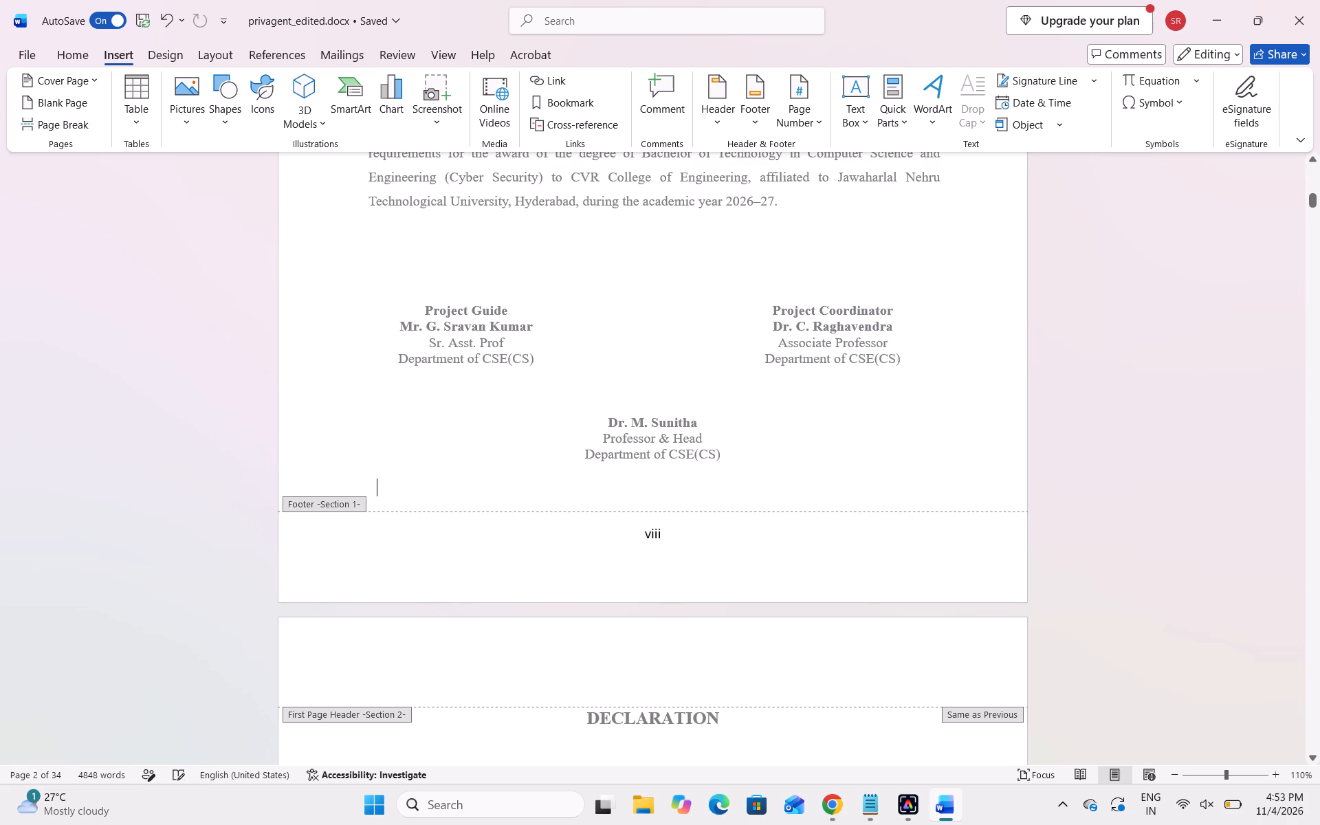
{"action": "left_click", "coordinate": [674, 538]}
{"action": "key", "text": "BackSpace"}
{"action": "key", "text": "BackSpace"}
{"action": "key", "text": "BackSpace"}
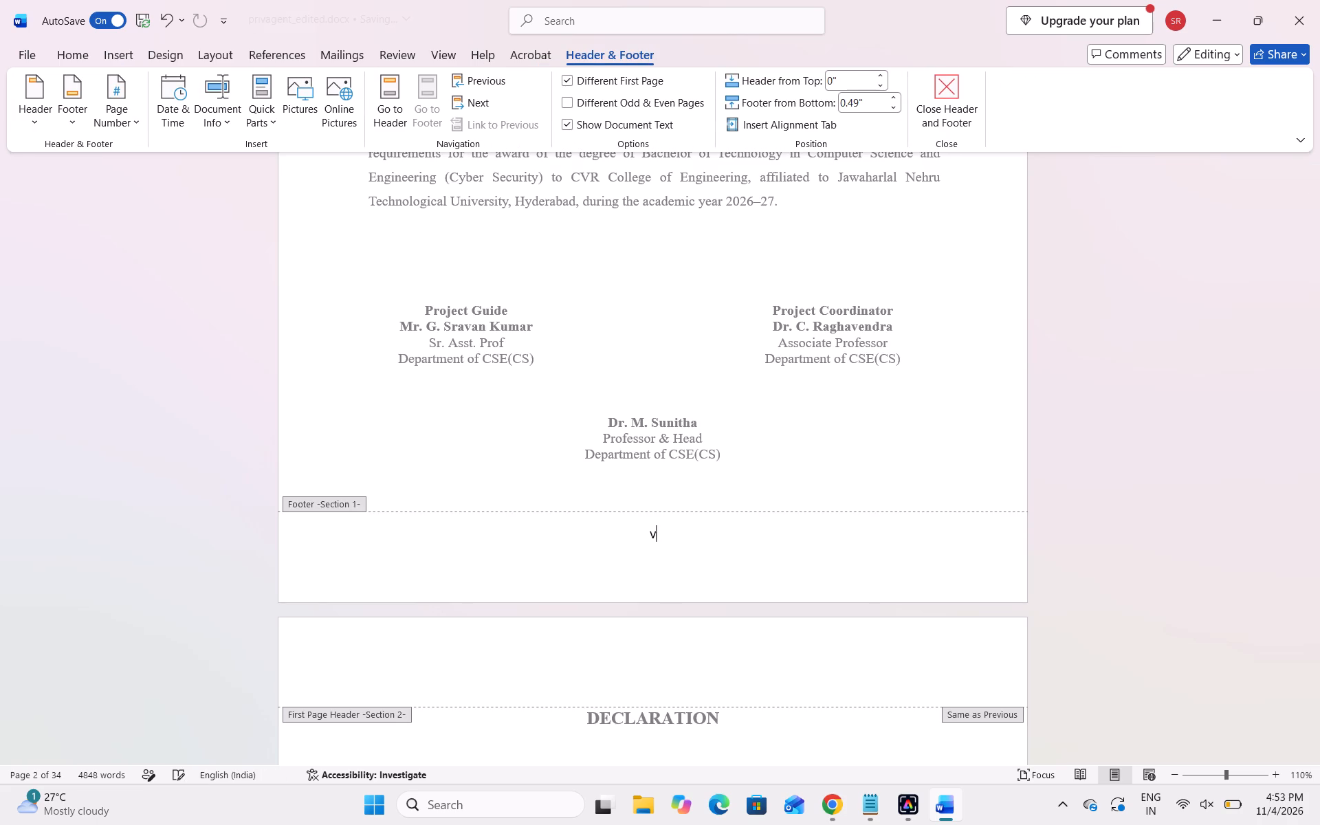
{"action": "key", "text": "BackSpace"}
{"action": "type", "text": "ii"}
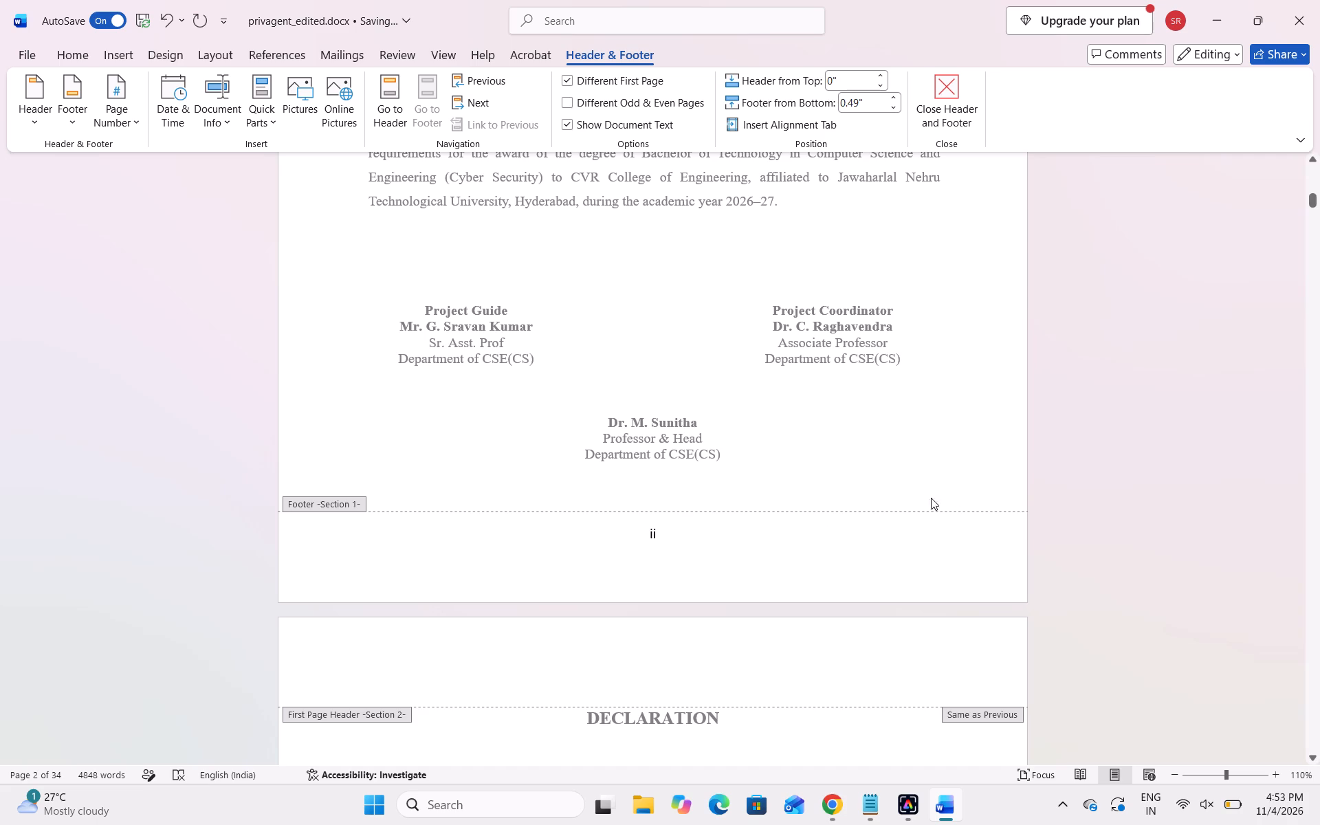
{"action": "key", "text": "BackSpace"}
{"action": "left_click", "coordinate": [1152, 477]}
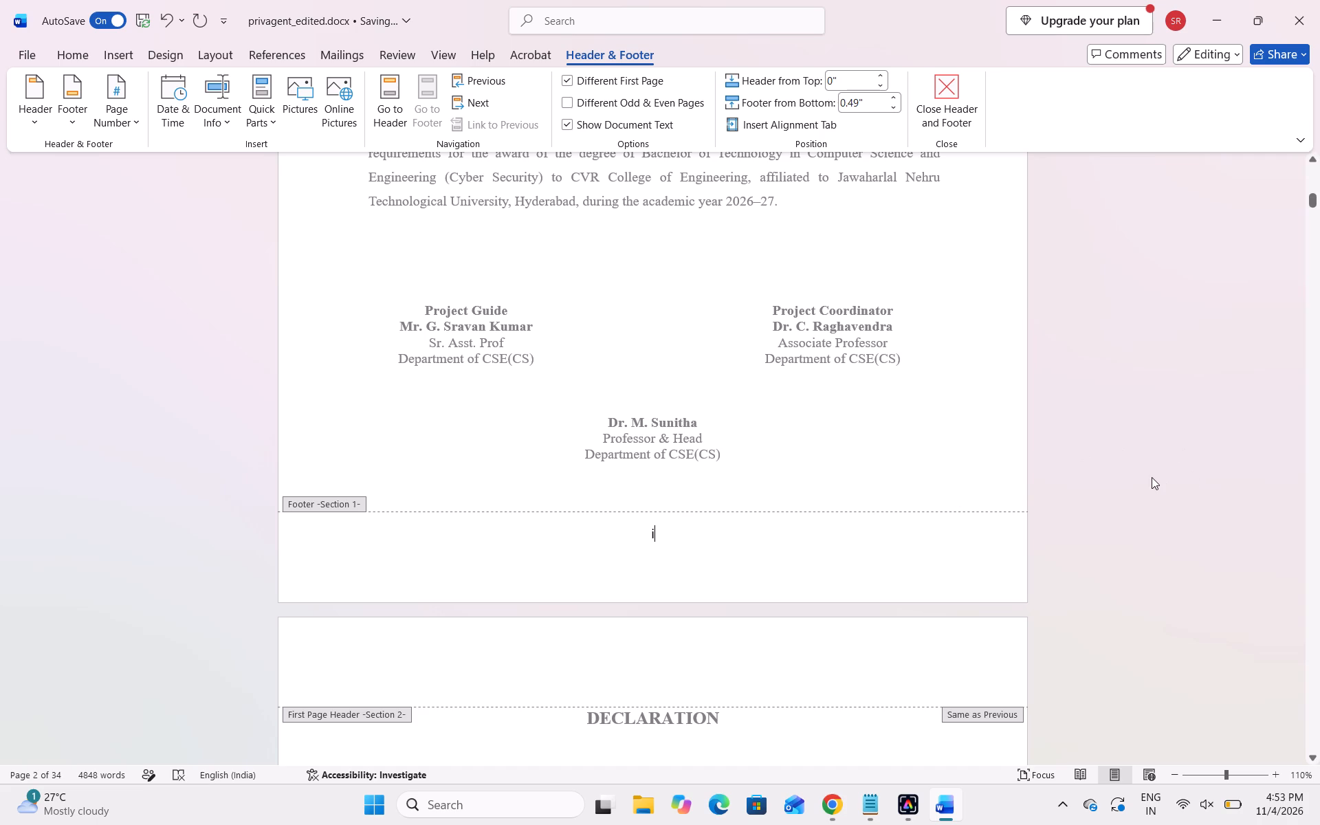
{"action": "double_click", "coordinate": [1152, 477]}
Open the declaration page's footer for editing, below the Date and Place lines.
{"action": "scroll", "coordinate": [980, 542], "scroll_direction": "down", "scroll_amount": 2}
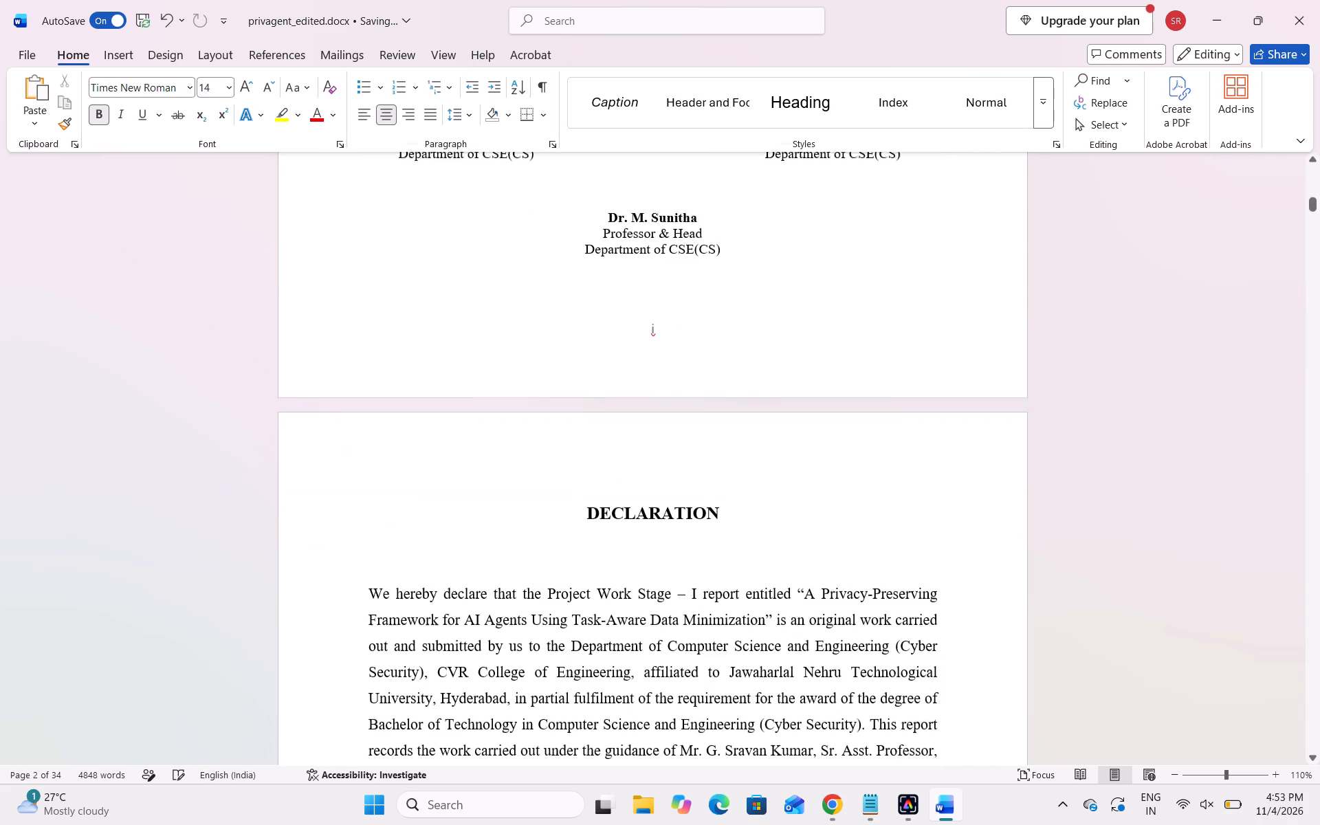
{"action": "scroll", "coordinate": [824, 478], "scroll_direction": "down", "scroll_amount": 3}
{"action": "scroll", "coordinate": [767, 529], "scroll_direction": "down", "scroll_amount": 2}
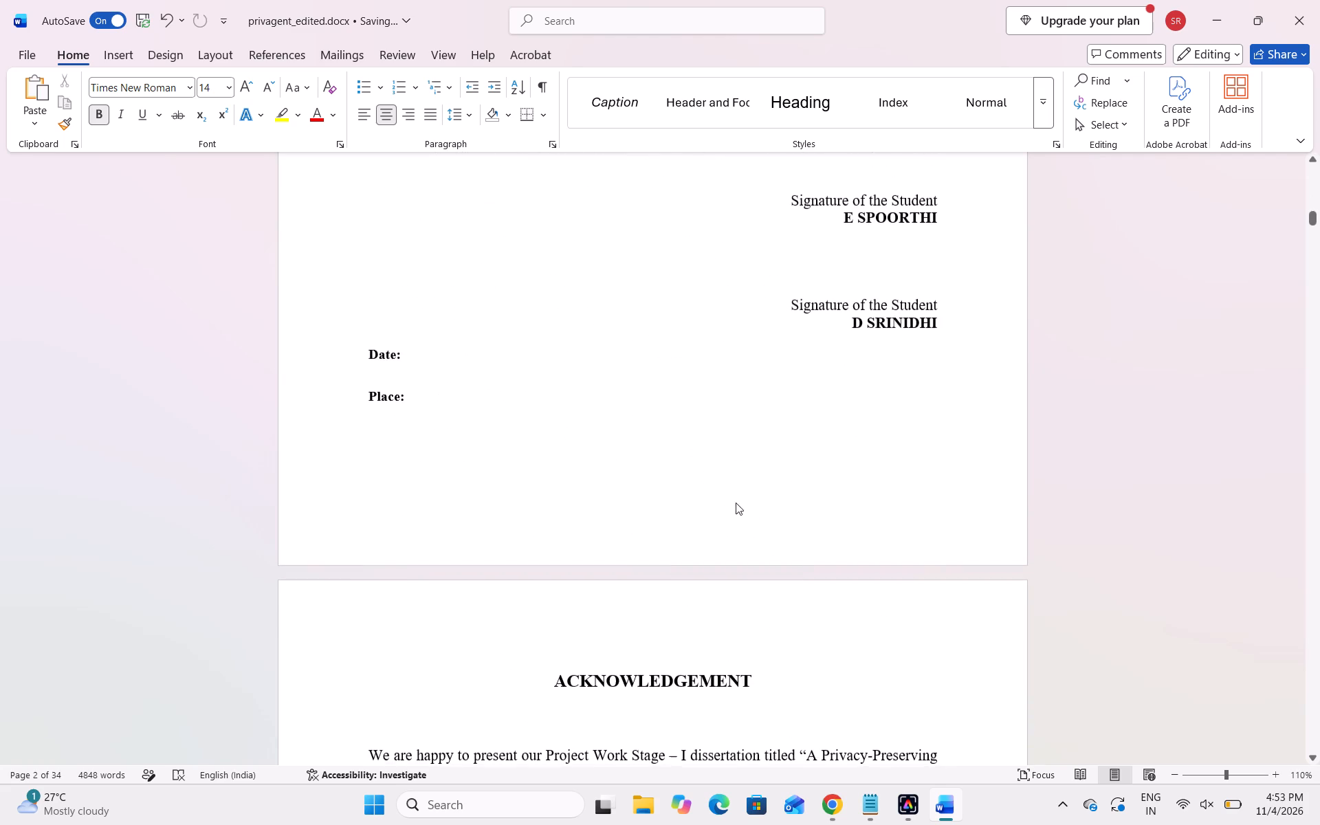
{"action": "scroll", "coordinate": [716, 509], "scroll_direction": "down", "scroll_amount": 3}
{"action": "scroll", "coordinate": [734, 351], "scroll_direction": "down", "scroll_amount": 3}
{"action": "scroll", "coordinate": [729, 563], "scroll_direction": "up", "scroll_amount": 7}
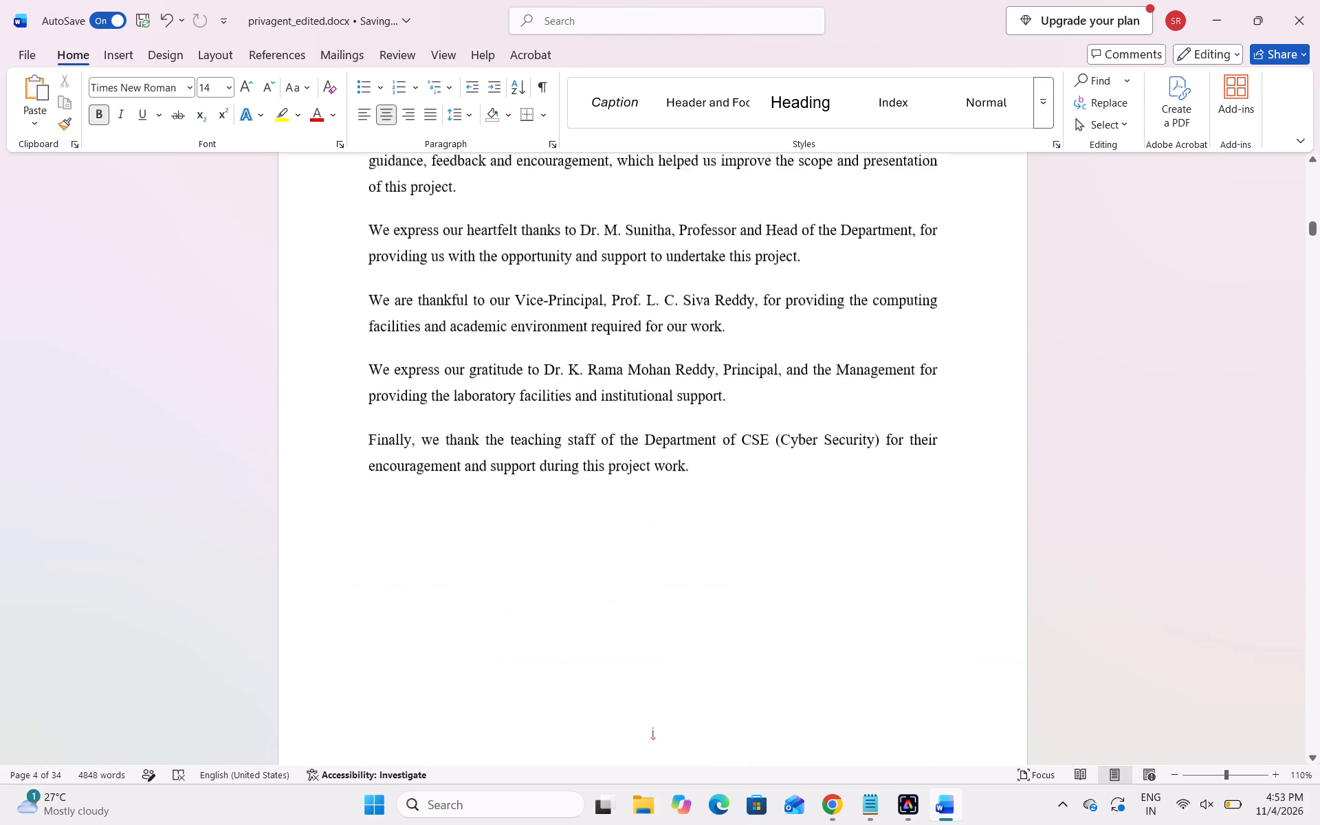
{"action": "scroll", "coordinate": [729, 563], "scroll_direction": "up", "scroll_amount": 20}
{"action": "scroll", "coordinate": [729, 563], "scroll_direction": "up", "scroll_amount": 4}
{"action": "scroll", "coordinate": [728, 516], "scroll_direction": "down", "scroll_amount": 2}
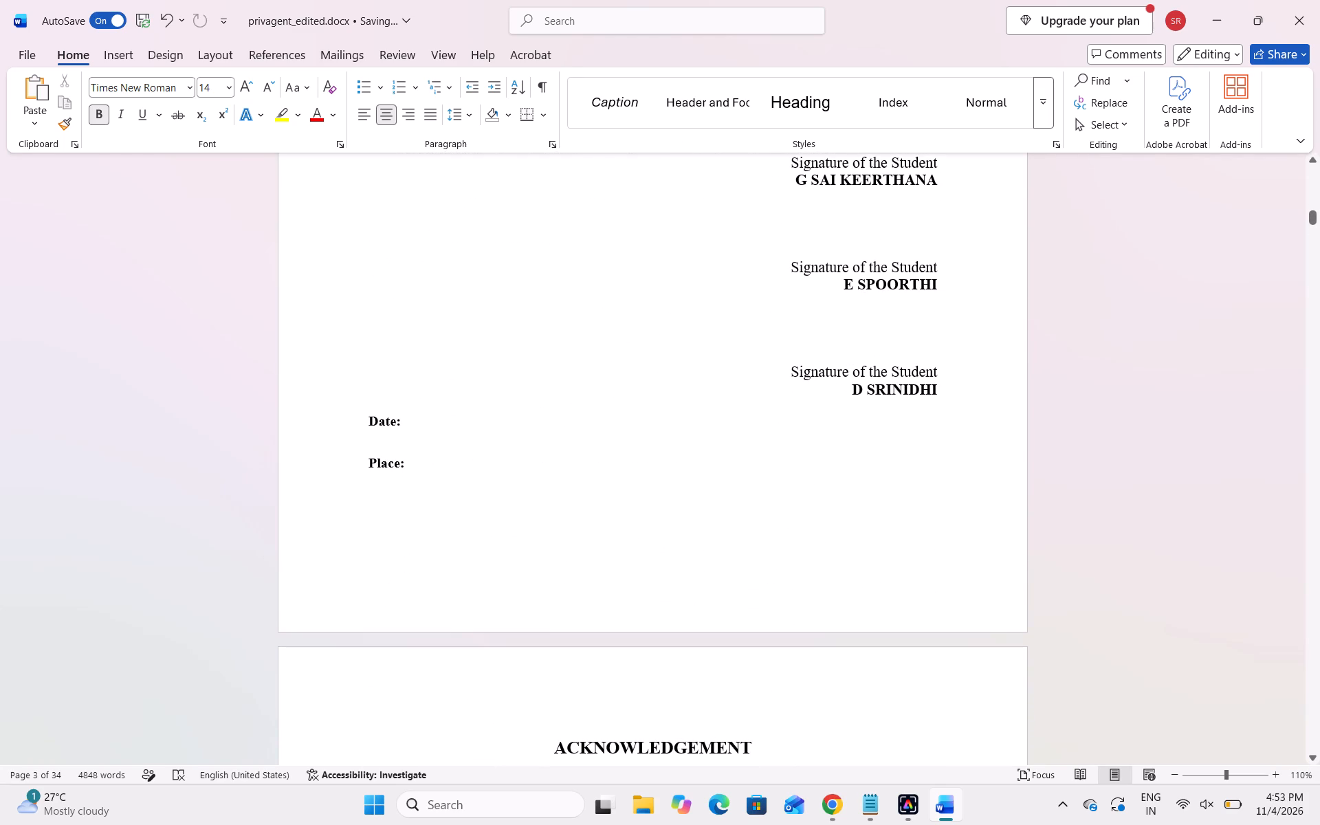
{"action": "double_click", "coordinate": [665, 539]}
{"action": "double_click", "coordinate": [688, 570]}
{"action": "left_click", "coordinate": [655, 573]}
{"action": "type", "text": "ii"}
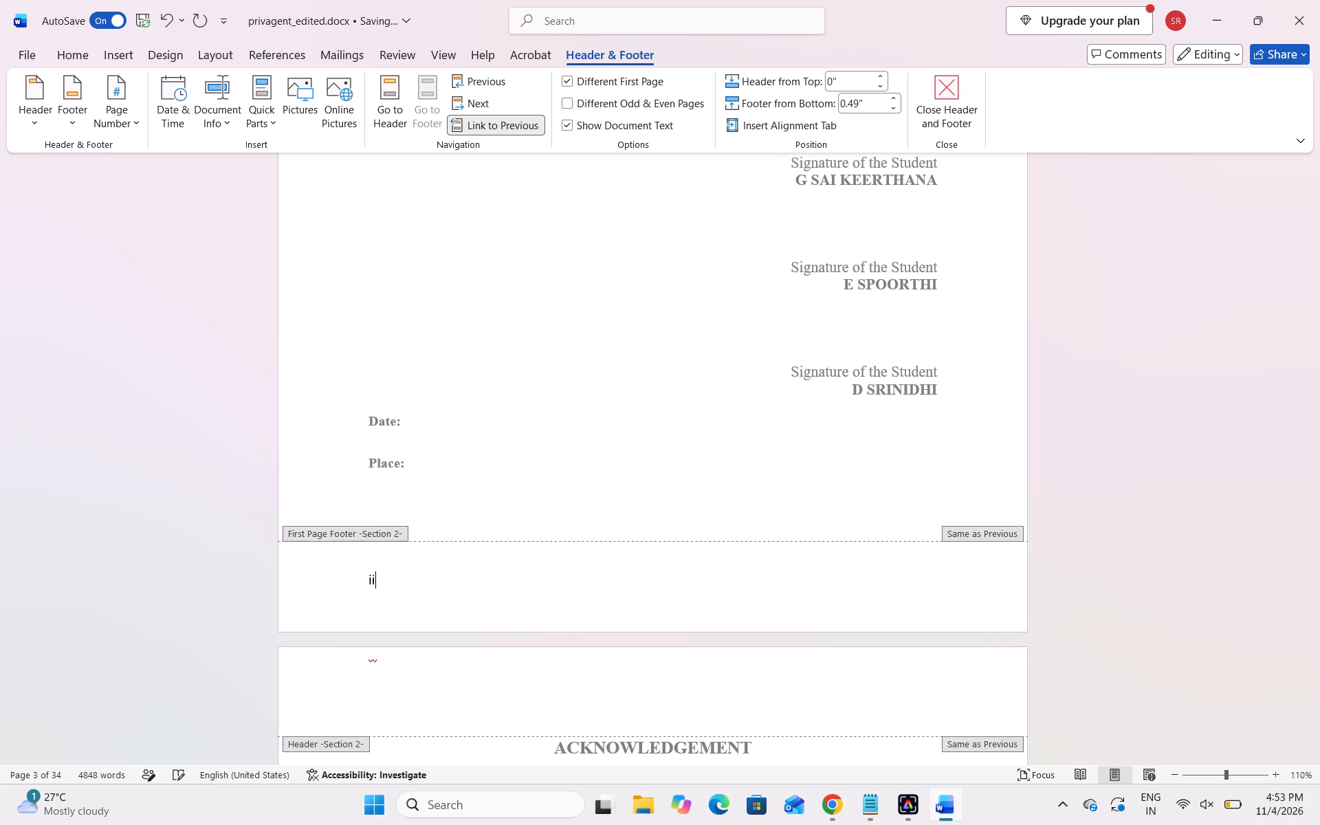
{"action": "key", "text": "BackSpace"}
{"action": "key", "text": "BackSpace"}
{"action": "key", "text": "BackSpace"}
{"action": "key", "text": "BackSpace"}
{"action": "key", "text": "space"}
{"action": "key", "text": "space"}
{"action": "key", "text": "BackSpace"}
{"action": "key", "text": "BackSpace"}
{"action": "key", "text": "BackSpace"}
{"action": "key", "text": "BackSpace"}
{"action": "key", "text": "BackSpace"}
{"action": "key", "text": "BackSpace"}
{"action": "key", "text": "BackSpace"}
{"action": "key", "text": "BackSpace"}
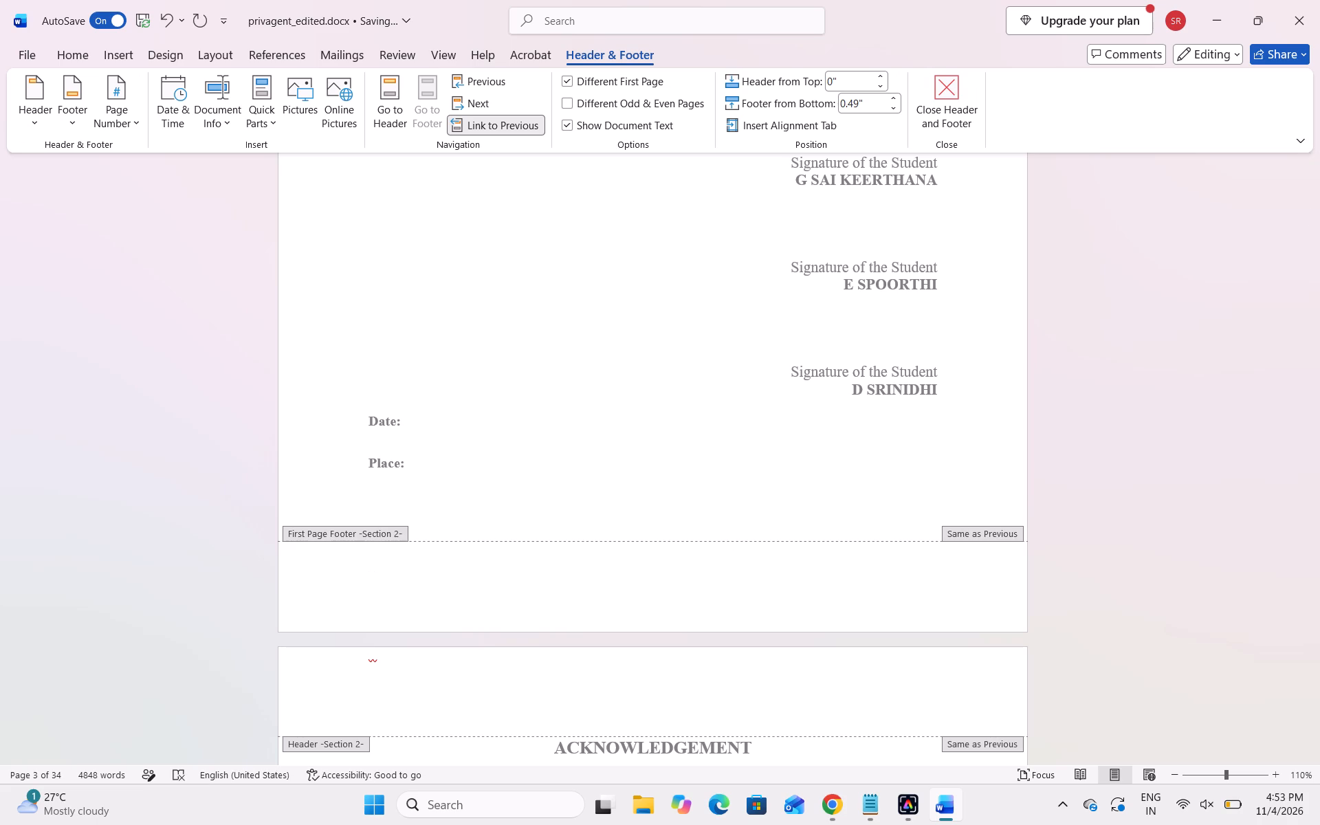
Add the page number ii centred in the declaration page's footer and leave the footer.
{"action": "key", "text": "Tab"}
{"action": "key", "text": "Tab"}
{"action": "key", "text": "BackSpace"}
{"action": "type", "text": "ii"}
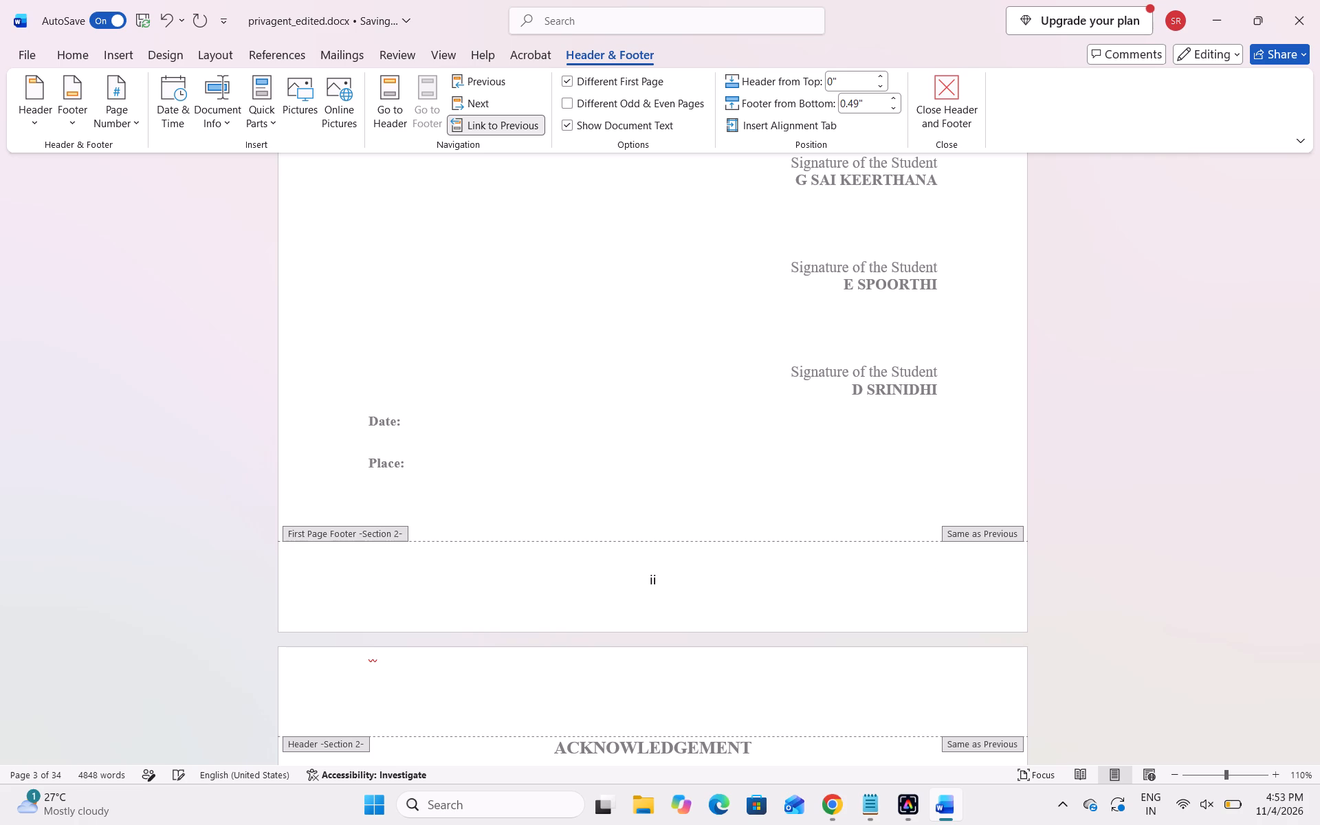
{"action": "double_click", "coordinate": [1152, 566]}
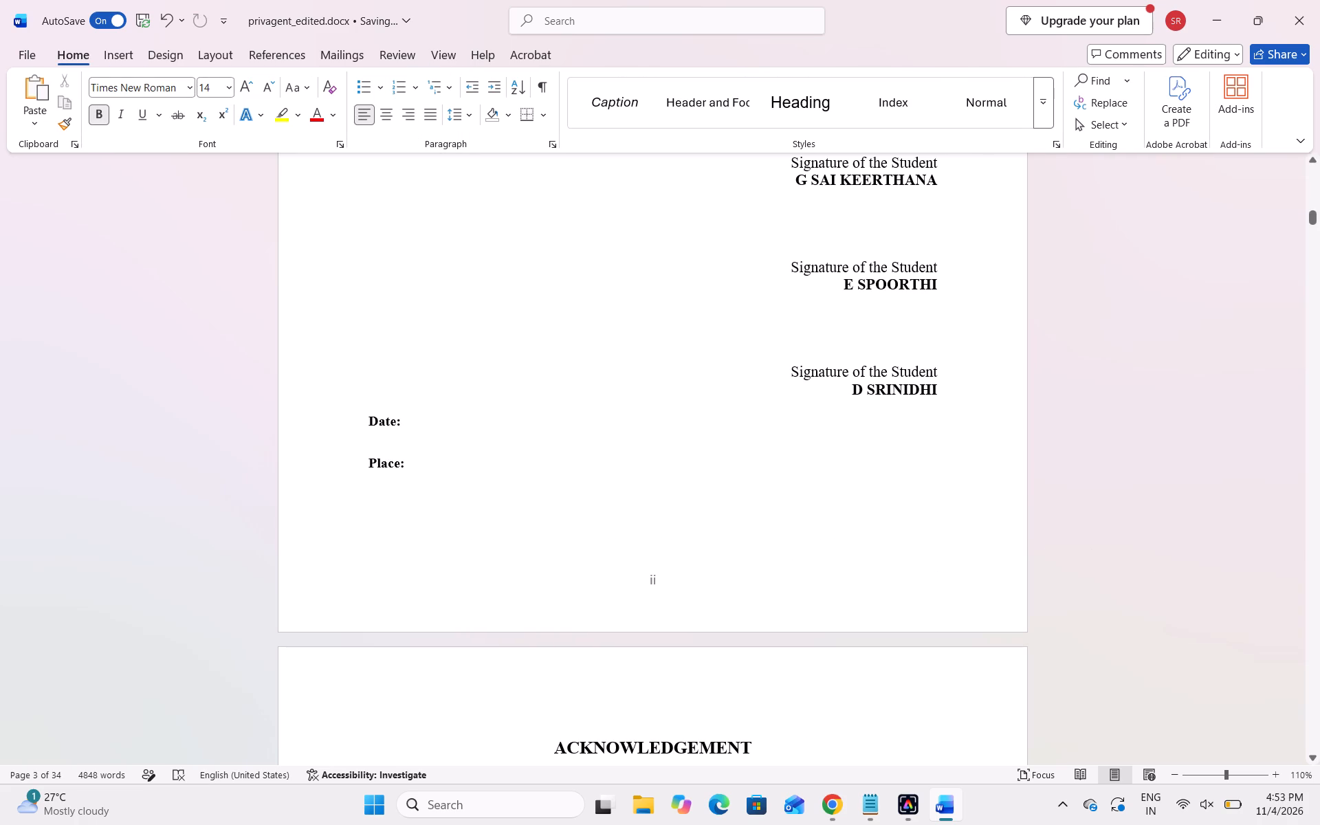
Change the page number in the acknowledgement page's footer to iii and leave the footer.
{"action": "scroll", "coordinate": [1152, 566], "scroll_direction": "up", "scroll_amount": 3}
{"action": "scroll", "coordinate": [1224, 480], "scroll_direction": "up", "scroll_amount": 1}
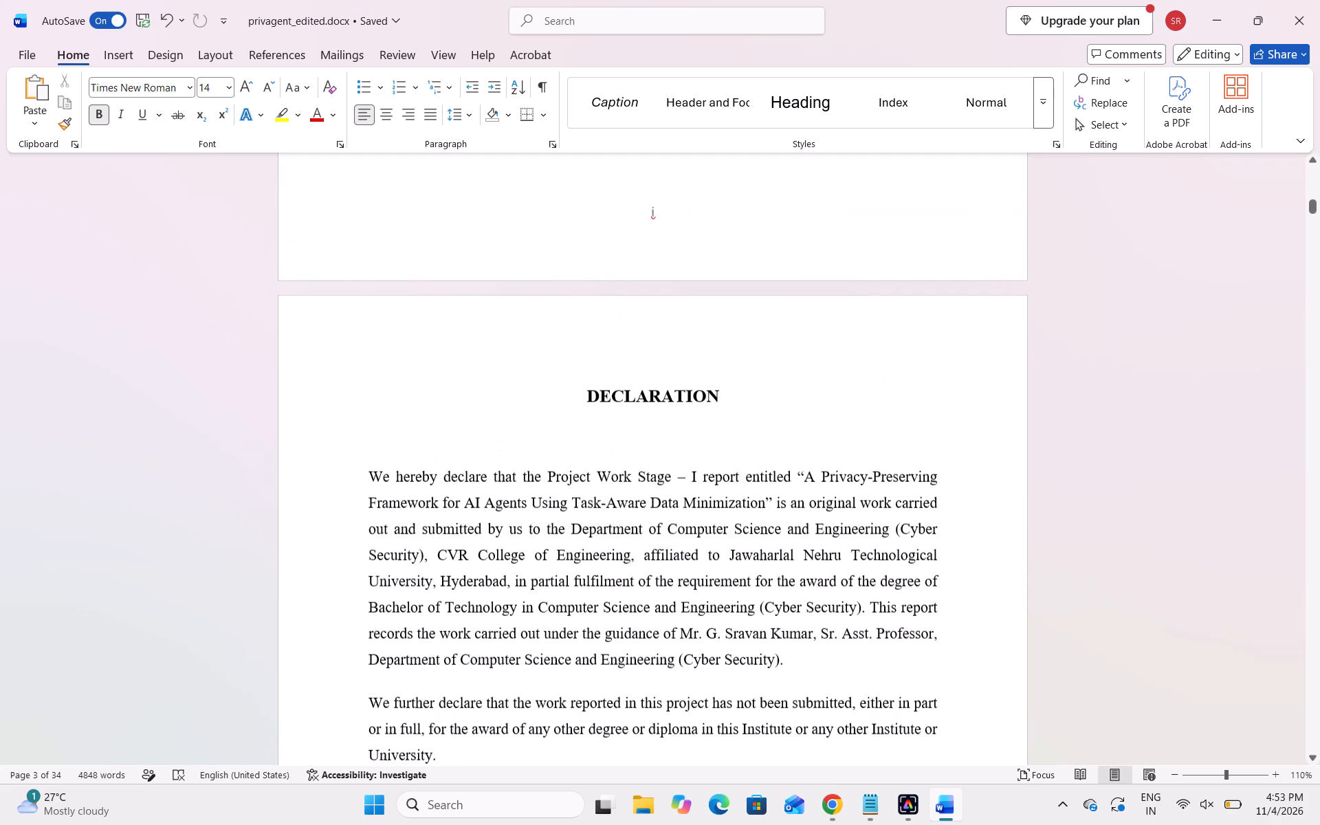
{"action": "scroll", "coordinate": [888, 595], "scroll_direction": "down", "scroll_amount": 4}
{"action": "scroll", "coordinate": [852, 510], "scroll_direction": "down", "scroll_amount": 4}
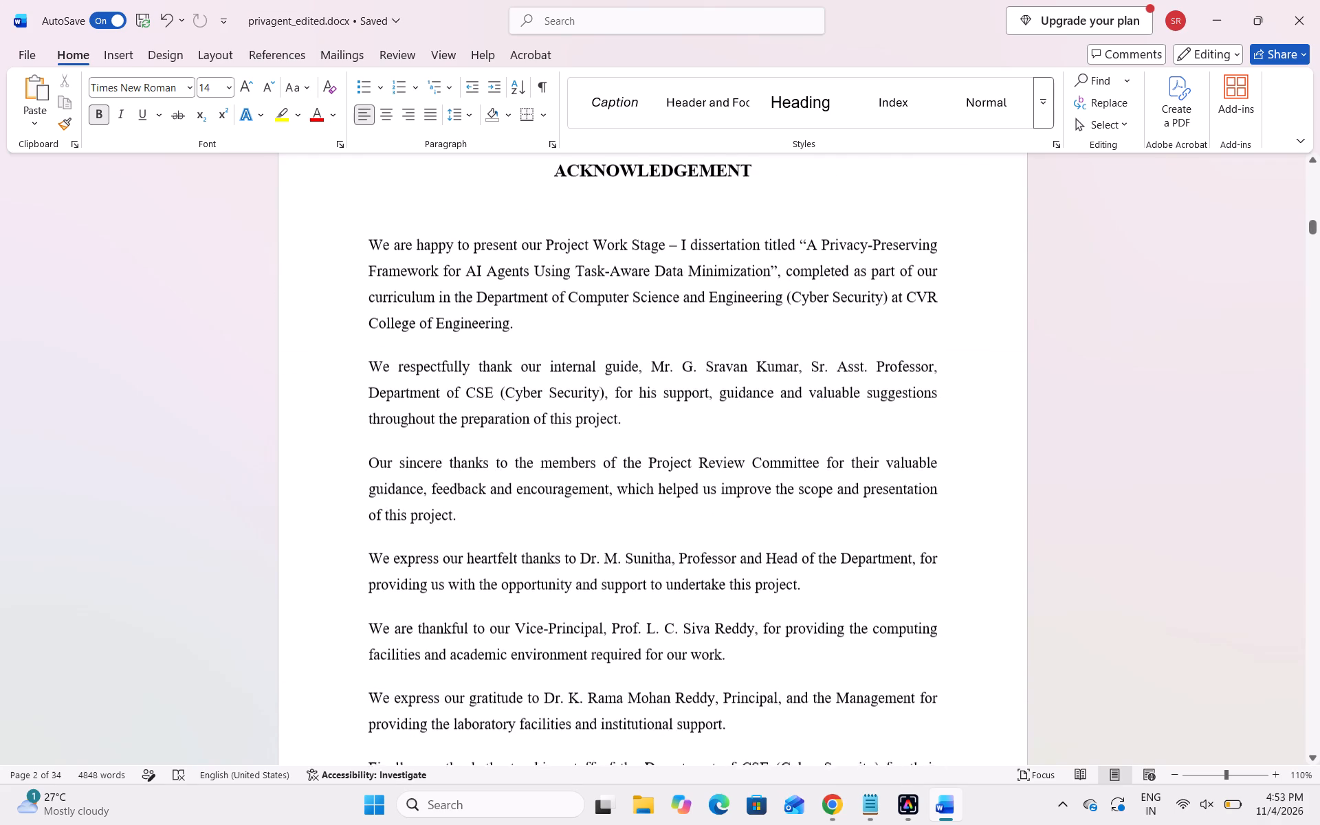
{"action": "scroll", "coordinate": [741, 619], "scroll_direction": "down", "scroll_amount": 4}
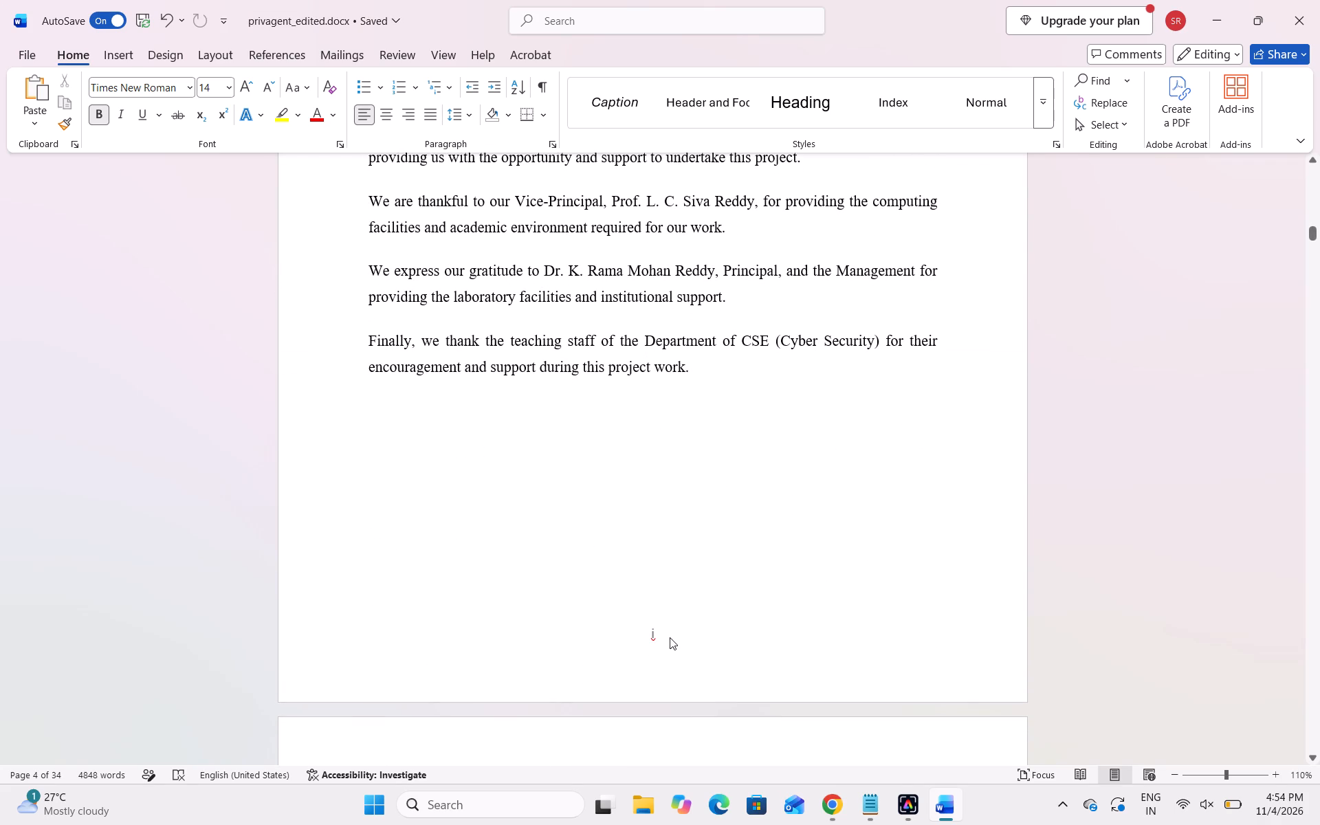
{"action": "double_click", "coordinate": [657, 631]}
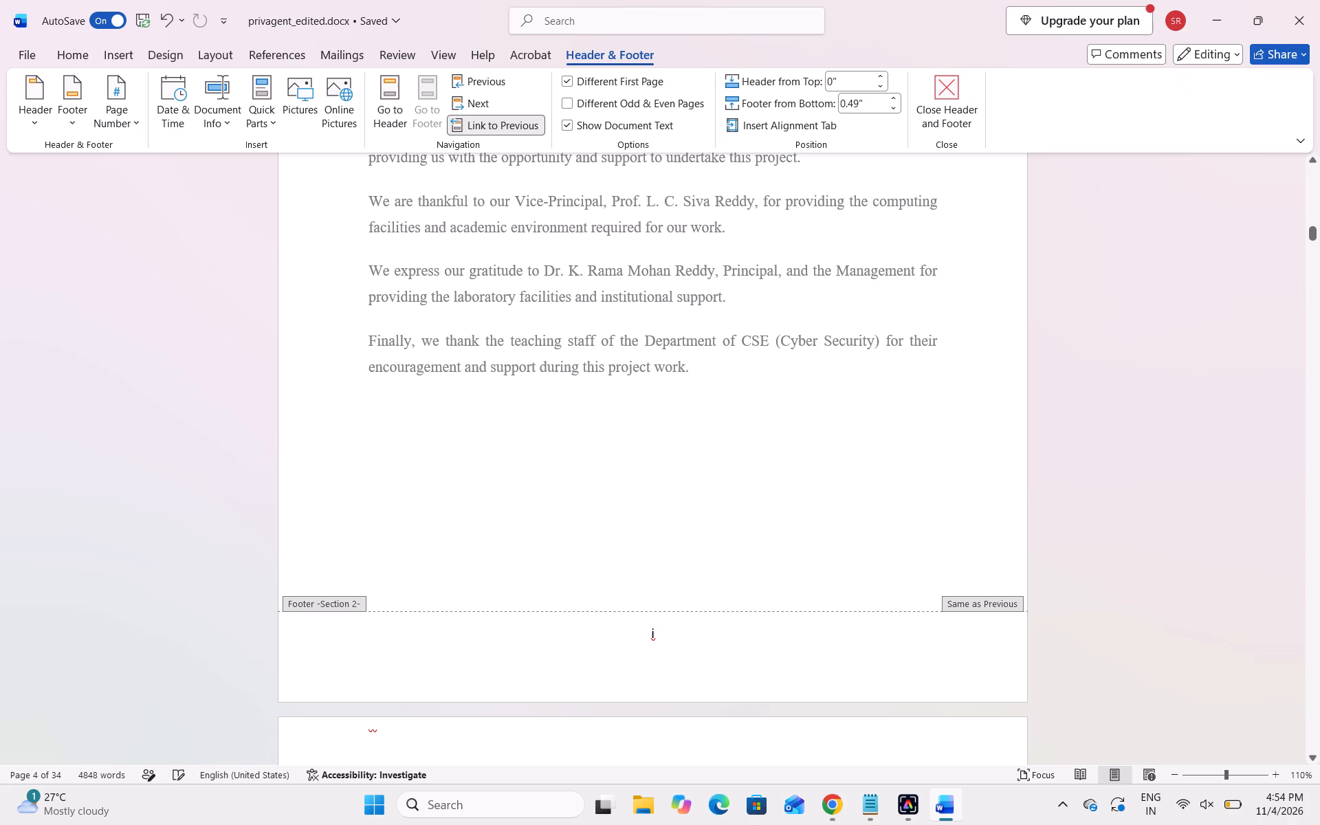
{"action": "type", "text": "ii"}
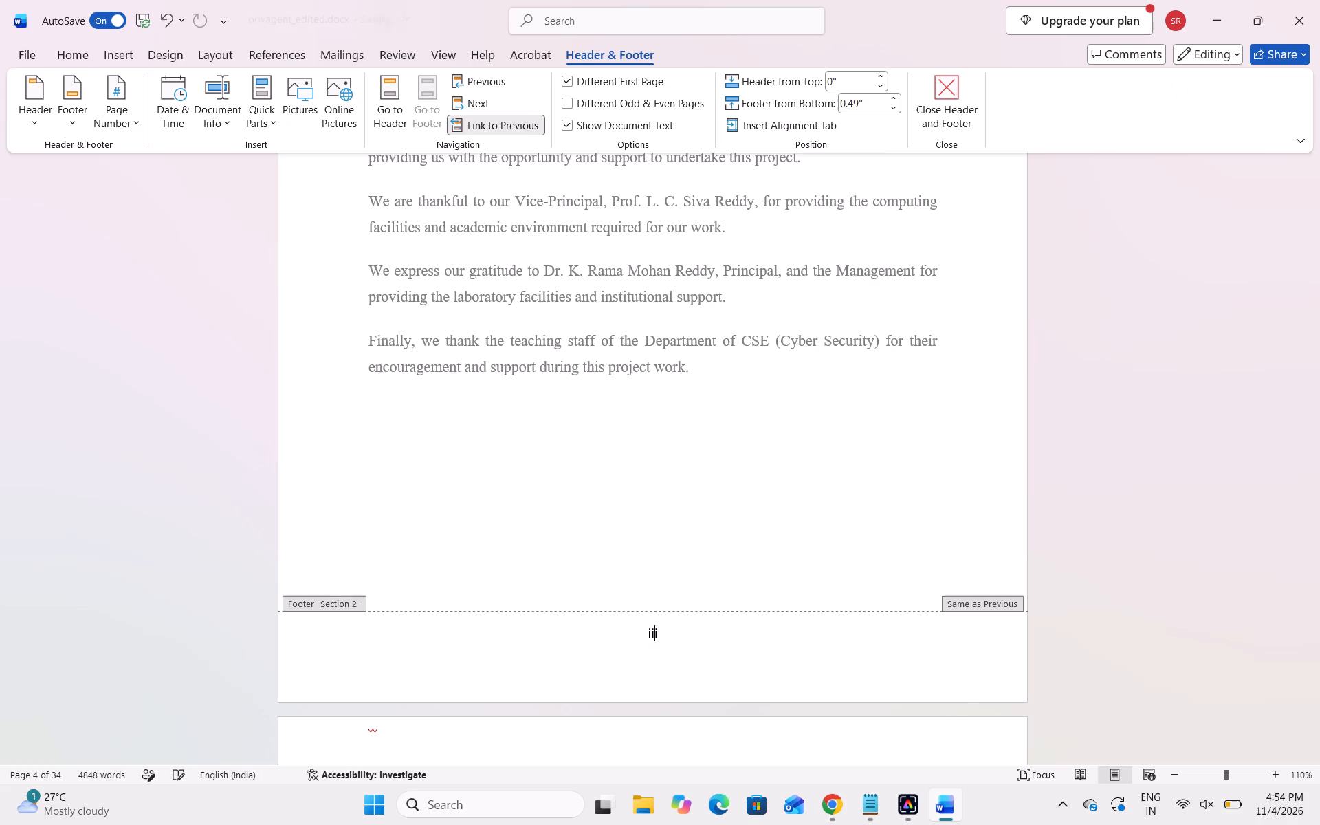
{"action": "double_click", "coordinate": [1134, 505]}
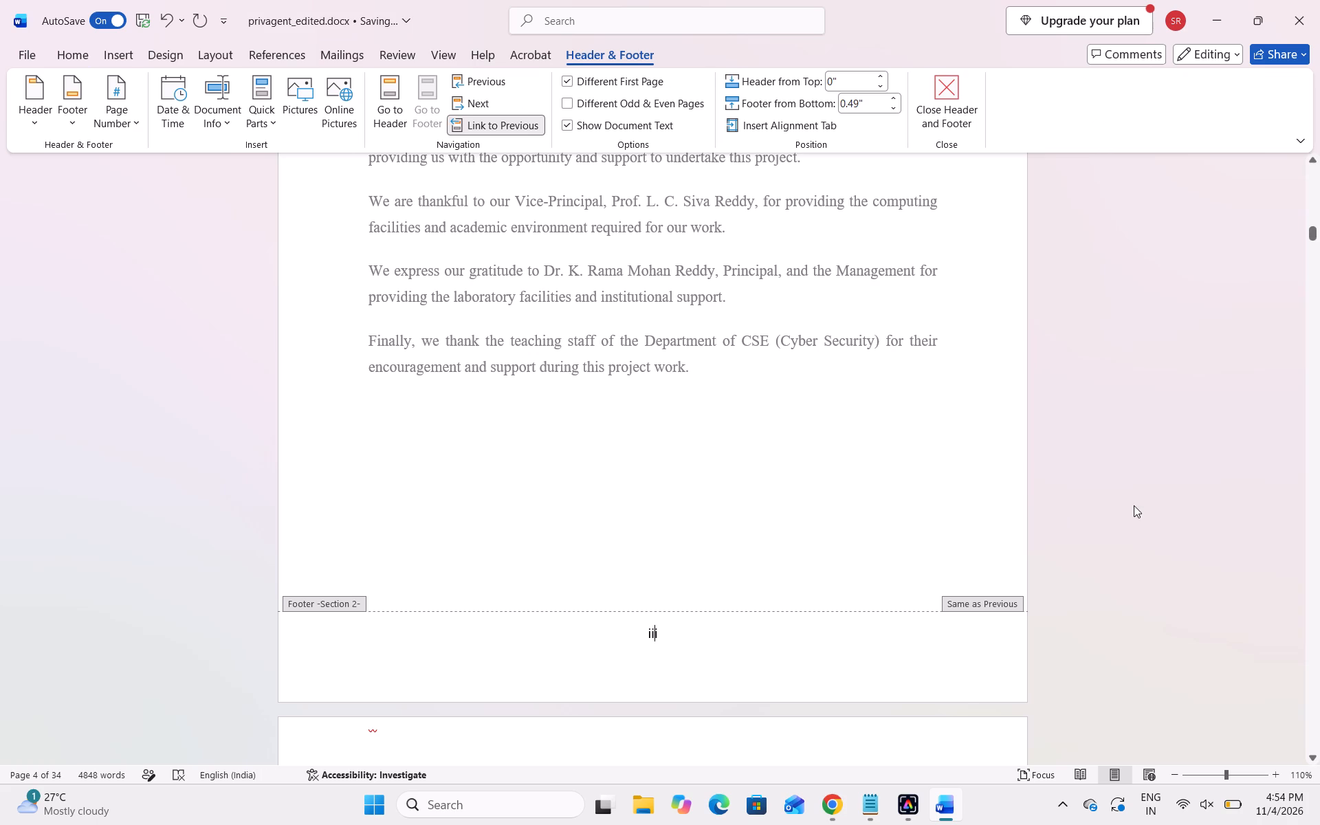
Change the page number in the abstract page's footer, just before the List of Figures, to iv and leave the footer.
{"action": "scroll", "coordinate": [1134, 505], "scroll_direction": "down", "scroll_amount": 7}
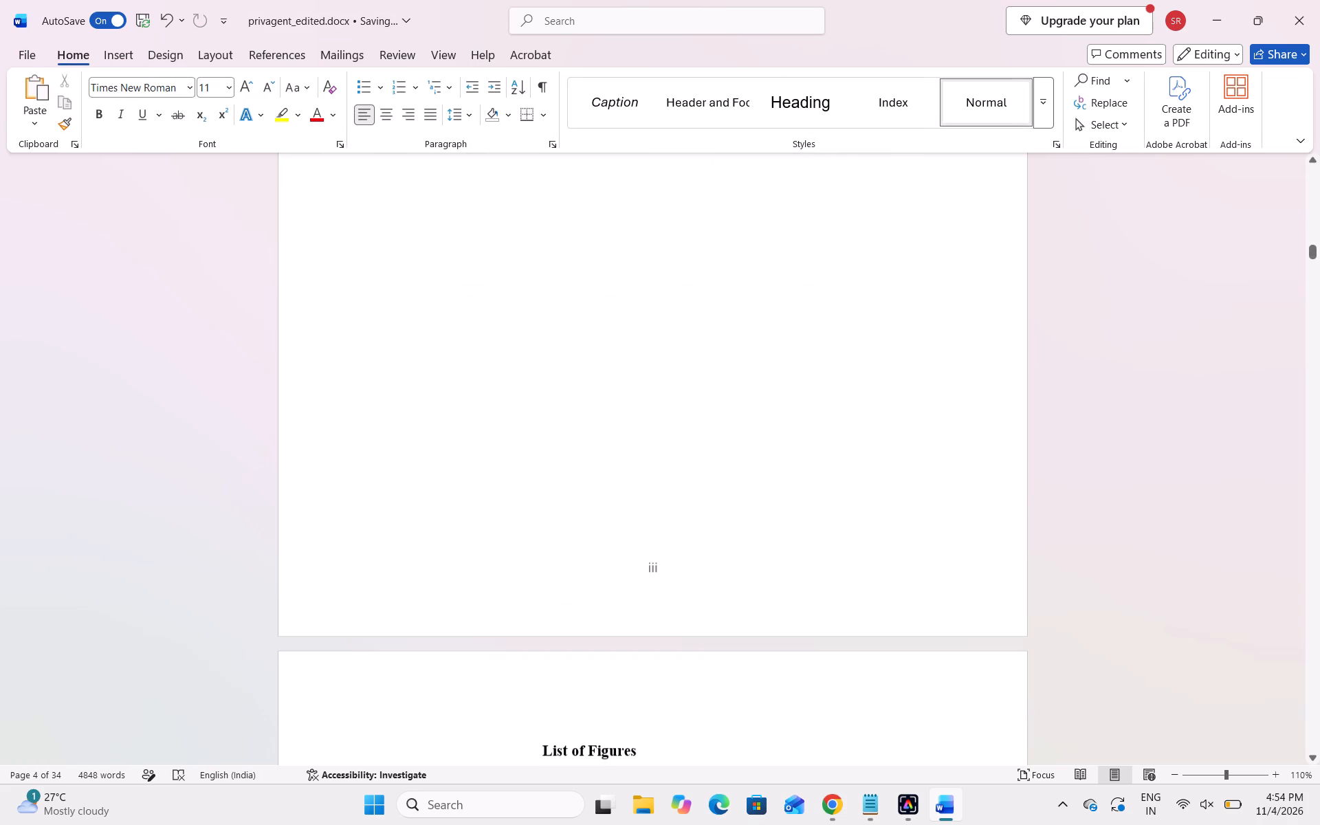
{"action": "double_click", "coordinate": [657, 552]}
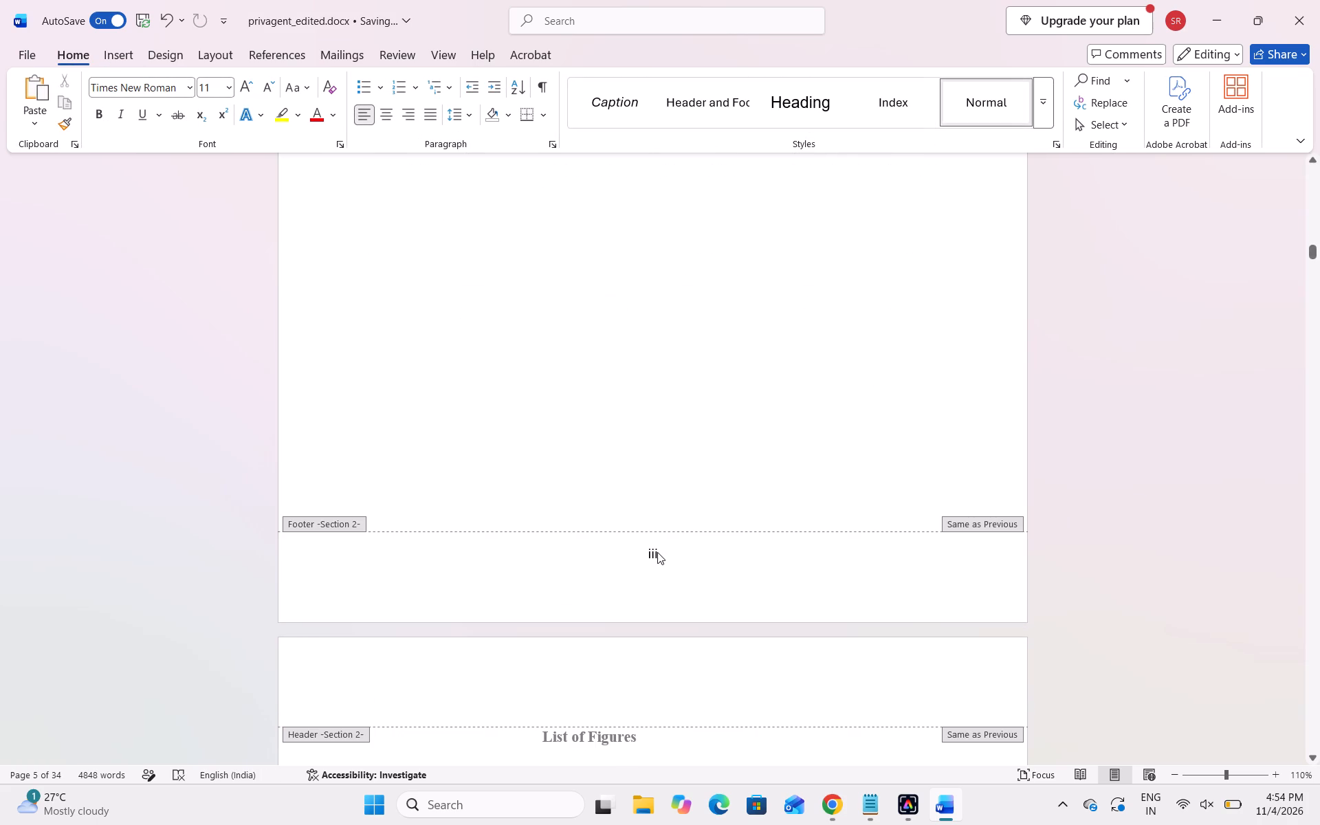
{"action": "key", "text": "Right"}
{"action": "key", "text": "Right"}
{"action": "key", "text": "Right"}
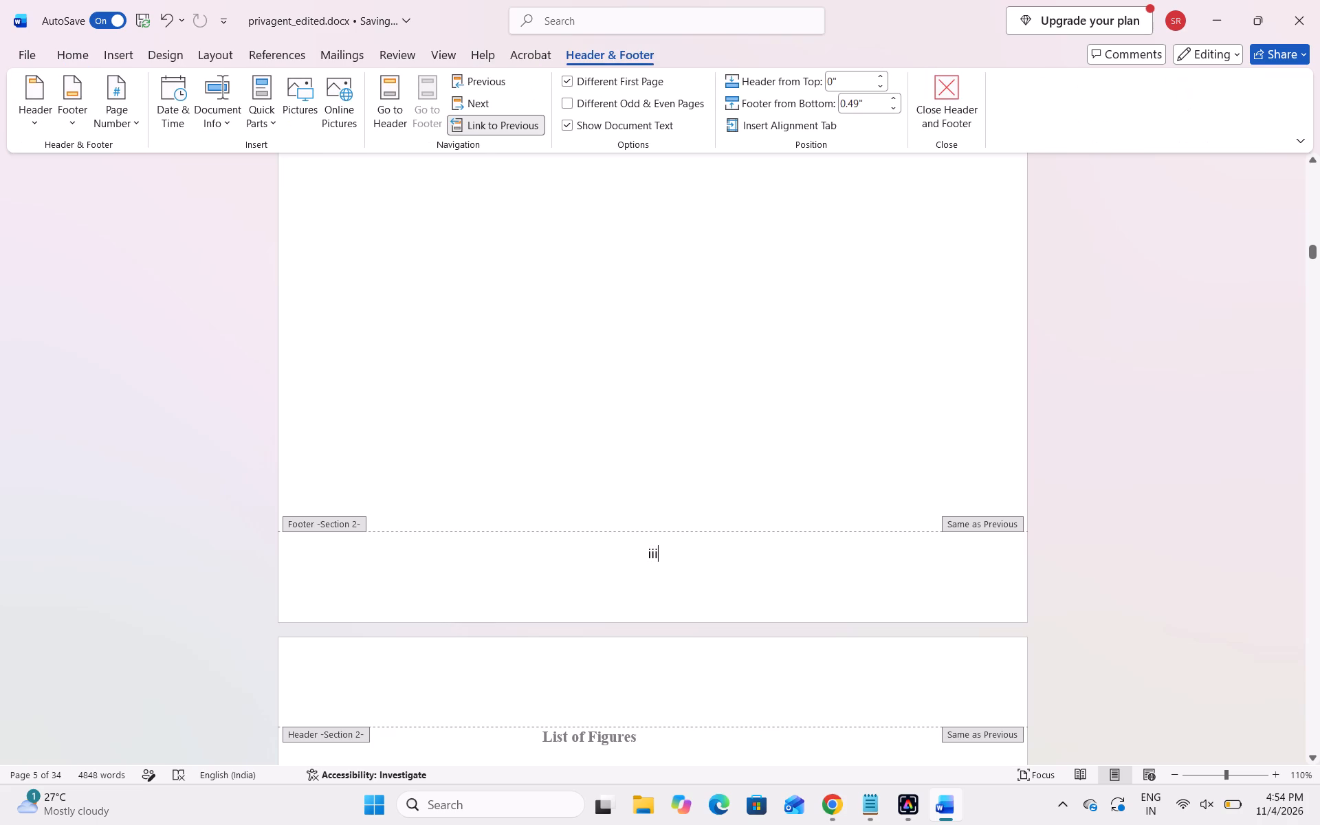
{"action": "key", "text": "BackSpace"}
{"action": "key", "text": "BackSpace"}
{"action": "key", "text": "v"}
{"action": "double_click", "coordinate": [1087, 473]}
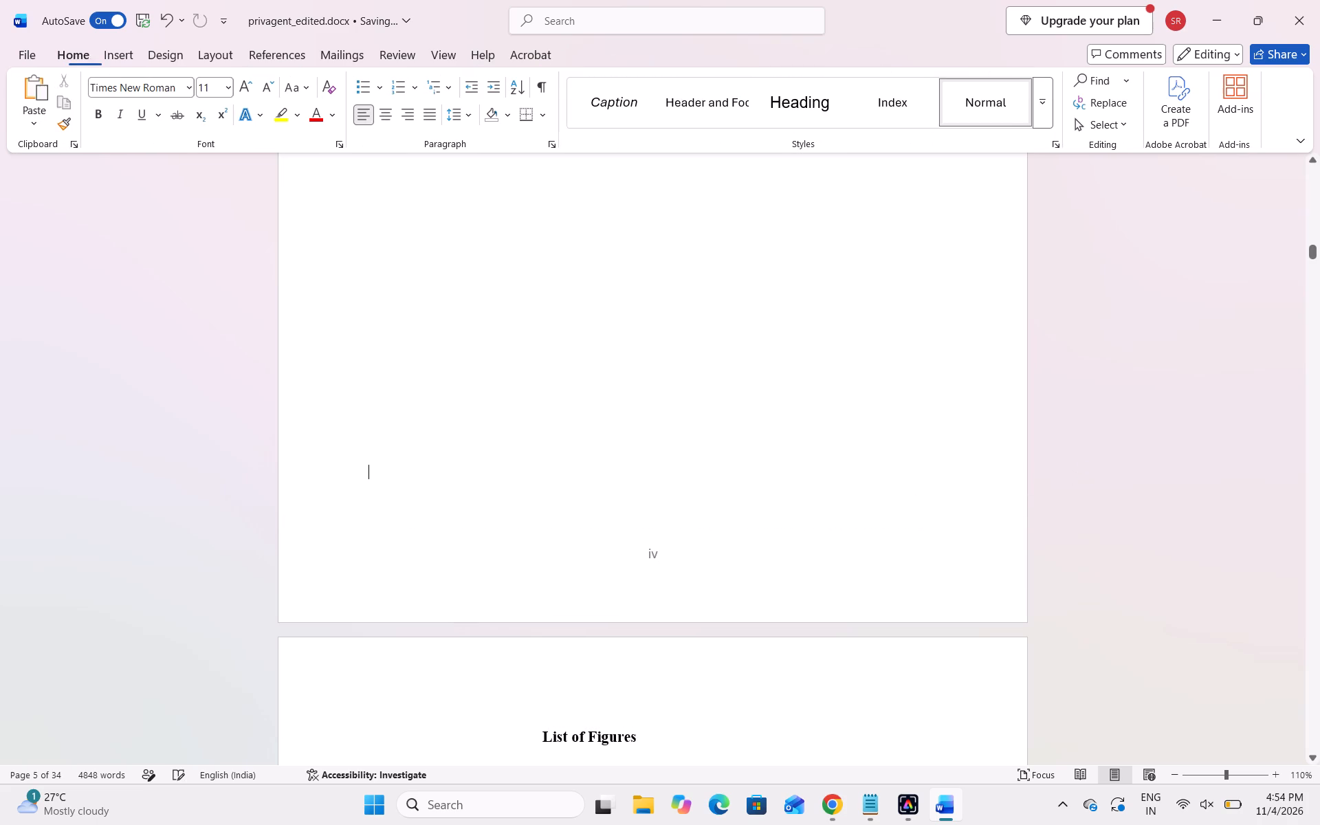
Check the footer page numbers from the abstract page back through the acknowledgement, declaration and certificate pages to the title page.
{"action": "scroll", "coordinate": [892, 511], "scroll_direction": "up", "scroll_amount": 5}
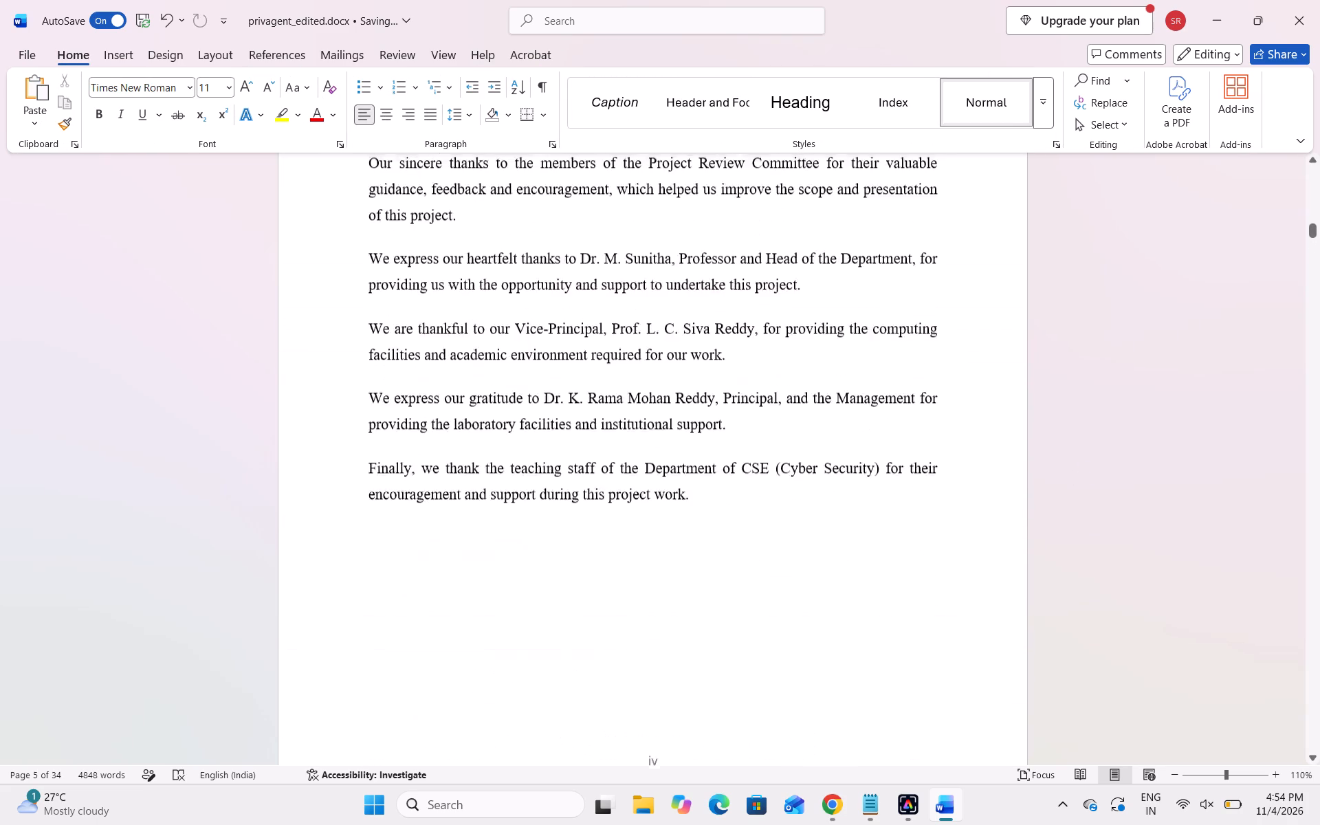
{"action": "scroll", "coordinate": [892, 511], "scroll_direction": "up", "scroll_amount": 4}
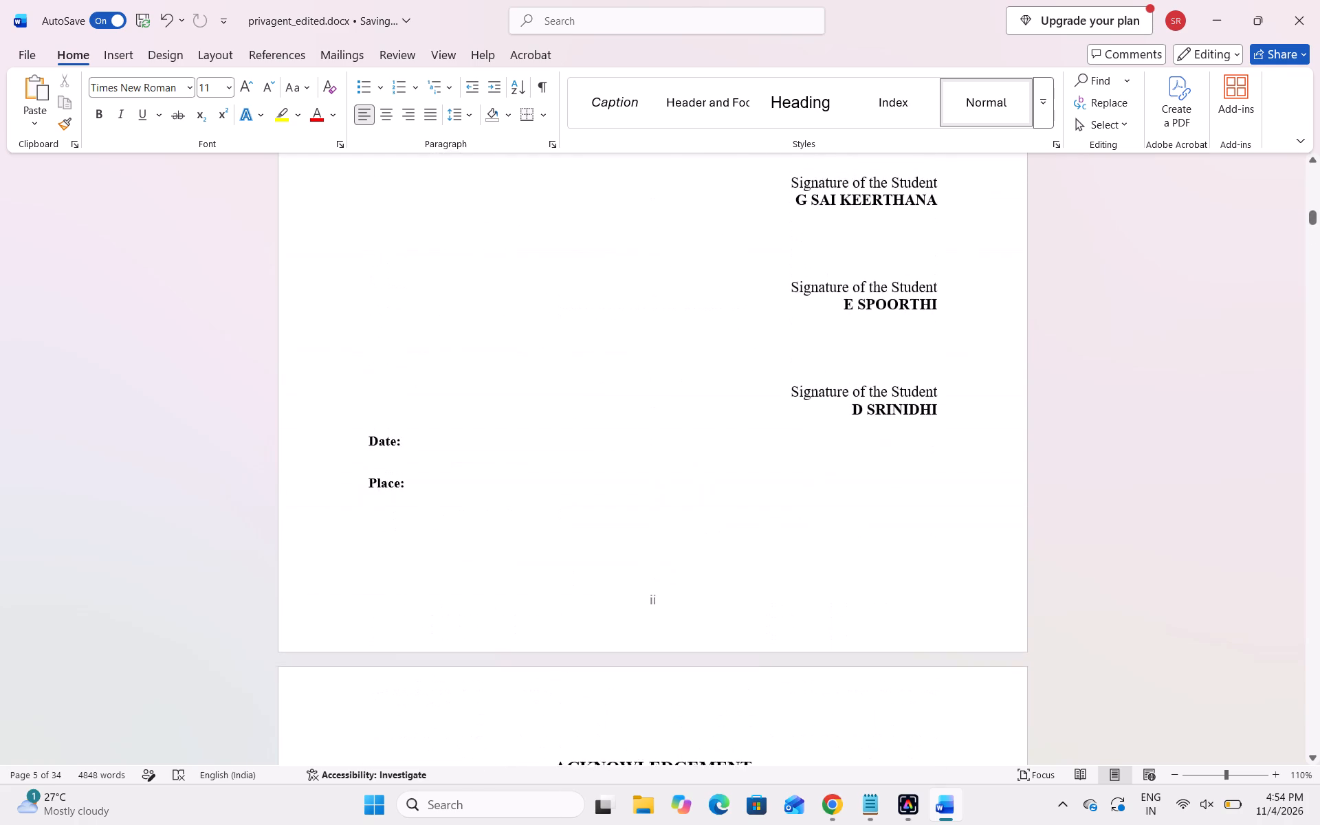
{"action": "scroll", "coordinate": [892, 511], "scroll_direction": "up", "scroll_amount": 2}
{"action": "scroll", "coordinate": [892, 511], "scroll_direction": "down", "scroll_amount": 3}
{"action": "scroll", "coordinate": [853, 586], "scroll_direction": "up", "scroll_amount": 5}
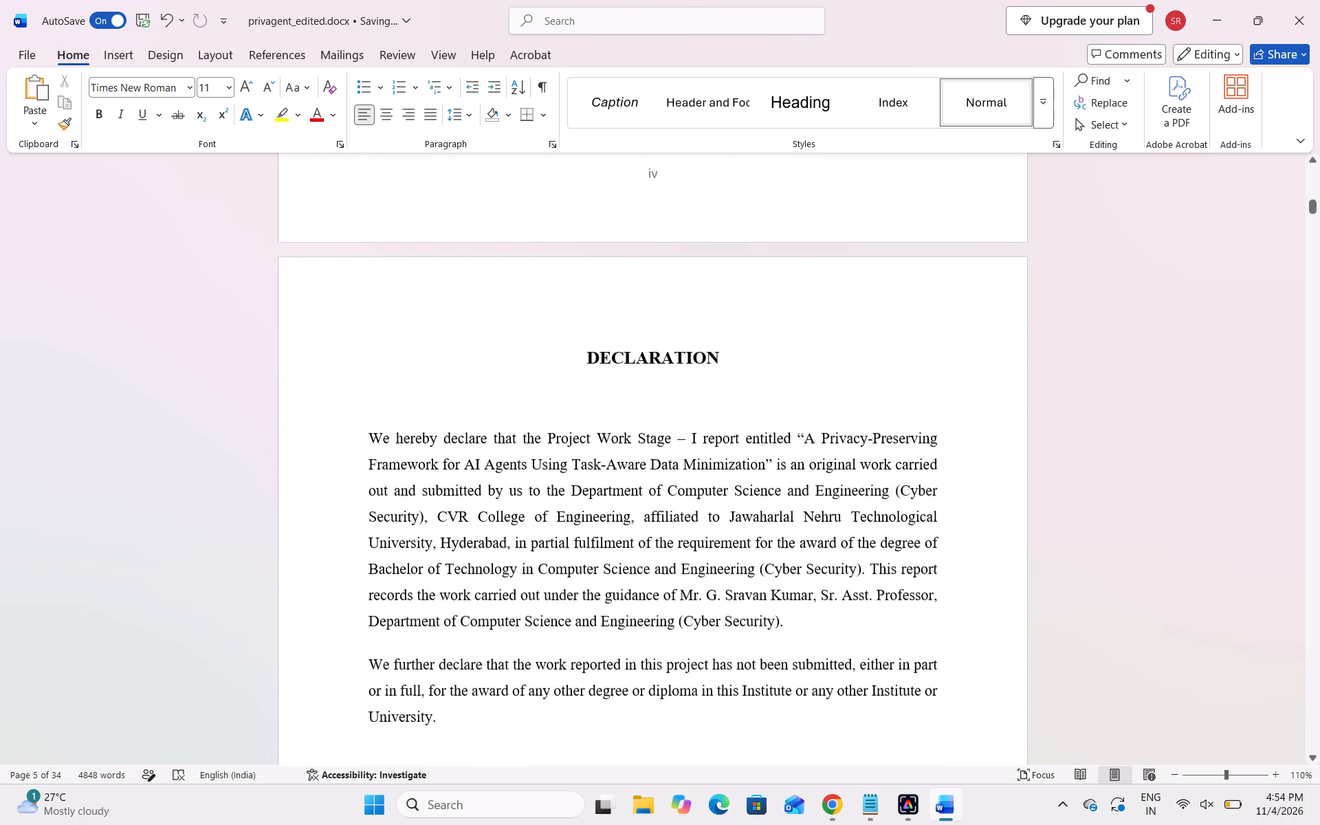
{"action": "scroll", "coordinate": [853, 586], "scroll_direction": "up", "scroll_amount": 9}
{"action": "scroll", "coordinate": [853, 586], "scroll_direction": "down", "scroll_amount": 1}
{"action": "scroll", "coordinate": [853, 586], "scroll_direction": "up", "scroll_amount": 1}
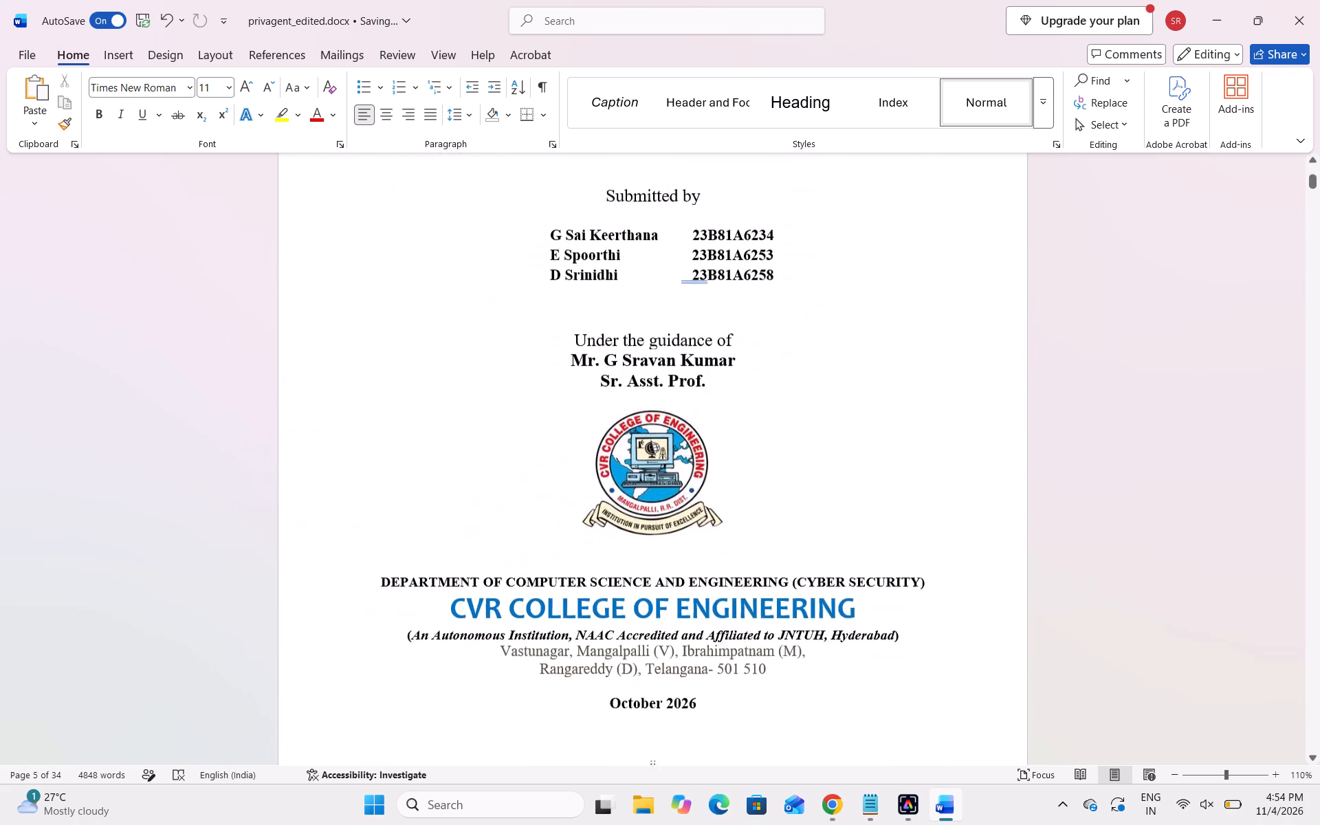
{"action": "scroll", "coordinate": [853, 586], "scroll_direction": "up", "scroll_amount": 4}
{"action": "scroll", "coordinate": [853, 586], "scroll_direction": "down", "scroll_amount": 4}
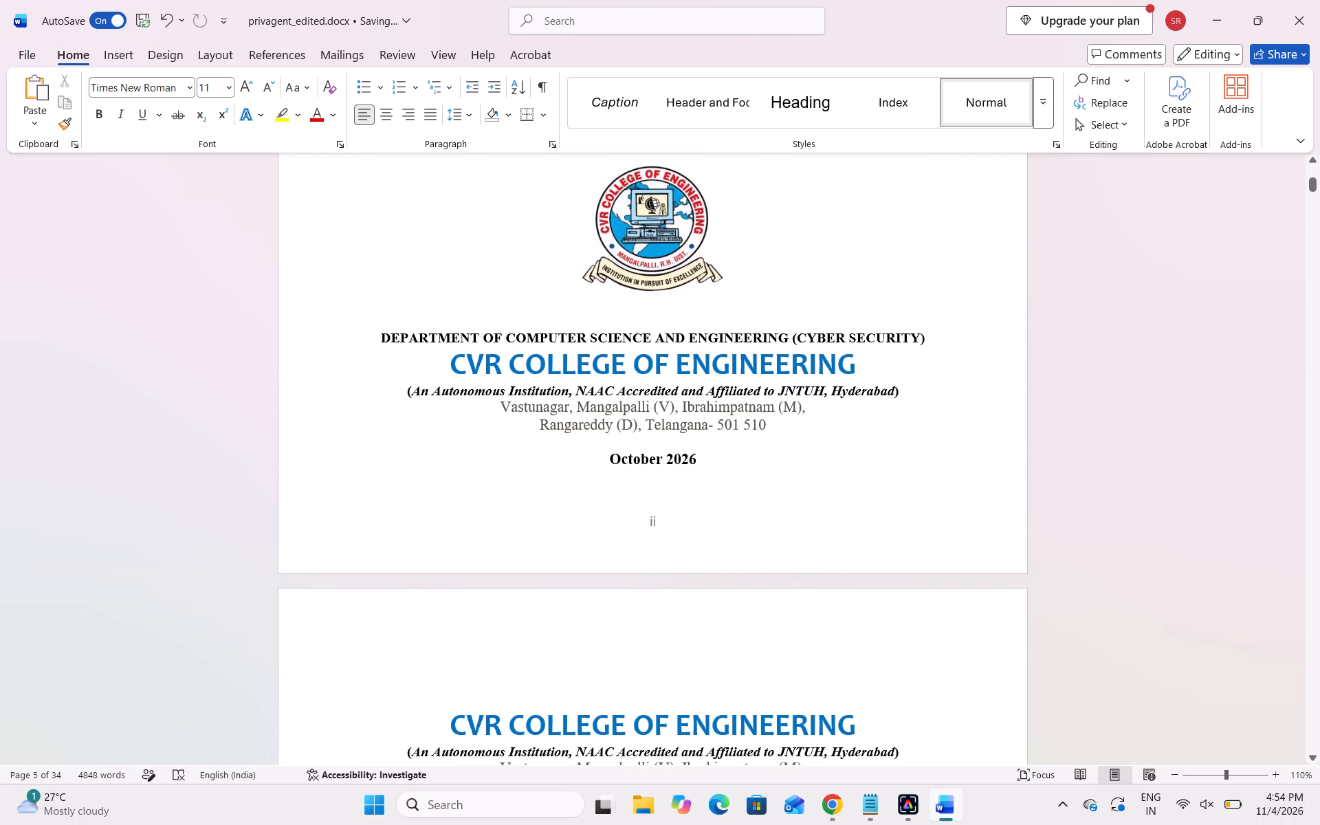
Delete the page number from the title page's footer, below October 2026, and leave the footer.
{"action": "double_click", "coordinate": [657, 522]}
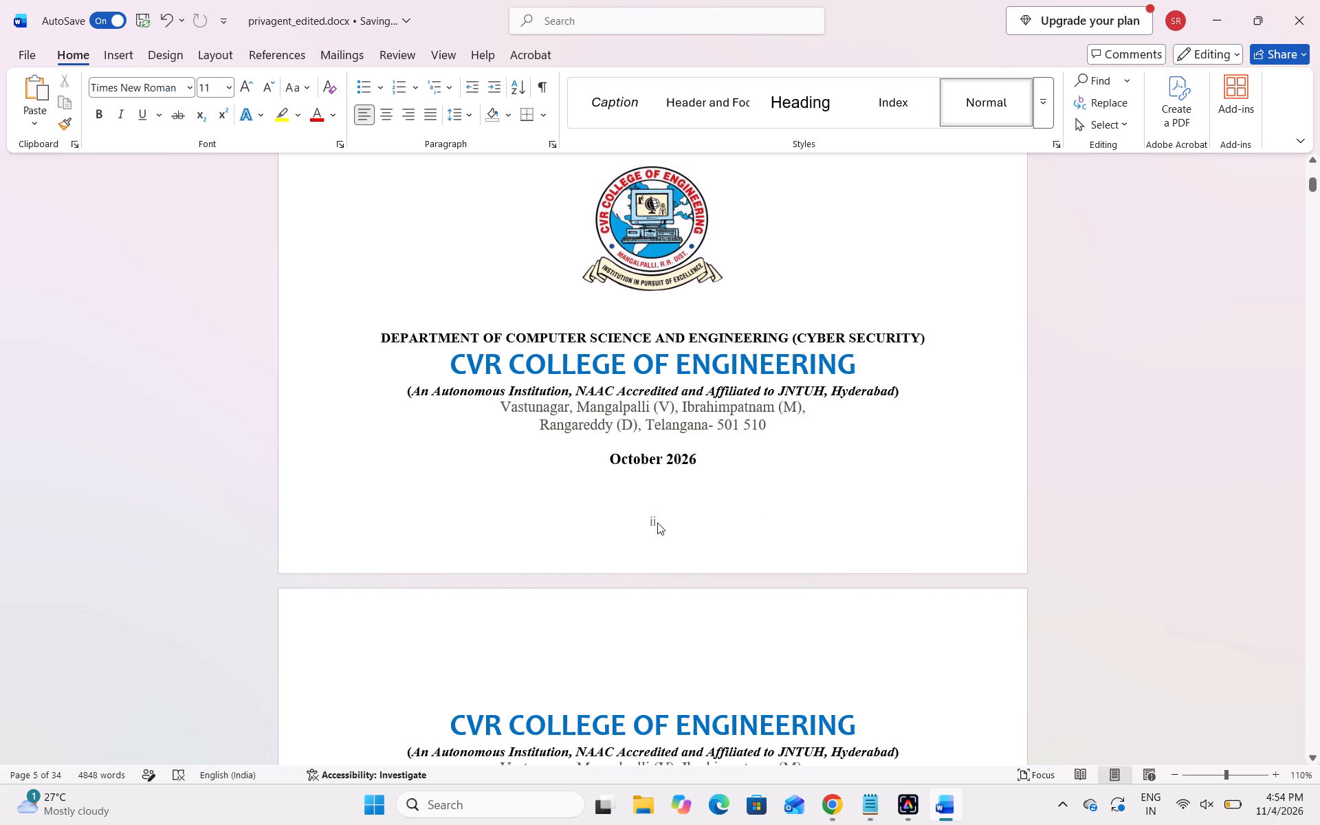
{"action": "left_click", "coordinate": [658, 521]}
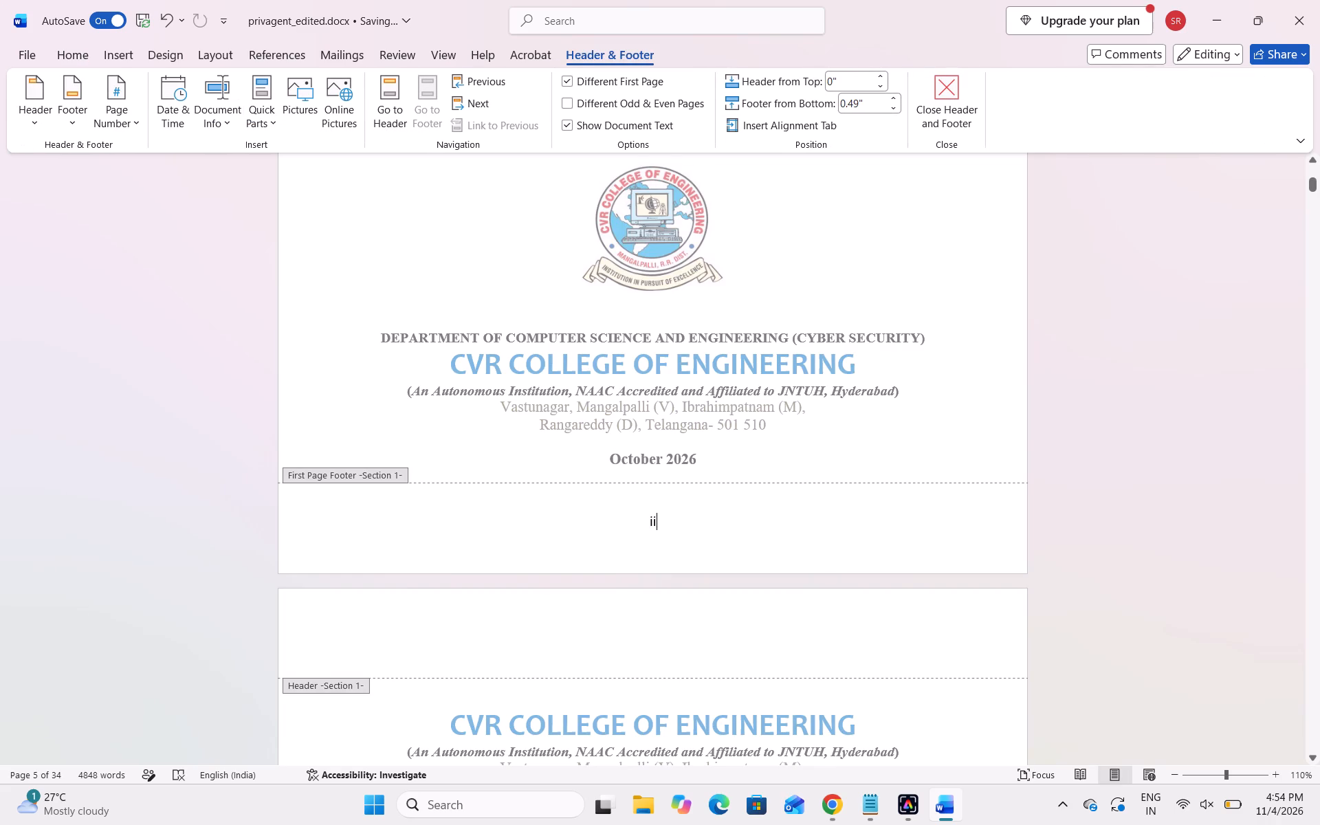
{"action": "key", "text": "BackSpace"}
{"action": "key", "text": "BackSpace"}
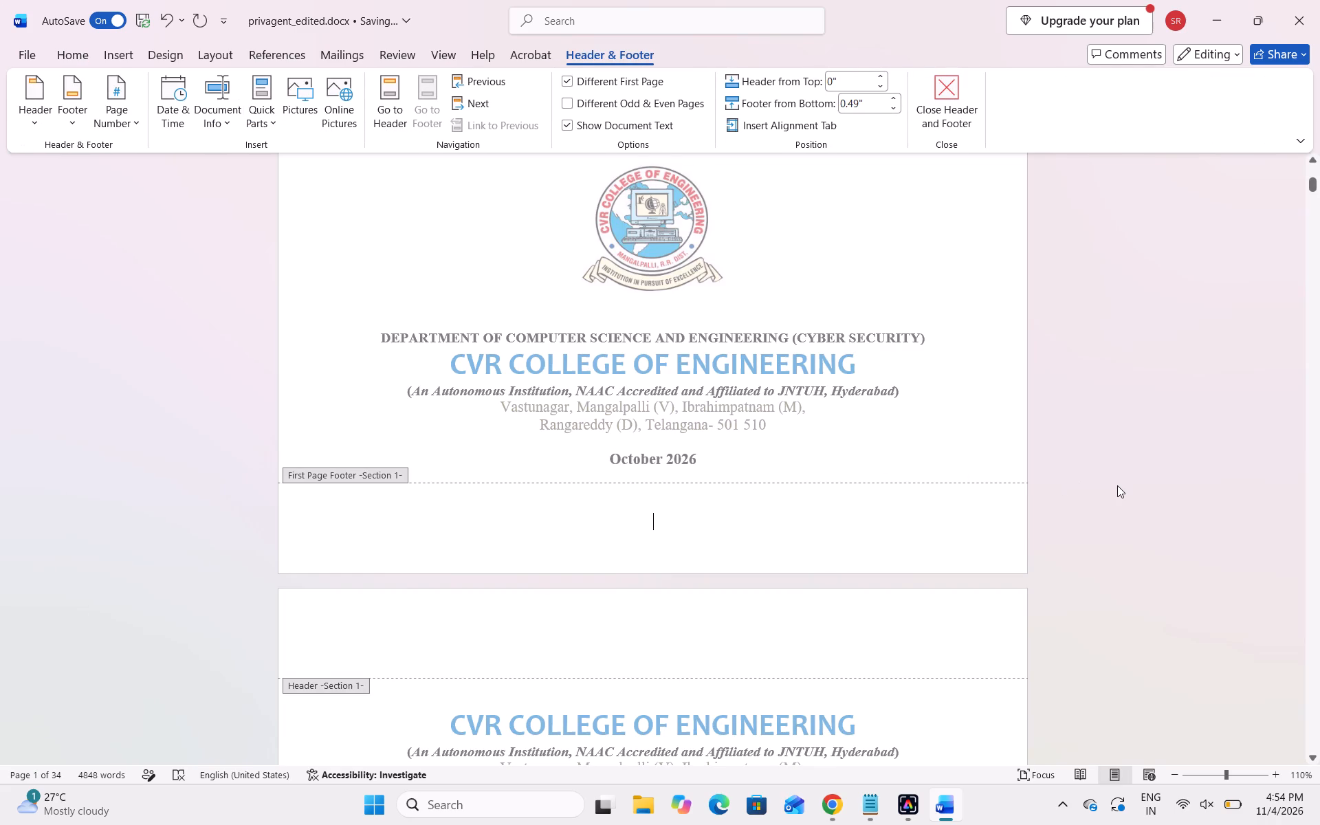
{"action": "double_click", "coordinate": [1117, 485]}
Review the report from the certificate page through the front matter and chapters to the Use Case Diagram section 4.2.
{"action": "scroll", "coordinate": [934, 555], "scroll_direction": "down", "scroll_amount": 3}
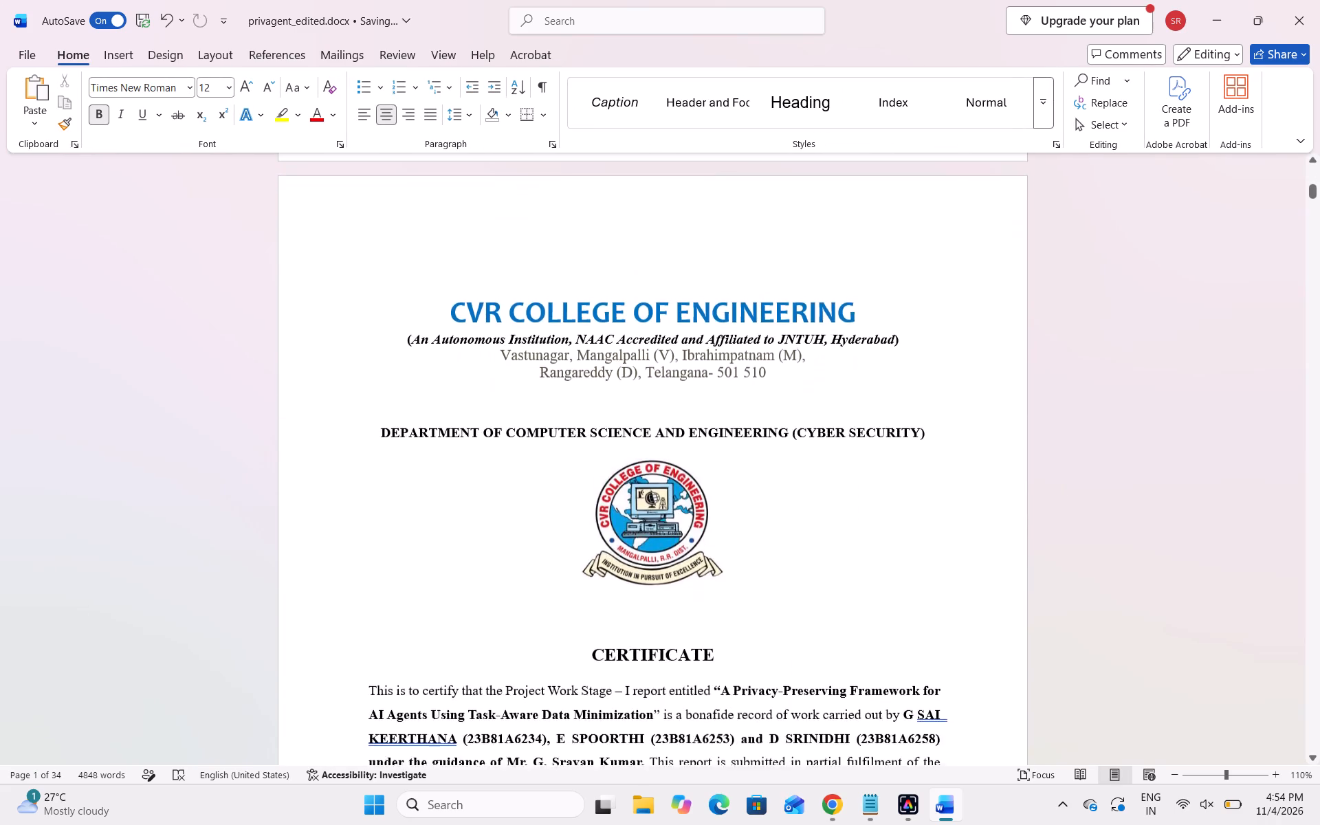
{"action": "scroll", "coordinate": [934, 555], "scroll_direction": "down", "scroll_amount": 2}
{"action": "scroll", "coordinate": [731, 463], "scroll_direction": "down", "scroll_amount": 2}
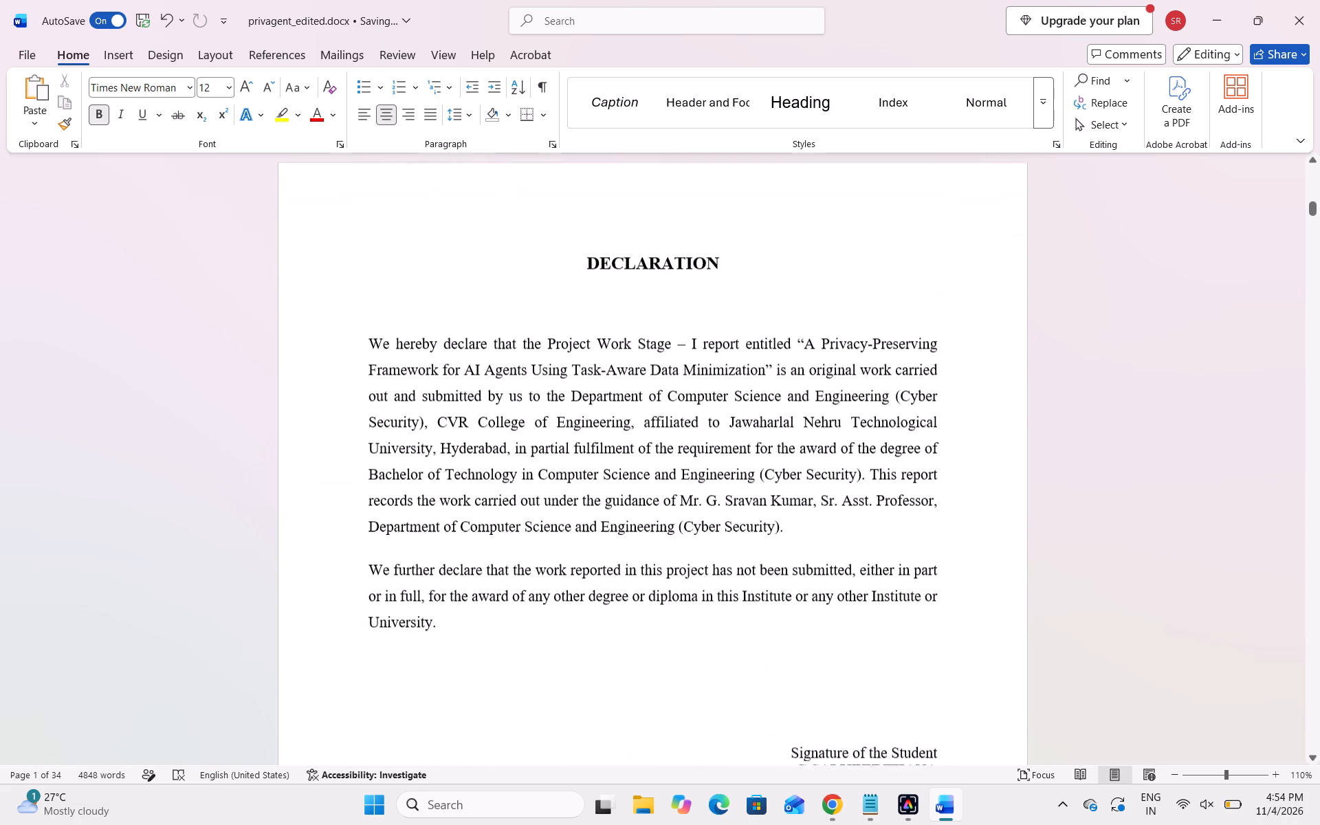
{"action": "scroll", "coordinate": [731, 463], "scroll_direction": "down", "scroll_amount": 20}
{"action": "scroll", "coordinate": [731, 463], "scroll_direction": "down", "scroll_amount": 4}
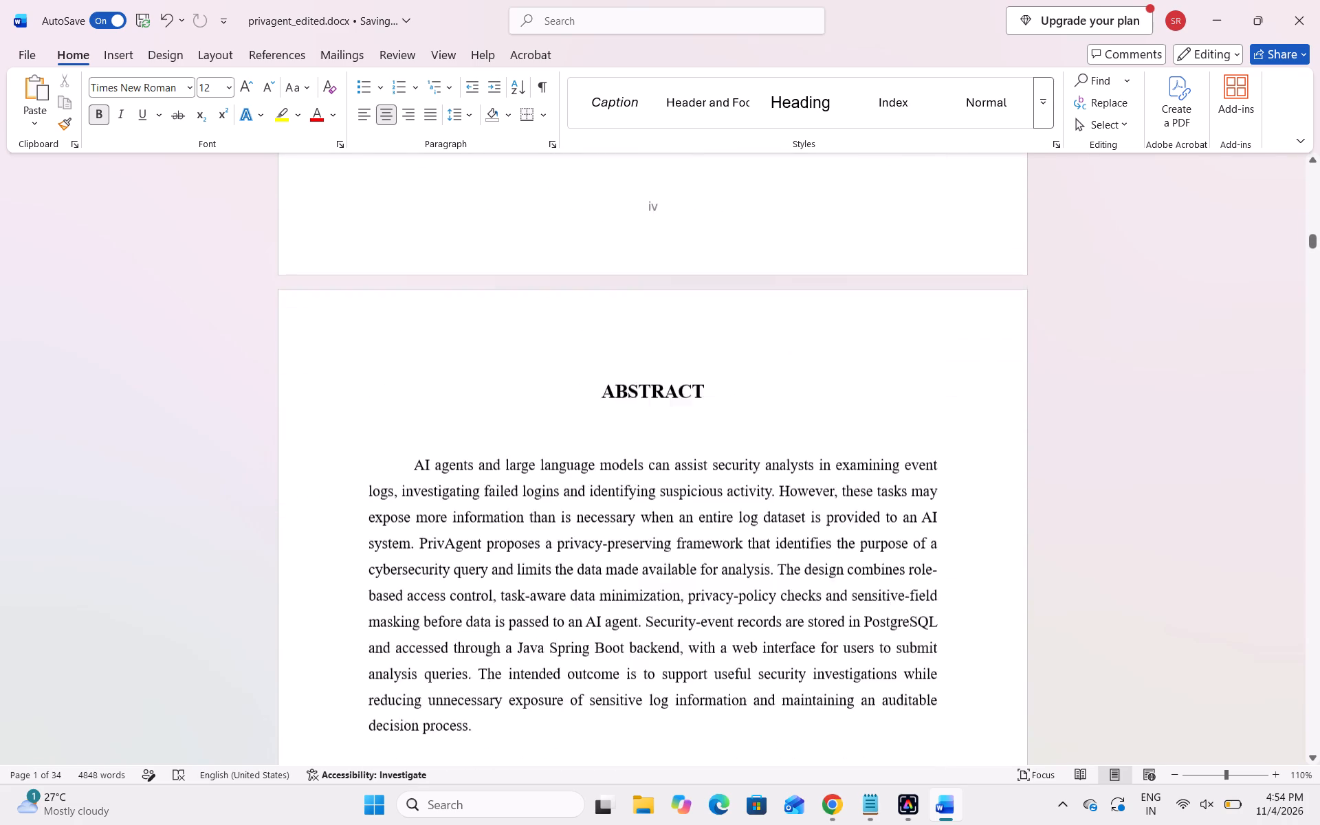
{"action": "scroll", "coordinate": [731, 463], "scroll_direction": "down", "scroll_amount": 4}
{"action": "scroll", "coordinate": [731, 463], "scroll_direction": "up", "scroll_amount": 1}
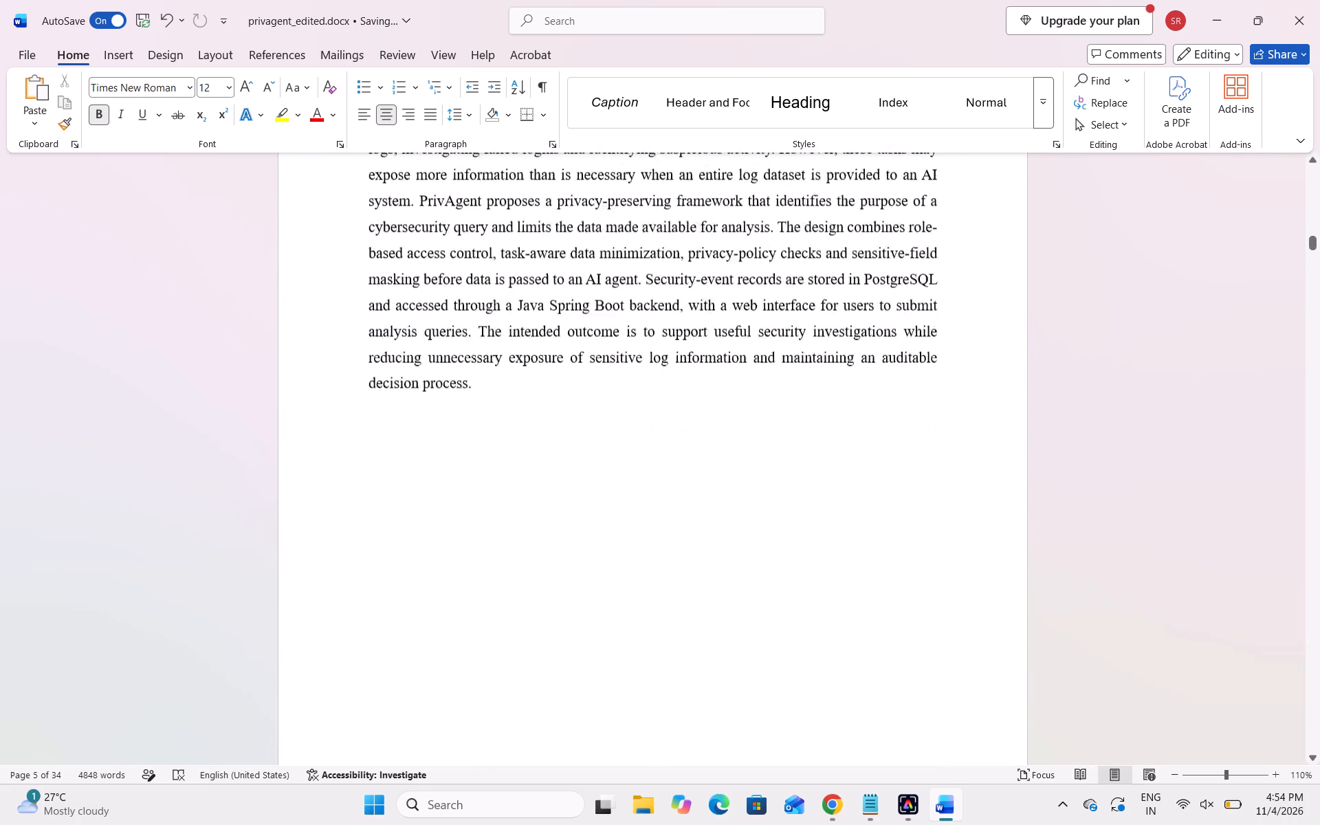
{"action": "scroll", "coordinate": [731, 463], "scroll_direction": "up", "scroll_amount": 2}
{"action": "scroll", "coordinate": [731, 463], "scroll_direction": "down", "scroll_amount": 16}
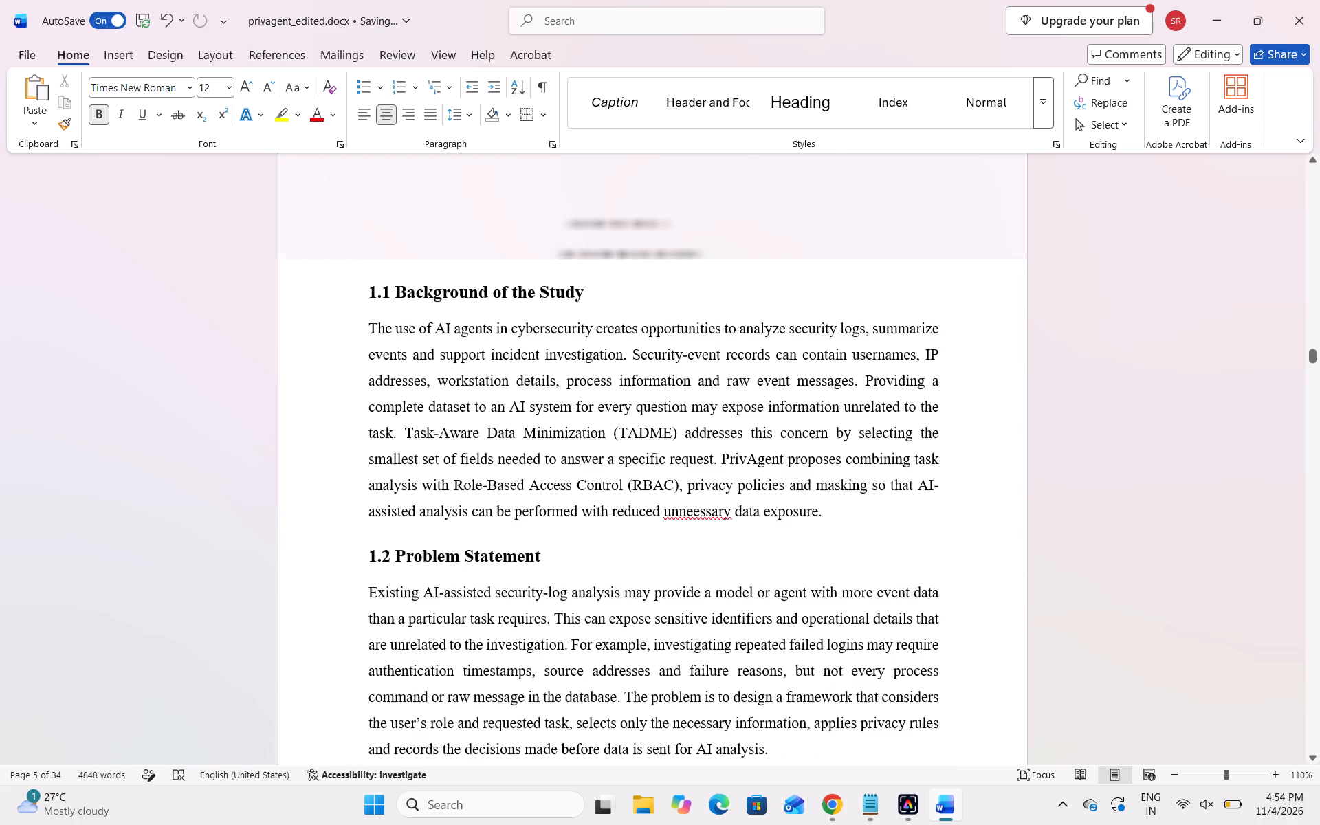
{"action": "scroll", "coordinate": [731, 463], "scroll_direction": "down", "scroll_amount": 14}
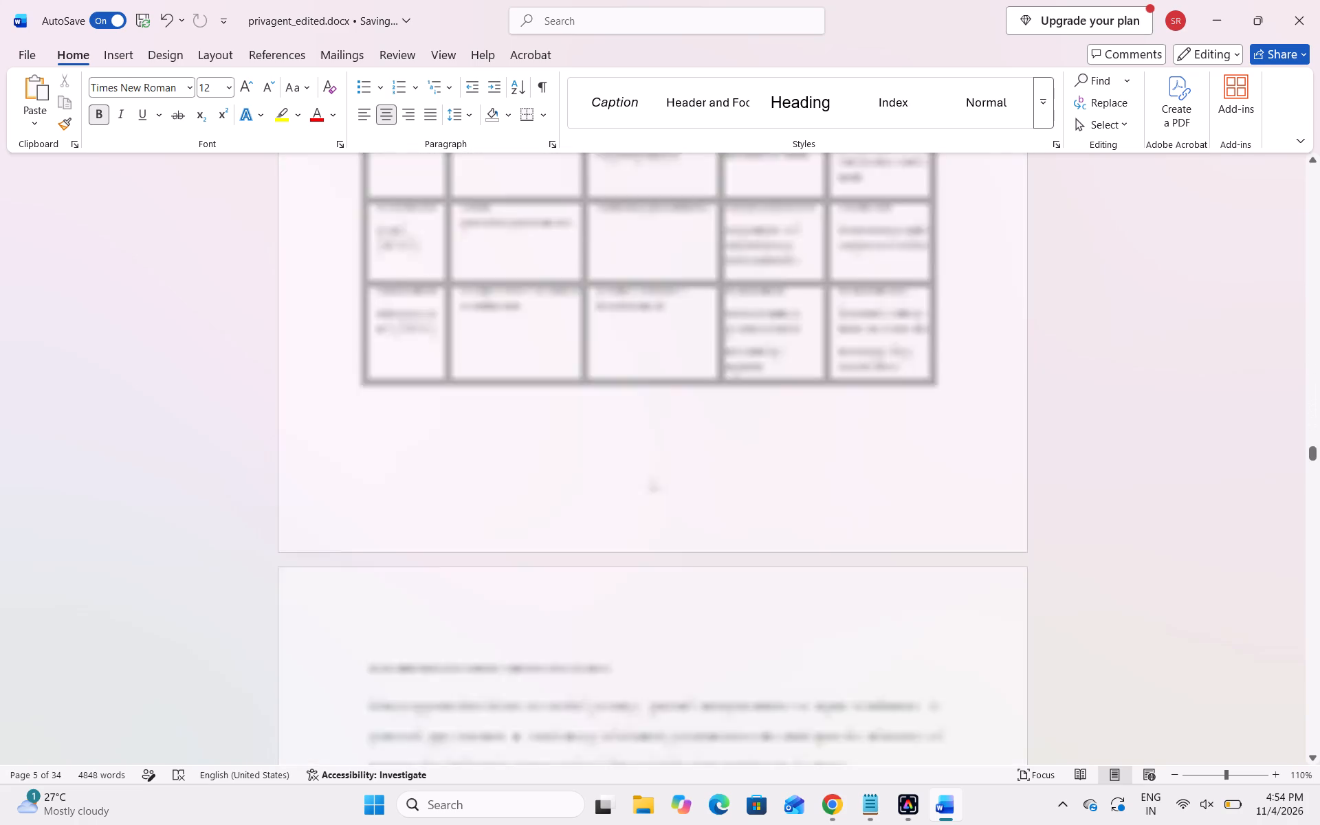
{"action": "scroll", "coordinate": [731, 463], "scroll_direction": "down", "scroll_amount": 7}
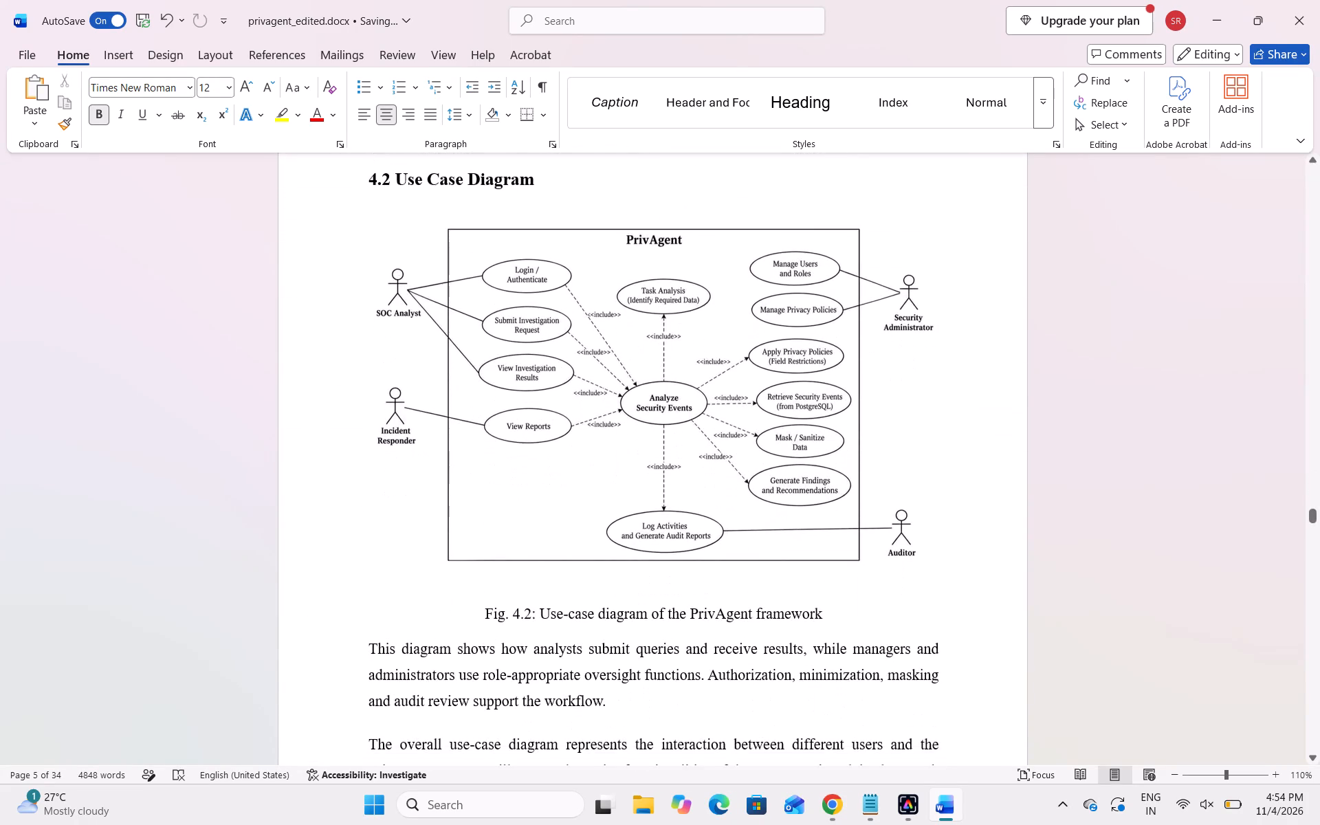
{"action": "scroll", "coordinate": [701, 545], "scroll_direction": "down", "scroll_amount": 4}
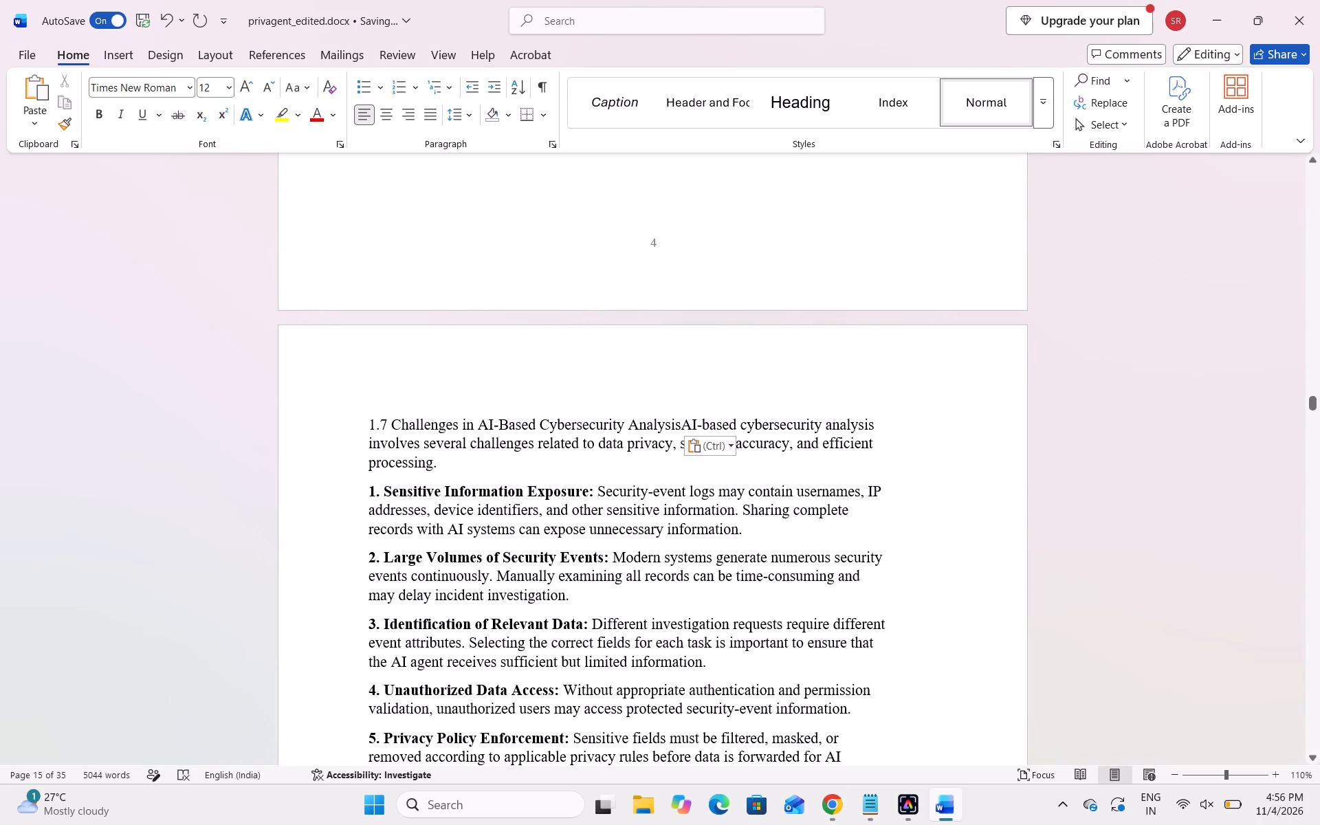
{"action": "key", "text": "Return"}
Format the heading "1.7 Challenges in AI-Based Cybersecurity Analysis" as bold at 14 pt.
{"action": "left_click_drag", "start_coordinate": [700, 423], "coordinate": [351, 421]}
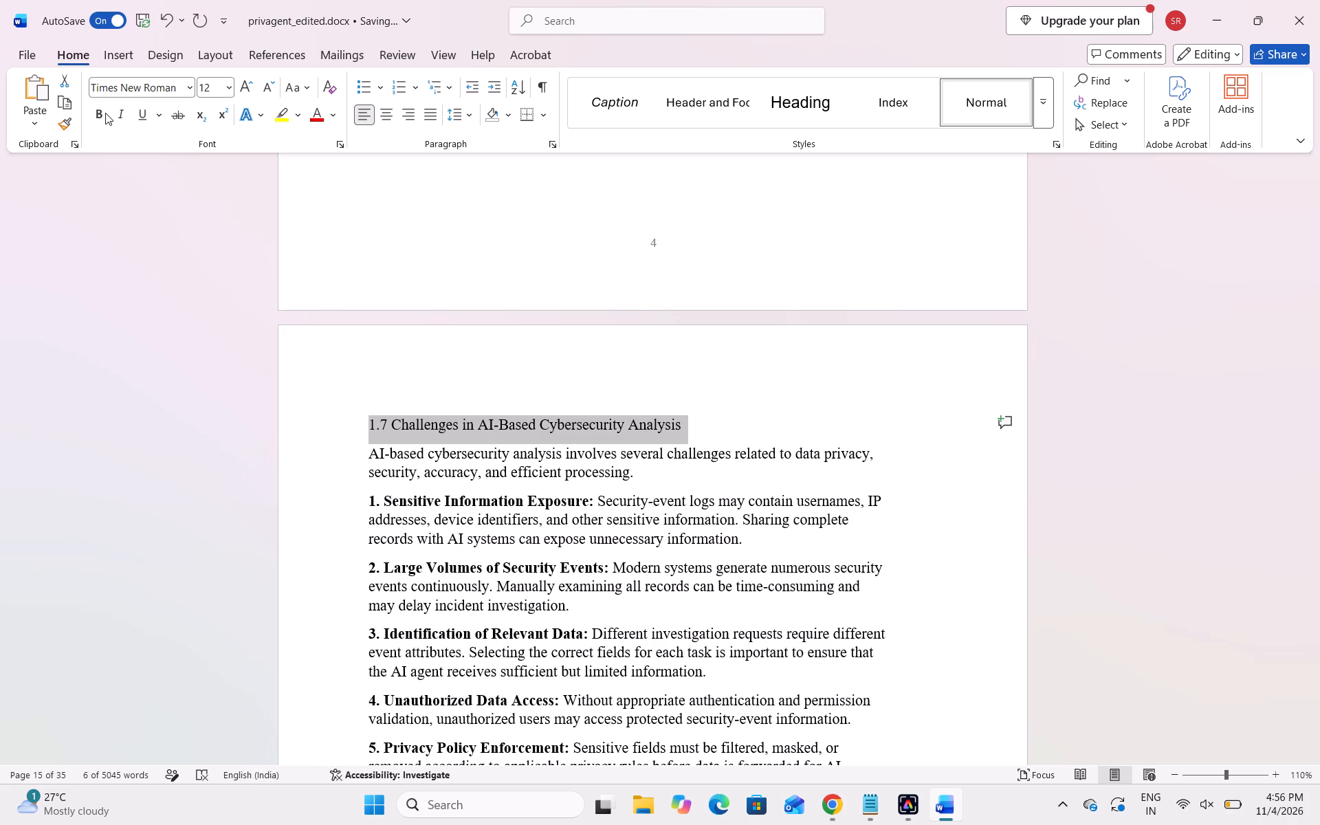
{"action": "left_click", "coordinate": [102, 111]}
{"action": "left_click", "coordinate": [232, 82]}
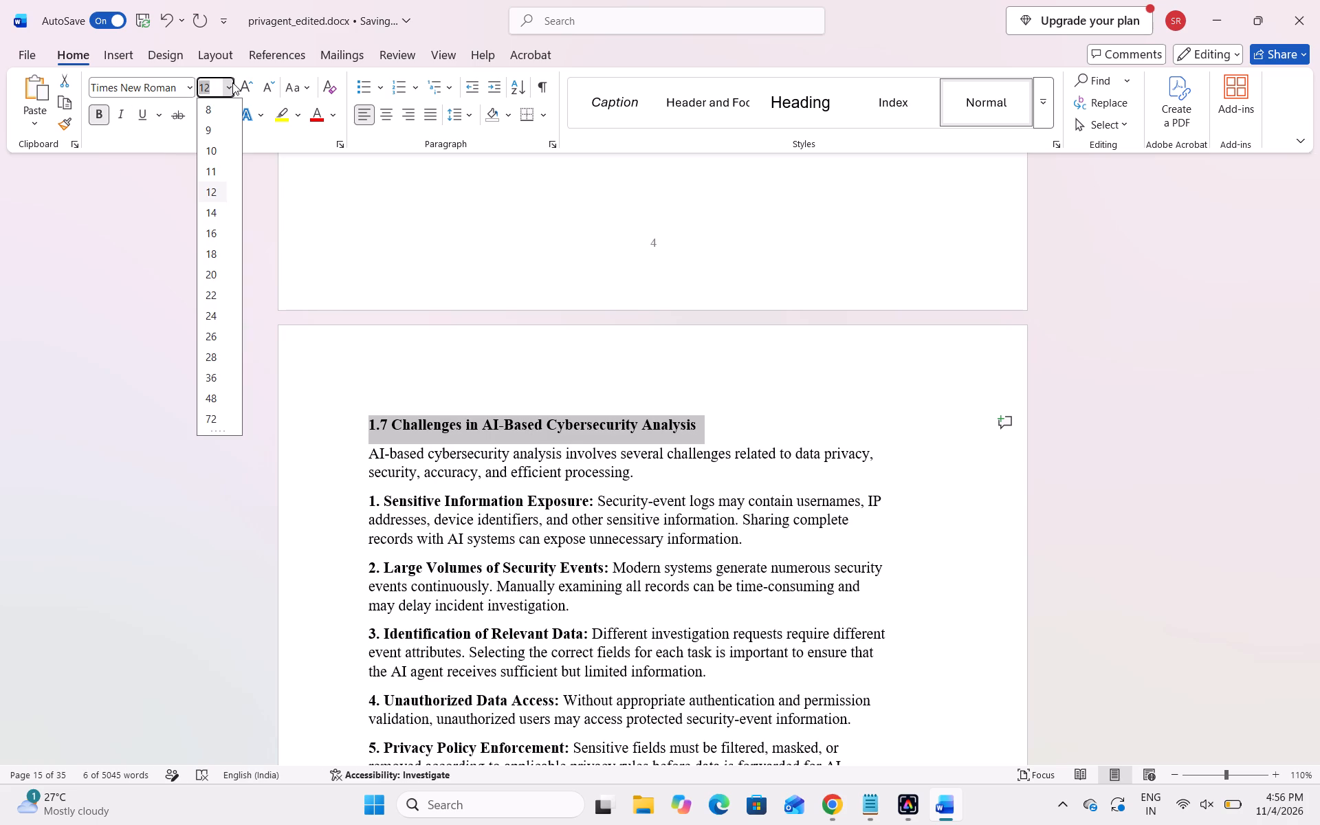
{"action": "left_click", "coordinate": [215, 212]}
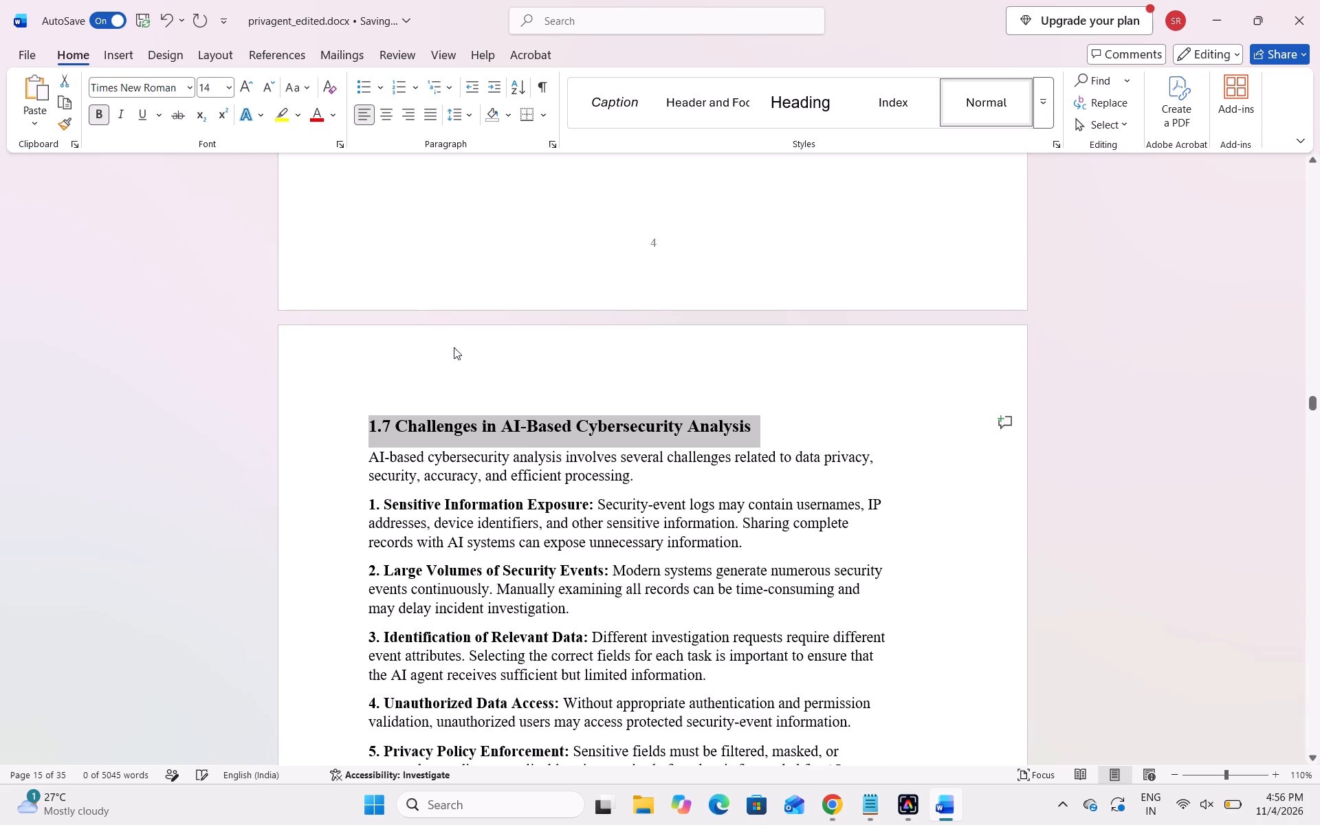
{"action": "left_click", "coordinate": [520, 434]}
Check the formatting of the heading "1.6 Organization of the Report" for comparison with the 1.7 heading.
{"action": "key", "text": "alt+Tab"}
{"action": "key", "text": "alt+Tab"}
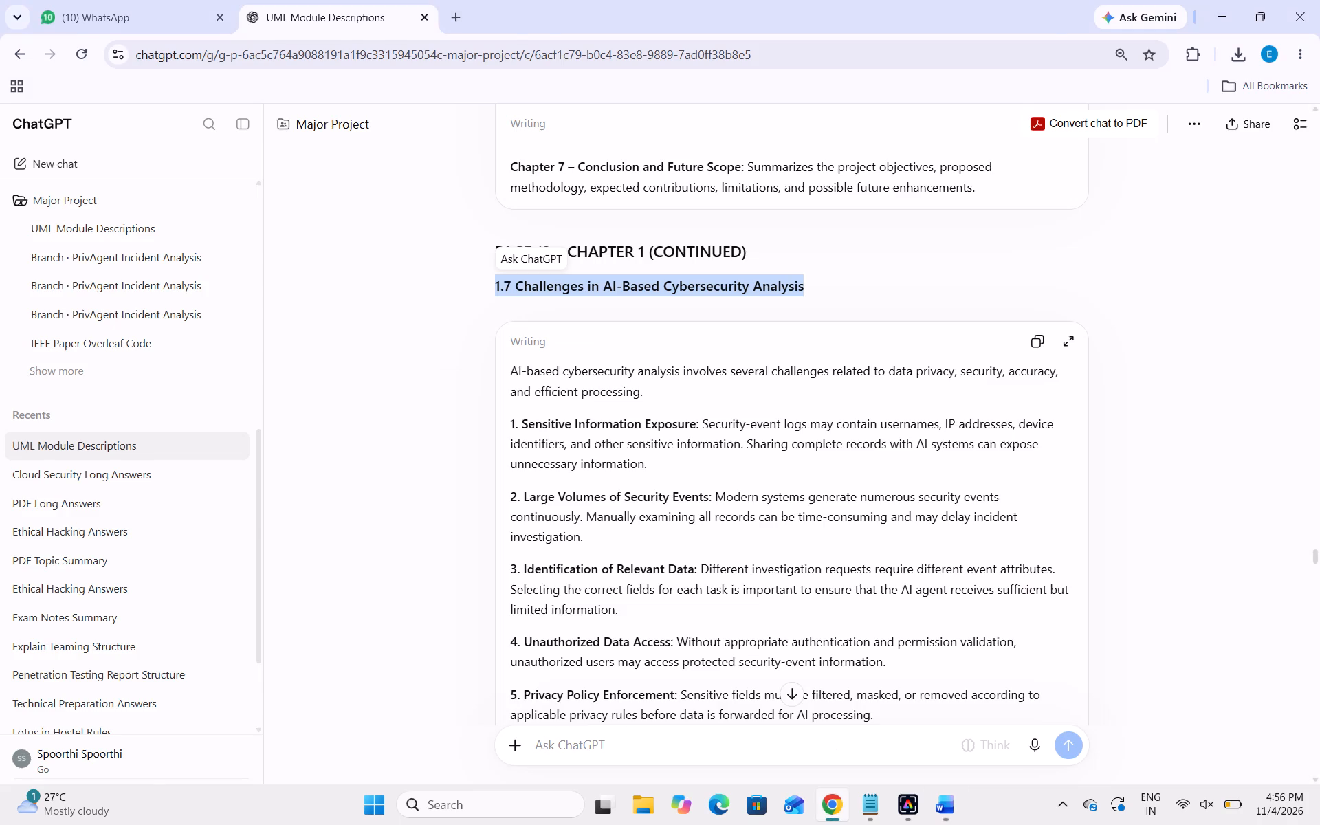
{"action": "scroll", "coordinate": [577, 421], "scroll_direction": "up", "scroll_amount": 3}
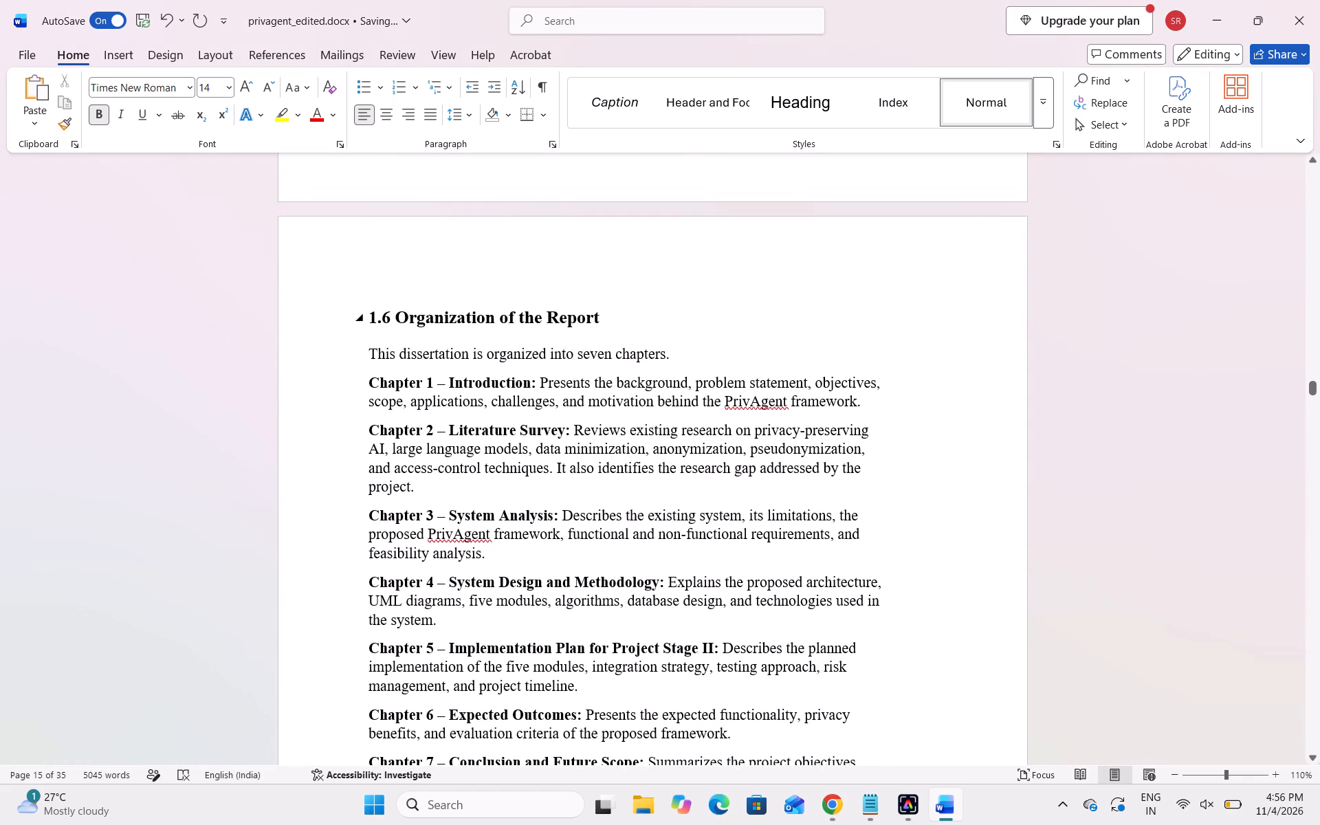
{"action": "left_click_drag", "start_coordinate": [597, 317], "coordinate": [439, 310]}
{"action": "left_click", "coordinate": [543, 488]}
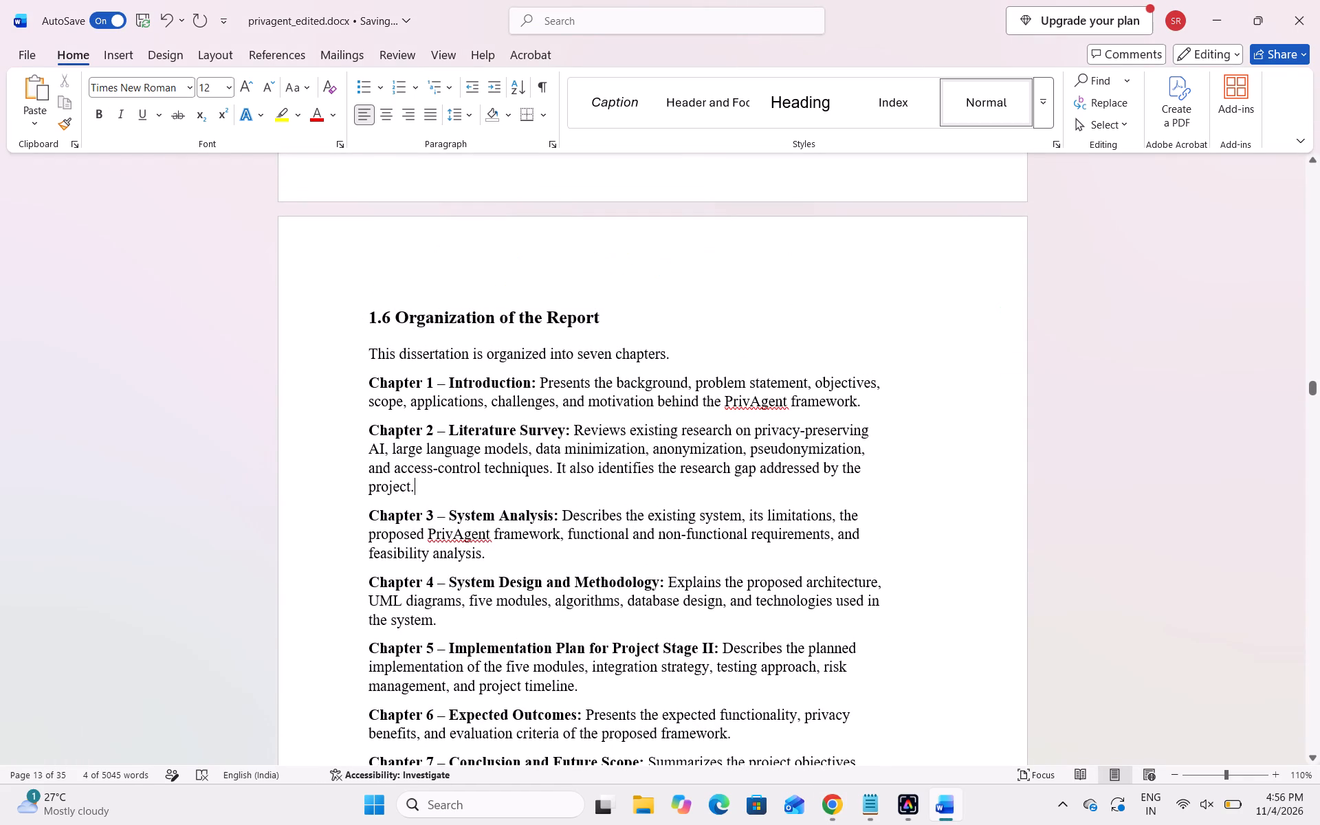
Review the report from the end of Chapter 1 through Chapters 2 to 4, down to section 4.5 Algorithm / Model Description.
{"action": "scroll", "coordinate": [543, 488], "scroll_direction": "down", "scroll_amount": 7}
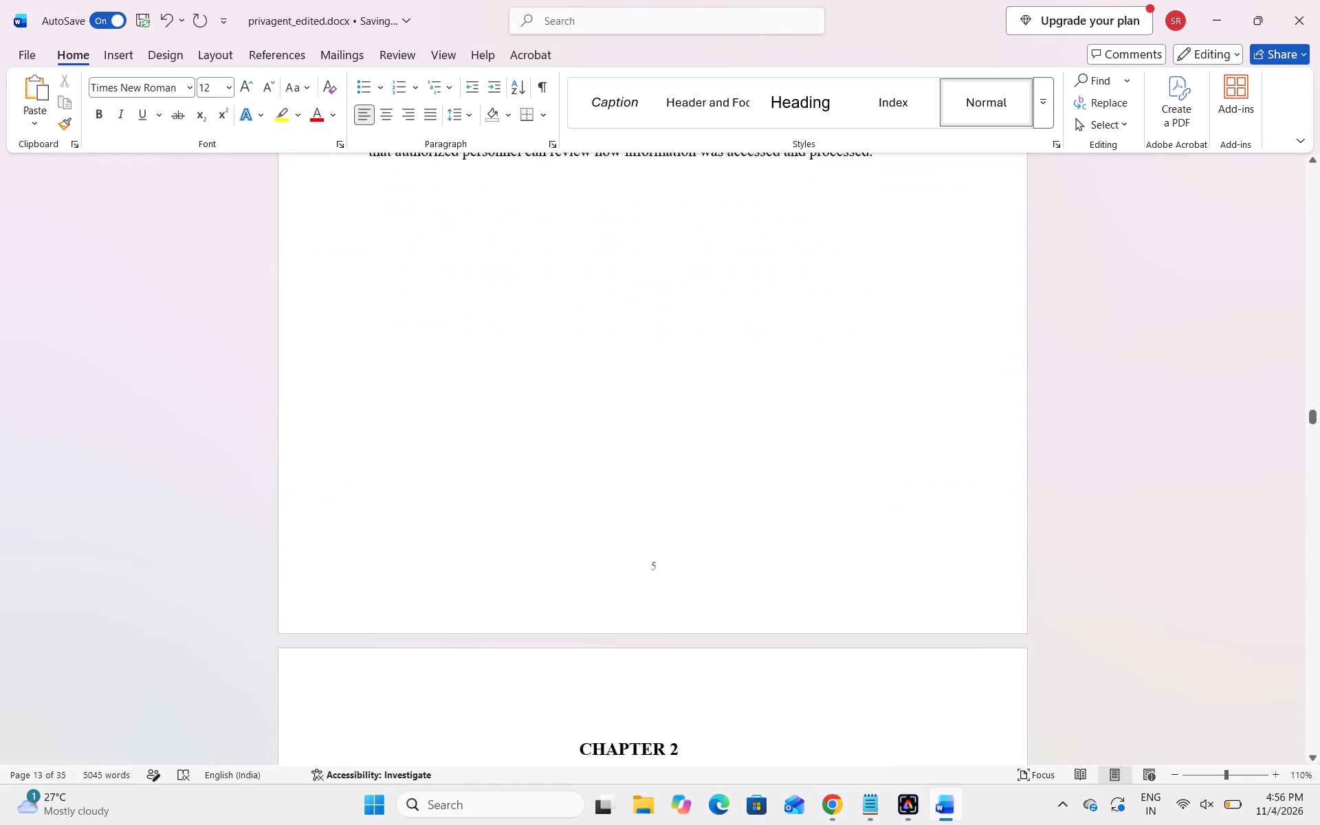
{"action": "scroll", "coordinate": [544, 529], "scroll_direction": "down", "scroll_amount": 8}
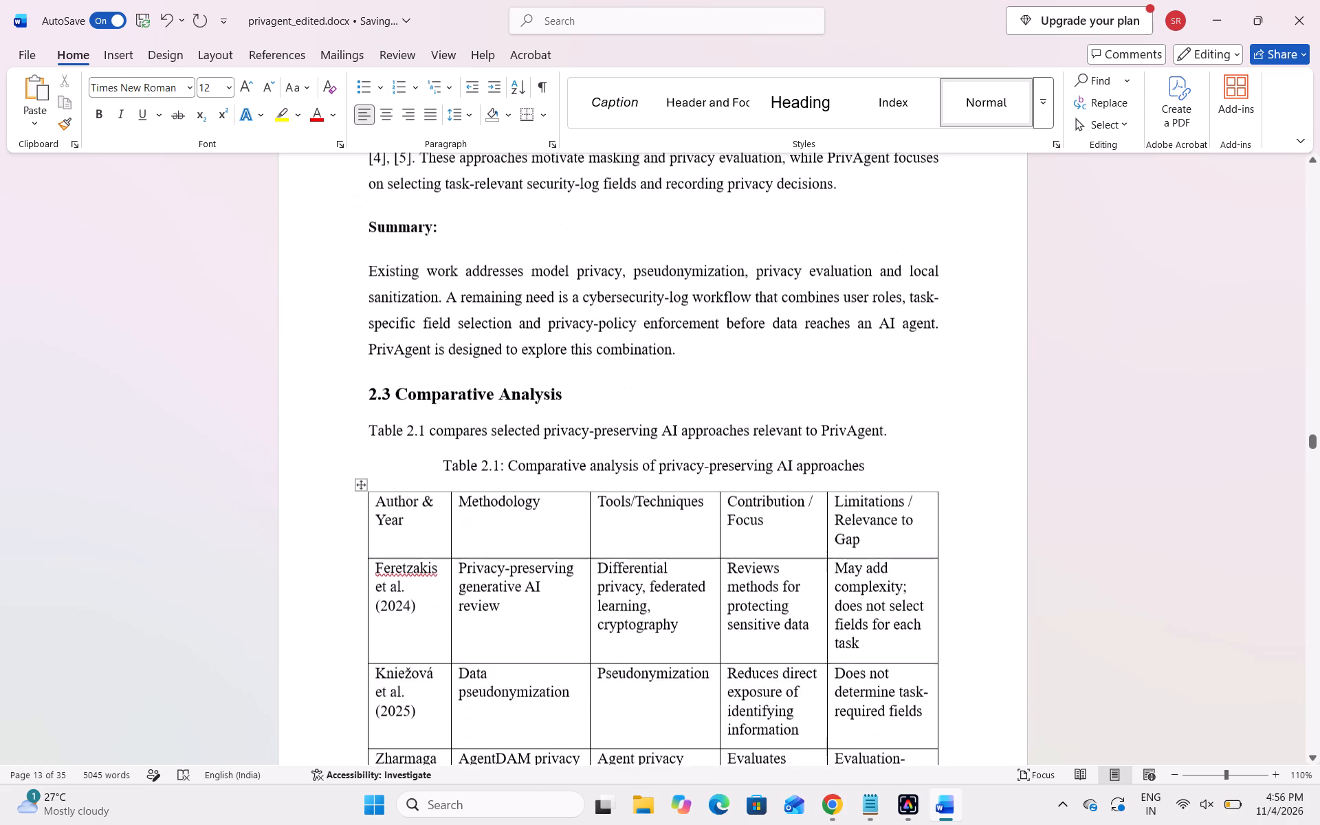
{"action": "scroll", "coordinate": [573, 531], "scroll_direction": "down", "scroll_amount": 6}
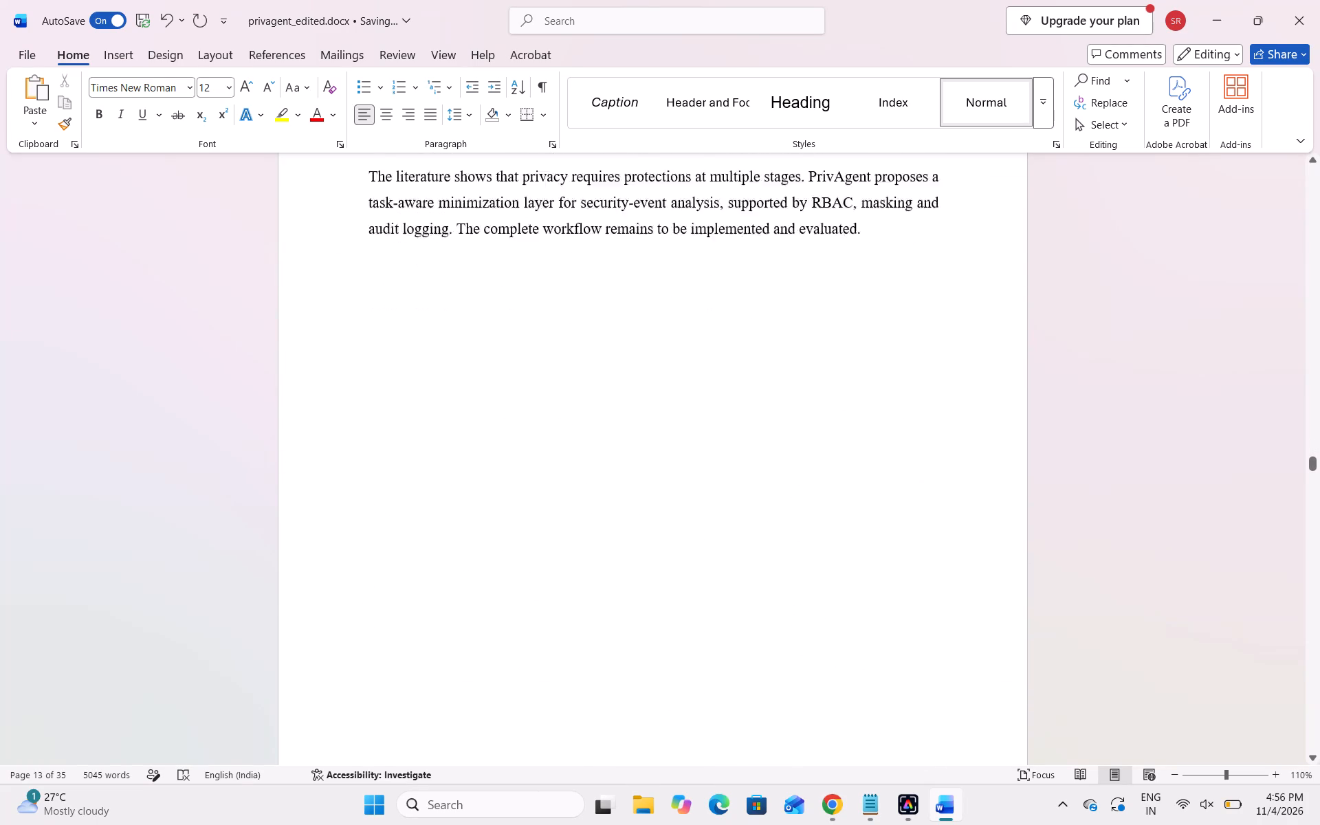
{"action": "scroll", "coordinate": [573, 531], "scroll_direction": "down", "scroll_amount": 5}
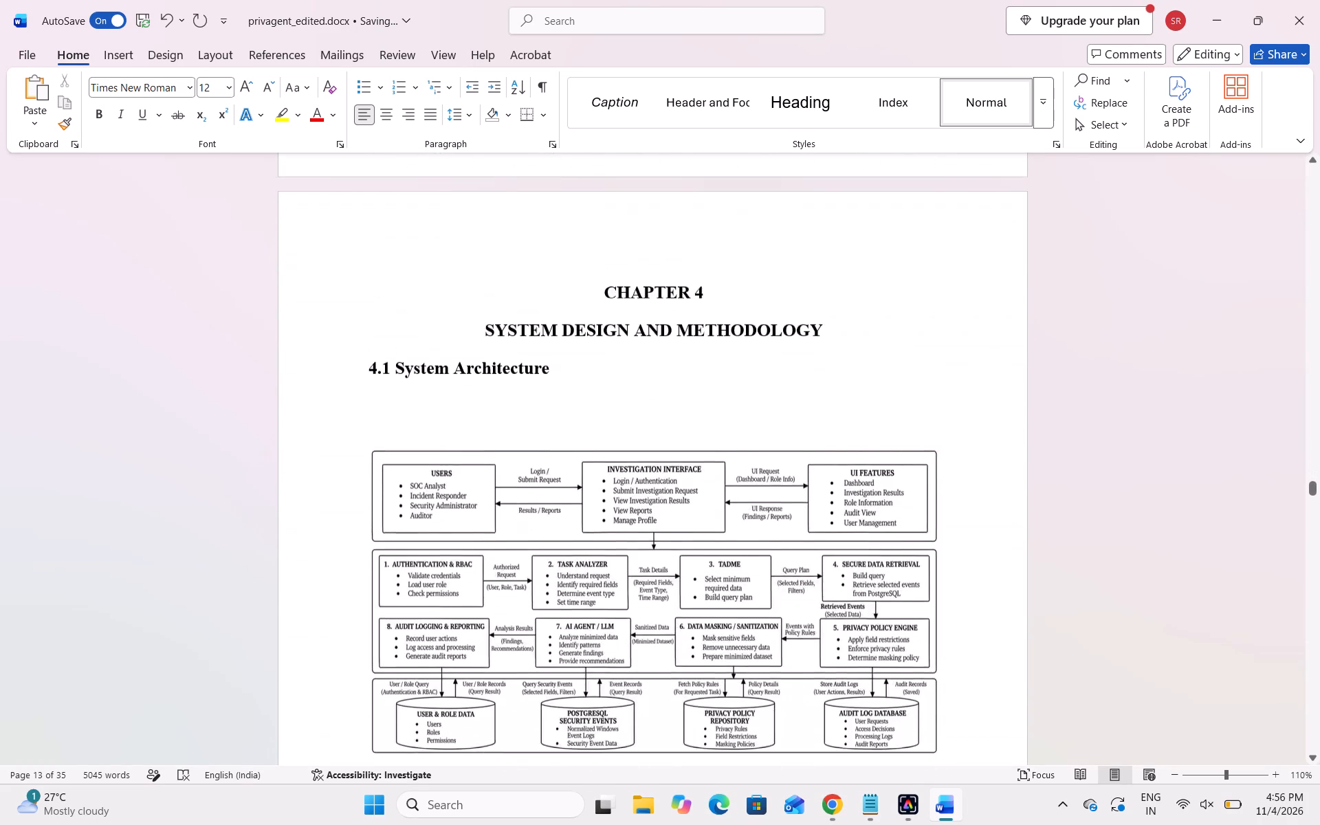
{"action": "scroll", "coordinate": [573, 531], "scroll_direction": "down", "scroll_amount": 4}
{"action": "scroll", "coordinate": [615, 496], "scroll_direction": "down", "scroll_amount": 1}
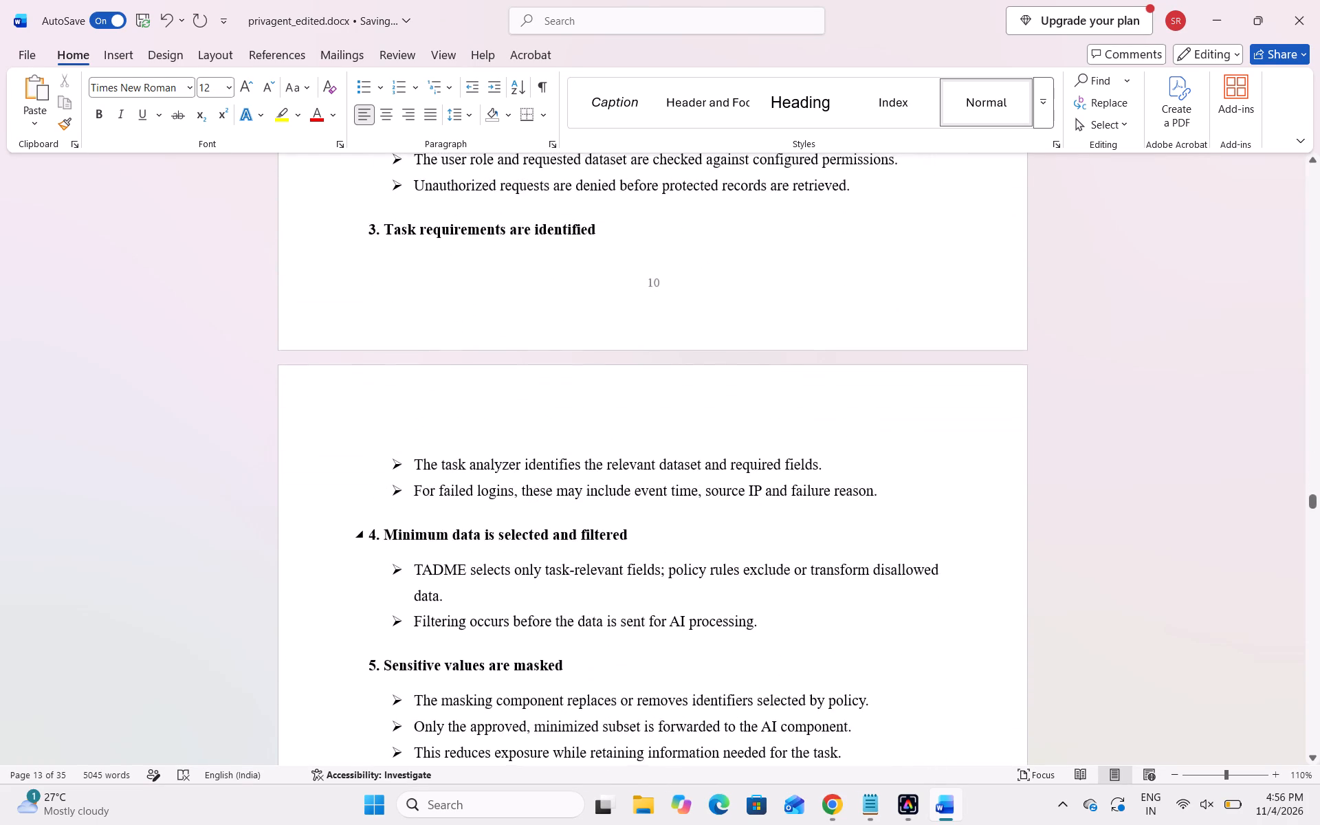
{"action": "scroll", "coordinate": [615, 496], "scroll_direction": "down", "scroll_amount": 5}
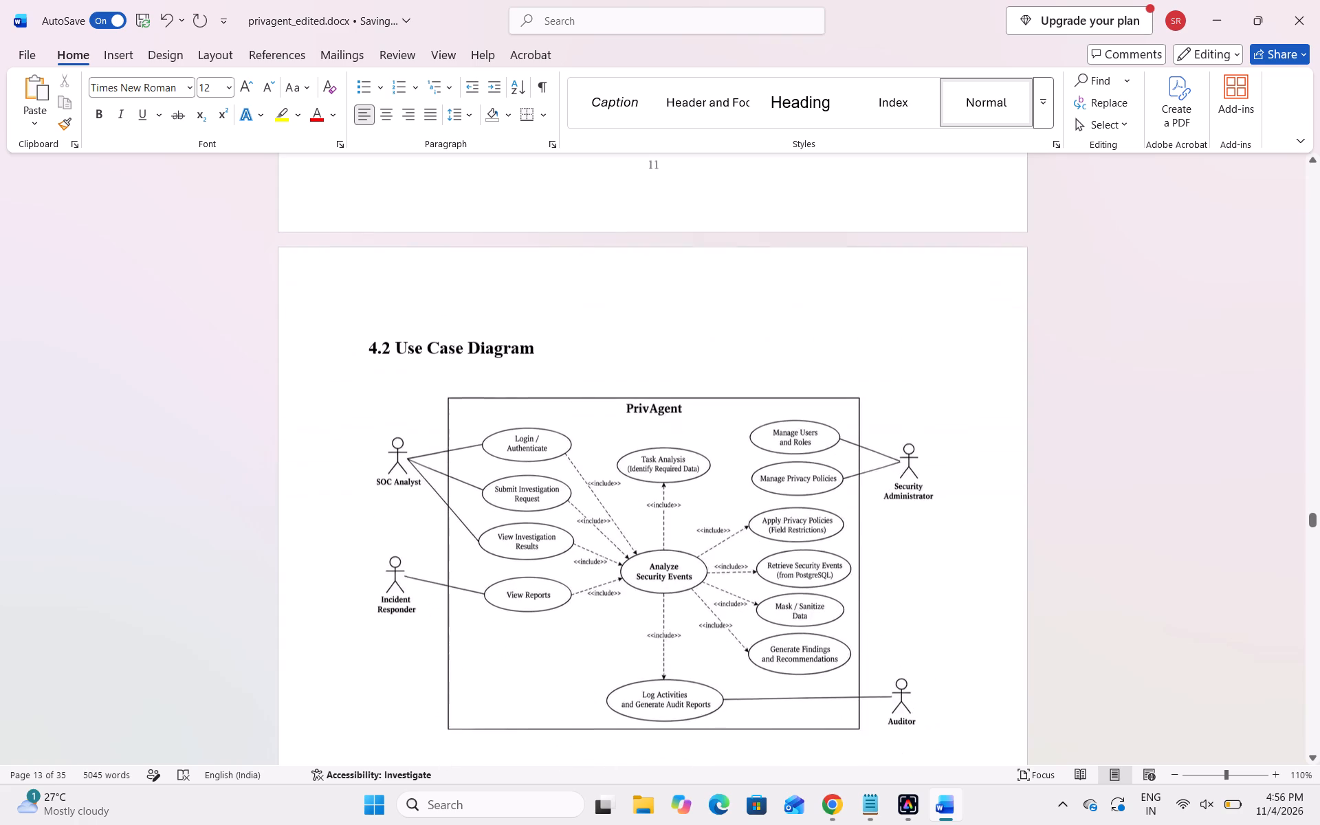
{"action": "scroll", "coordinate": [634, 494], "scroll_direction": "down", "scroll_amount": 2}
{"action": "scroll", "coordinate": [676, 429], "scroll_direction": "down", "scroll_amount": 4}
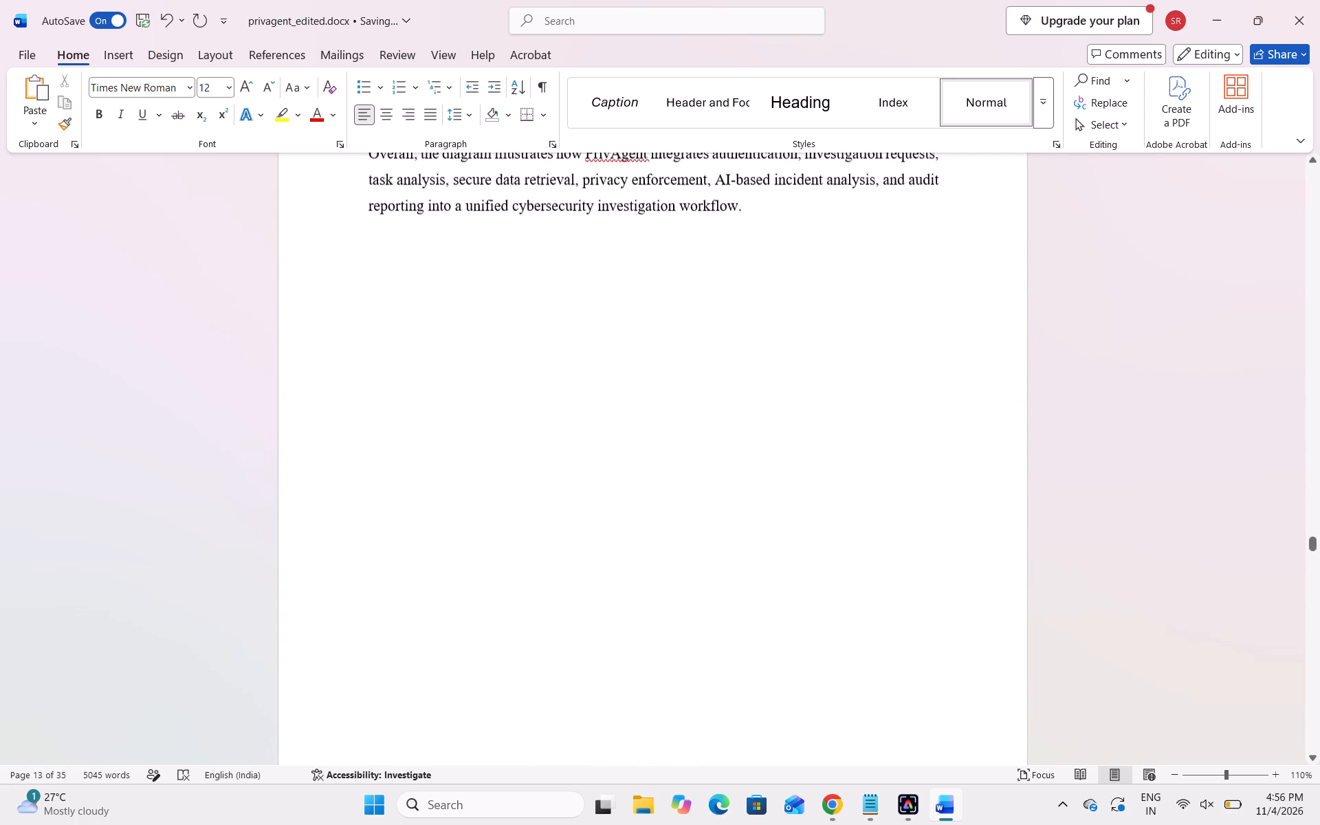
{"action": "scroll", "coordinate": [675, 412], "scroll_direction": "down", "scroll_amount": 2}
{"action": "scroll", "coordinate": [655, 501], "scroll_direction": "down", "scroll_amount": 3}
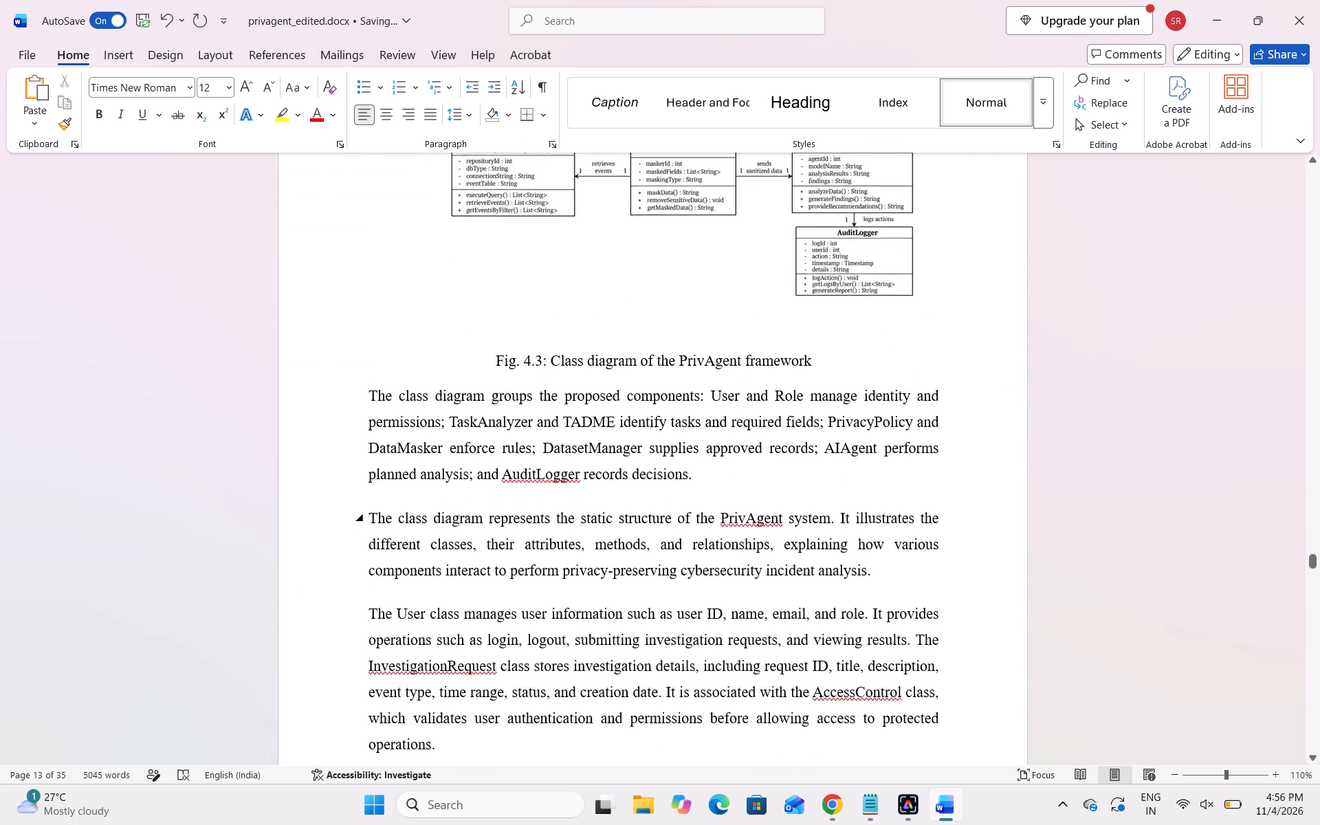
{"action": "scroll", "coordinate": [655, 501], "scroll_direction": "down", "scroll_amount": 6}
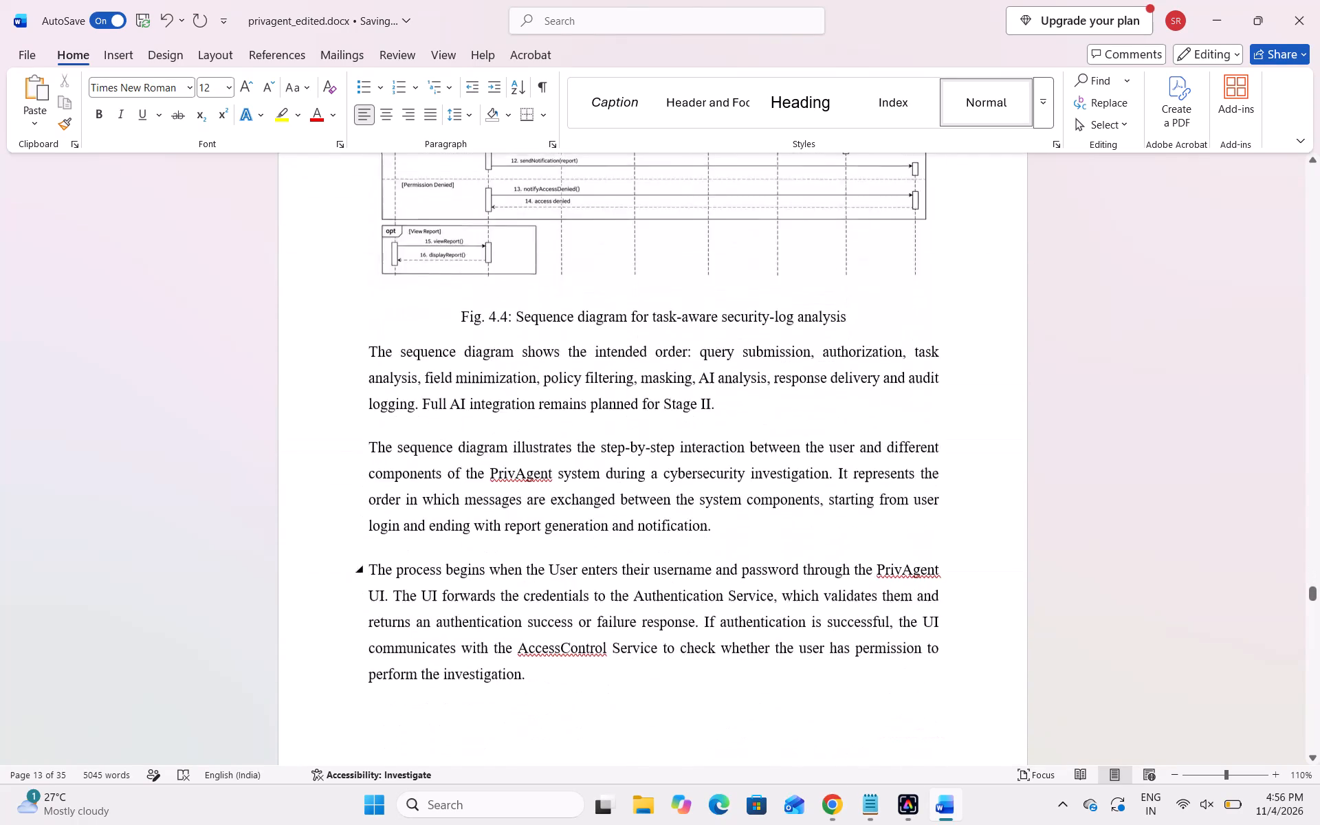
{"action": "scroll", "coordinate": [655, 501], "scroll_direction": "down", "scroll_amount": 2}
{"action": "scroll", "coordinate": [655, 501], "scroll_direction": "up", "scroll_amount": 3}
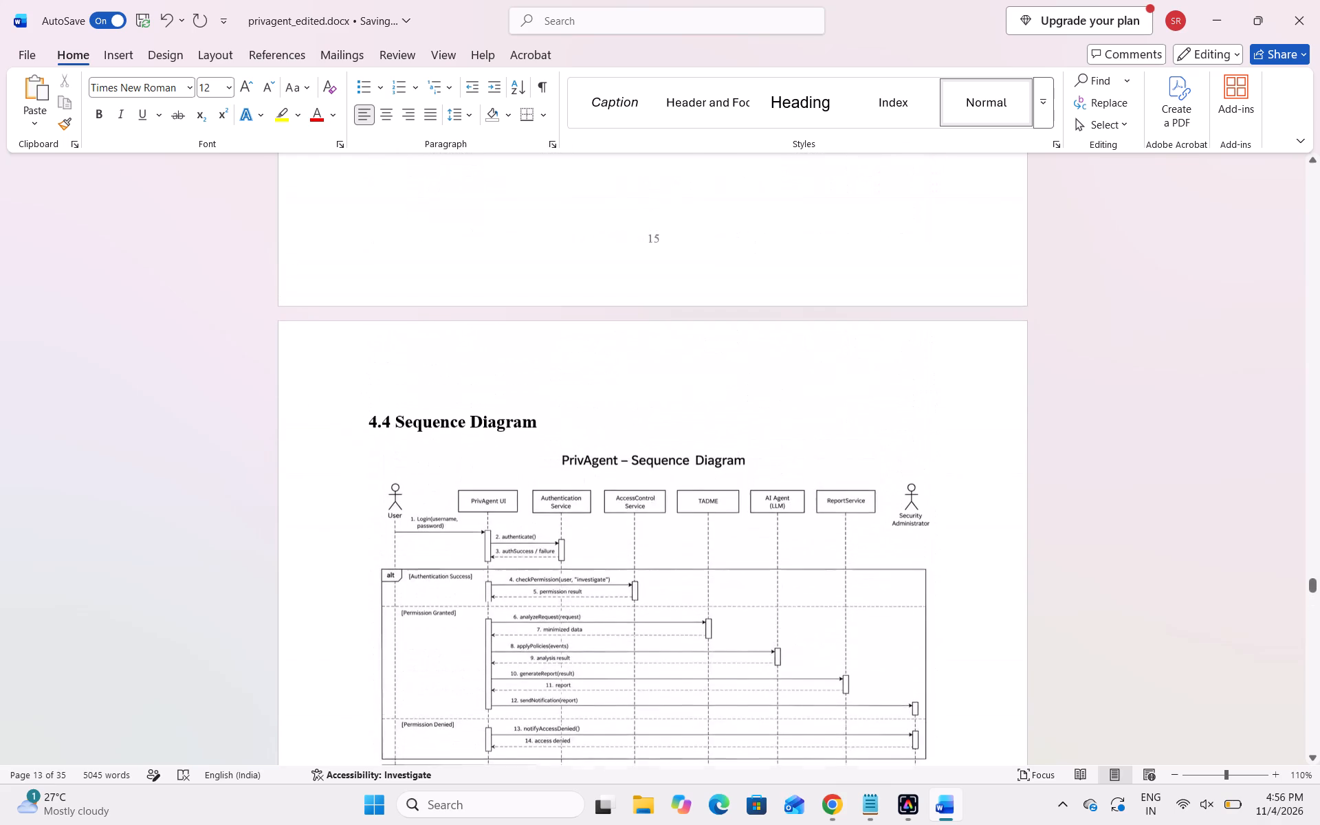
{"action": "scroll", "coordinate": [655, 501], "scroll_direction": "down", "scroll_amount": 11}
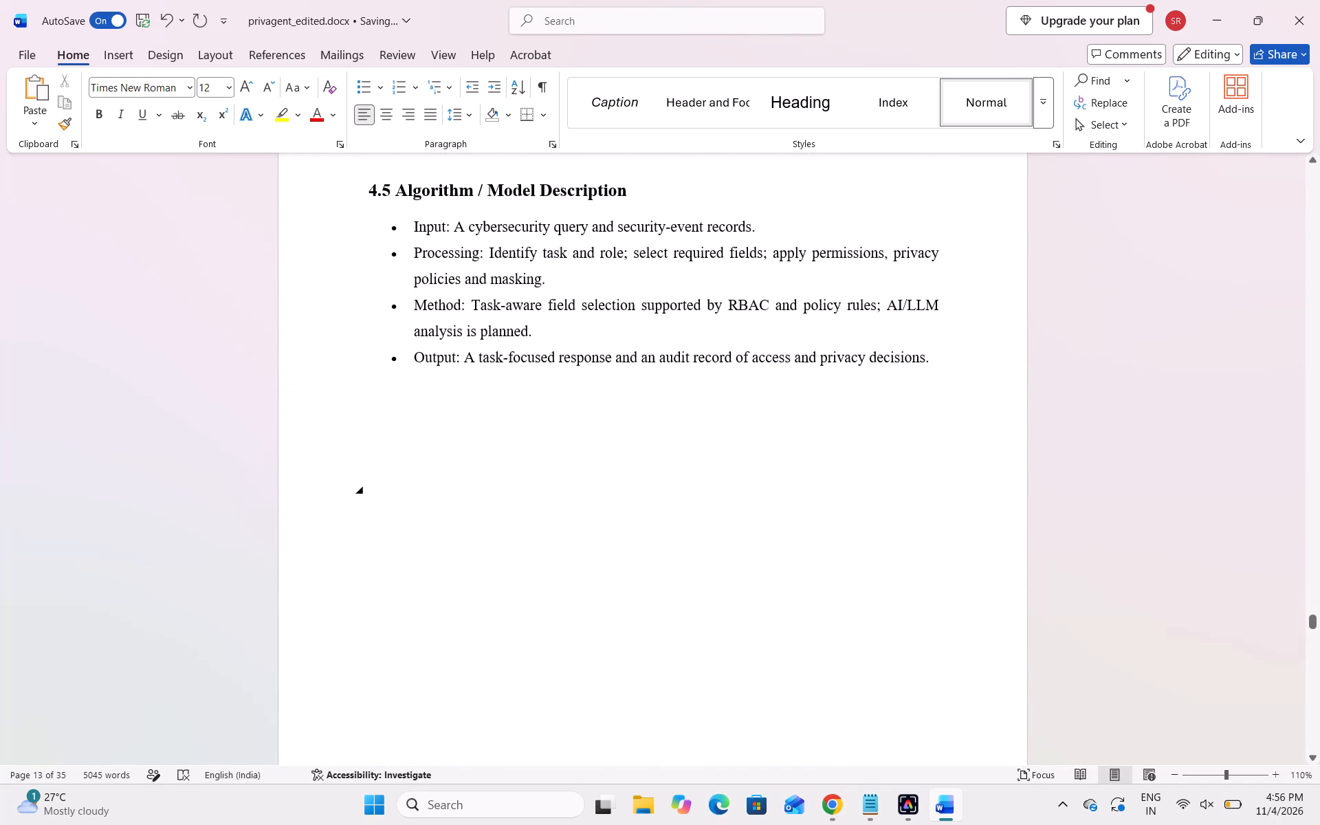
Enter 0 as the Plagiarism Percentage for all seven chapters, Abstract through Expected Outcomes, in the Plagiarism Report table.
{"action": "scroll", "coordinate": [655, 501], "scroll_direction": "down", "scroll_amount": 4}
{"action": "scroll", "coordinate": [655, 501], "scroll_direction": "down", "scroll_amount": 19}
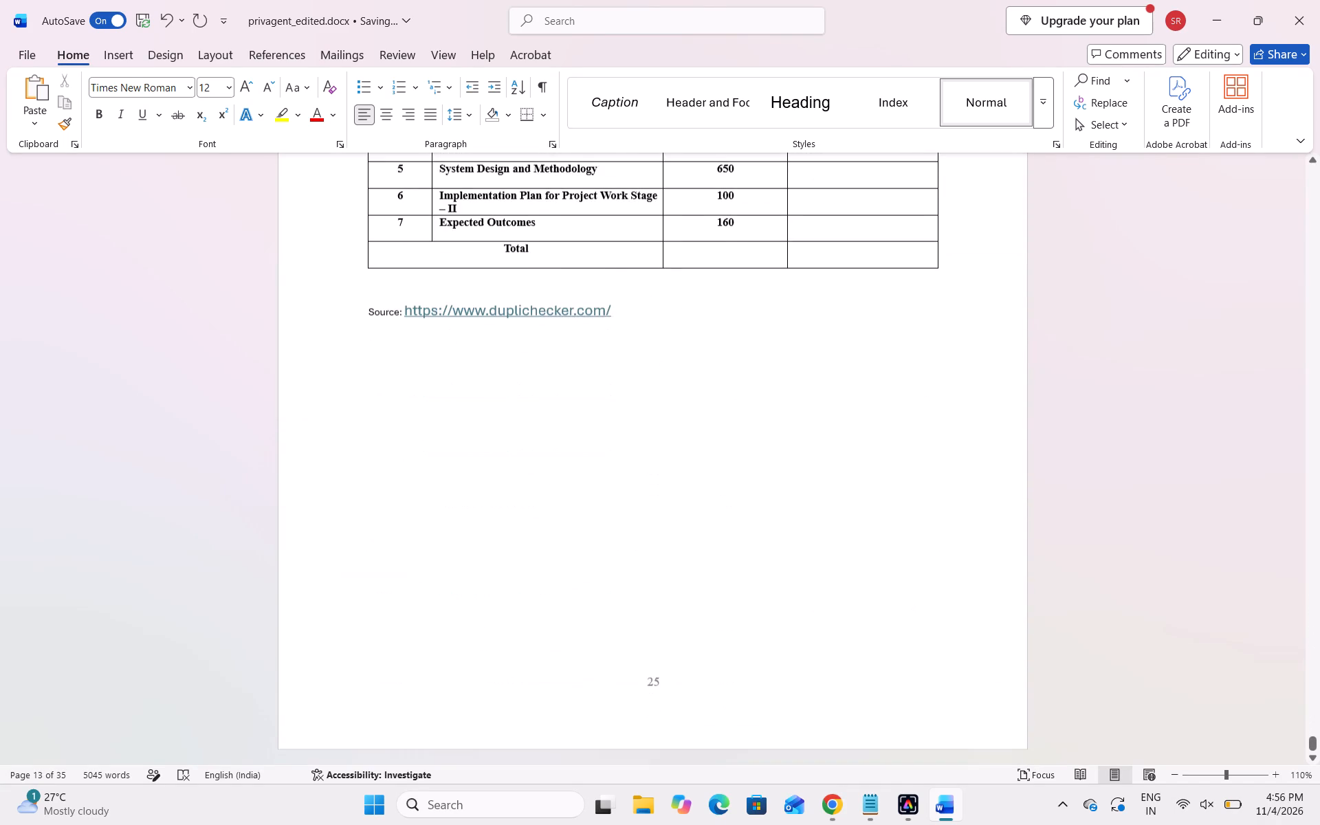
{"action": "scroll", "coordinate": [655, 501], "scroll_direction": "down", "scroll_amount": 3}
{"action": "scroll", "coordinate": [655, 501], "scroll_direction": "up", "scroll_amount": 1}
{"action": "right_click", "coordinate": [655, 501]}
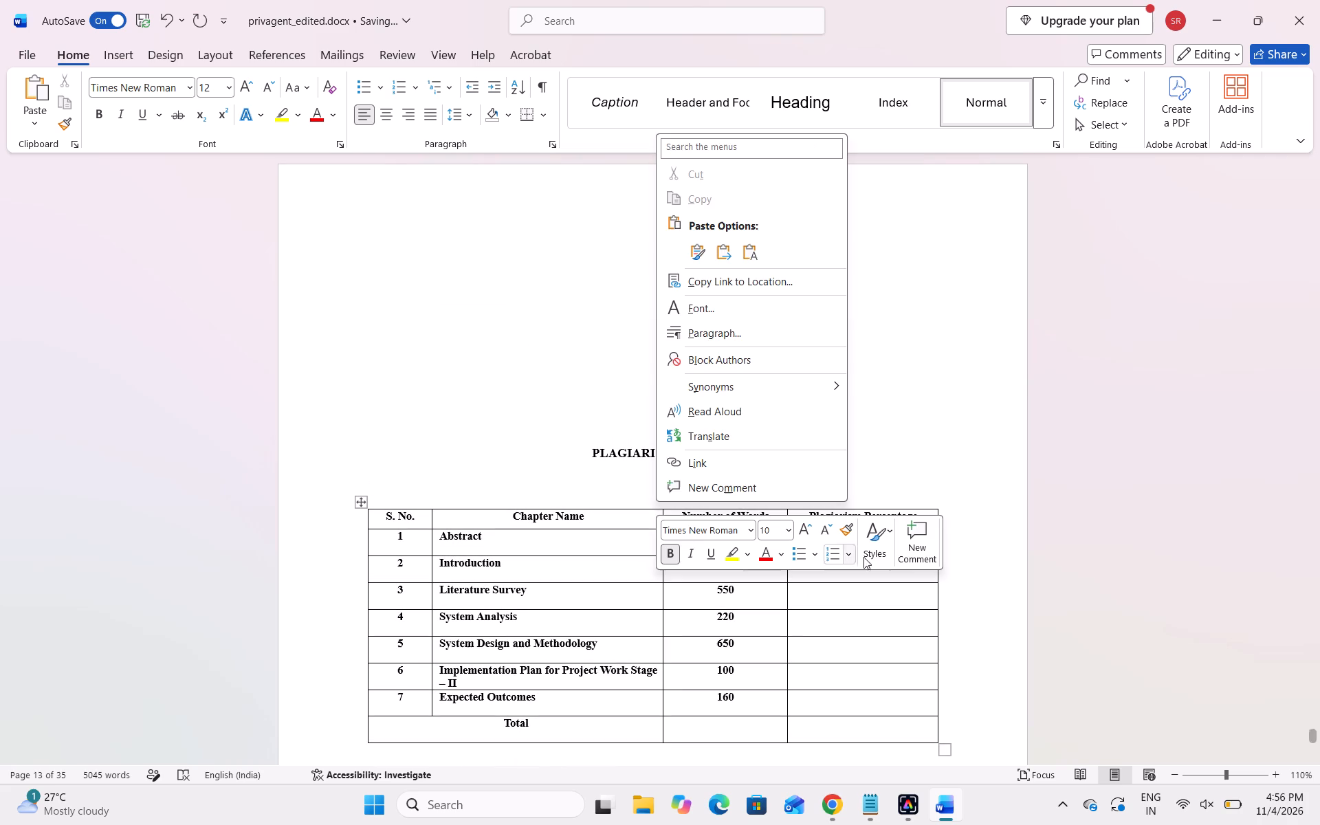
{"action": "left_click", "coordinate": [1002, 503]}
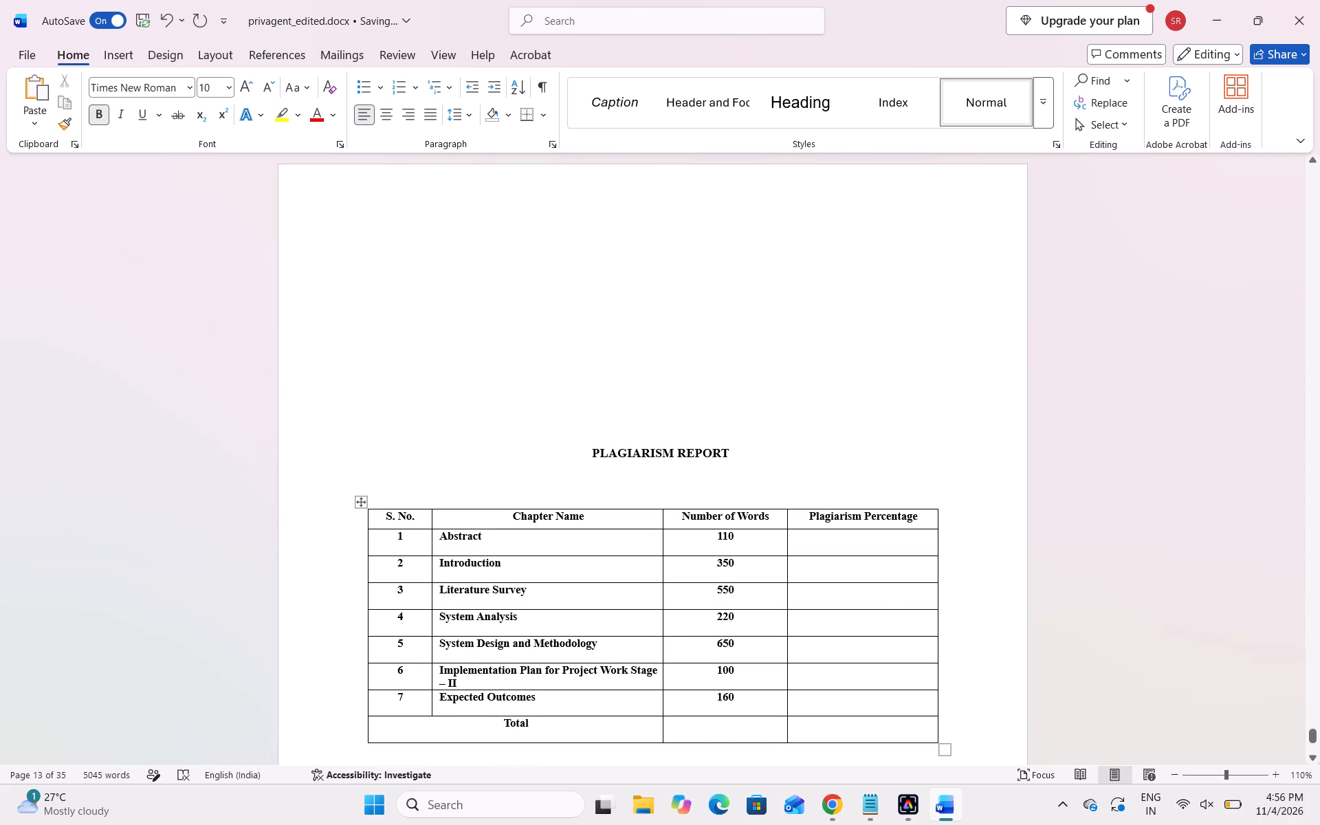
{"action": "left_click", "coordinate": [847, 542]}
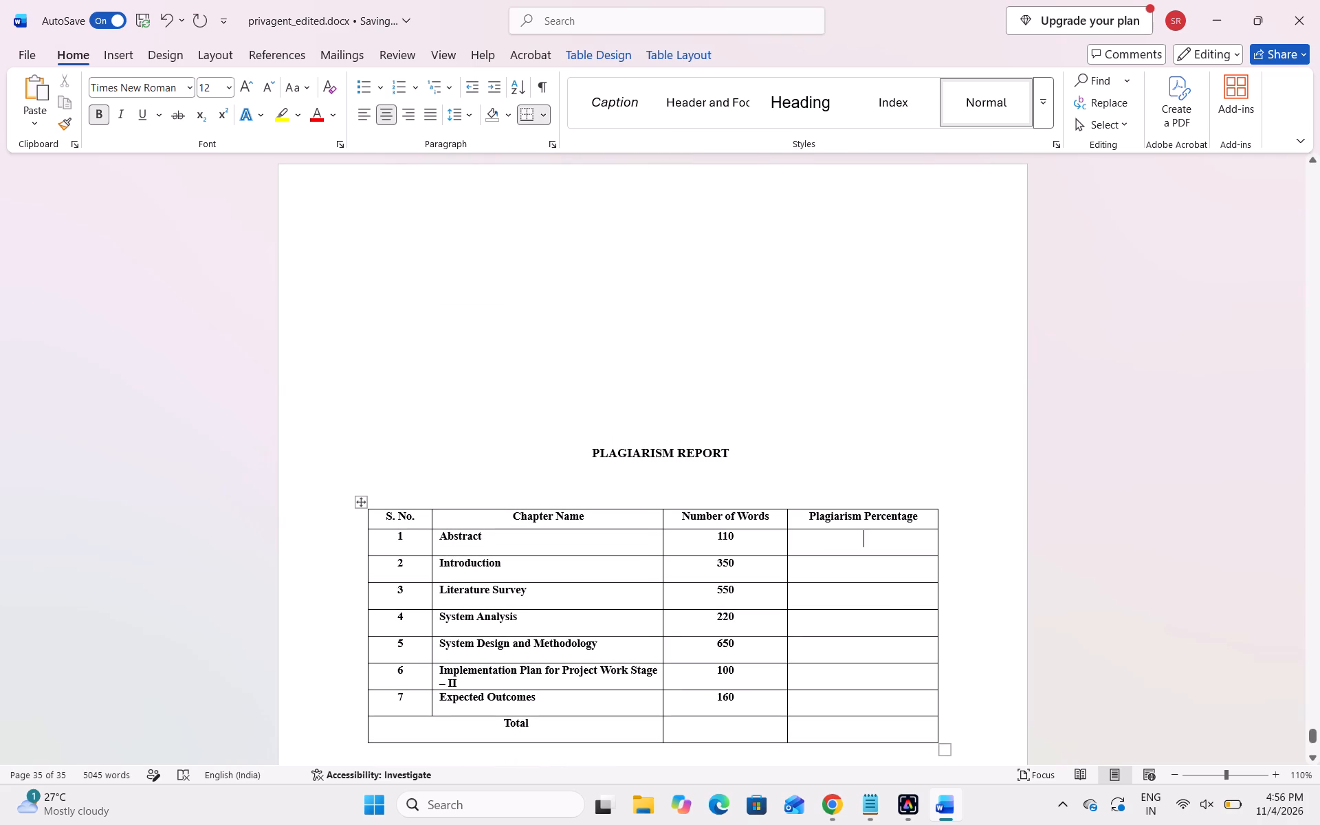
{"action": "key", "text": "0"}
{"action": "left_click", "coordinate": [849, 569]}
{"action": "key", "text": "0"}
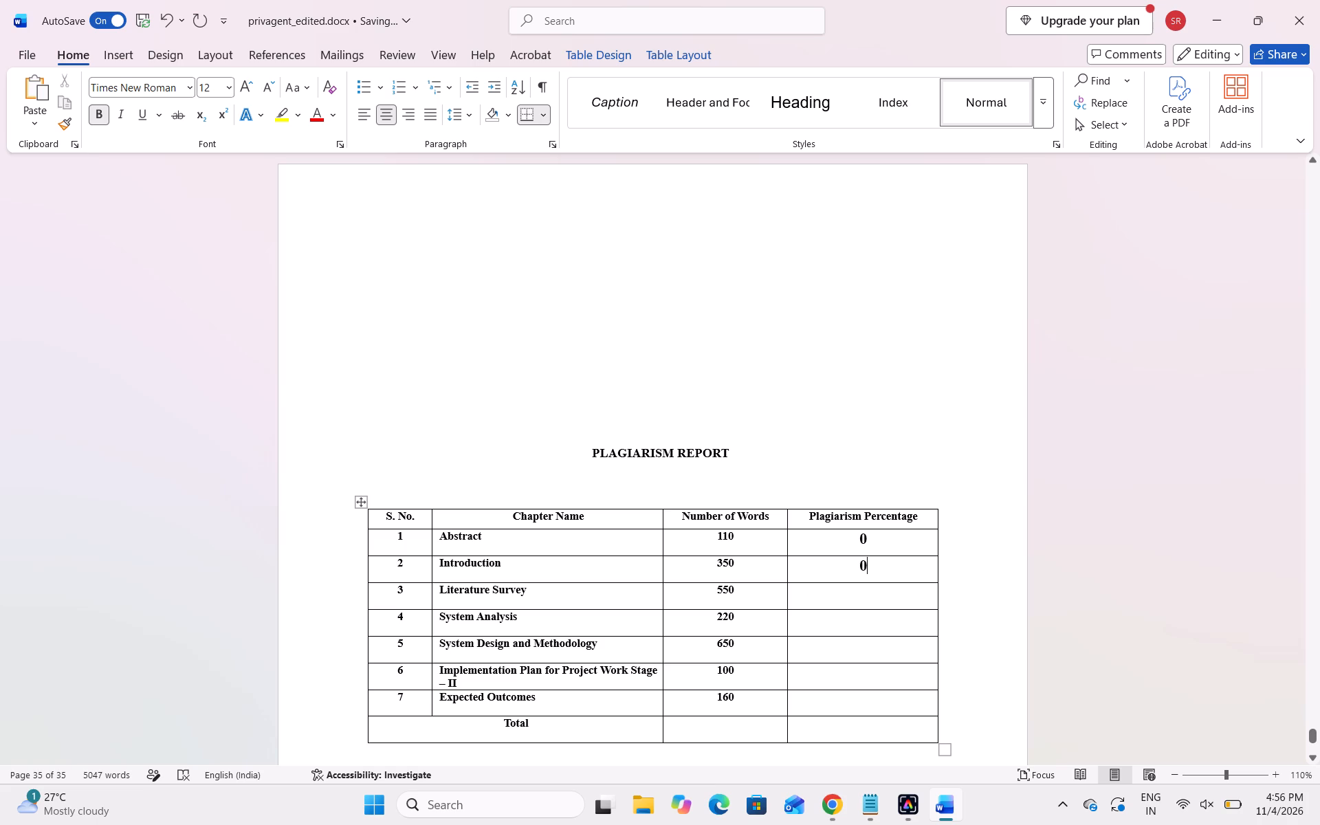
{"action": "left_click", "coordinate": [869, 597]}
{"action": "key", "text": "0"}
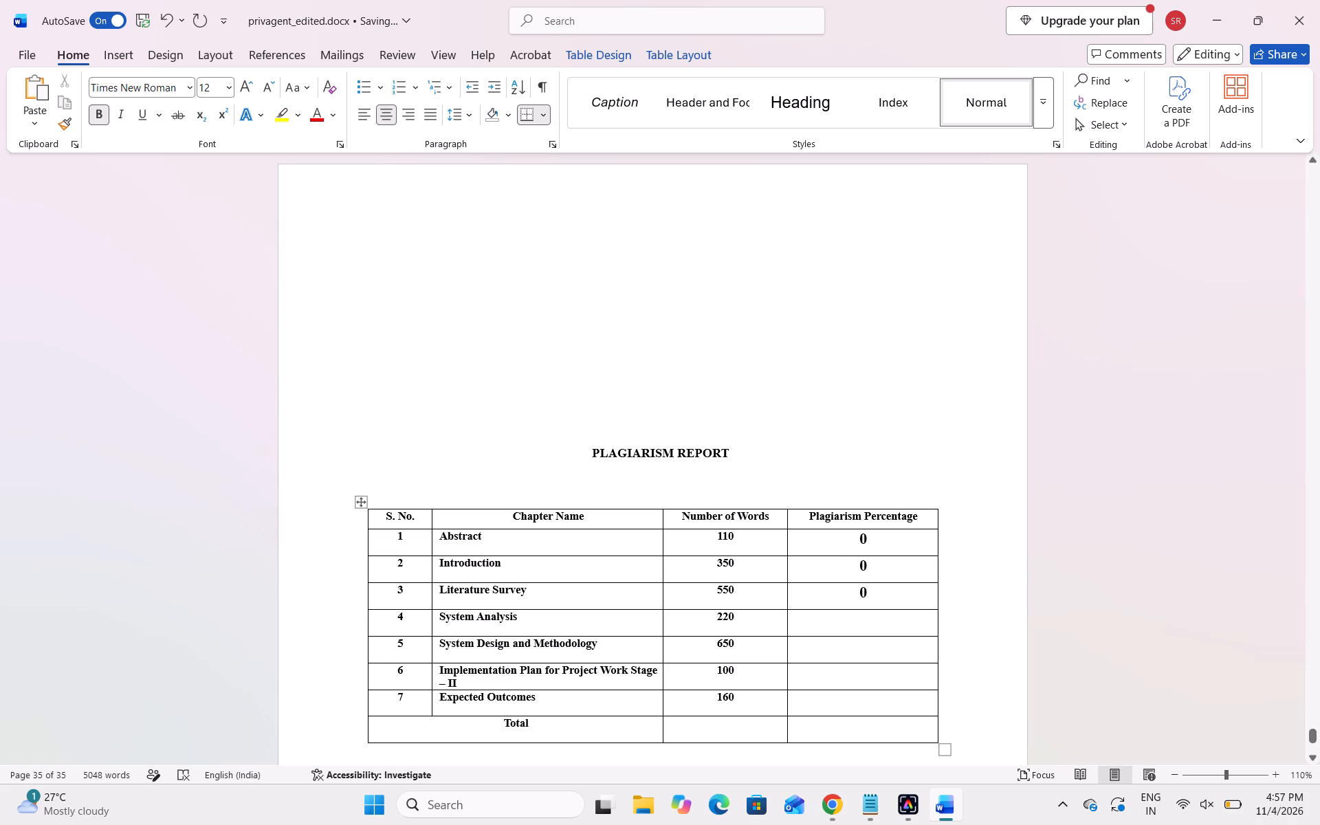
{"action": "left_click", "coordinate": [862, 617]}
{"action": "key", "text": "0"}
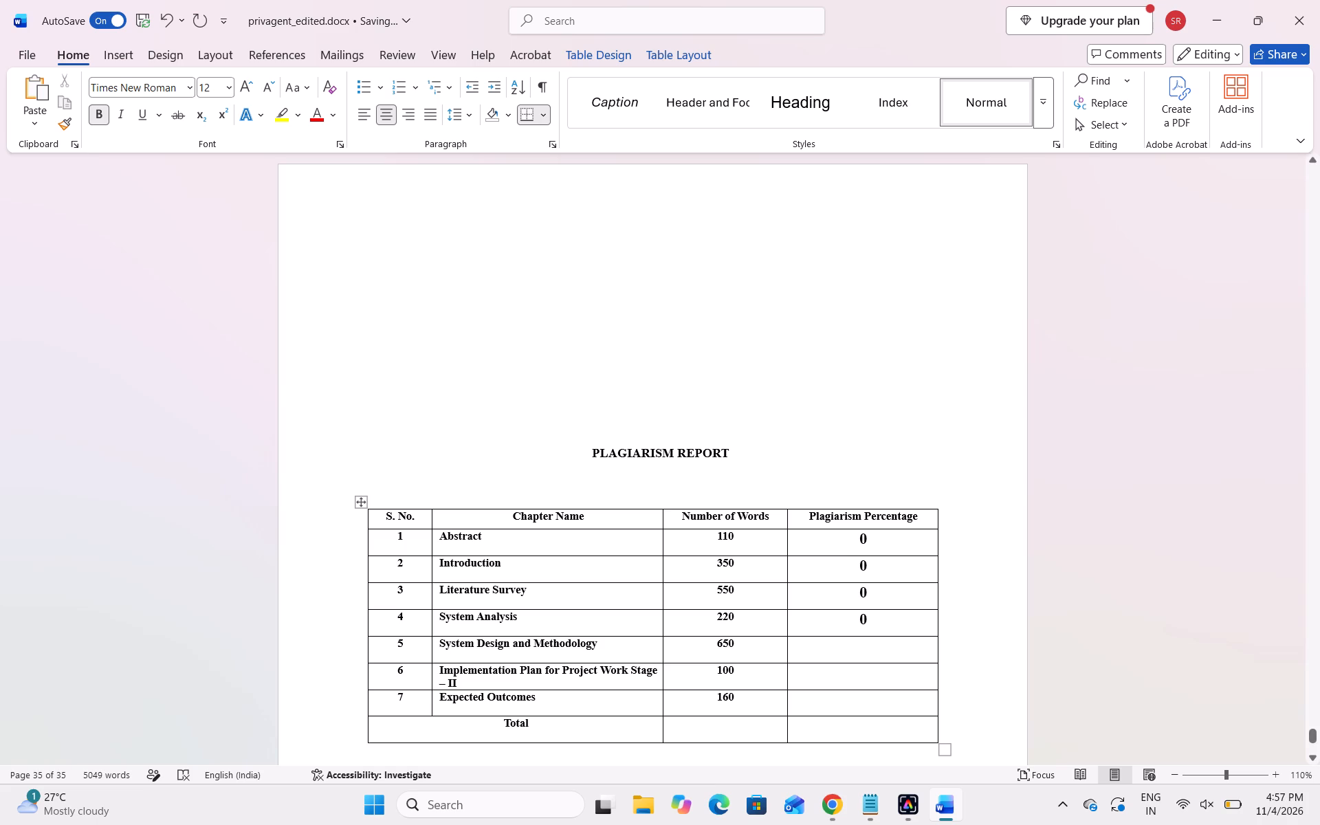
{"action": "left_click", "coordinate": [856, 652]}
{"action": "key", "text": "0"}
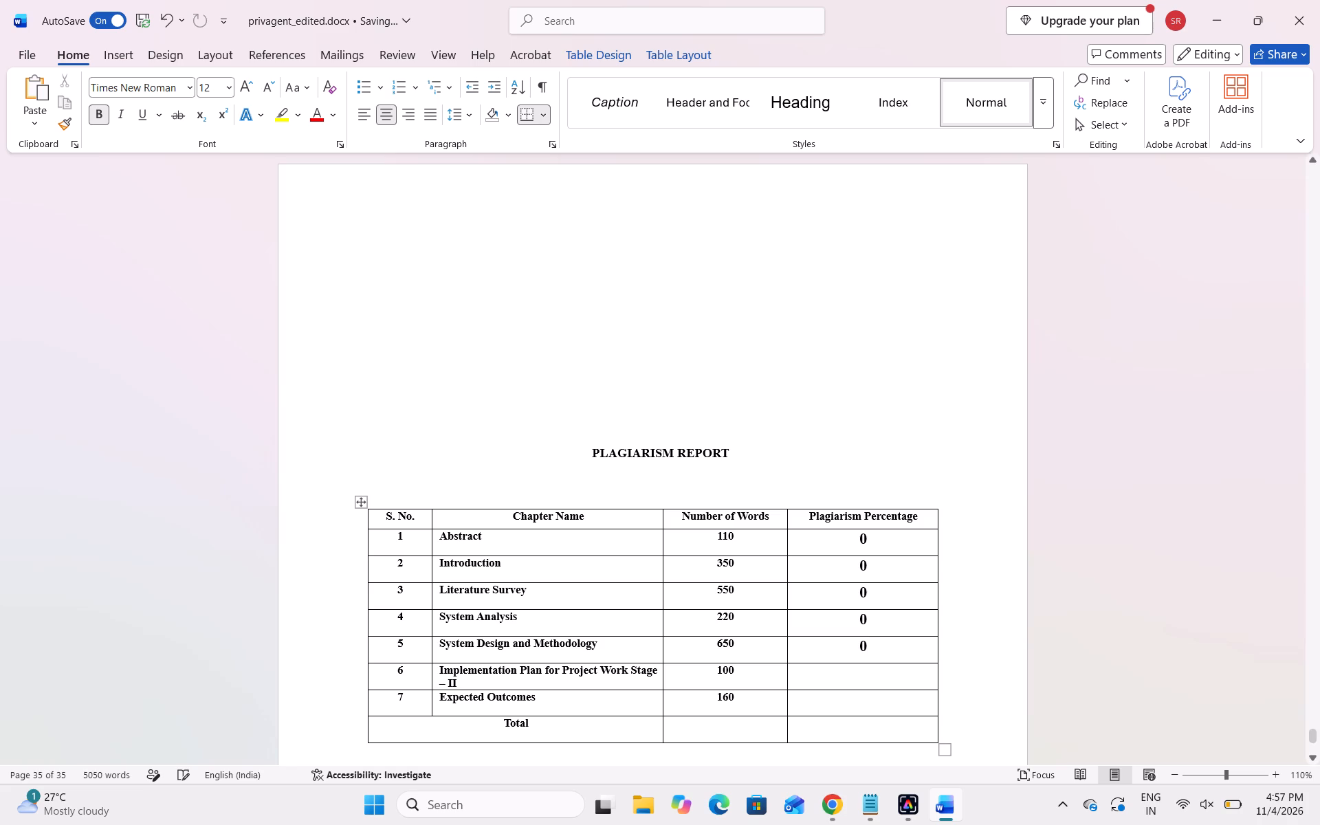
{"action": "left_click", "coordinate": [861, 678]}
{"action": "key", "text": "0"}
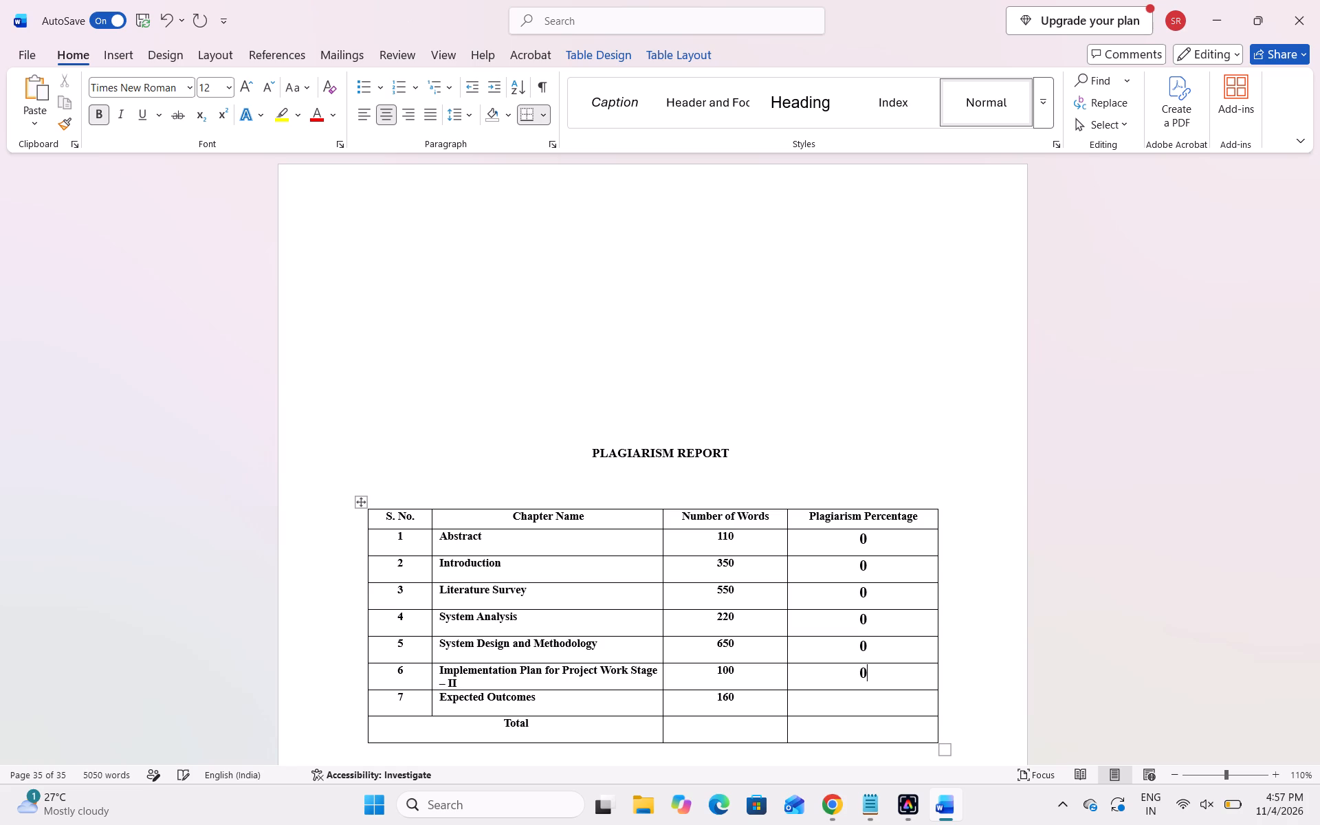
{"action": "left_click", "coordinate": [857, 703]}
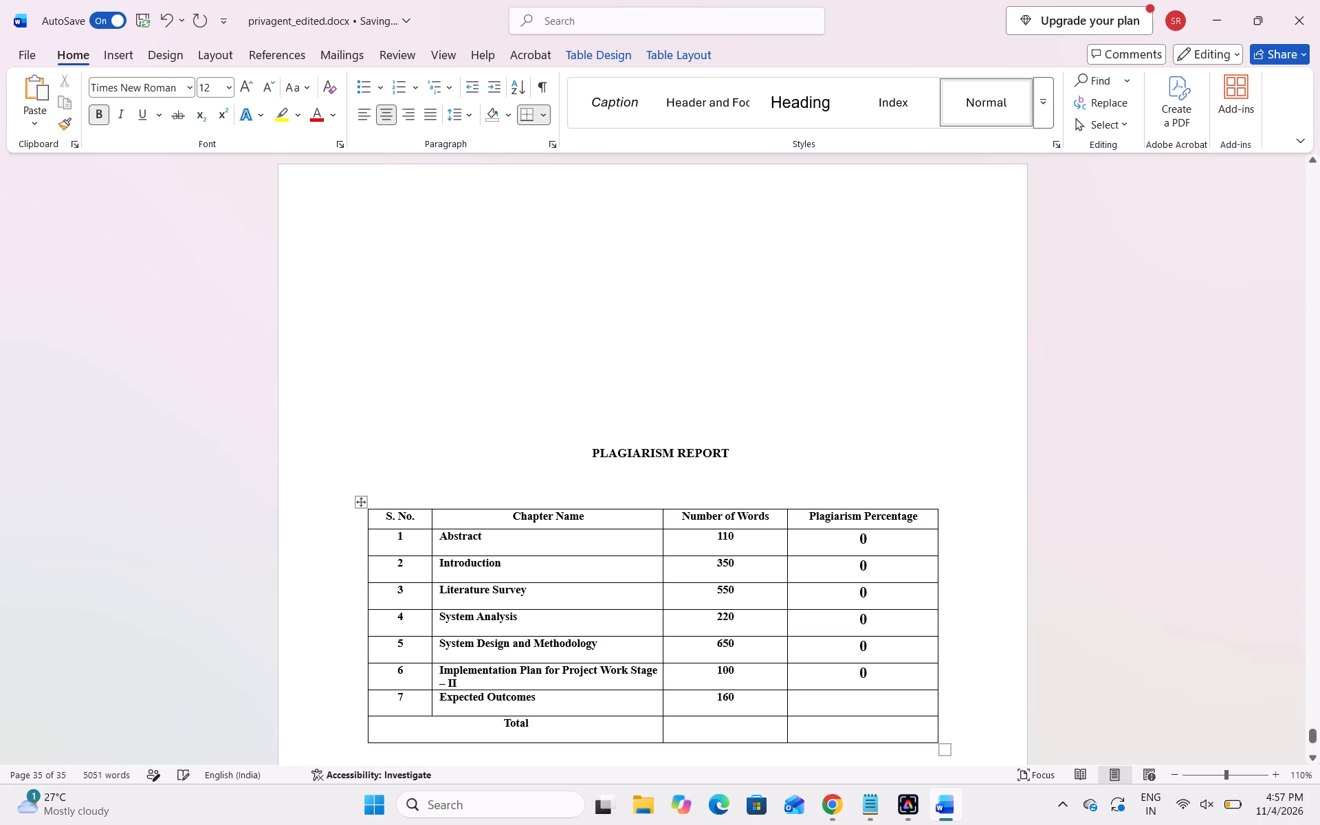
{"action": "key", "text": "0"}
{"action": "left_click", "coordinate": [1068, 631]}
Review the end of the Plagiarism Report page, and the front matter from the title page to the Acknowledgement.
{"action": "scroll", "coordinate": [1068, 631], "scroll_direction": "down", "scroll_amount": 6}
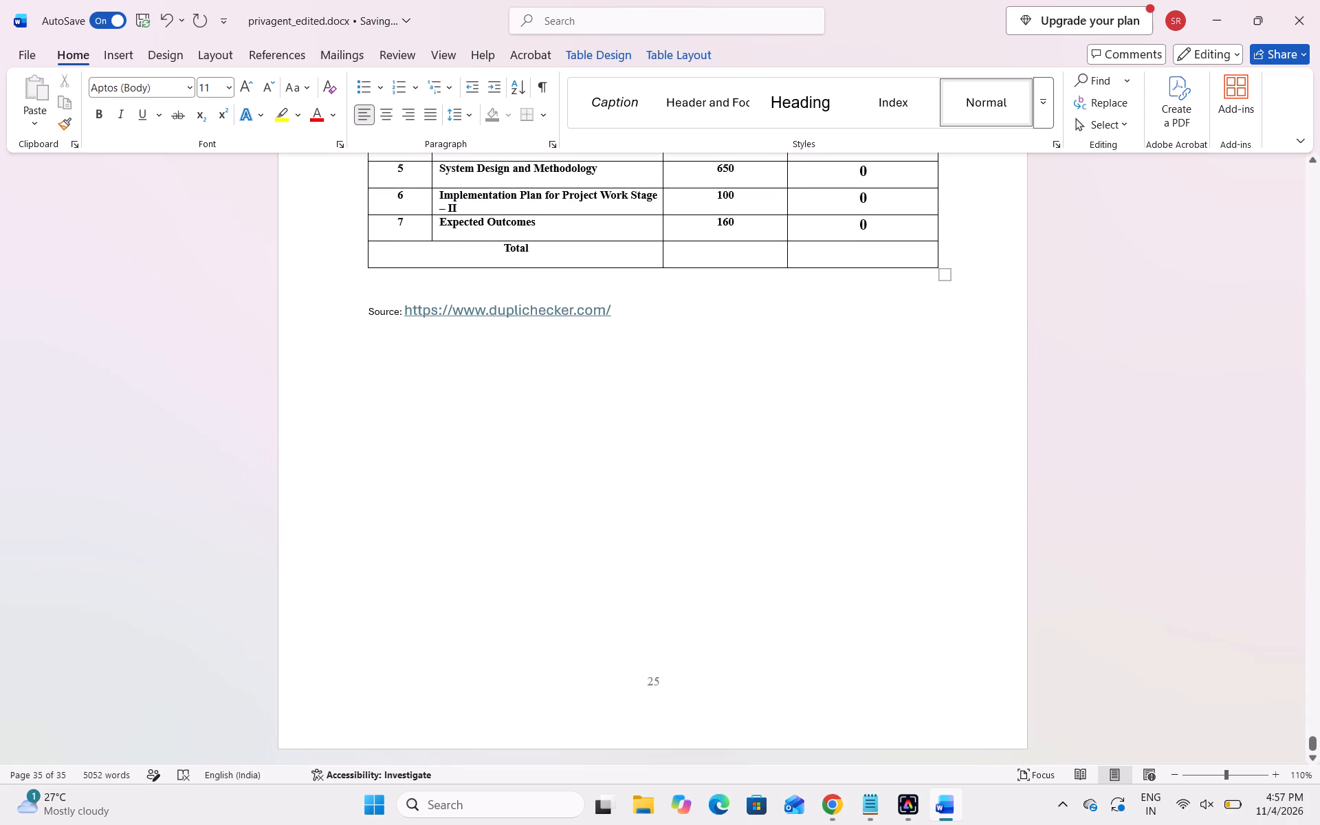
{"action": "scroll", "coordinate": [1068, 631], "scroll_direction": "up", "scroll_amount": 1}
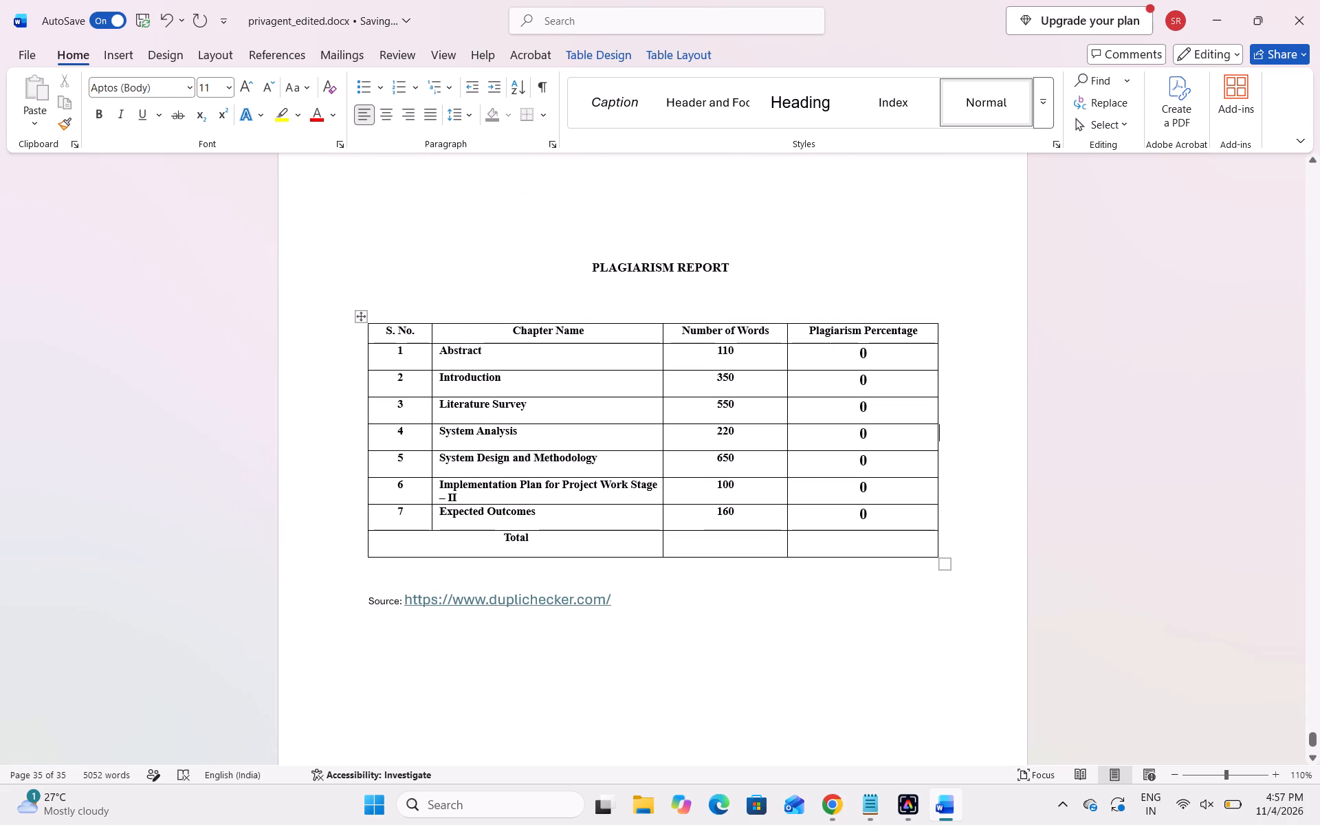
{"action": "scroll", "coordinate": [1068, 631], "scroll_direction": "up", "scroll_amount": 20}
{"action": "scroll", "coordinate": [1068, 631], "scroll_direction": "up", "scroll_amount": 11}
{"action": "scroll", "coordinate": [1068, 631], "scroll_direction": "down", "scroll_amount": 4}
{"action": "scroll", "coordinate": [1068, 631], "scroll_direction": "up", "scroll_amount": 20}
{"action": "scroll", "coordinate": [1068, 631], "scroll_direction": "up", "scroll_amount": 20}
{"action": "scroll", "coordinate": [1068, 631], "scroll_direction": "up", "scroll_amount": 20}
{"action": "scroll", "coordinate": [1068, 631], "scroll_direction": "up", "scroll_amount": 13}
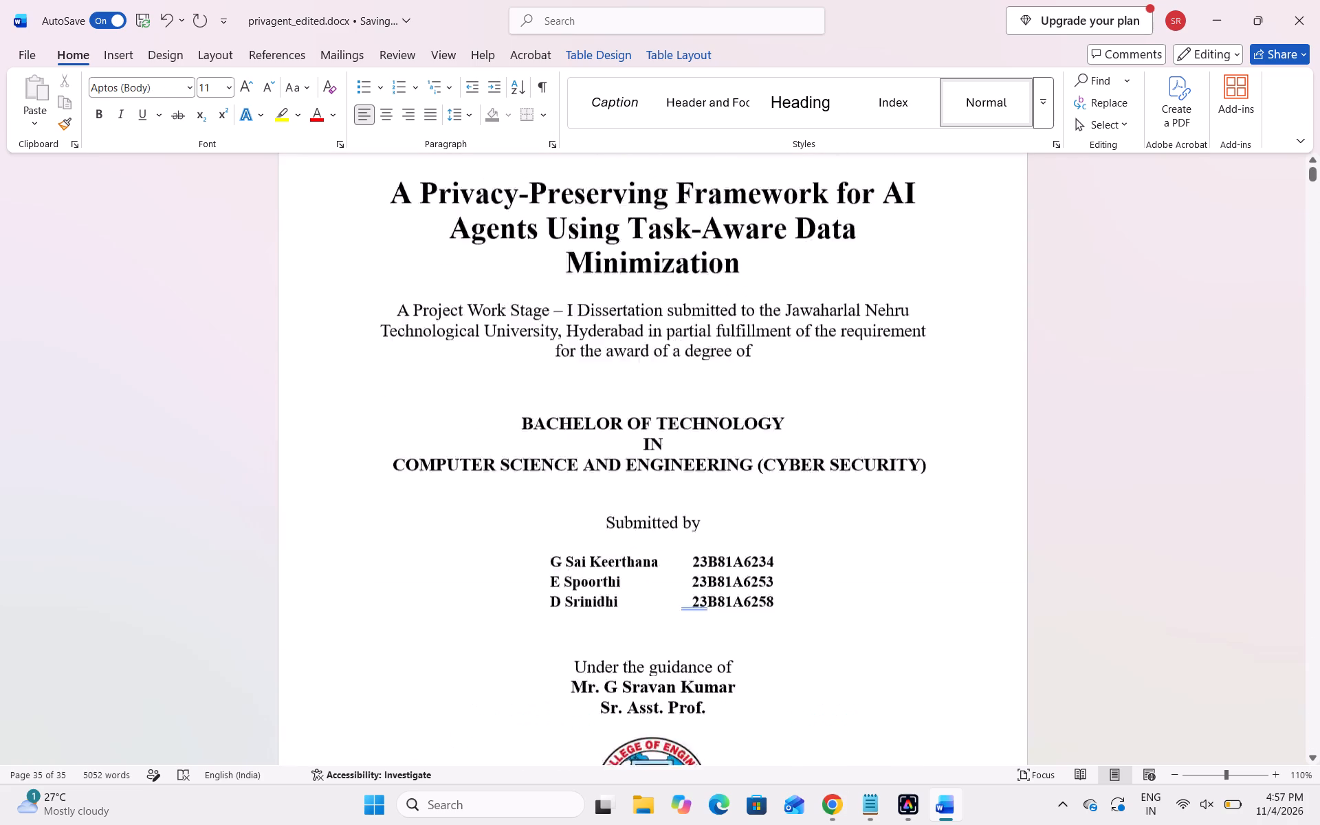
{"action": "scroll", "coordinate": [1068, 631], "scroll_direction": "up", "scroll_amount": 2}
{"action": "scroll", "coordinate": [1068, 631], "scroll_direction": "down", "scroll_amount": 2}
{"action": "scroll", "coordinate": [1068, 631], "scroll_direction": "up", "scroll_amount": 5}
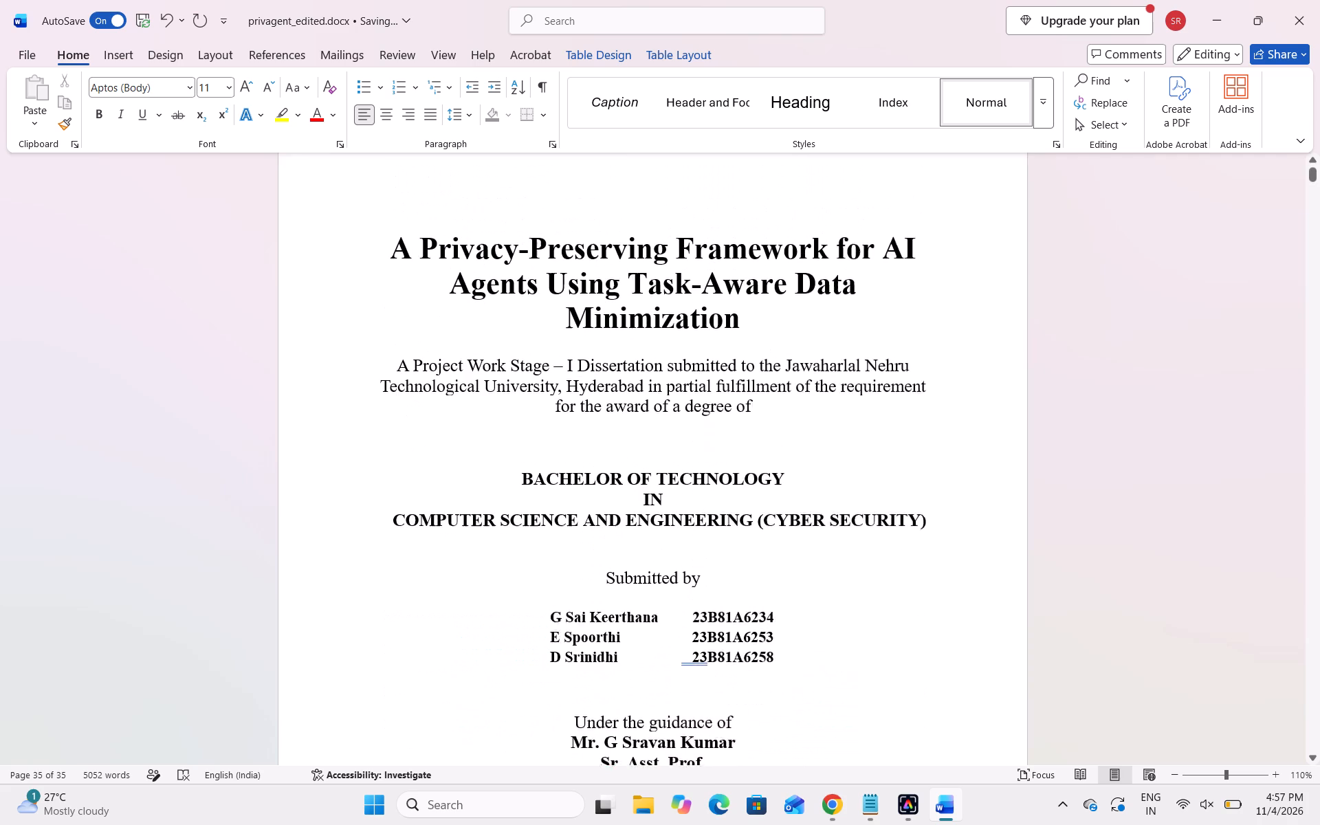
{"action": "scroll", "coordinate": [1068, 631], "scroll_direction": "down", "scroll_amount": 3}
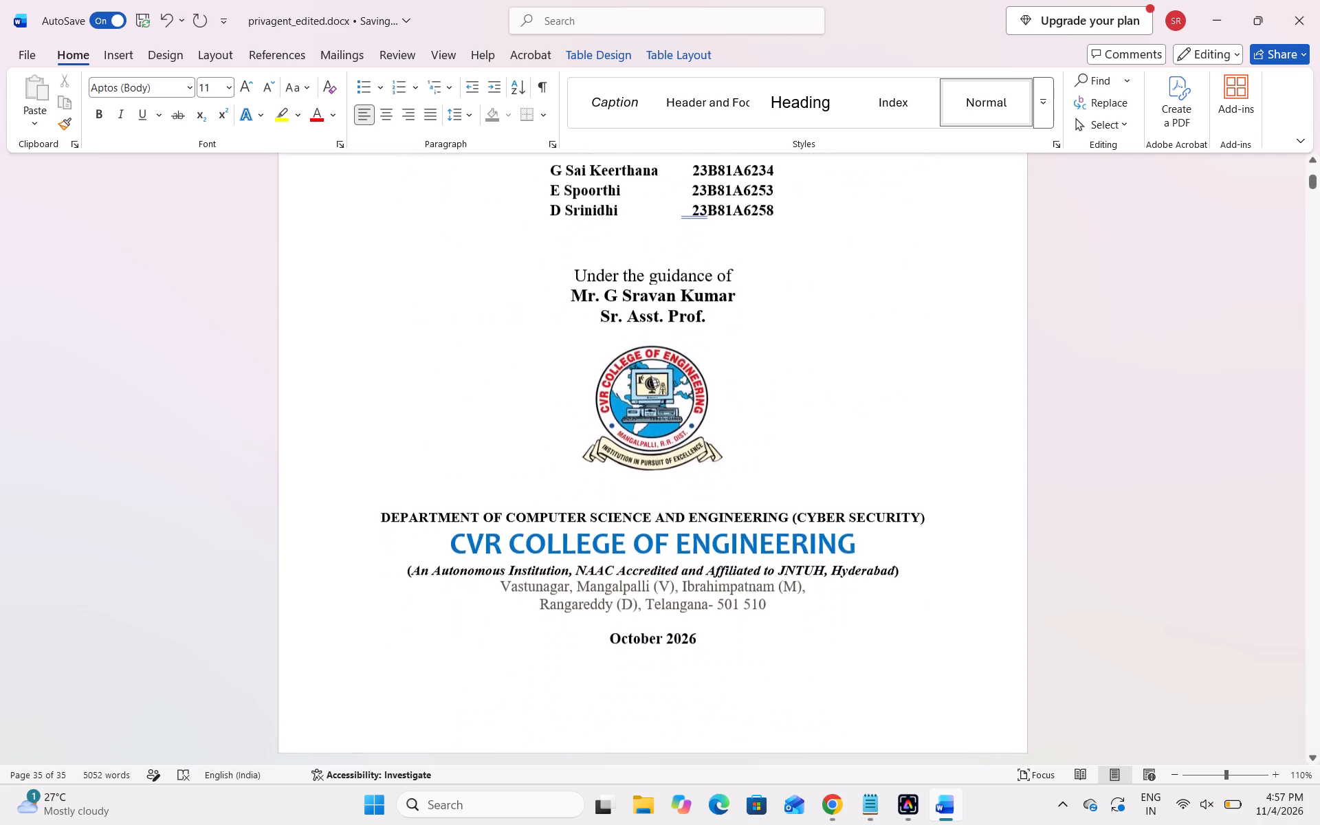
{"action": "scroll", "coordinate": [987, 533], "scroll_direction": "down", "scroll_amount": 11}
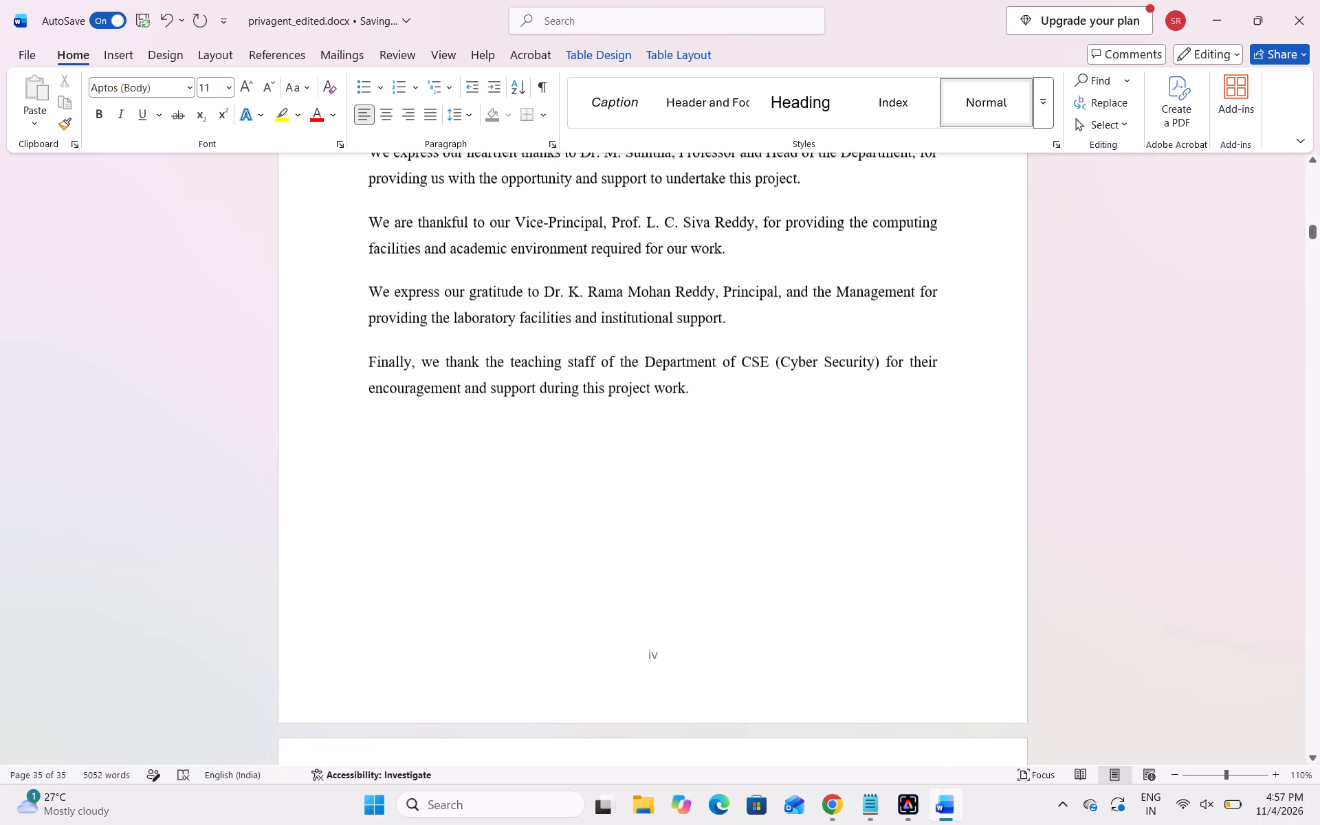
{"action": "scroll", "coordinate": [916, 532], "scroll_direction": "up", "scroll_amount": 3}
{"action": "scroll", "coordinate": [858, 539], "scroll_direction": "down", "scroll_amount": 2}
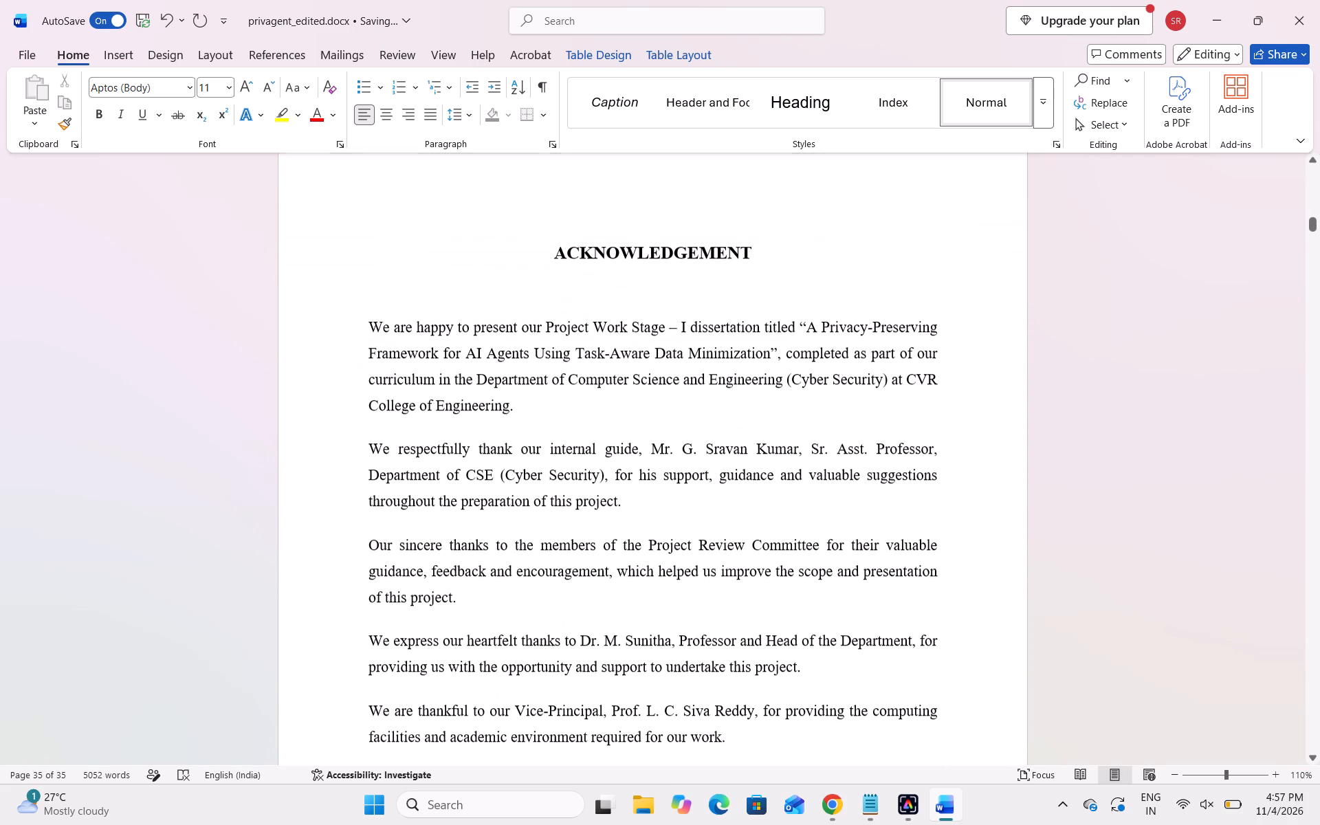
{"action": "scroll", "coordinate": [758, 500], "scroll_direction": "down", "scroll_amount": 1}
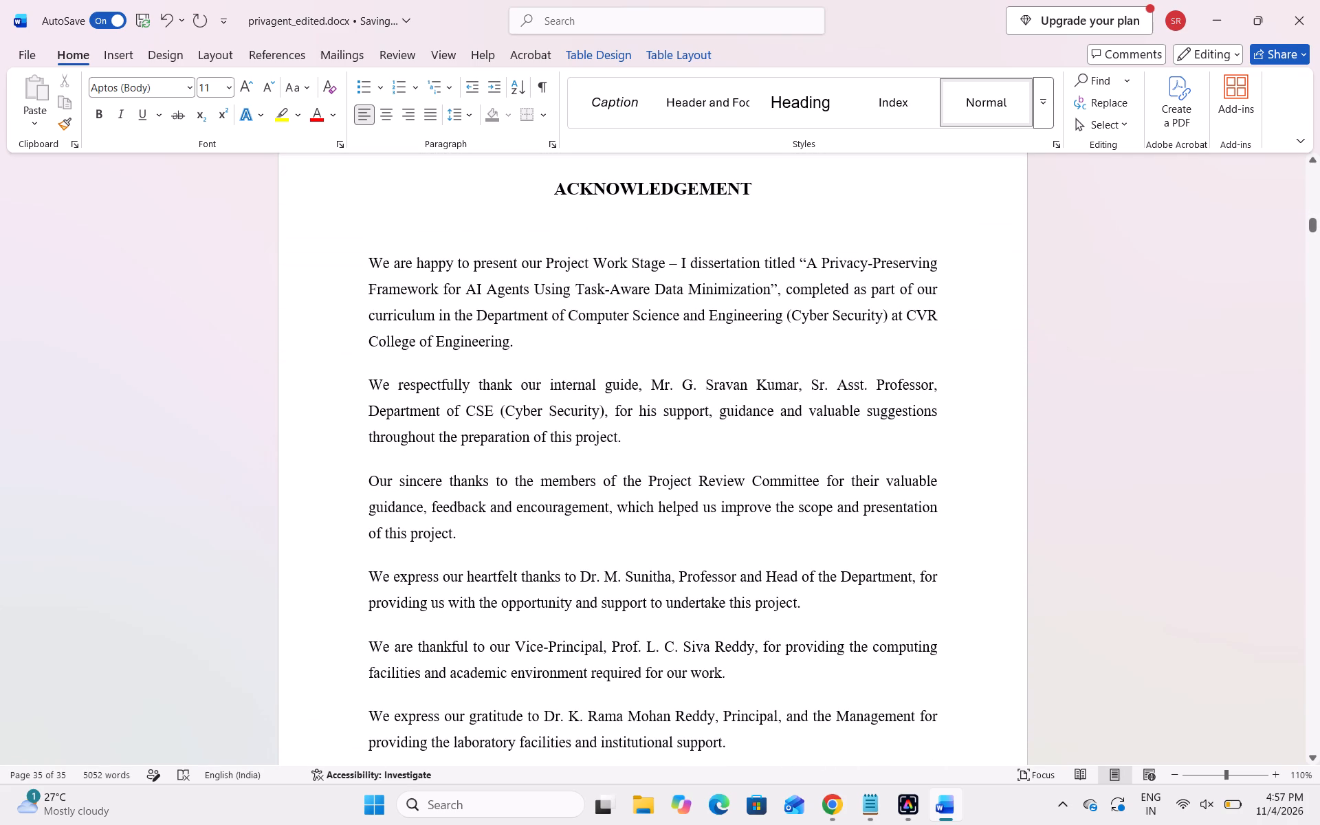
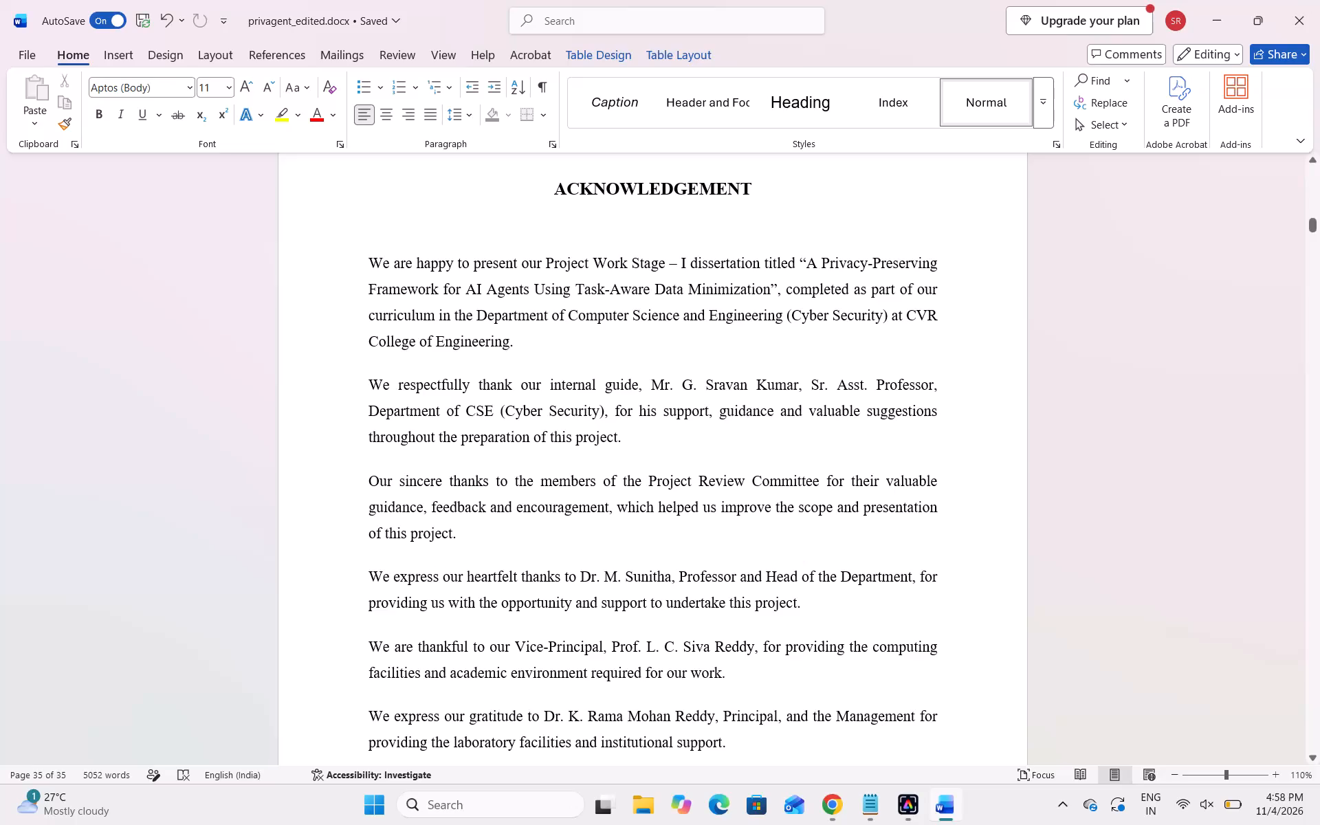
Make the project title "A Privacy-Preserving Framework for AI Agents Using Task-Aware Data Minimization" bold in the first Acknowledgement paragraph.
{"action": "scroll", "coordinate": [630, 293], "scroll_direction": "up", "scroll_amount": 1}
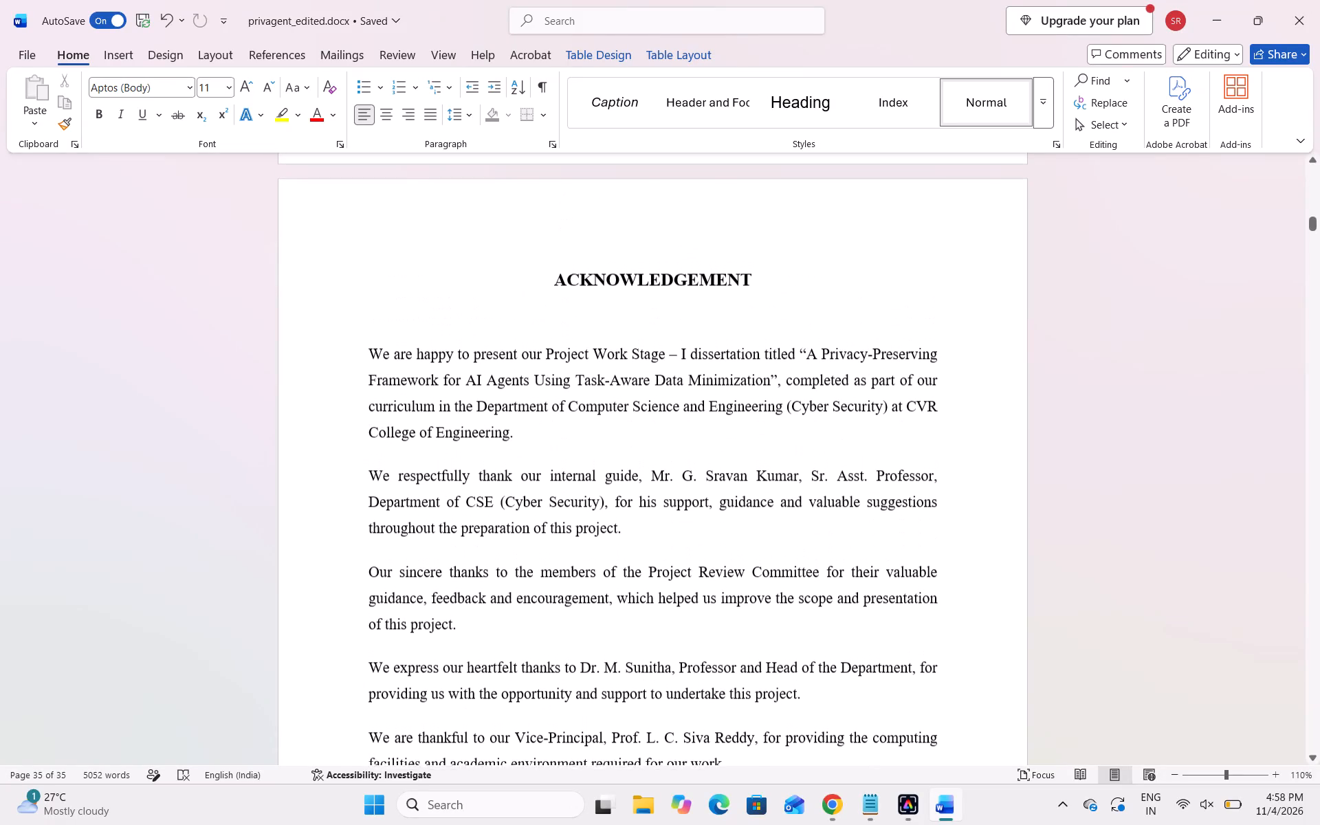
{"action": "scroll", "coordinate": [617, 310], "scroll_direction": "up", "scroll_amount": 1}
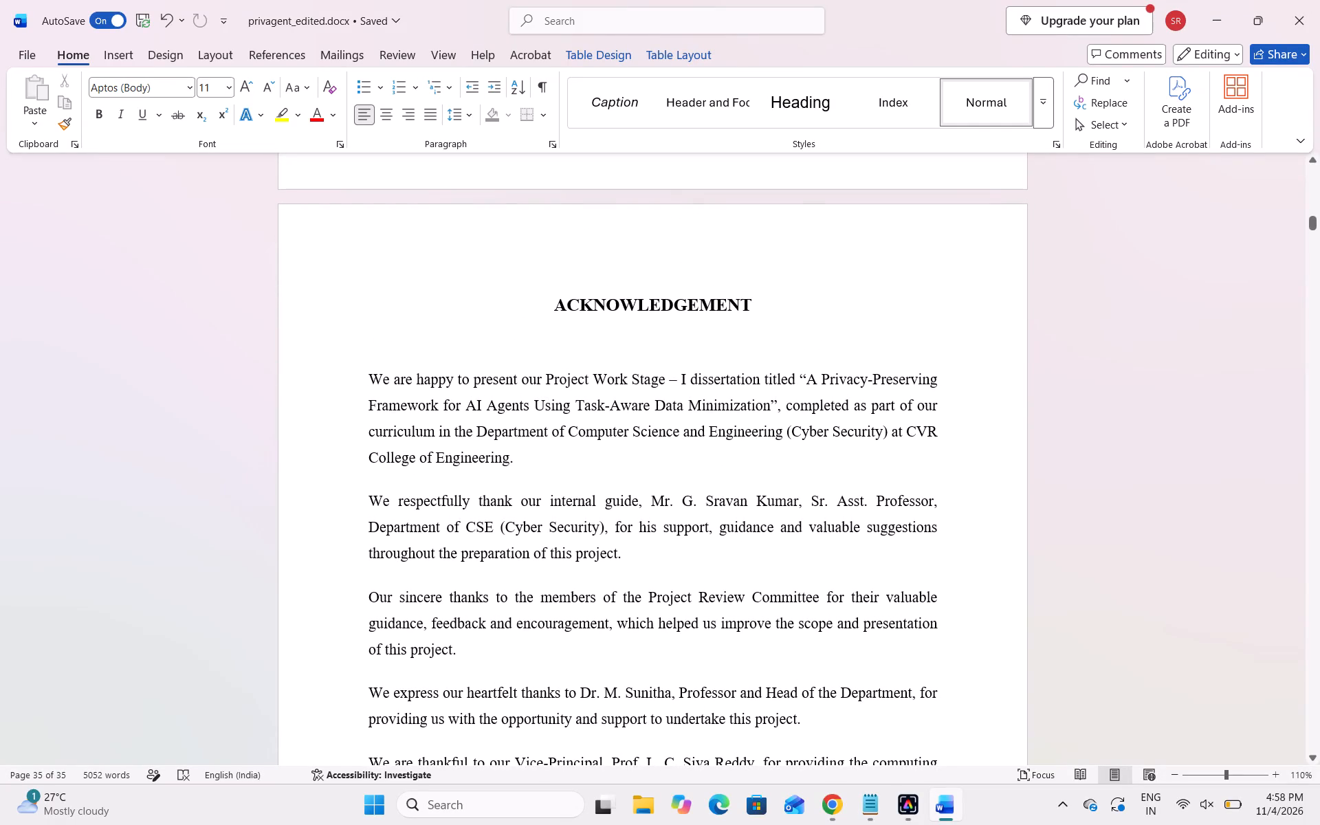
{"action": "left_click_drag", "start_coordinate": [806, 374], "coordinate": [780, 403]}
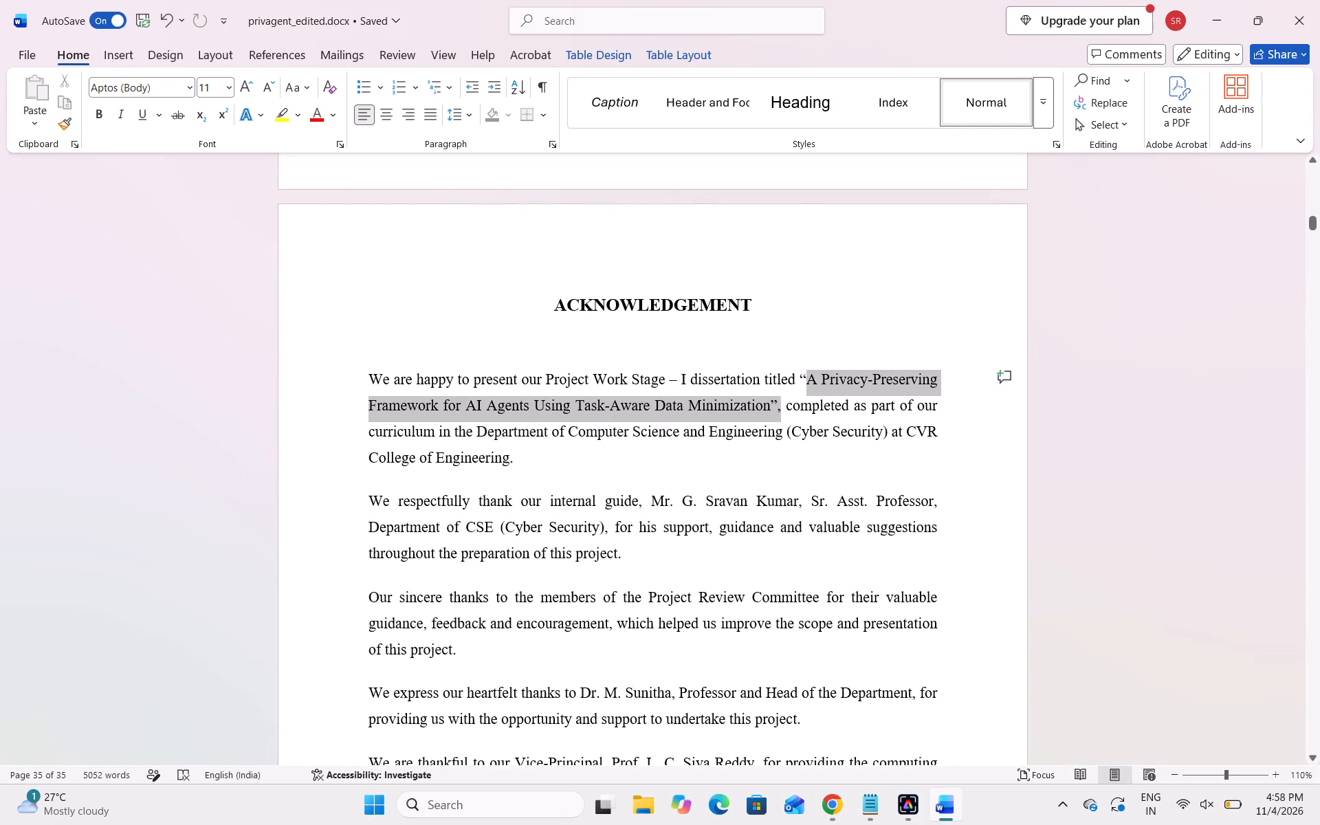
{"action": "left_click_drag", "start_coordinate": [780, 403], "coordinate": [769, 406]}
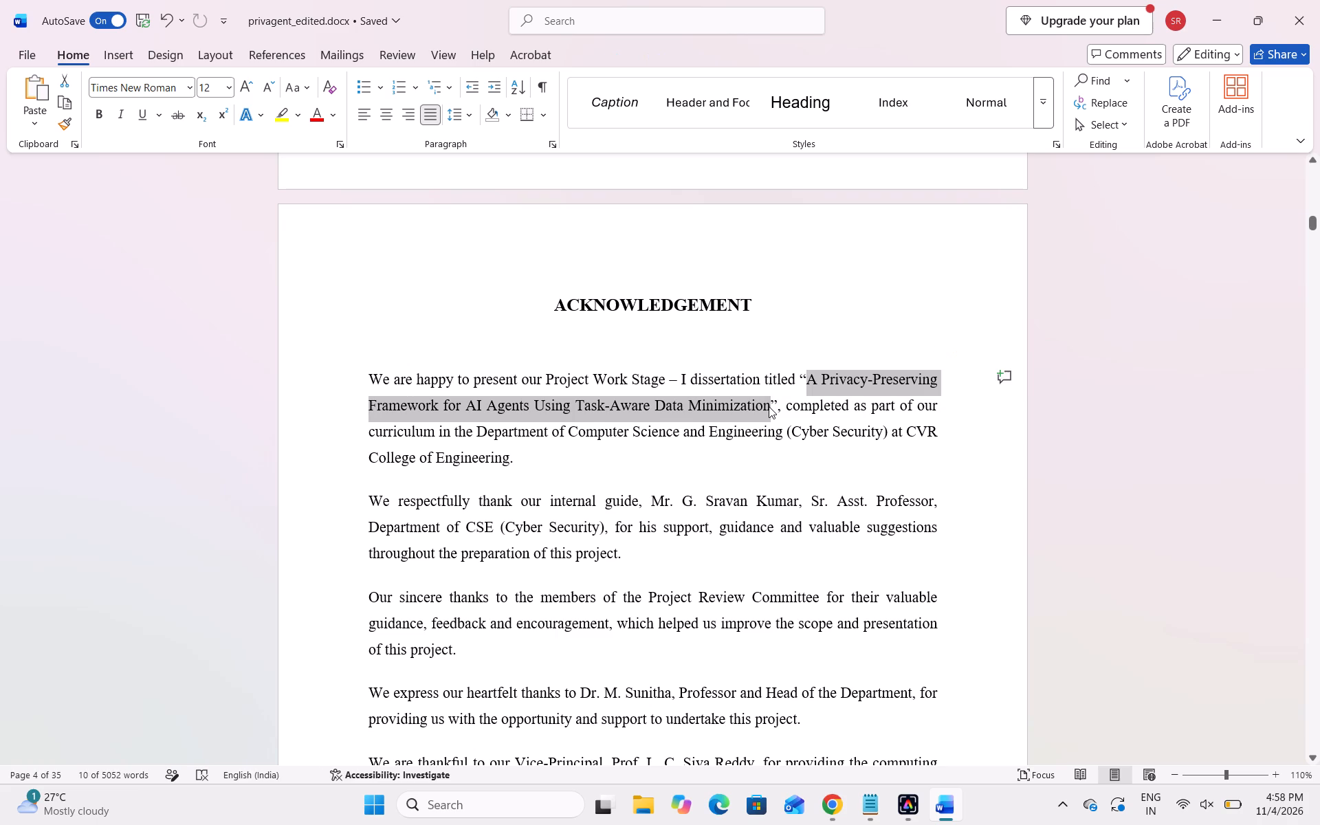
{"action": "key", "text": "ctrl+b"}
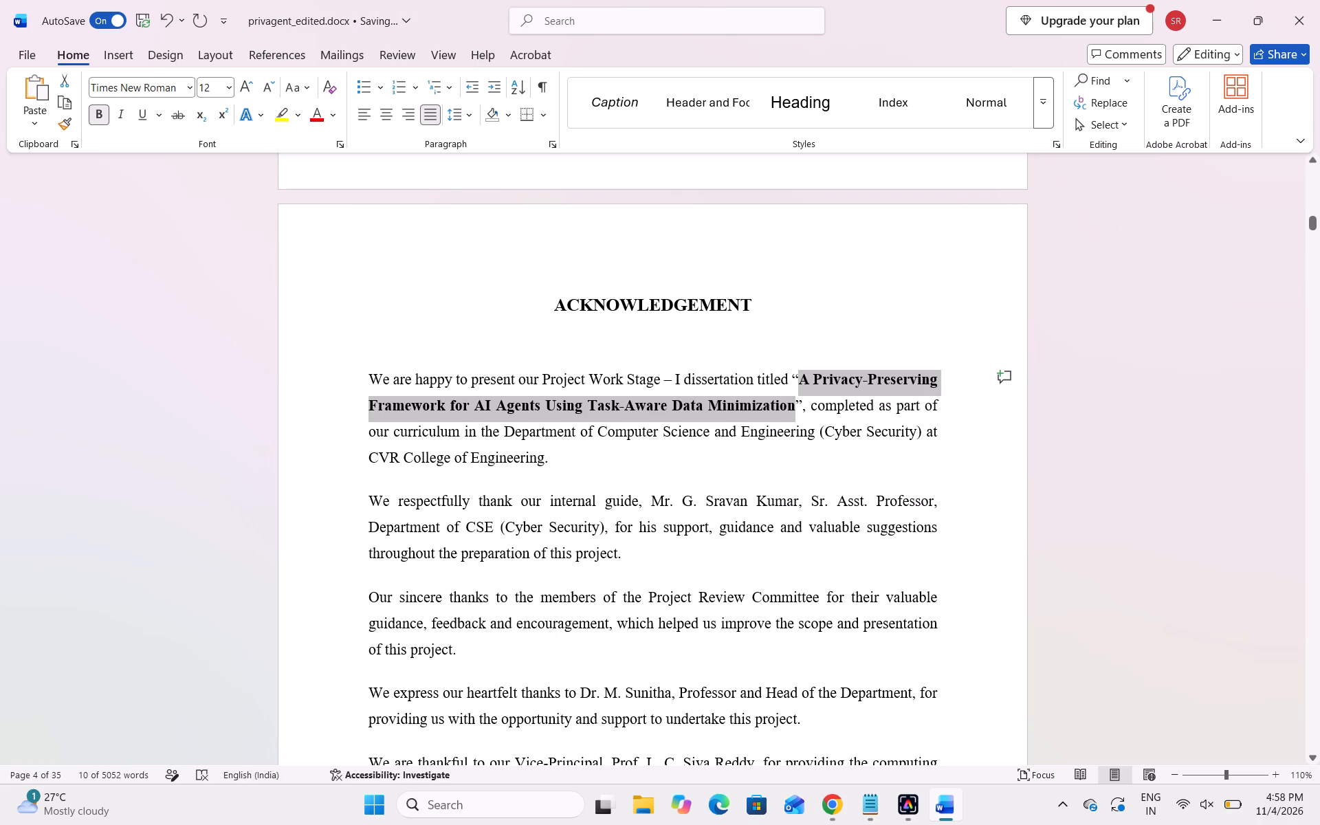
Make "CVR College of Engineering" bold at the end of the first Acknowledgement paragraph.
{"action": "left_click_drag", "start_coordinate": [543, 457], "coordinate": [507, 461]}
{"action": "left_click_drag", "start_coordinate": [507, 461], "coordinate": [387, 453]}
{"action": "key", "text": "ctrl+v"}
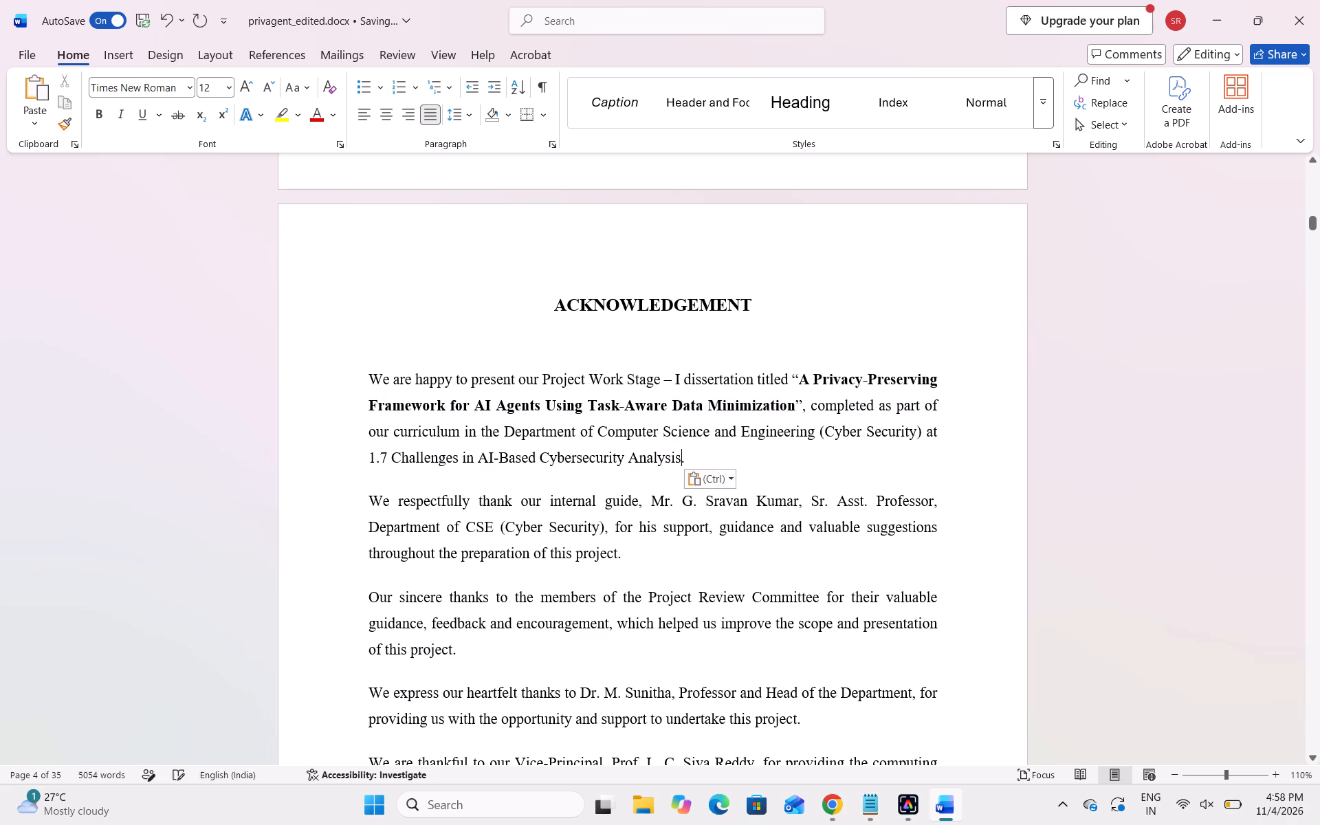
{"action": "key", "text": "ctrl+z"}
{"action": "key", "text": "ctrl+b"}
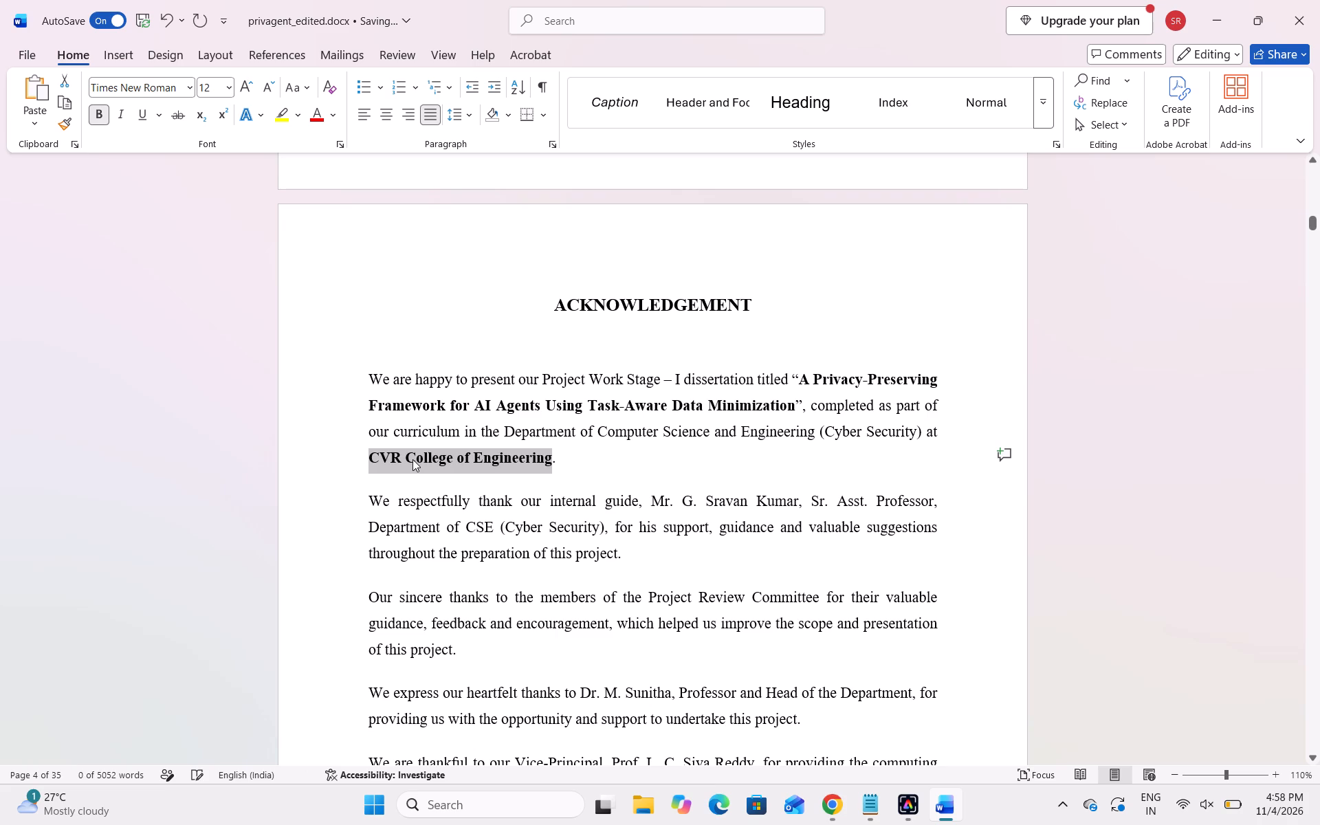
{"action": "left_click", "coordinate": [549, 588]}
Make the internal guide's name, including the title "Mr.", bold in the second Acknowledgement paragraph.
{"action": "scroll", "coordinate": [549, 588], "scroll_direction": "down", "scroll_amount": 1}
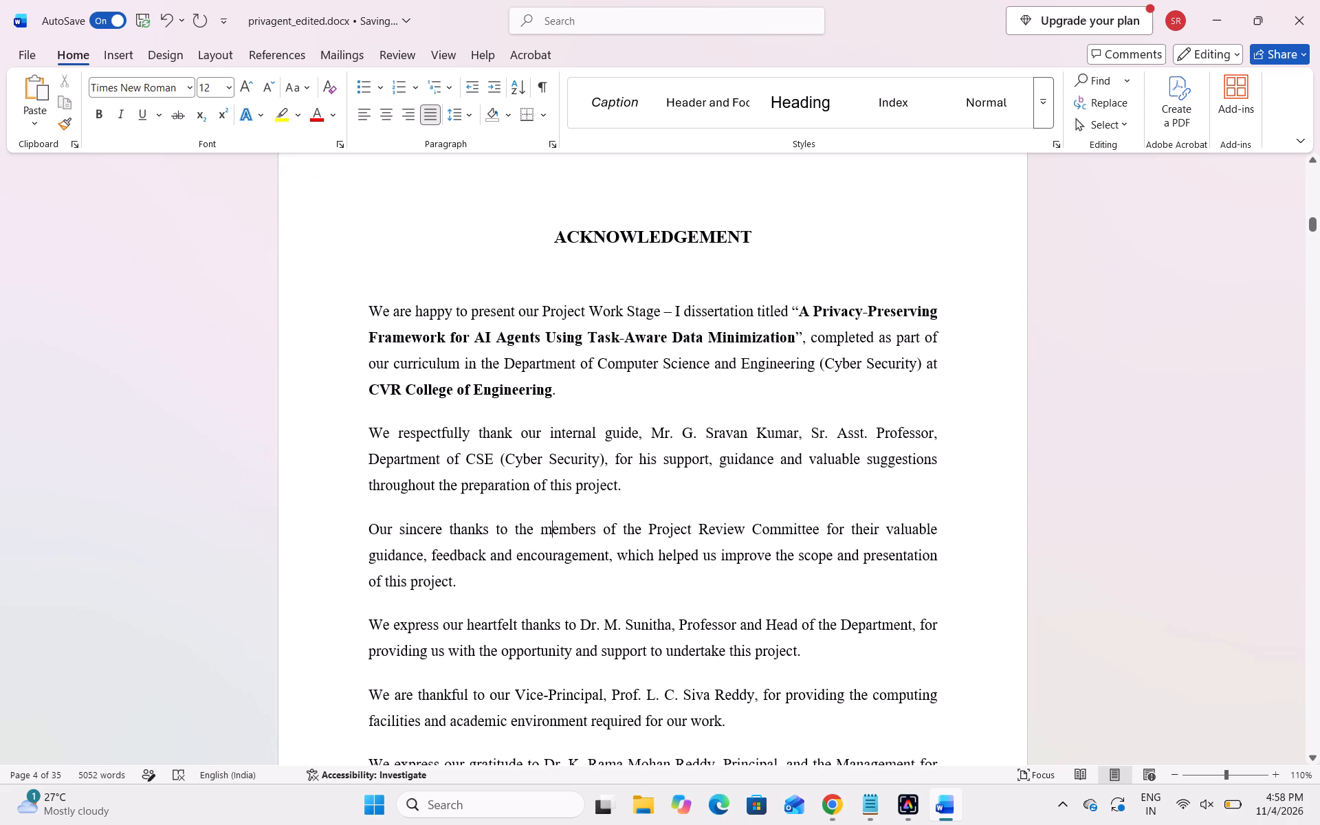
{"action": "left_click_drag", "start_coordinate": [649, 433], "coordinate": [795, 438]}
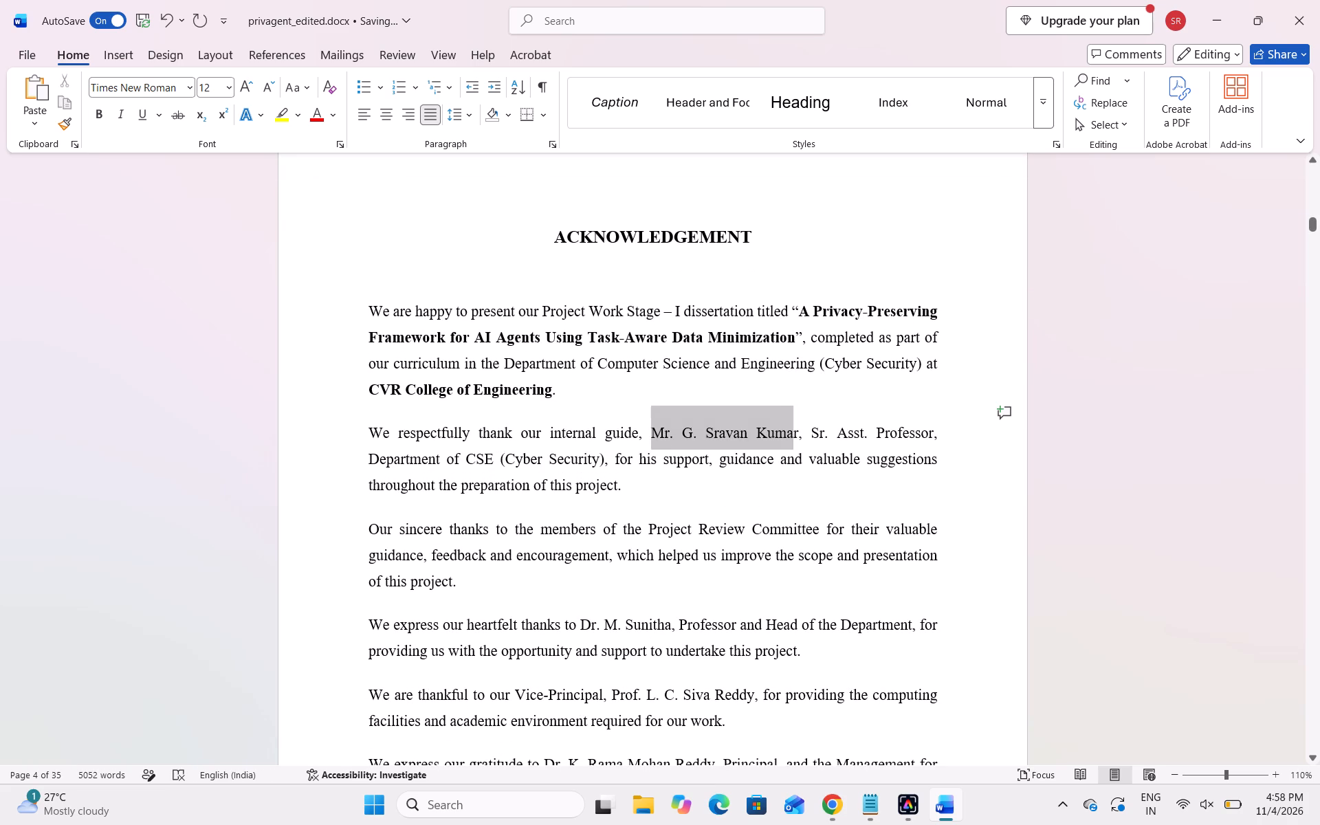
{"action": "left_click_drag", "start_coordinate": [795, 438], "coordinate": [797, 436]}
{"action": "key", "text": "ctrl+v"}
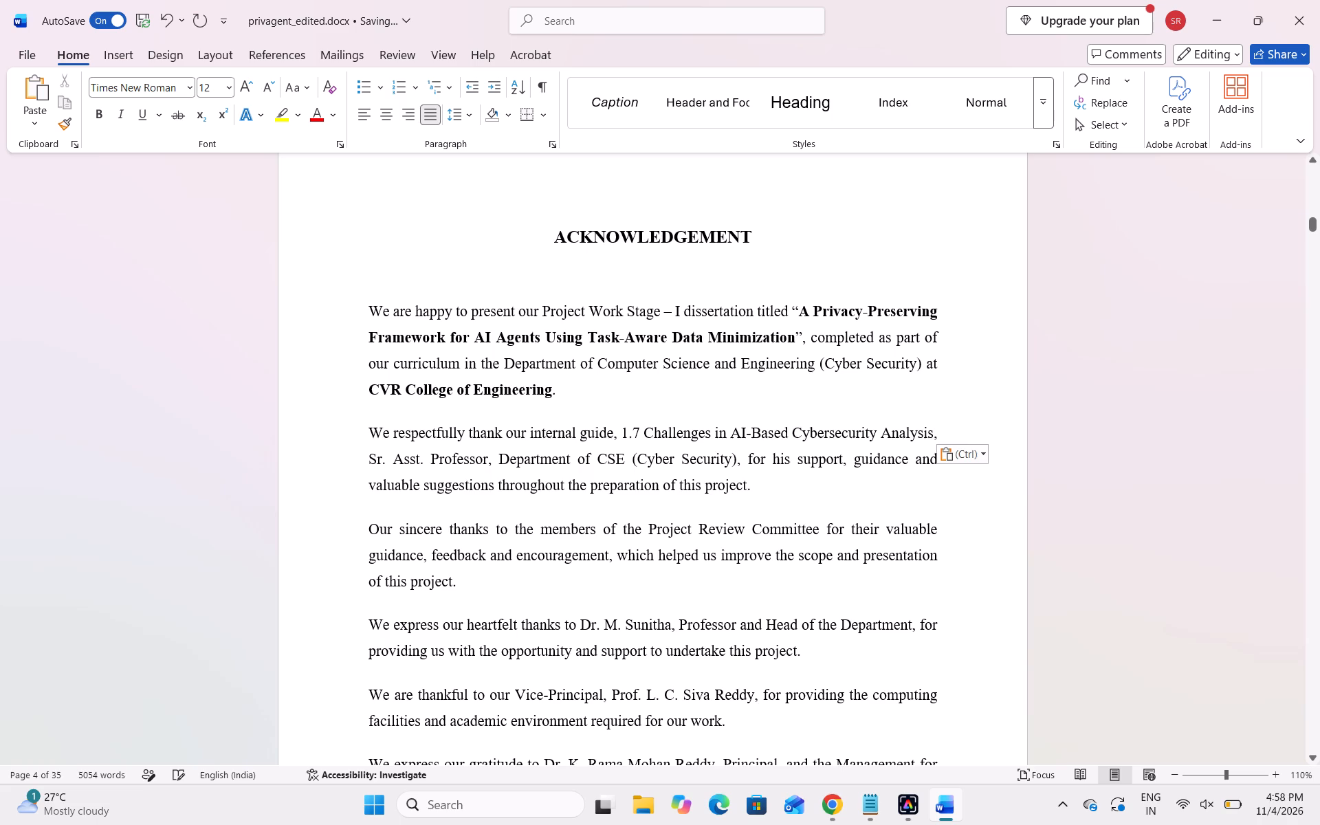
{"action": "key", "text": "ctrl+z"}
{"action": "key", "text": "ctrl+b"}
{"action": "left_click", "coordinate": [708, 515]}
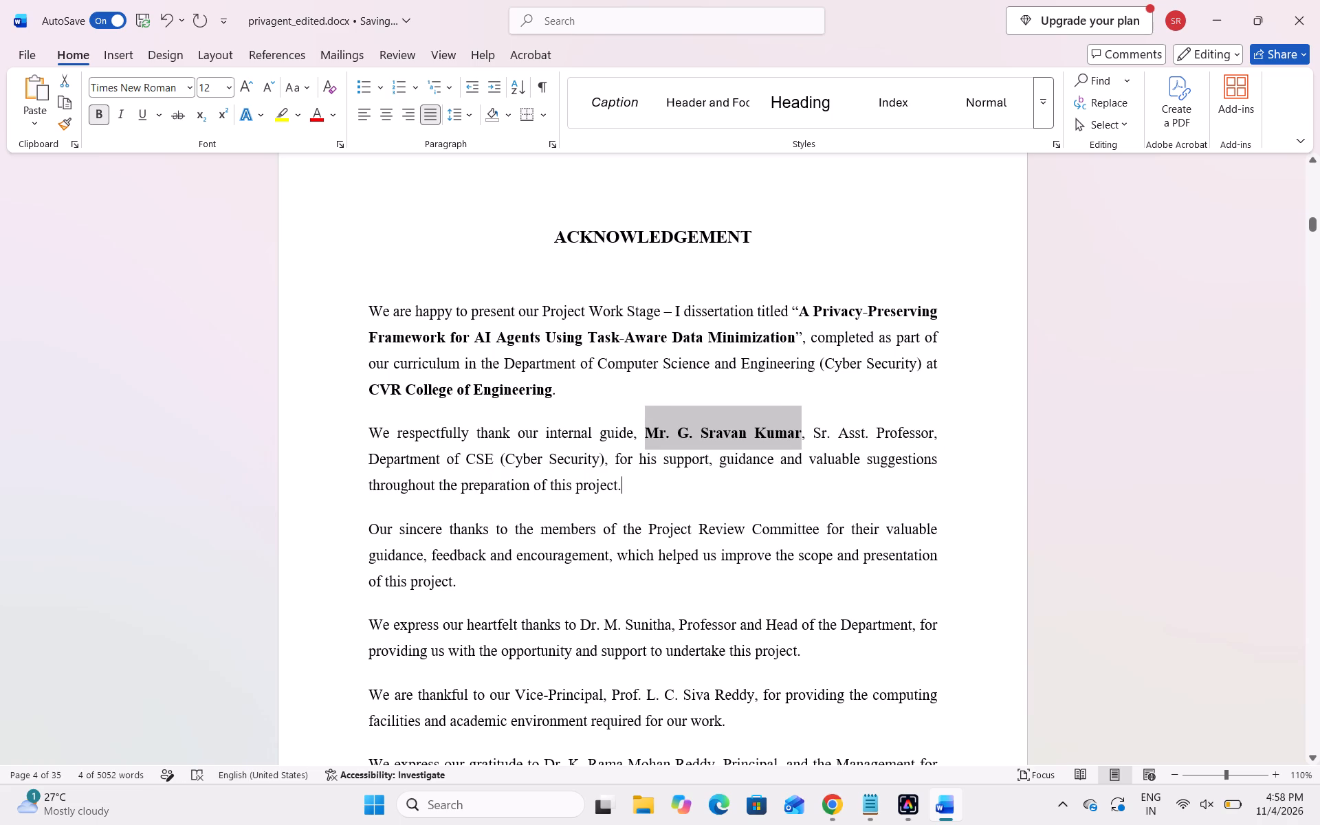
Make the Head of the Department's name, including the title "Dr.", bold in the fourth Acknowledgement paragraph.
{"action": "scroll", "coordinate": [708, 515], "scroll_direction": "down", "scroll_amount": 2}
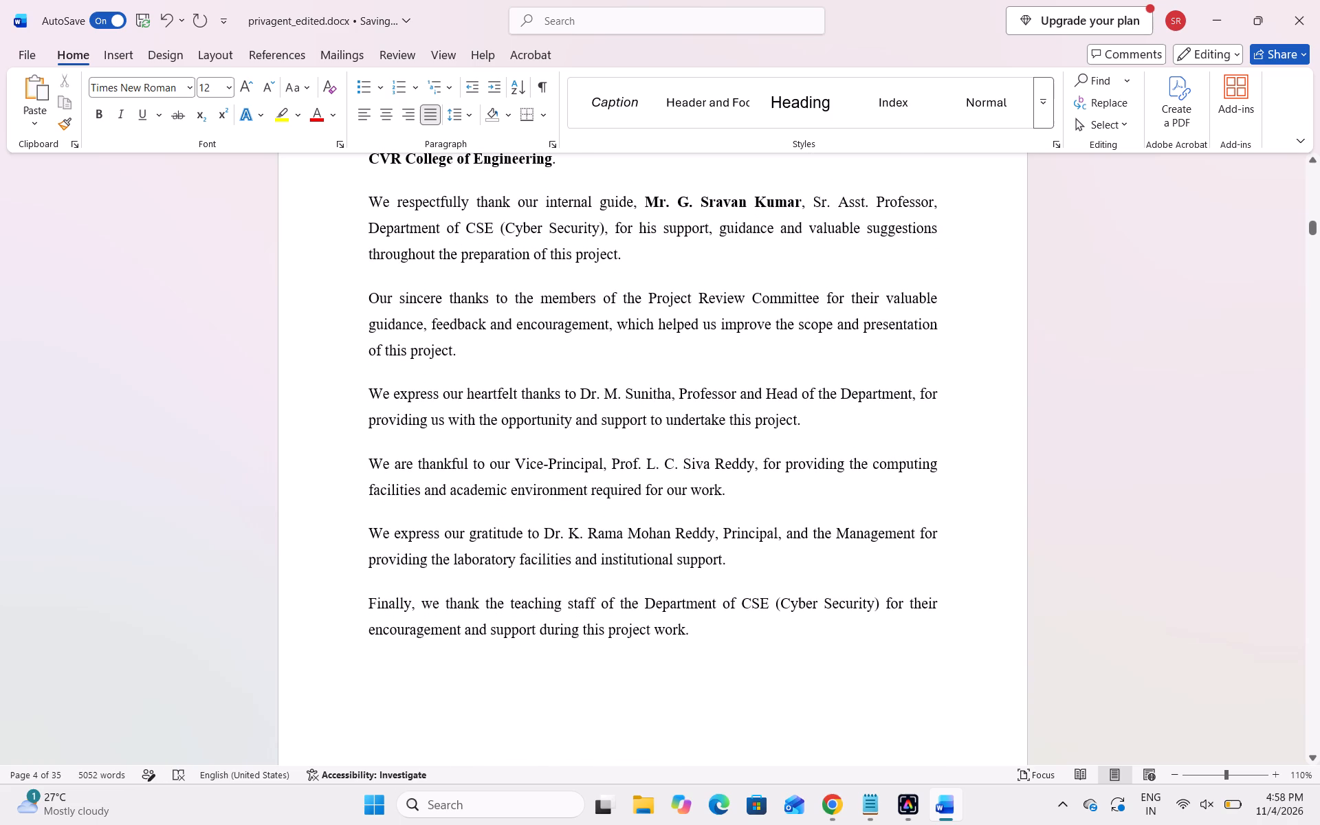
{"action": "left_click_drag", "start_coordinate": [579, 396], "coordinate": [650, 392]}
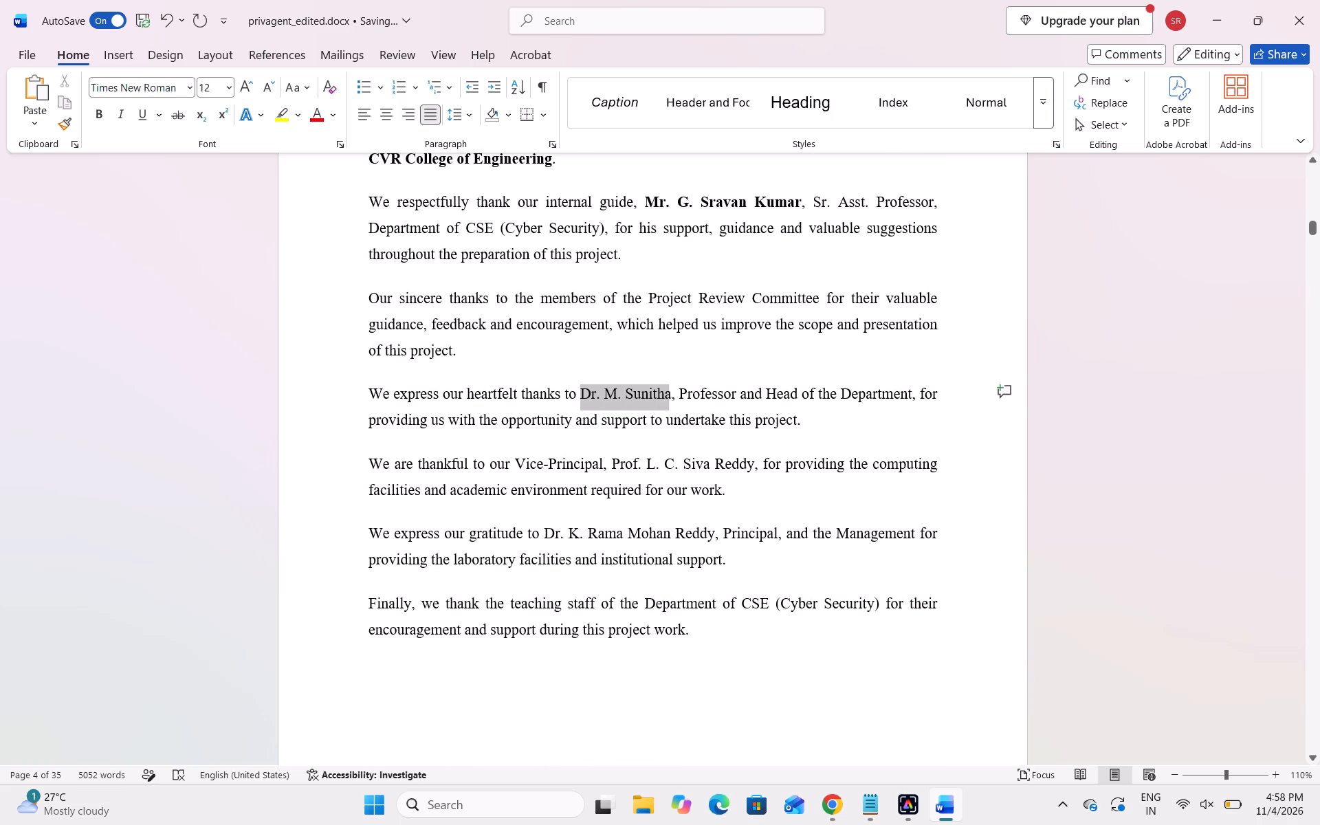
{"action": "left_click_drag", "start_coordinate": [650, 392], "coordinate": [661, 393]}
{"action": "key", "text": "ctrl+b"}
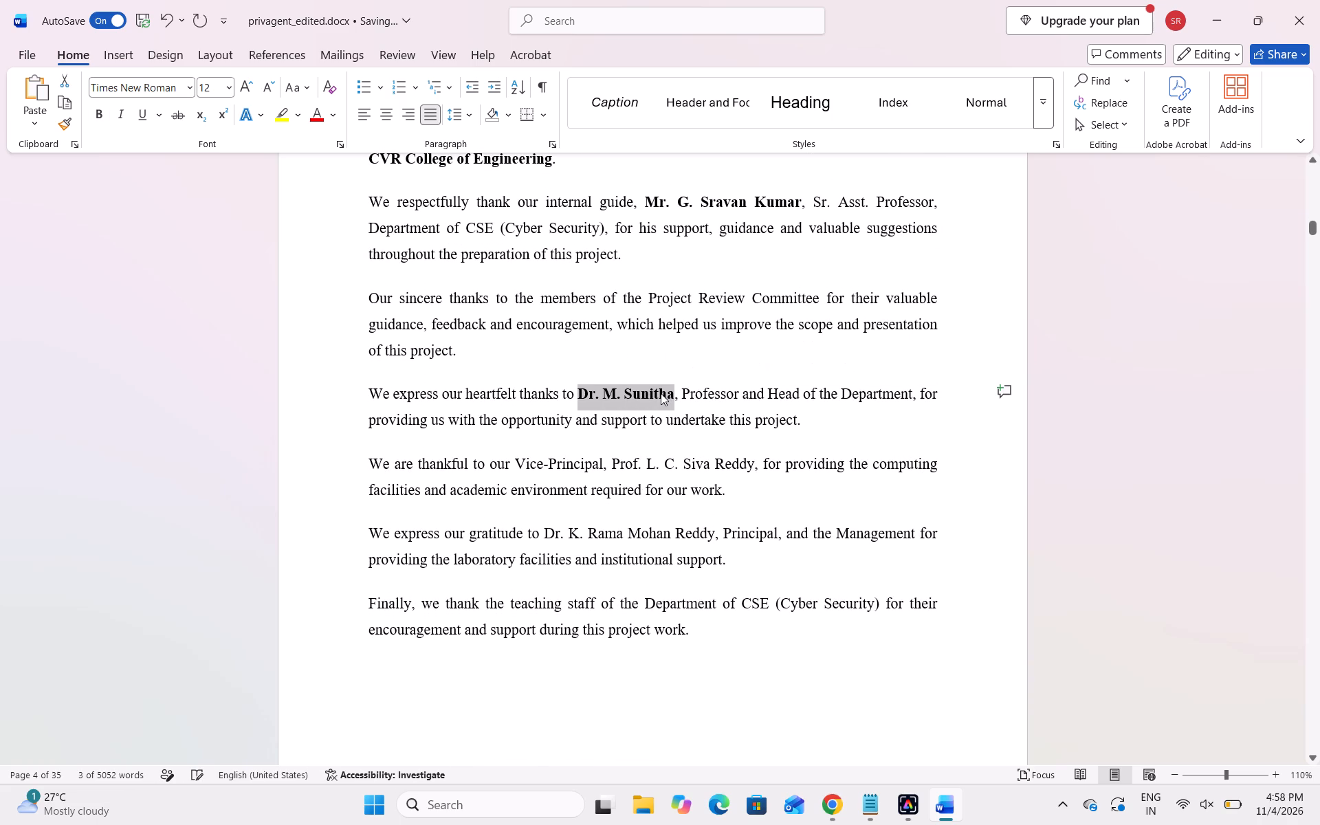
{"action": "left_click", "coordinate": [709, 325]}
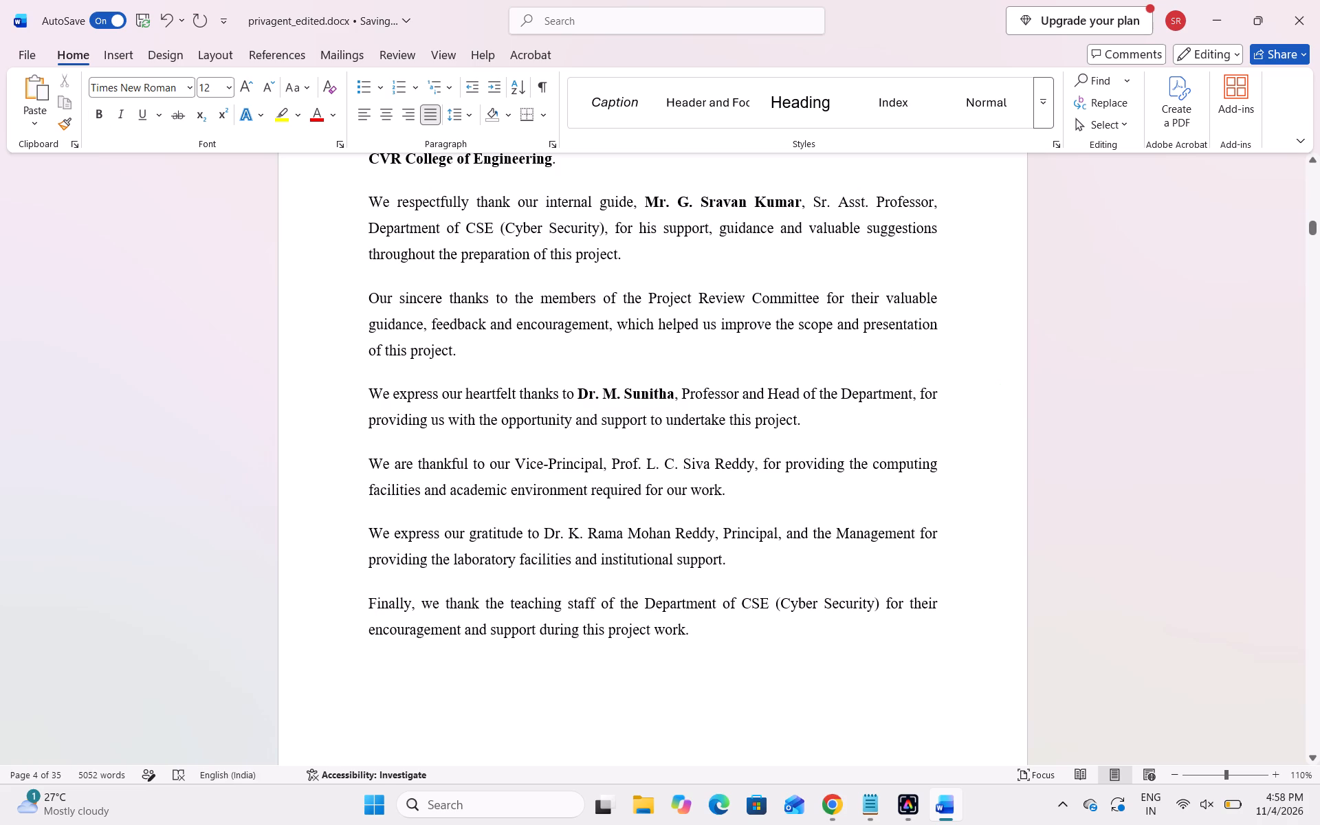
Insert "Dr. C." before "the members of the Project Review Committee" in the third Acknowledgement paragraph.
{"action": "scroll", "coordinate": [694, 285], "scroll_direction": "up", "scroll_amount": 1}
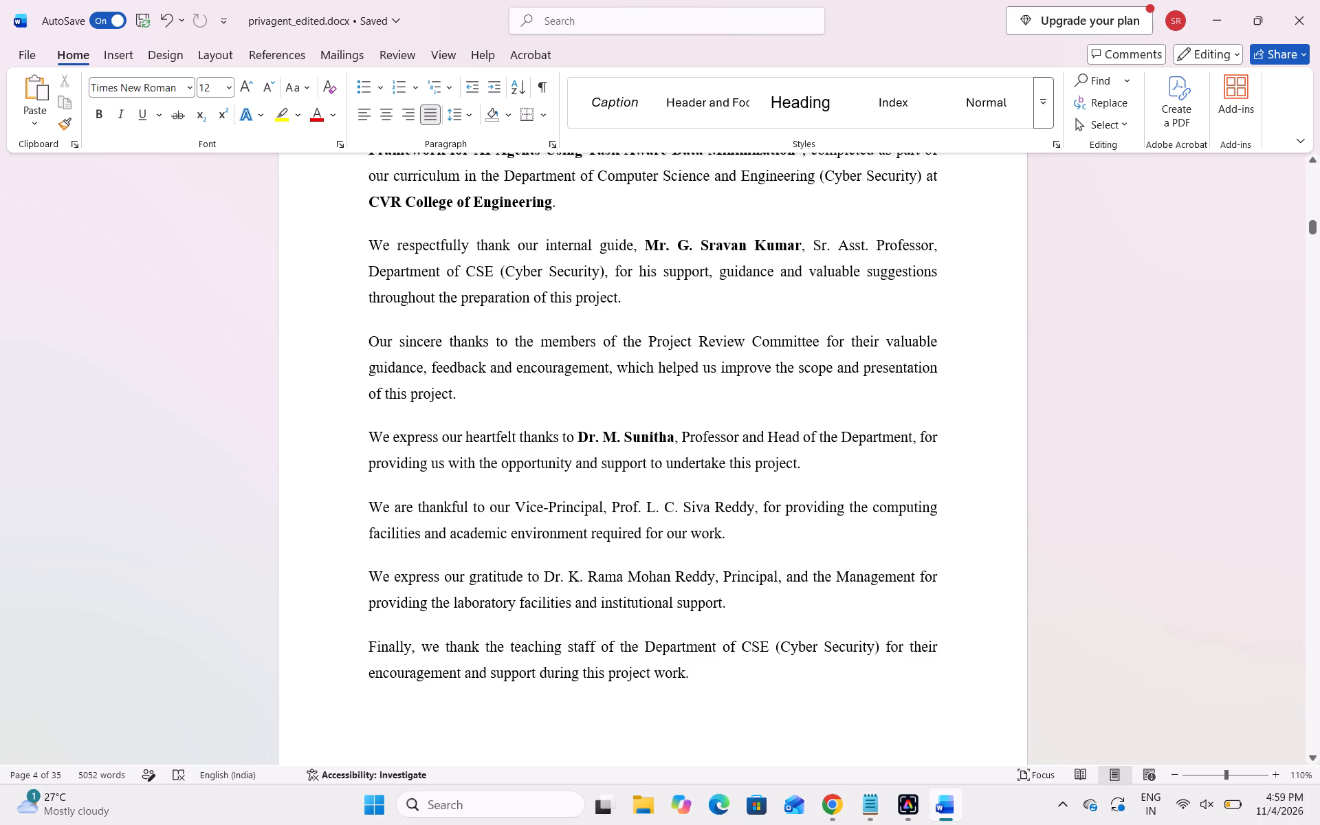
{"action": "left_click_drag", "start_coordinate": [508, 338], "coordinate": [531, 342]}
{"action": "left_click", "coordinate": [531, 342]}
{"action": "left_click_drag", "start_coordinate": [746, 341], "coordinate": [519, 338]}
{"action": "left_click", "coordinate": [519, 338]}
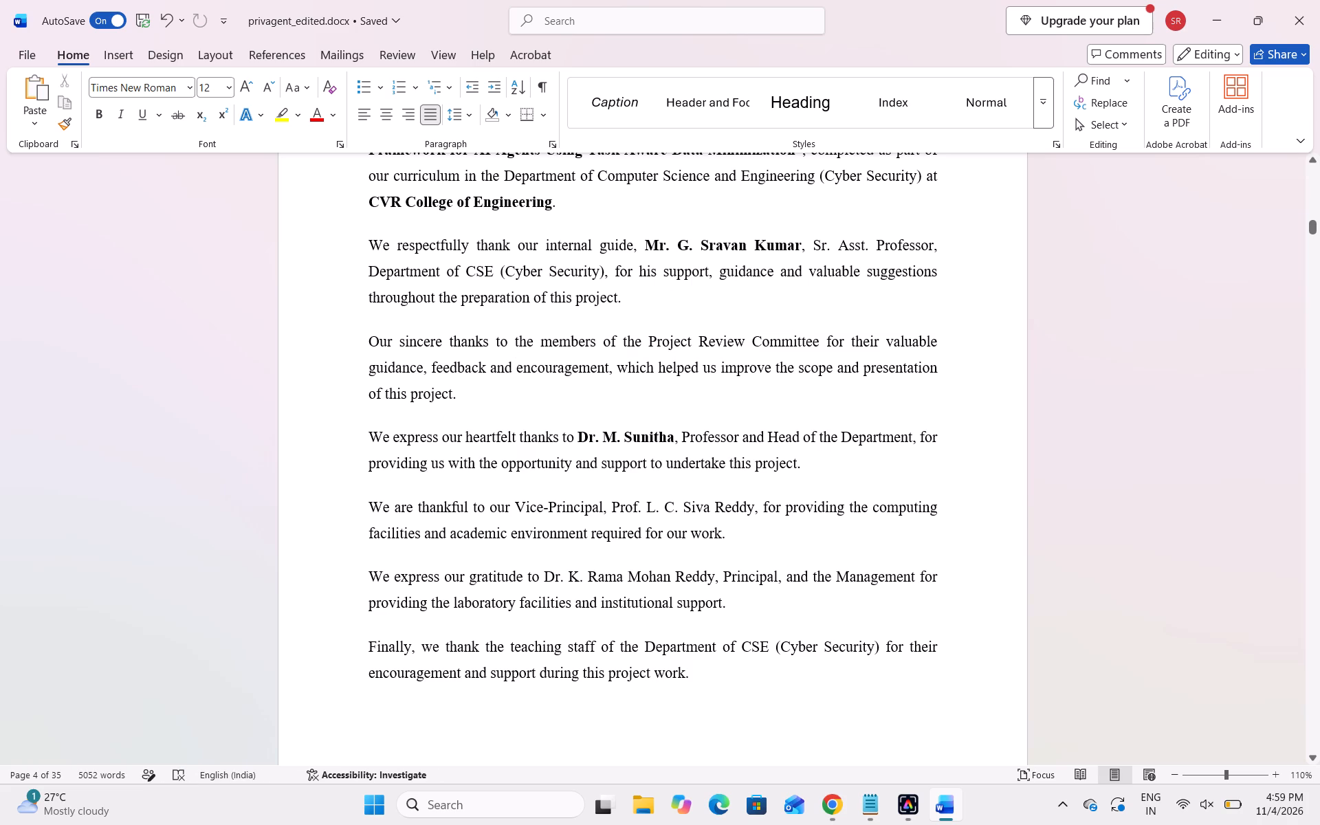
{"action": "left_click", "coordinate": [515, 346]}
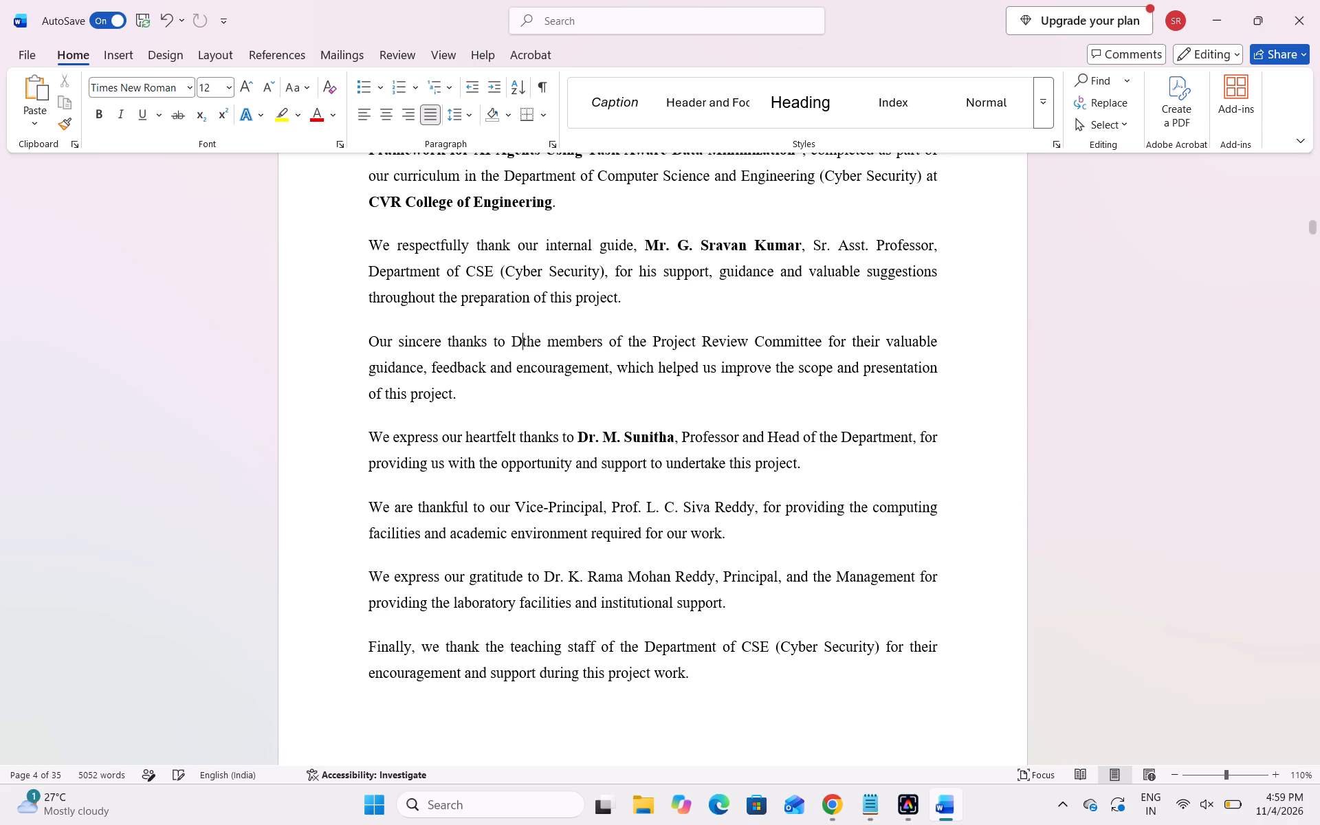
{"action": "key", "text": "t"}
{"action": "key", "text": "BackSpace"}
{"action": "type", "text": "r."}
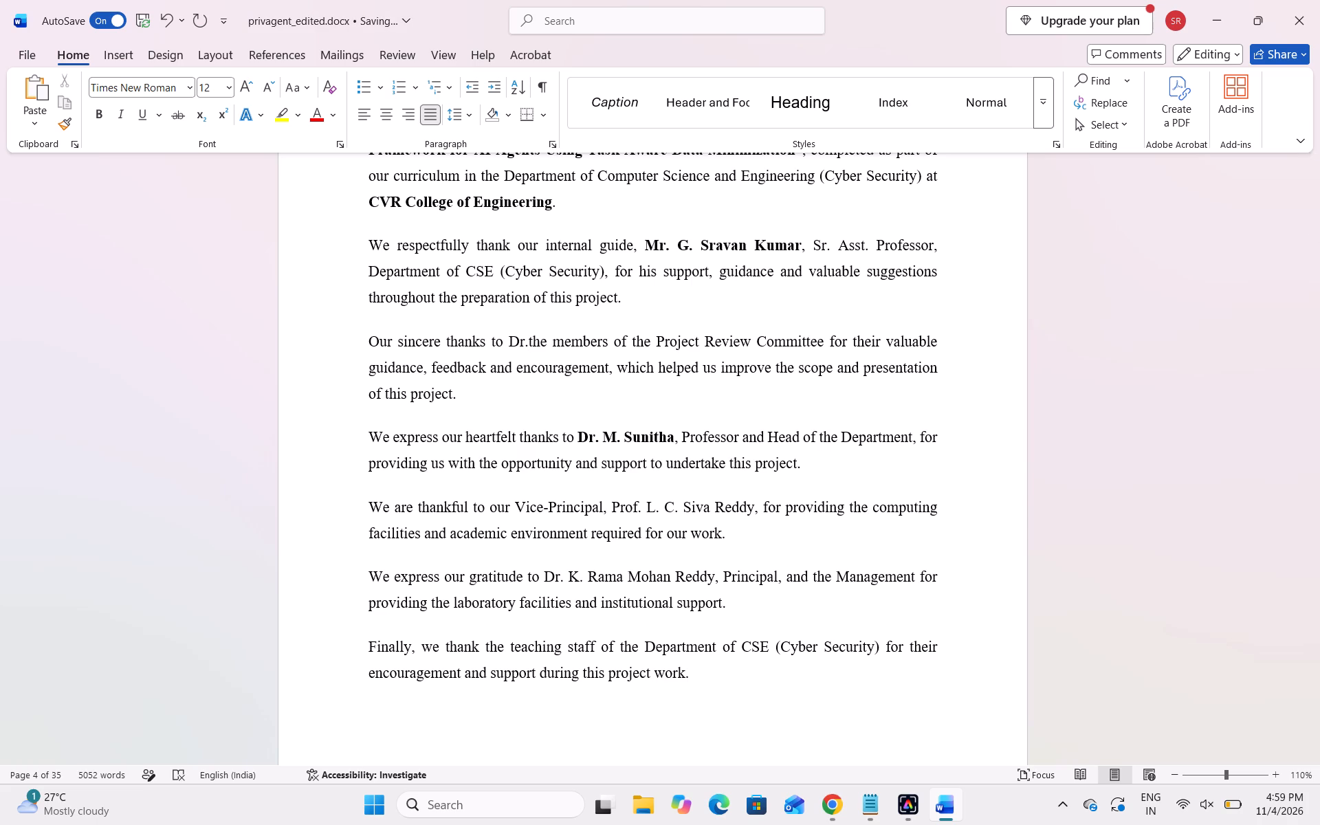
{"action": "key", "text": "period"}
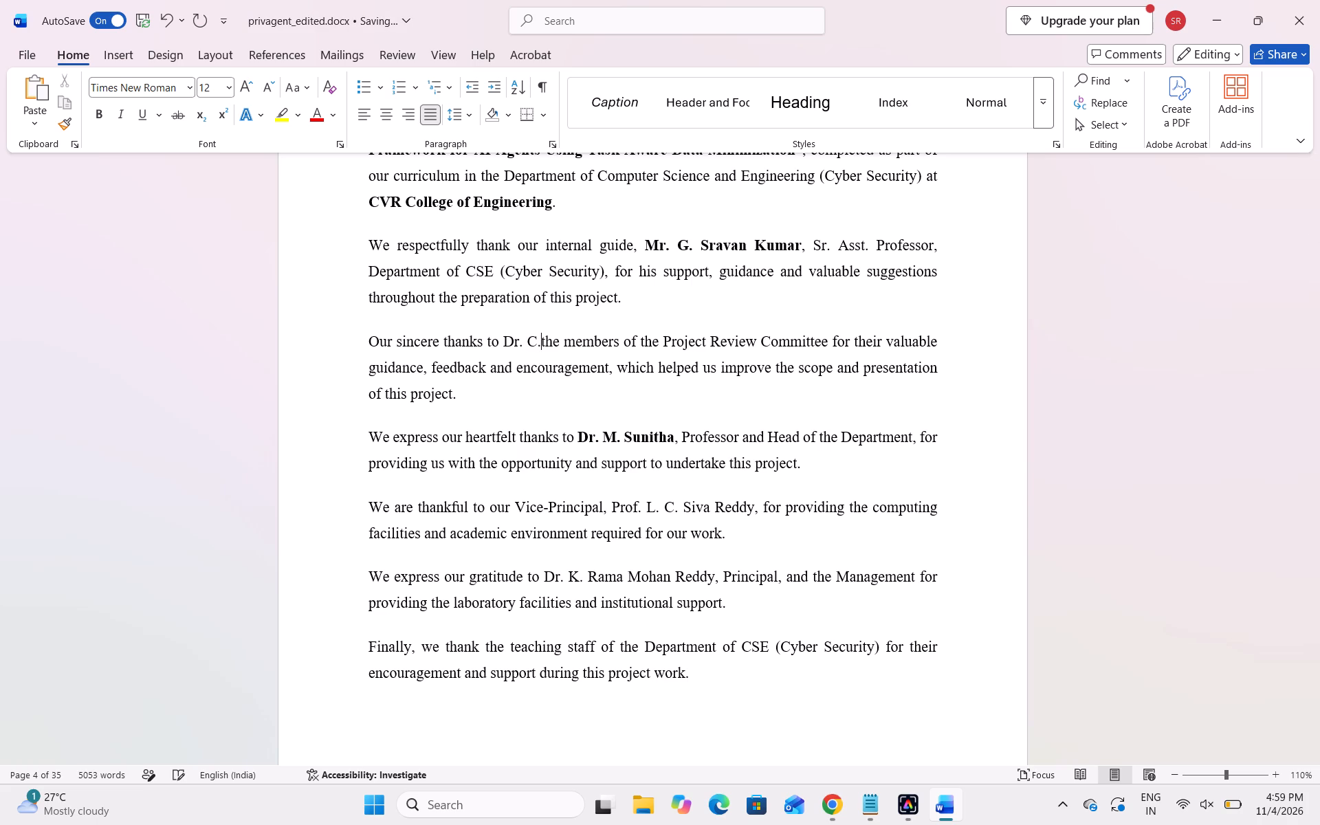
Look through the Acknowledgement, Abstract and Certificate pages for the project coordinator's name and title, and return to the Acknowledgement.
{"action": "left_click", "coordinate": [532, 404]}
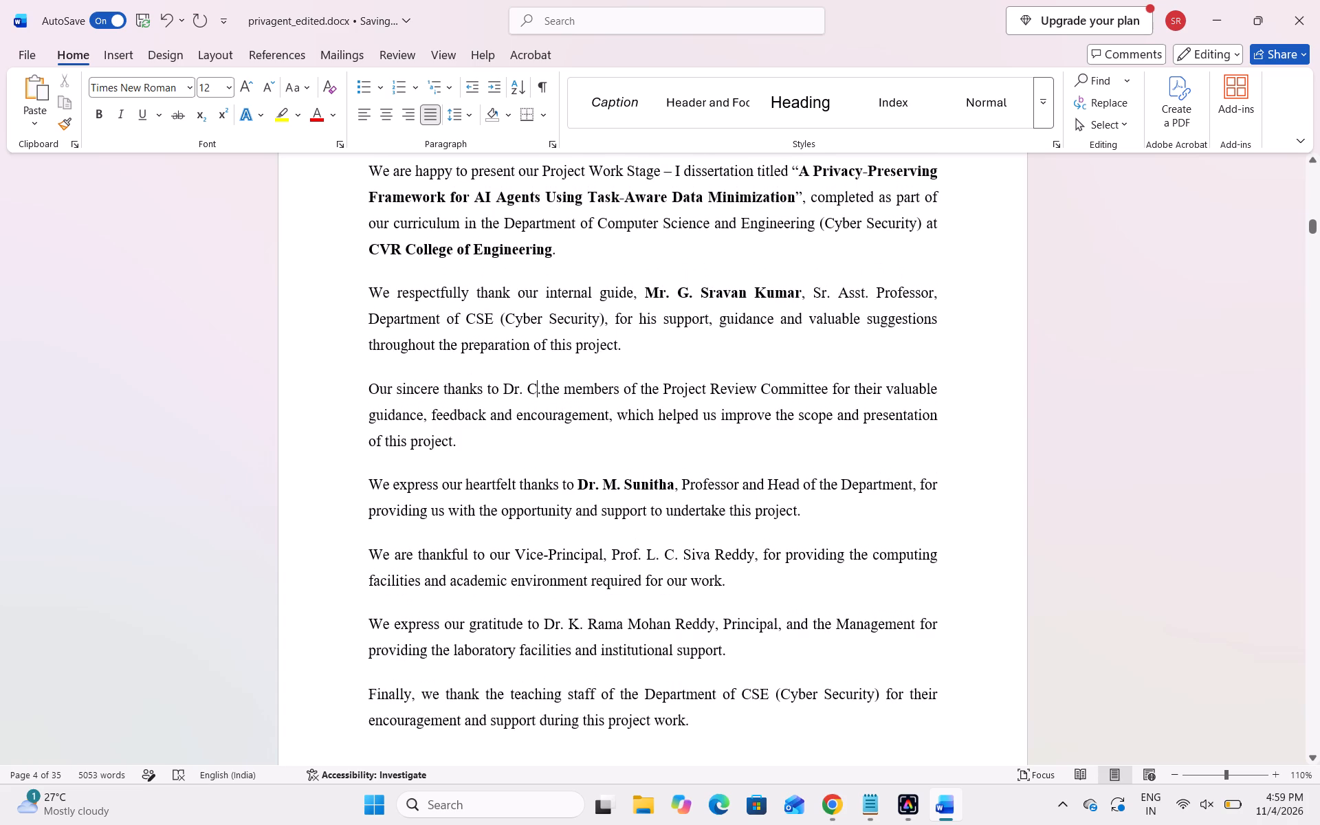
{"action": "scroll", "coordinate": [532, 404], "scroll_direction": "down", "scroll_amount": 1}
{"action": "scroll", "coordinate": [532, 404], "scroll_direction": "up", "scroll_amount": 1}
{"action": "scroll", "coordinate": [602, 465], "scroll_direction": "down", "scroll_amount": 2}
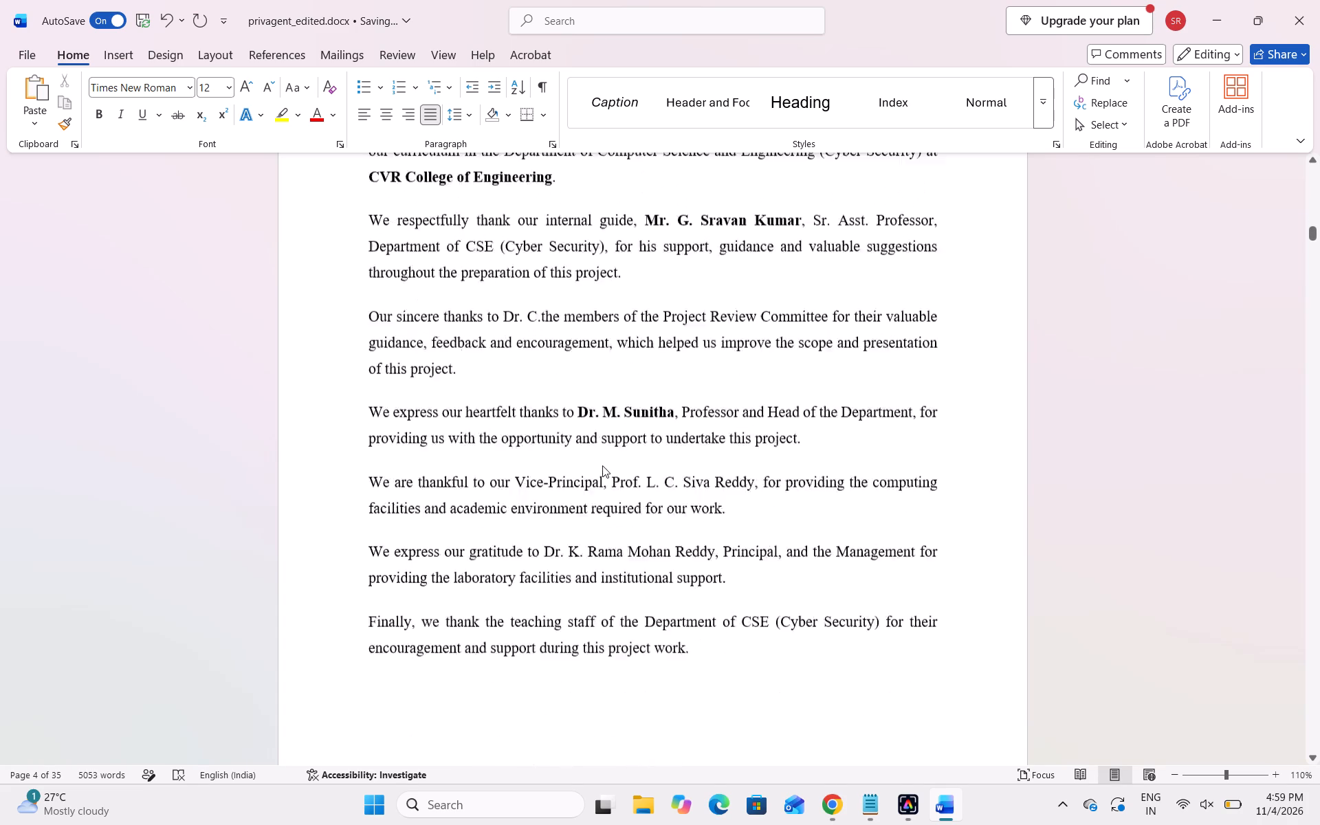
{"action": "scroll", "coordinate": [602, 465], "scroll_direction": "down", "scroll_amount": 2}
{"action": "scroll", "coordinate": [645, 423], "scroll_direction": "down", "scroll_amount": 2}
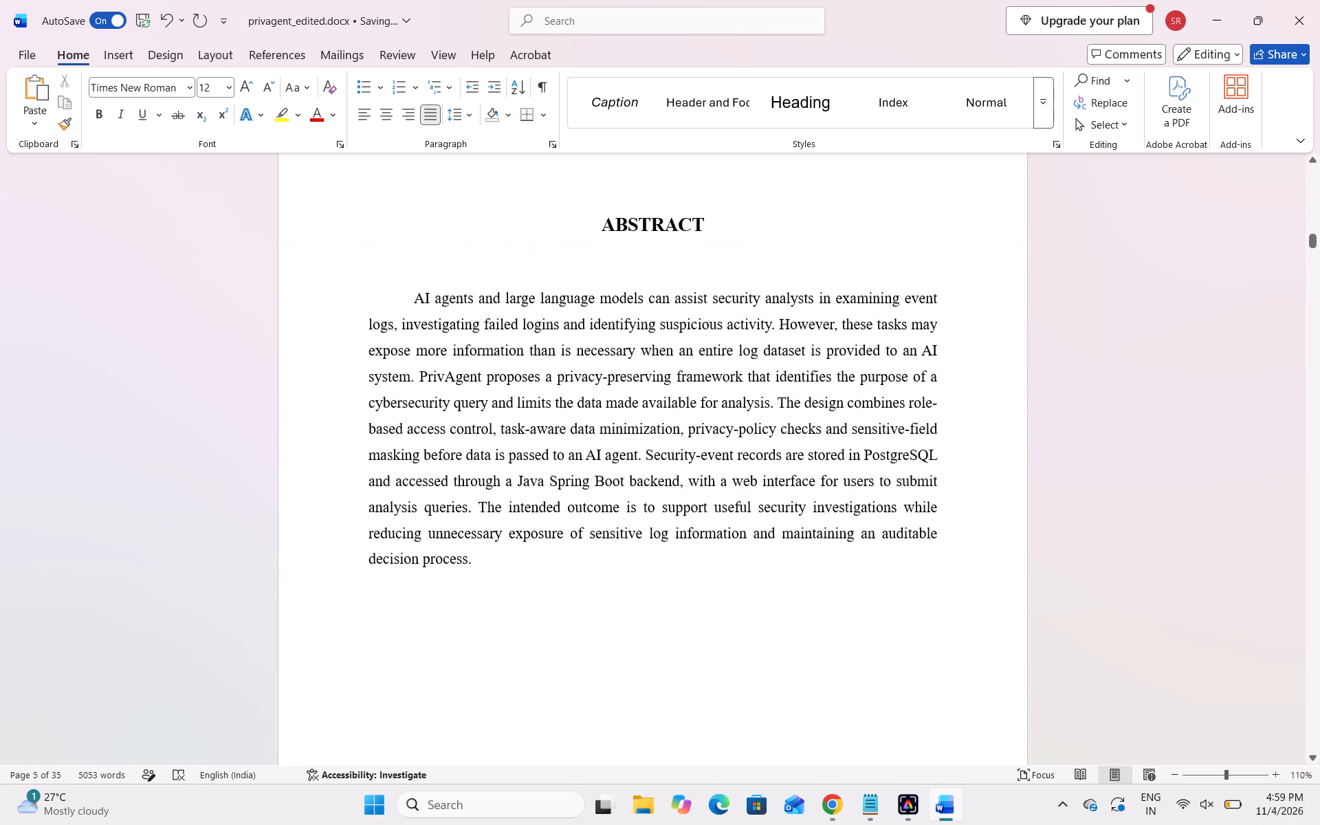
{"action": "scroll", "coordinate": [673, 381], "scroll_direction": "up", "scroll_amount": 8}
{"action": "scroll", "coordinate": [673, 381], "scroll_direction": "down", "scroll_amount": 6}
{"action": "scroll", "coordinate": [729, 386], "scroll_direction": "down", "scroll_amount": 1}
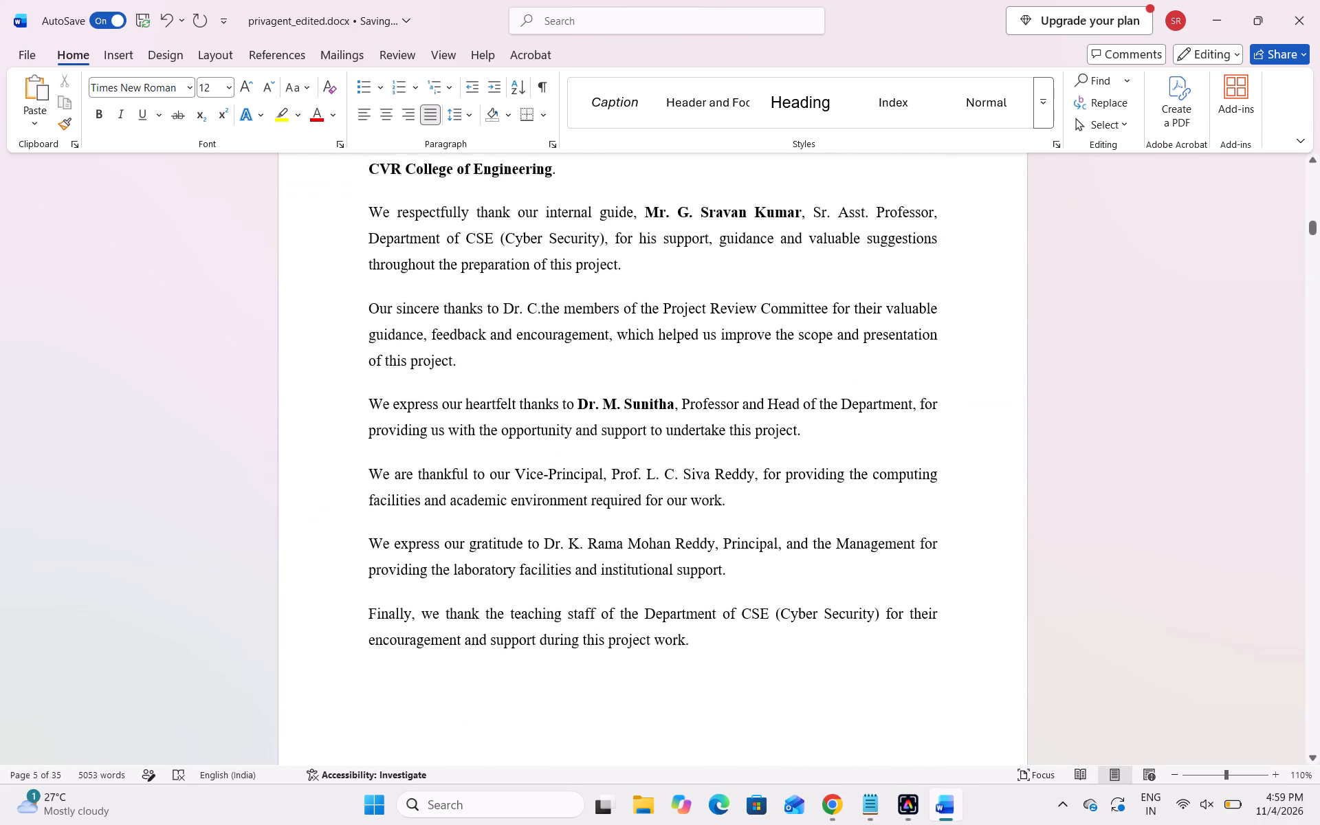
{"action": "scroll", "coordinate": [760, 351], "scroll_direction": "down", "scroll_amount": 1}
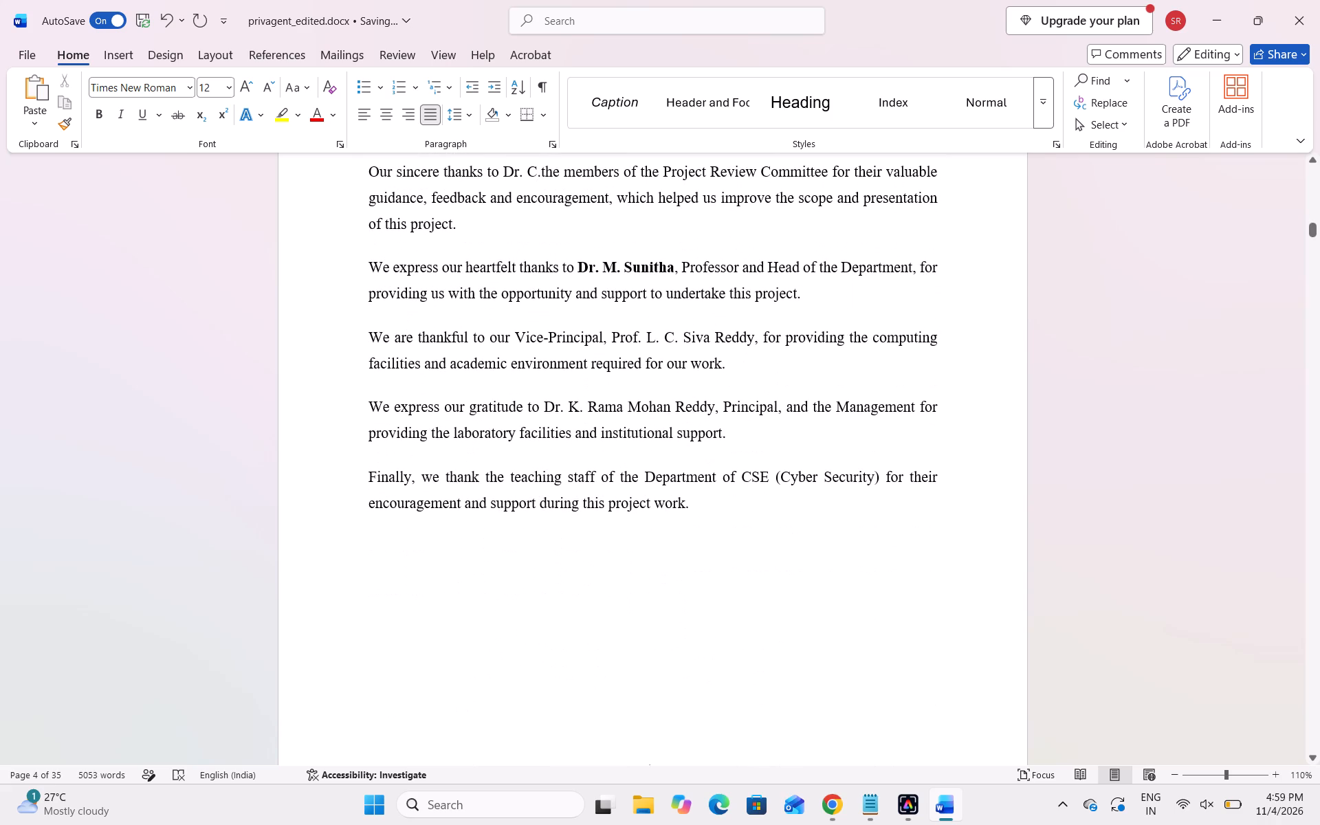
{"action": "scroll", "coordinate": [760, 351], "scroll_direction": "down", "scroll_amount": 3}
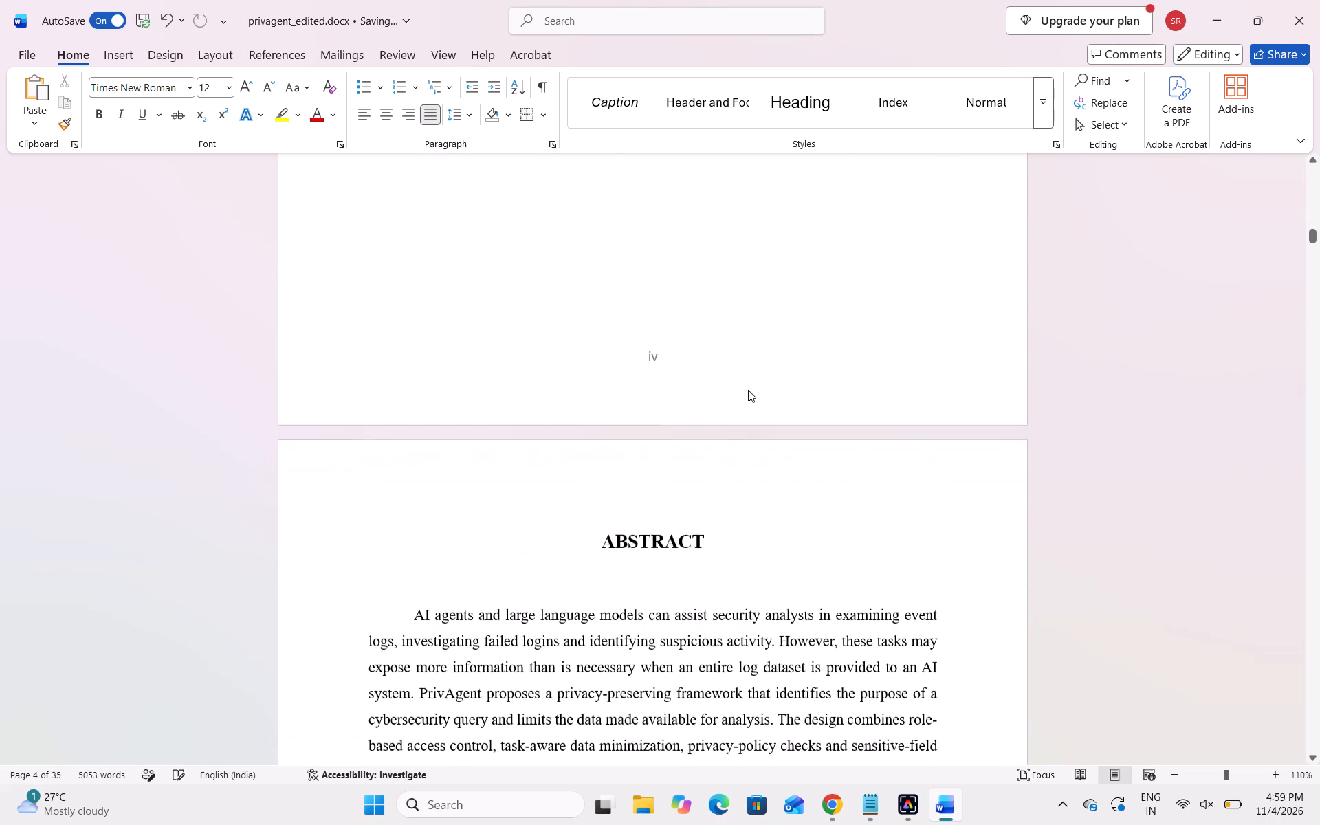
{"action": "scroll", "coordinate": [748, 390], "scroll_direction": "down", "scroll_amount": 2}
{"action": "scroll", "coordinate": [723, 441], "scroll_direction": "down", "scroll_amount": 4}
{"action": "scroll", "coordinate": [723, 441], "scroll_direction": "up", "scroll_amount": 3}
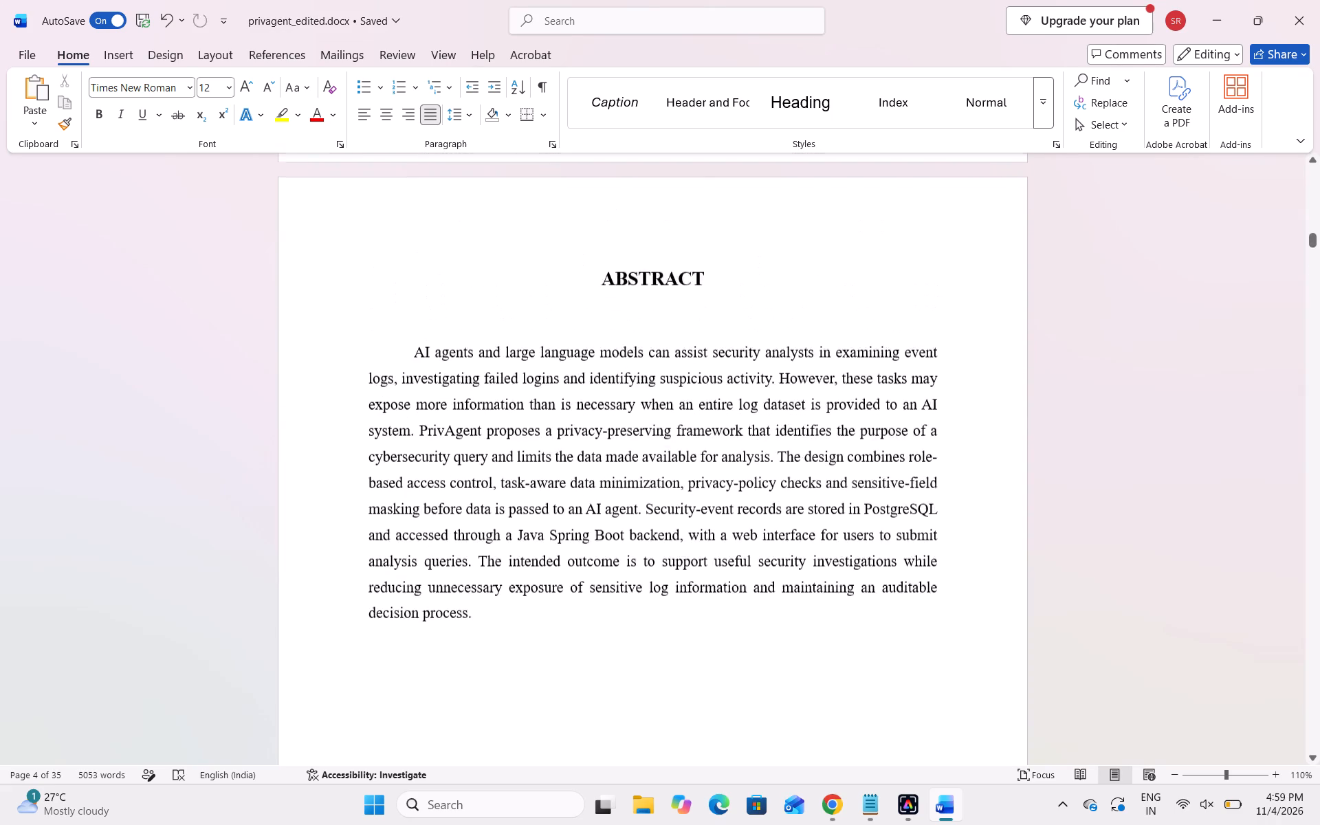
{"action": "right_click", "coordinate": [723, 441]}
{"action": "scroll", "coordinate": [723, 441], "scroll_direction": "down", "scroll_amount": 4}
{"action": "left_click", "coordinate": [661, 470]}
{"action": "scroll", "coordinate": [661, 470], "scroll_direction": "down", "scroll_amount": 2}
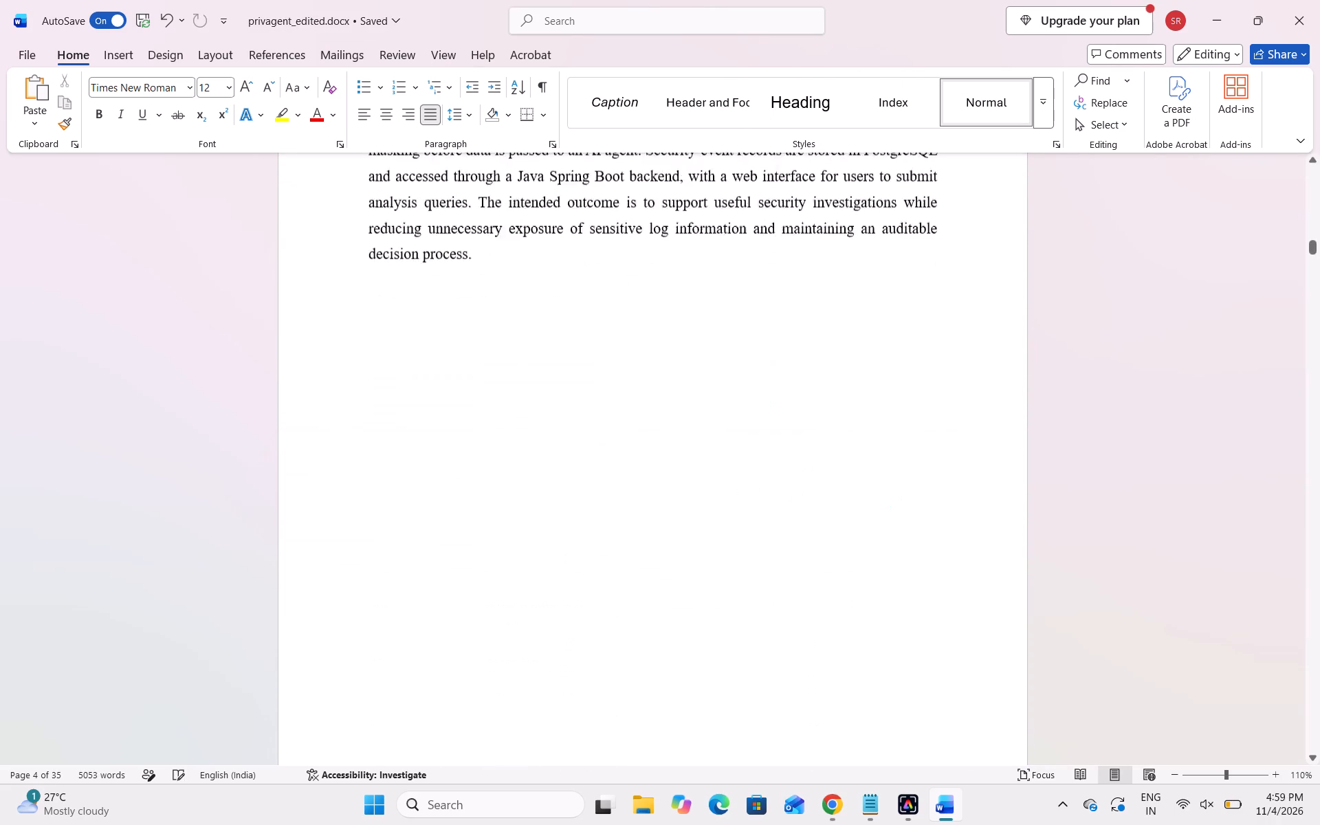
{"action": "scroll", "coordinate": [661, 470], "scroll_direction": "down", "scroll_amount": 8}
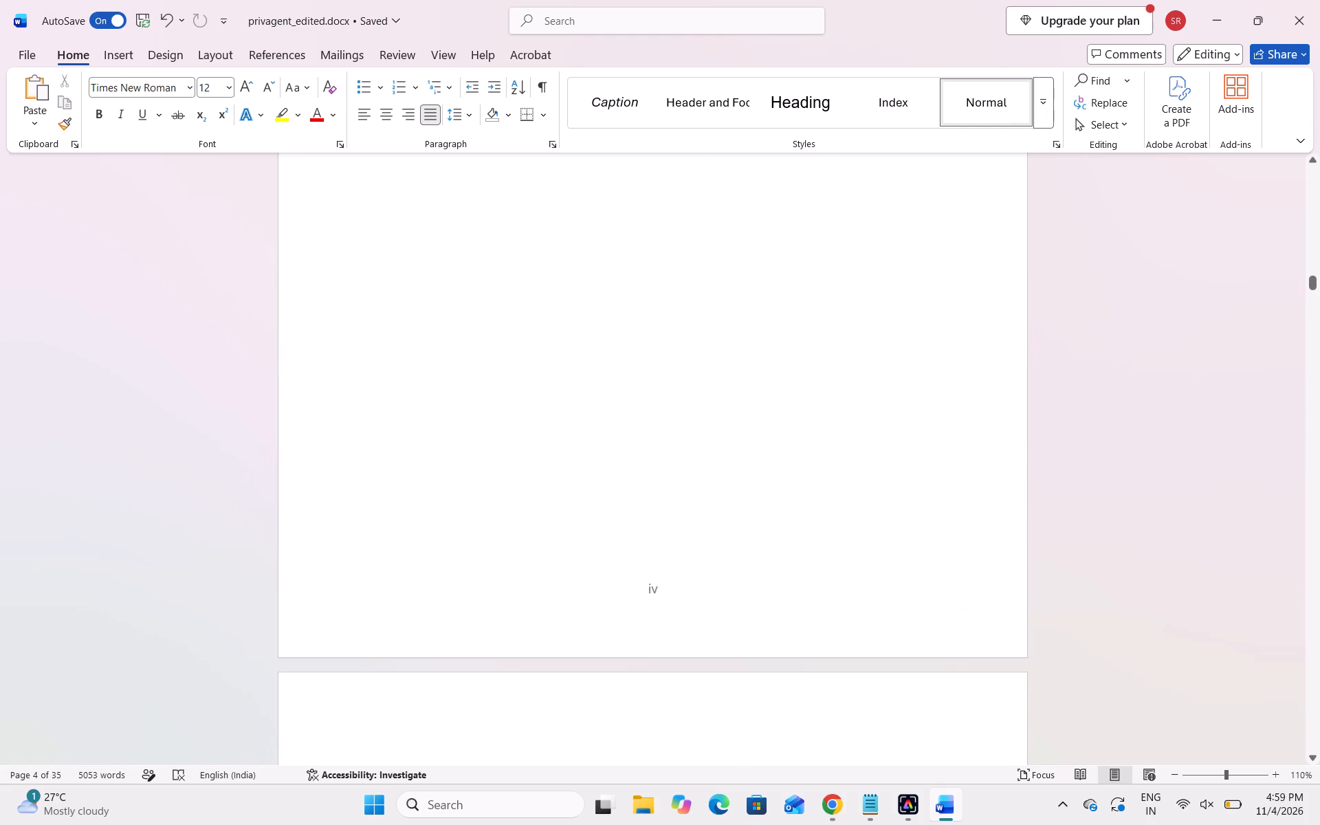
{"action": "scroll", "coordinate": [661, 470], "scroll_direction": "down", "scroll_amount": 4}
{"action": "scroll", "coordinate": [661, 470], "scroll_direction": "up", "scroll_amount": 10}
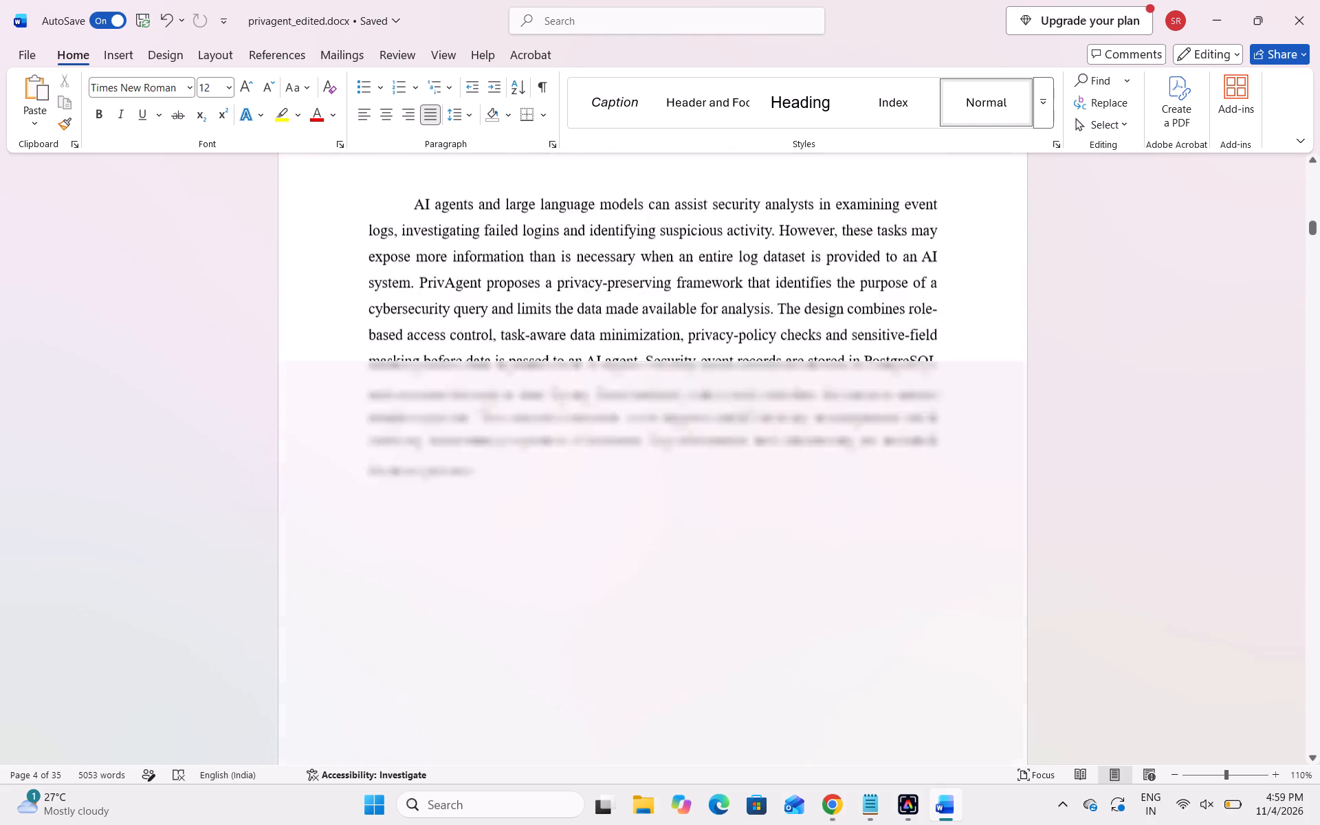
{"action": "scroll", "coordinate": [661, 470], "scroll_direction": "up", "scroll_amount": 6}
{"action": "scroll", "coordinate": [661, 470], "scroll_direction": "down", "scroll_amount": 7}
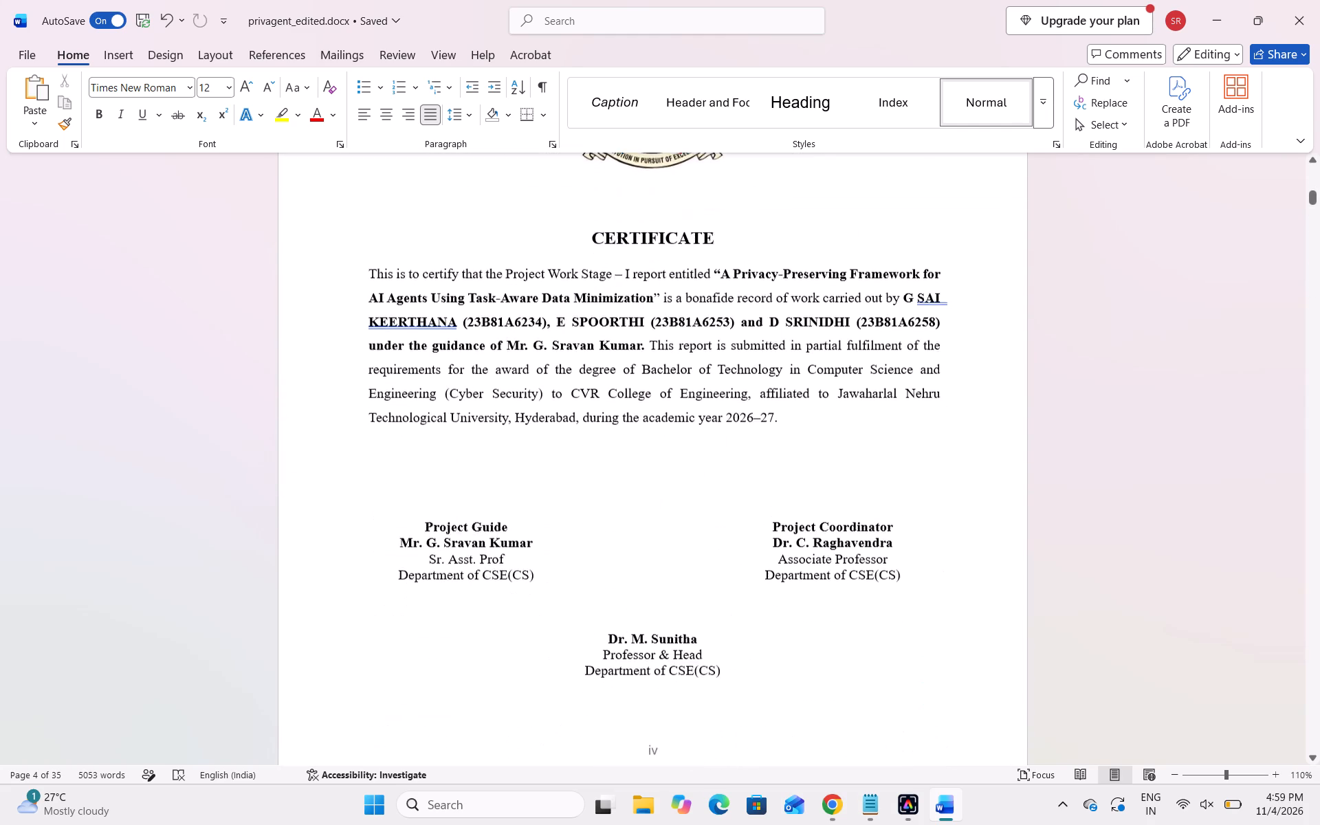
{"action": "scroll", "coordinate": [661, 470], "scroll_direction": "down", "scroll_amount": 2}
{"action": "scroll", "coordinate": [661, 470], "scroll_direction": "up", "scroll_amount": 2}
{"action": "scroll", "coordinate": [661, 470], "scroll_direction": "down", "scroll_amount": 4}
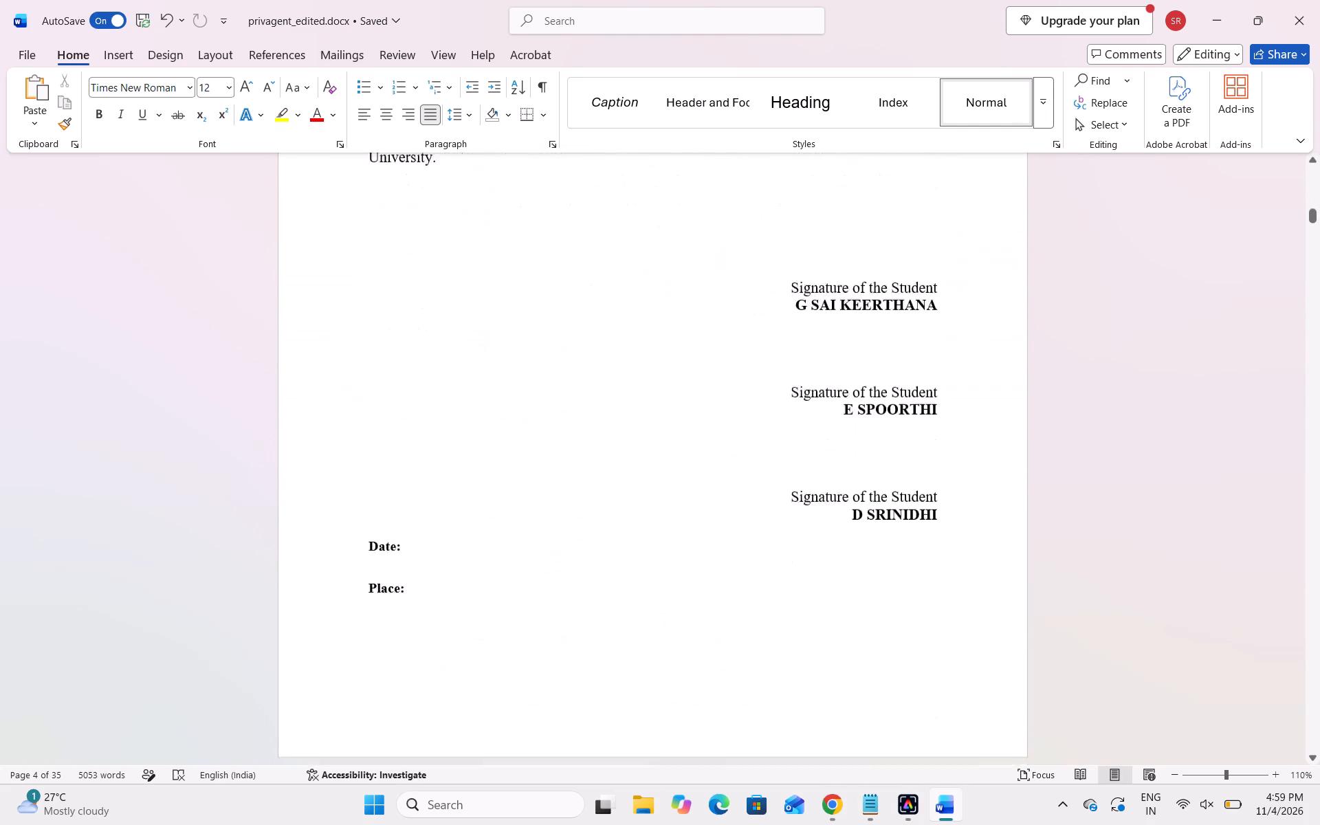
{"action": "scroll", "coordinate": [661, 470], "scroll_direction": "down", "scroll_amount": 1}
{"action": "scroll", "coordinate": [657, 525], "scroll_direction": "down", "scroll_amount": 4}
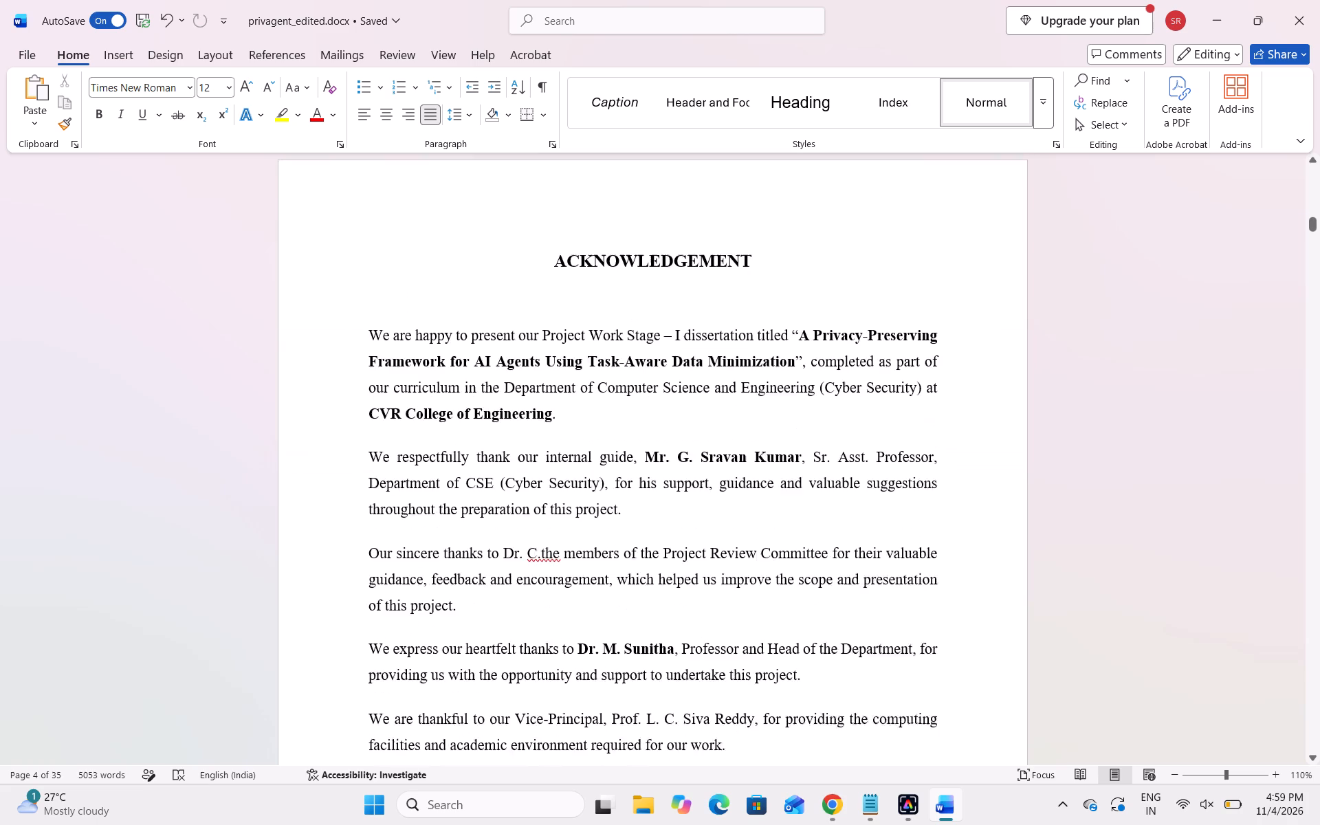
Look through the front-matter pages after the Acknowledgement, checking the Abstract, List of Figures and List of Tables.
{"action": "scroll", "coordinate": [653, 547], "scroll_direction": "down", "scroll_amount": 2}
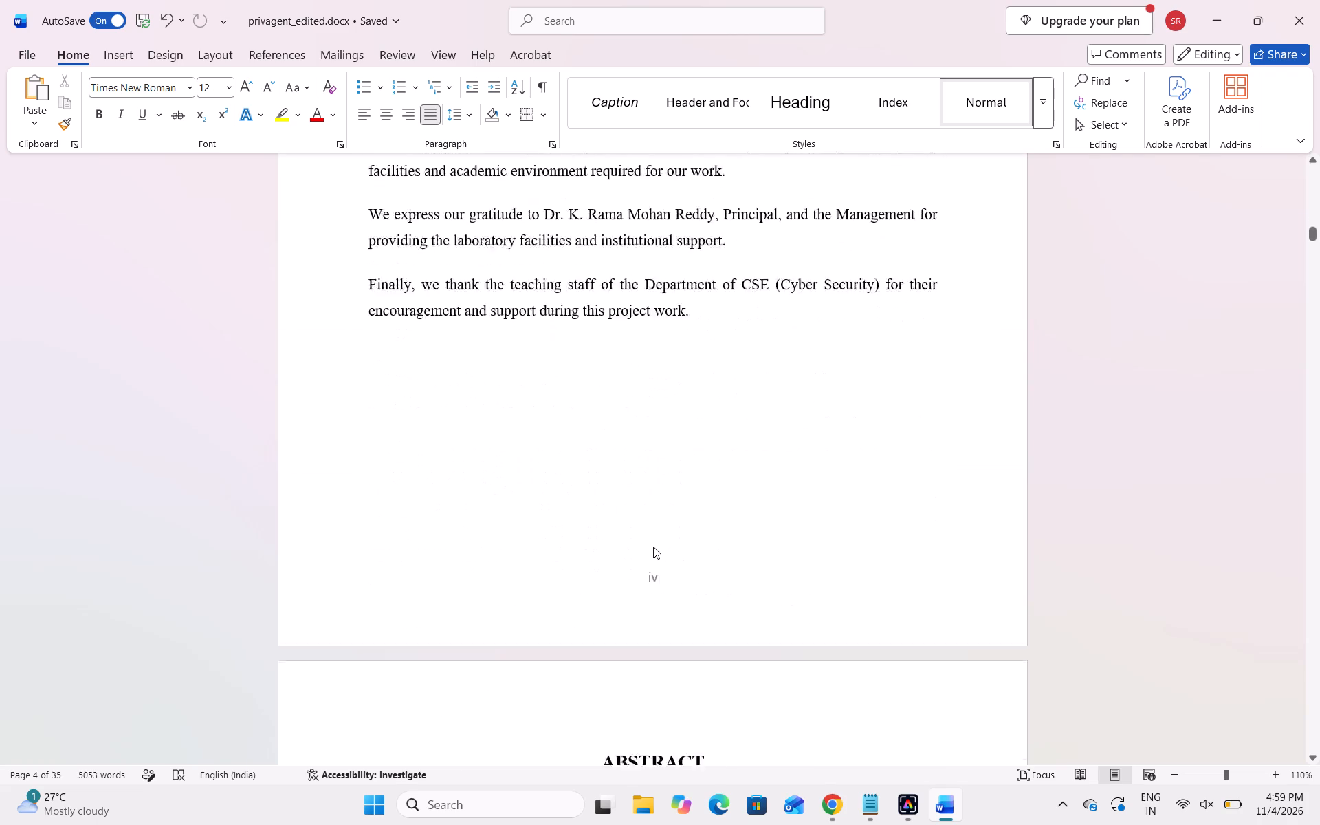
{"action": "scroll", "coordinate": [653, 547], "scroll_direction": "down", "scroll_amount": 4}
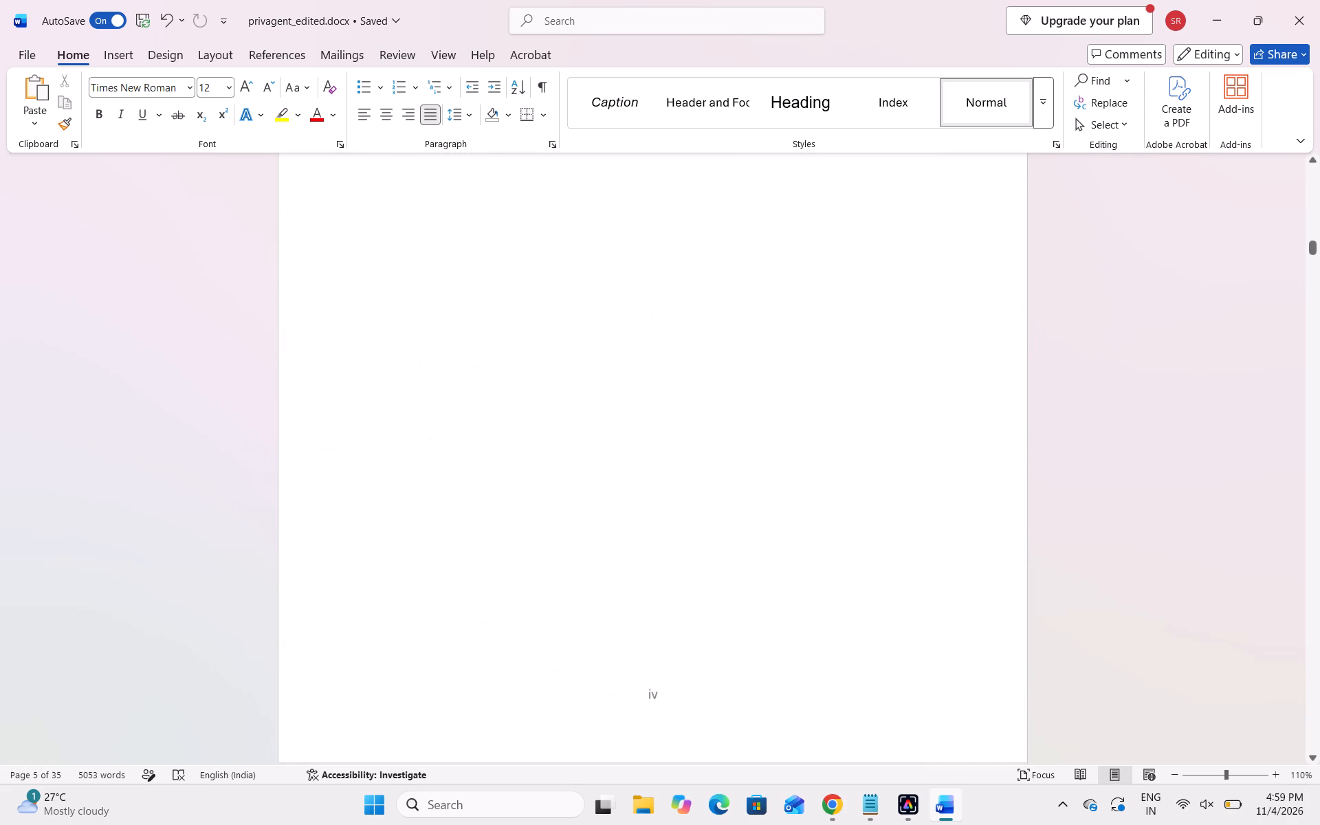
{"action": "scroll", "coordinate": [653, 547], "scroll_direction": "down", "scroll_amount": 3}
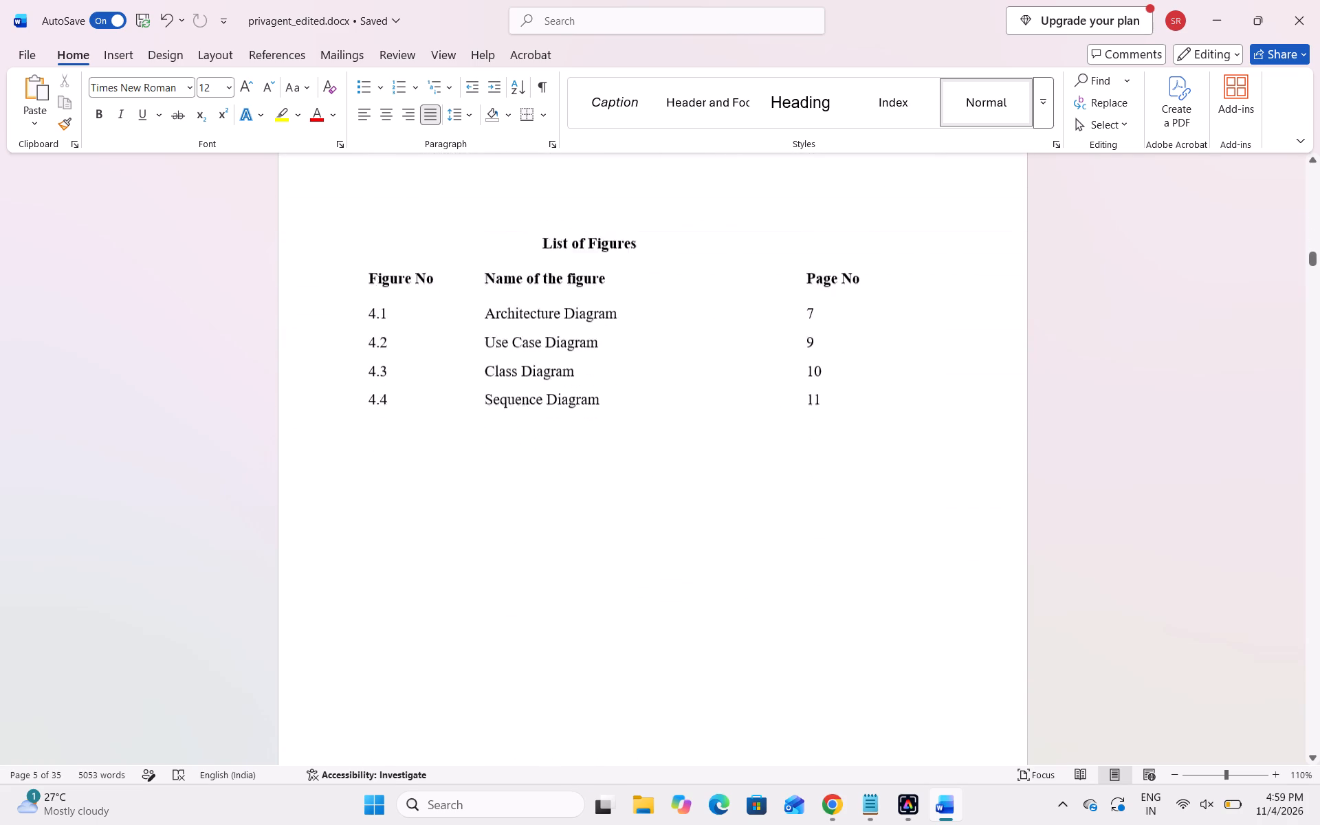
{"action": "scroll", "coordinate": [645, 588], "scroll_direction": "down", "scroll_amount": 1}
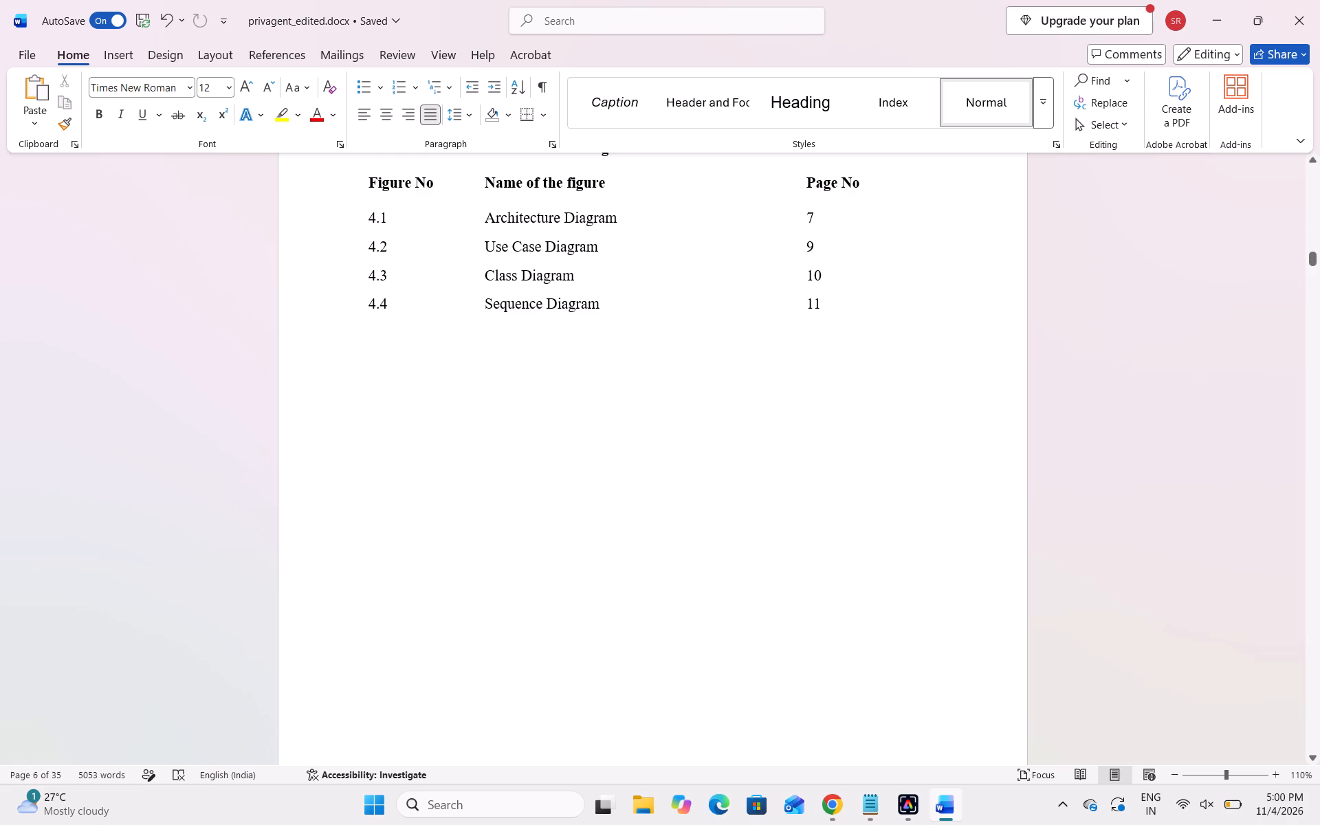
{"action": "scroll", "coordinate": [674, 516], "scroll_direction": "up", "scroll_amount": 1}
{"action": "scroll", "coordinate": [706, 394], "scroll_direction": "up", "scroll_amount": 1}
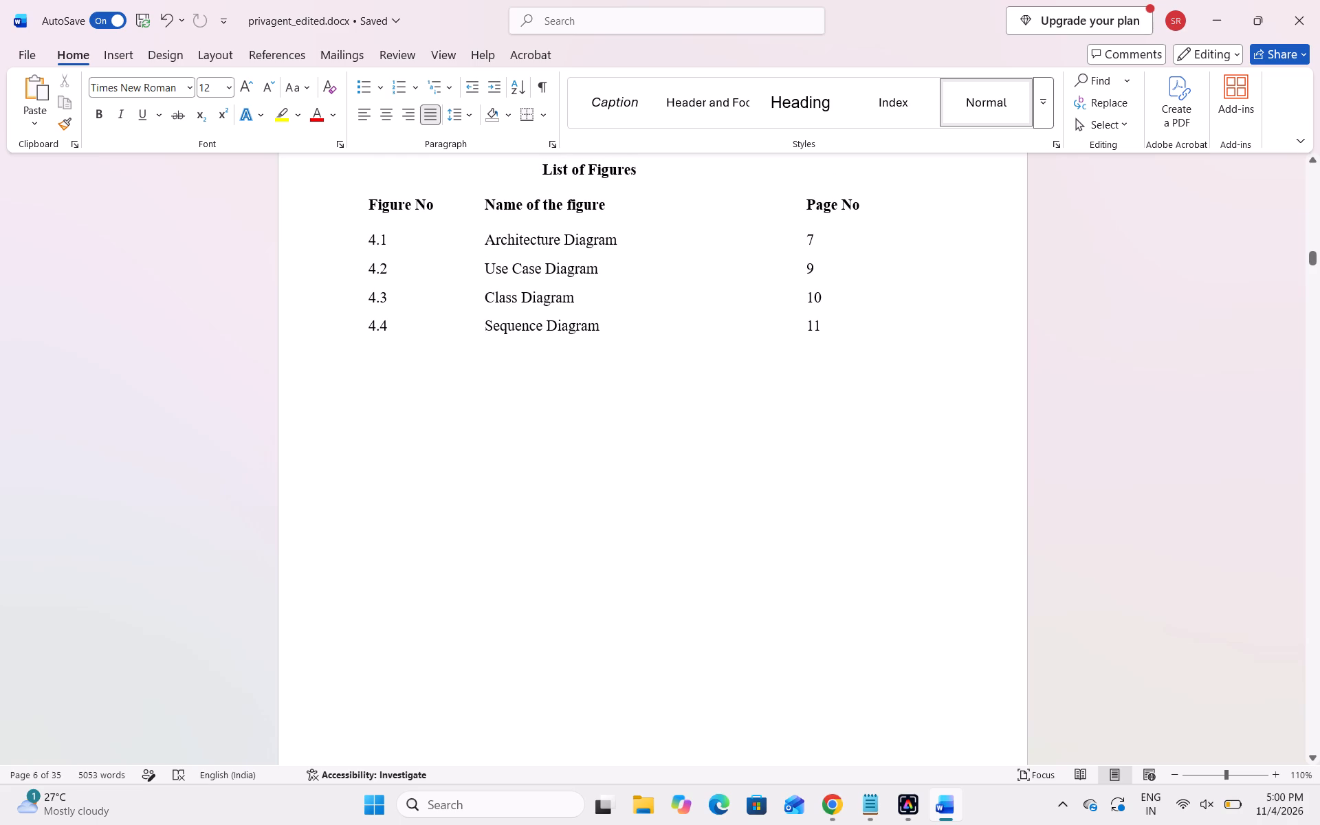
{"action": "scroll", "coordinate": [706, 394], "scroll_direction": "up", "scroll_amount": 1}
{"action": "scroll", "coordinate": [608, 393], "scroll_direction": "down", "scroll_amount": 4}
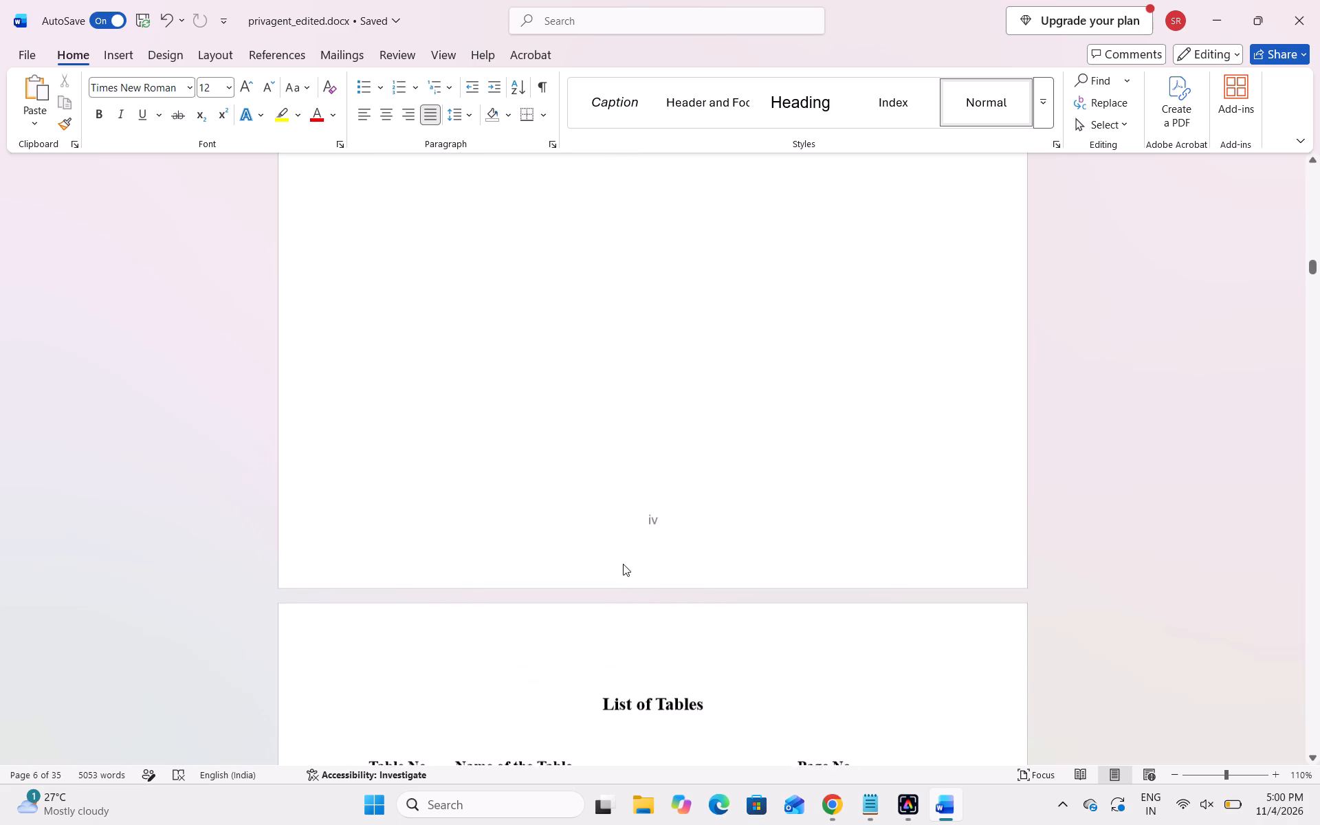
{"action": "scroll", "coordinate": [623, 564], "scroll_direction": "down", "scroll_amount": 2}
{"action": "scroll", "coordinate": [666, 478], "scroll_direction": "up", "scroll_amount": 3}
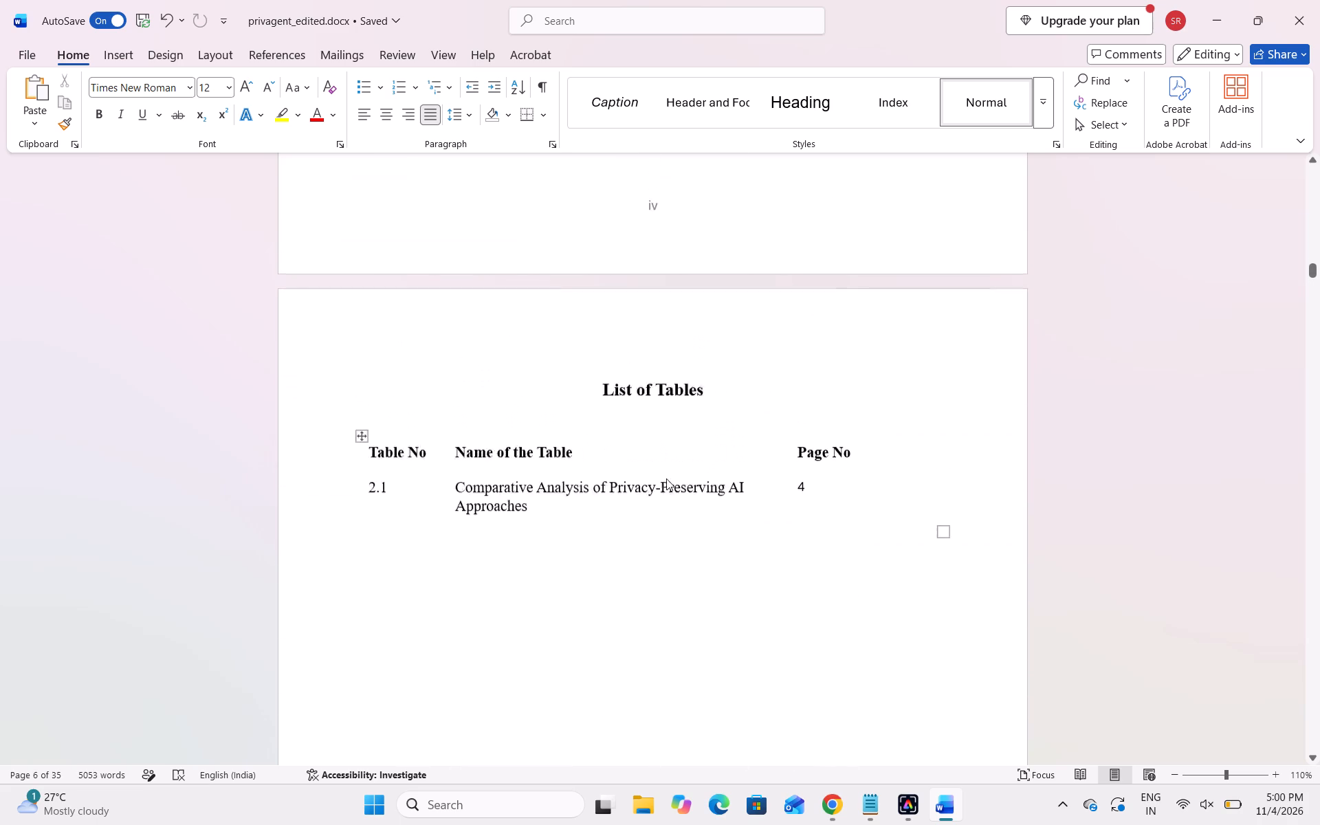
{"action": "scroll", "coordinate": [666, 478], "scroll_direction": "up", "scroll_amount": 5}
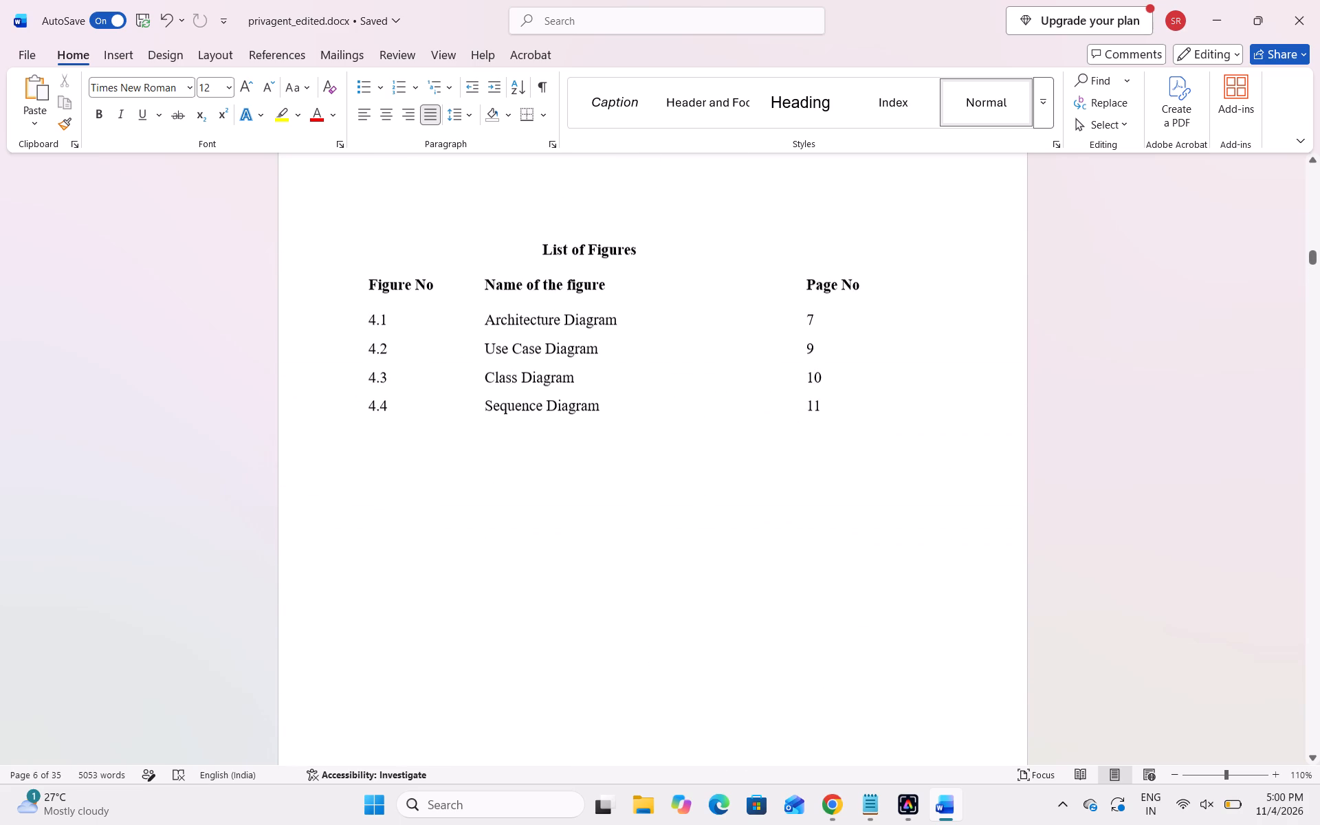
{"action": "scroll", "coordinate": [703, 382], "scroll_direction": "up", "scroll_amount": 2}
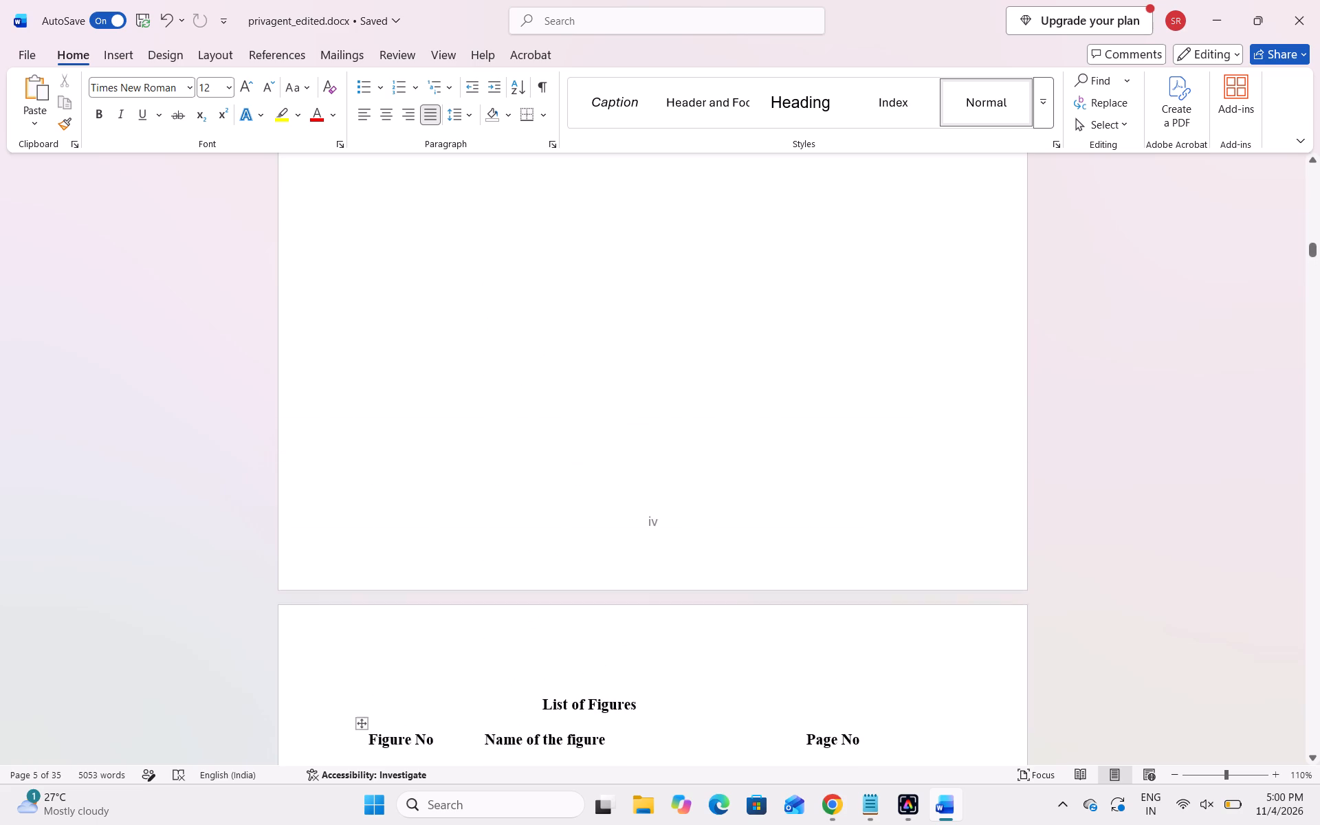
{"action": "scroll", "coordinate": [731, 366], "scroll_direction": "up", "scroll_amount": 3}
{"action": "left_click", "coordinate": [731, 366]}
Examine the Table of Contents across both of its pages, checking the chapter numbers, section titles and page numbers.
{"action": "scroll", "coordinate": [731, 366], "scroll_direction": "down", "scroll_amount": 6}
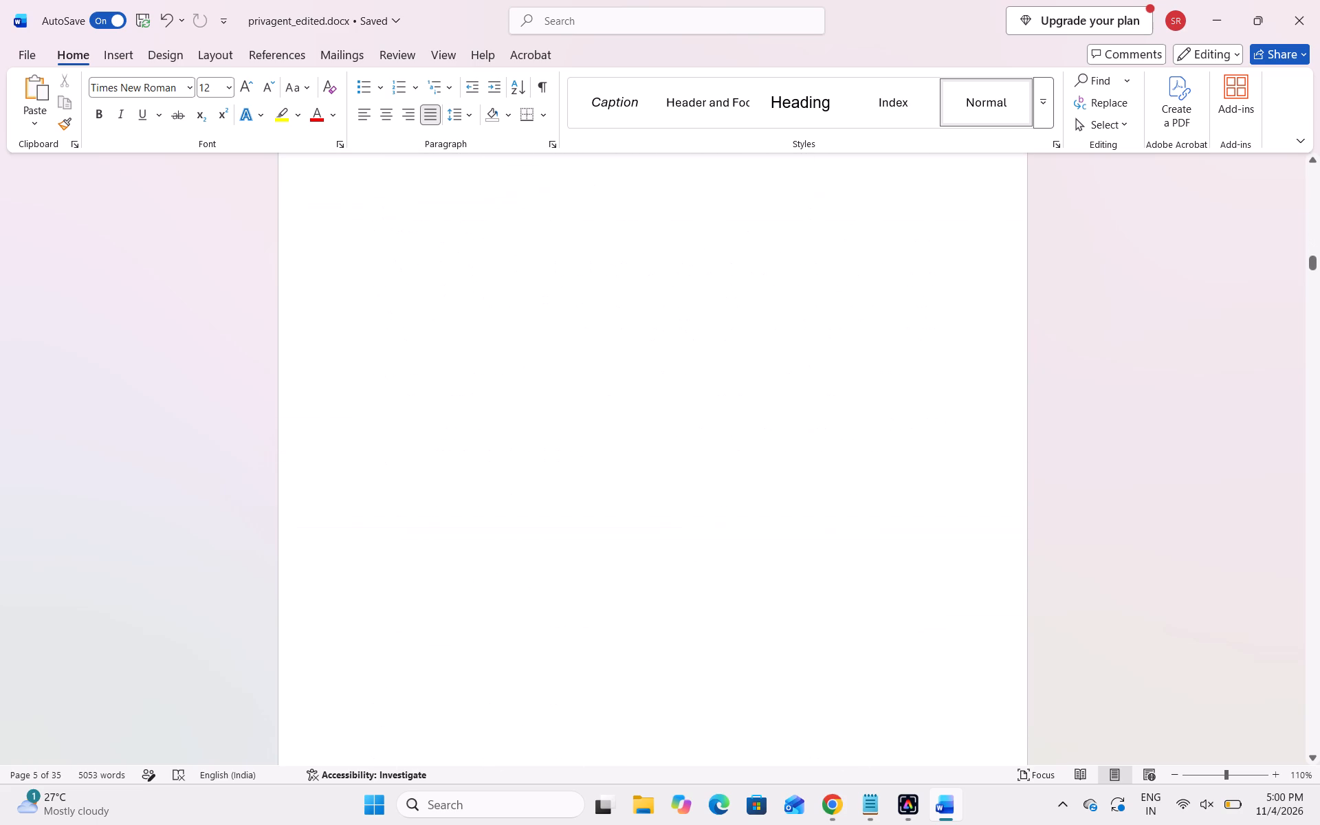
{"action": "scroll", "coordinate": [739, 485], "scroll_direction": "down", "scroll_amount": 9}
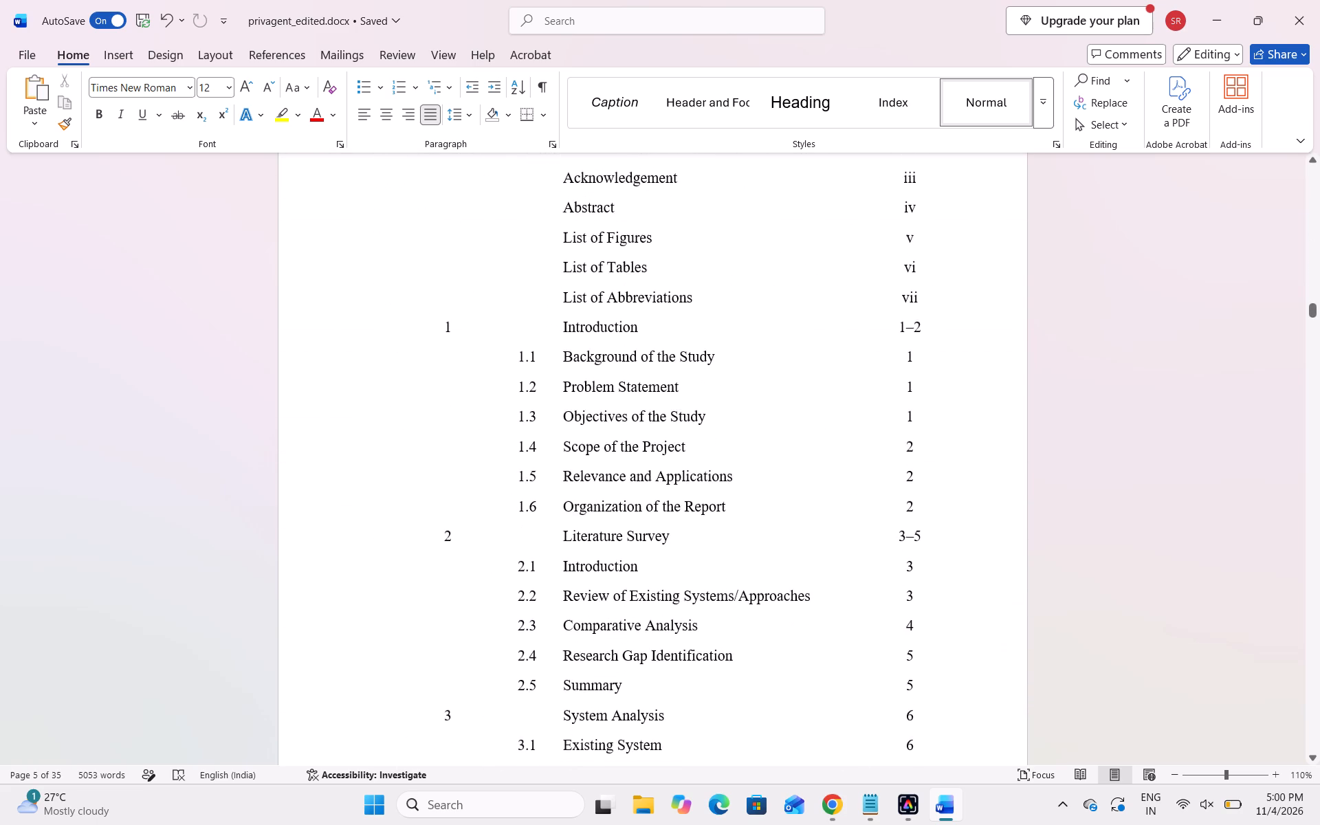
{"action": "scroll", "coordinate": [737, 505], "scroll_direction": "up", "scroll_amount": 1}
{"action": "scroll", "coordinate": [803, 408], "scroll_direction": "down", "scroll_amount": 2}
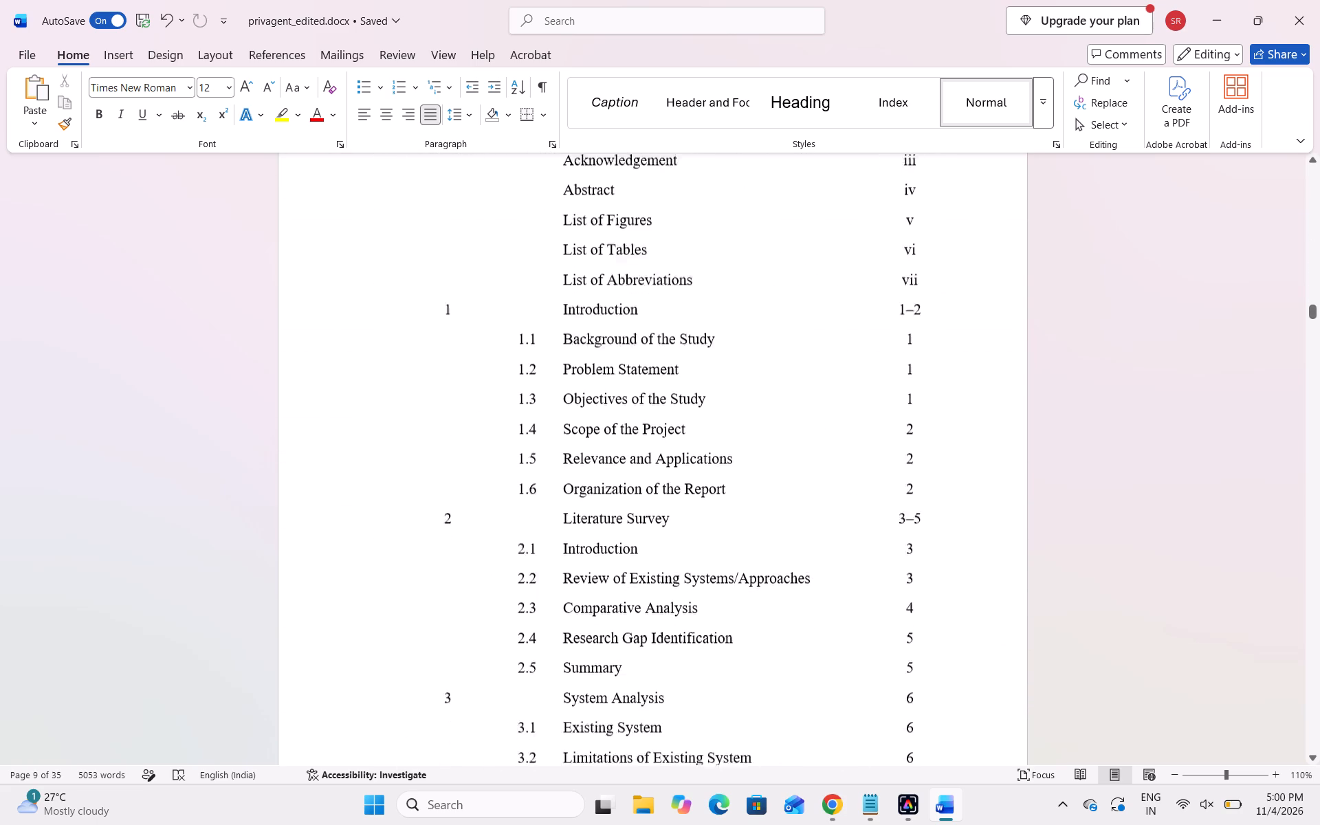
{"action": "scroll", "coordinate": [803, 408], "scroll_direction": "down", "scroll_amount": 1}
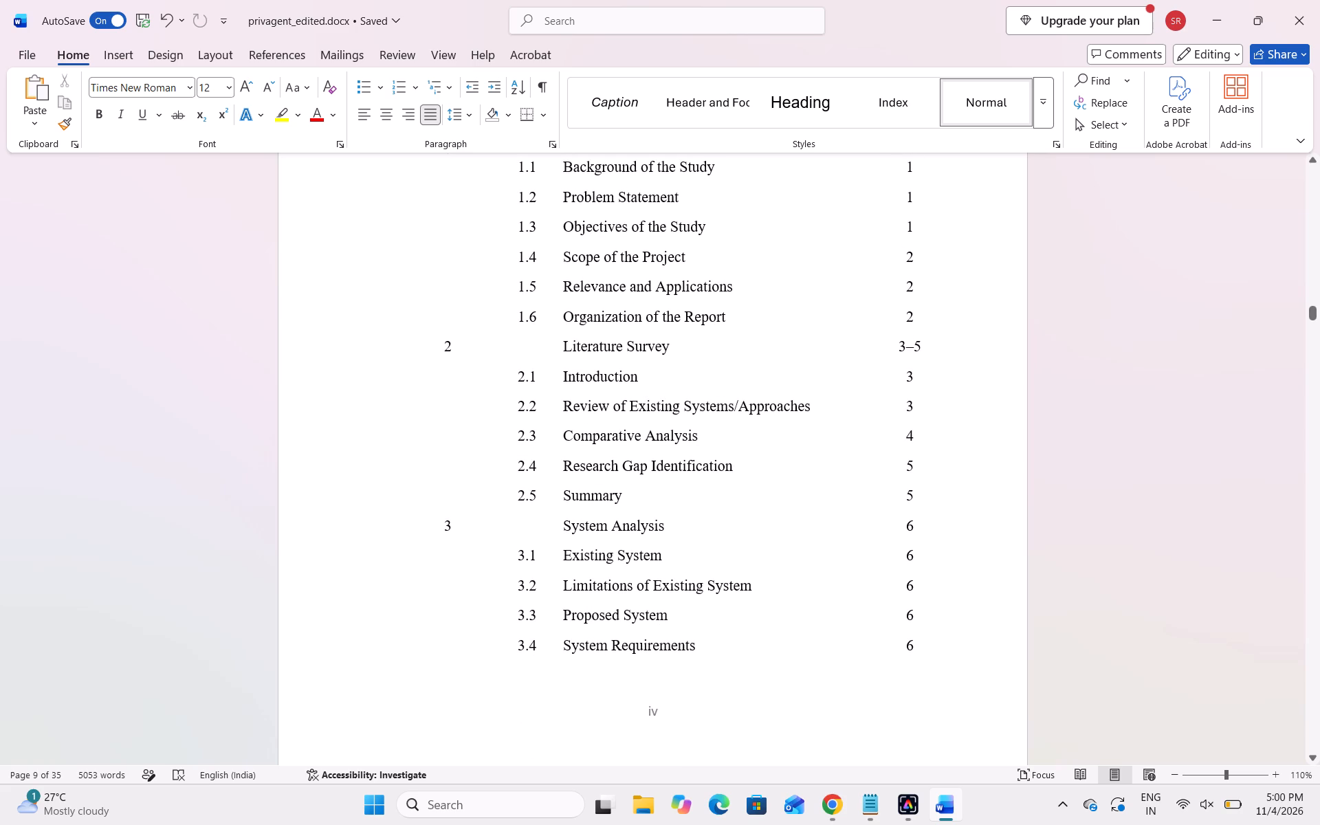
{"action": "scroll", "coordinate": [629, 517], "scroll_direction": "down", "scroll_amount": 3, "text": "ctrl"}
{"action": "scroll", "coordinate": [629, 517], "scroll_direction": "up", "scroll_amount": 1, "text": "ctrl"}
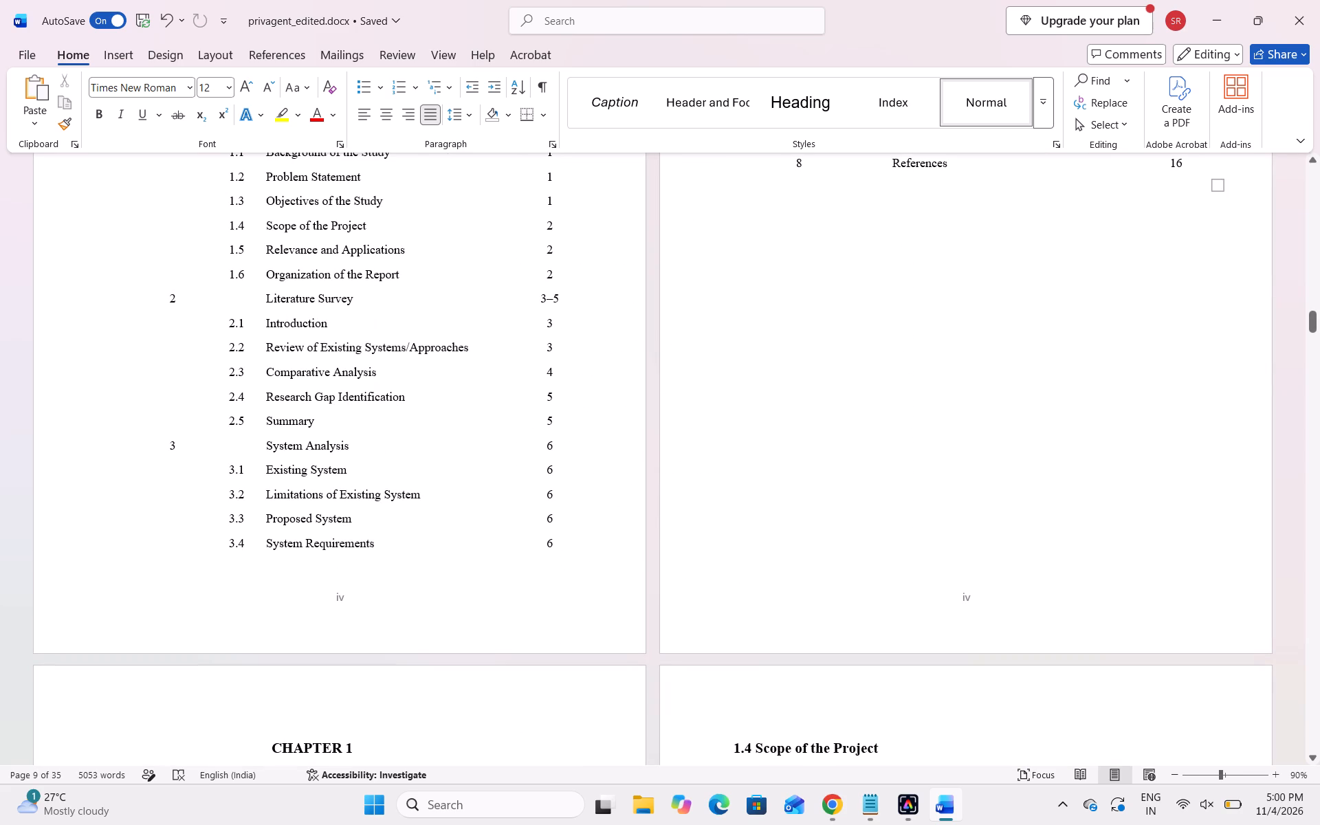
{"action": "scroll", "coordinate": [536, 496], "scroll_direction": "up", "scroll_amount": 1}
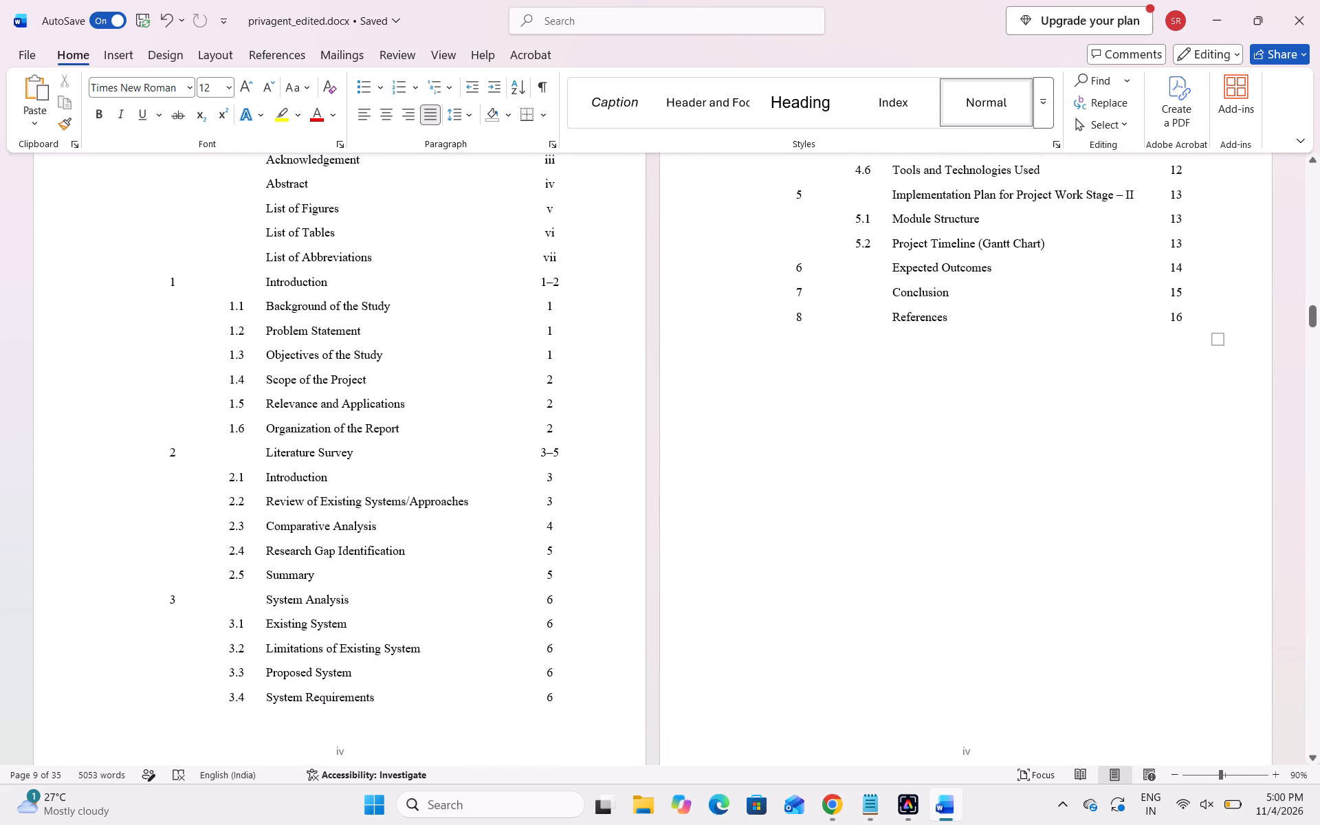
{"action": "scroll", "coordinate": [494, 465], "scroll_direction": "up", "scroll_amount": 2, "text": "ctrl"}
{"action": "scroll", "coordinate": [613, 437], "scroll_direction": "down", "scroll_amount": 1}
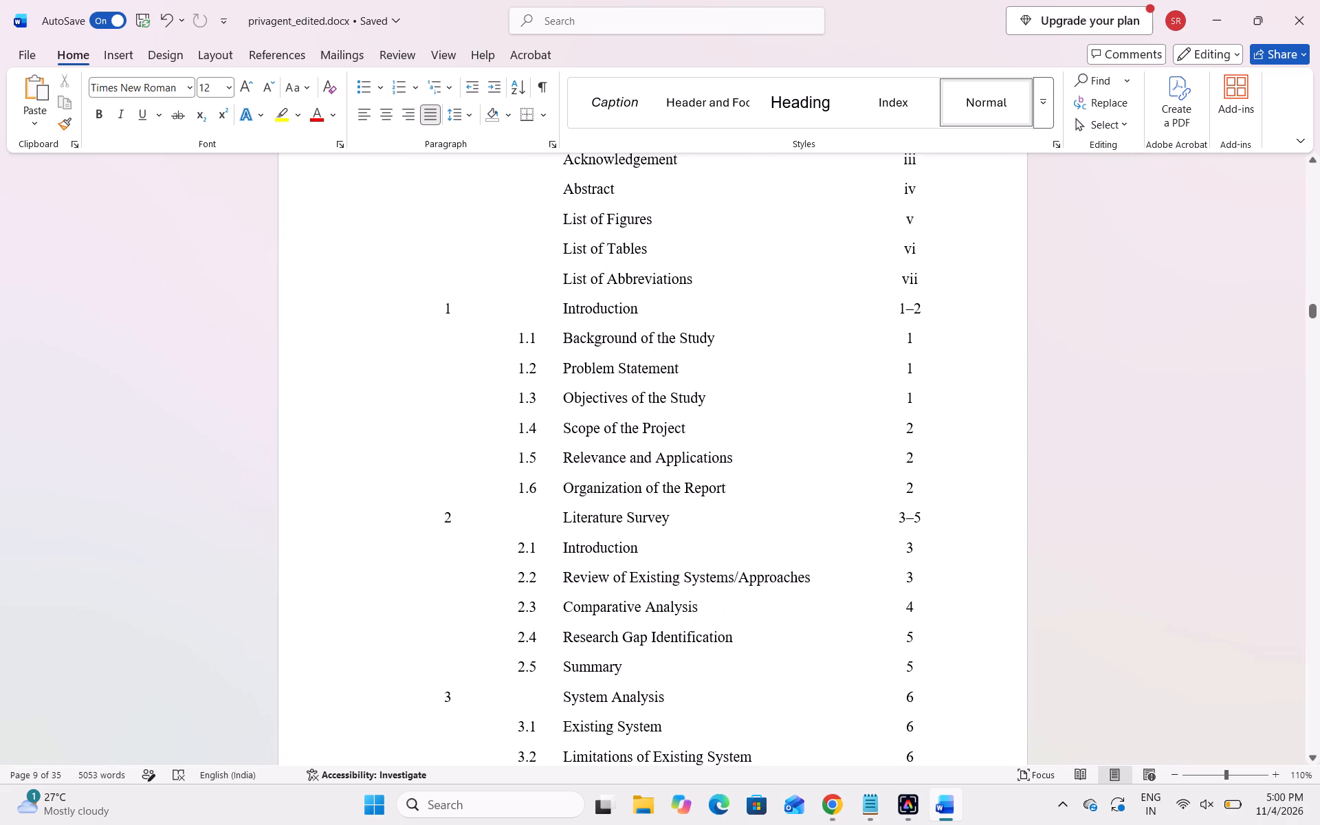
{"action": "scroll", "coordinate": [613, 437], "scroll_direction": "down", "scroll_amount": 2}
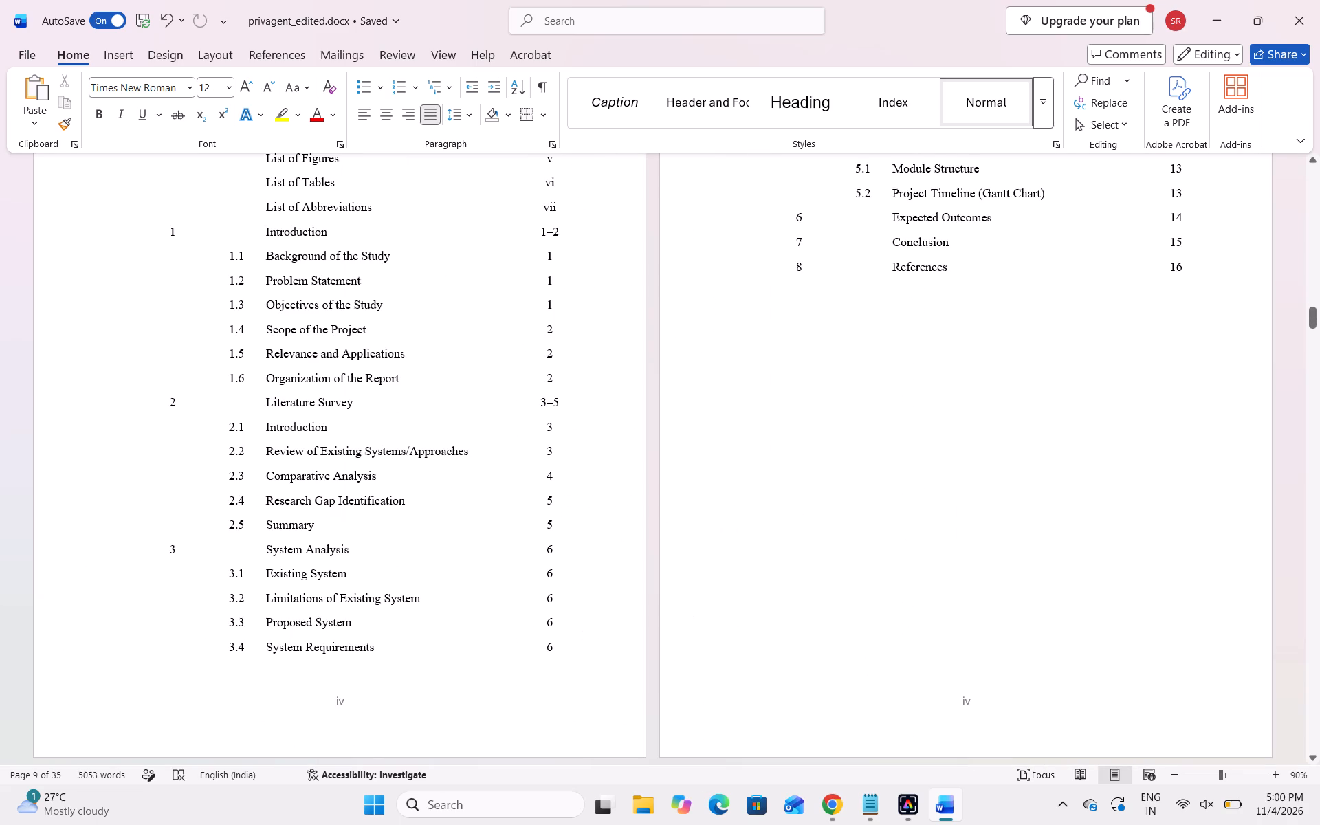
{"action": "scroll", "coordinate": [555, 412], "scroll_direction": "up", "scroll_amount": 1}
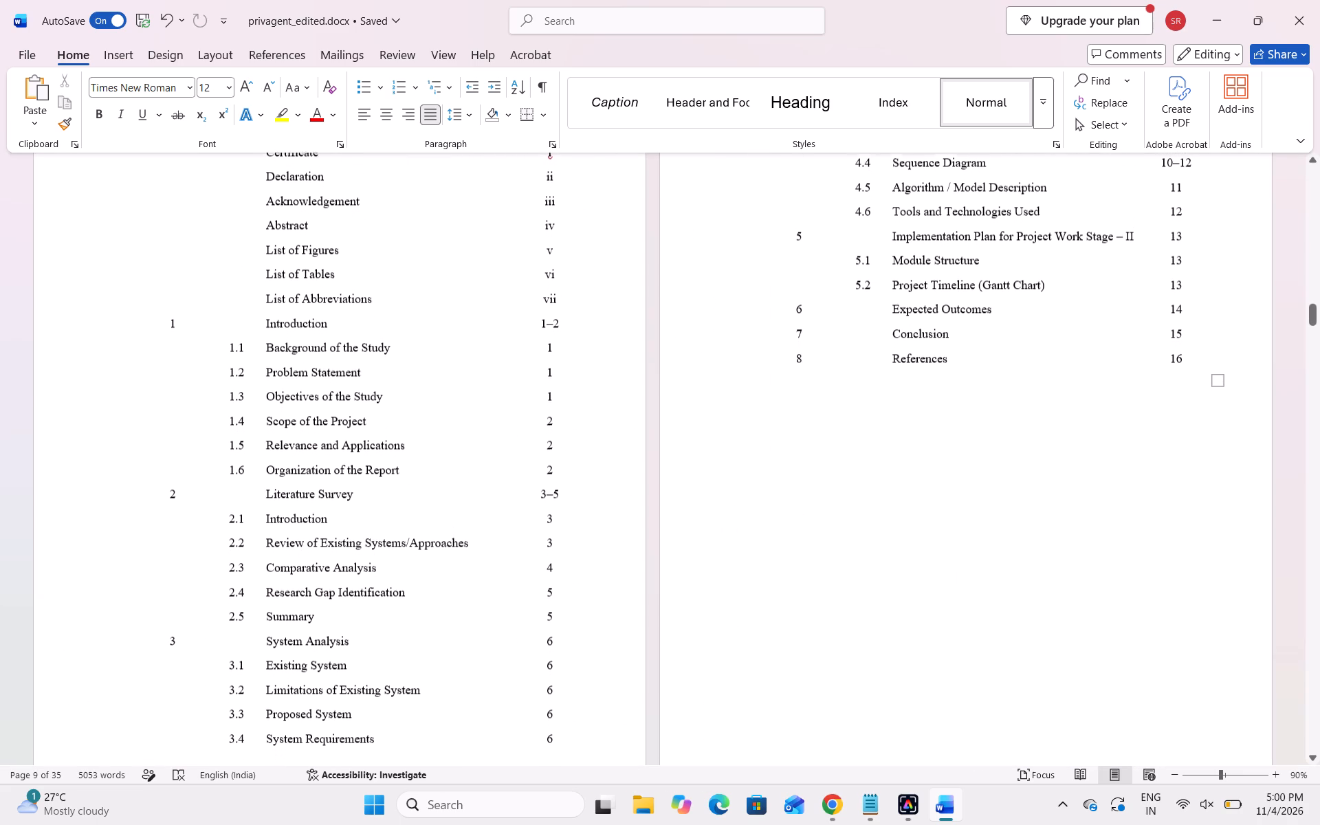
{"action": "scroll", "coordinate": [555, 412], "scroll_direction": "up", "scroll_amount": 1}
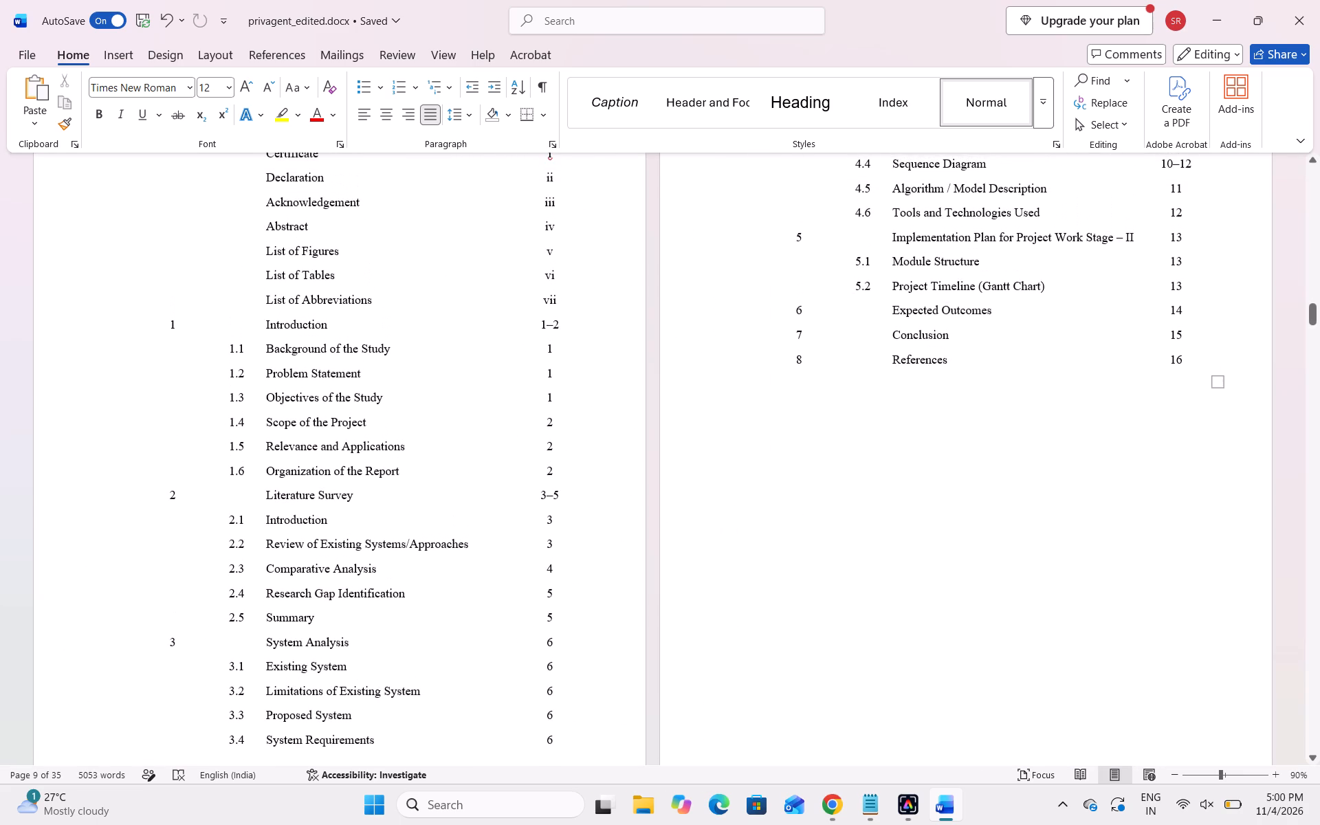
{"action": "scroll", "coordinate": [555, 412], "scroll_direction": "up", "scroll_amount": 1}
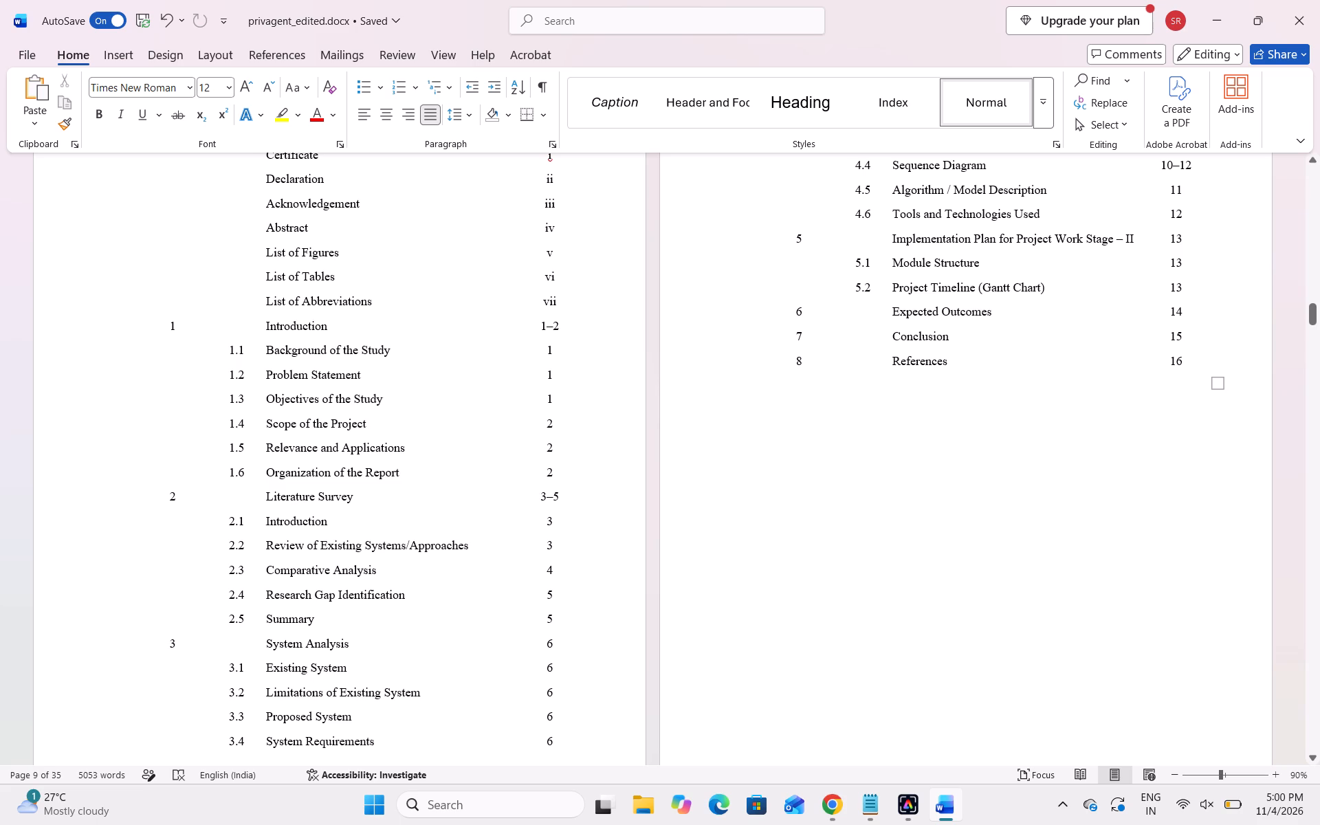
{"action": "scroll", "coordinate": [547, 474], "scroll_direction": "down", "scroll_amount": 1}
{"action": "scroll", "coordinate": [608, 478], "scroll_direction": "up", "scroll_amount": 1}
{"action": "scroll", "coordinate": [833, 429], "scroll_direction": "up", "scroll_amount": 1}
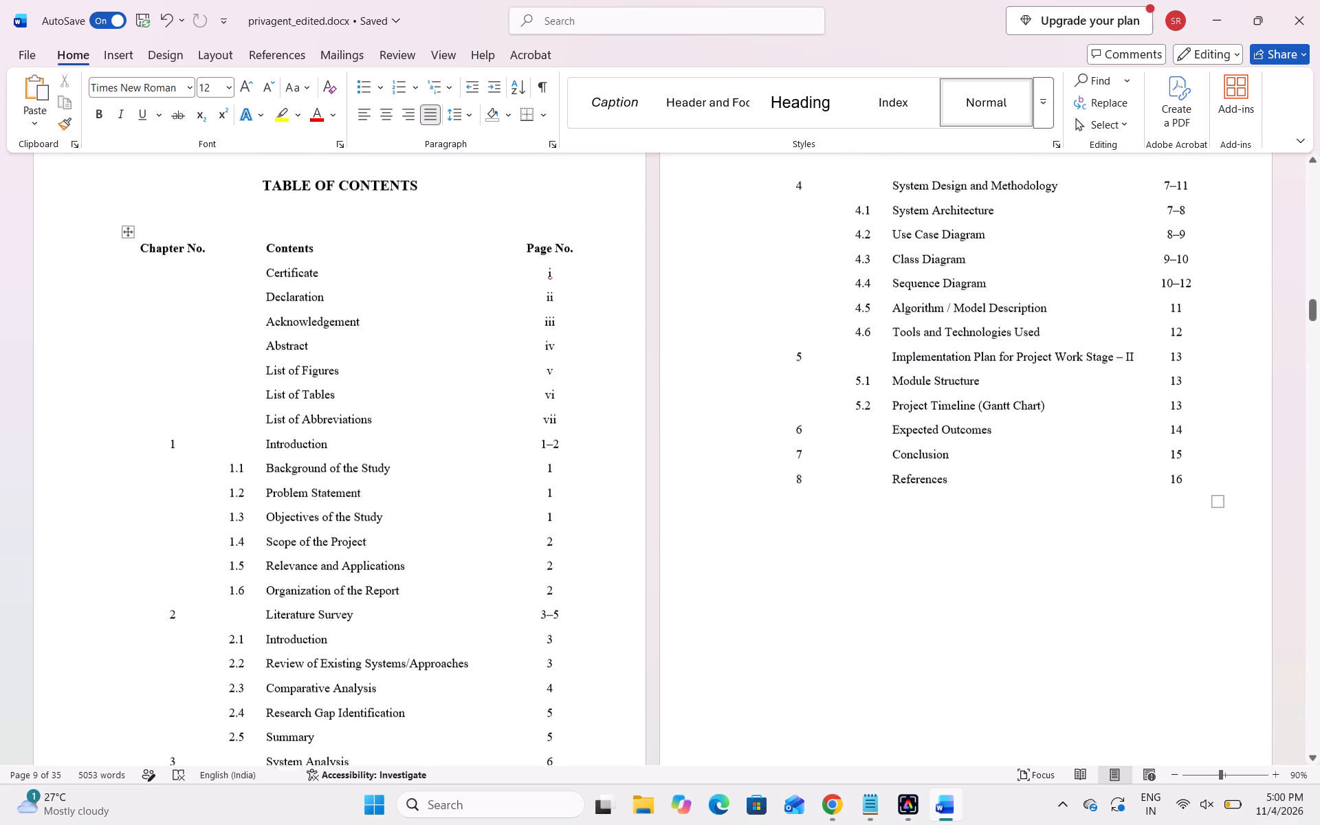
{"action": "scroll", "coordinate": [833, 429], "scroll_direction": "up", "scroll_amount": 1}
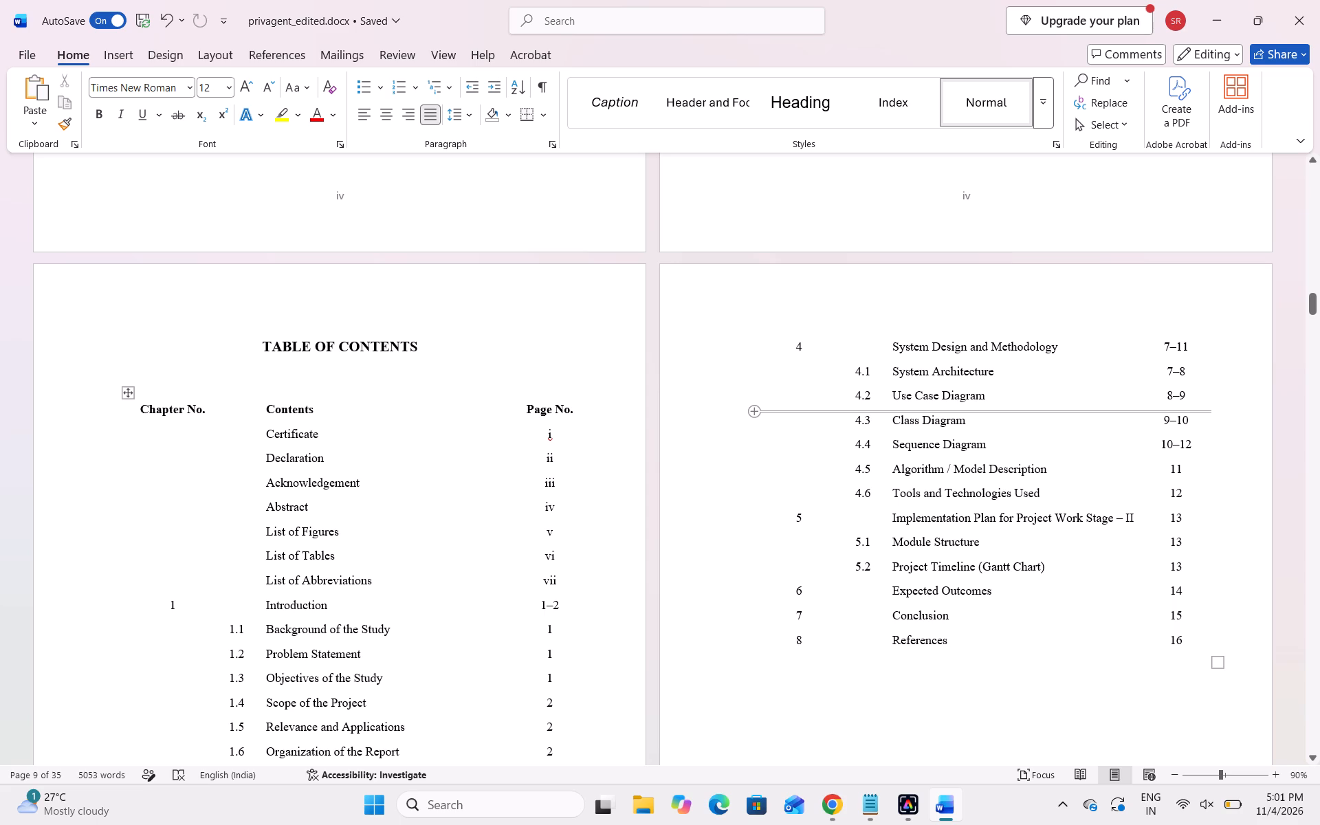
{"action": "scroll", "coordinate": [556, 595], "scroll_direction": "down", "scroll_amount": 1}
{"action": "scroll", "coordinate": [557, 530], "scroll_direction": "down", "scroll_amount": 1}
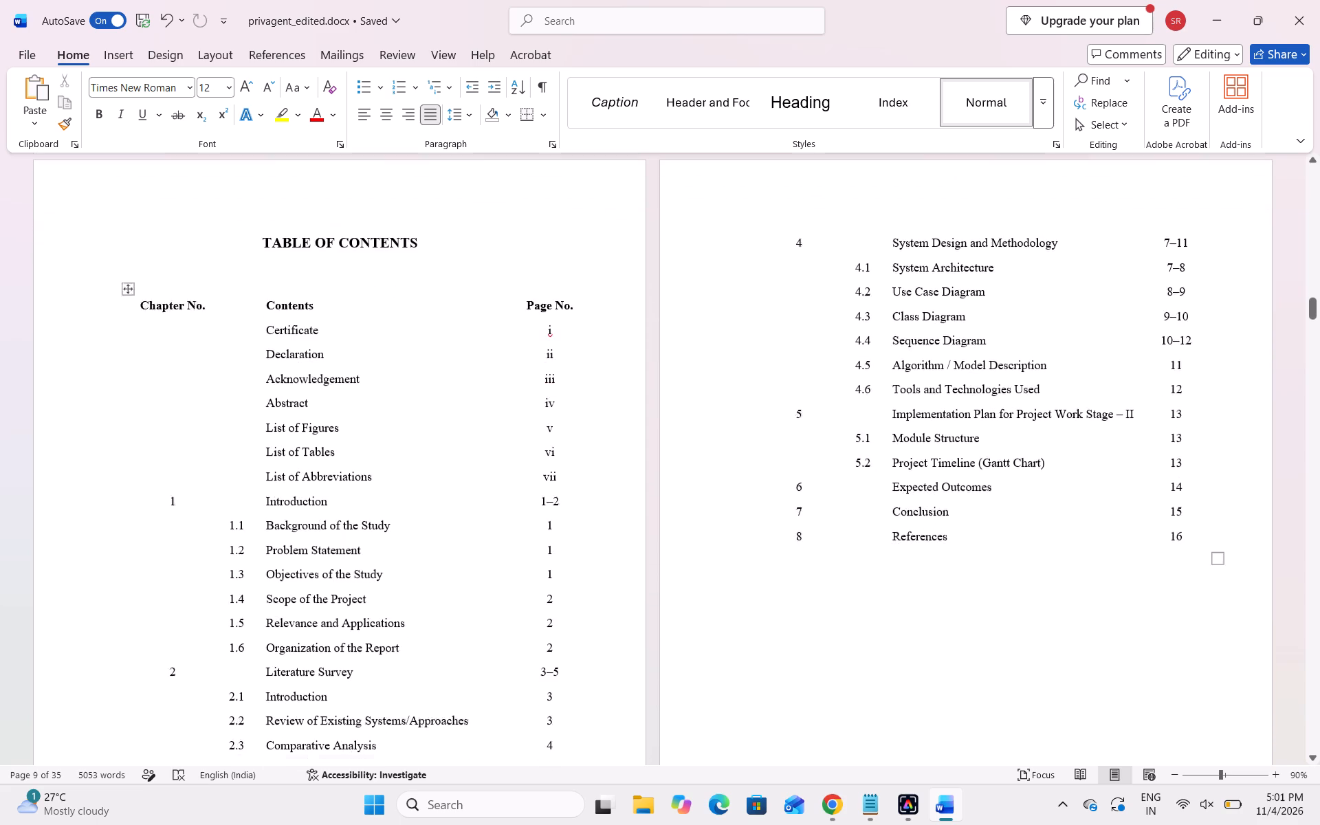
{"action": "scroll", "coordinate": [557, 530], "scroll_direction": "down", "scroll_amount": 2}
{"action": "scroll", "coordinate": [602, 487], "scroll_direction": "down", "scroll_amount": 4}
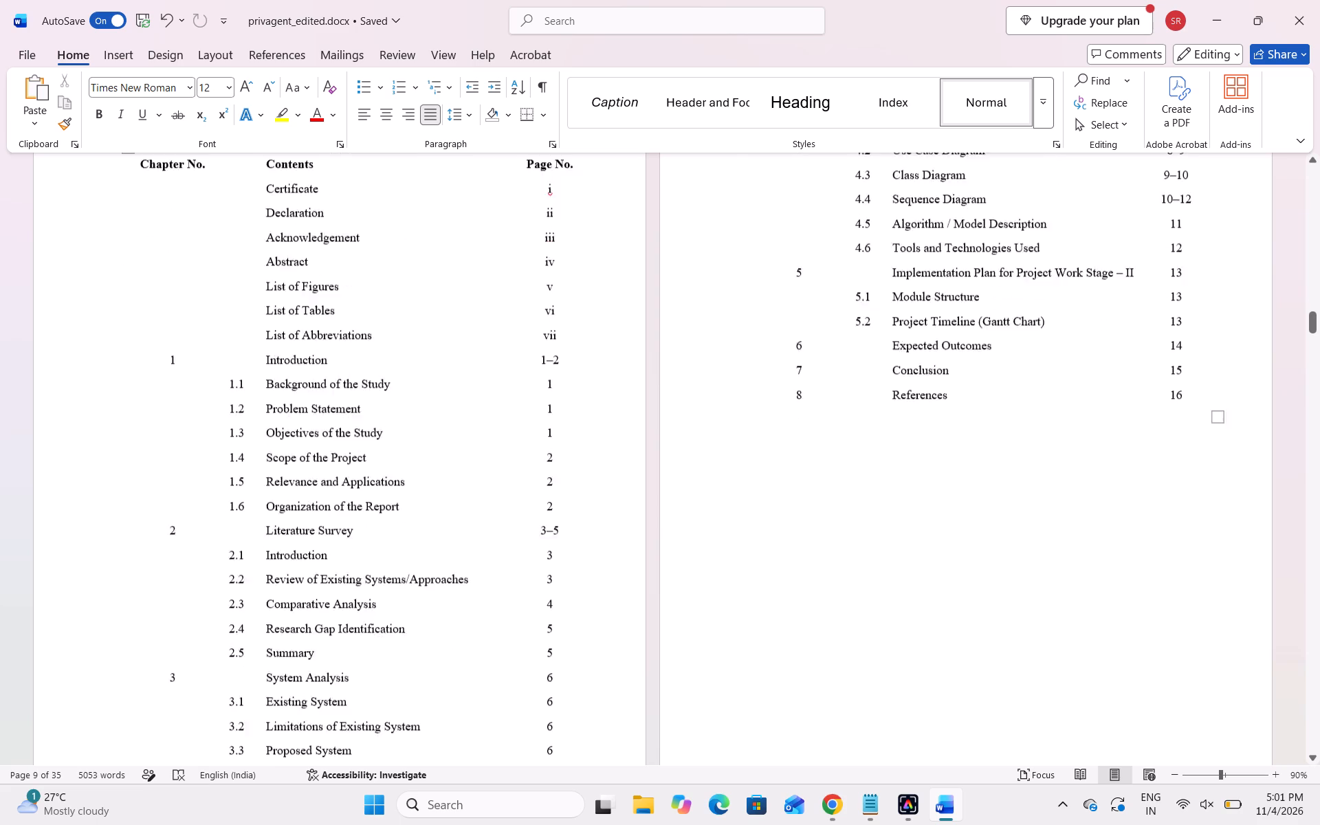
Look through the opening pages of Chapter 1, examining sections 1.1 Background, 1.2 Problem Statement and 1.3 Objectives of the Study.
{"action": "scroll", "coordinate": [602, 487], "scroll_direction": "down", "scroll_amount": 3}
{"action": "scroll", "coordinate": [566, 422], "scroll_direction": "down", "scroll_amount": 1}
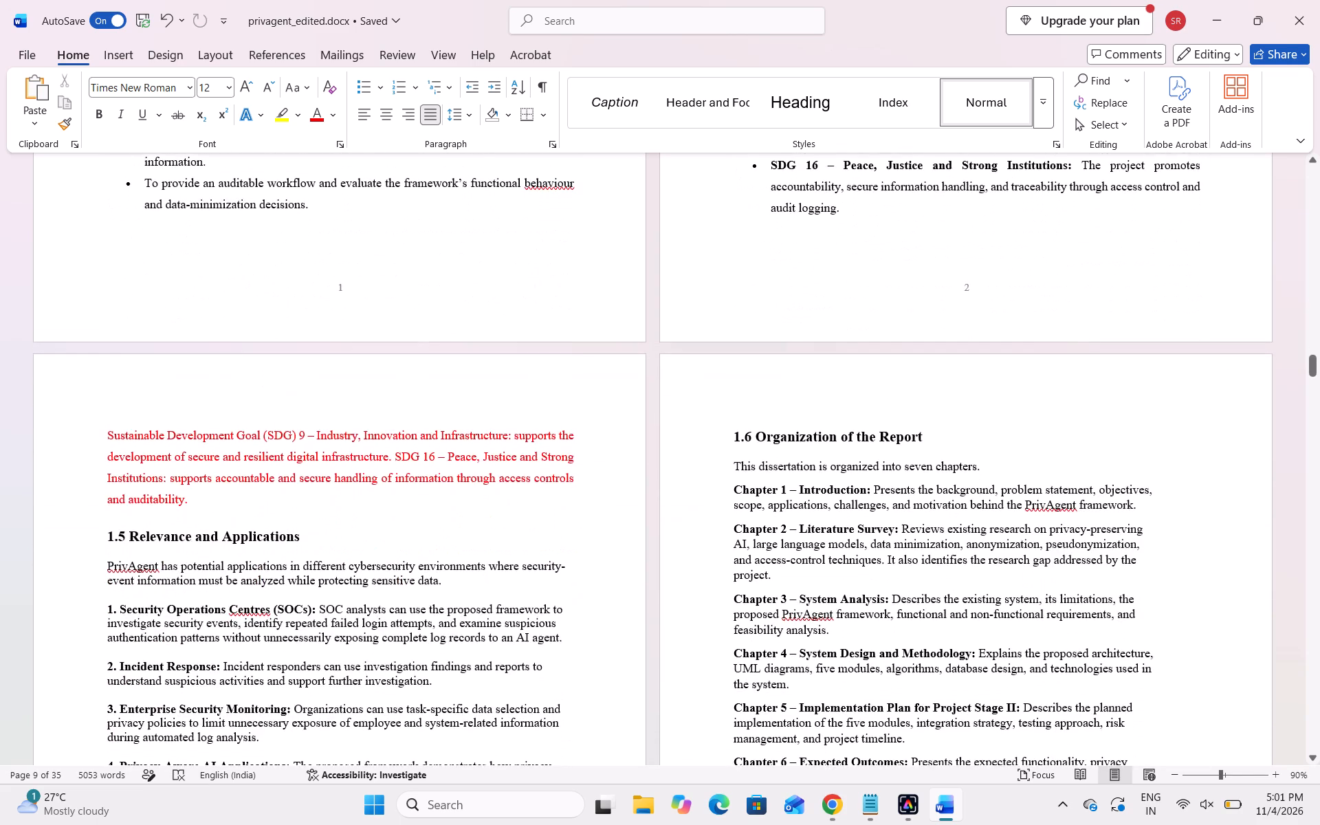
{"action": "scroll", "coordinate": [560, 427], "scroll_direction": "up", "scroll_amount": 2, "text": "ctrl"}
{"action": "scroll", "coordinate": [560, 427], "scroll_direction": "down", "scroll_amount": 1}
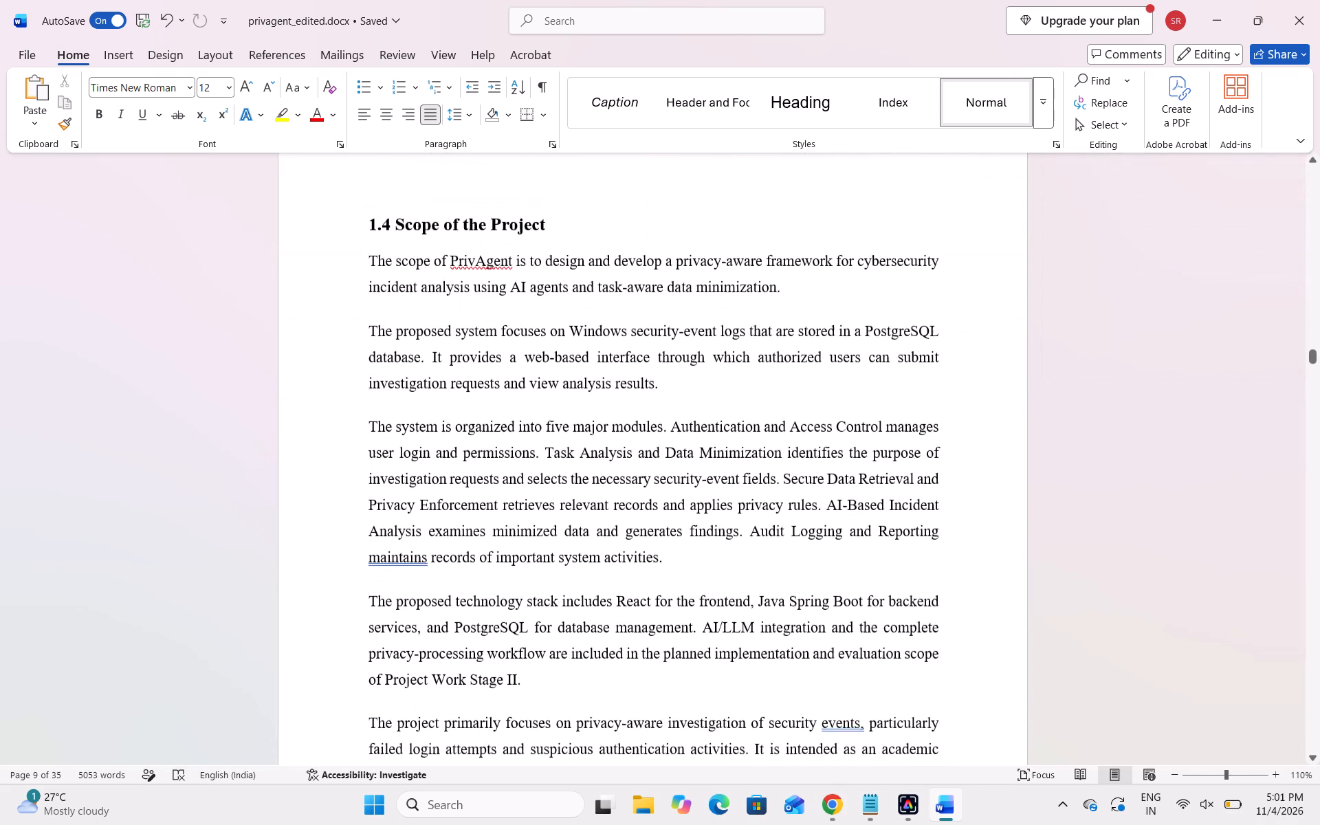
{"action": "scroll", "coordinate": [683, 429], "scroll_direction": "up", "scroll_amount": 1}
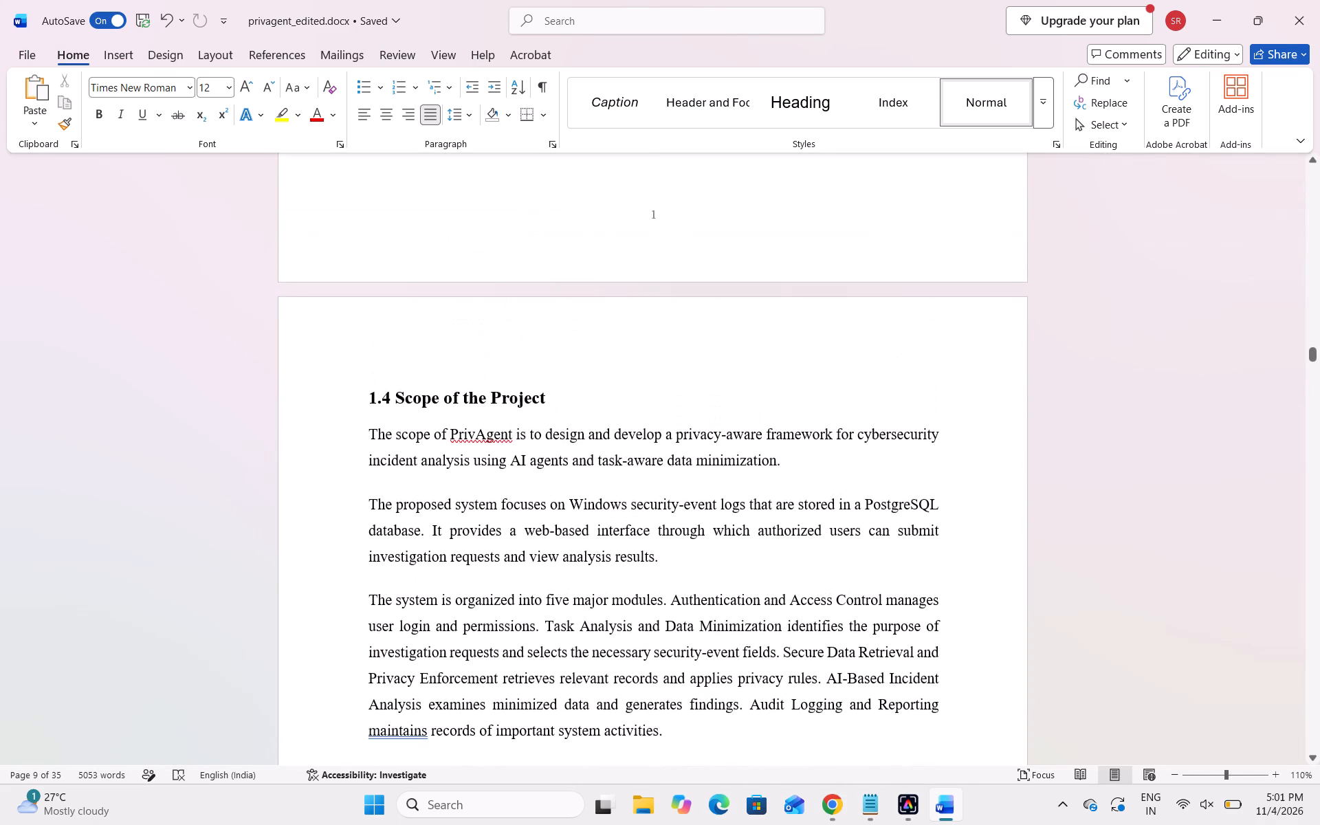
{"action": "scroll", "coordinate": [683, 429], "scroll_direction": "up", "scroll_amount": 6}
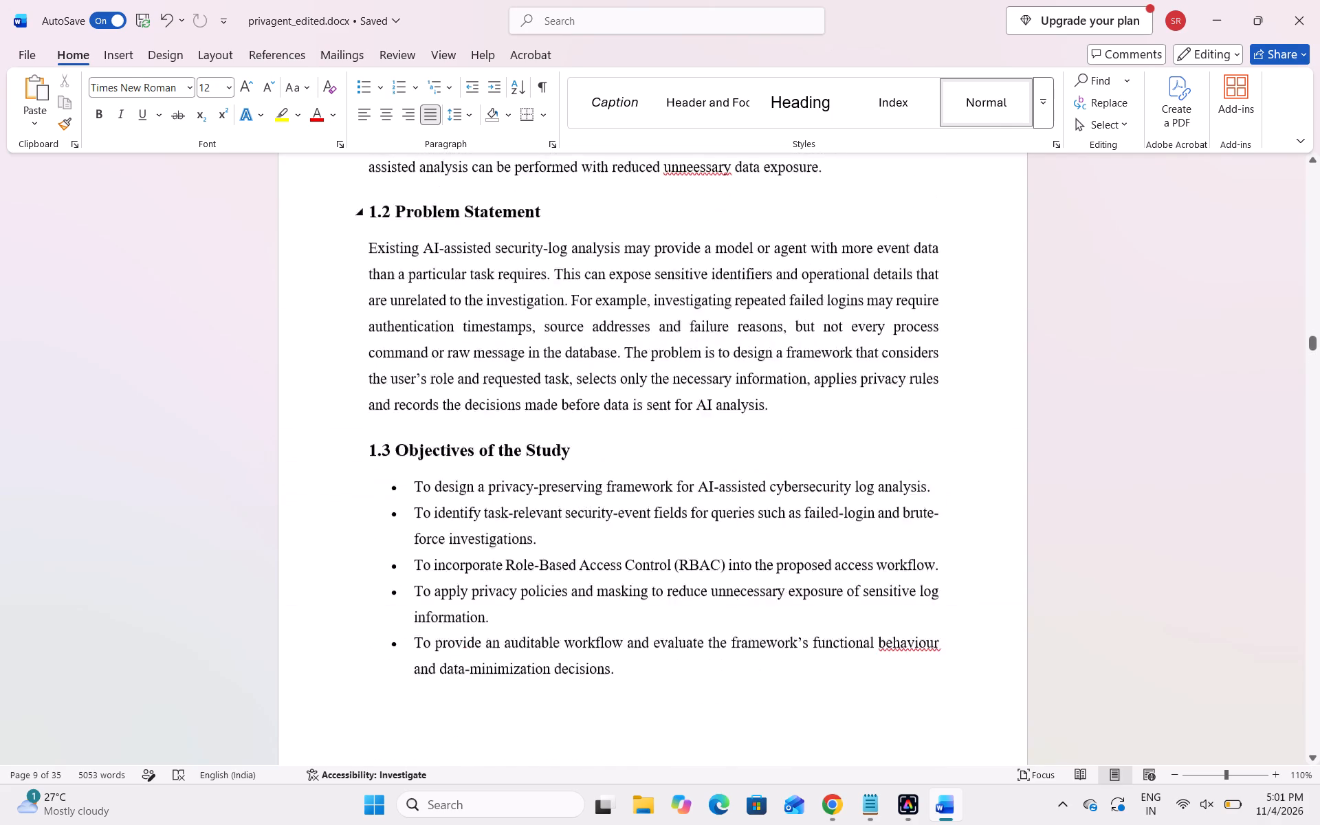
{"action": "right_click", "coordinate": [683, 429]}
{"action": "scroll", "coordinate": [683, 429], "scroll_direction": "down", "scroll_amount": 2}
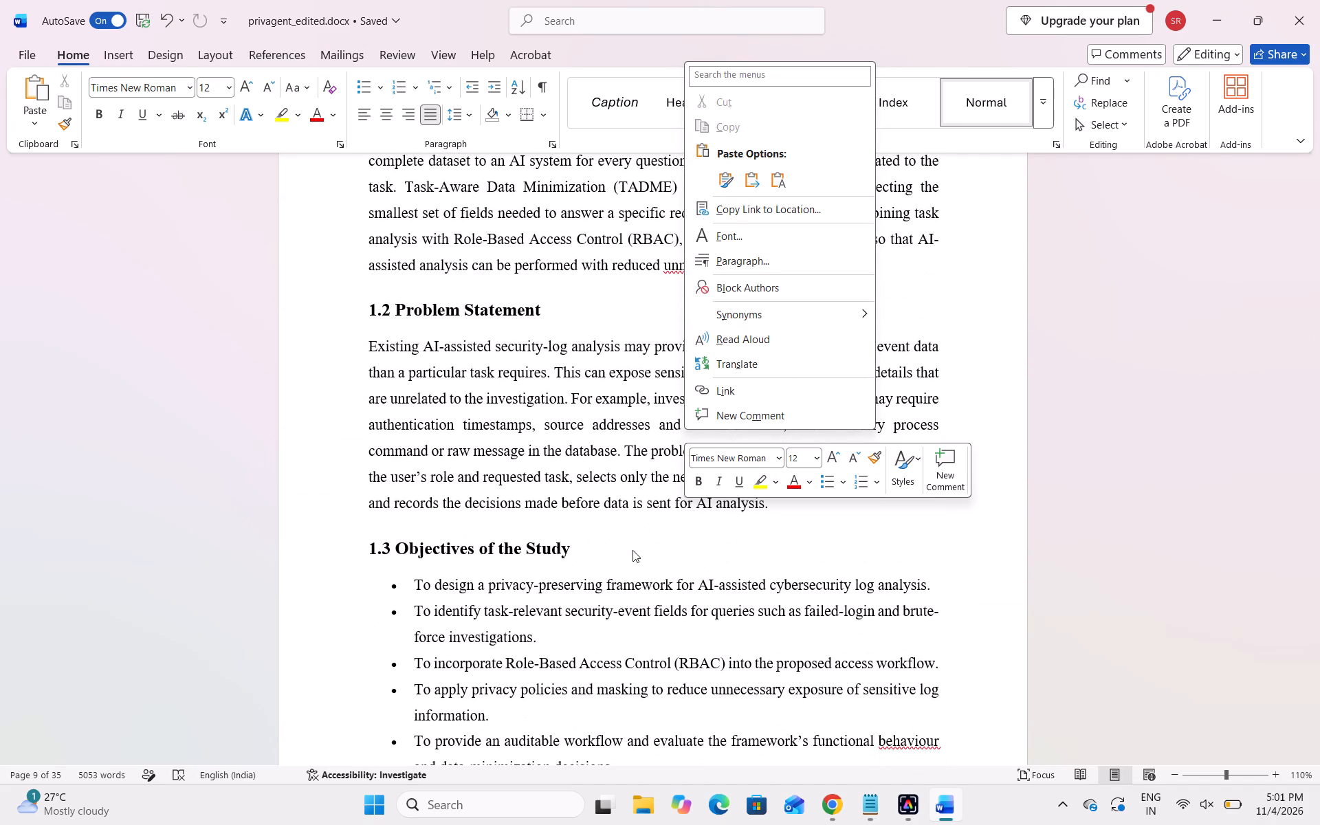
{"action": "scroll", "coordinate": [632, 550], "scroll_direction": "down", "scroll_amount": 2}
{"action": "left_click", "coordinate": [632, 576]}
{"action": "scroll", "coordinate": [689, 576], "scroll_direction": "down", "scroll_amount": 1}
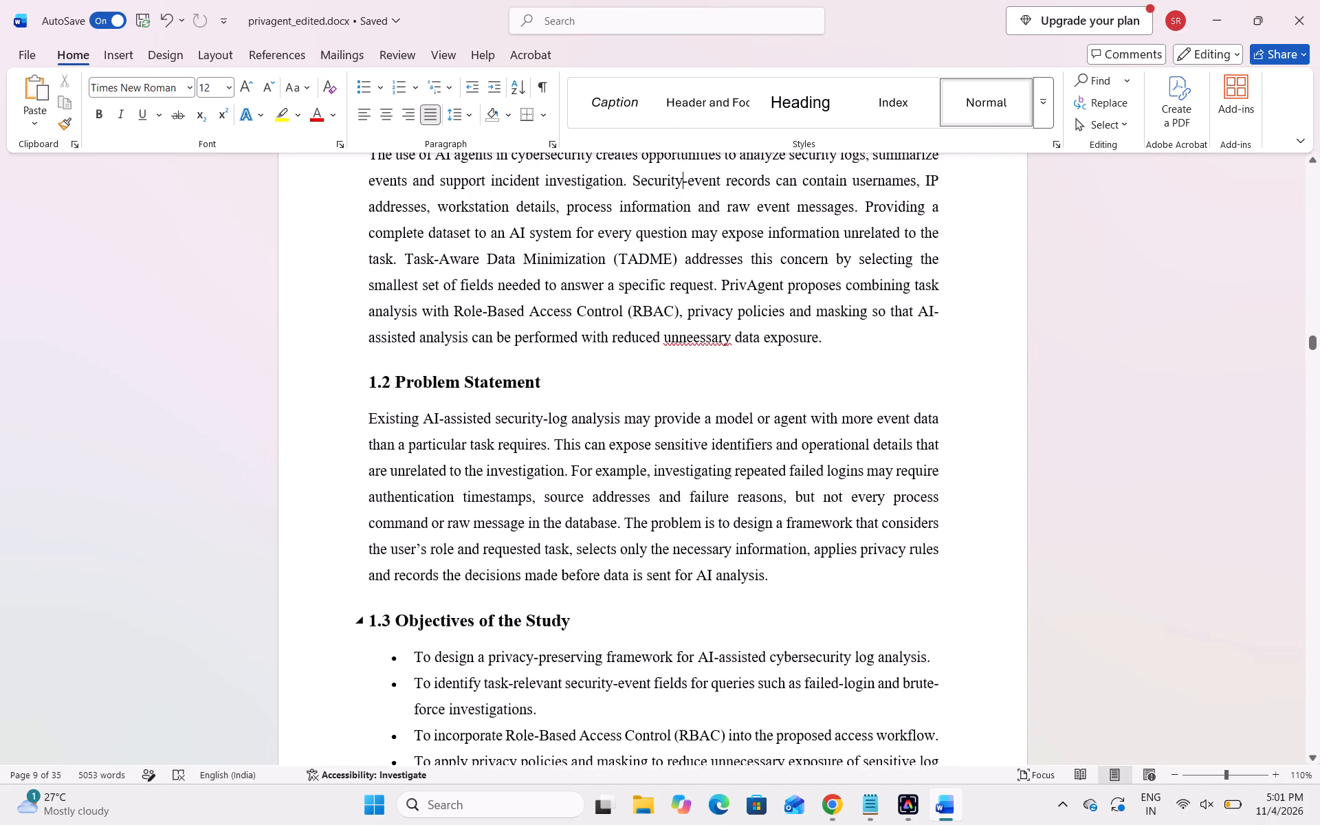
Examine sections 1.4 Scope of the Project and 1.5 Relevance and Applications, including the Sustainable Development Goals and the footer page numbers.
{"action": "scroll", "coordinate": [689, 576], "scroll_direction": "down", "scroll_amount": 3}
{"action": "scroll", "coordinate": [674, 428], "scroll_direction": "down", "scroll_amount": 1}
{"action": "scroll", "coordinate": [630, 538], "scroll_direction": "down", "scroll_amount": 2}
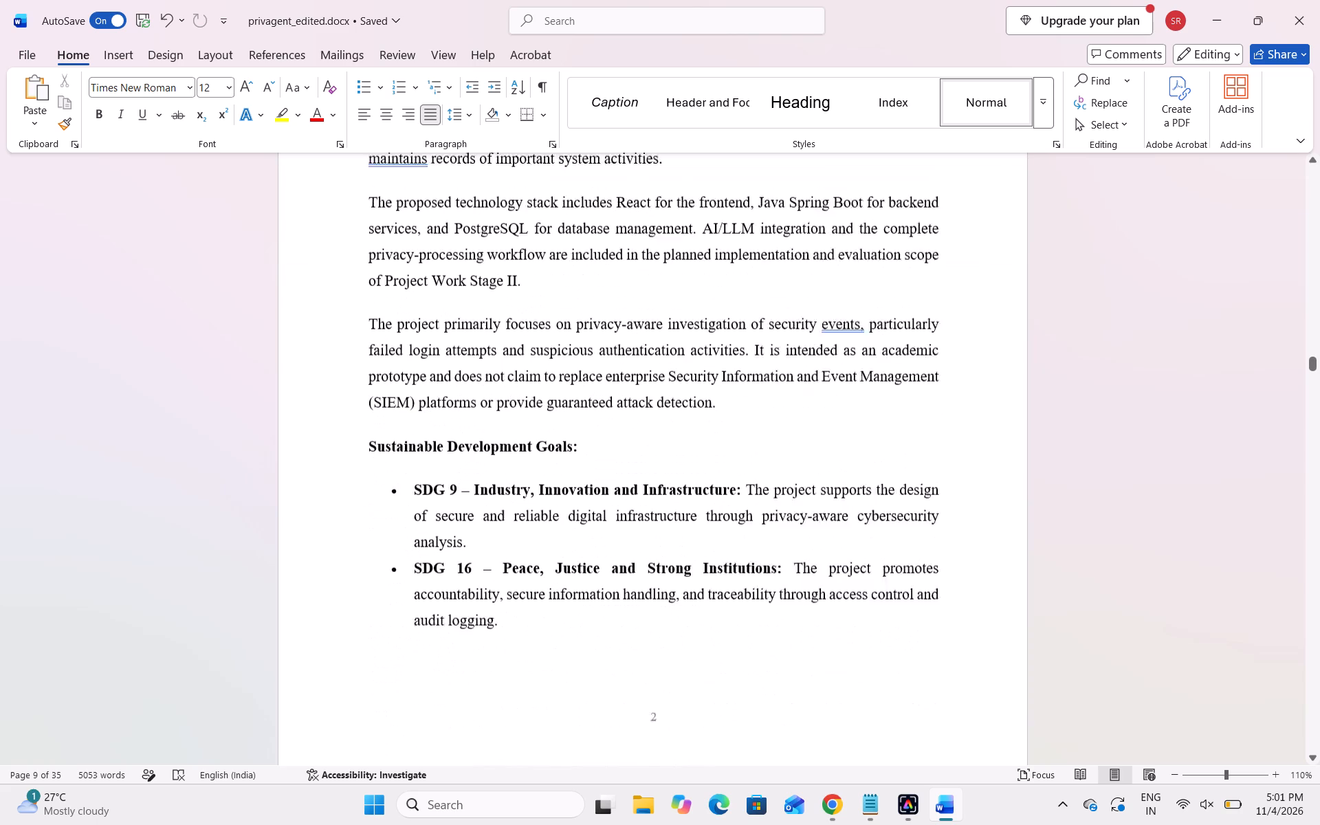
{"action": "scroll", "coordinate": [667, 624], "scroll_direction": "down", "scroll_amount": 1}
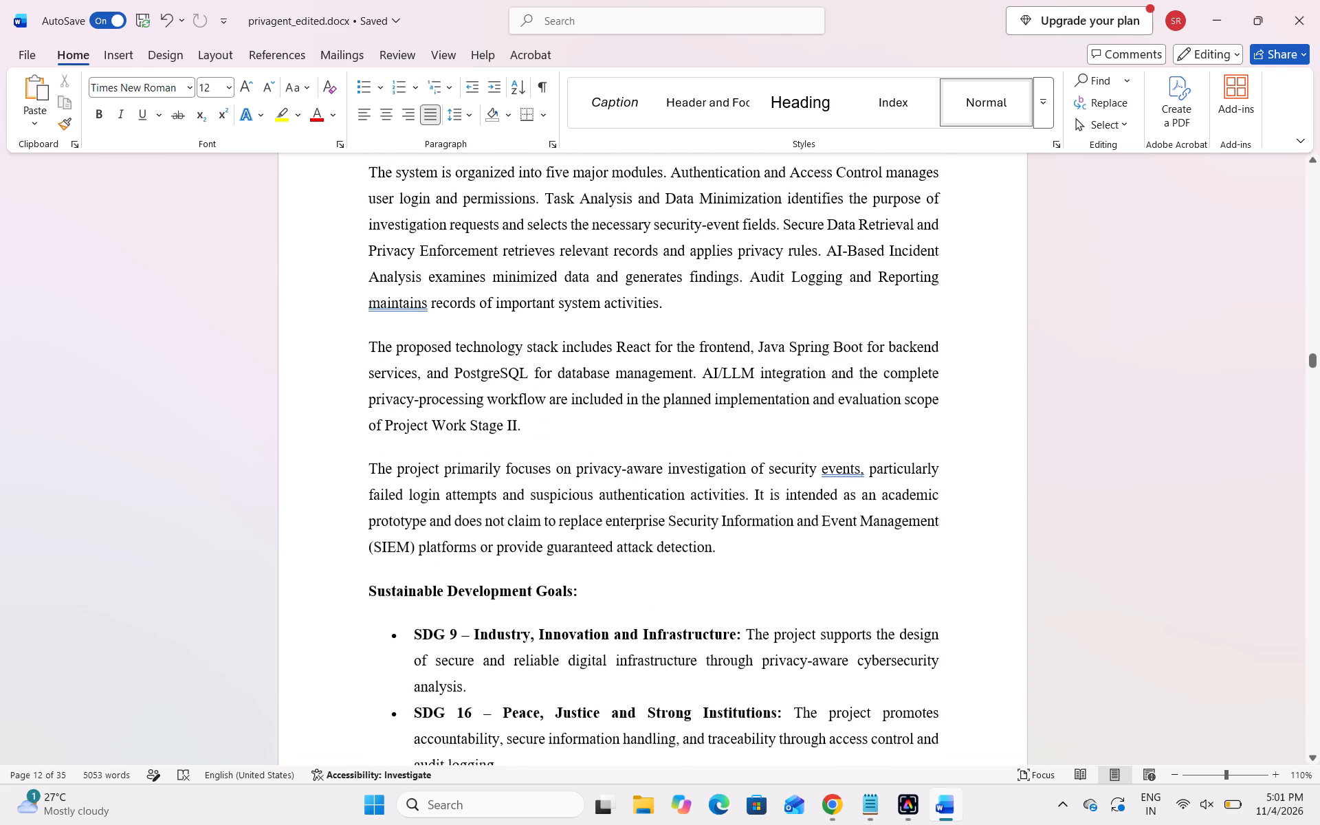
{"action": "scroll", "coordinate": [667, 624], "scroll_direction": "down", "scroll_amount": 1}
{"action": "scroll", "coordinate": [658, 573], "scroll_direction": "up", "scroll_amount": 3}
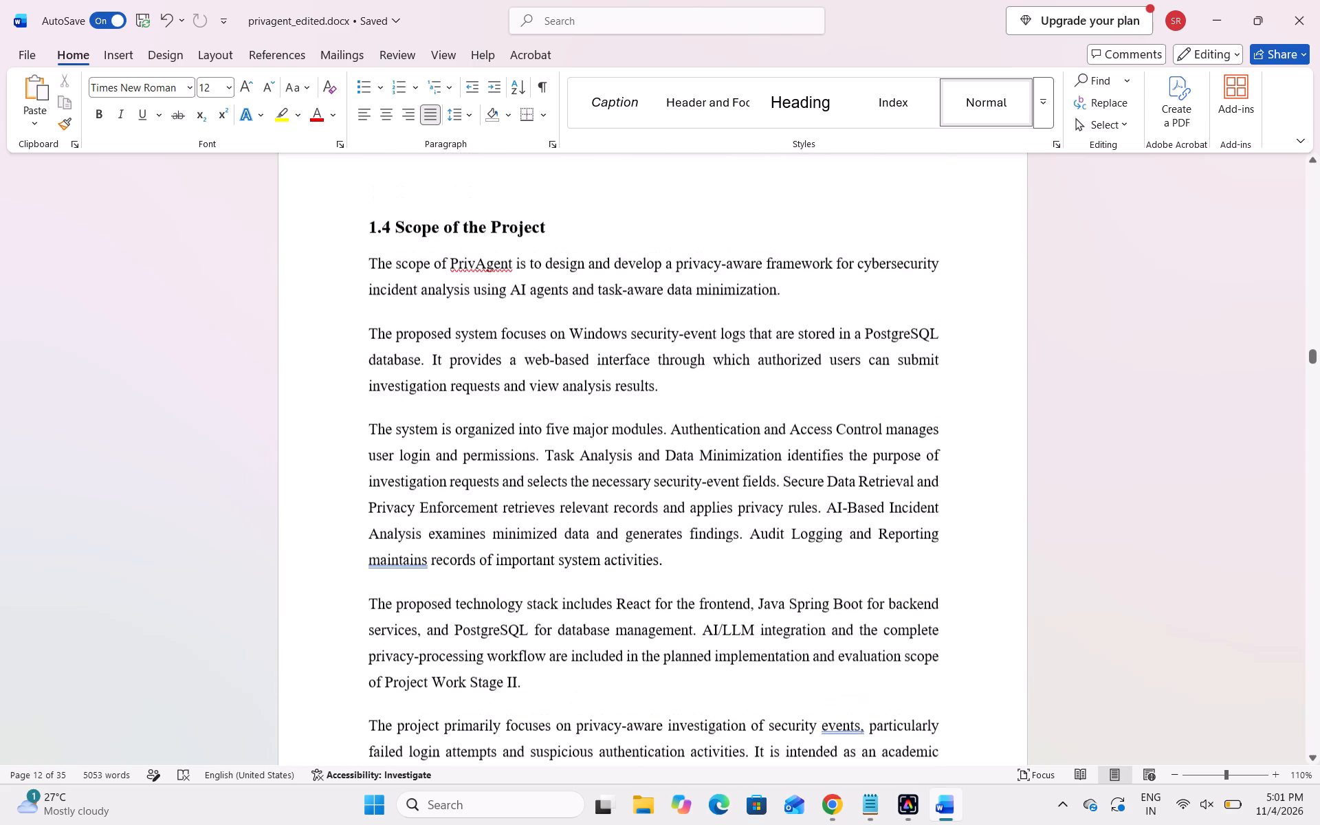
{"action": "scroll", "coordinate": [658, 573], "scroll_direction": "up", "scroll_amount": 1}
{"action": "scroll", "coordinate": [655, 506], "scroll_direction": "down", "scroll_amount": 3}
{"action": "scroll", "coordinate": [657, 566], "scroll_direction": "down", "scroll_amount": 1}
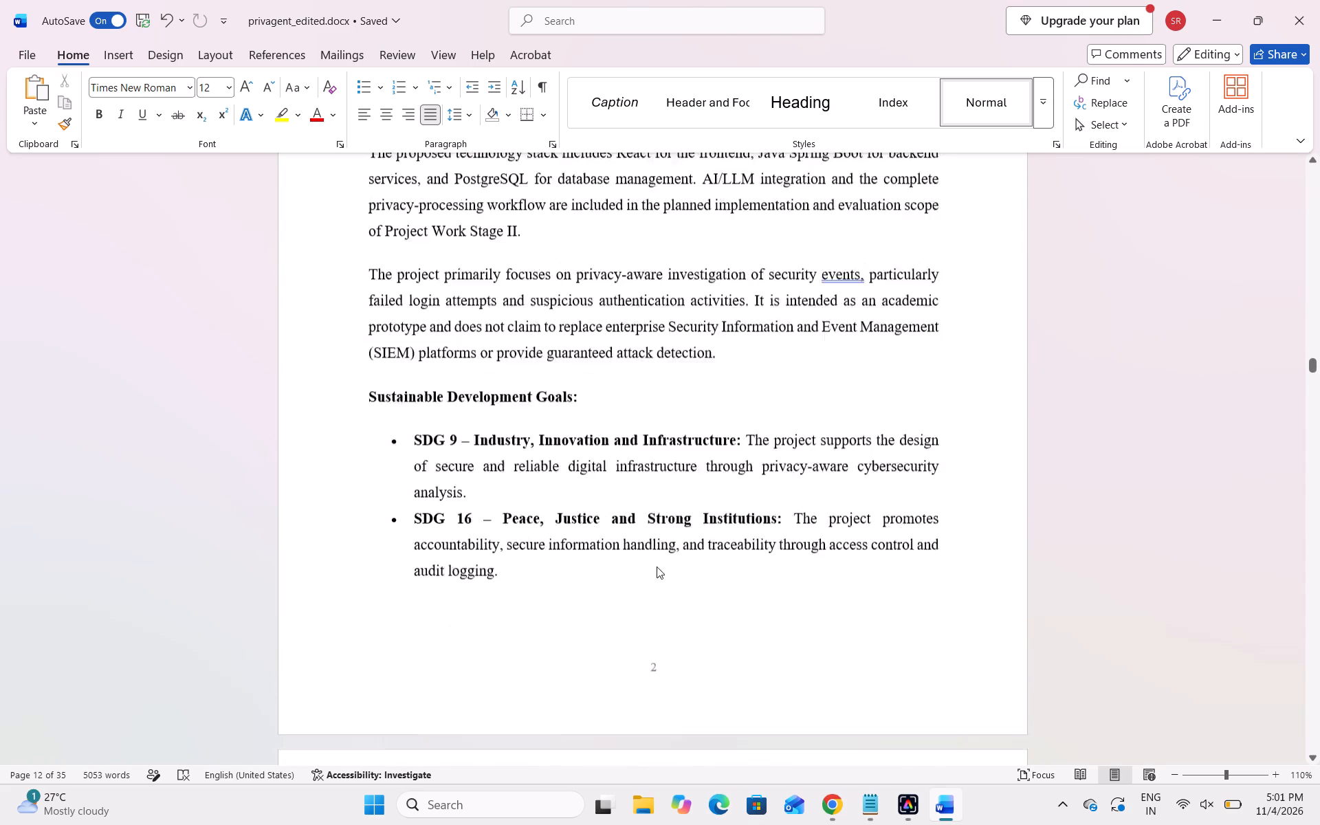
{"action": "scroll", "coordinate": [657, 566], "scroll_direction": "down", "scroll_amount": 1}
{"action": "scroll", "coordinate": [659, 508], "scroll_direction": "down", "scroll_amount": 2}
{"action": "scroll", "coordinate": [648, 570], "scroll_direction": "down", "scroll_amount": 1}
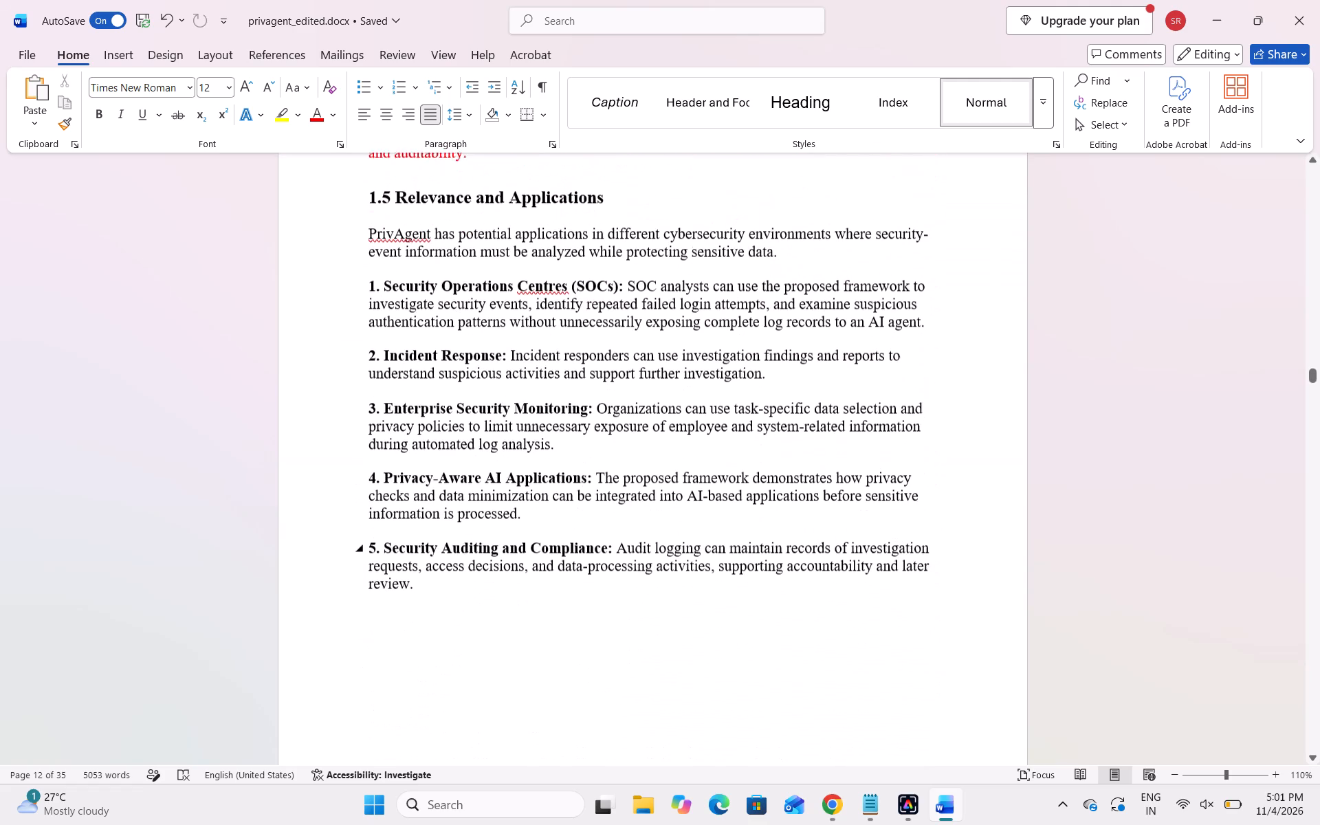
{"action": "scroll", "coordinate": [643, 628], "scroll_direction": "down", "scroll_amount": 1}
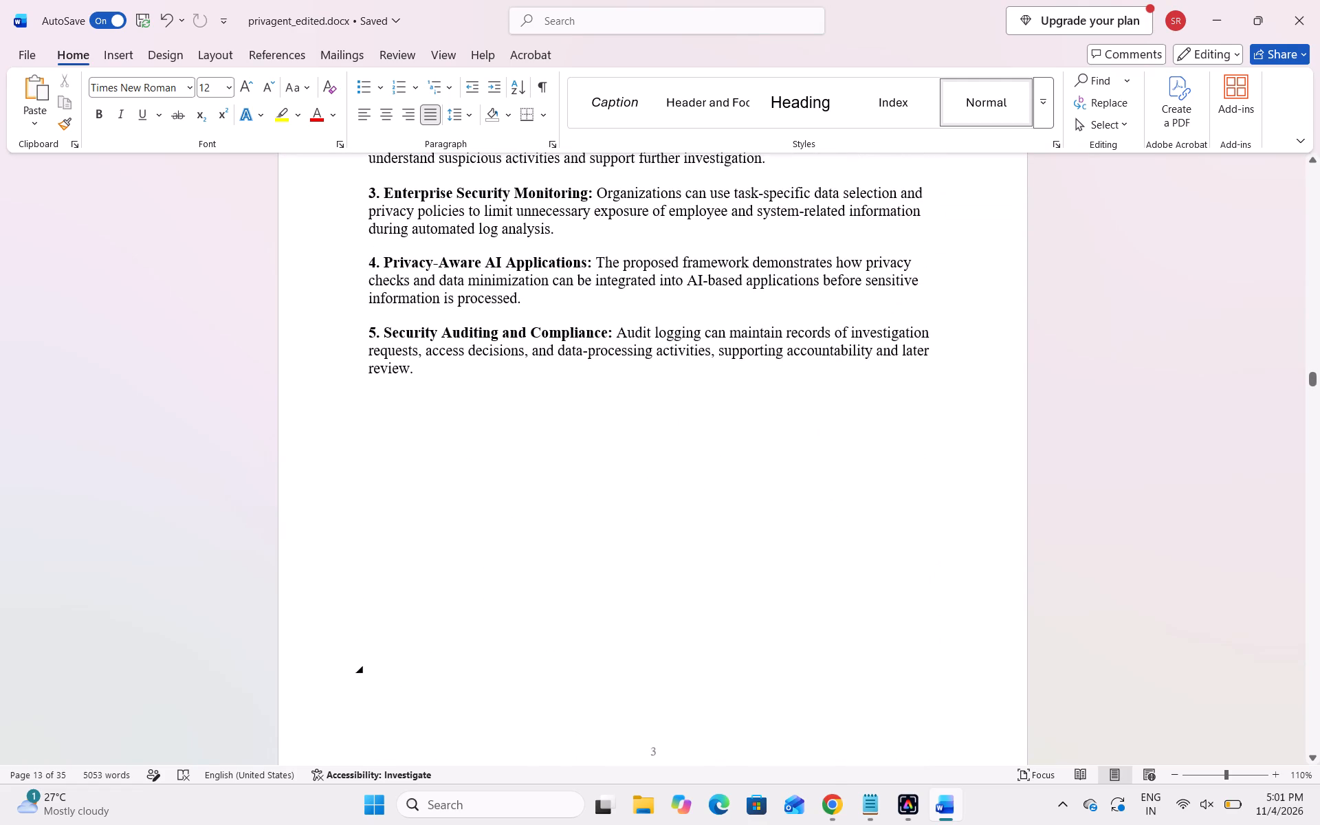
{"action": "scroll", "coordinate": [679, 668], "scroll_direction": "down", "scroll_amount": 1}
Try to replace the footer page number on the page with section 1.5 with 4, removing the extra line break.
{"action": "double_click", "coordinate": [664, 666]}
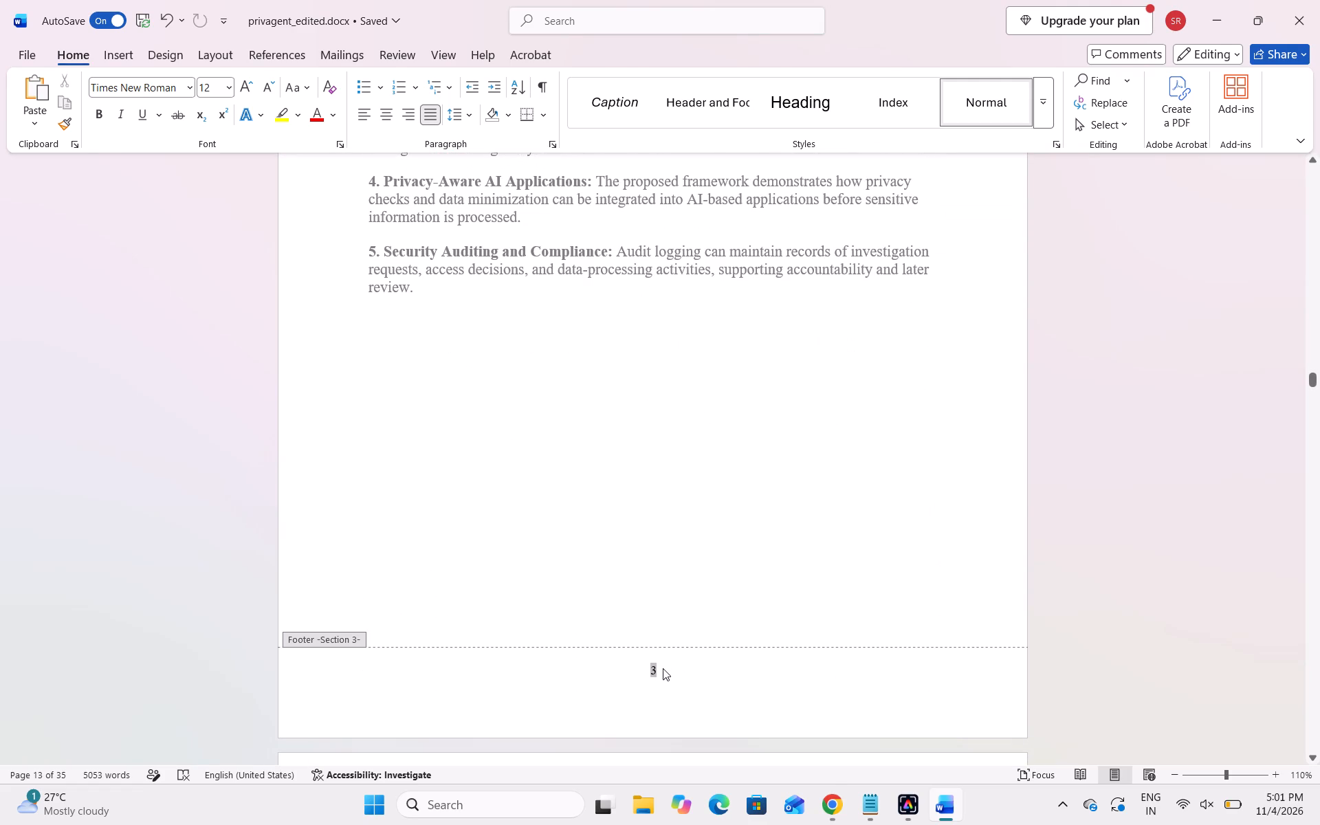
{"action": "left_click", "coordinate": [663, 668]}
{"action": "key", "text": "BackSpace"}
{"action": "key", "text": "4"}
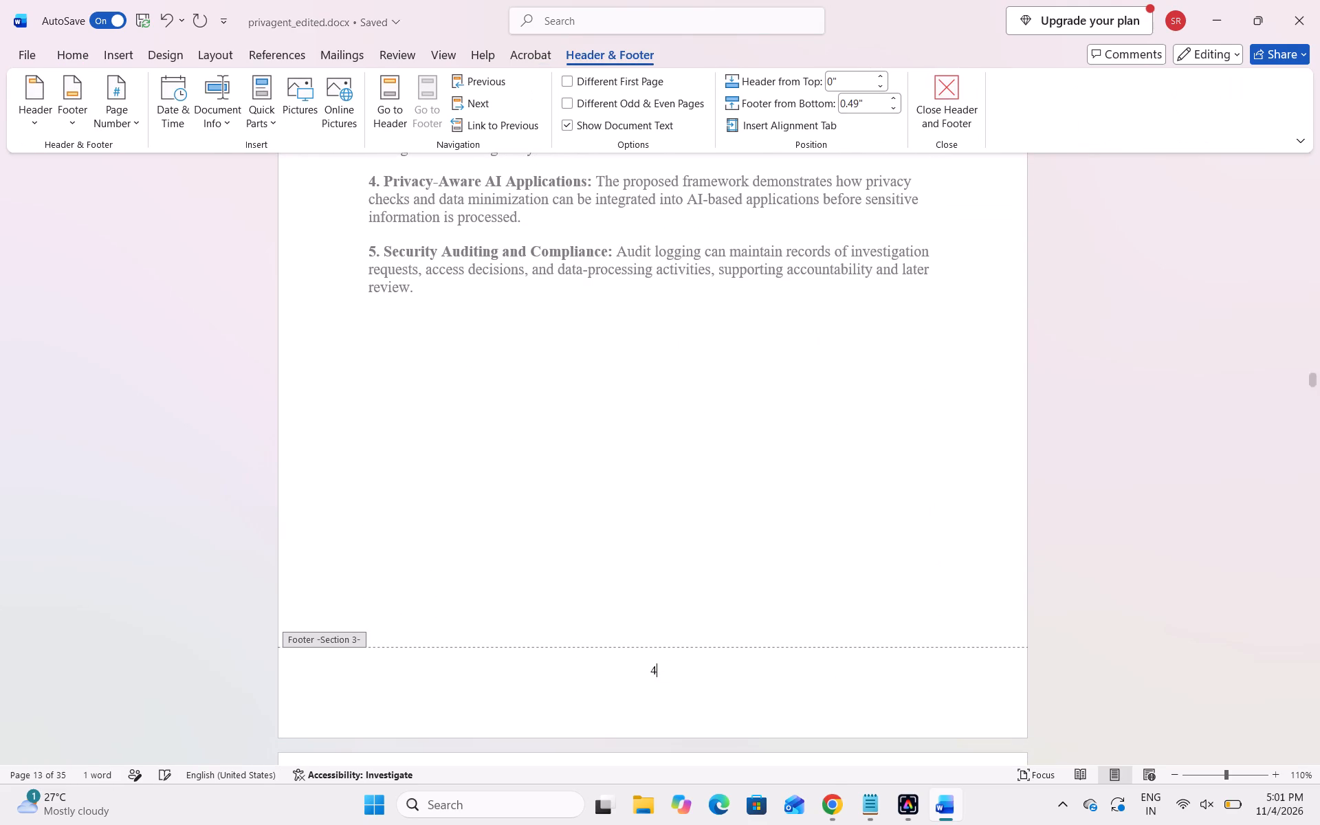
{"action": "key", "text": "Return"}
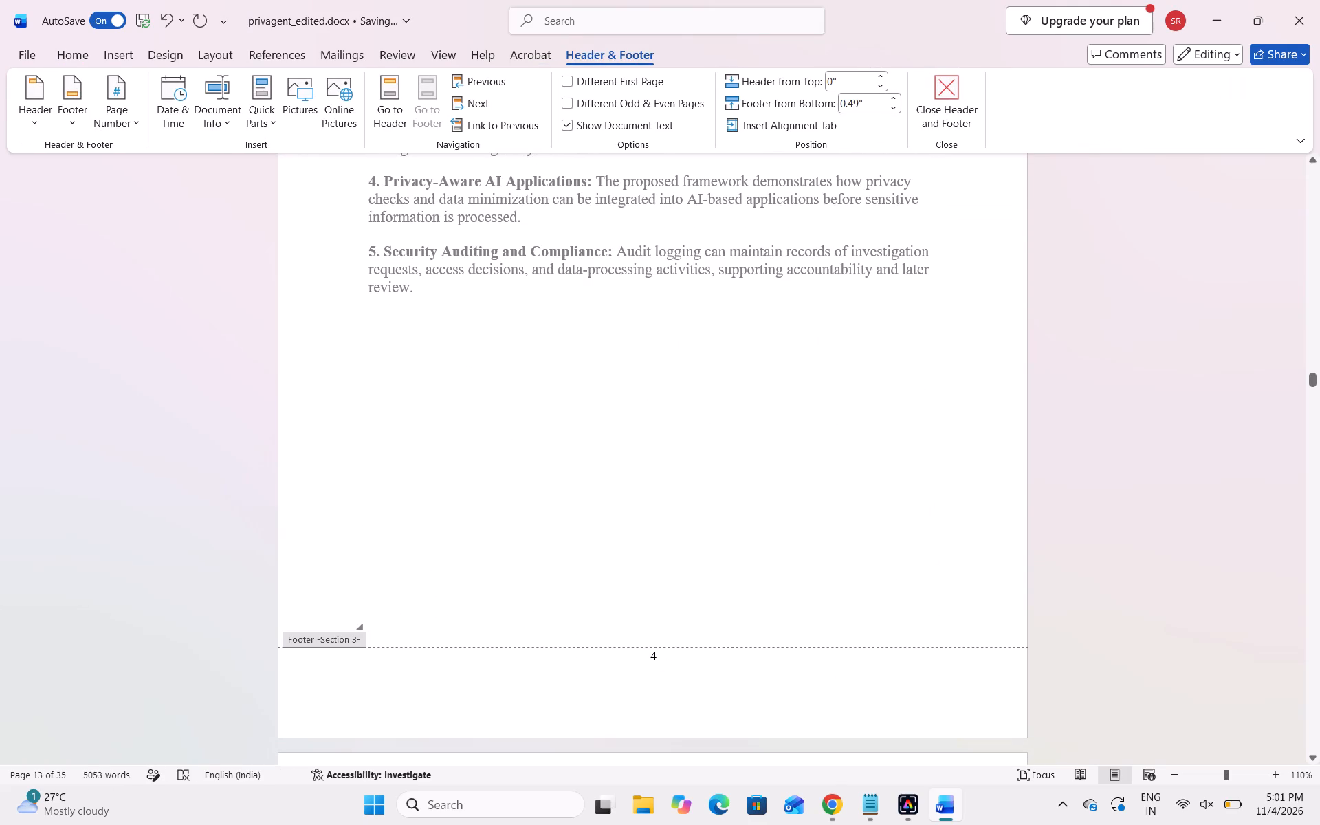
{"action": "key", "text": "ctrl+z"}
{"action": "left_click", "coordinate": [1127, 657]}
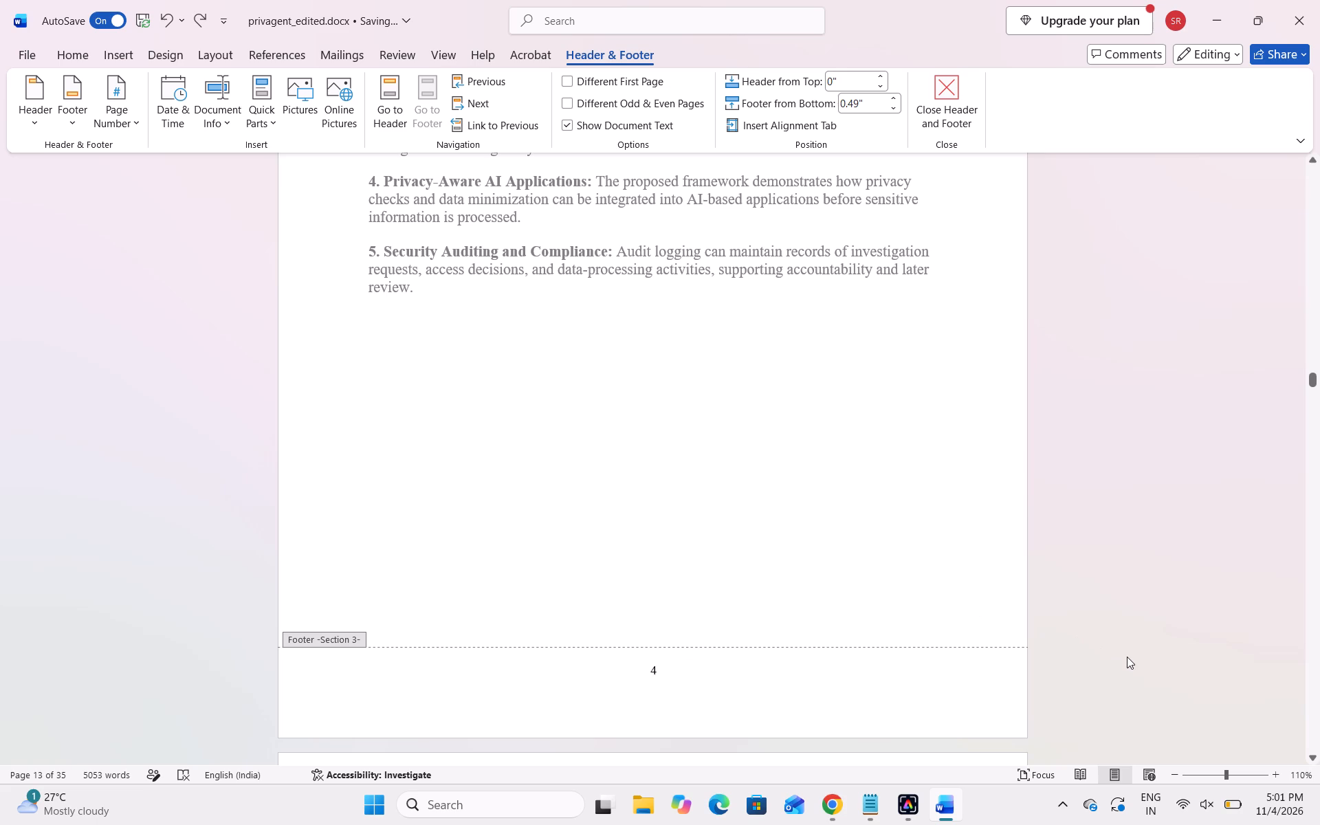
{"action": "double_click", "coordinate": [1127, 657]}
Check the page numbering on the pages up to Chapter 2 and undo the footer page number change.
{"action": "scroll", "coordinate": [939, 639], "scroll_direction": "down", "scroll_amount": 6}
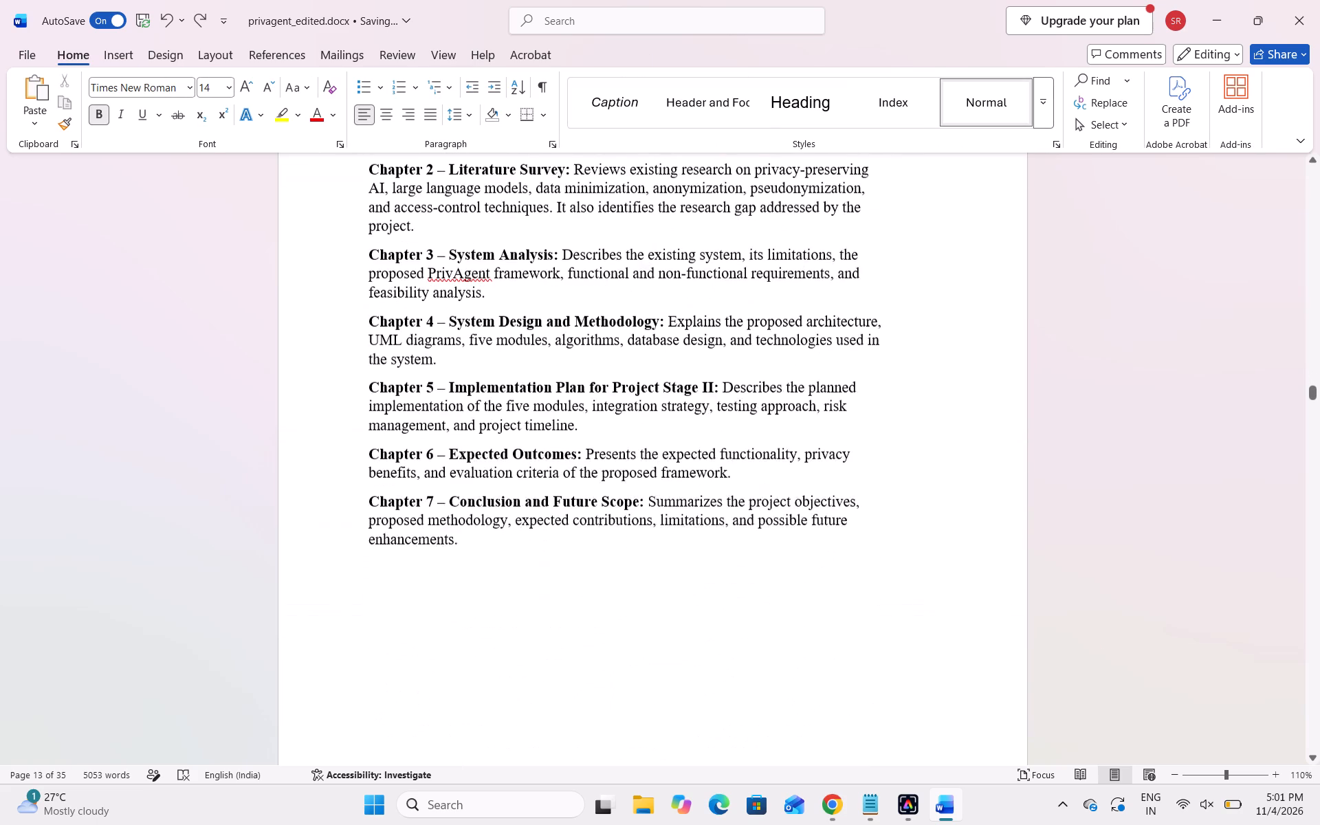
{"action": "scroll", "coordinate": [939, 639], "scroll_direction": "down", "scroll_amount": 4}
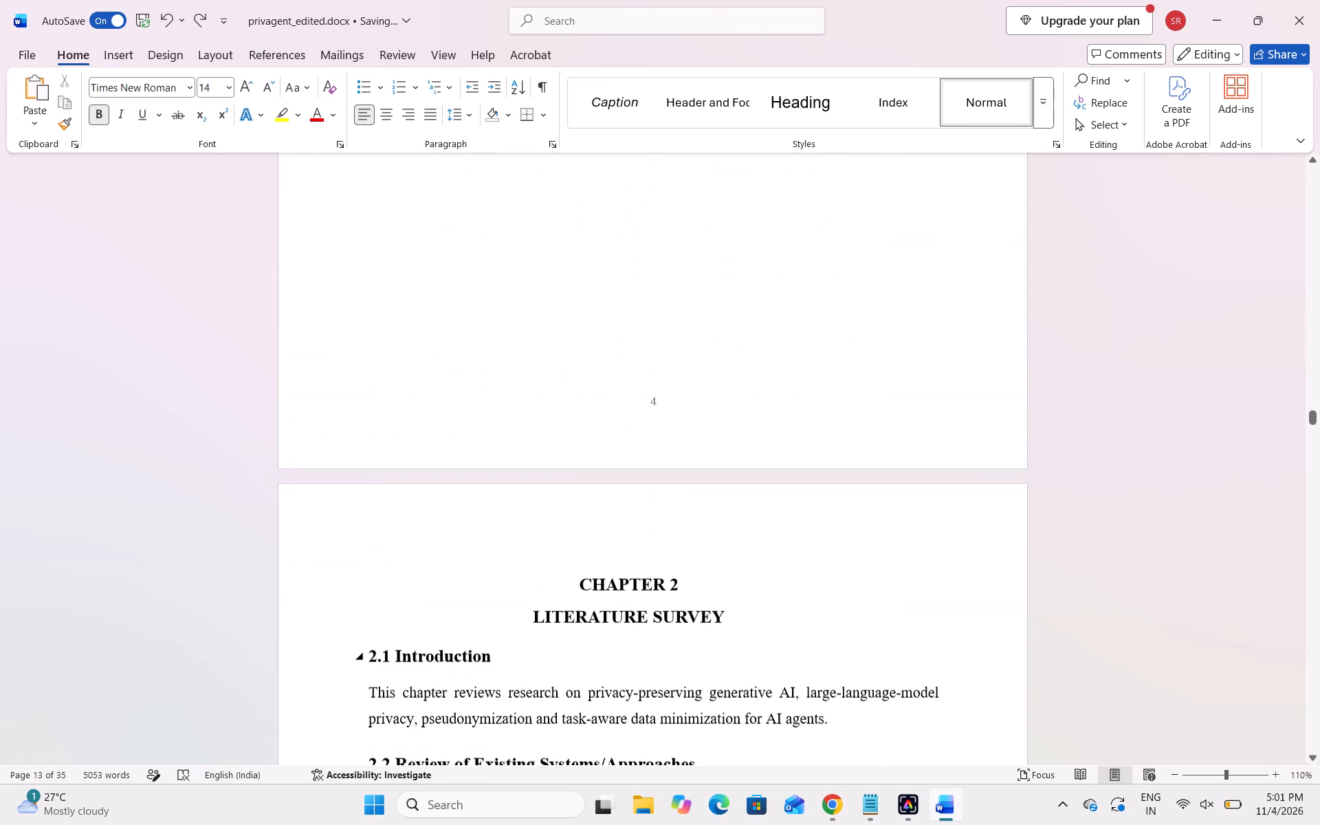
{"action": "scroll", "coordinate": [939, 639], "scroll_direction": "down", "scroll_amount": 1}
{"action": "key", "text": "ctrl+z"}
Recheck the page numbers across sections 1.5 to 1.7 and compare them with the Table of Contents.
{"action": "scroll", "coordinate": [834, 555], "scroll_direction": "up", "scroll_amount": 1}
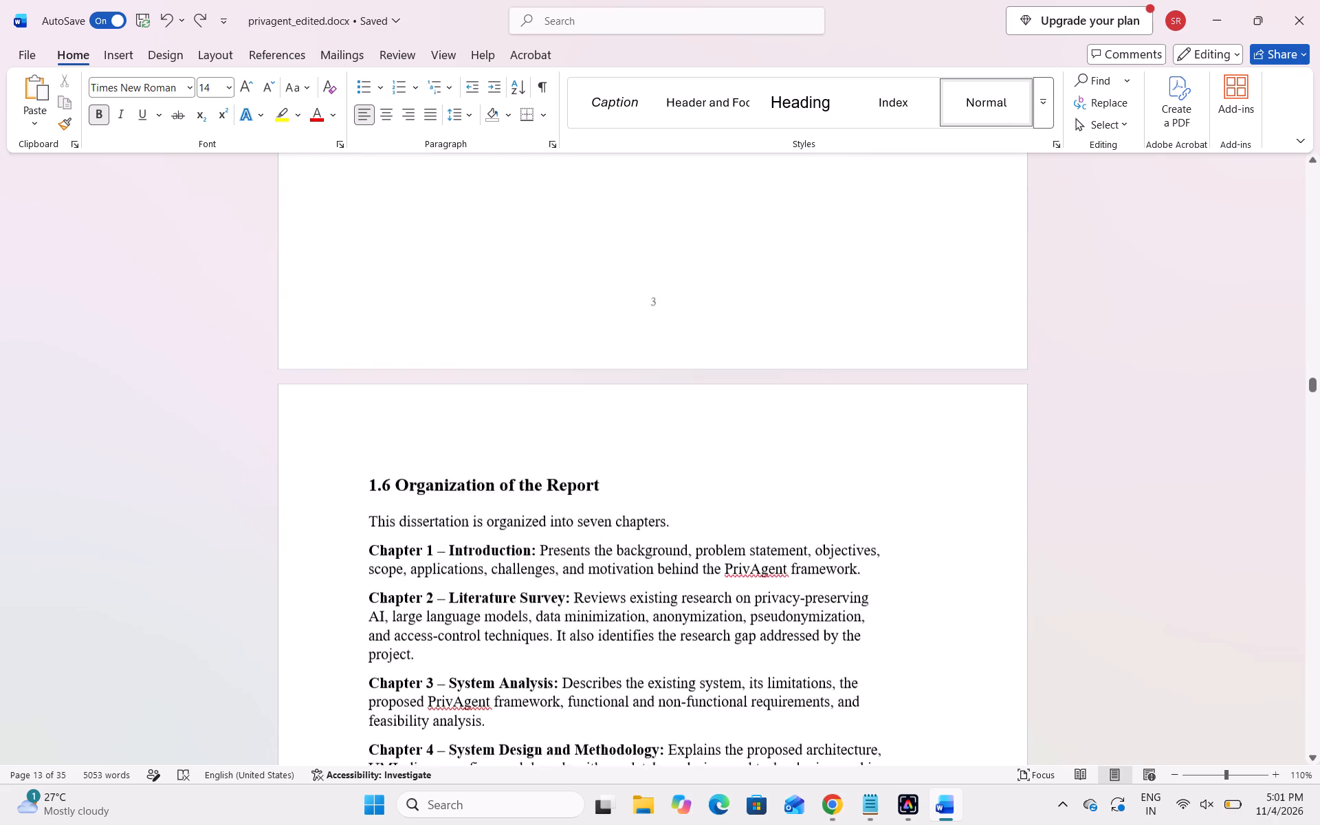
{"action": "scroll", "coordinate": [834, 555], "scroll_direction": "up", "scroll_amount": 2}
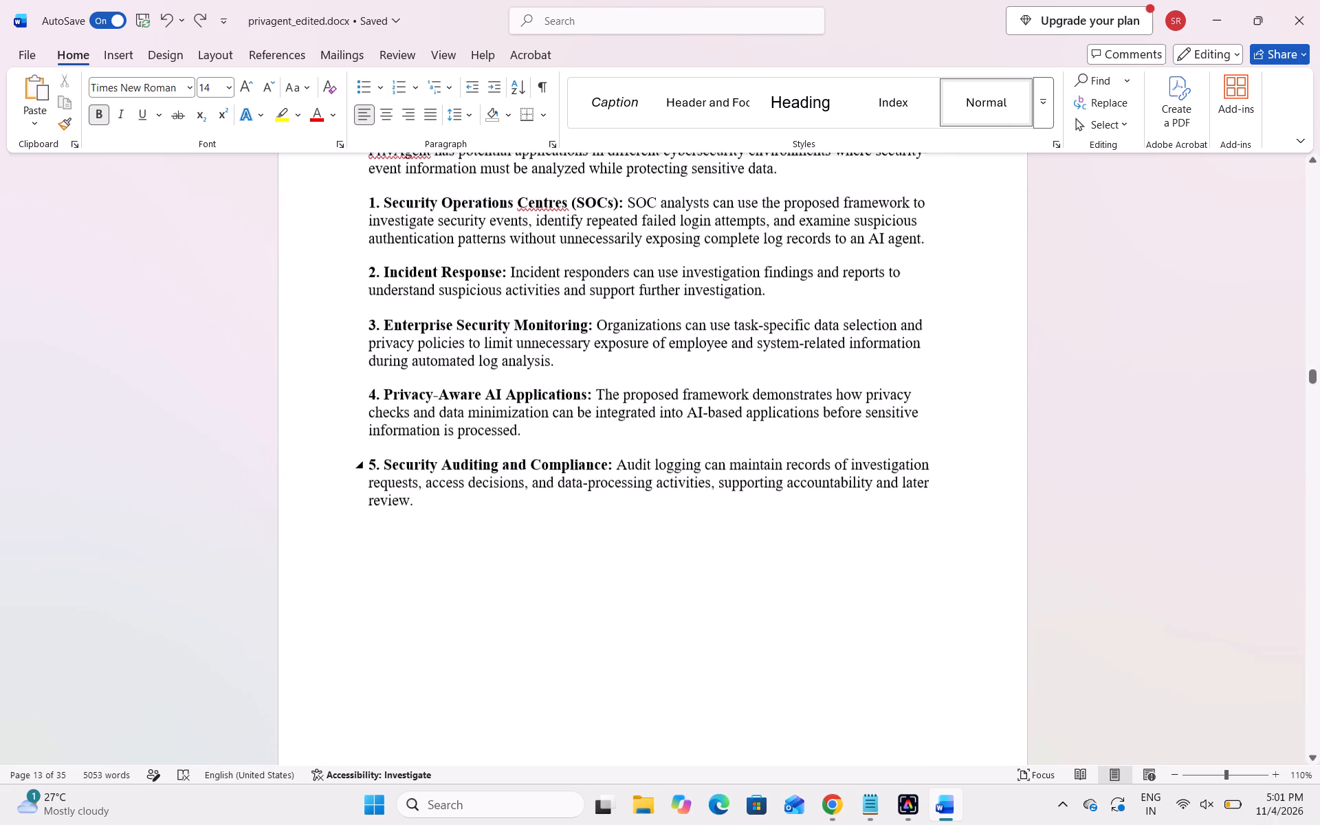
{"action": "scroll", "coordinate": [852, 532], "scroll_direction": "up", "scroll_amount": 2}
{"action": "scroll", "coordinate": [873, 489], "scroll_direction": "down", "scroll_amount": 1}
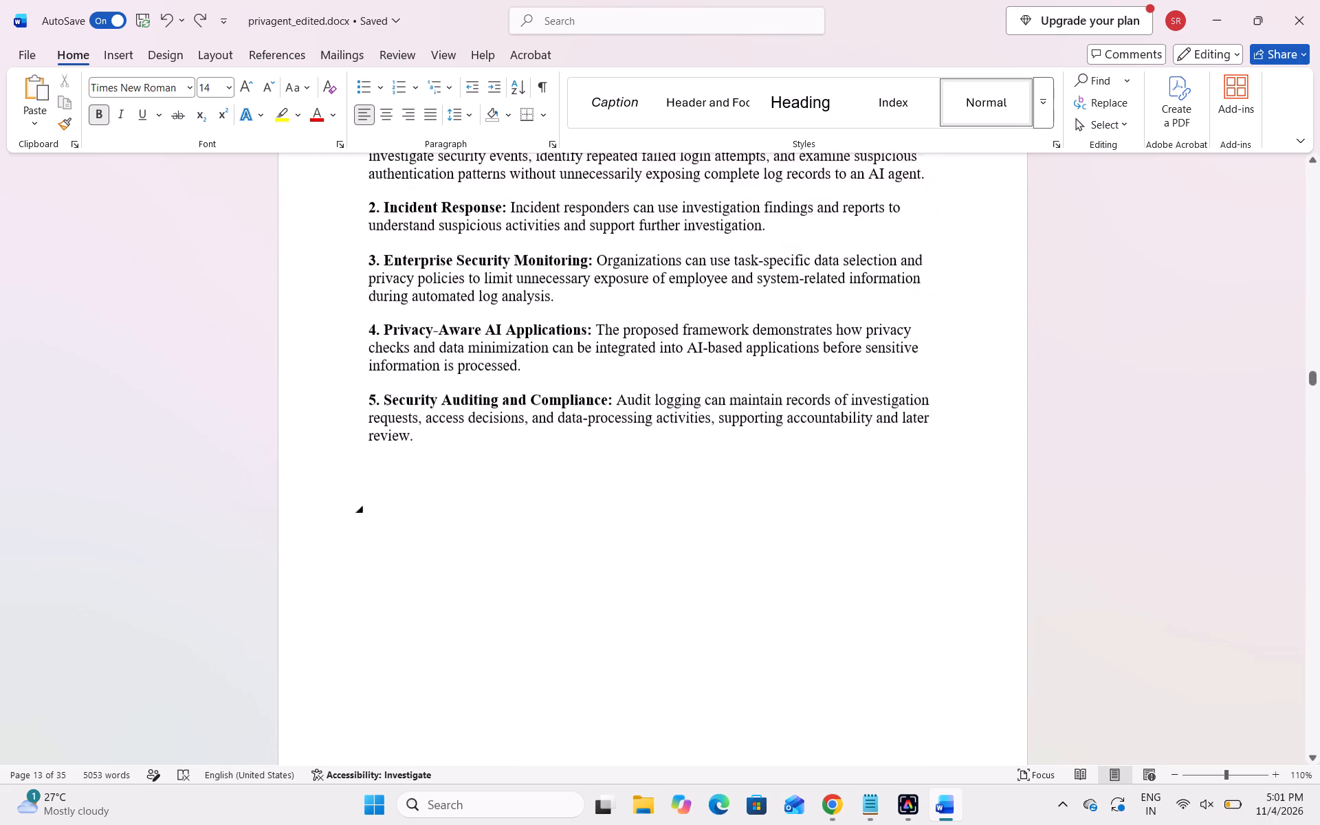
{"action": "scroll", "coordinate": [796, 387], "scroll_direction": "down", "scroll_amount": 1}
{"action": "scroll", "coordinate": [756, 474], "scroll_direction": "down", "scroll_amount": 2}
{"action": "scroll", "coordinate": [722, 533], "scroll_direction": "down", "scroll_amount": 4}
{"action": "scroll", "coordinate": [699, 575], "scroll_direction": "up", "scroll_amount": 1}
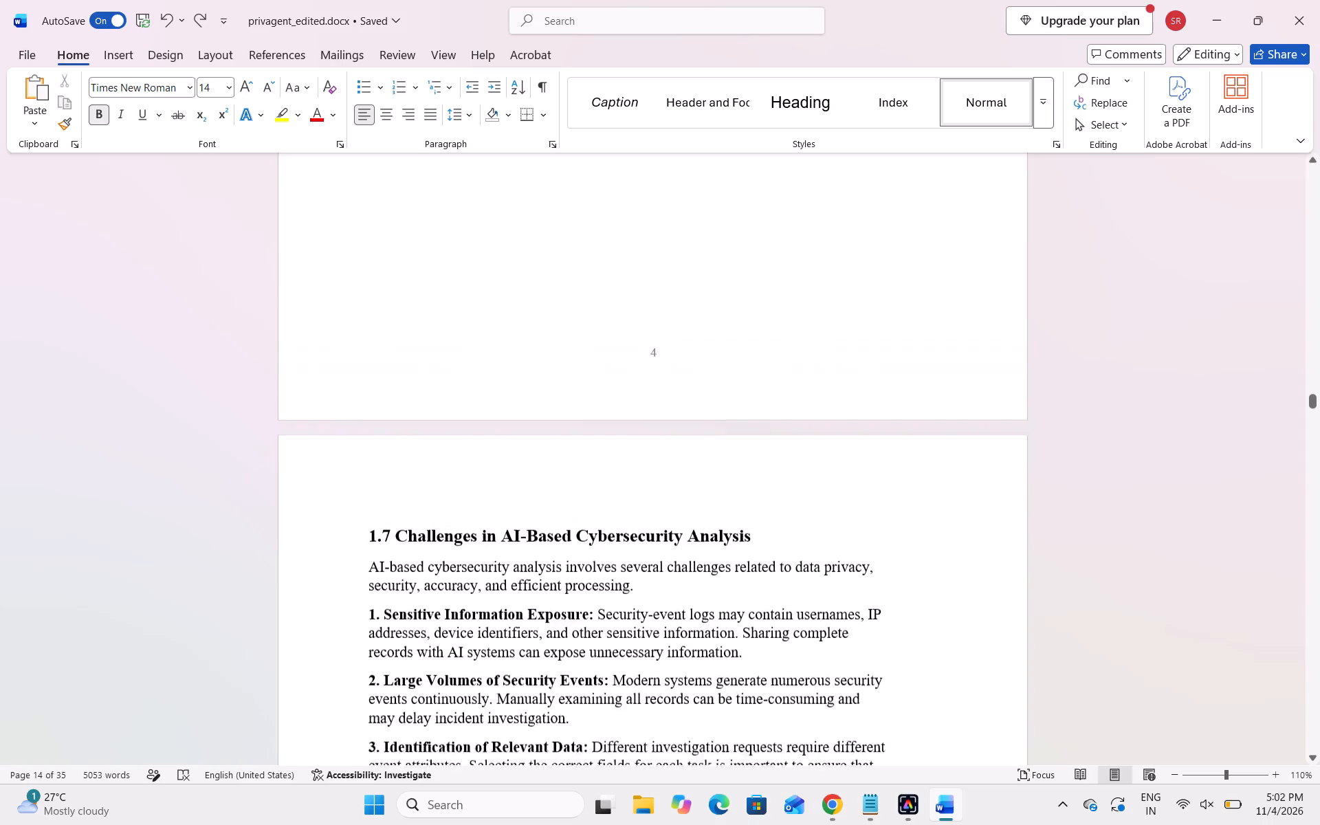
{"action": "scroll", "coordinate": [699, 575], "scroll_direction": "up", "scroll_amount": 12}
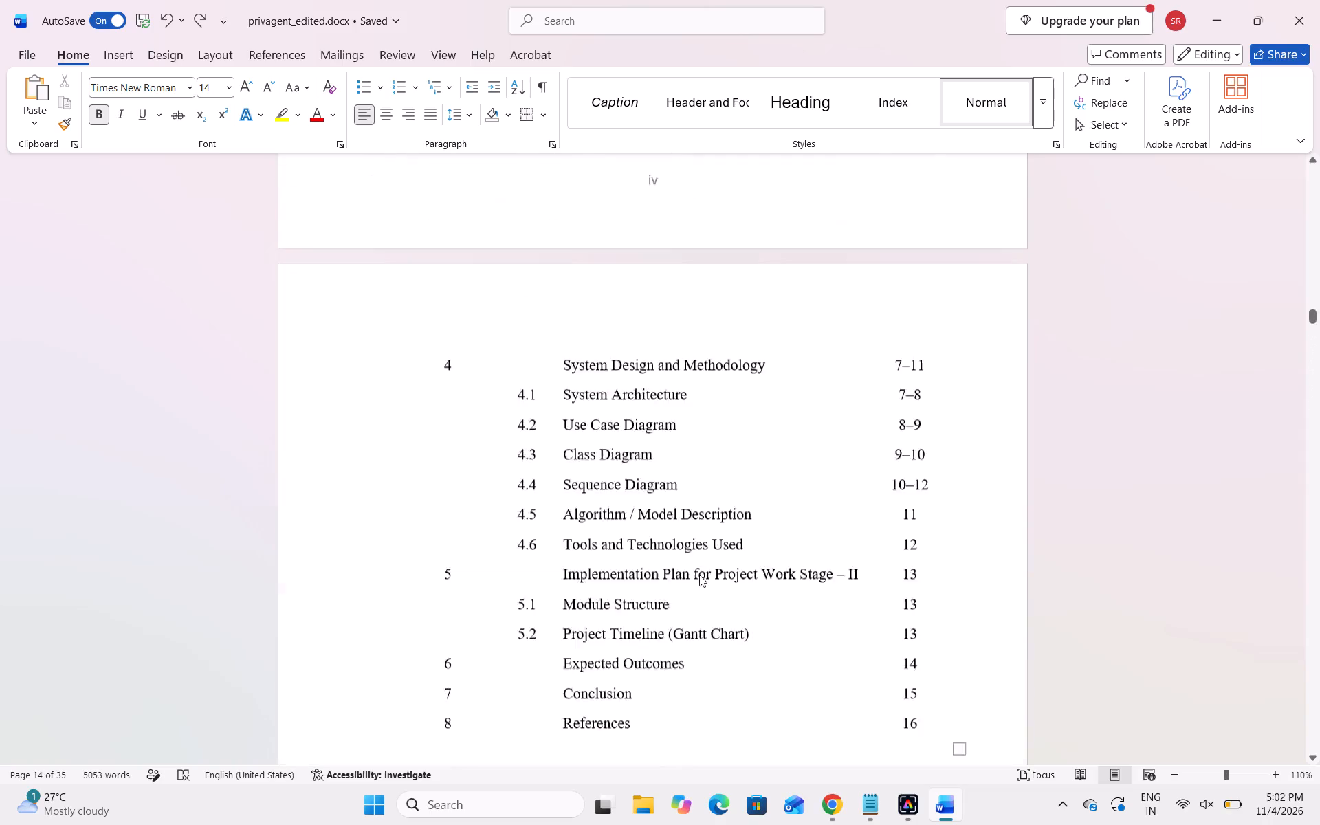
{"action": "scroll", "coordinate": [699, 575], "scroll_direction": "up", "scroll_amount": 4}
Save a copy of the report as a Word document named c1 in the Downloads folder.
{"action": "left_click", "coordinate": [22, 52]}
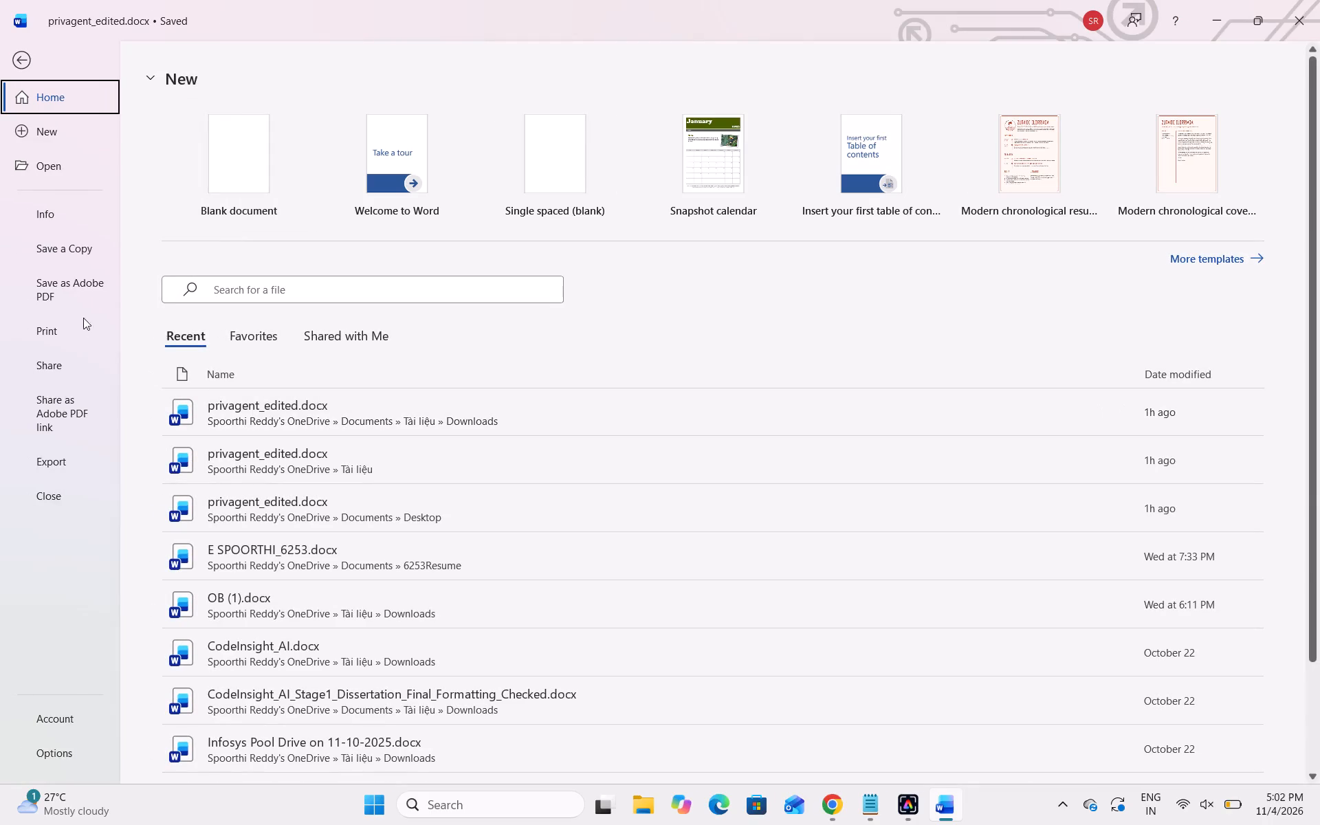
{"action": "left_click", "coordinate": [63, 248]}
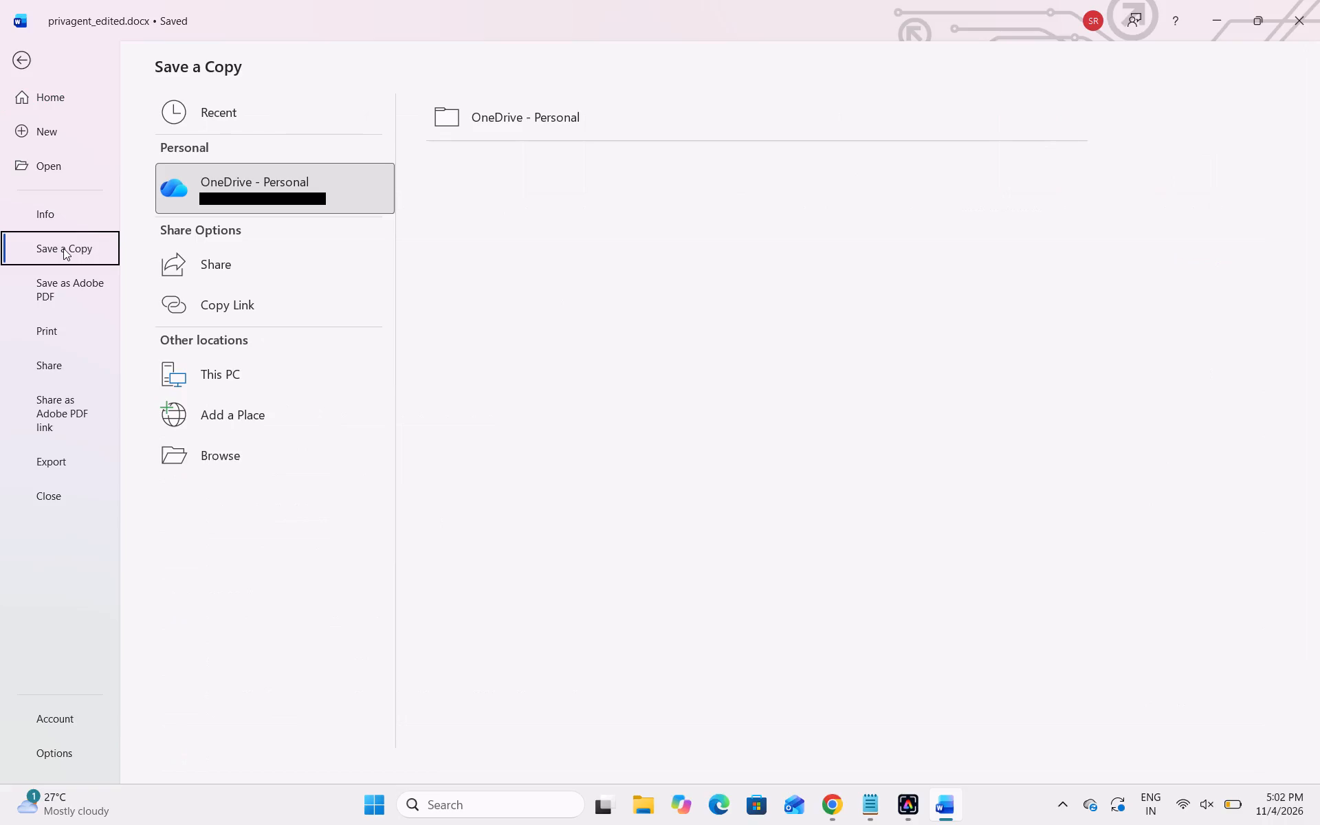
{"action": "left_click", "coordinate": [239, 440]}
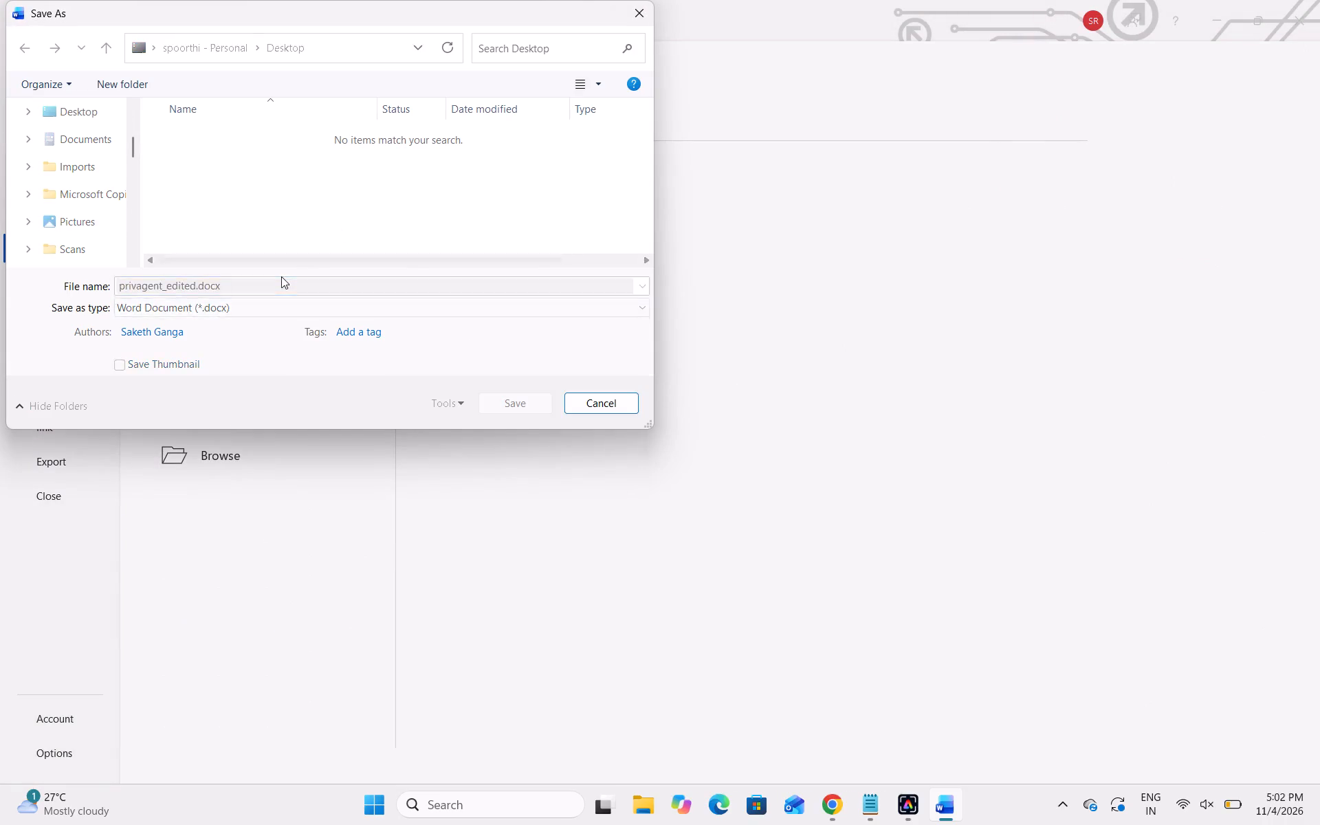
{"action": "left_click", "coordinate": [259, 291]}
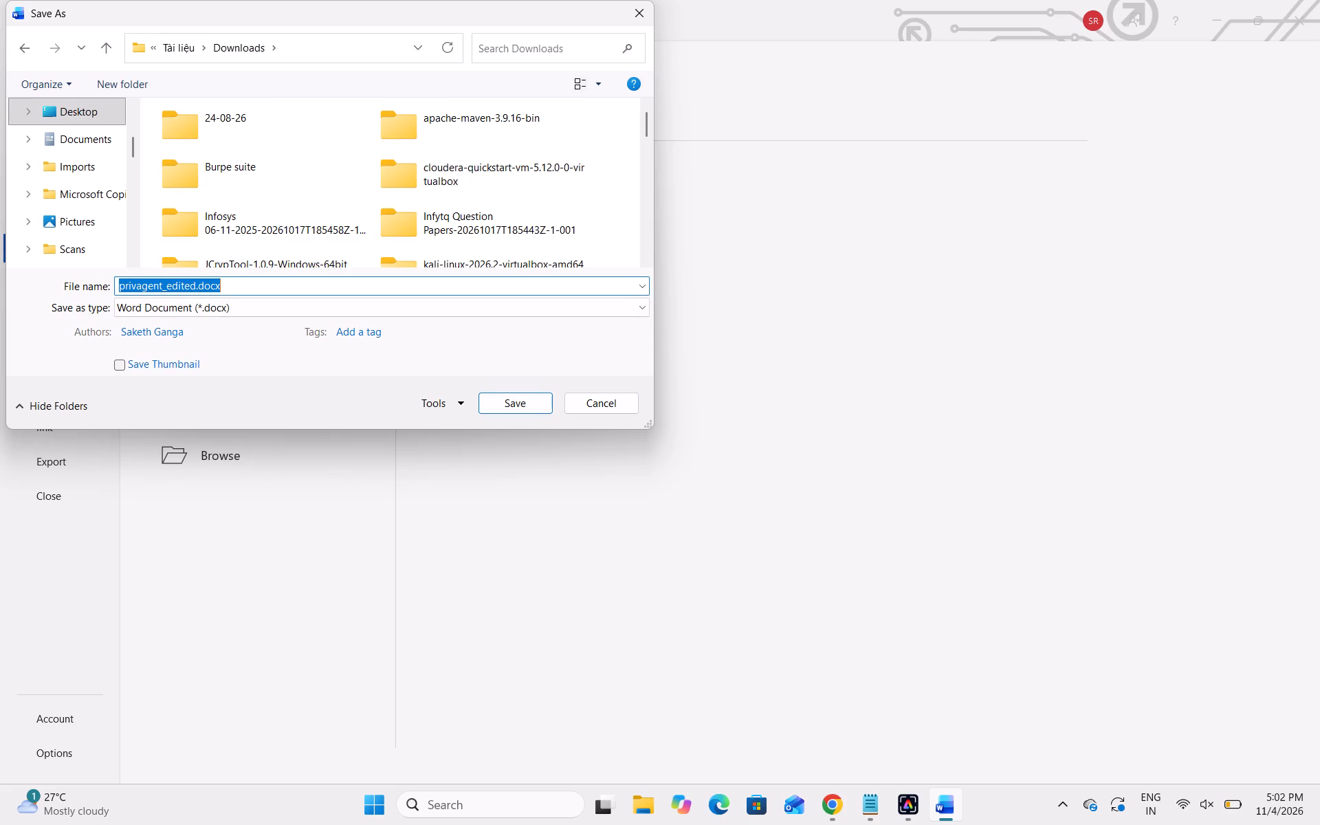
{"action": "key", "text": "BackSpace"}
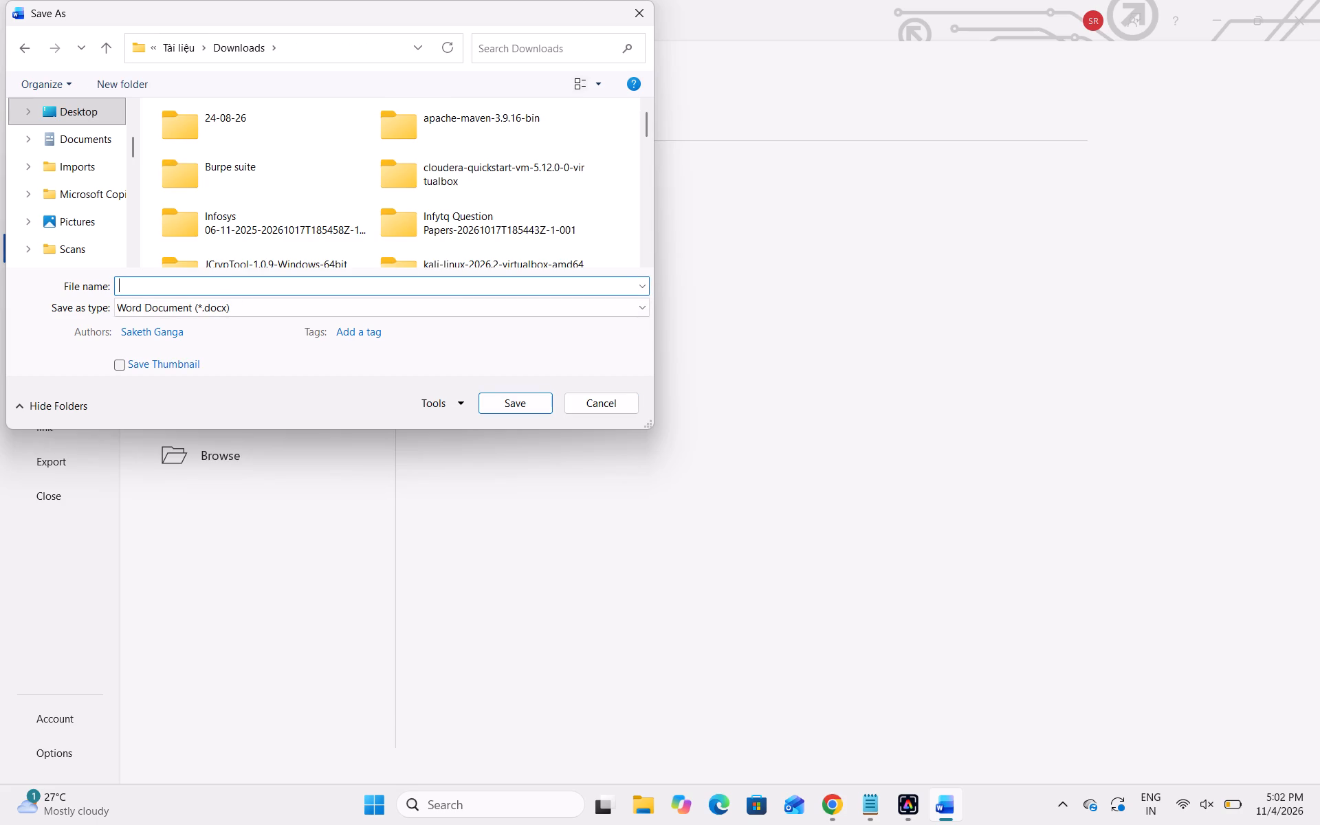
{"action": "type", "text": "c1"}
{"action": "left_click", "coordinate": [517, 404]}
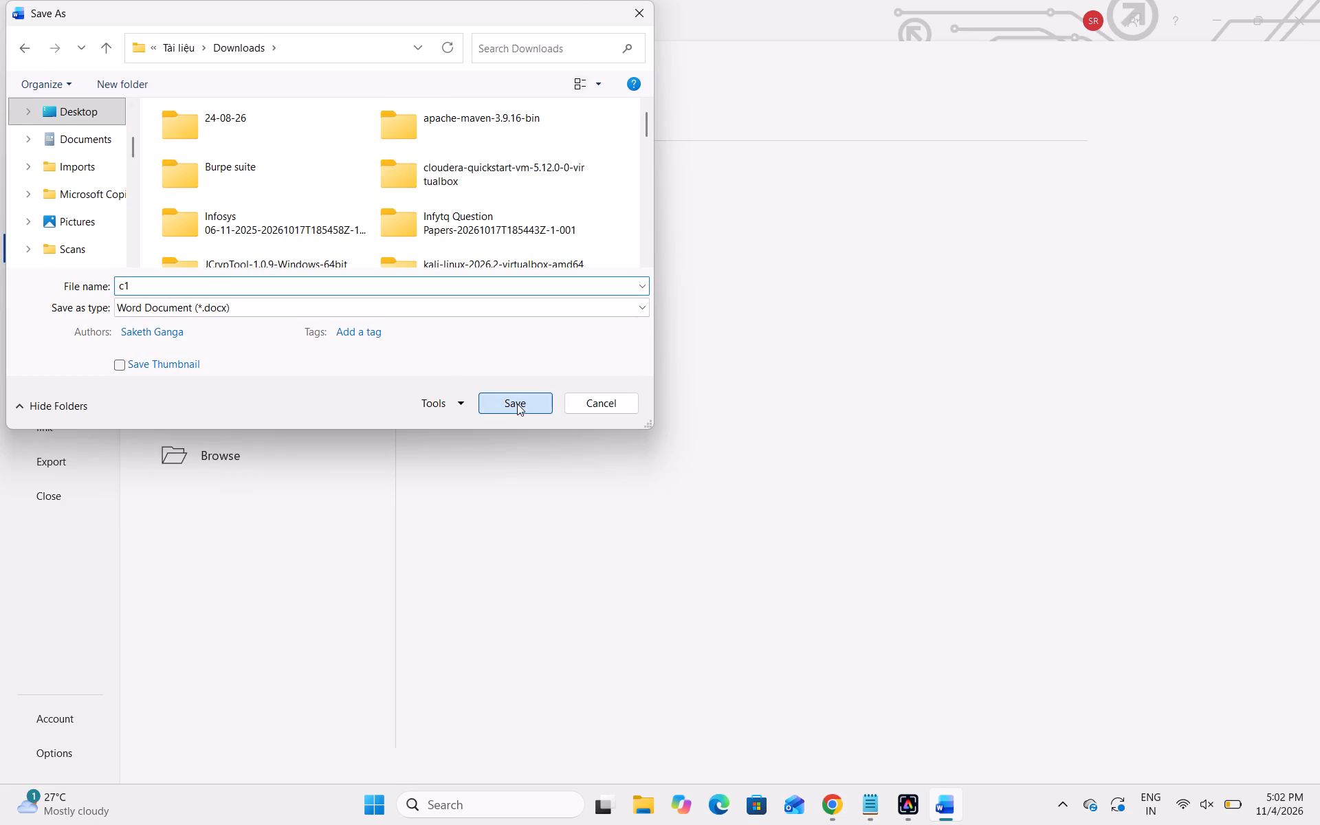
{"action": "left_click", "coordinate": [517, 404]}
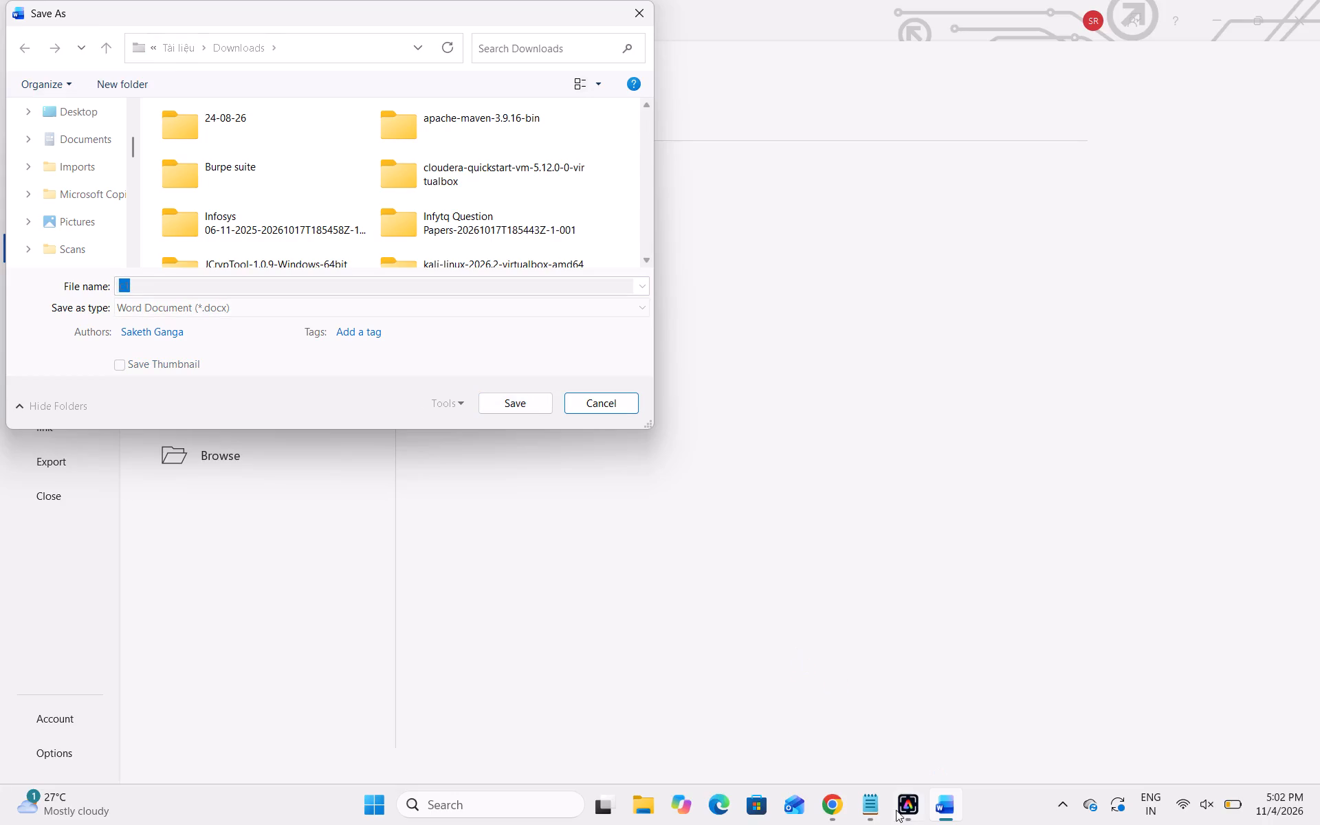
{"action": "left_click", "coordinate": [520, 397]}
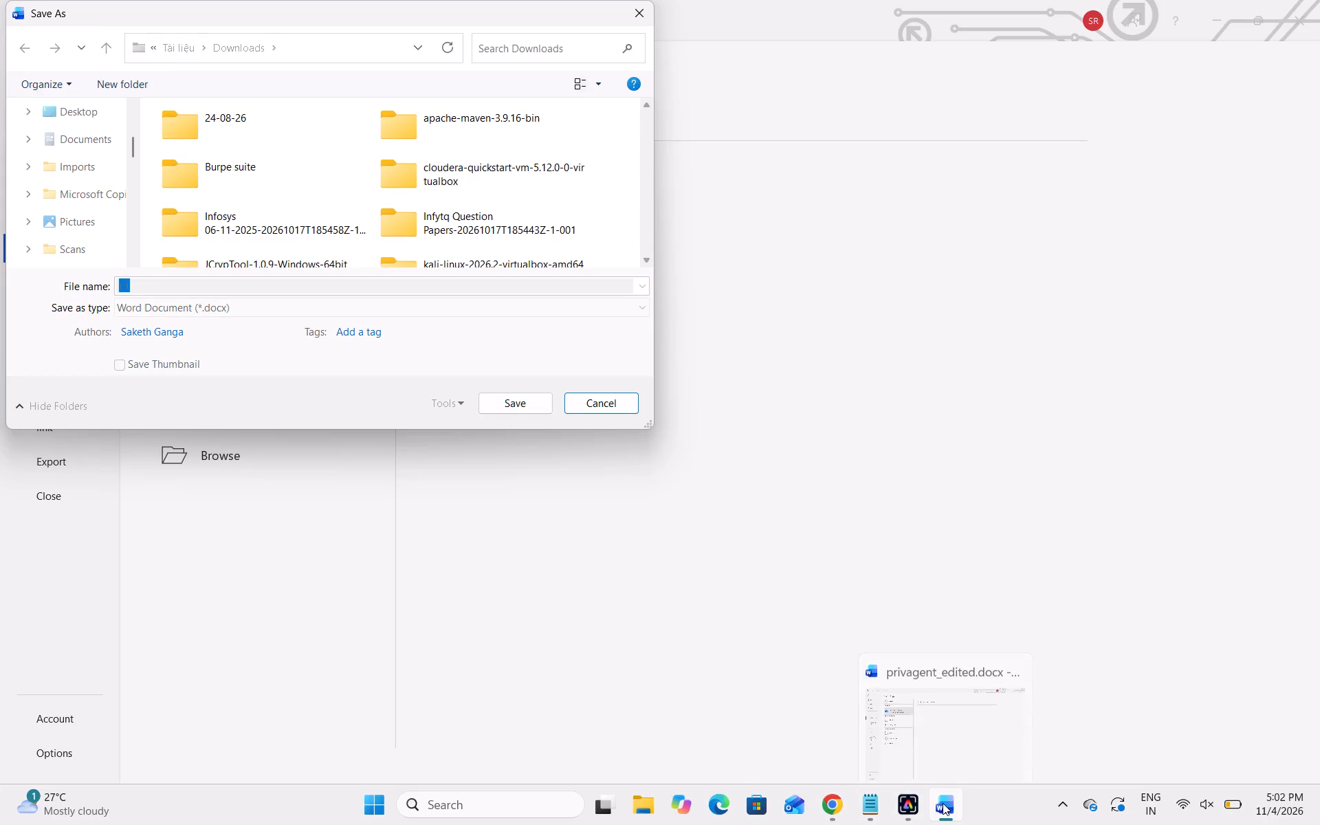
{"action": "double_click", "coordinate": [518, 401]}
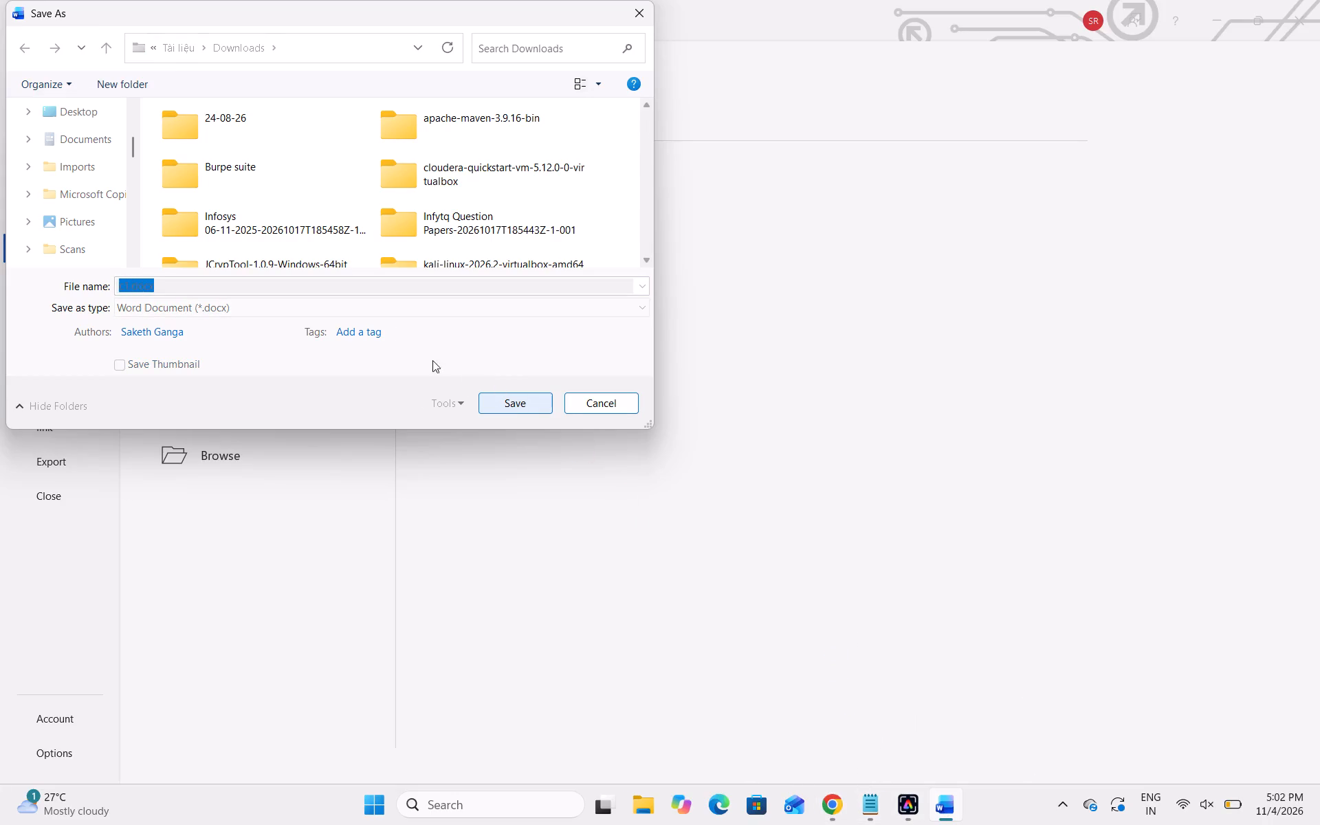
{"action": "left_click", "coordinate": [330, 288]}
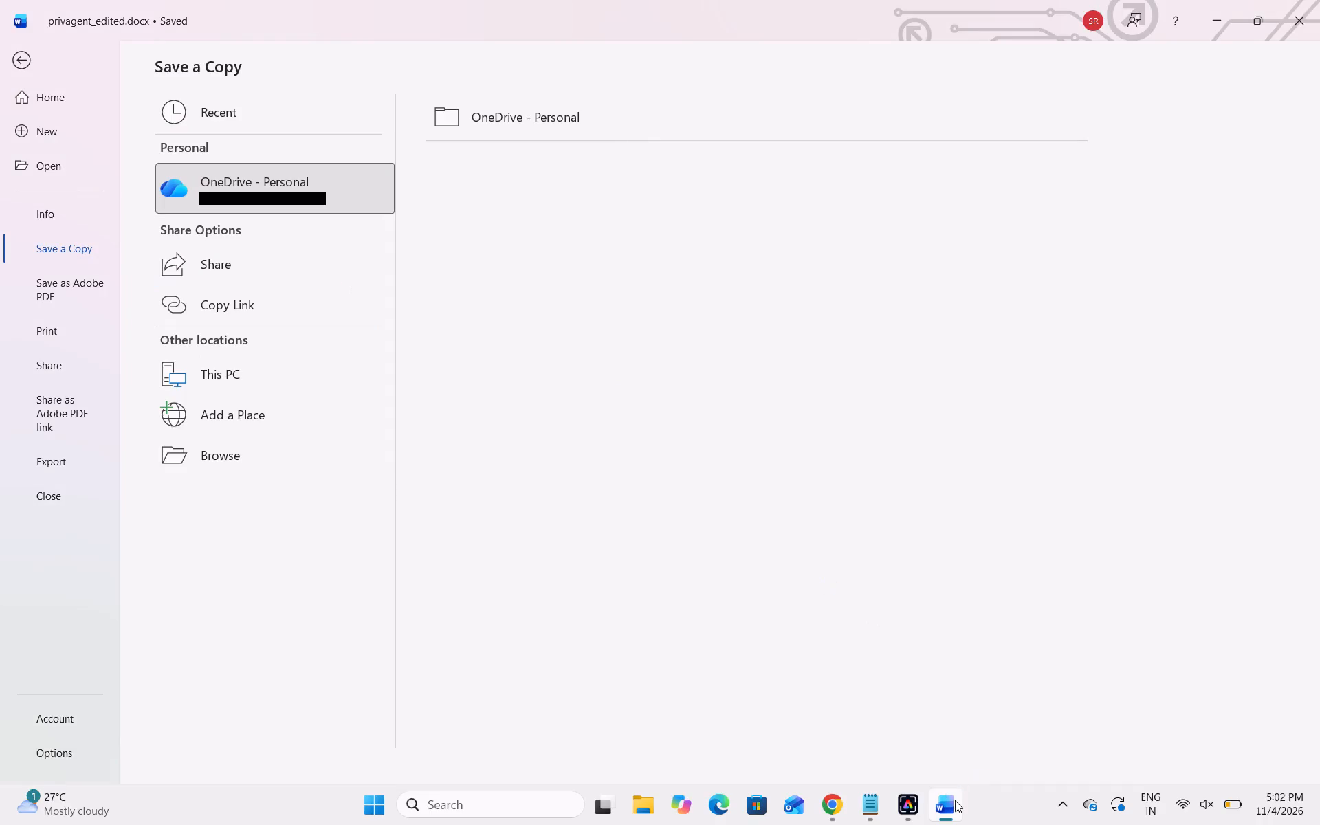
Close the report's document window.
{"action": "left_click", "coordinate": [955, 800]}
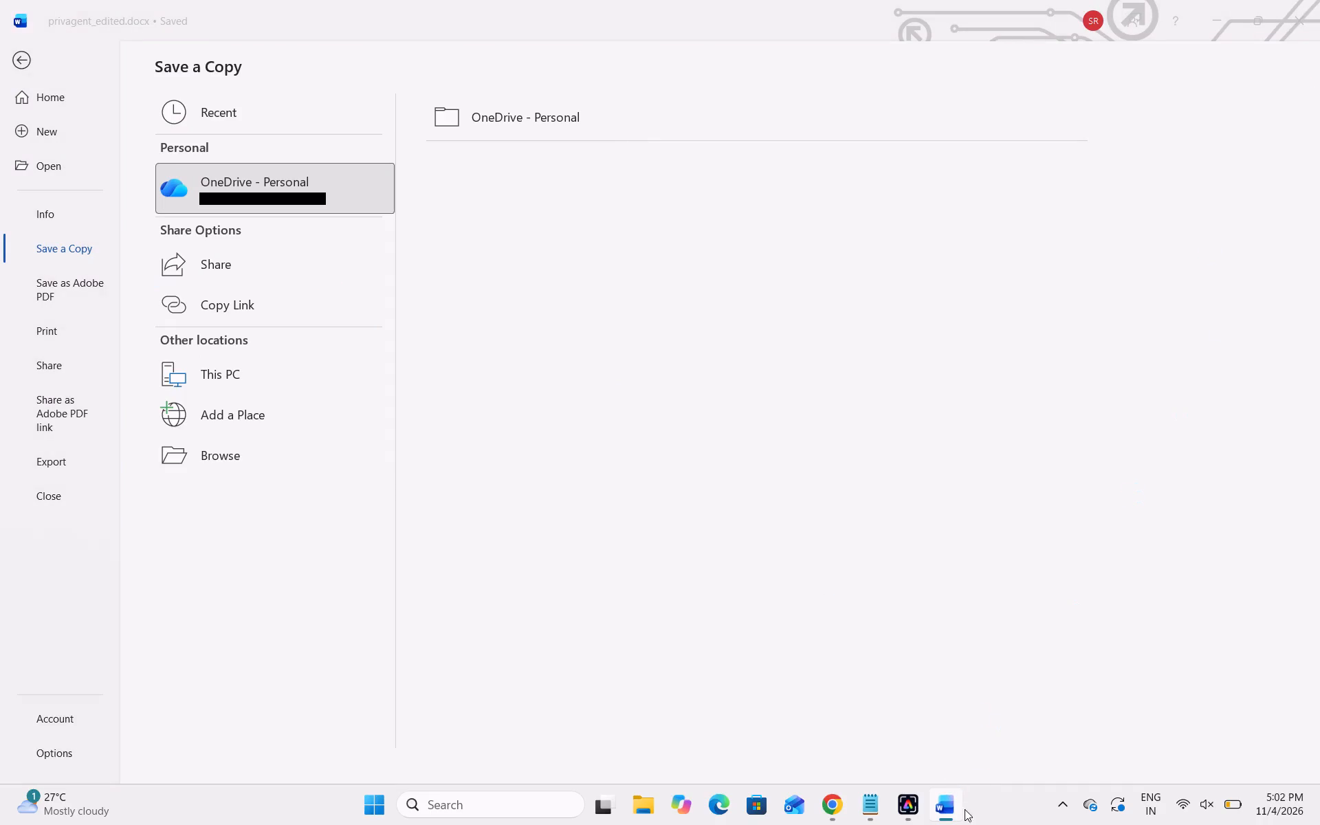
{"action": "left_click", "coordinate": [1015, 655]}
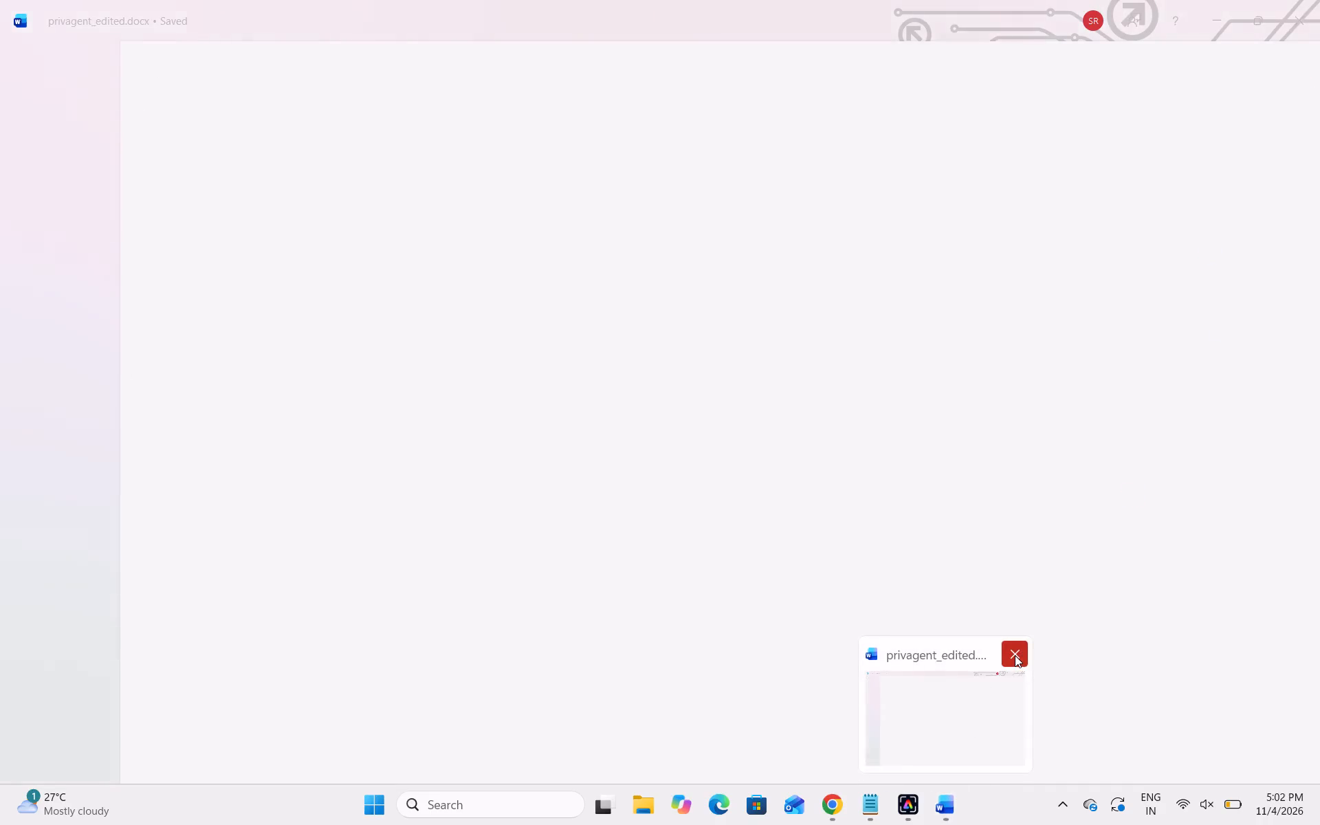
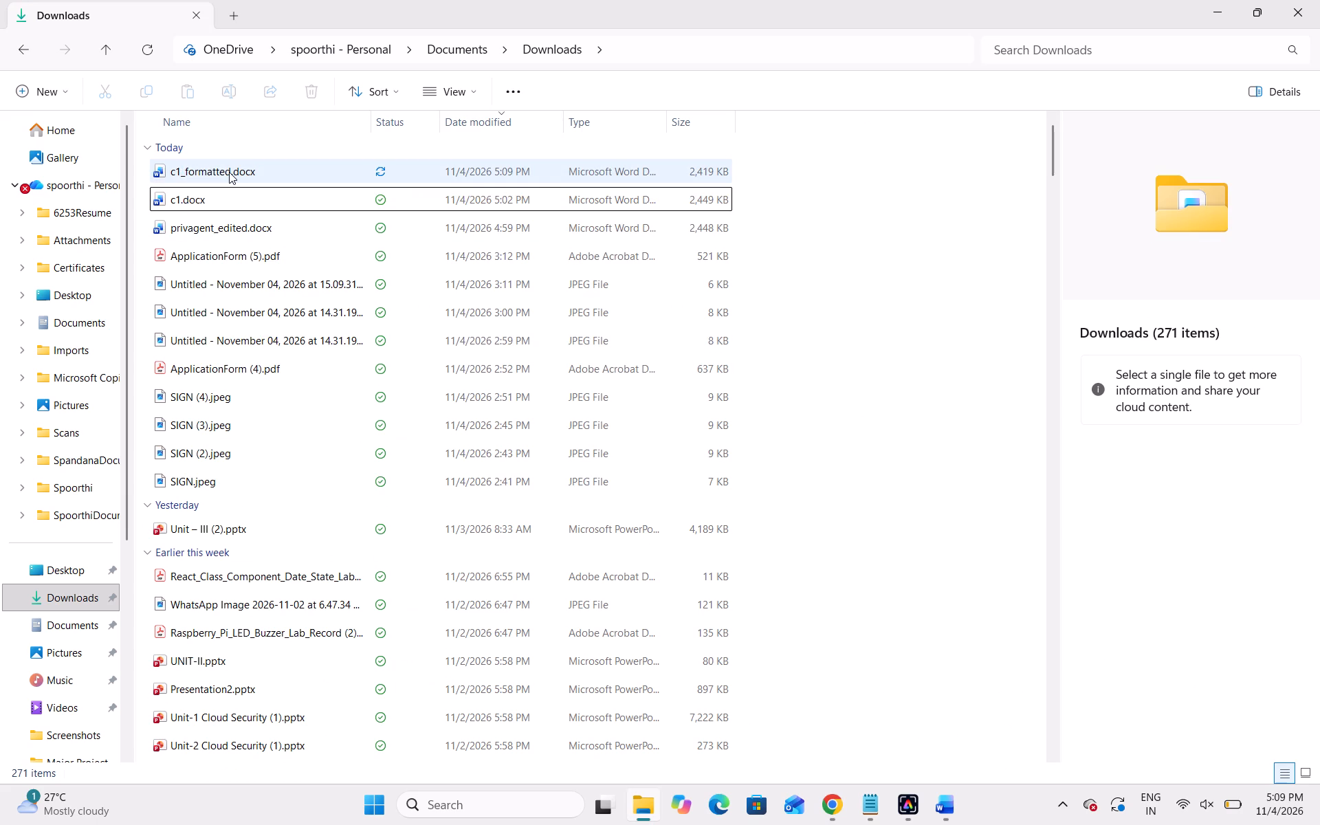
{"action": "double_click", "coordinate": [229, 172]}
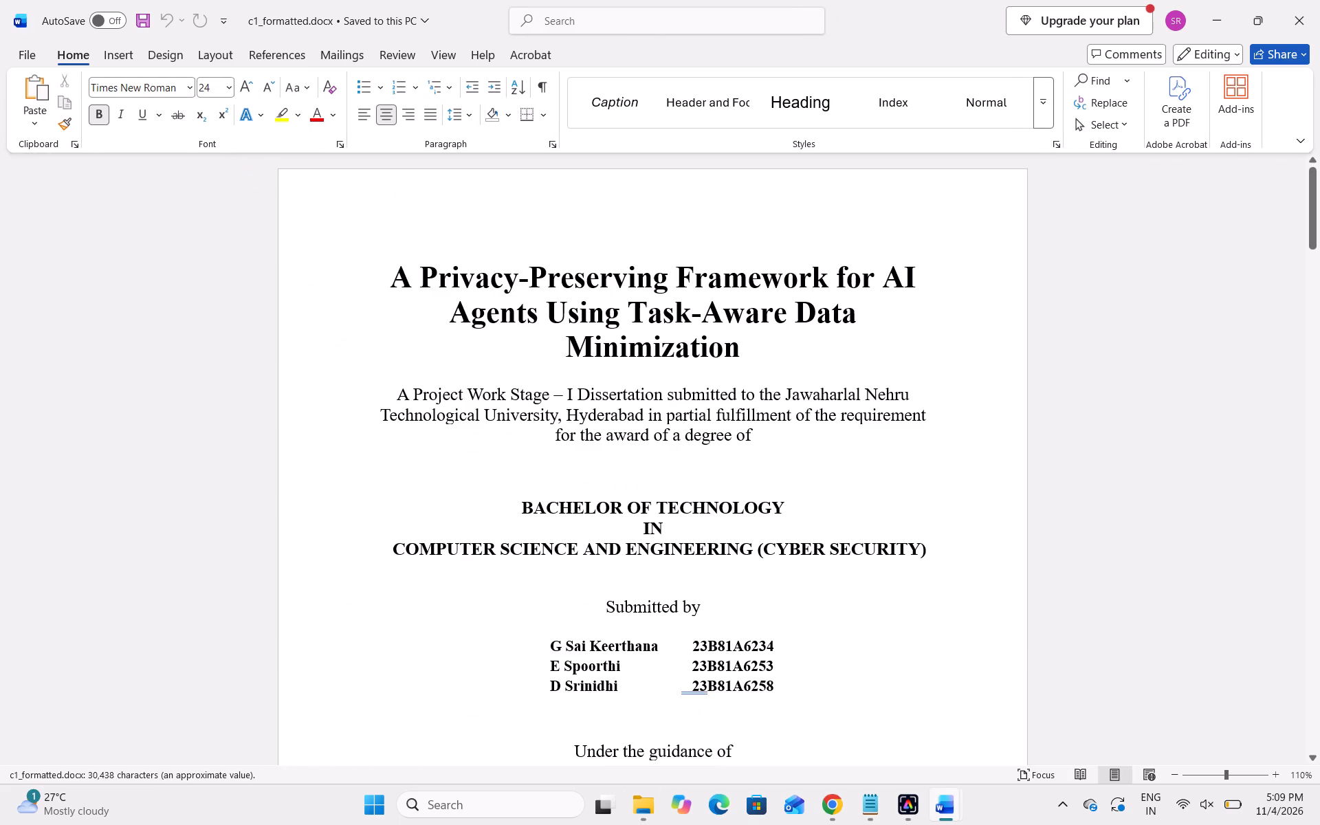
Examine the page numbering and layout of the formatted report from the cover through the front matter into chapter 1.
{"action": "scroll", "coordinate": [689, 488], "scroll_direction": "down", "scroll_amount": 3}
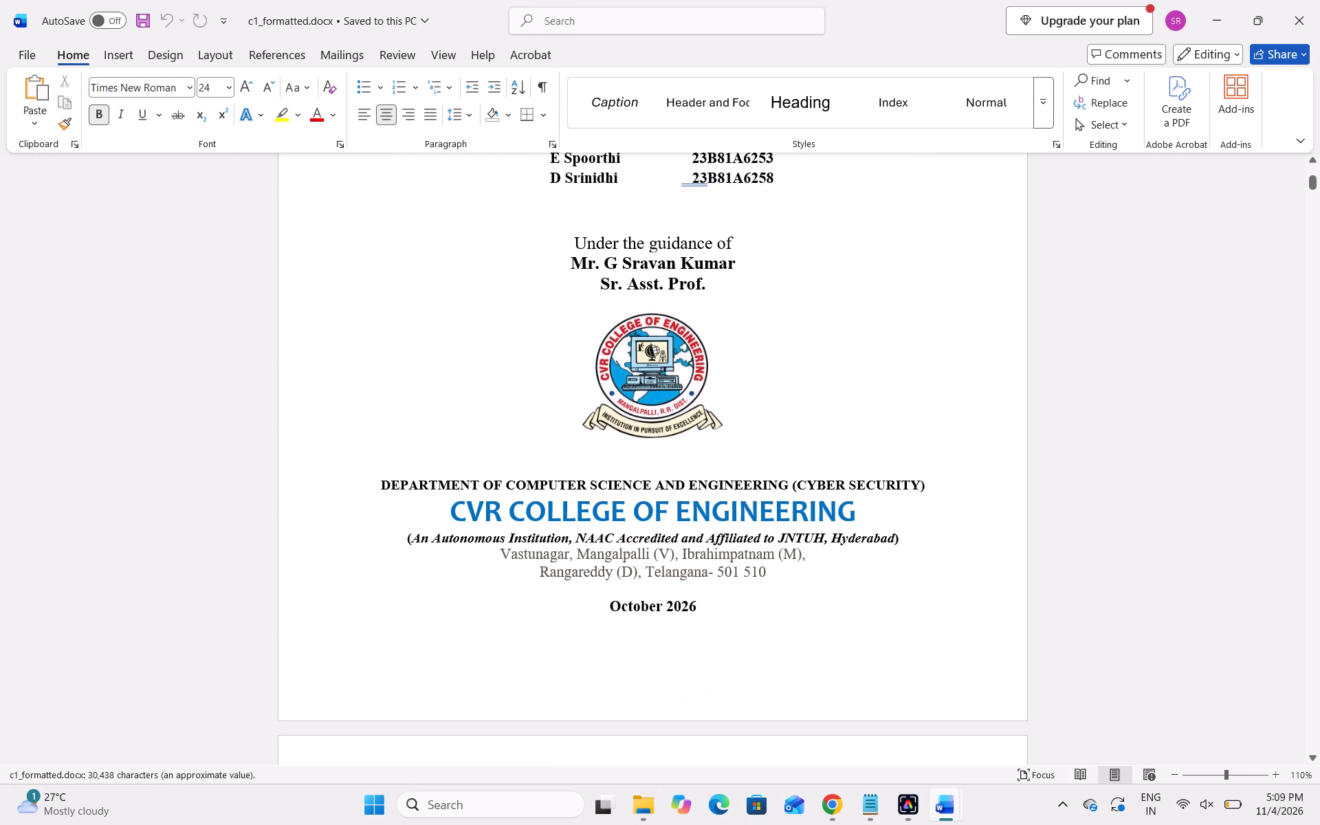
{"action": "scroll", "coordinate": [682, 535], "scroll_direction": "down", "scroll_amount": 1}
{"action": "scroll", "coordinate": [692, 703], "scroll_direction": "down", "scroll_amount": 2}
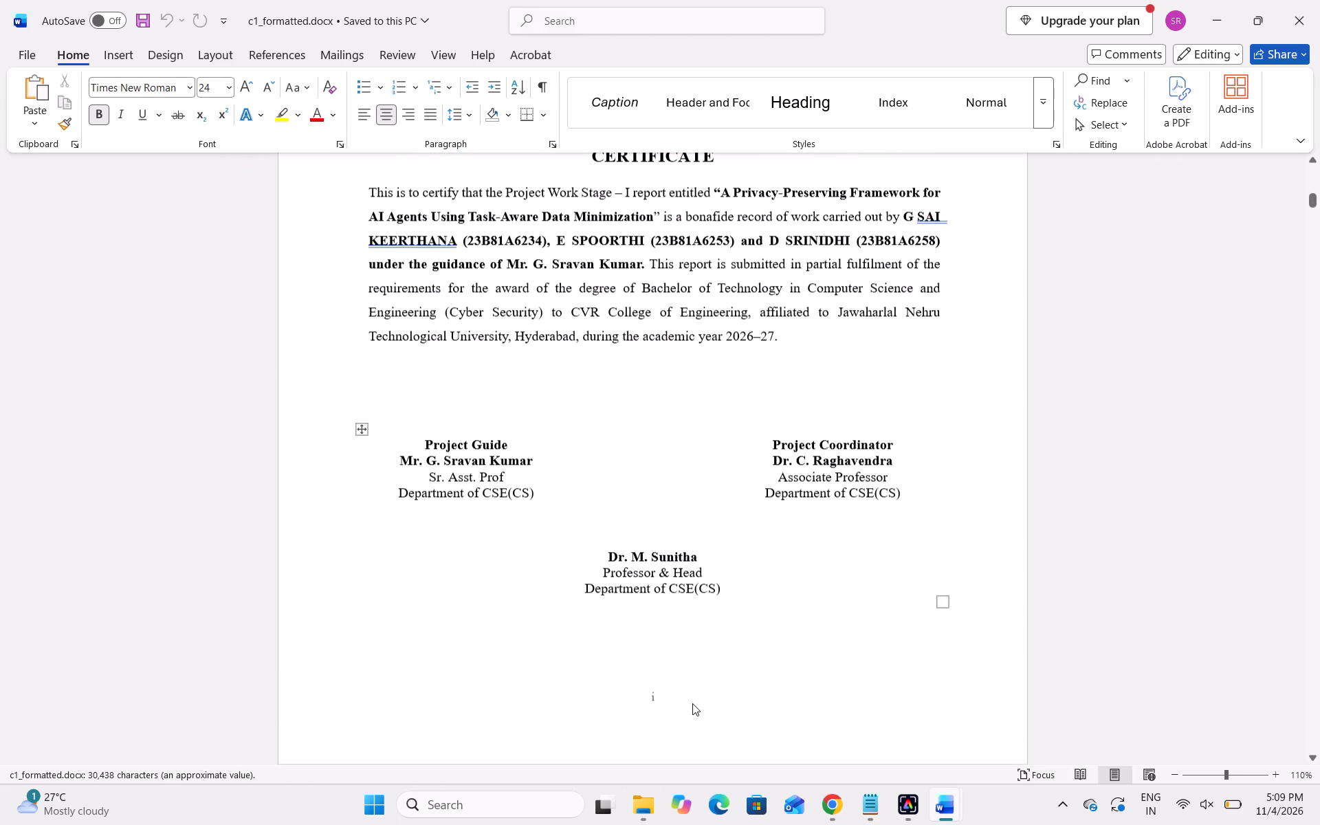
{"action": "scroll", "coordinate": [692, 703], "scroll_direction": "down", "scroll_amount": 6}
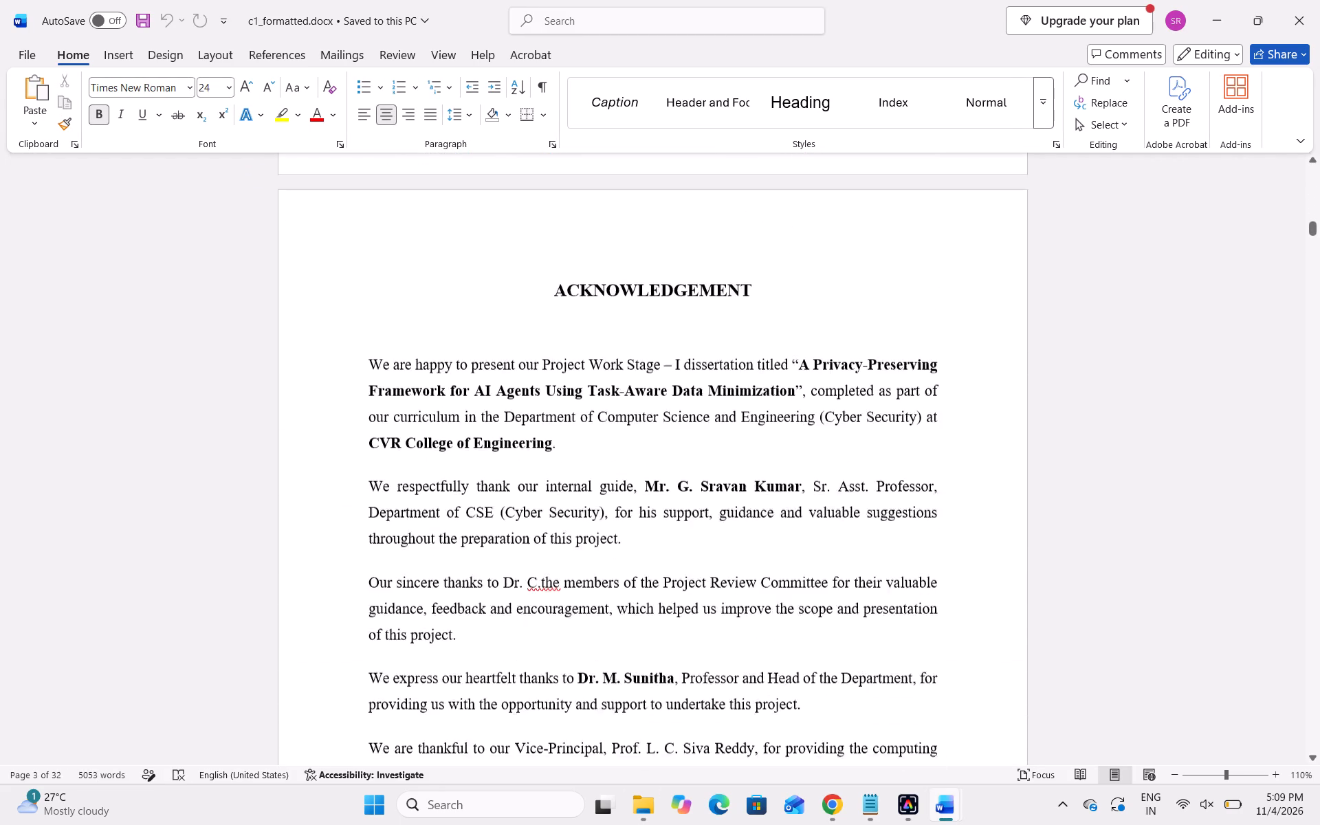
{"action": "scroll", "coordinate": [679, 663], "scroll_direction": "down", "scroll_amount": 8}
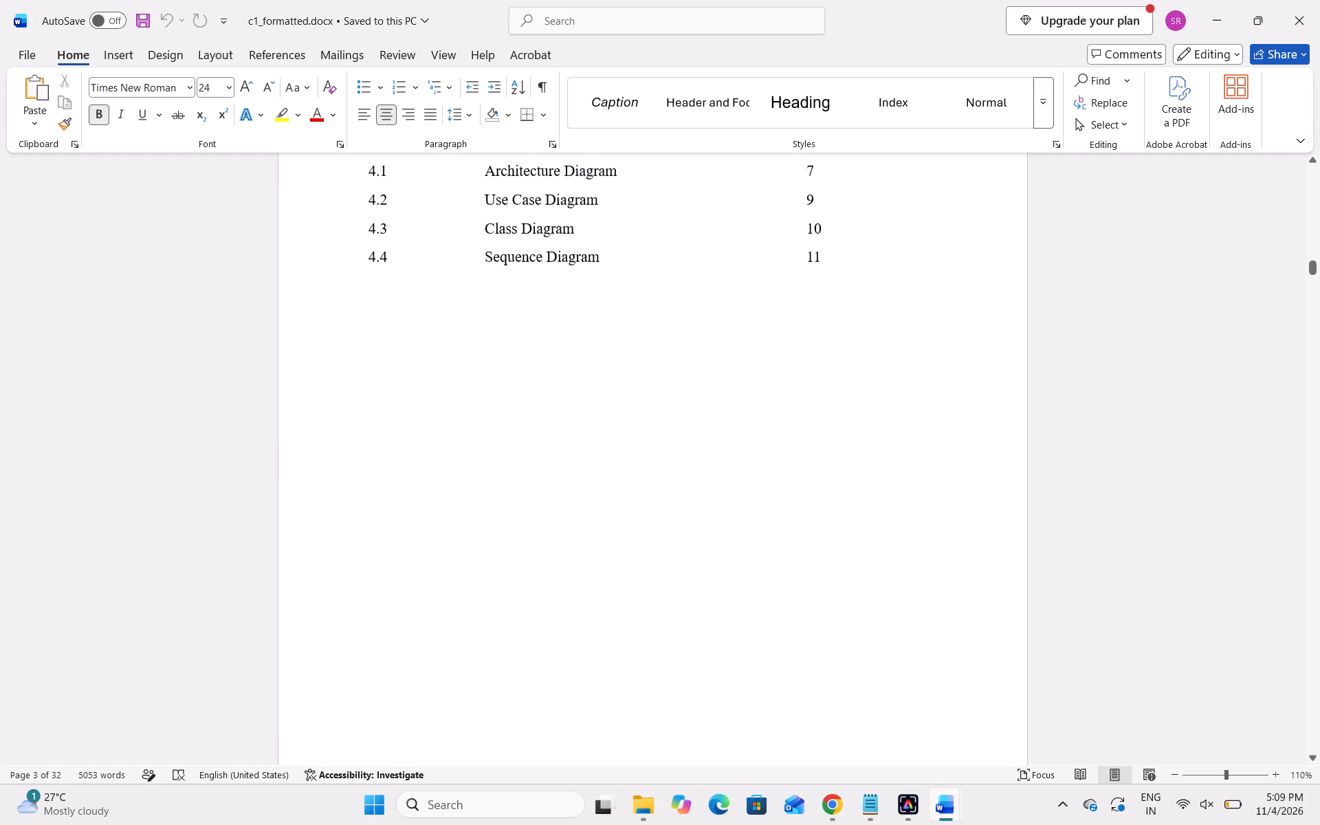
{"action": "scroll", "coordinate": [679, 663], "scroll_direction": "down", "scroll_amount": 8}
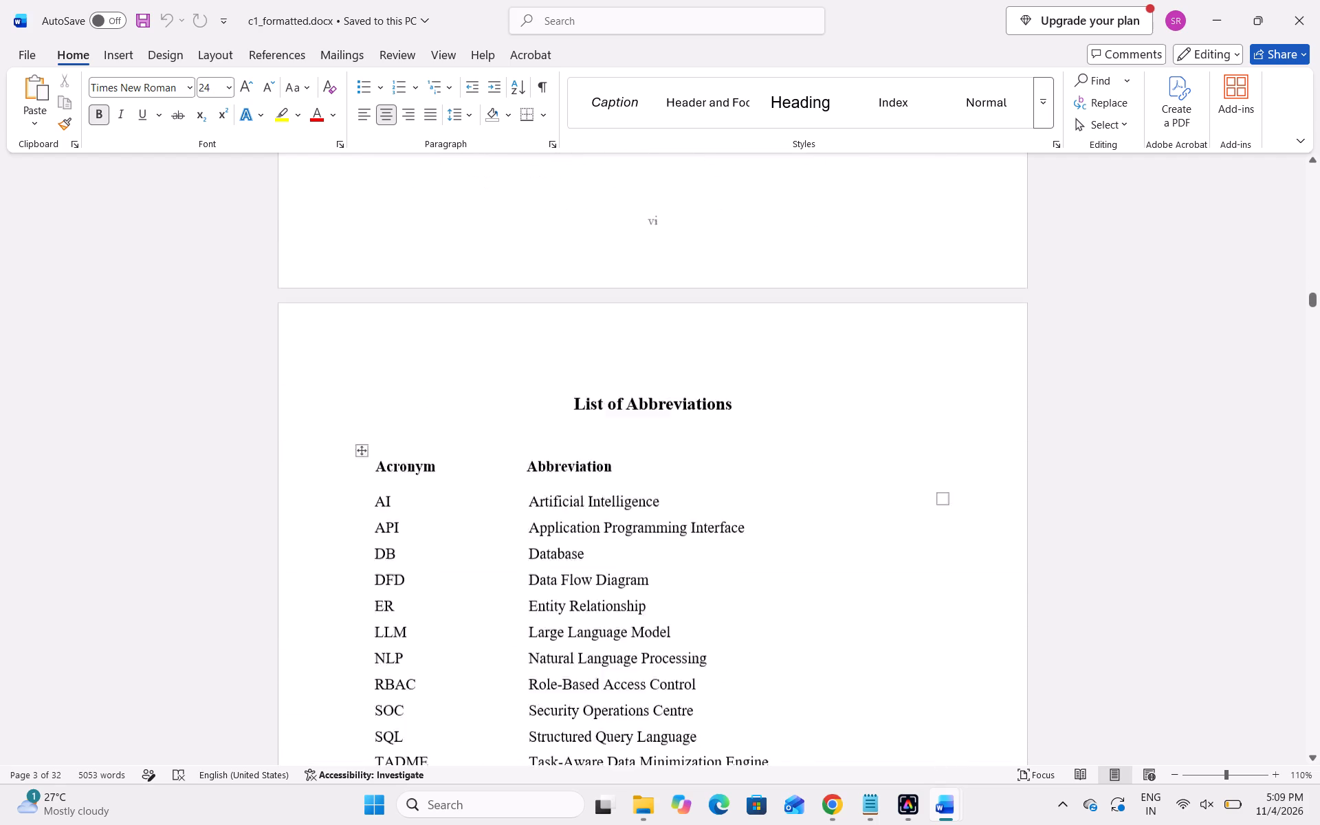
{"action": "scroll", "coordinate": [679, 663], "scroll_direction": "down", "scroll_amount": 7}
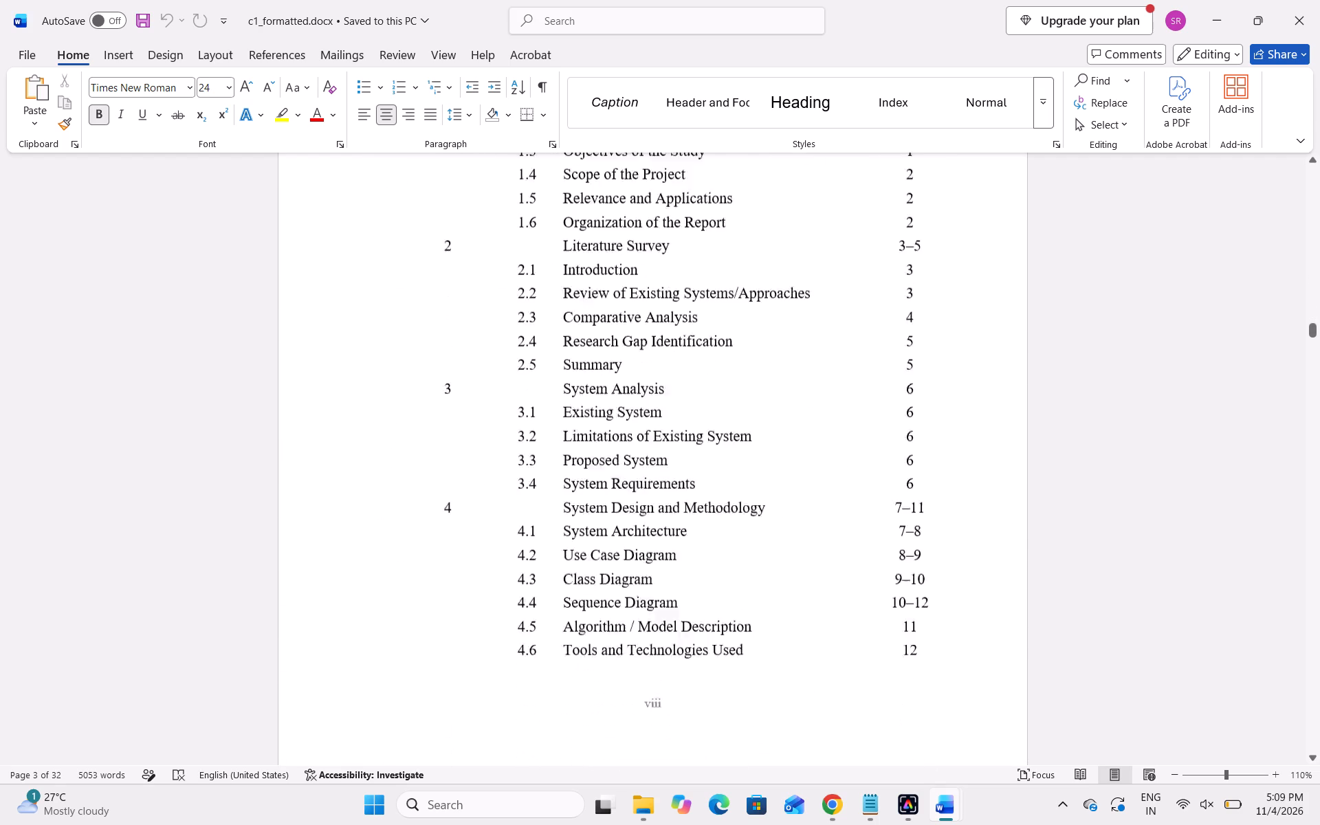
{"action": "scroll", "coordinate": [679, 663], "scroll_direction": "down", "scroll_amount": 5}
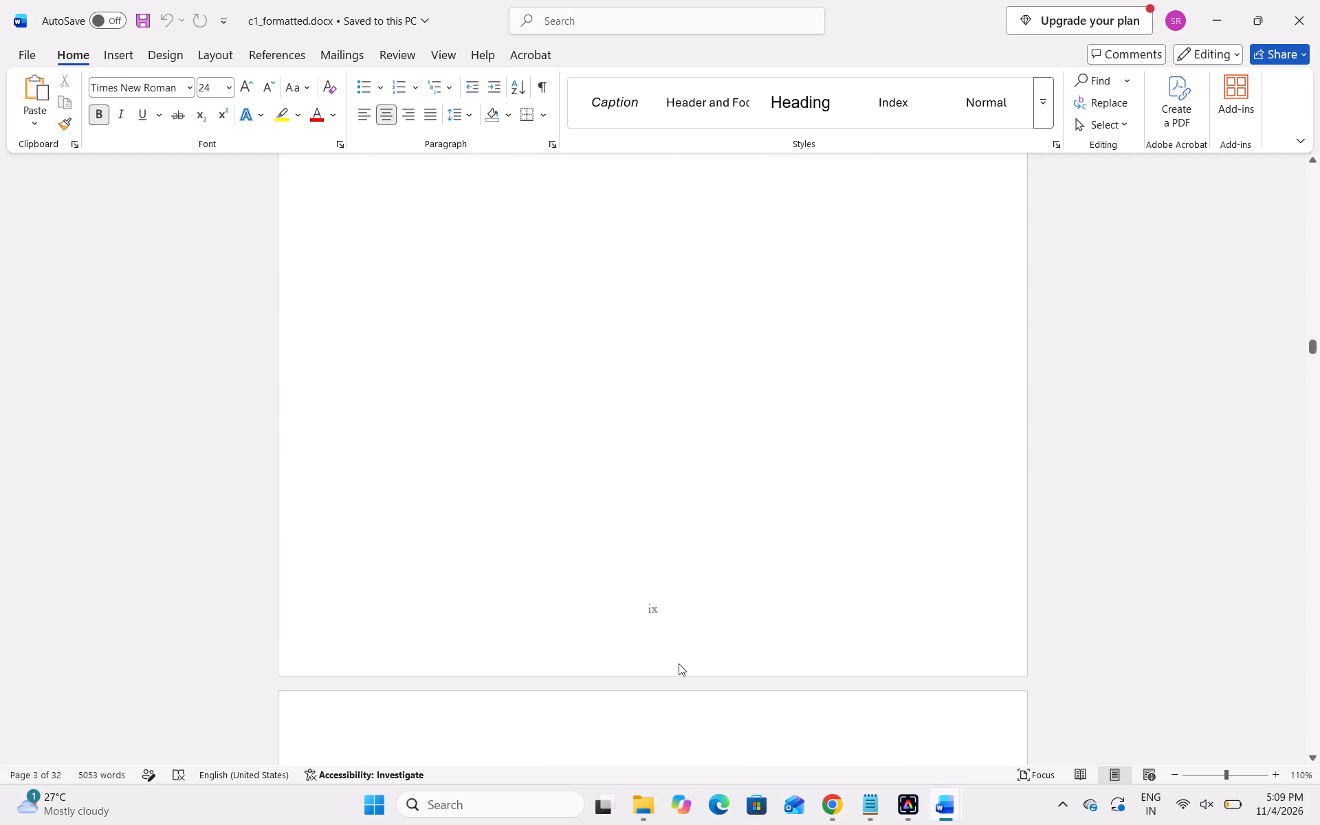
{"action": "scroll", "coordinate": [679, 663], "scroll_direction": "down", "scroll_amount": 2}
{"action": "scroll", "coordinate": [679, 555], "scroll_direction": "up", "scroll_amount": 1}
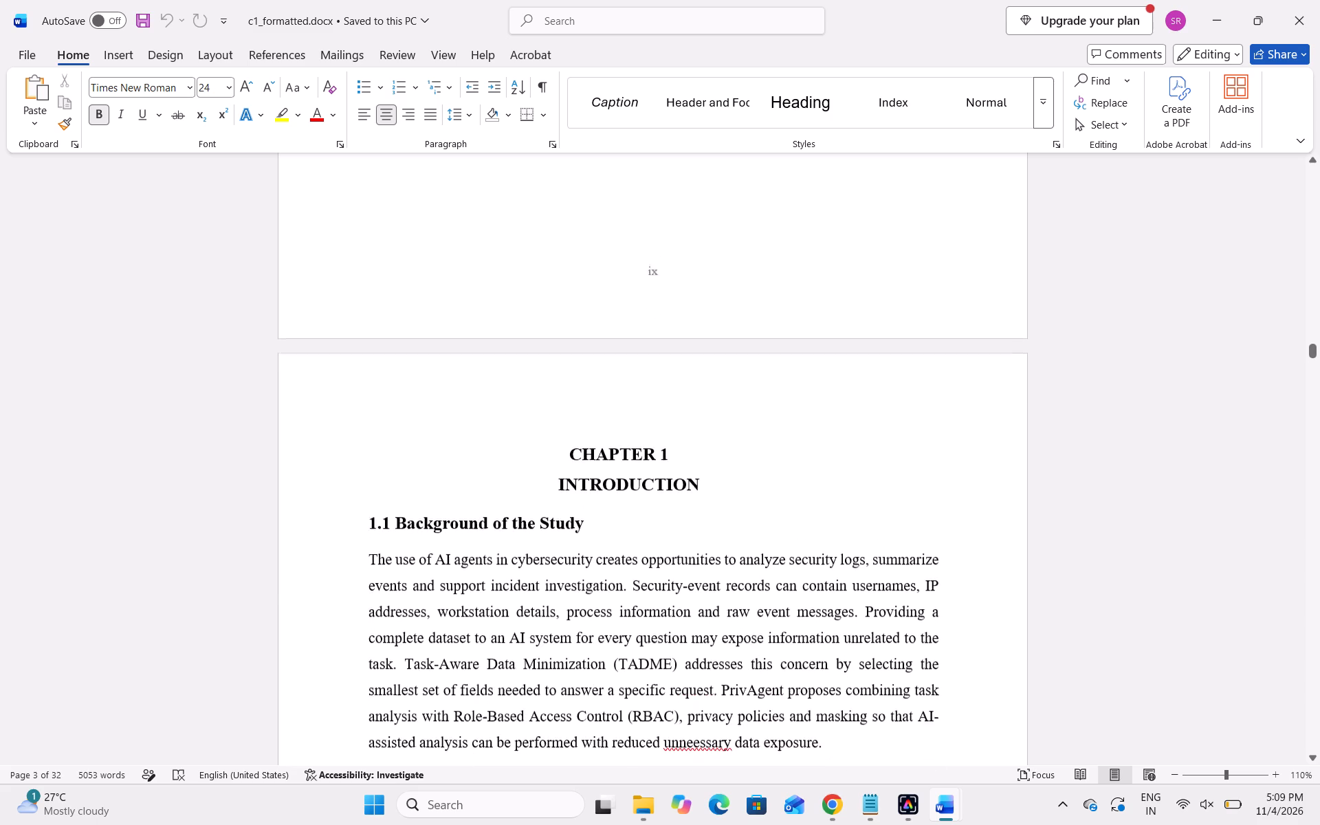
{"action": "scroll", "coordinate": [679, 555], "scroll_direction": "up", "scroll_amount": 1}
{"action": "scroll", "coordinate": [679, 555], "scroll_direction": "down", "scroll_amount": 8}
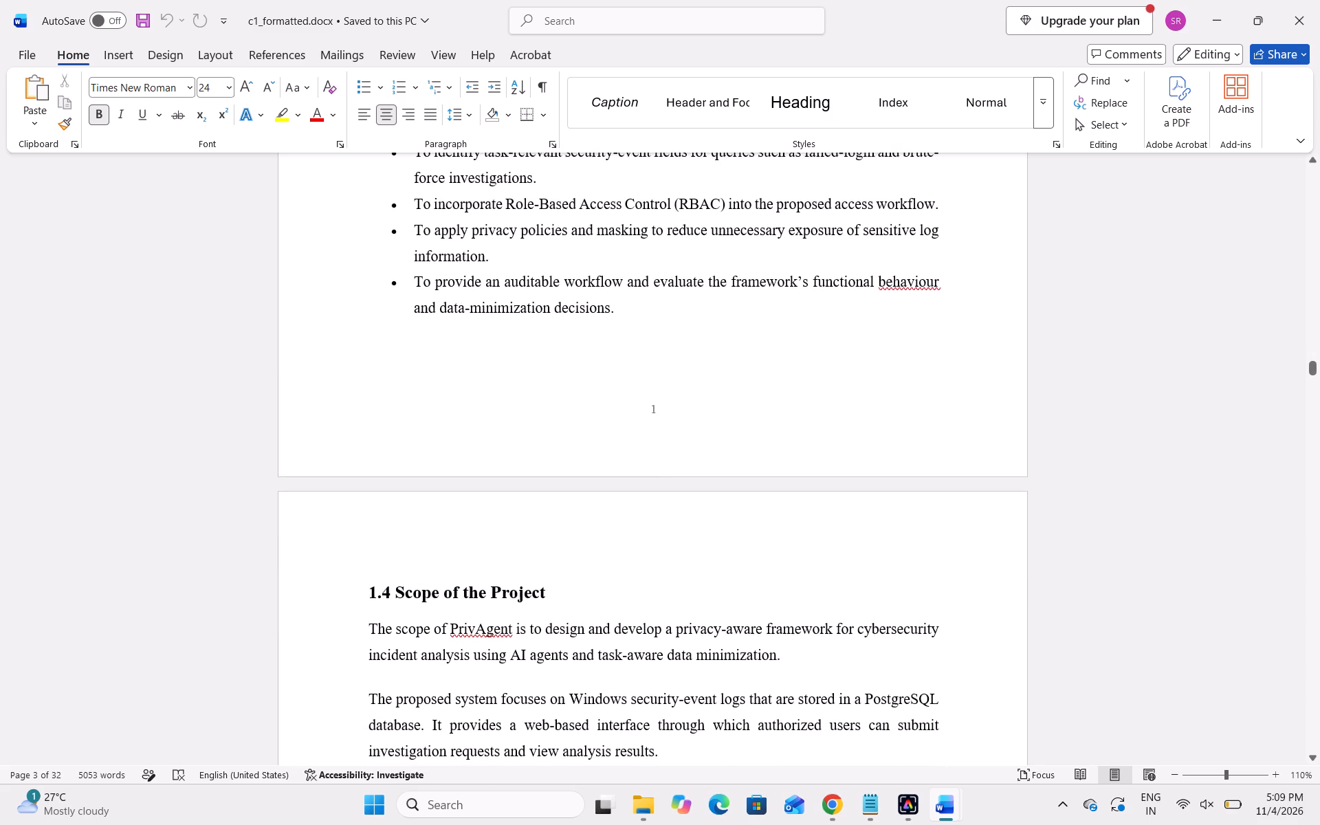
Set the line spacing of the entire table of contents, from its header row to References, to 1.5.
{"action": "scroll", "coordinate": [679, 555], "scroll_direction": "up", "scroll_amount": 2}
{"action": "scroll", "coordinate": [711, 487], "scroll_direction": "up", "scroll_amount": 4}
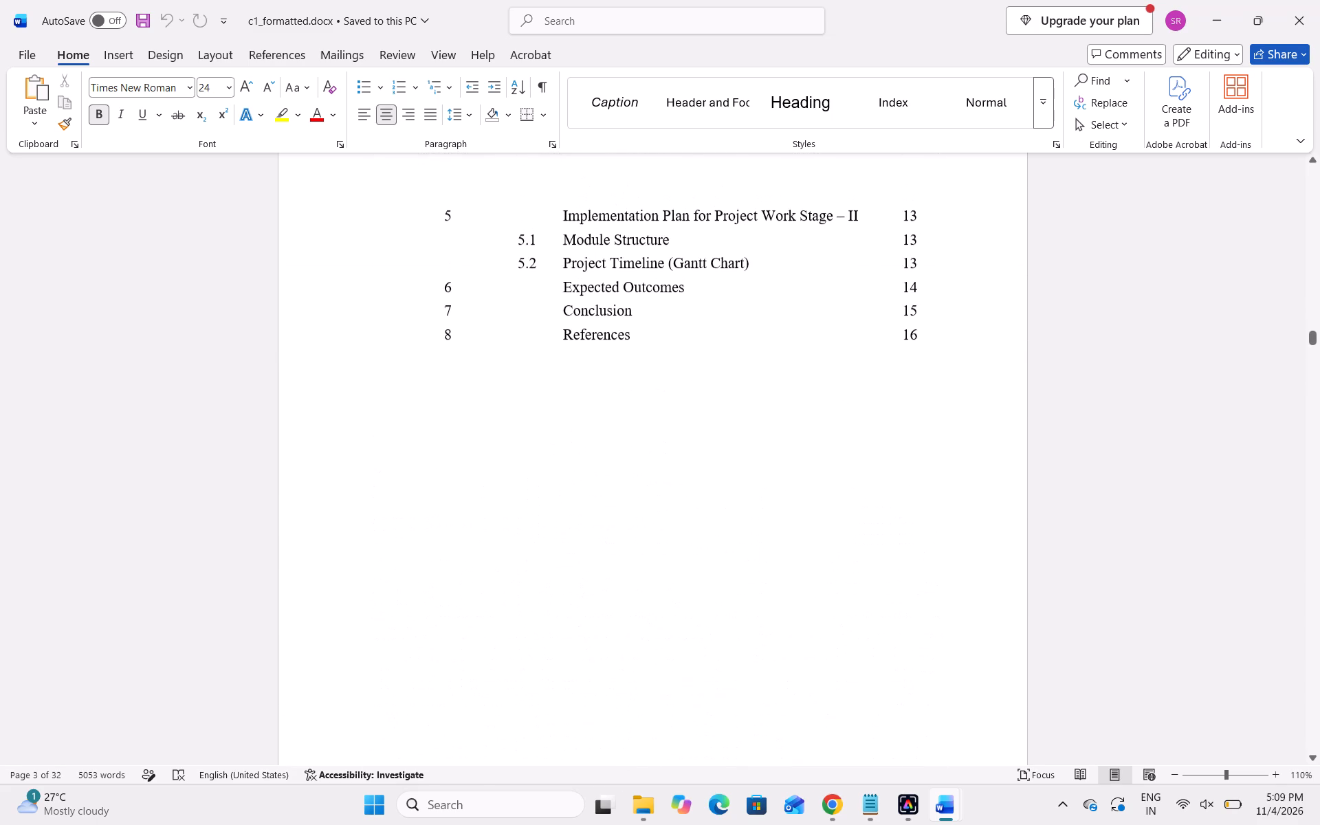
{"action": "scroll", "coordinate": [699, 546], "scroll_direction": "up", "scroll_amount": 3}
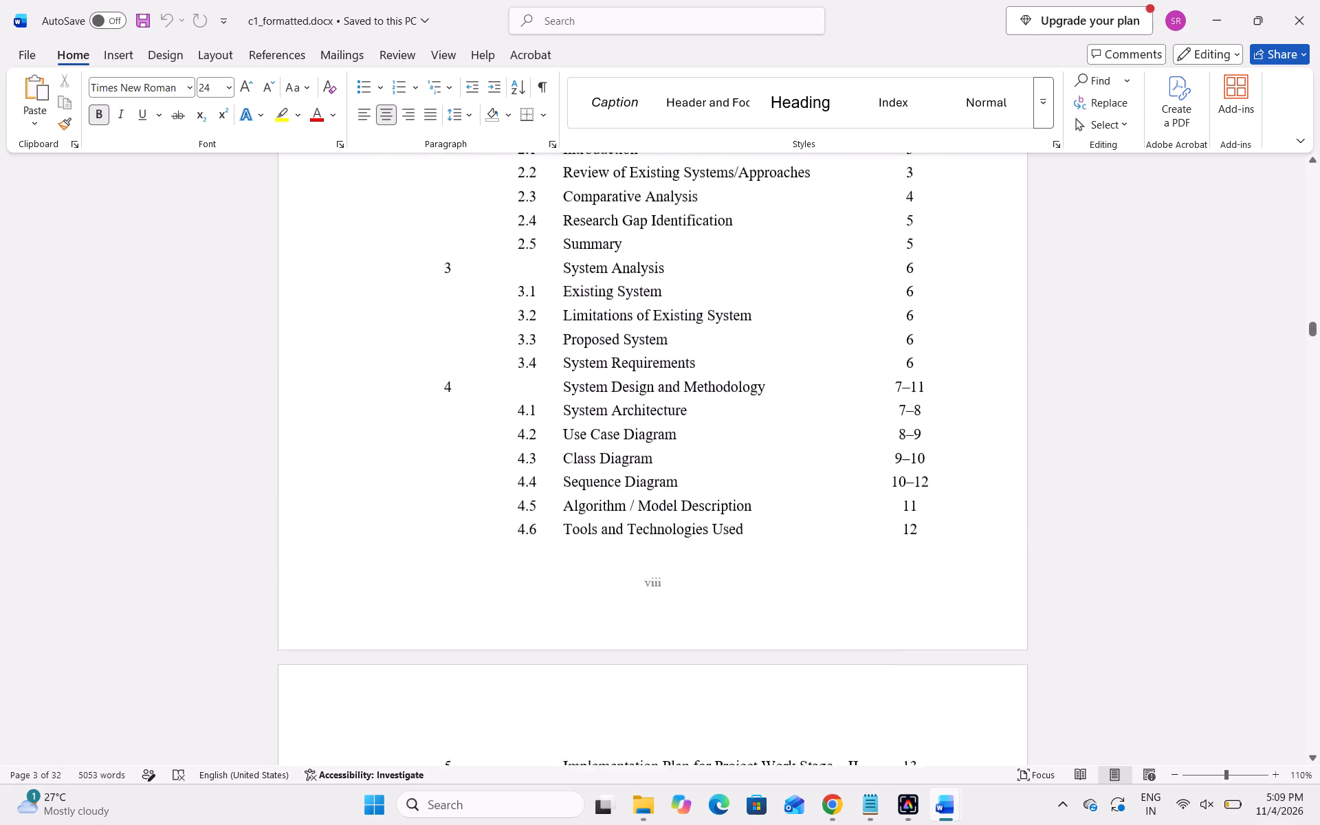
{"action": "scroll", "coordinate": [722, 508], "scroll_direction": "up", "scroll_amount": 1}
{"action": "scroll", "coordinate": [722, 508], "scroll_direction": "down", "scroll_amount": 3}
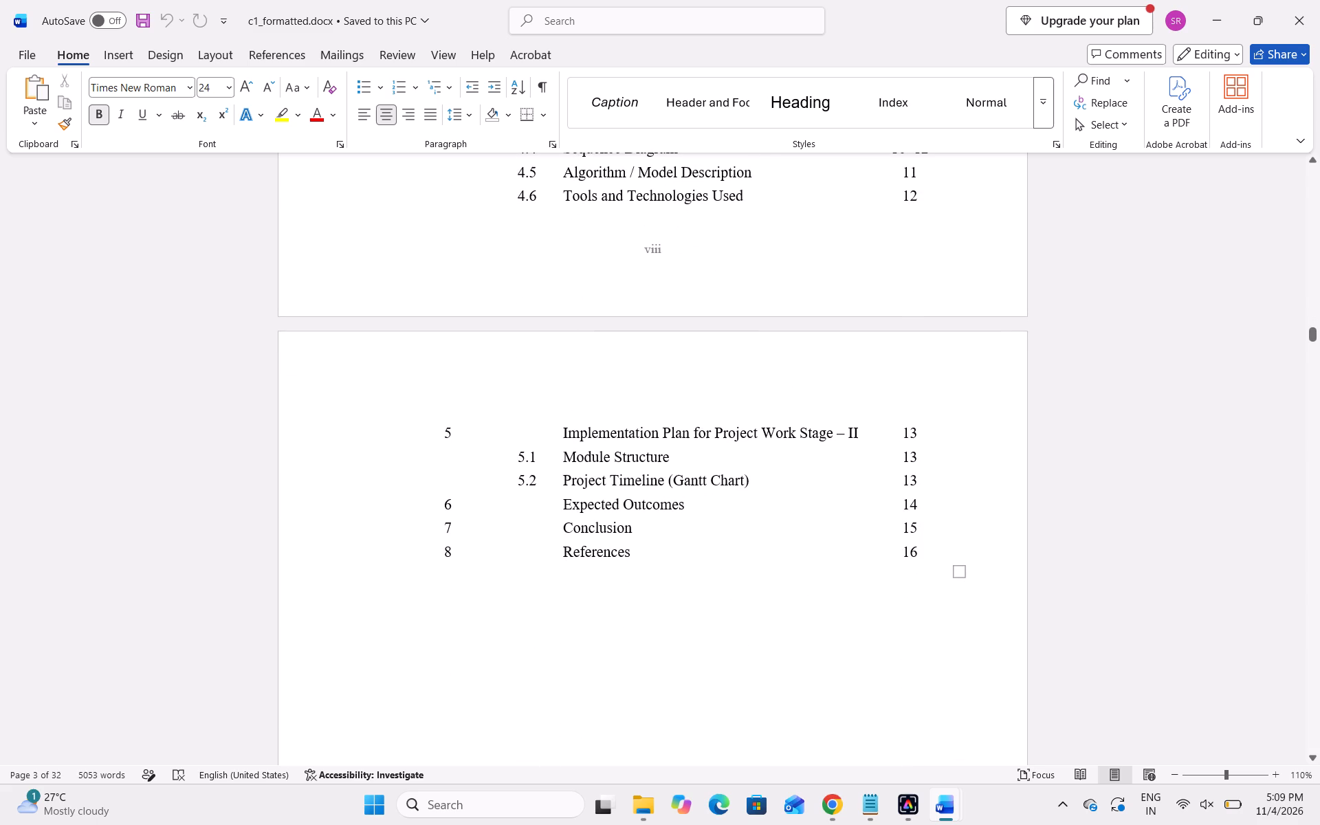
{"action": "left_click_drag", "start_coordinate": [664, 564], "coordinate": [516, 364]}
{"action": "scroll", "coordinate": [660, 487], "scroll_direction": "up", "scroll_amount": 3}
{"action": "scroll", "coordinate": [636, 219], "scroll_direction": "up", "scroll_amount": 2}
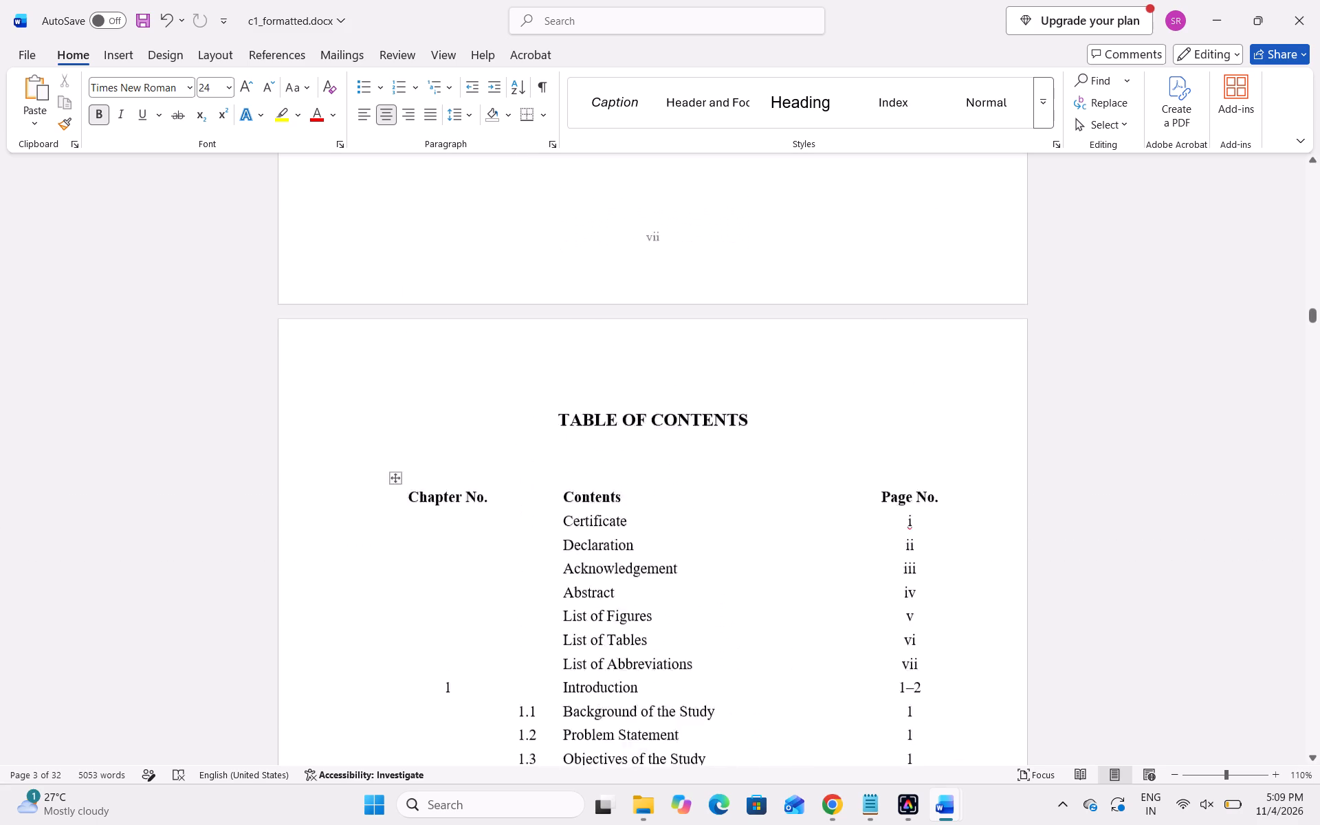
{"action": "scroll", "coordinate": [588, 339], "scroll_direction": "down", "scroll_amount": 1}
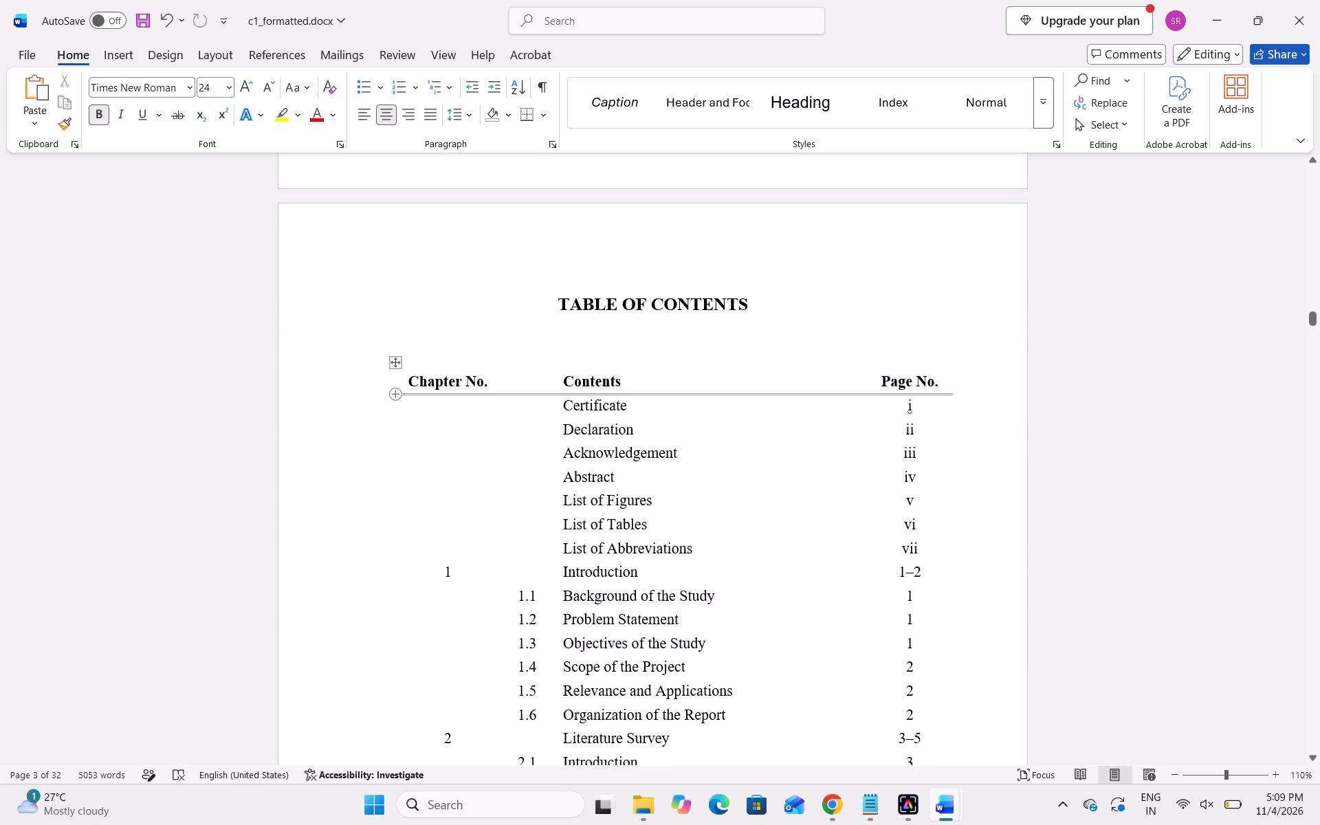
{"action": "left_click_drag", "start_coordinate": [406, 379], "coordinate": [676, 824]}
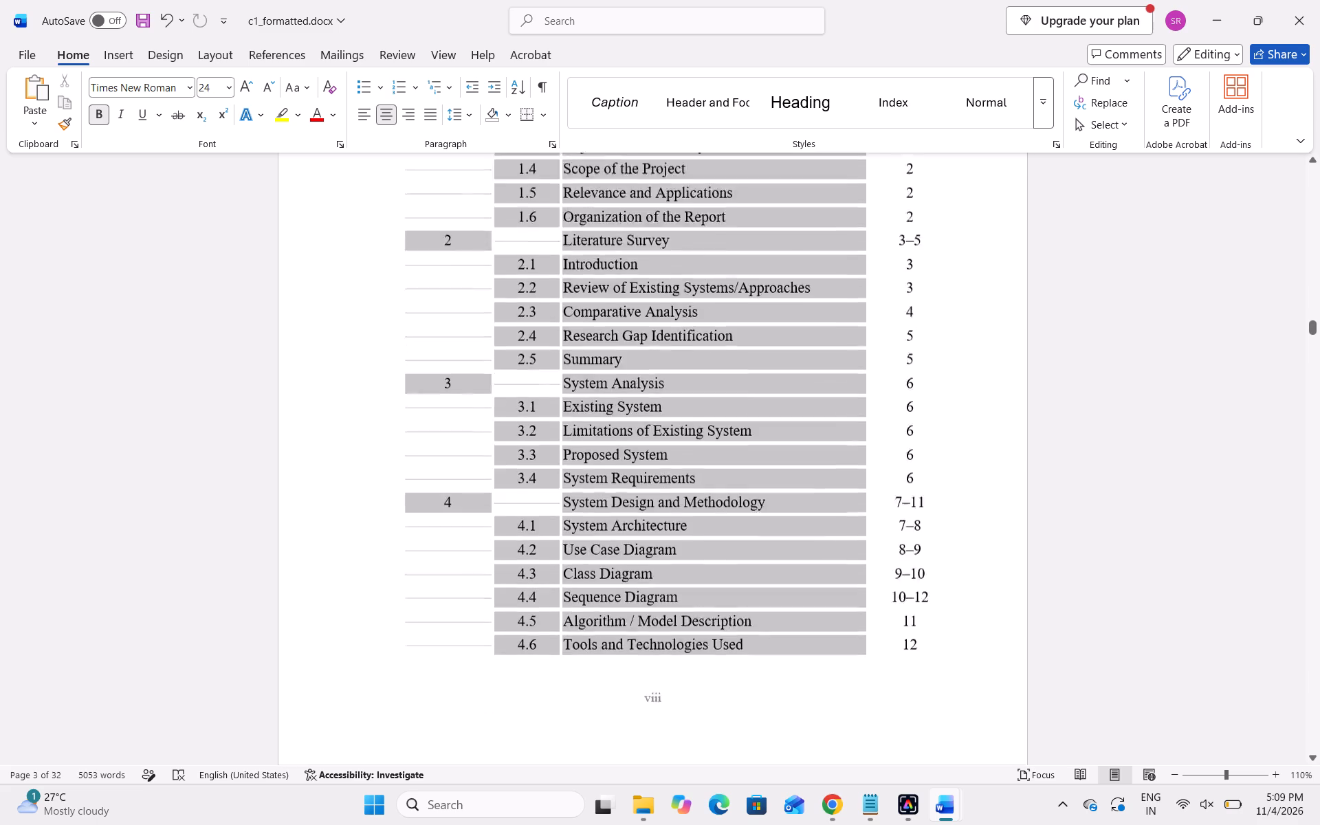
{"action": "left_click_drag", "start_coordinate": [676, 824], "coordinate": [932, 329]}
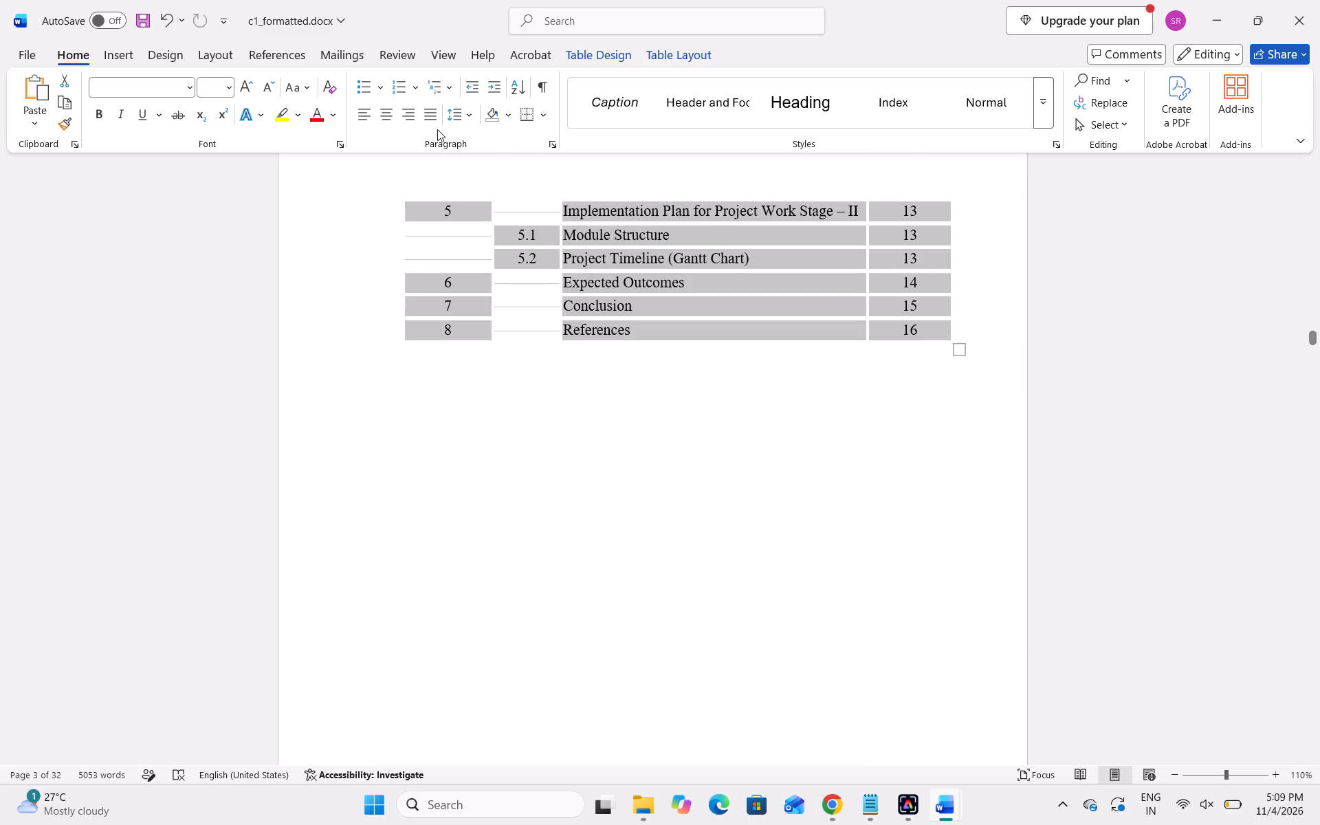
{"action": "left_click", "coordinate": [470, 118]}
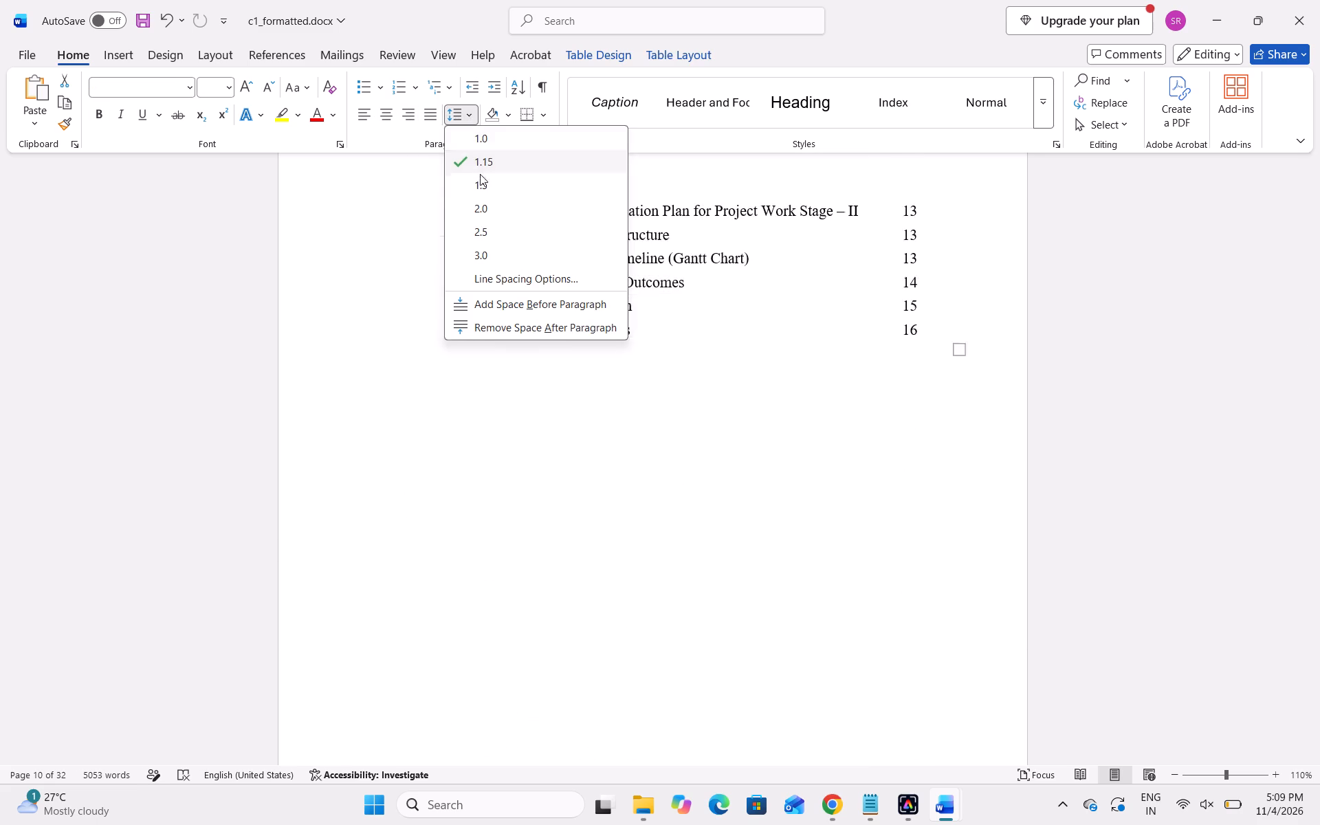
{"action": "left_click", "coordinate": [480, 177]}
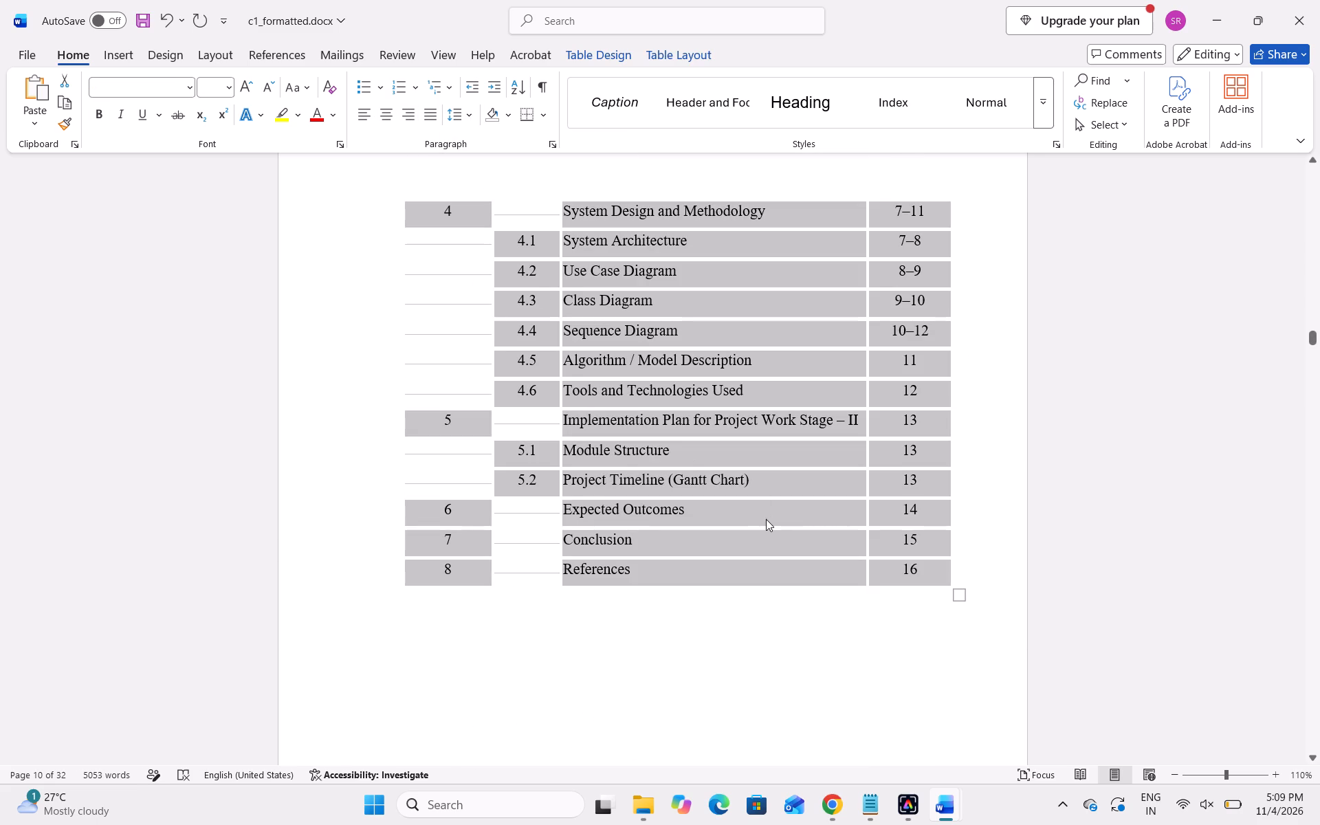
{"action": "left_click", "coordinate": [766, 519]}
Delete the blank line between the TABLE OF CONTENTS heading and the contents table.
{"action": "scroll", "coordinate": [766, 519], "scroll_direction": "up", "scroll_amount": 2}
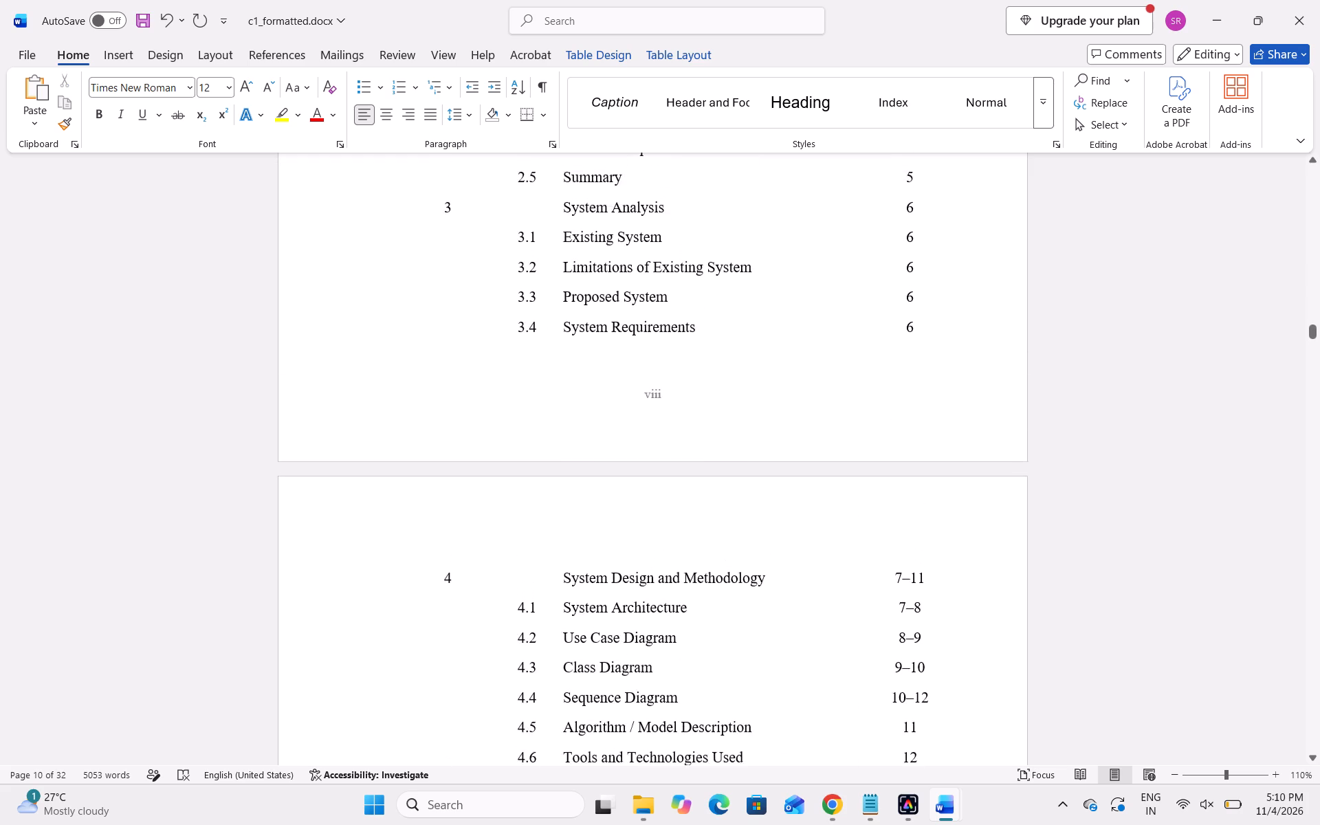
{"action": "scroll", "coordinate": [766, 519], "scroll_direction": "up", "scroll_amount": 2}
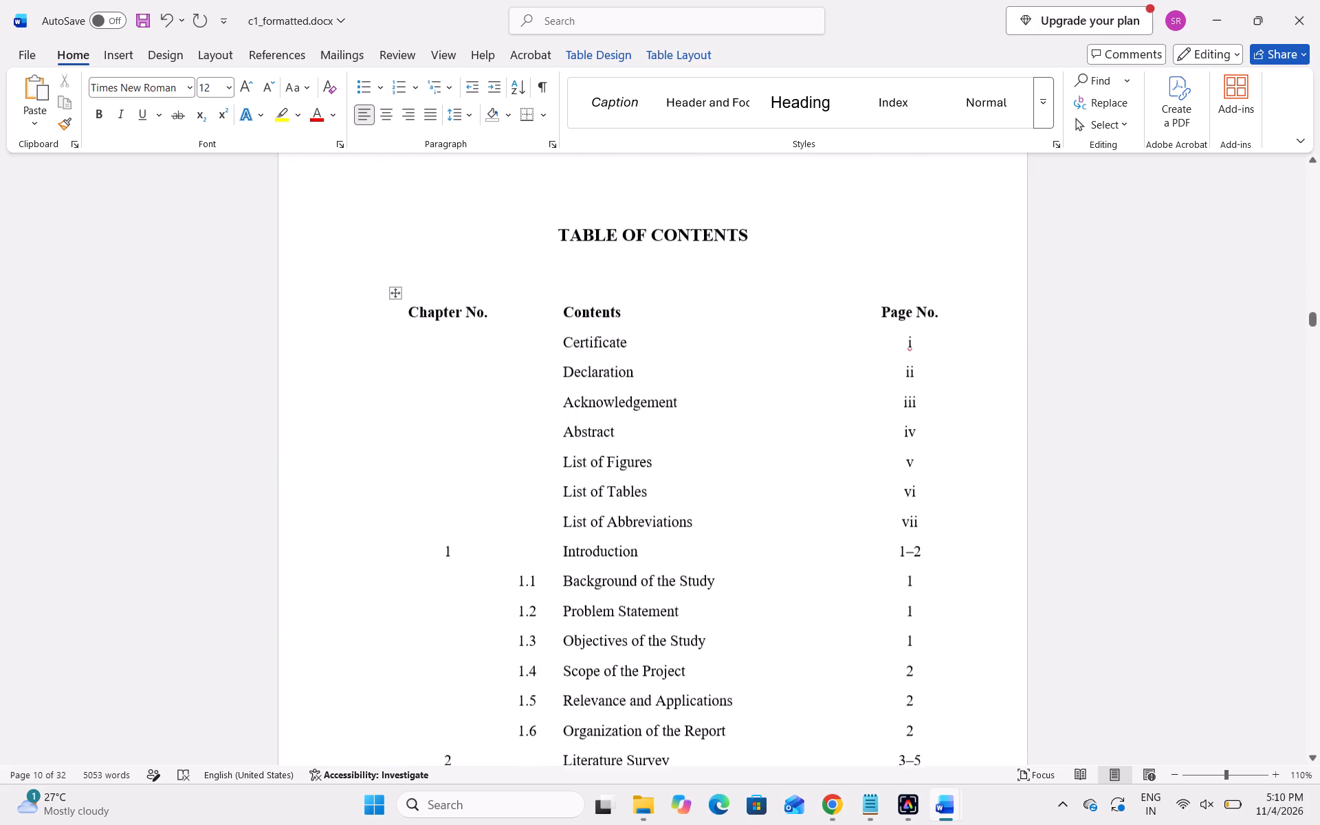
{"action": "scroll", "coordinate": [766, 519], "scroll_direction": "up", "scroll_amount": 1}
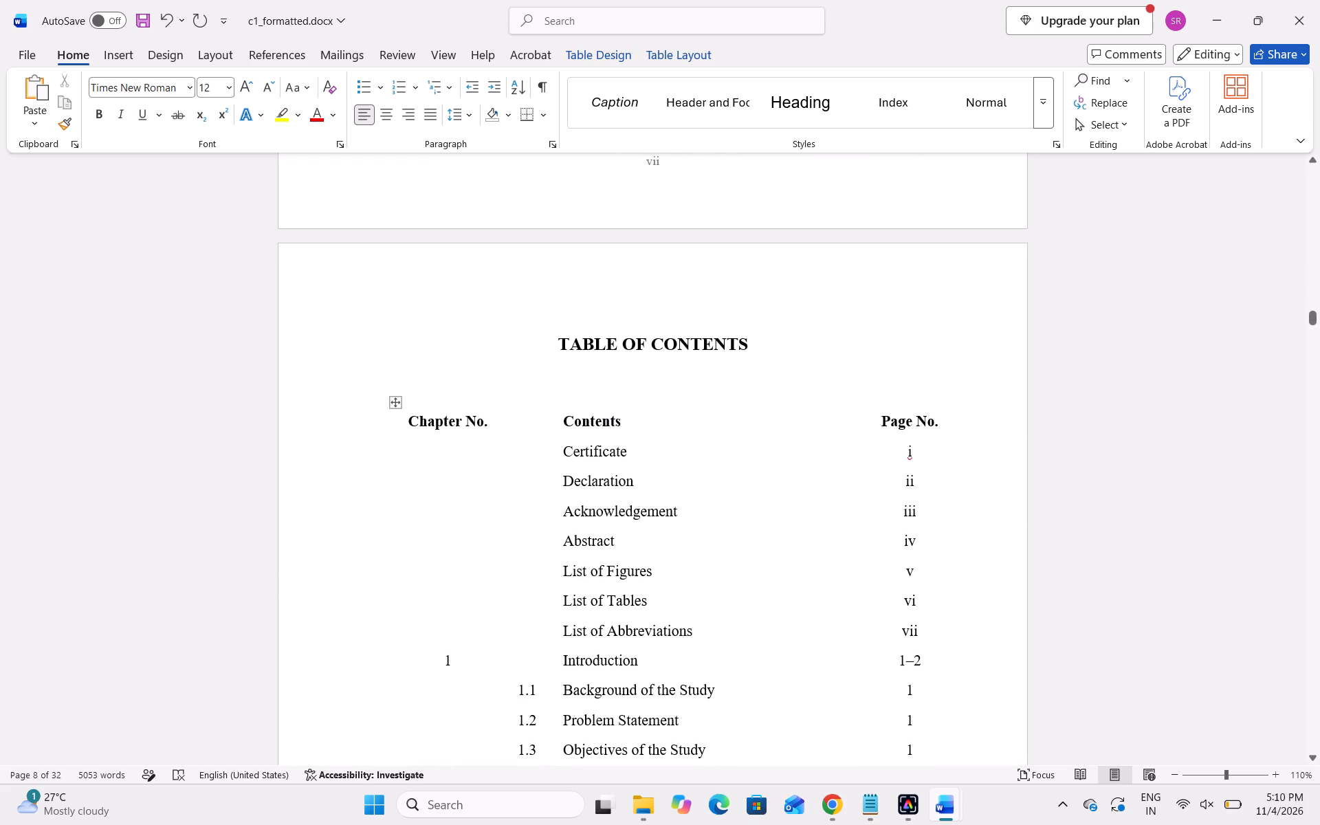
{"action": "left_click", "coordinate": [403, 421]}
{"action": "key", "text": "BackSpace"}
{"action": "key", "text": "BackSpace"}
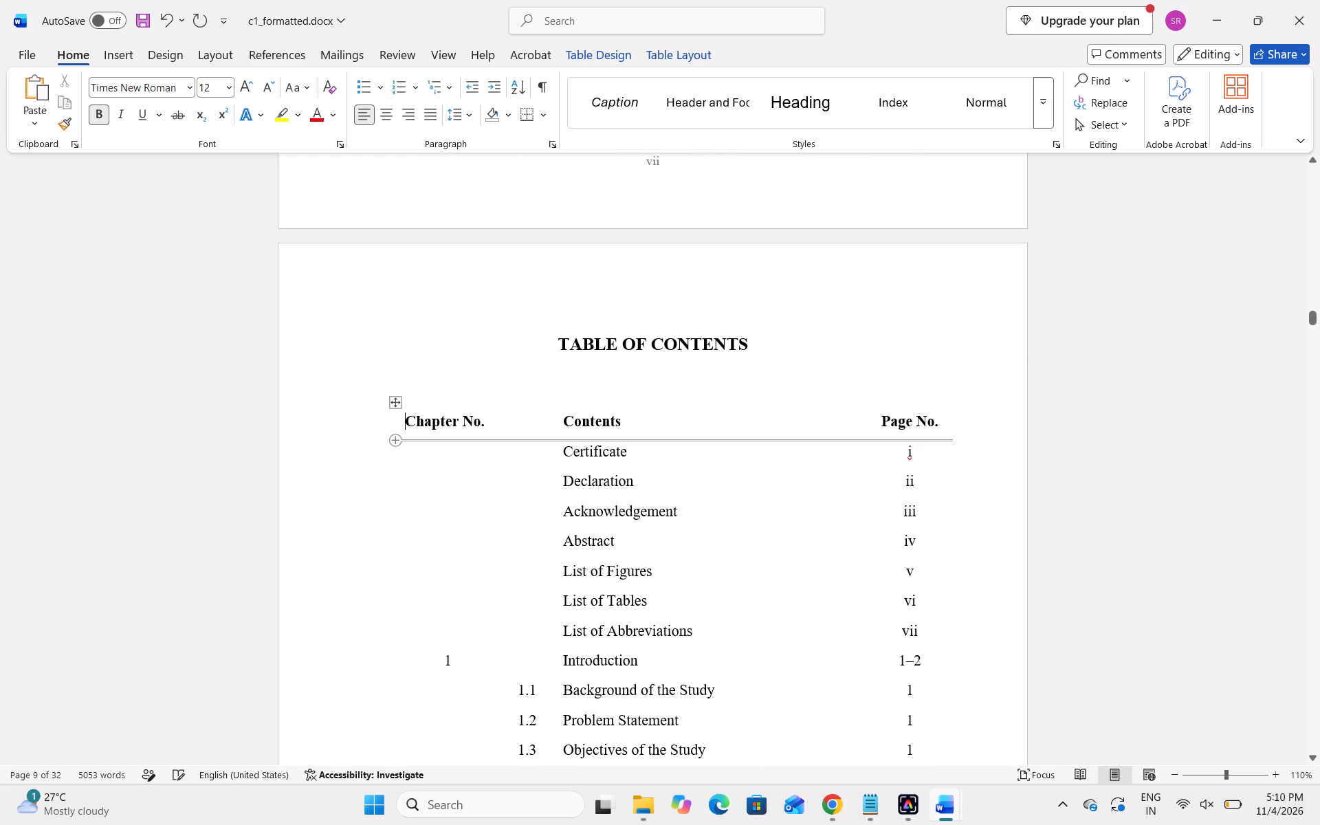
{"action": "key", "text": "BackSpace"}
{"action": "key", "text": "BackSpace"}
{"action": "key", "text": "BackSpace"}
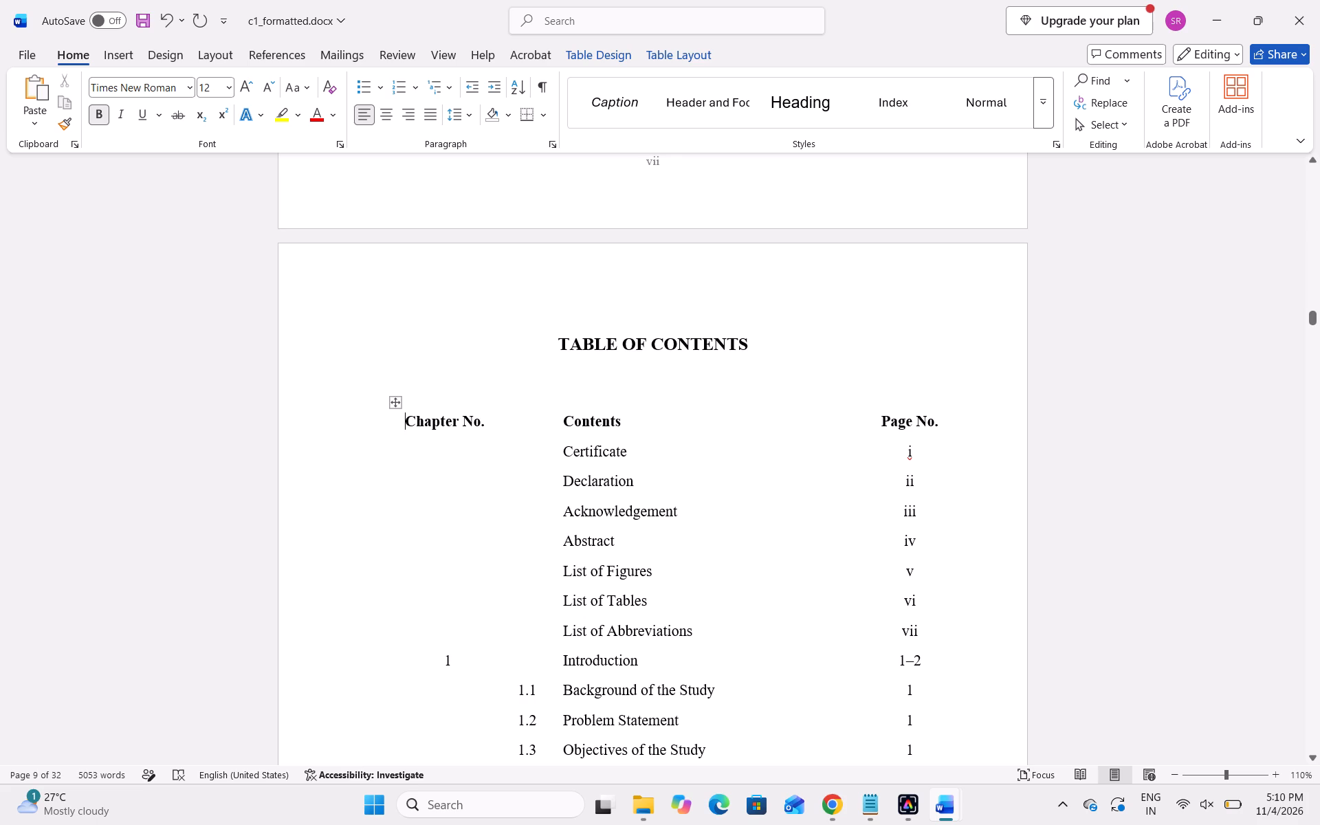
{"action": "left_click", "coordinate": [456, 431]}
{"action": "left_click", "coordinate": [412, 403]}
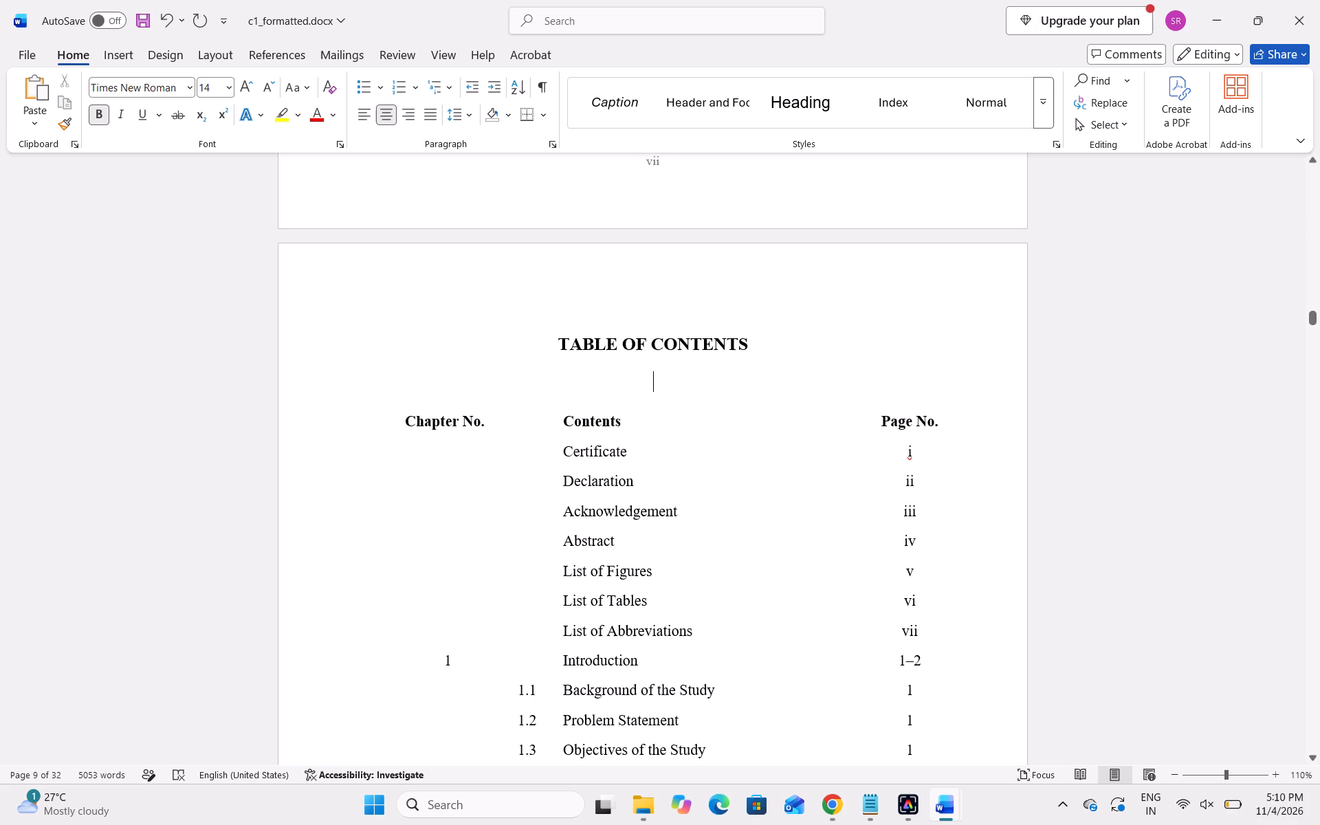
{"action": "key", "text": "BackSpace"}
{"action": "key", "text": "BackSpace"}
{"action": "scroll", "coordinate": [593, 551], "scroll_direction": "down", "scroll_amount": 1}
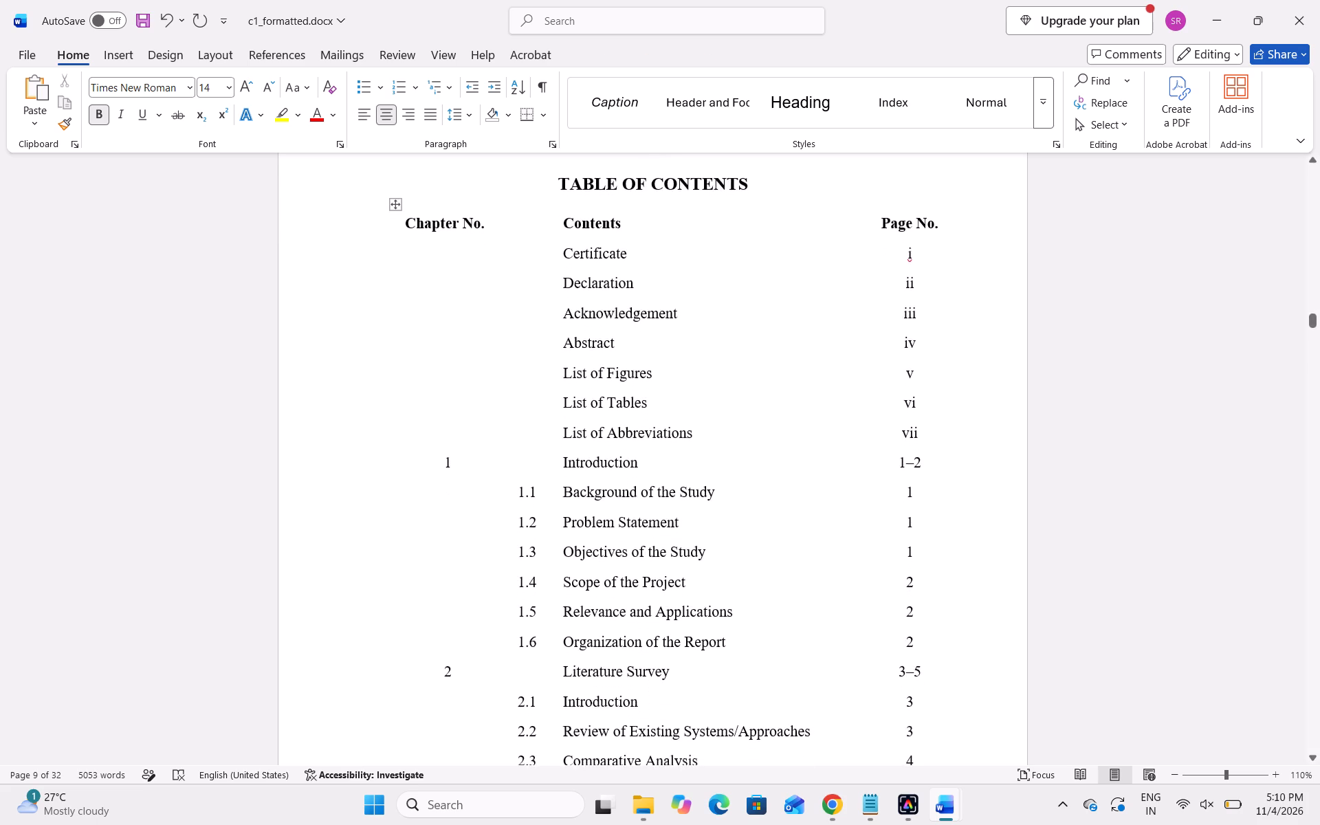
{"action": "scroll", "coordinate": [657, 525], "scroll_direction": "down", "scroll_amount": 3}
{"action": "scroll", "coordinate": [707, 549], "scroll_direction": "down", "scroll_amount": 1}
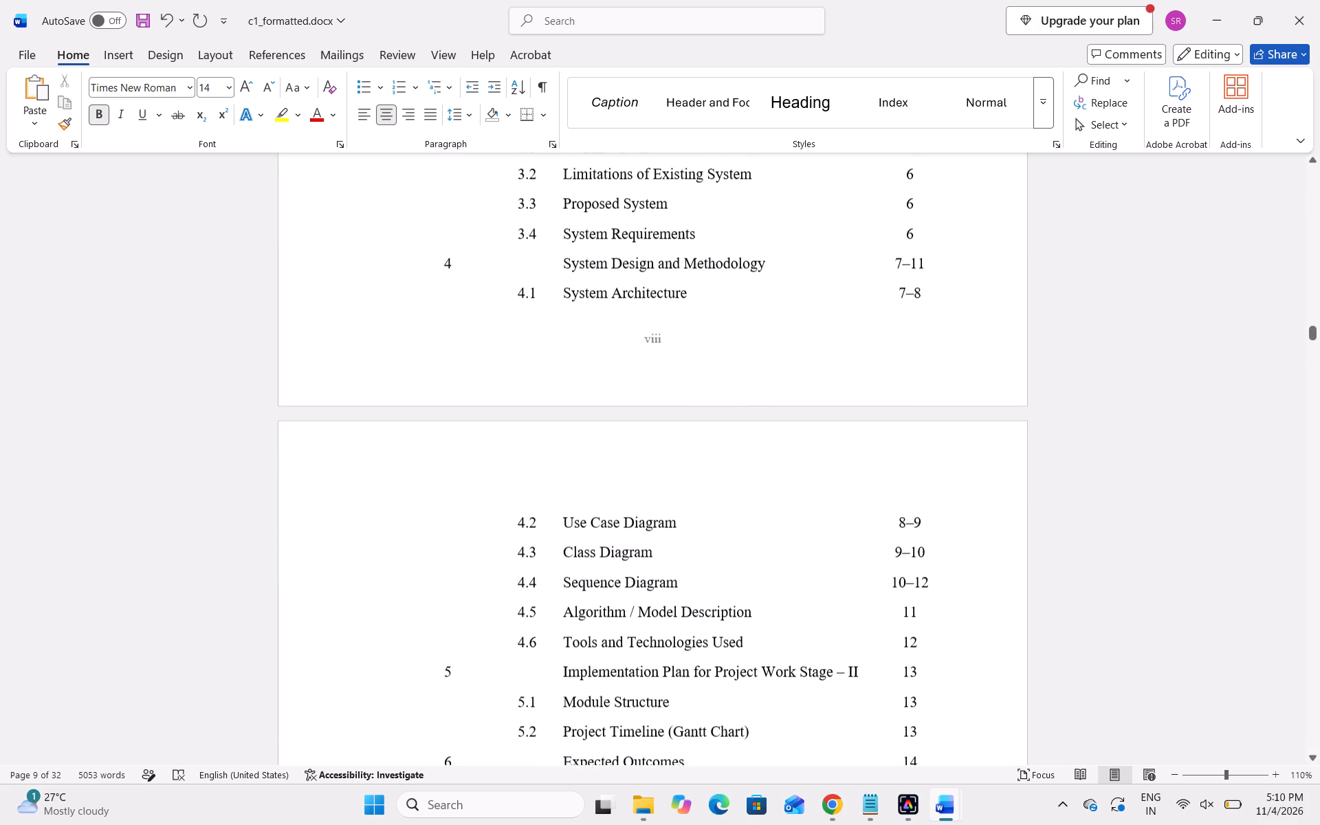
{"action": "scroll", "coordinate": [707, 549], "scroll_direction": "down", "scroll_amount": 1}
{"action": "scroll", "coordinate": [707, 549], "scroll_direction": "up", "scroll_amount": 1}
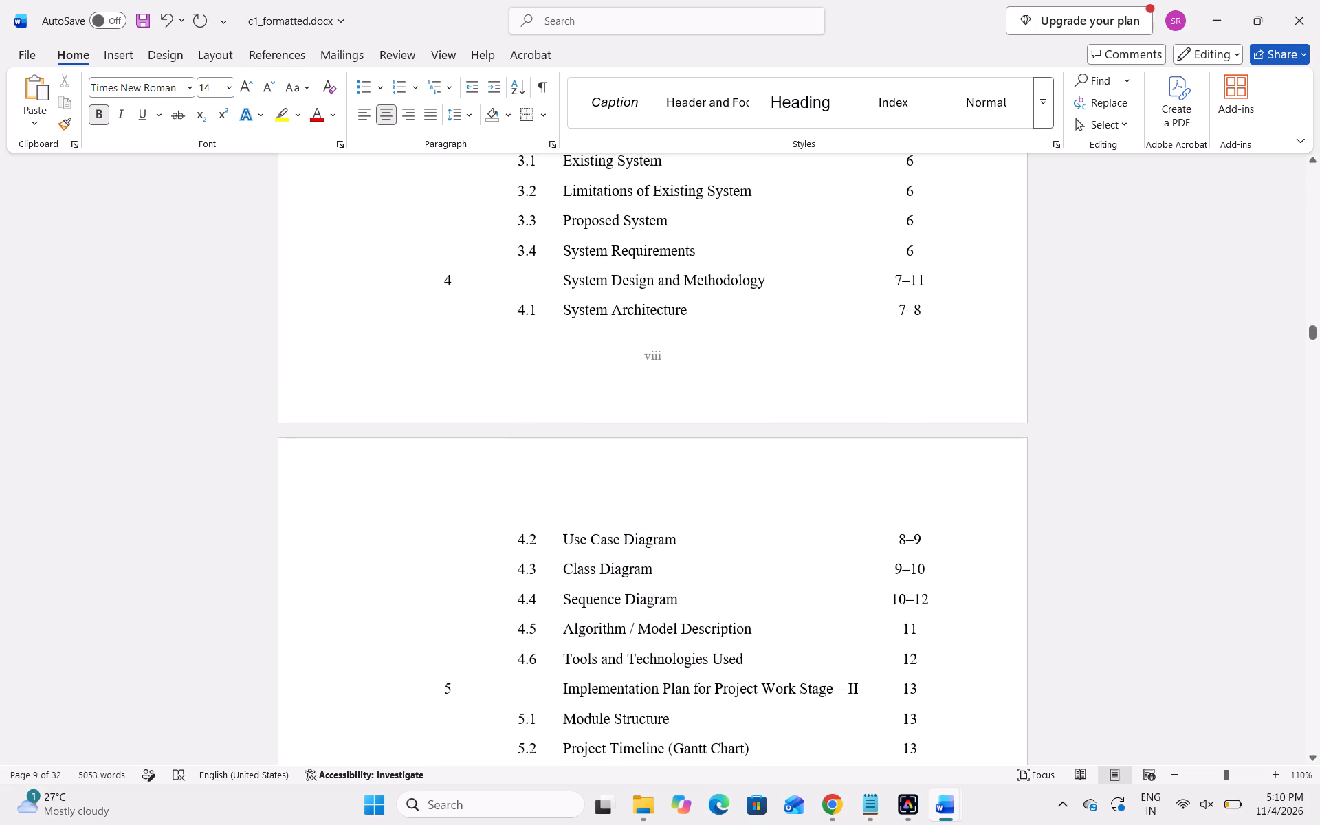
{"action": "scroll", "coordinate": [707, 549], "scroll_direction": "up", "scroll_amount": 1}
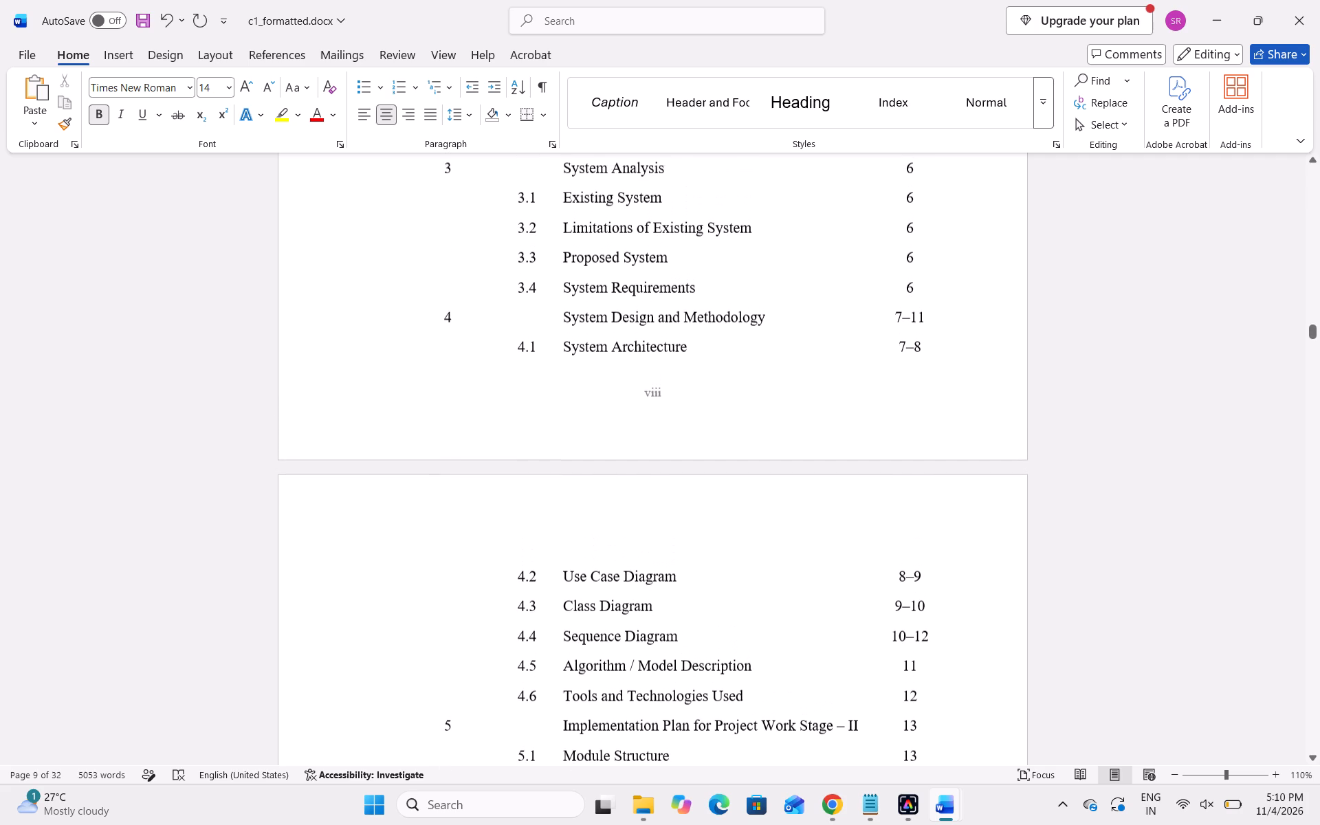
Insert a blank line between the TABLE OF CONTENTS heading and the contents table.
{"action": "scroll", "coordinate": [715, 522], "scroll_direction": "up", "scroll_amount": 3}
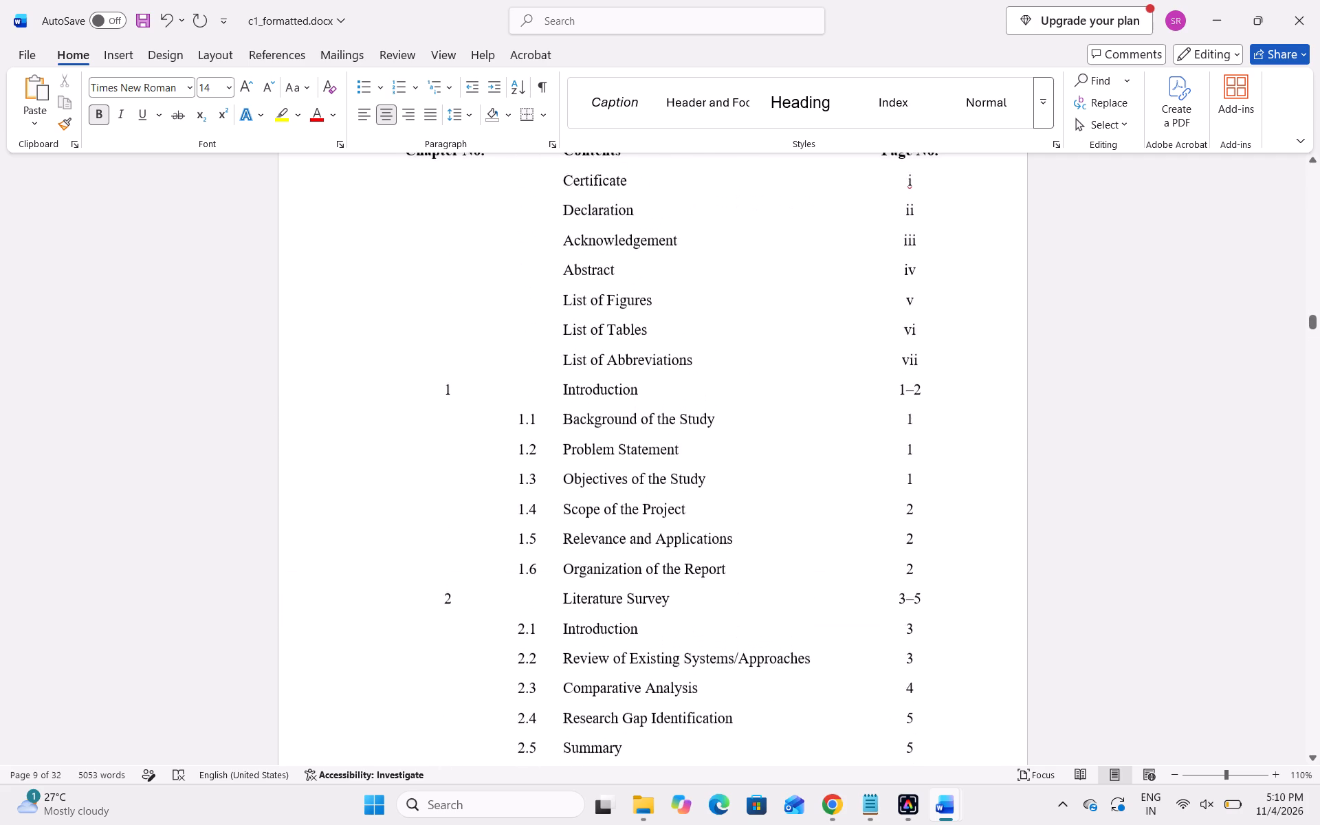
{"action": "scroll", "coordinate": [705, 468], "scroll_direction": "up", "scroll_amount": 1}
{"action": "scroll", "coordinate": [594, 522], "scroll_direction": "down", "scroll_amount": 1}
{"action": "key", "text": "backslash"}
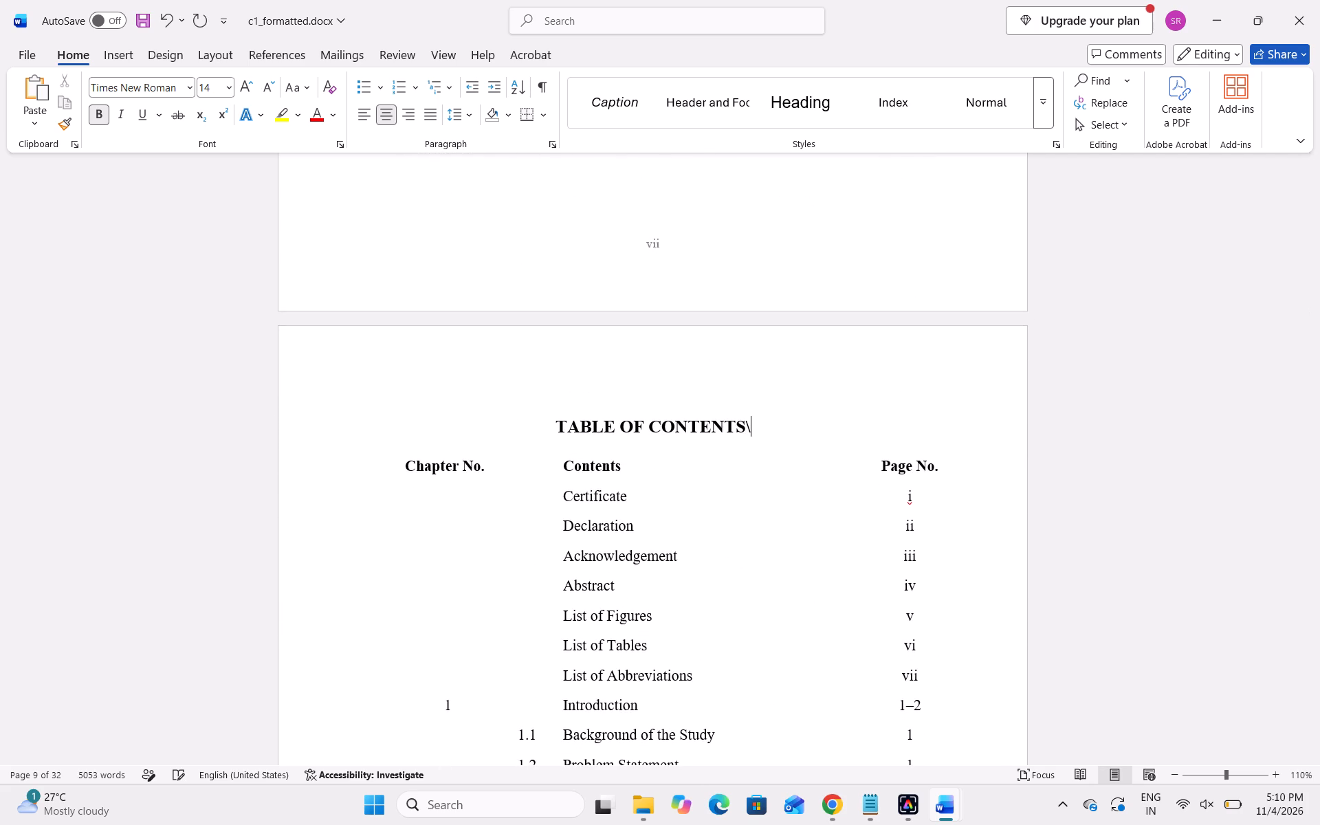
{"action": "key", "text": "BackSpace"}
{"action": "key", "text": "Return"}
Examine the page break within the table of contents and the rest of the report through its last page.
{"action": "scroll", "coordinate": [650, 494], "scroll_direction": "down", "scroll_amount": 3}
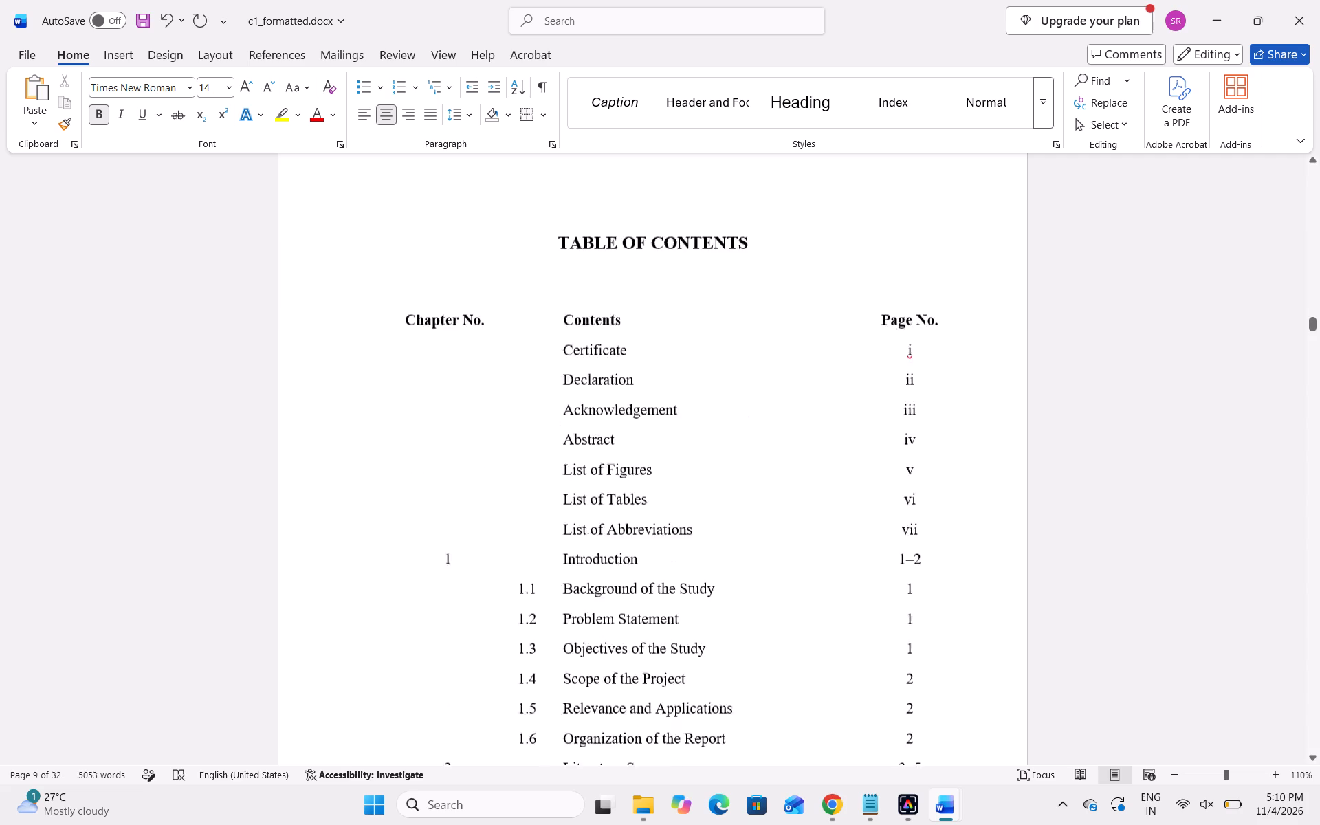
{"action": "scroll", "coordinate": [696, 518], "scroll_direction": "down", "scroll_amount": 1}
{"action": "scroll", "coordinate": [639, 556], "scroll_direction": "down", "scroll_amount": 1}
{"action": "scroll", "coordinate": [639, 626], "scroll_direction": "down", "scroll_amount": 2}
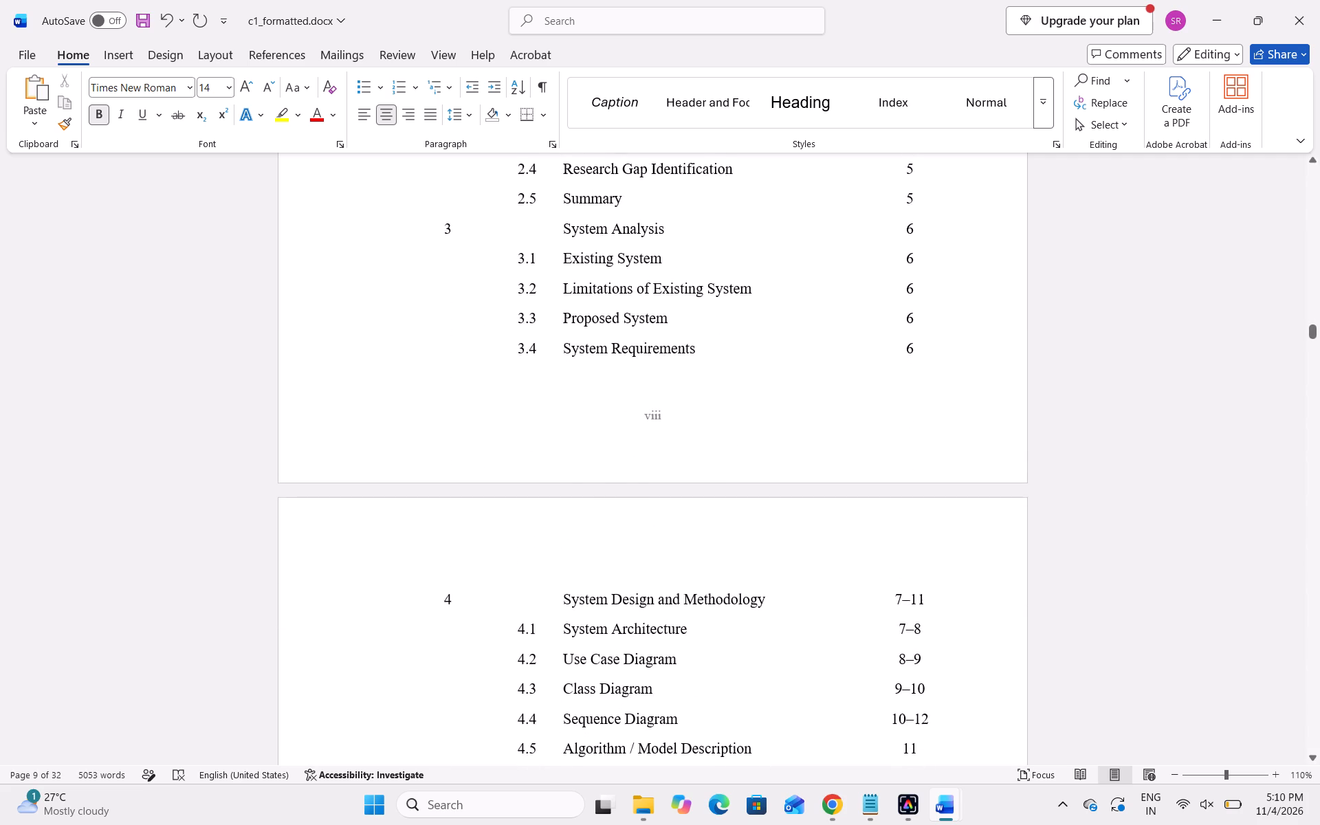
{"action": "scroll", "coordinate": [639, 626], "scroll_direction": "down", "scroll_amount": 14}
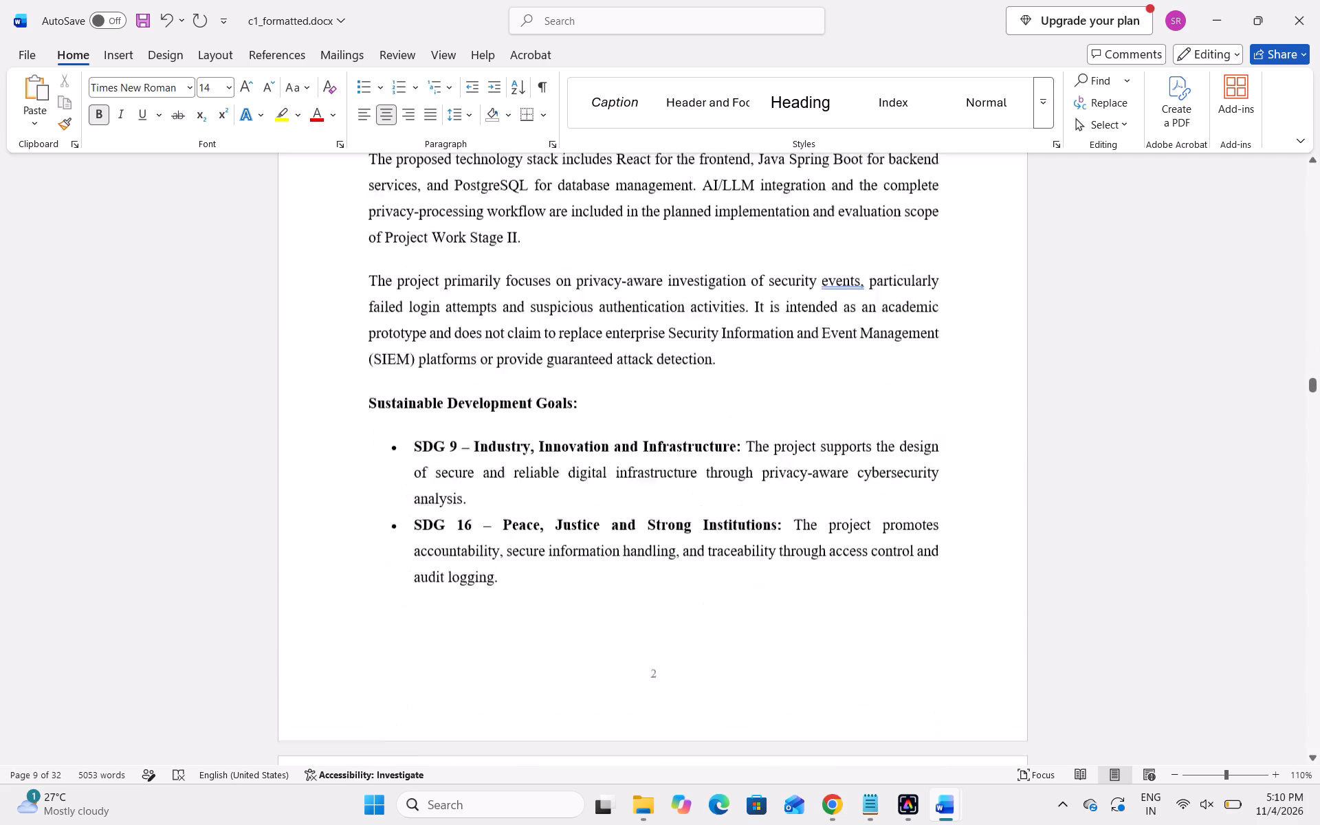
{"action": "scroll", "coordinate": [639, 626], "scroll_direction": "down", "scroll_amount": 20}
{"action": "scroll", "coordinate": [639, 626], "scroll_direction": "down", "scroll_amount": 4}
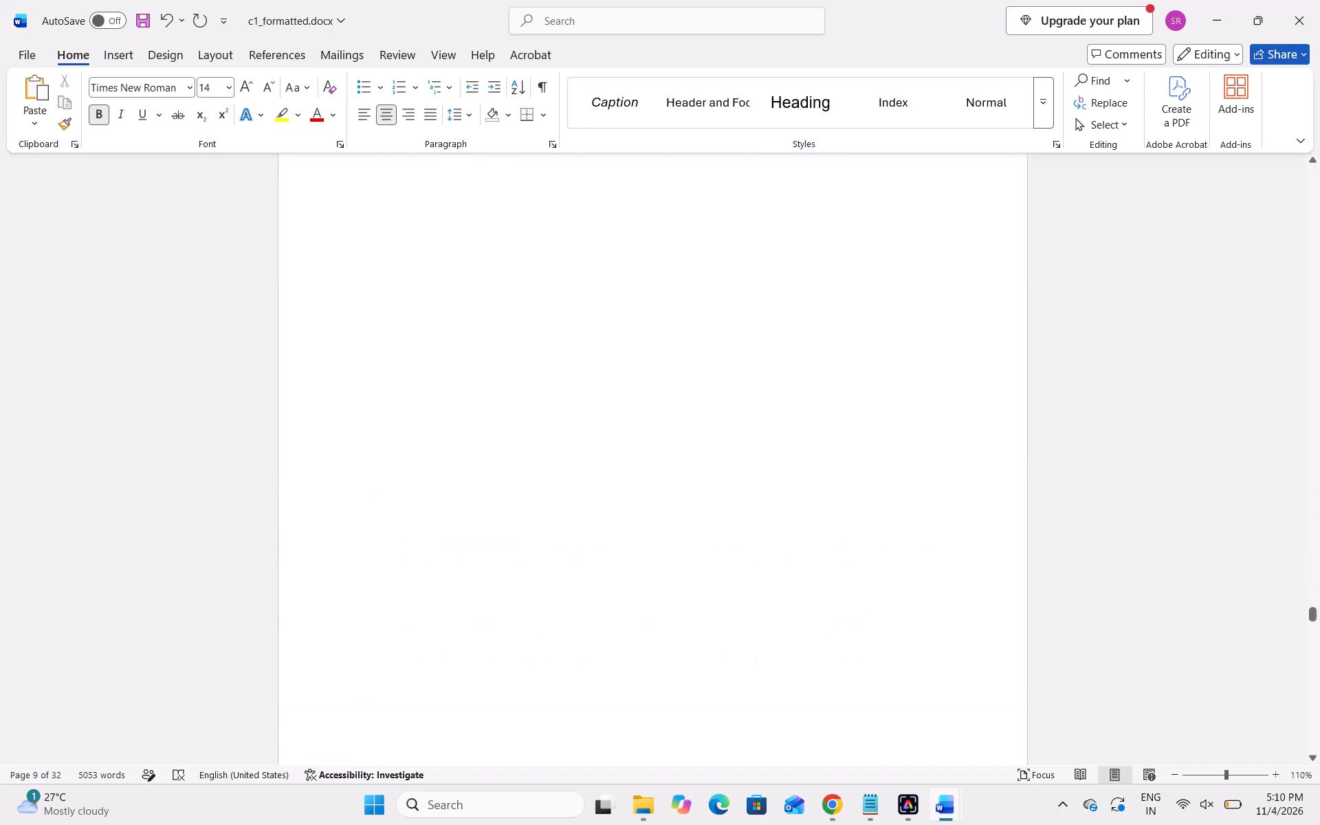
{"action": "scroll", "coordinate": [639, 626], "scroll_direction": "down", "scroll_amount": 2}
{"action": "scroll", "coordinate": [588, 650], "scroll_direction": "down", "scroll_amount": 20}
{"action": "scroll", "coordinate": [588, 650], "scroll_direction": "down", "scroll_amount": 7}
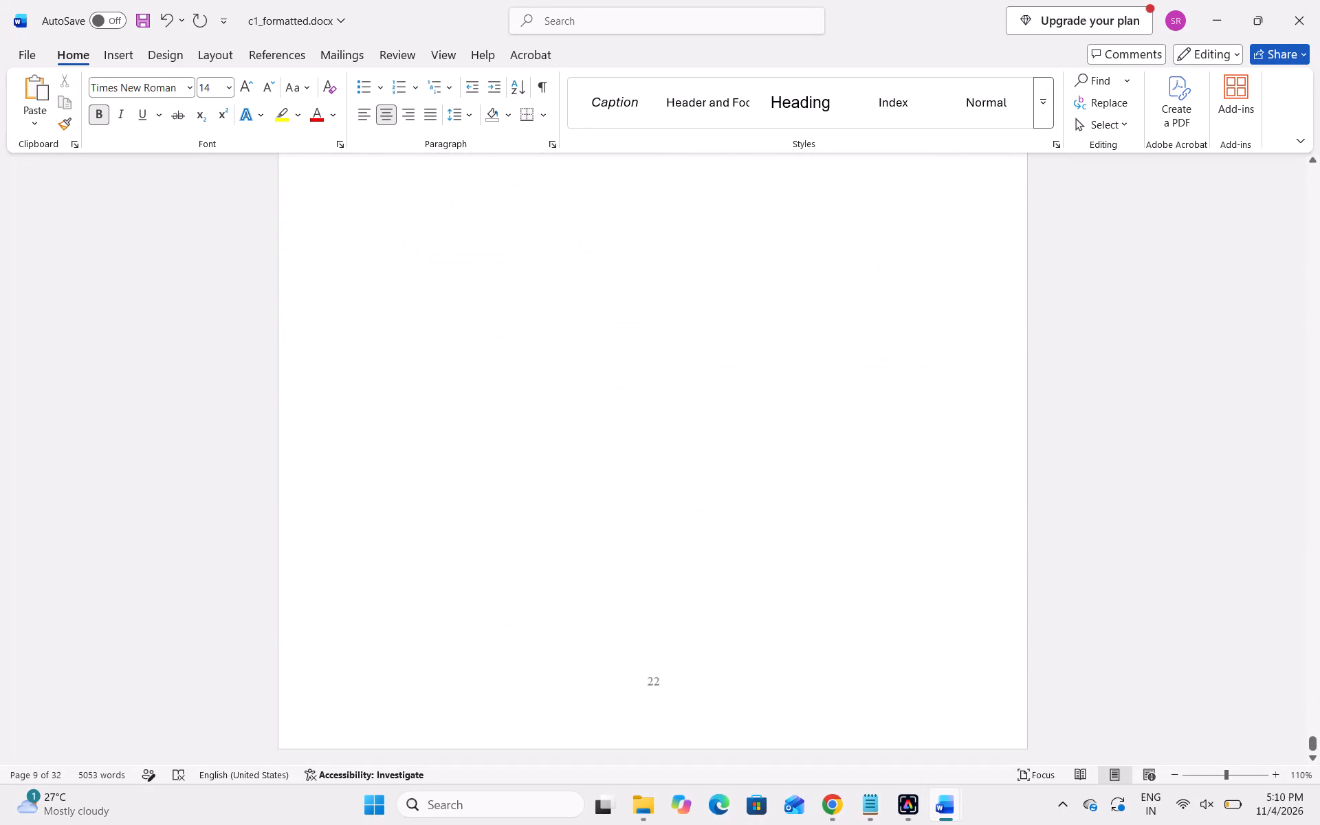
{"action": "scroll", "coordinate": [588, 650], "scroll_direction": "down", "scroll_amount": 4}
Examine the page layout from the cover through the front matter and chapter 1 up to section 1.7.
{"action": "scroll", "coordinate": [643, 615], "scroll_direction": "up", "scroll_amount": 13}
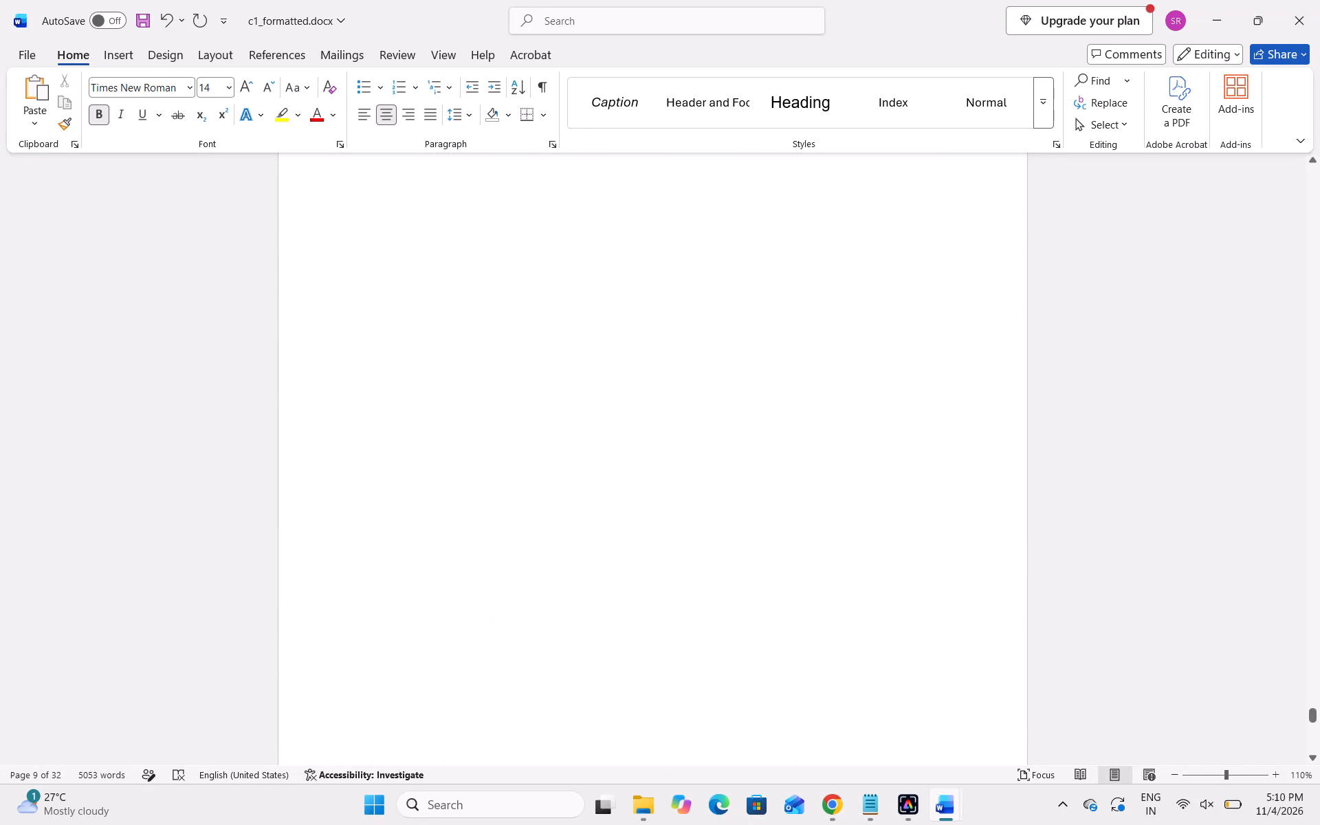
{"action": "scroll", "coordinate": [643, 615], "scroll_direction": "up", "scroll_amount": 17}
{"action": "scroll", "coordinate": [671, 551], "scroll_direction": "up", "scroll_amount": 1}
{"action": "scroll", "coordinate": [671, 551], "scroll_direction": "down", "scroll_amount": 1}
{"action": "scroll", "coordinate": [671, 551], "scroll_direction": "down", "scroll_amount": 4, "text": "ctrl"}
{"action": "scroll", "coordinate": [728, 505], "scroll_direction": "down", "scroll_amount": 1}
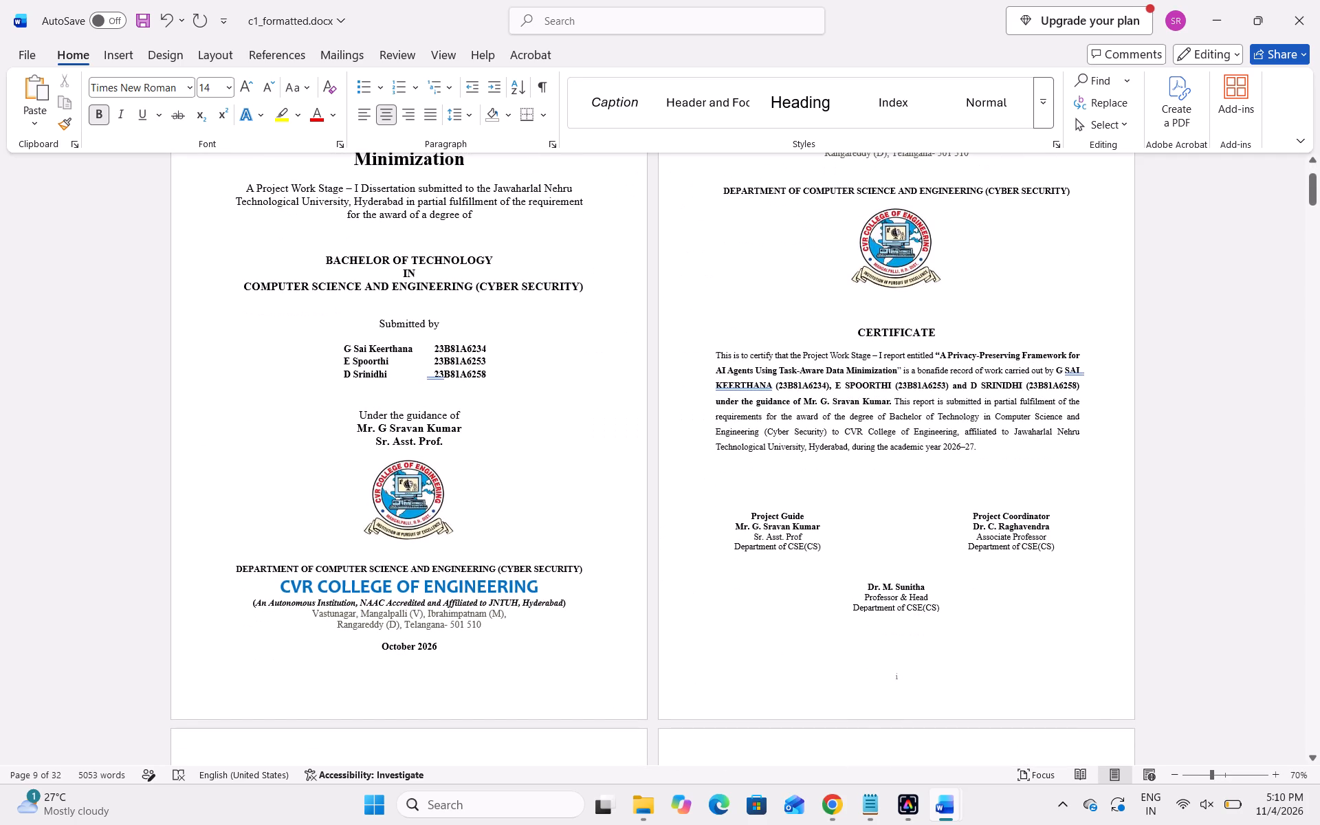
{"action": "scroll", "coordinate": [541, 512], "scroll_direction": "up", "scroll_amount": 3, "text": "ctrl"}
{"action": "scroll", "coordinate": [603, 498], "scroll_direction": "up", "scroll_amount": 3}
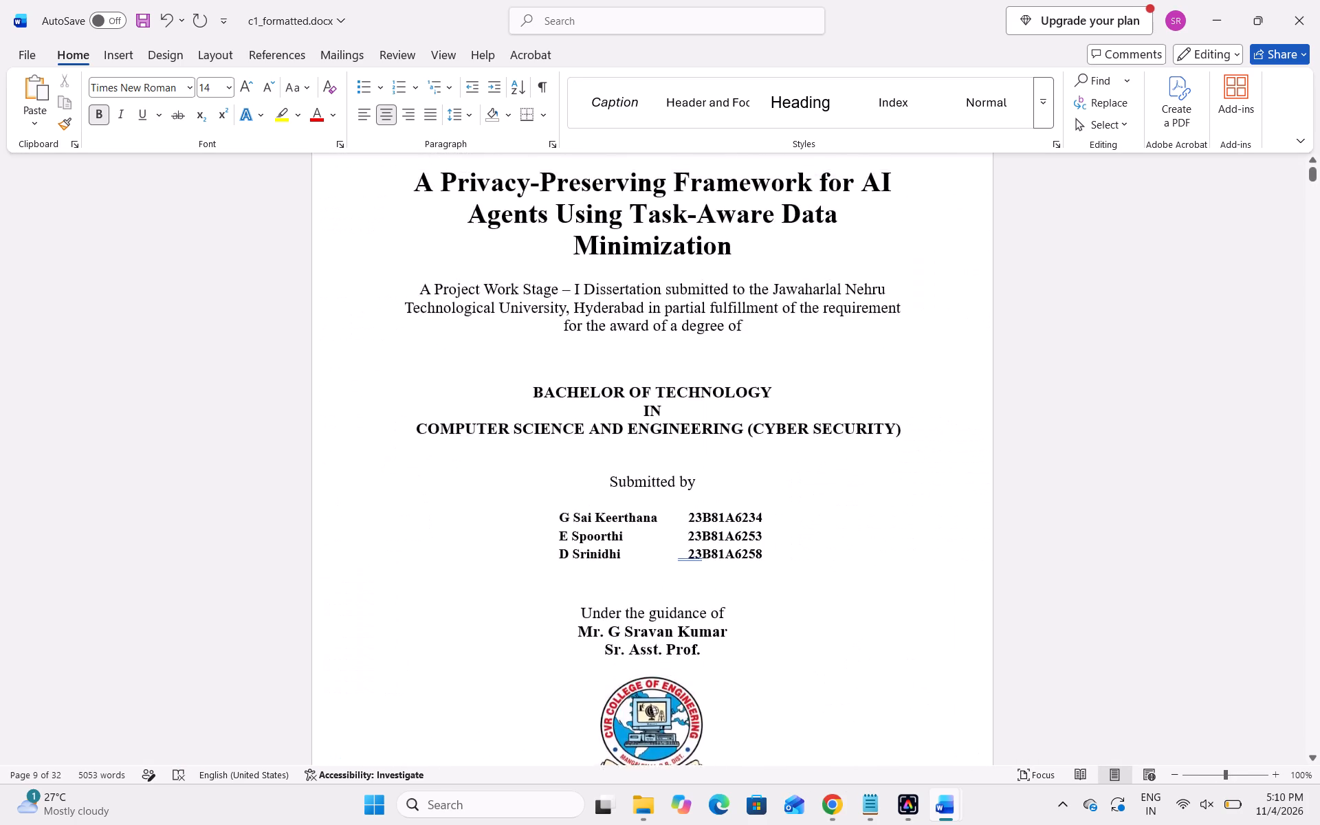
{"action": "scroll", "coordinate": [603, 498], "scroll_direction": "up", "scroll_amount": 6}
{"action": "scroll", "coordinate": [603, 498], "scroll_direction": "down", "scroll_amount": 4}
{"action": "scroll", "coordinate": [596, 579], "scroll_direction": "down", "scroll_amount": 1}
{"action": "scroll", "coordinate": [654, 524], "scroll_direction": "down", "scroll_amount": 1}
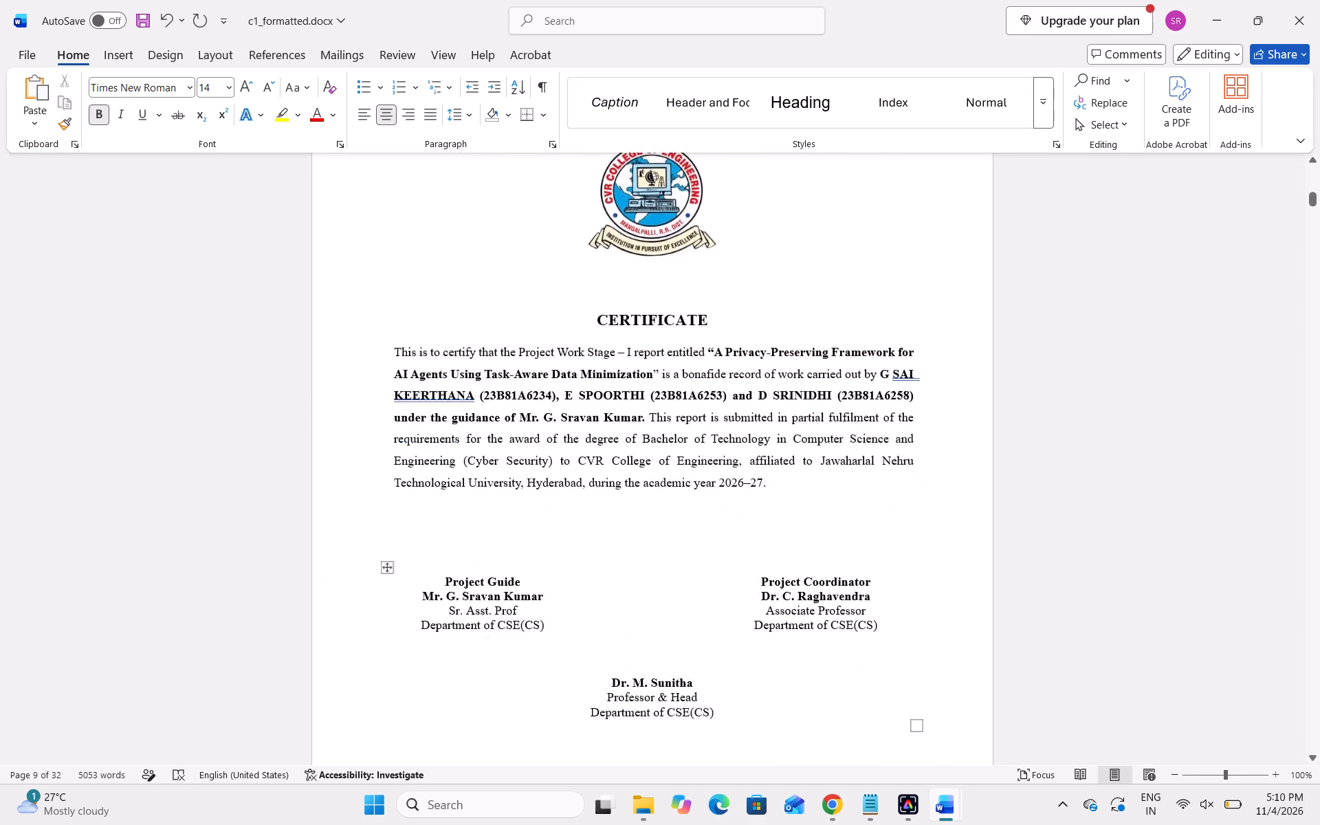
{"action": "scroll", "coordinate": [654, 524], "scroll_direction": "down", "scroll_amount": 1}
{"action": "scroll", "coordinate": [705, 492], "scroll_direction": "down", "scroll_amount": 12}
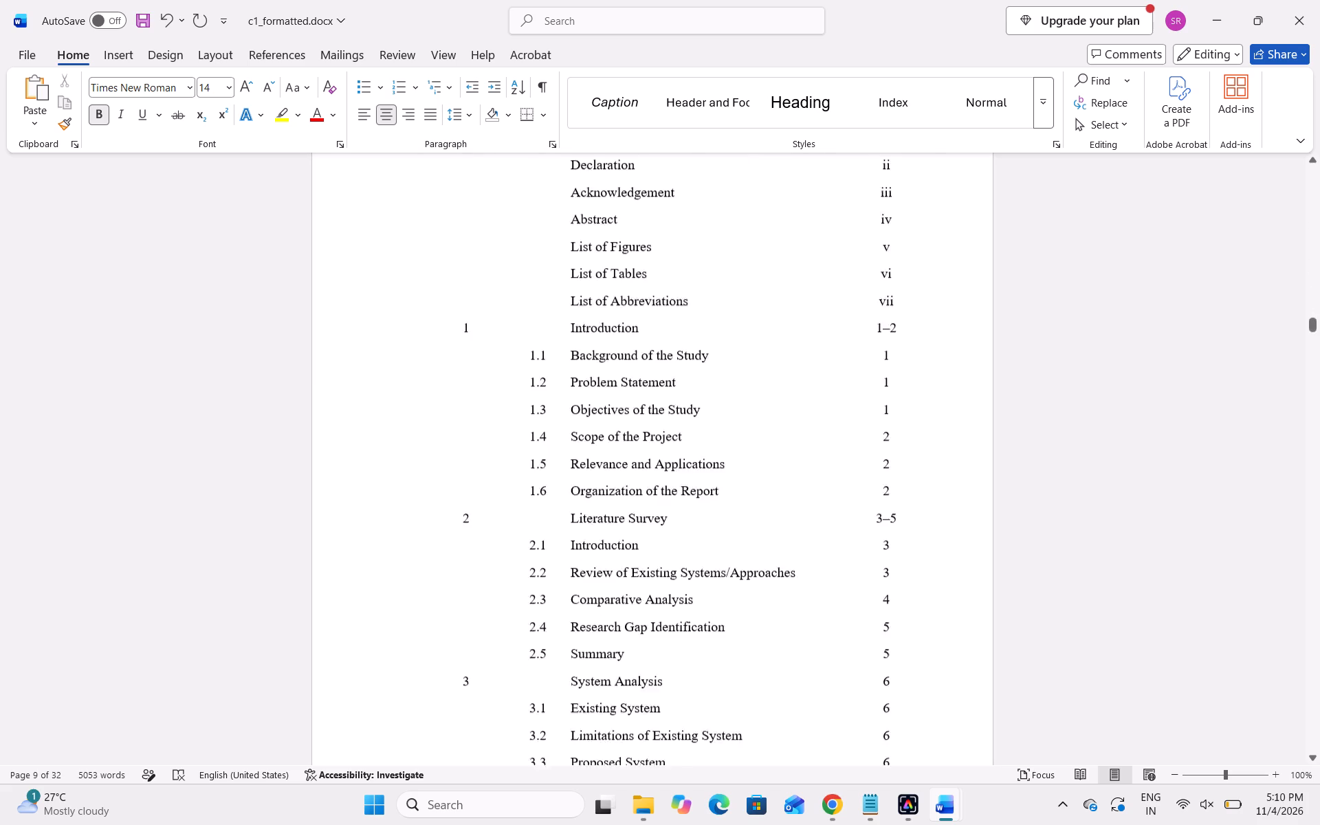
{"action": "scroll", "coordinate": [699, 543], "scroll_direction": "down", "scroll_amount": 6}
{"action": "left_click", "coordinate": [624, 600]}
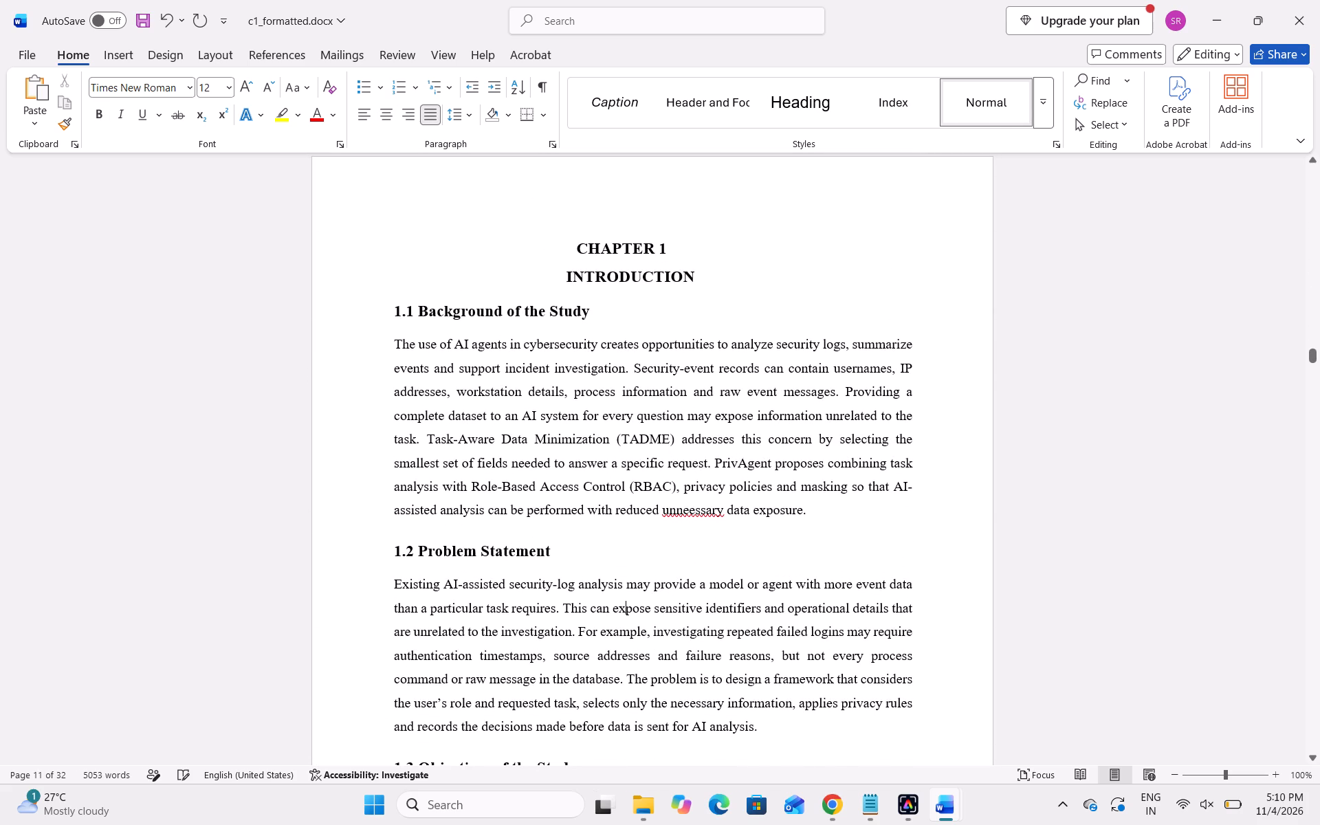
{"action": "scroll", "coordinate": [611, 623], "scroll_direction": "down", "scroll_amount": 6}
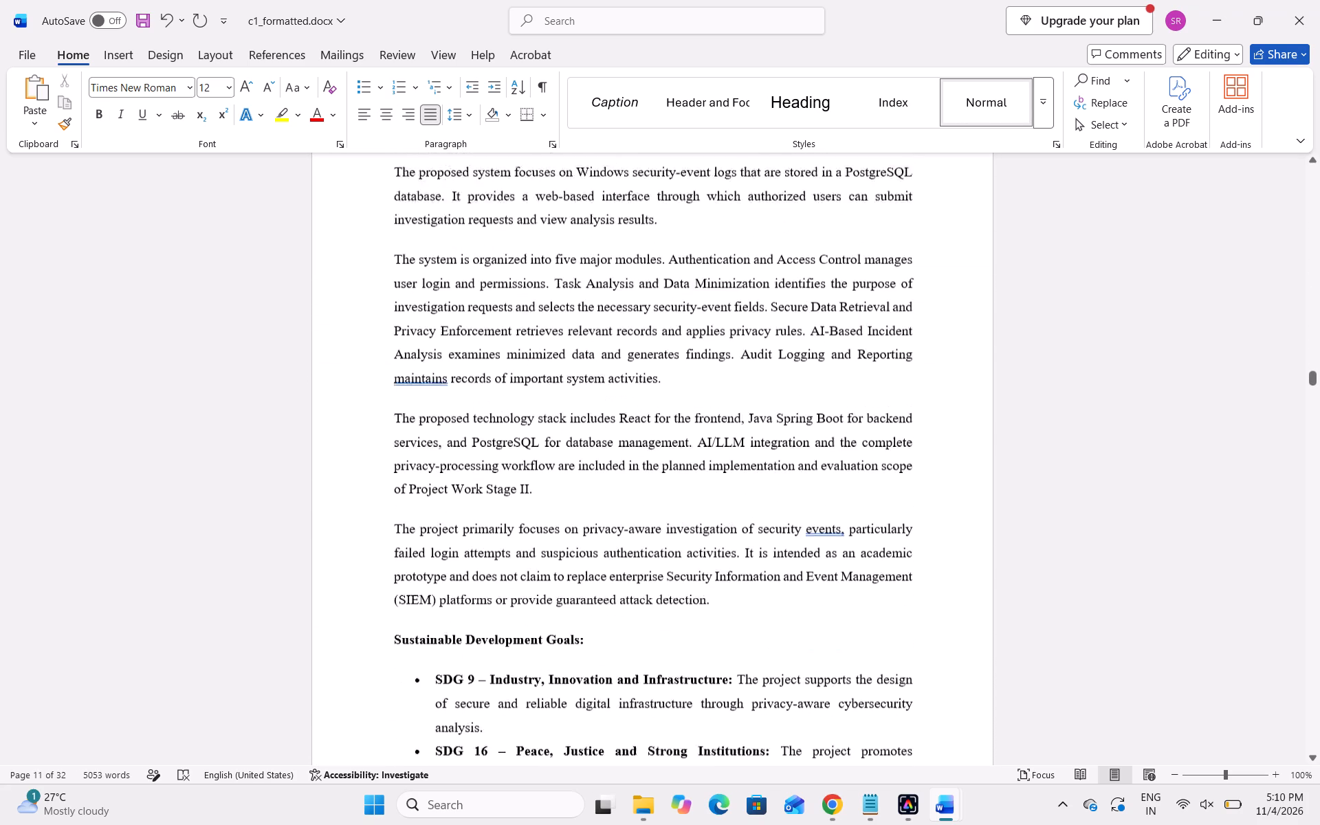
{"action": "scroll", "coordinate": [611, 623], "scroll_direction": "down", "scroll_amount": 5}
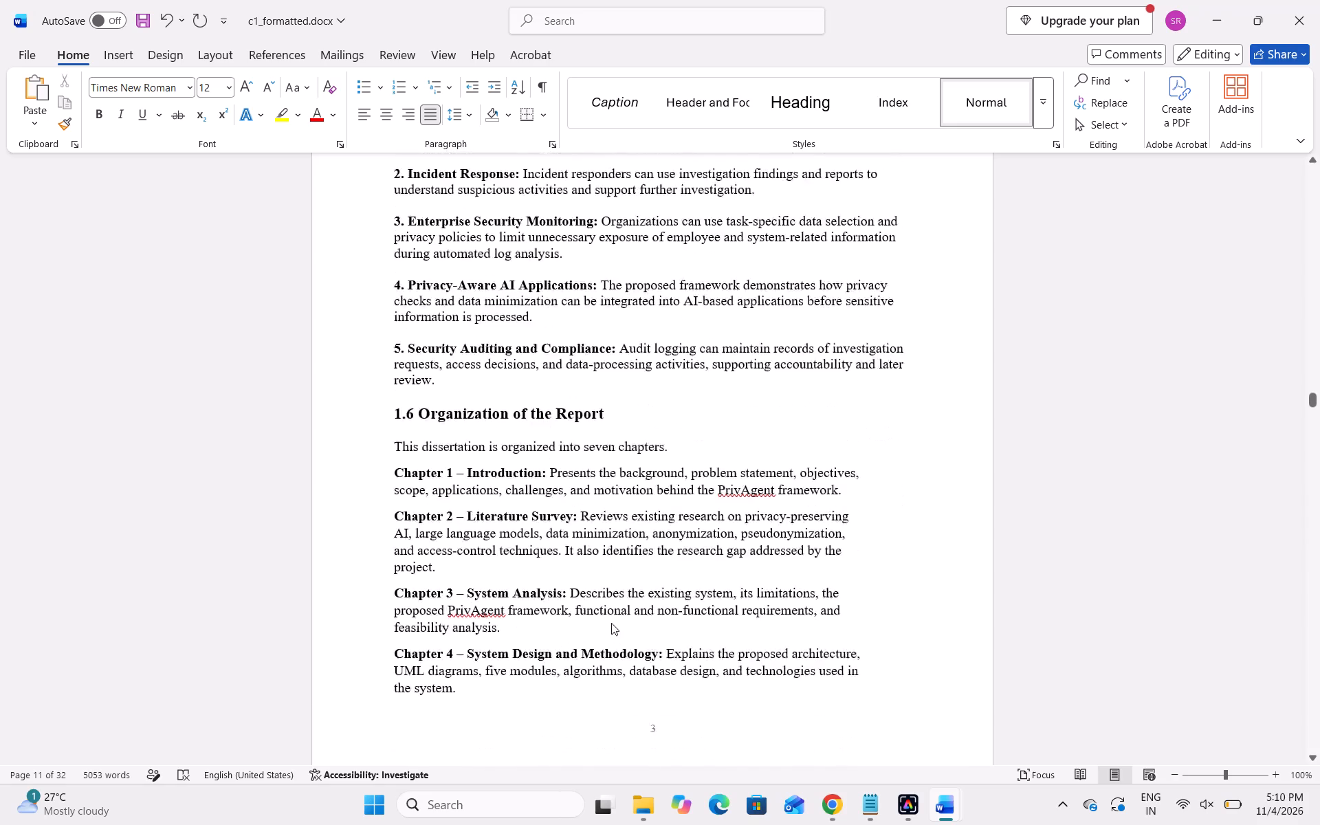
{"action": "scroll", "coordinate": [611, 623], "scroll_direction": "down", "scroll_amount": 1}
{"action": "scroll", "coordinate": [615, 563], "scroll_direction": "down", "scroll_amount": 2}
{"action": "scroll", "coordinate": [582, 626], "scroll_direction": "down", "scroll_amount": 1}
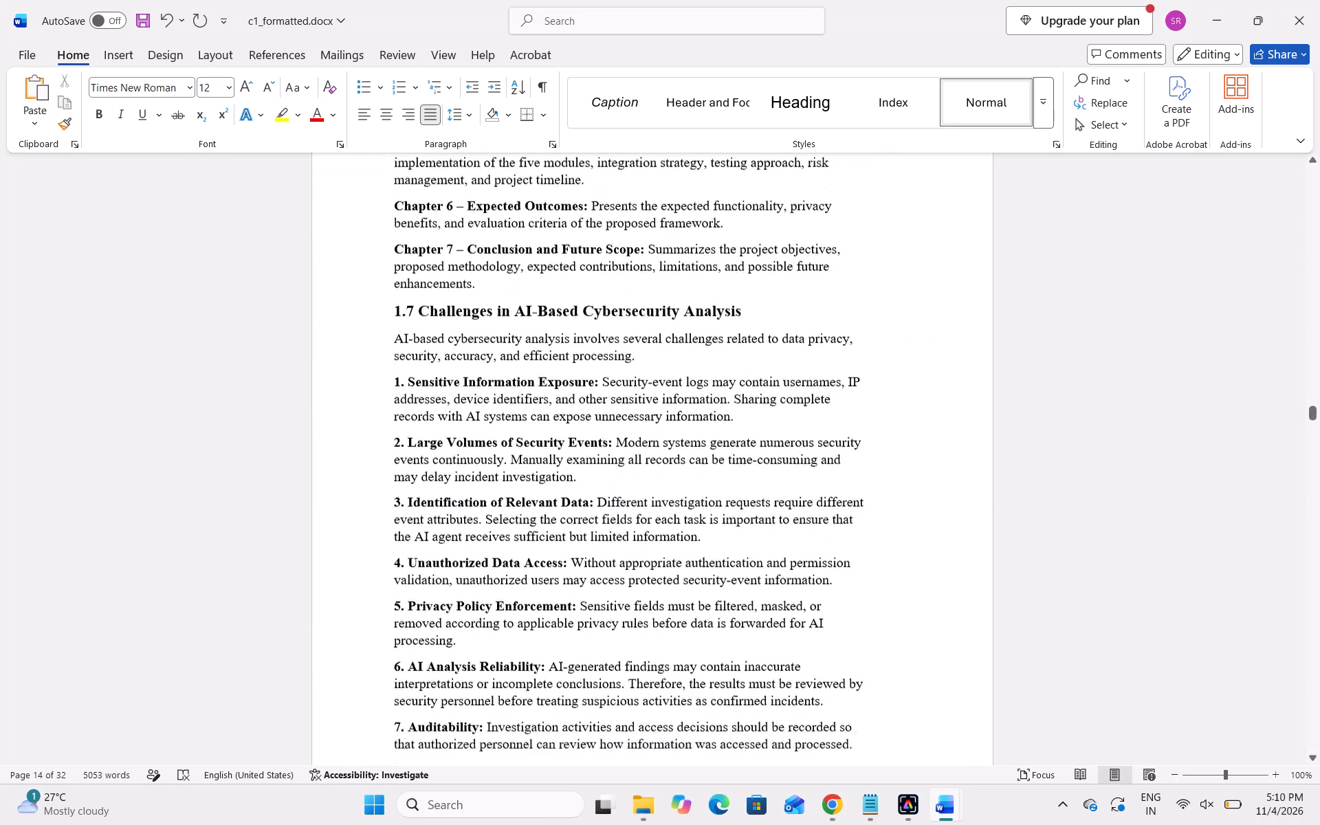
{"action": "scroll", "coordinate": [582, 626], "scroll_direction": "down", "scroll_amount": 1}
Add blank lines after item 5 of section 1.5 so heading 1.6 Organization of the Report starts on a new page.
{"action": "scroll", "coordinate": [582, 626], "scroll_direction": "up", "scroll_amount": 3}
{"action": "scroll", "coordinate": [584, 553], "scroll_direction": "up", "scroll_amount": 1}
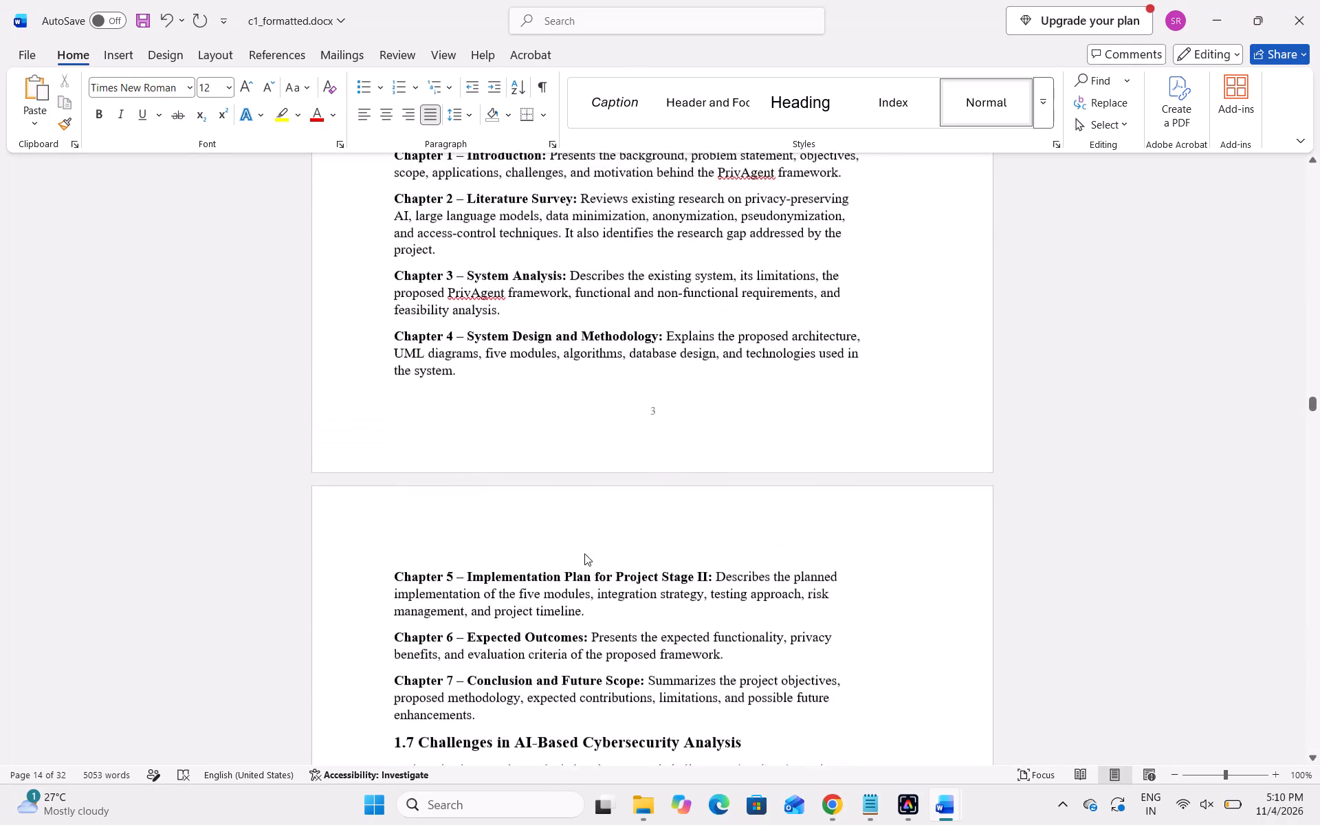
{"action": "scroll", "coordinate": [584, 553], "scroll_direction": "up", "scroll_amount": 1}
{"action": "left_click", "coordinate": [481, 360]}
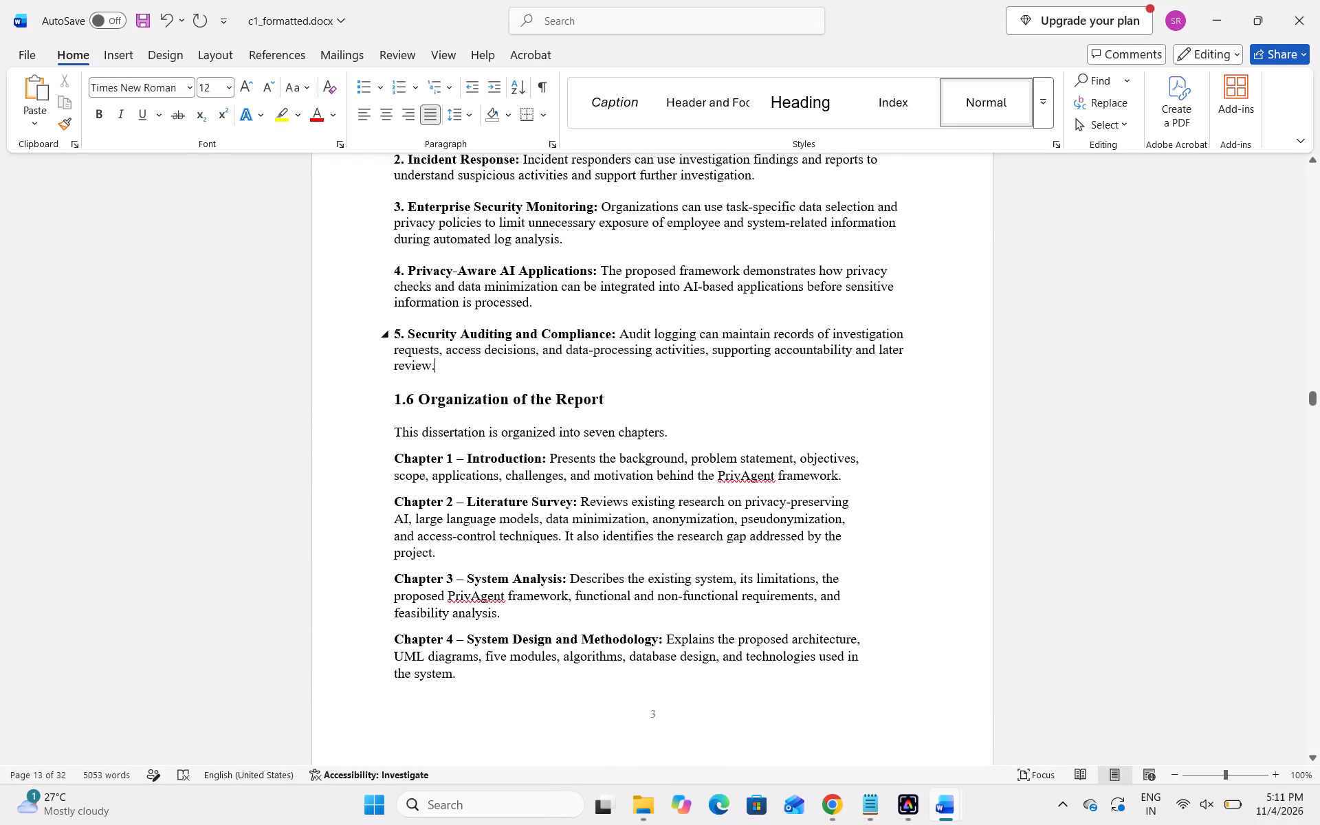
{"action": "key", "text": "Return"}
{"action": "key", "text": "Return"}
{"action": "key", "text": "Return"}
{"action": "key", "text": "Return"}
{"action": "key", "text": "Return"}
{"action": "key", "text": "Return"}
{"action": "key", "text": "Return"}
{"action": "key", "text": "Return"}
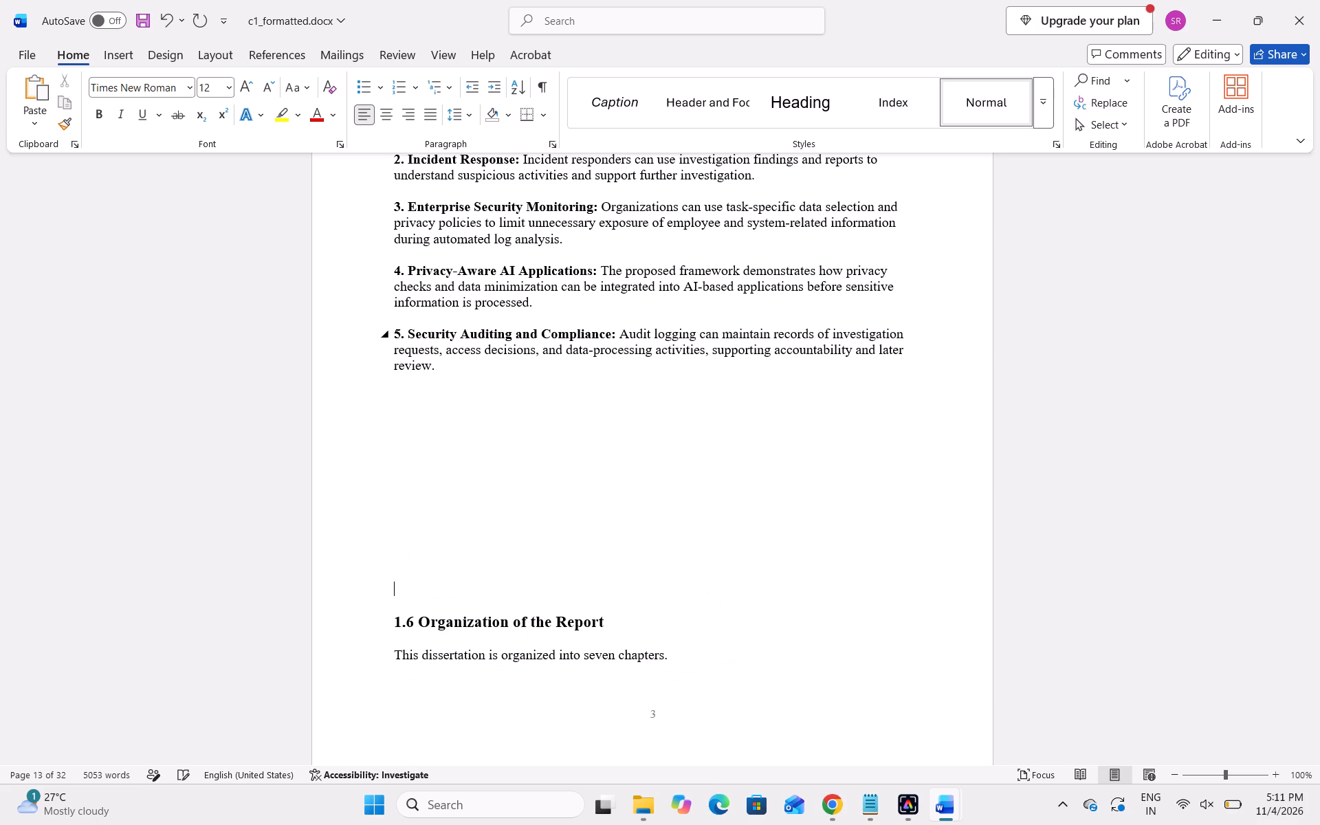
{"action": "key", "text": "Return"}
{"action": "scroll", "coordinate": [481, 360], "scroll_direction": "down", "scroll_amount": 3}
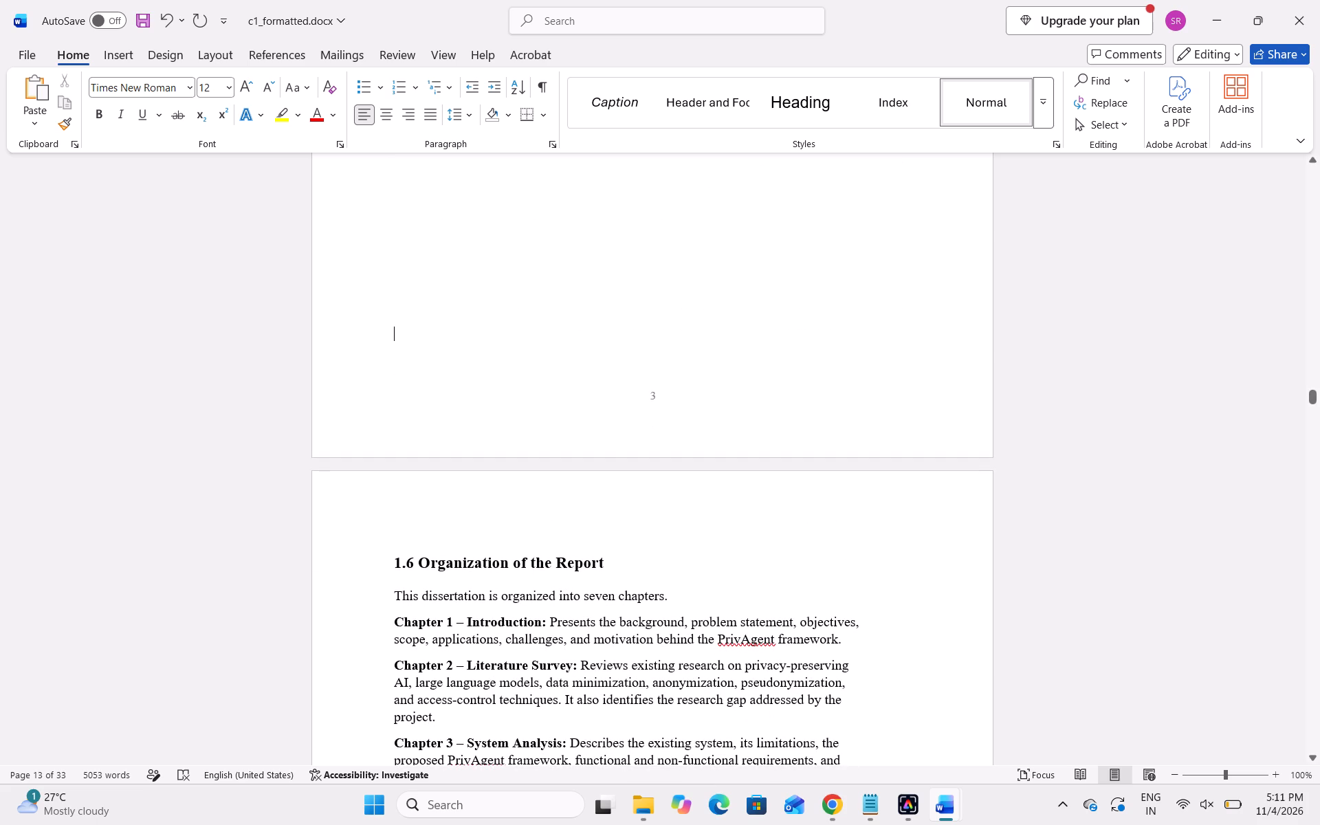
{"action": "left_click", "coordinate": [421, 507]}
{"action": "left_click", "coordinate": [393, 553]}
{"action": "key", "text": "BackSpace"}
{"action": "key", "text": "BackSpace"}
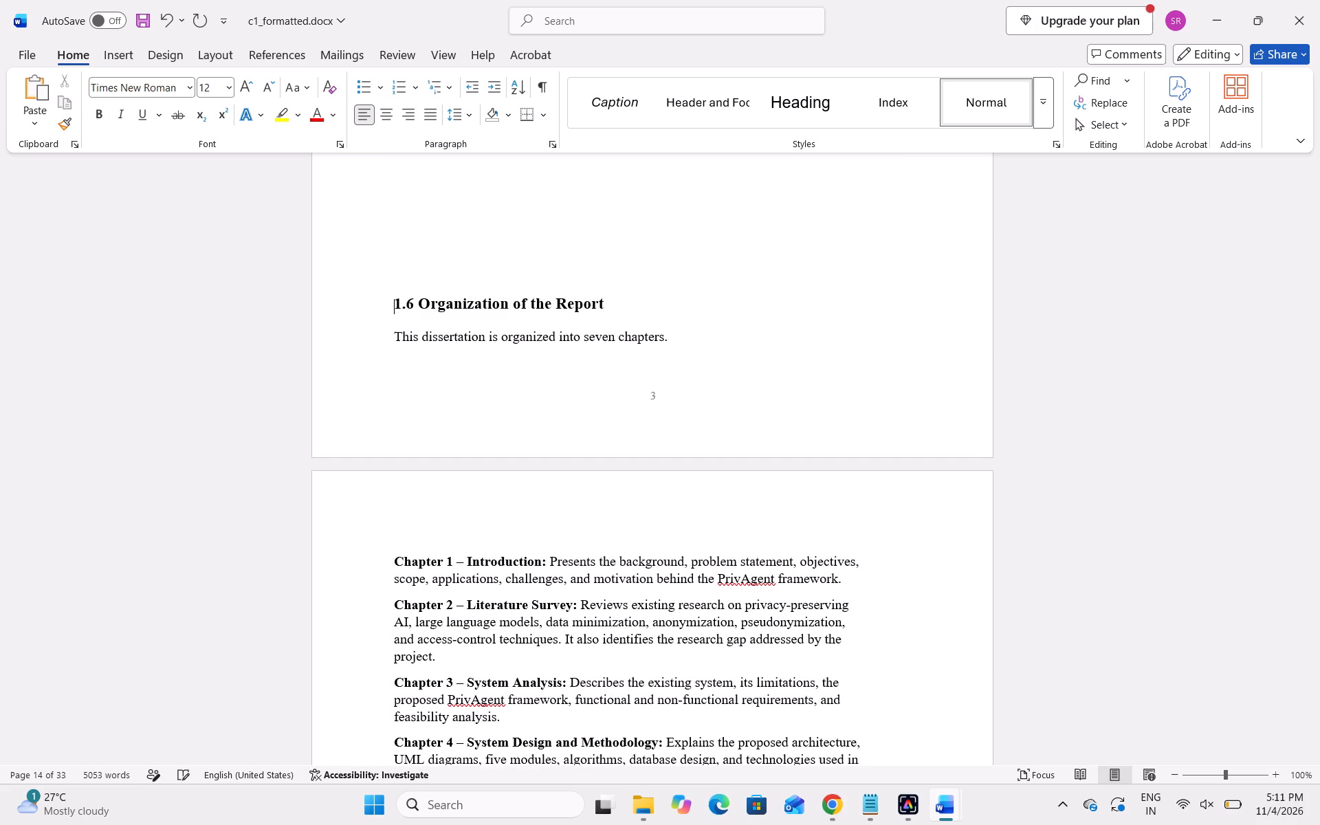
{"action": "key", "text": "Return"}
Examine the text and page breaks of sections 1.5 to 1.7 after the added spacing.
{"action": "scroll", "coordinate": [393, 553], "scroll_direction": "up", "scroll_amount": 3}
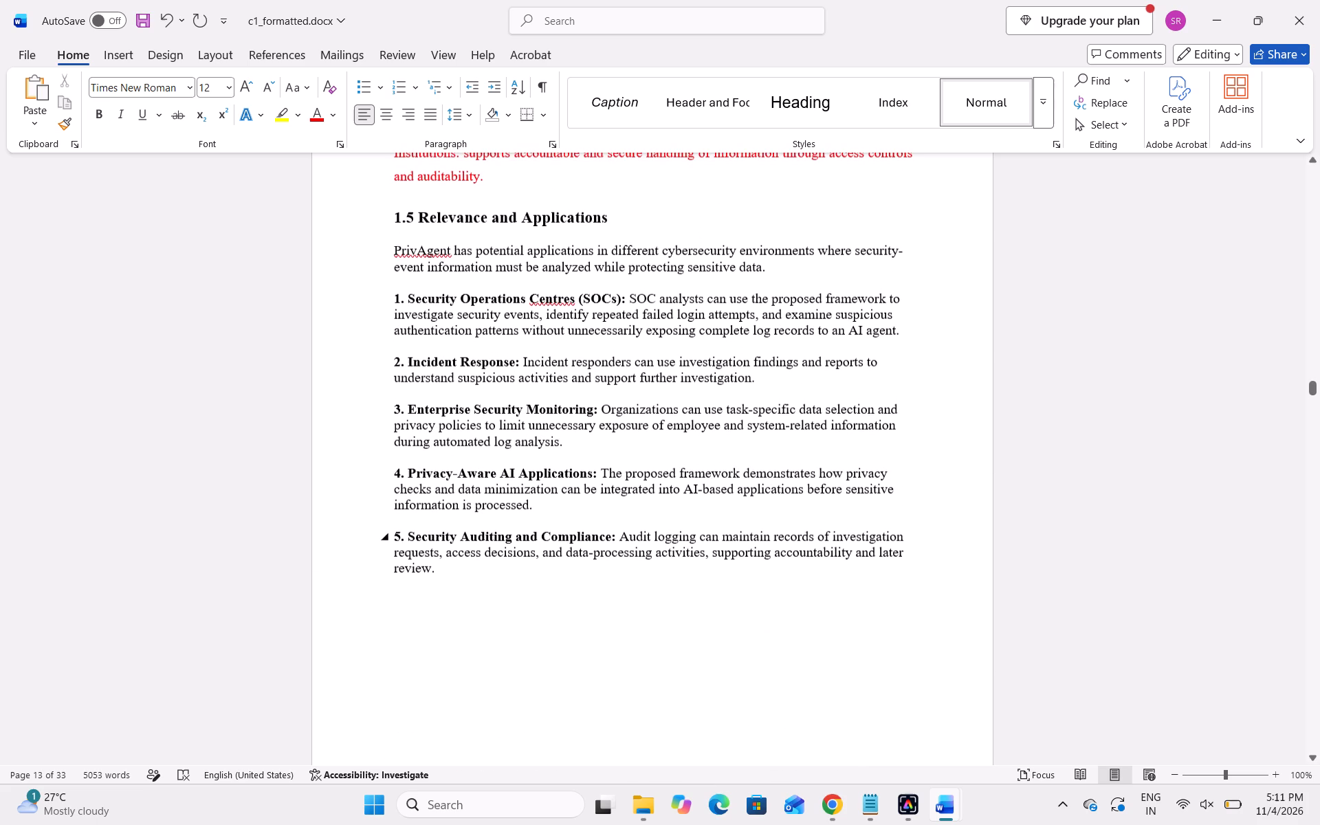
{"action": "left_click_drag", "start_coordinate": [454, 560], "coordinate": [399, 321]}
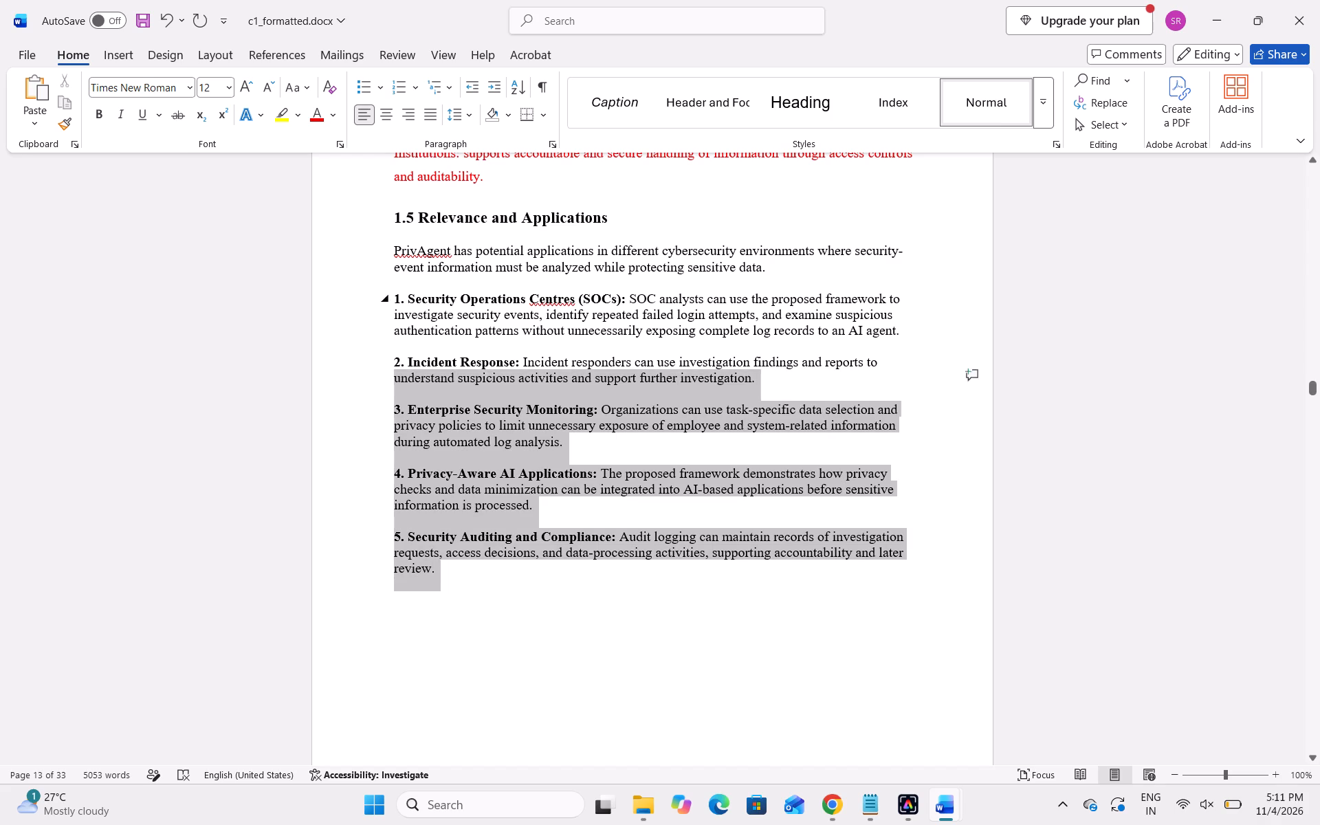
{"action": "left_click_drag", "start_coordinate": [399, 321], "coordinate": [394, 255]}
{"action": "left_click", "coordinate": [481, 448]}
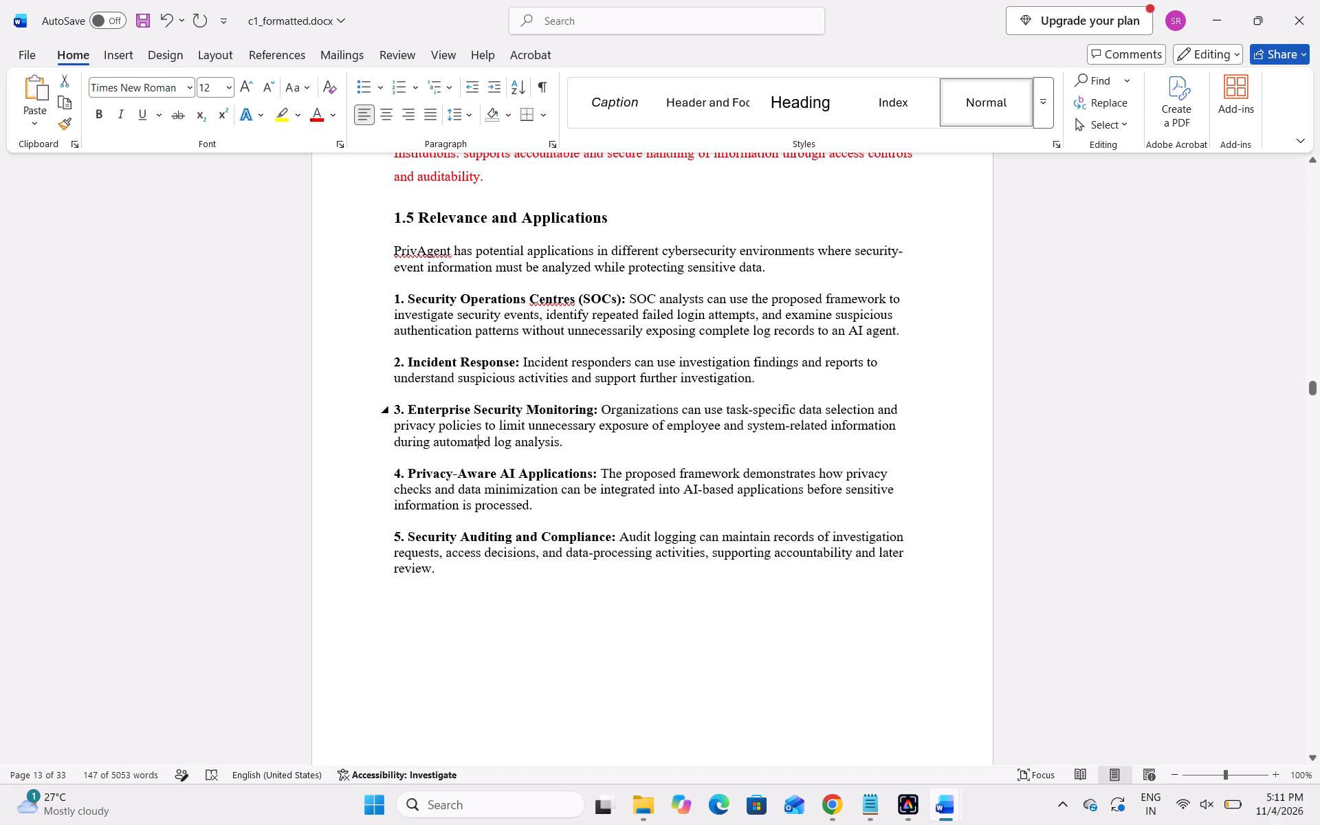
{"action": "scroll", "coordinate": [481, 448], "scroll_direction": "up", "scroll_amount": 1}
{"action": "scroll", "coordinate": [481, 448], "scroll_direction": "down", "scroll_amount": 1}
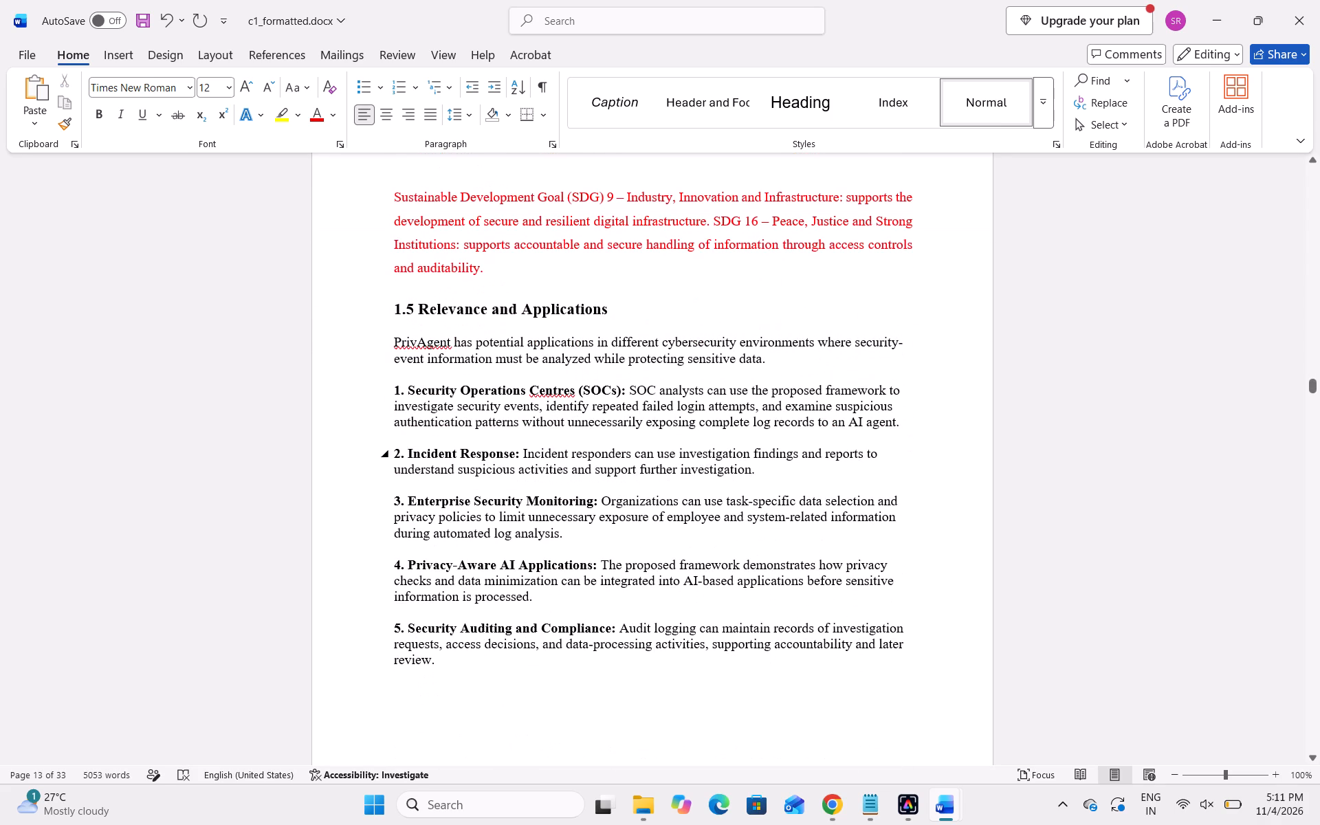
{"action": "left_click", "coordinate": [575, 388]}
{"action": "scroll", "coordinate": [523, 550], "scroll_direction": "down", "scroll_amount": 2}
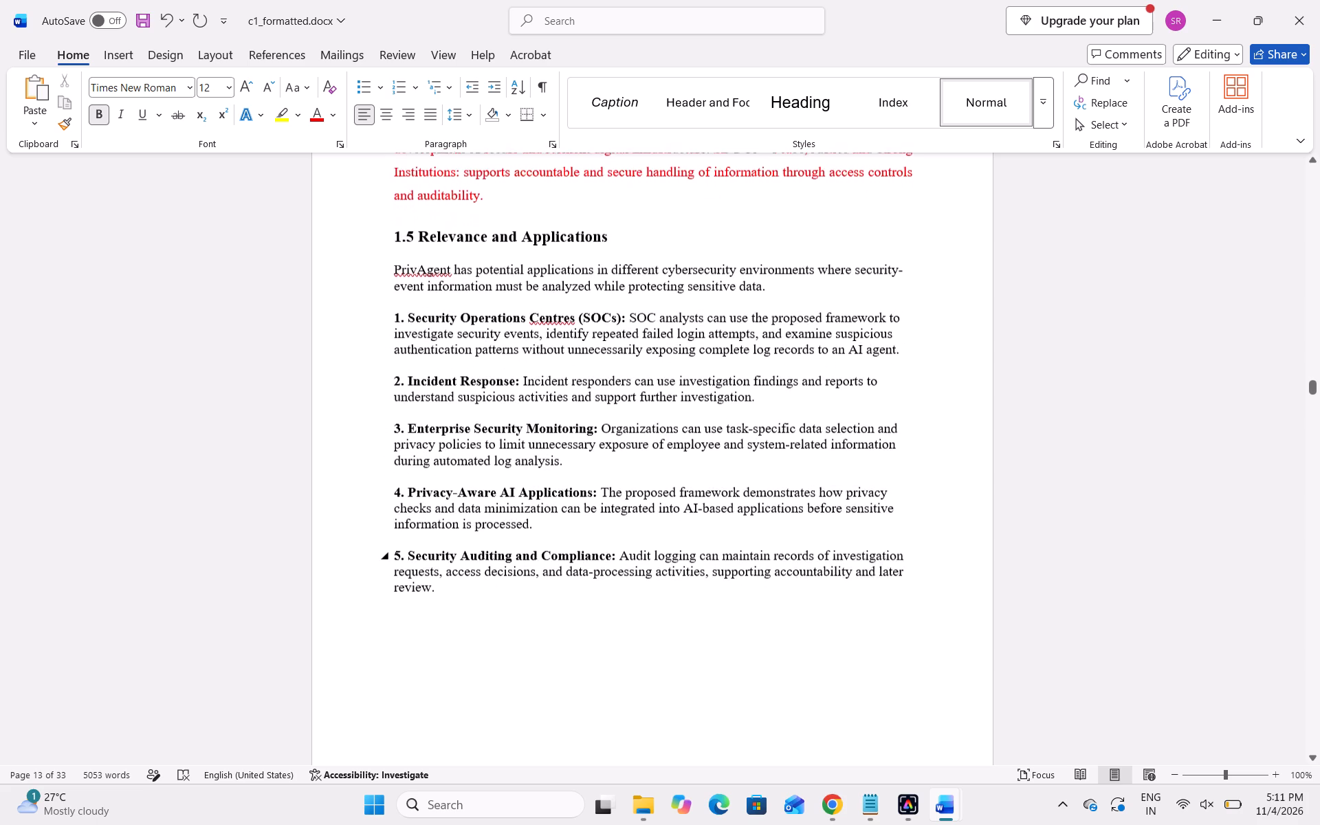
{"action": "scroll", "coordinate": [523, 550], "scroll_direction": "down", "scroll_amount": 6}
{"action": "scroll", "coordinate": [555, 526], "scroll_direction": "up", "scroll_amount": 1}
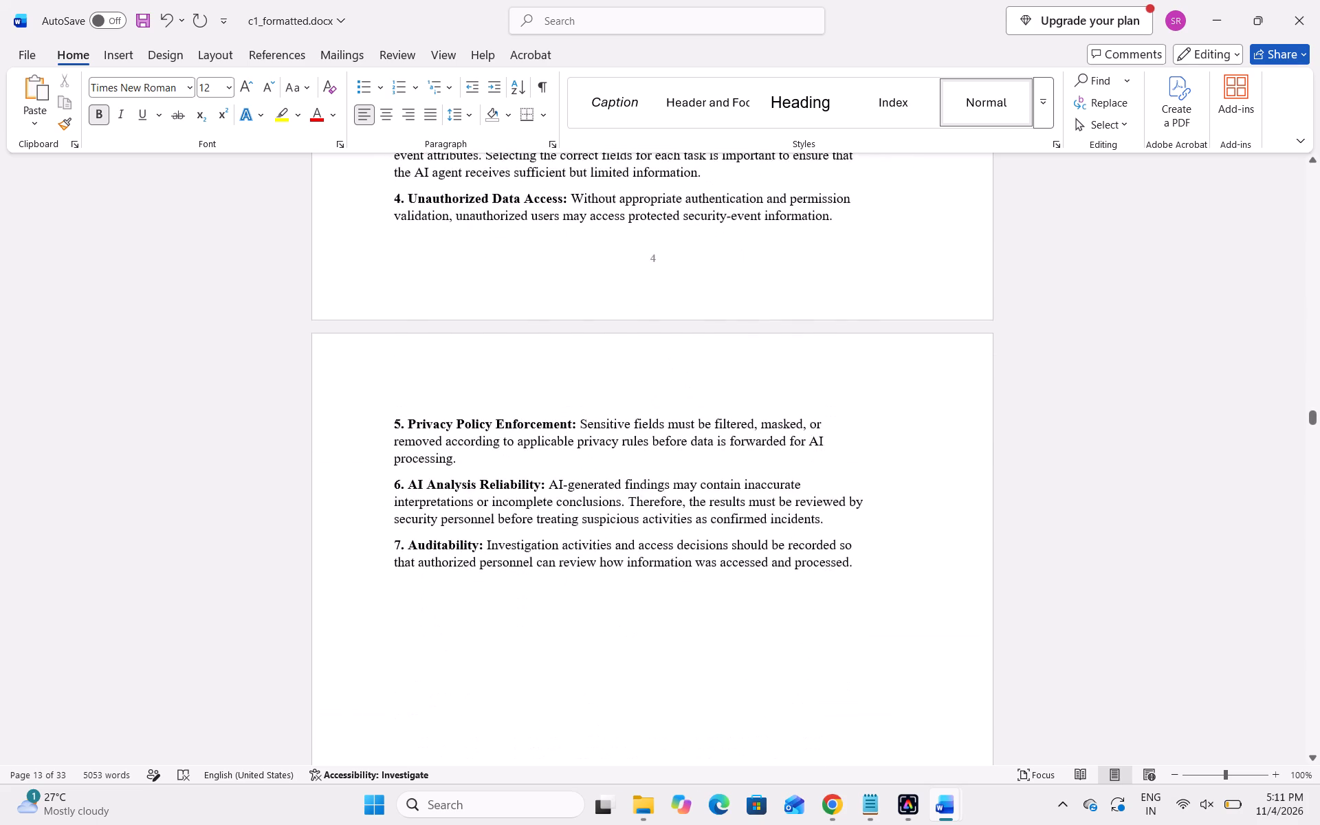
{"action": "scroll", "coordinate": [555, 526], "scroll_direction": "up", "scroll_amount": 3}
{"action": "scroll", "coordinate": [542, 670], "scroll_direction": "up", "scroll_amount": 2}
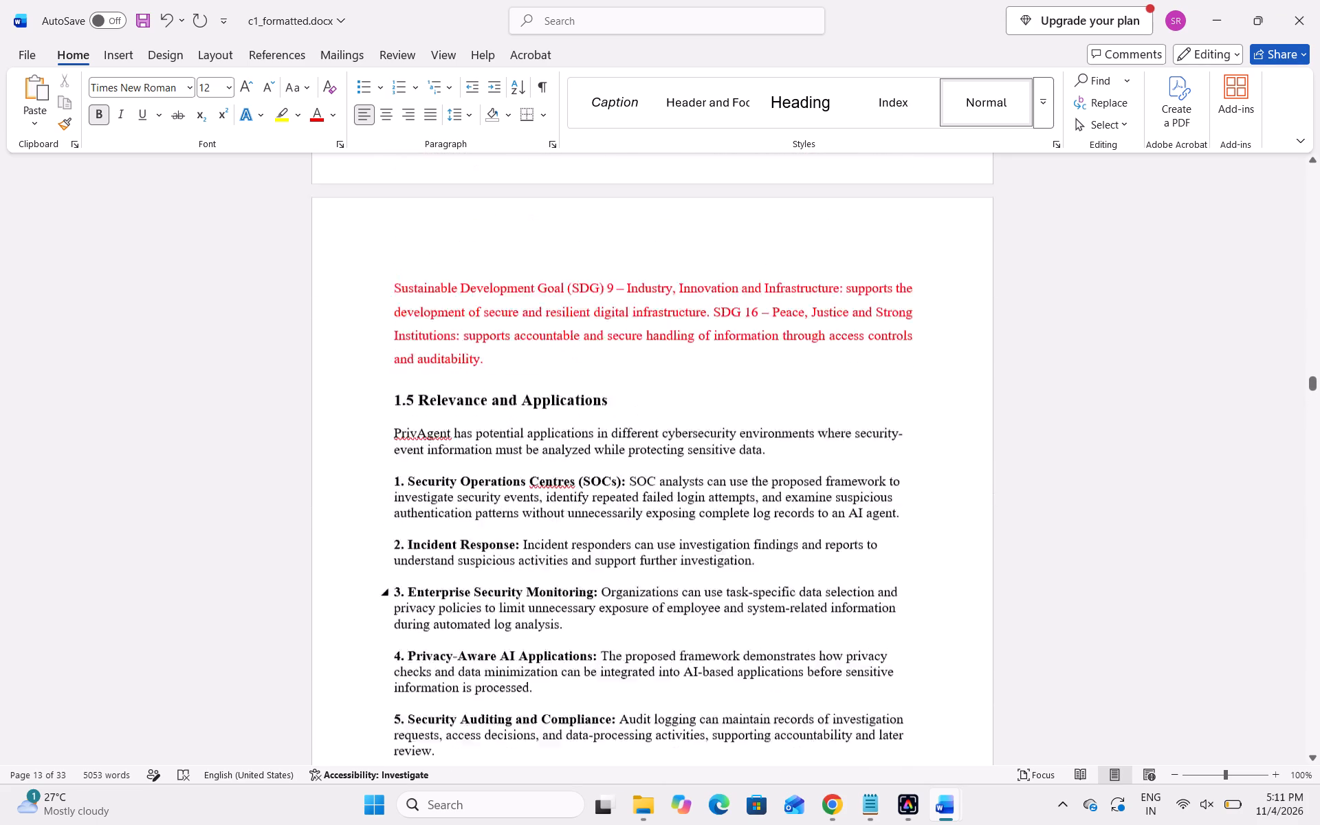
{"action": "scroll", "coordinate": [542, 670], "scroll_direction": "up", "scroll_amount": 1}
Delete the space before (SOCs) in the Security Operations Centres item of section 1.5.
{"action": "left_click", "coordinate": [580, 549]}
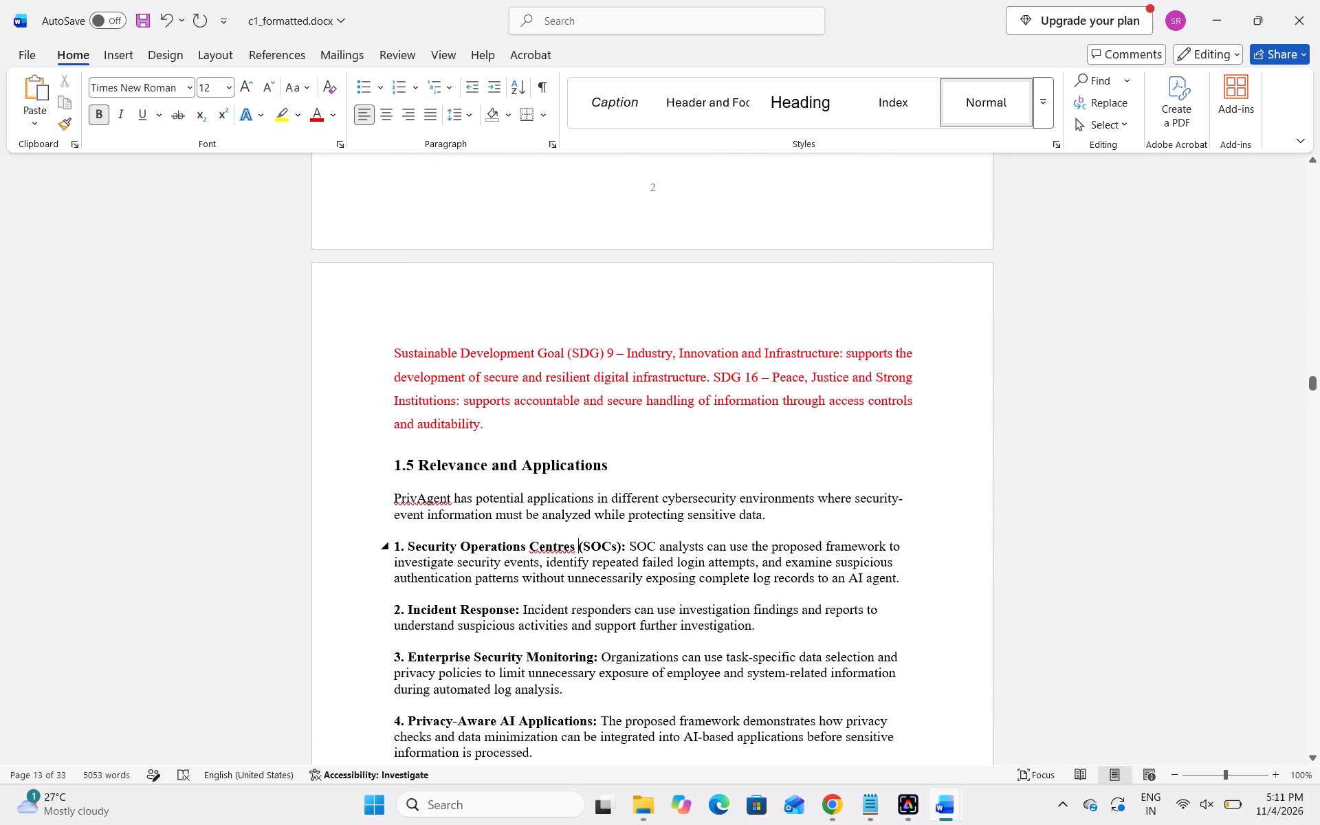
{"action": "key", "text": "BackSpace"}
Insert two blank lines between the Chapter 7 description and heading 1.7 Challenges in AI-Based Cybersecurity Analysis.
{"action": "scroll", "coordinate": [580, 549], "scroll_direction": "down", "scroll_amount": 1}
{"action": "left_click", "coordinate": [596, 592]}
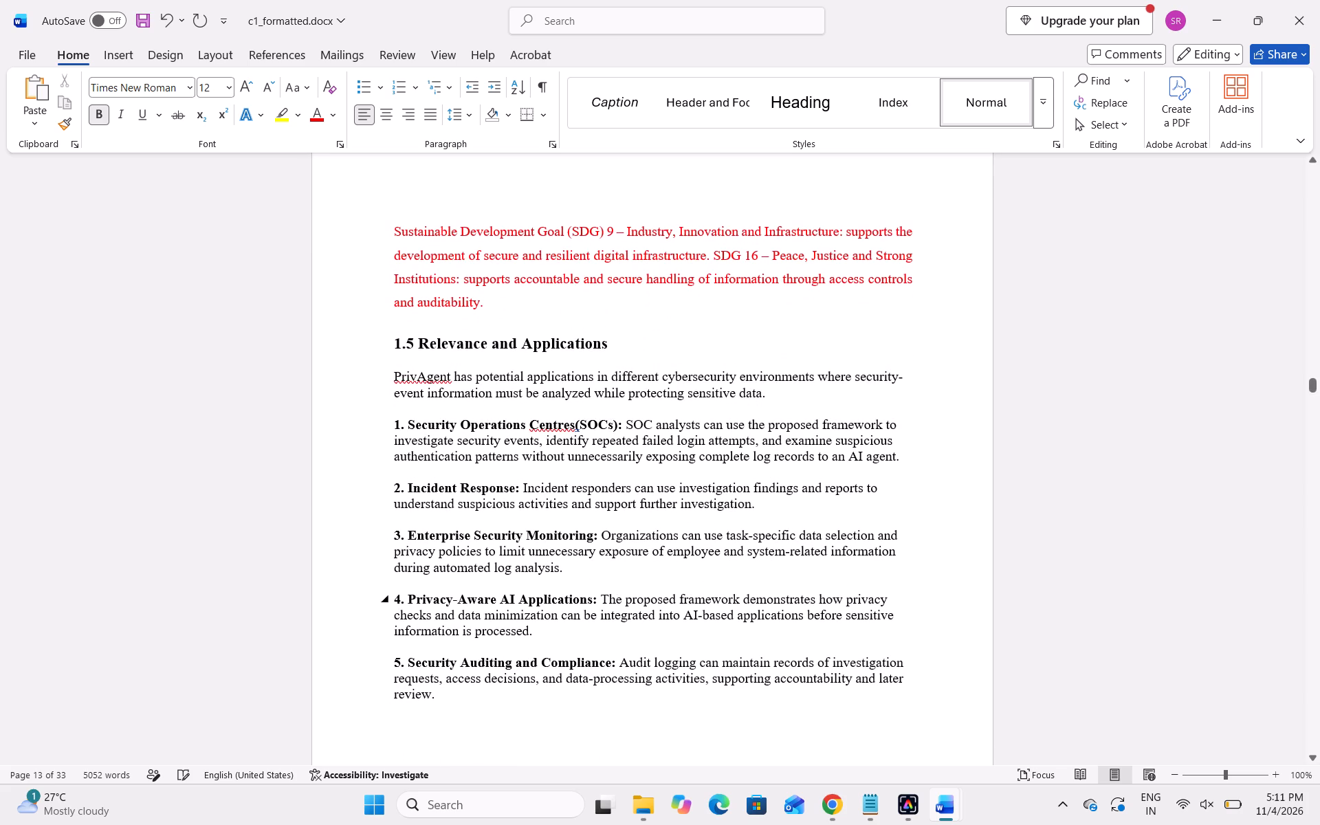
{"action": "scroll", "coordinate": [566, 575], "scroll_direction": "down", "scroll_amount": 7}
{"action": "scroll", "coordinate": [566, 575], "scroll_direction": "up", "scroll_amount": 3}
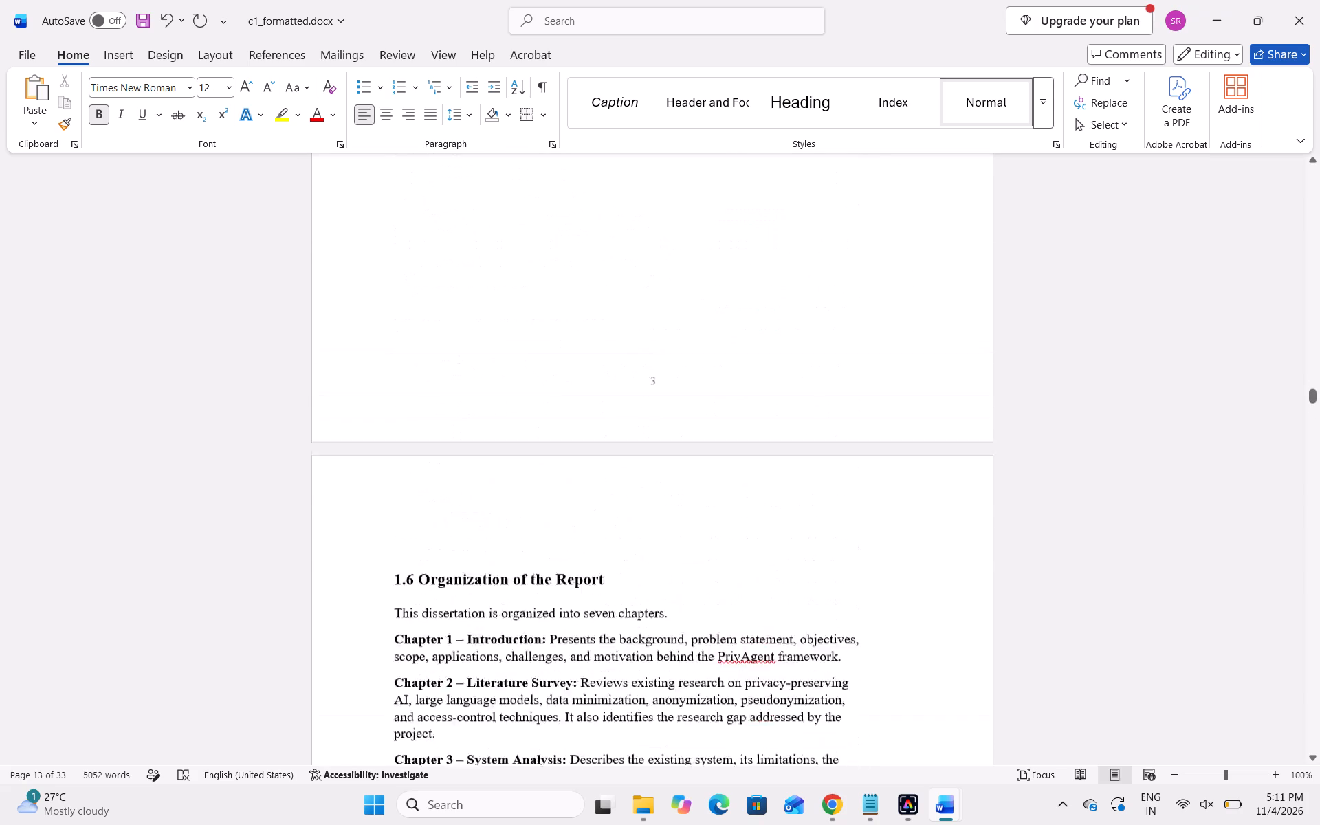
{"action": "scroll", "coordinate": [566, 575], "scroll_direction": "up", "scroll_amount": 1}
{"action": "scroll", "coordinate": [586, 628], "scroll_direction": "down", "scroll_amount": 5}
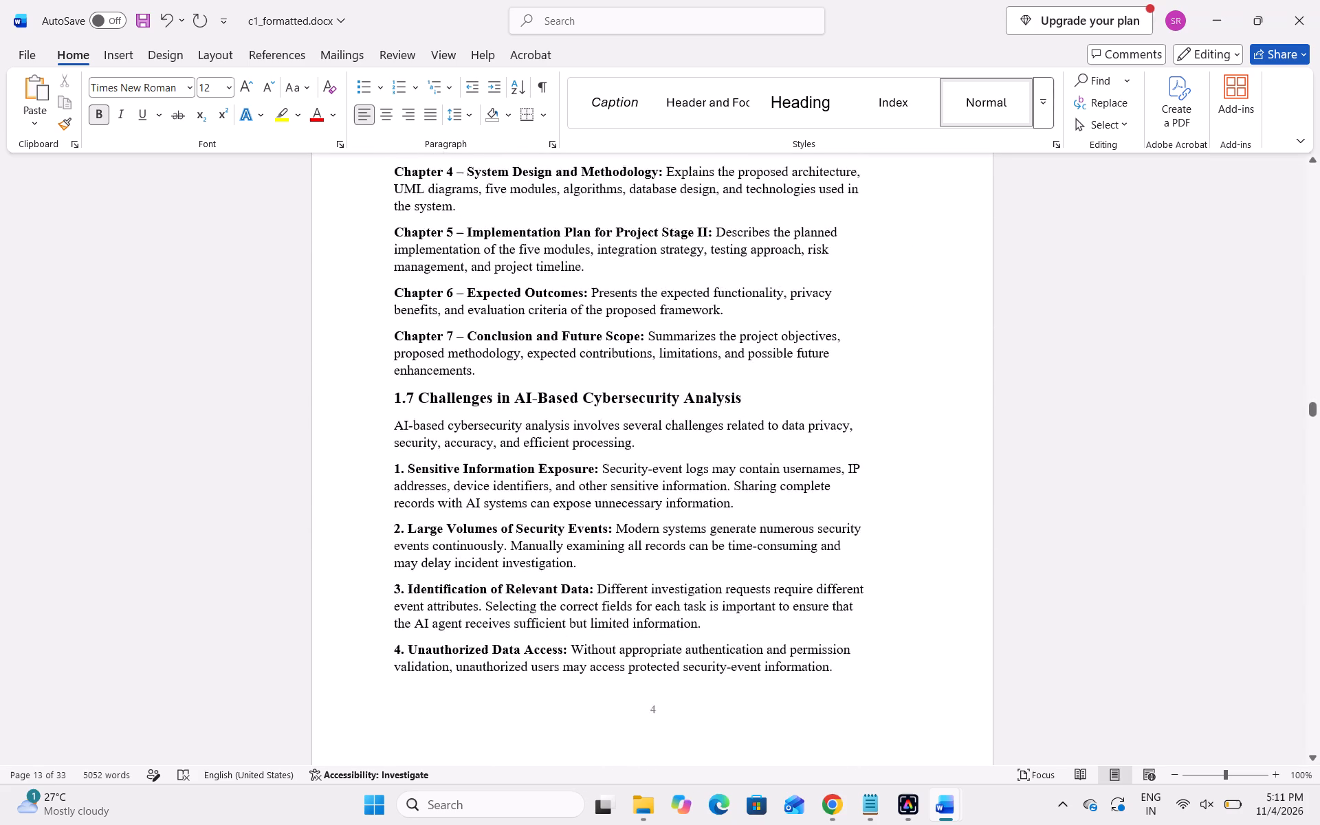
{"action": "scroll", "coordinate": [564, 610], "scroll_direction": "down", "scroll_amount": 1}
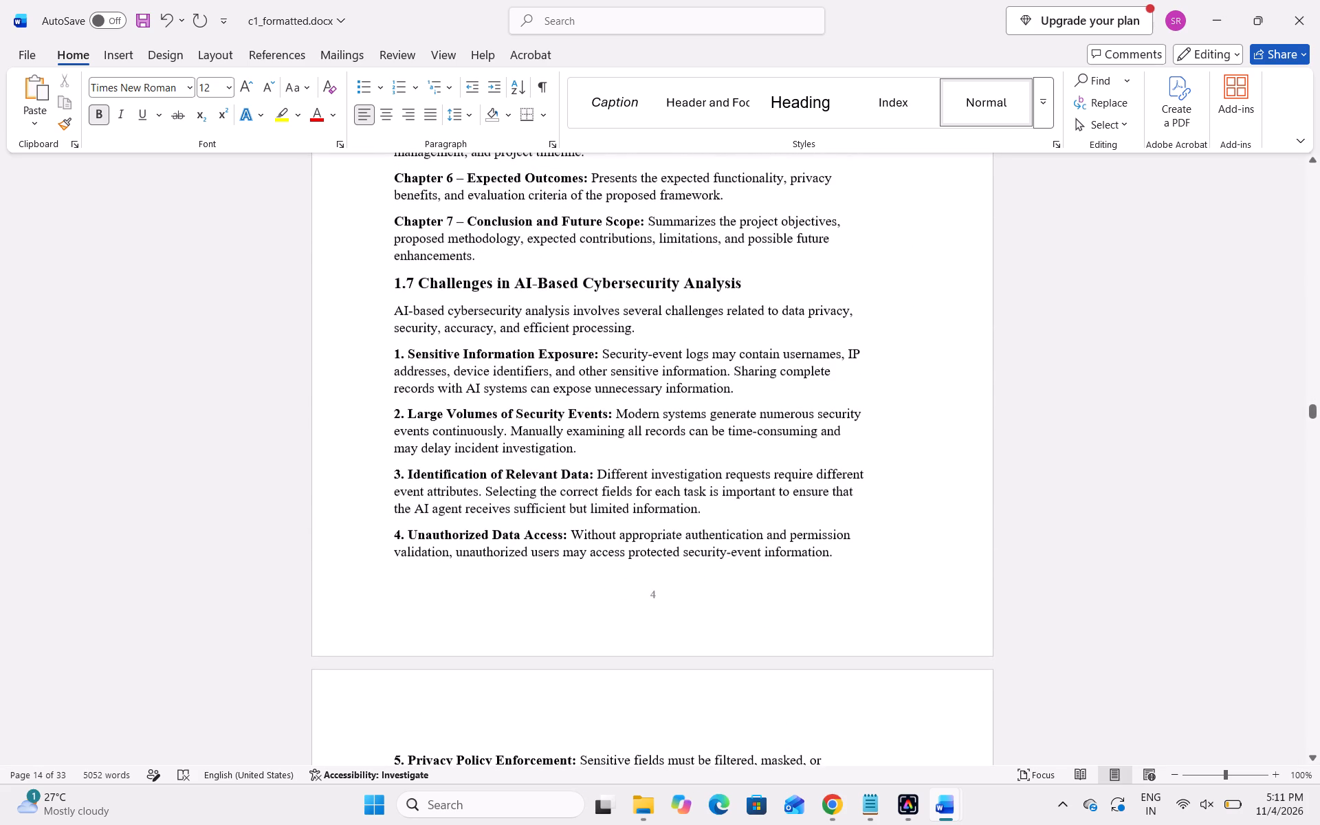
{"action": "left_click", "coordinate": [498, 257]}
{"action": "key", "text": "Return"}
{"action": "key", "text": "Return"}
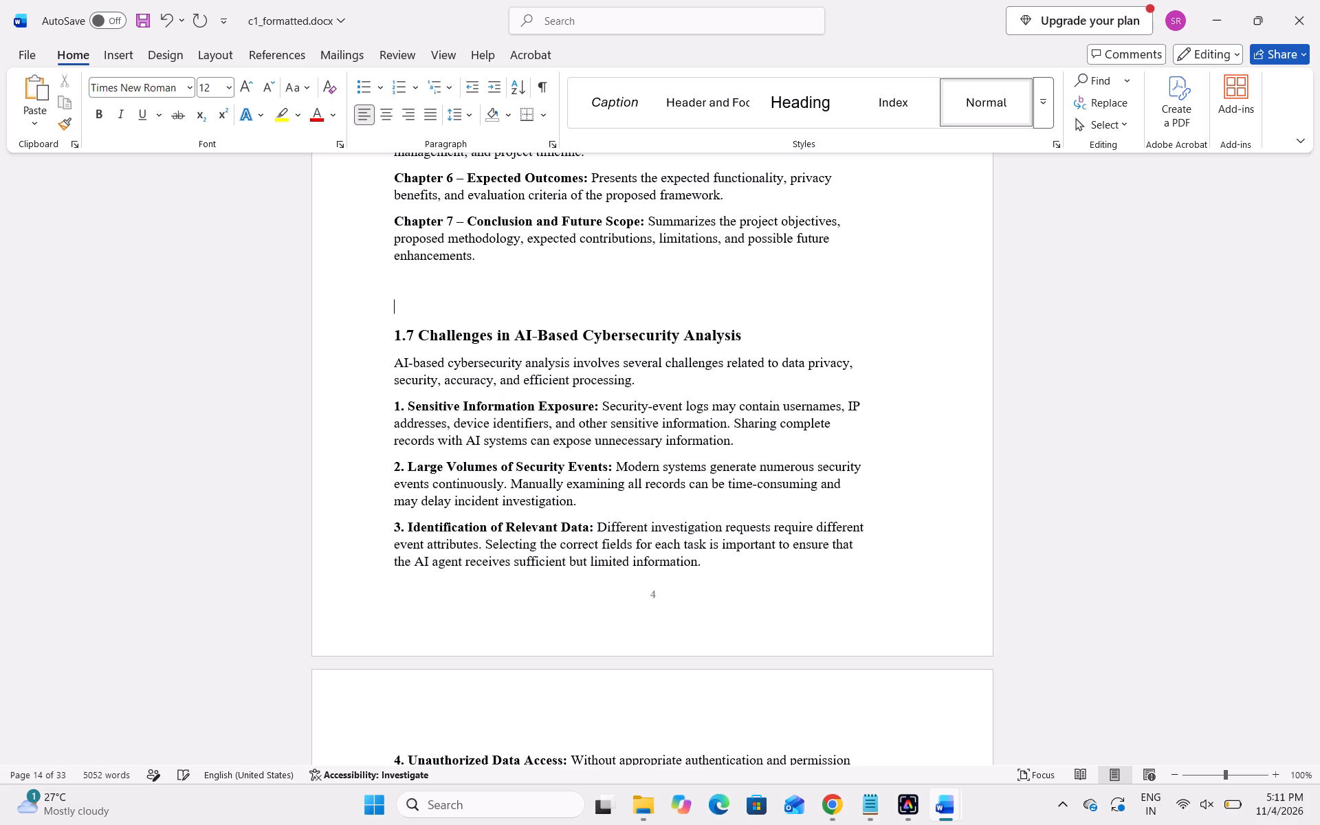
Add eight more blank lines before heading 1.7 Challenges in AI-Based Cybersecurity Analysis so it starts on a new page.
{"action": "key", "text": "Return"}
{"action": "key", "text": "Return"}
{"action": "key", "text": "Return"}
{"action": "key", "text": "Return"}
{"action": "key", "text": "Return"}
{"action": "key", "text": "Return"}
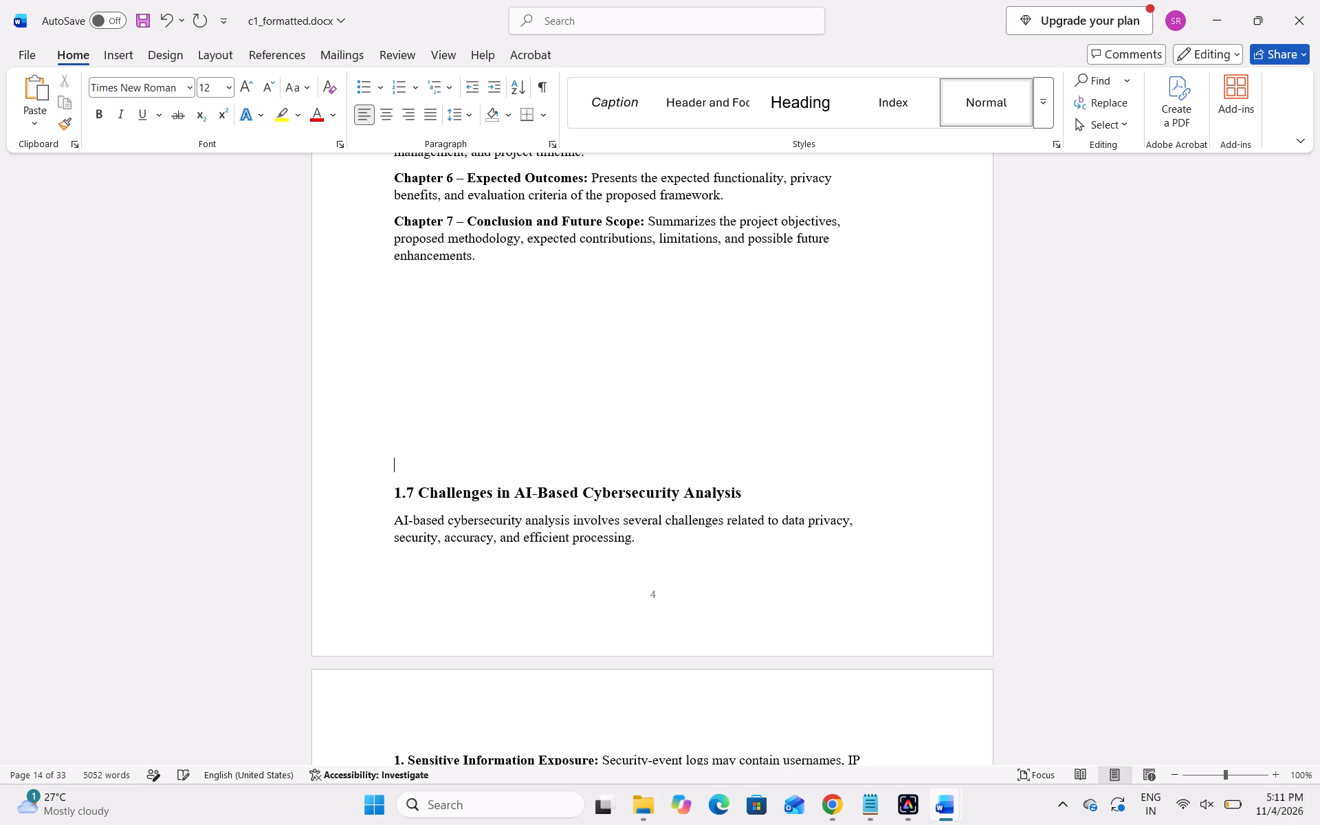
{"action": "key", "text": "Return"}
{"action": "key", "text": "Return"}
Examine the page breaks and spacing of chapter 1 from section 1.4 to 1.7 and the start of chapter 2.
{"action": "scroll", "coordinate": [498, 257], "scroll_direction": "down", "scroll_amount": 3}
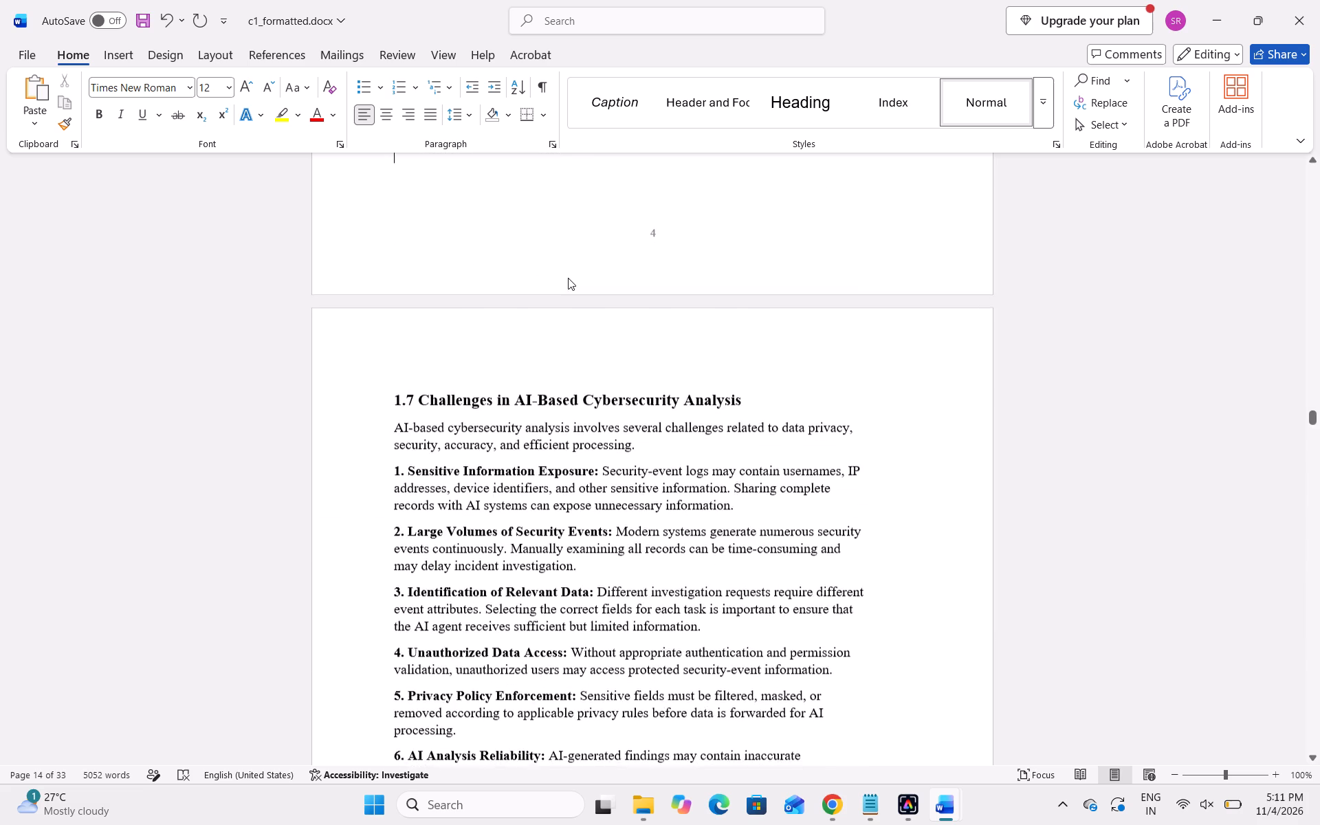
{"action": "scroll", "coordinate": [568, 278], "scroll_direction": "down", "scroll_amount": 1}
{"action": "scroll", "coordinate": [508, 330], "scroll_direction": "down", "scroll_amount": 1}
{"action": "scroll", "coordinate": [531, 436], "scroll_direction": "down", "scroll_amount": 1}
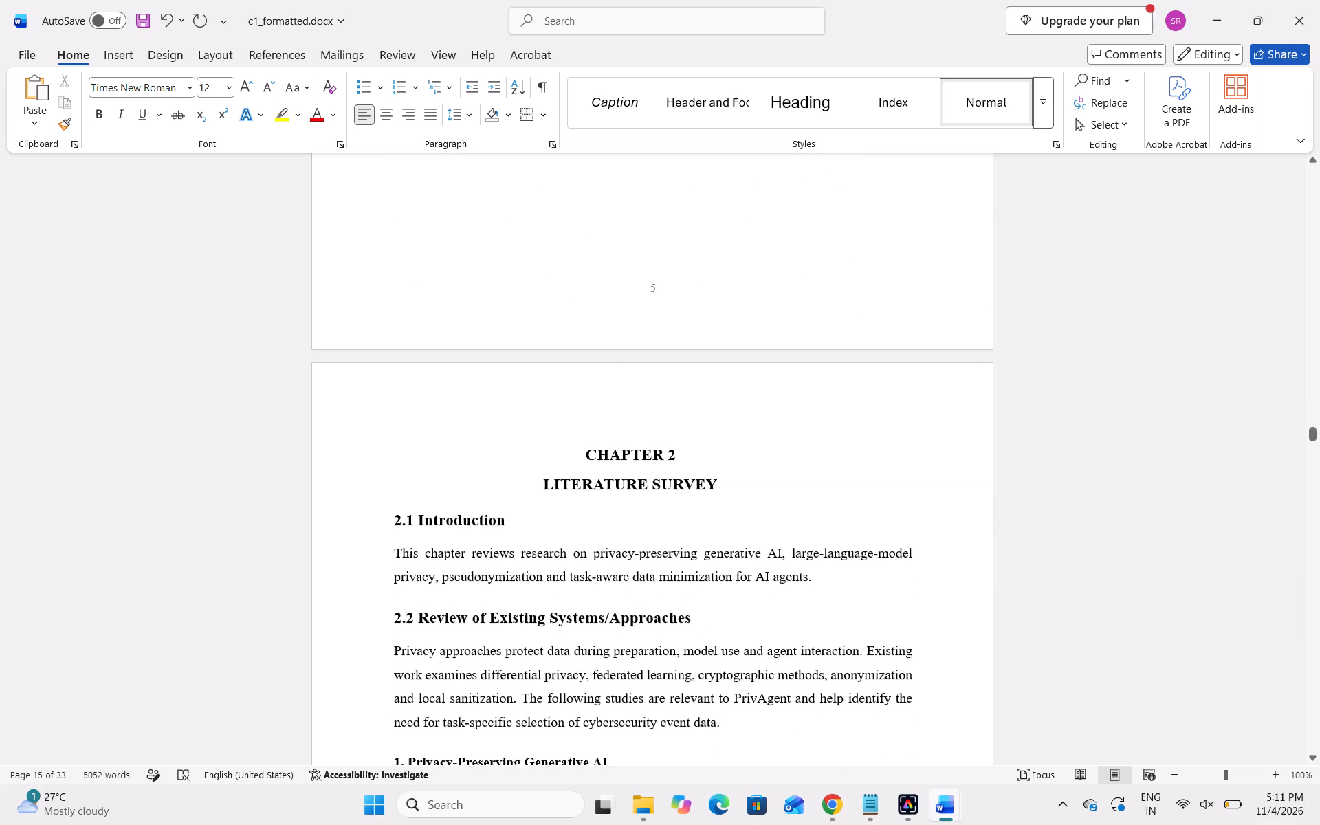
{"action": "scroll", "coordinate": [587, 440], "scroll_direction": "up", "scroll_amount": 2}
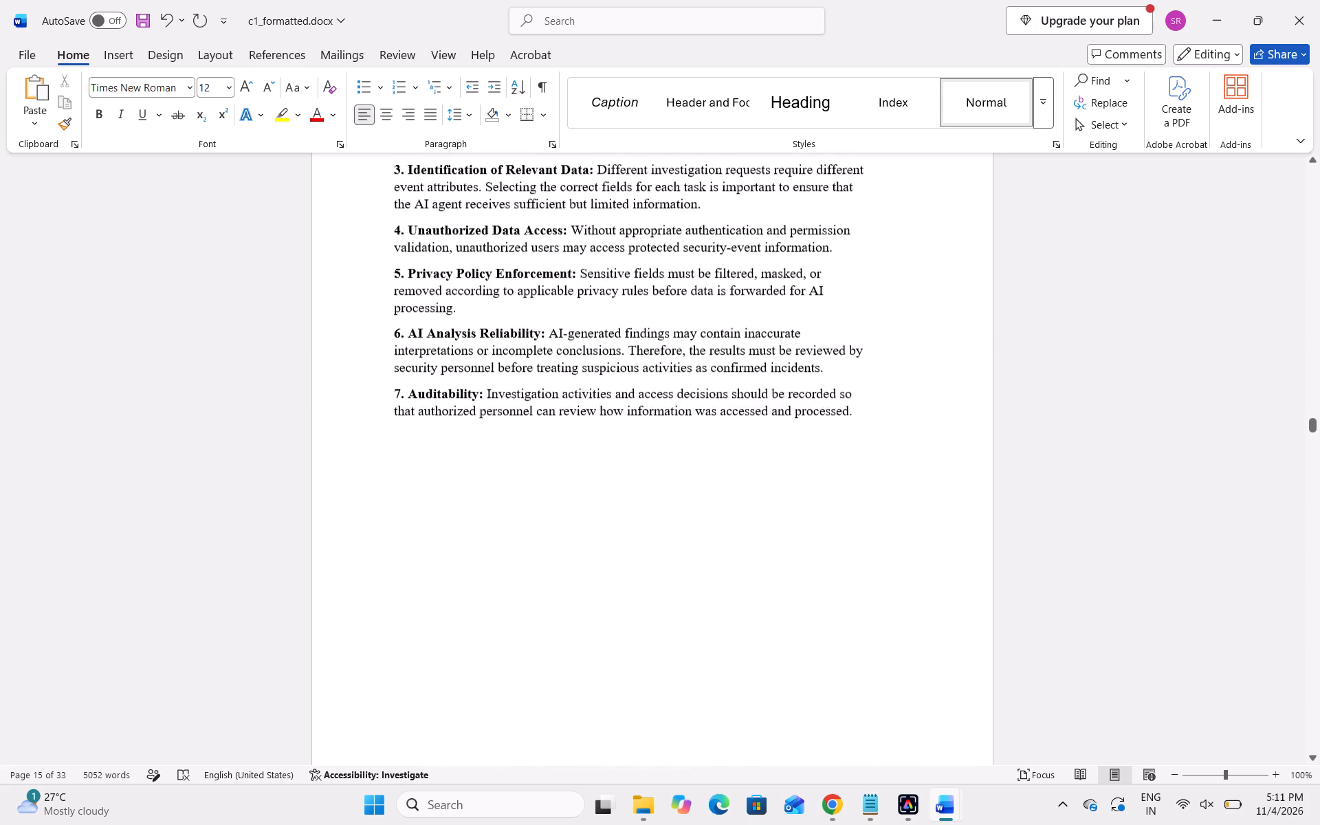
{"action": "scroll", "coordinate": [587, 440], "scroll_direction": "up", "scroll_amount": 7}
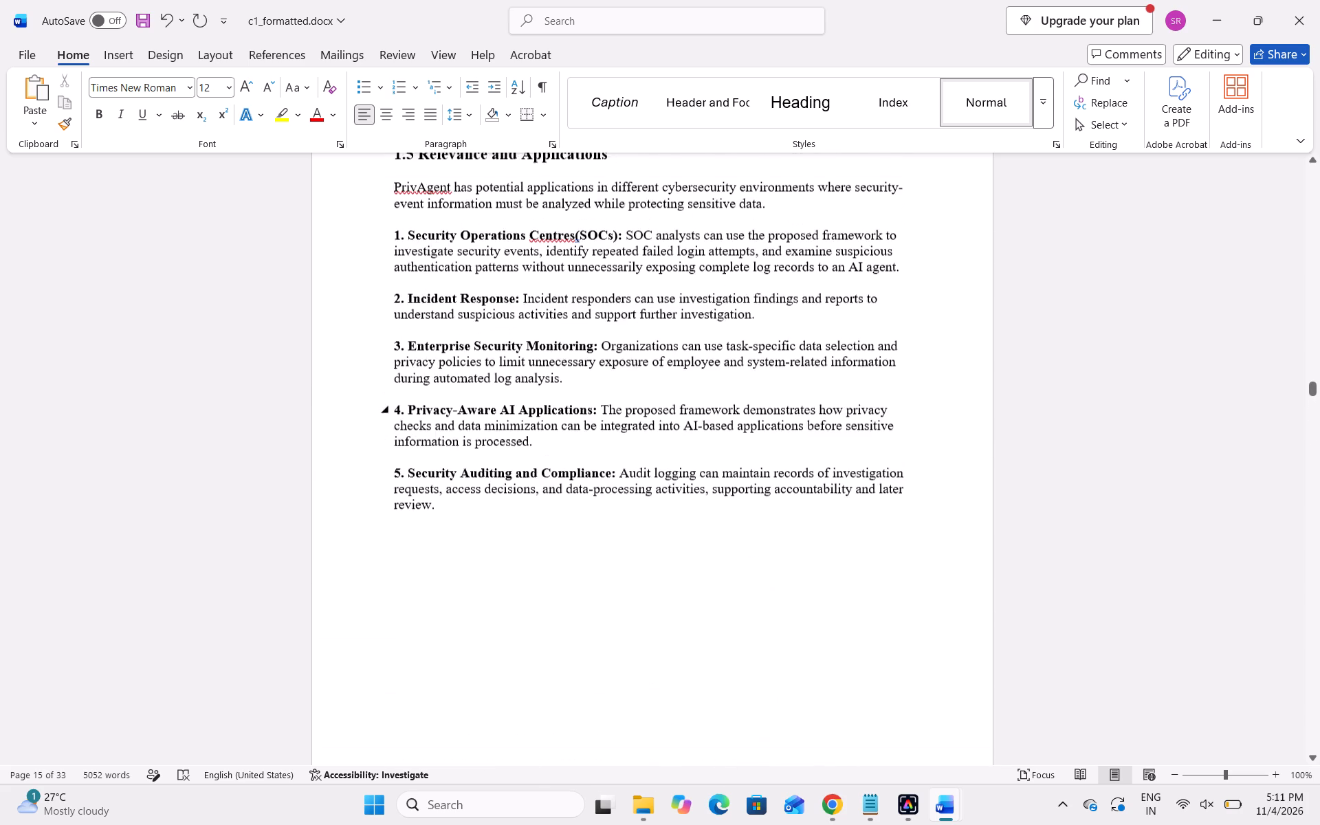
{"action": "scroll", "coordinate": [587, 440], "scroll_direction": "up", "scroll_amount": 6}
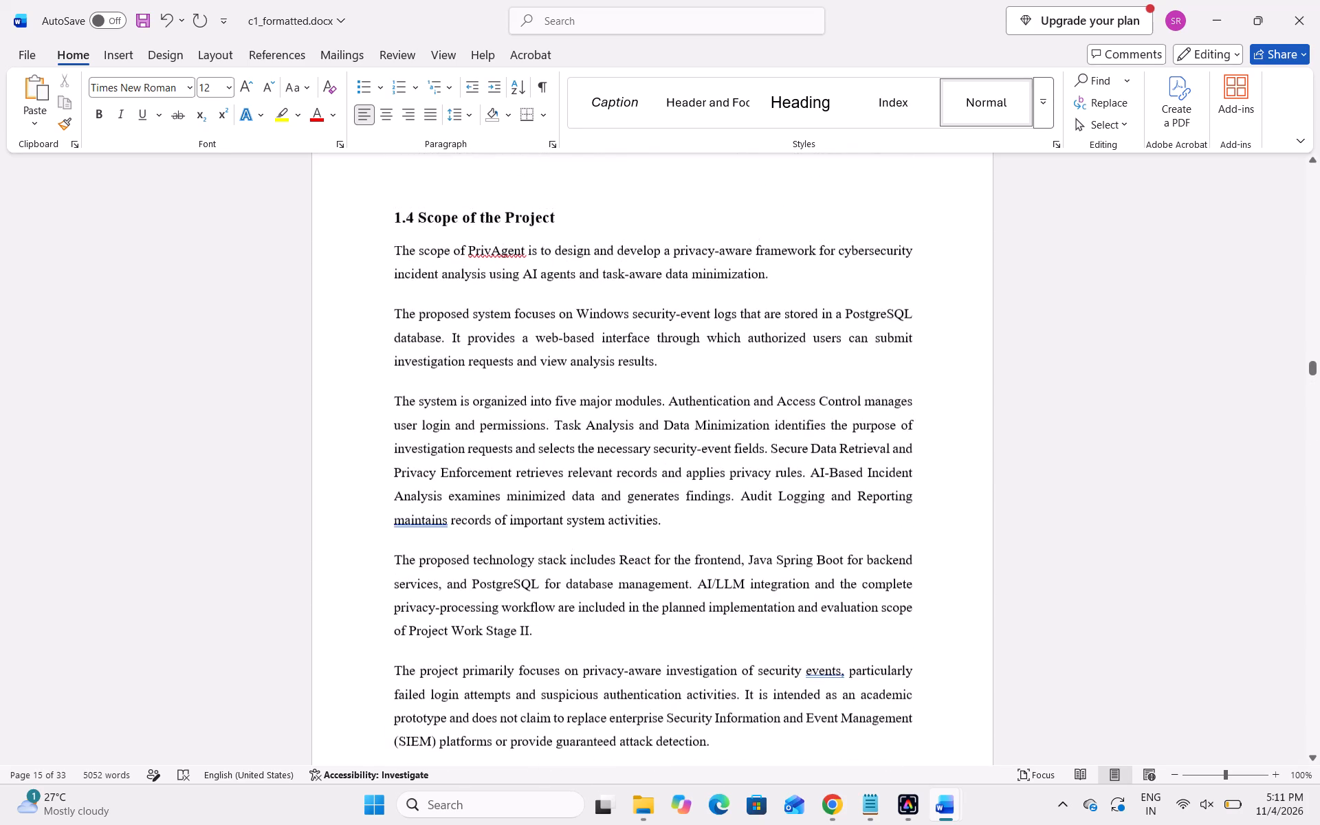
{"action": "scroll", "coordinate": [587, 440], "scroll_direction": "up", "scroll_amount": 4}
{"action": "scroll", "coordinate": [587, 440], "scroll_direction": "down", "scroll_amount": 5}
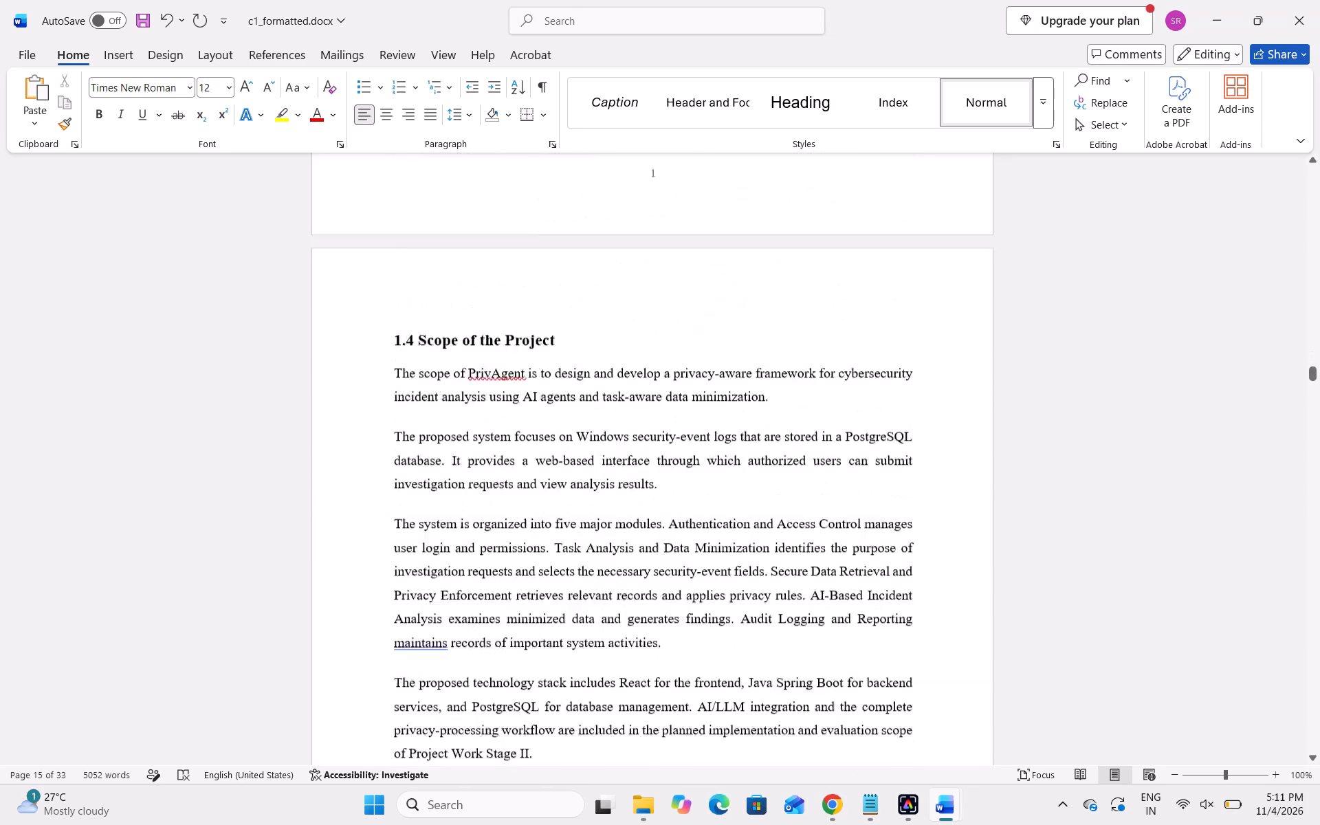
{"action": "scroll", "coordinate": [587, 440], "scroll_direction": "down", "scroll_amount": 11}
{"action": "scroll", "coordinate": [560, 570], "scroll_direction": "down", "scroll_amount": 3}
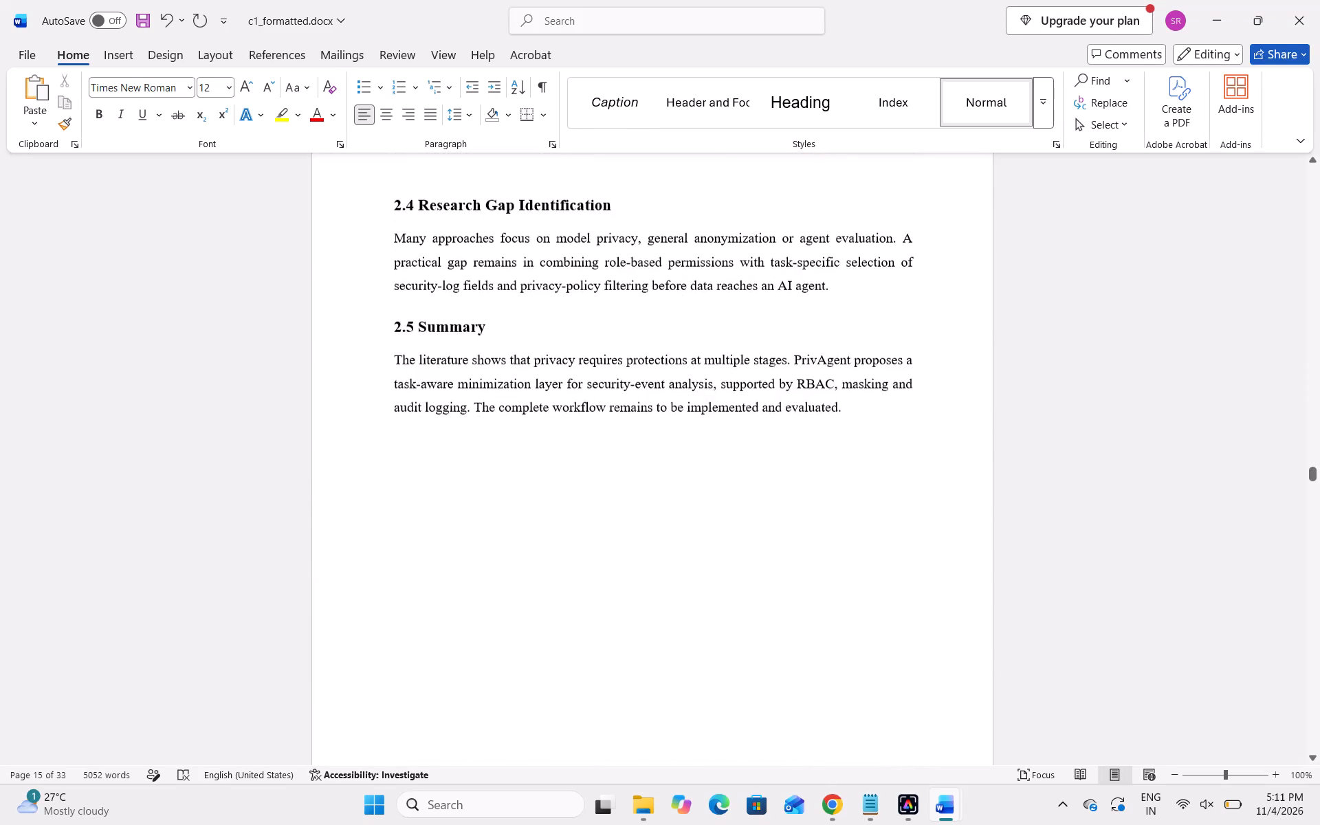
Review the layout backwards from section 2.5 Summary through Table 2.1 and the literature reviews to section 1.6.
{"action": "scroll", "coordinate": [560, 570], "scroll_direction": "up", "scroll_amount": 1}
{"action": "scroll", "coordinate": [604, 404], "scroll_direction": "up", "scroll_amount": 1}
{"action": "scroll", "coordinate": [563, 462], "scroll_direction": "up", "scroll_amount": 3}
{"action": "scroll", "coordinate": [632, 425], "scroll_direction": "up", "scroll_amount": 1}
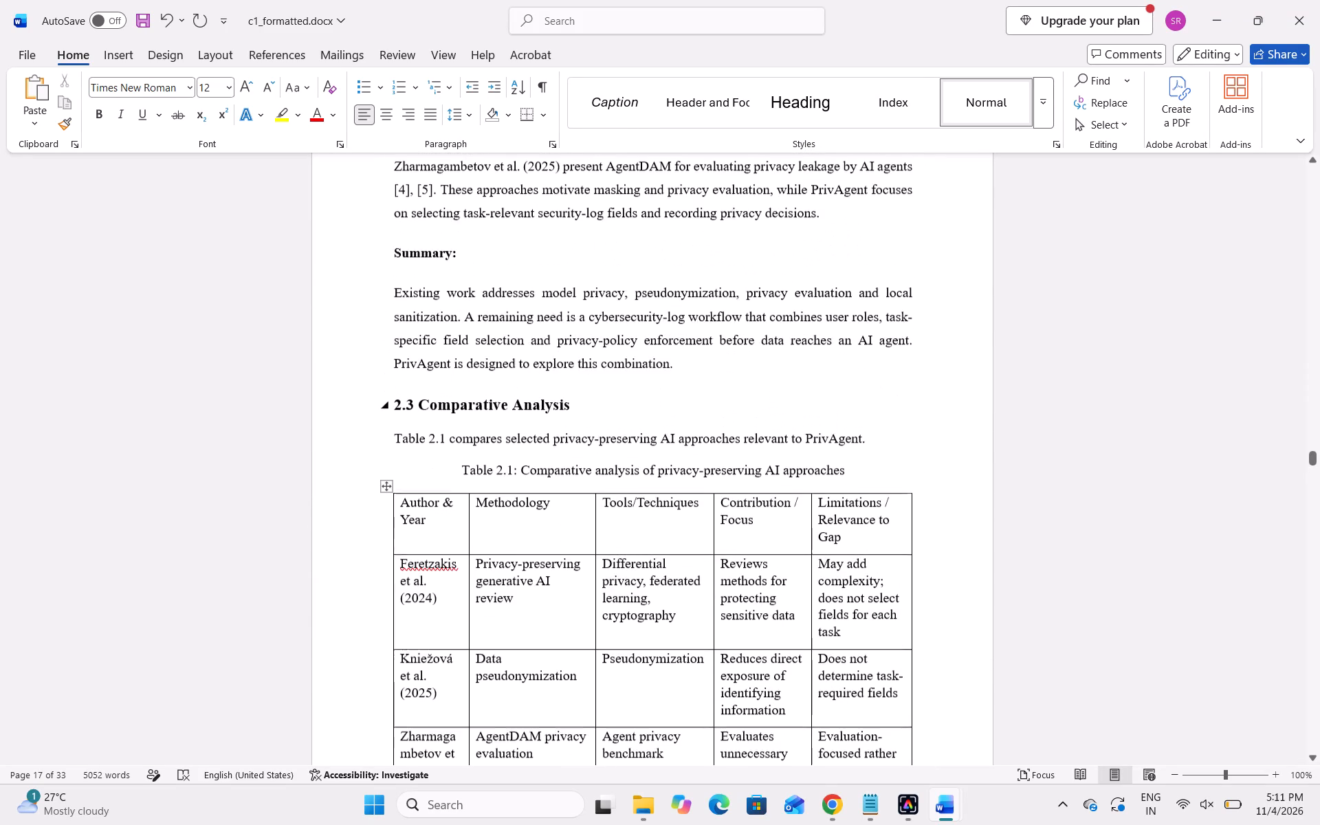
{"action": "scroll", "coordinate": [574, 402], "scroll_direction": "up", "scroll_amount": 2}
{"action": "scroll", "coordinate": [574, 402], "scroll_direction": "down", "scroll_amount": 2}
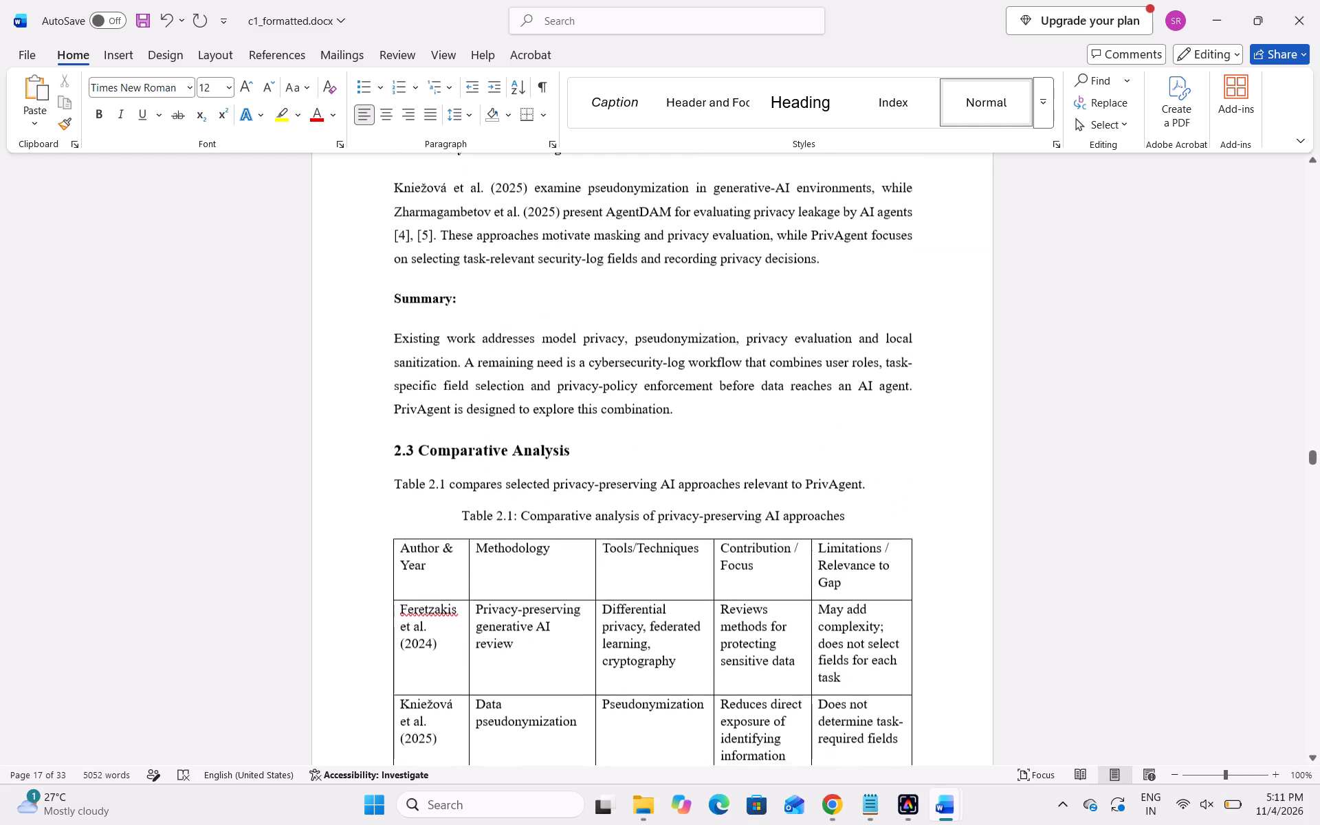
{"action": "scroll", "coordinate": [428, 411], "scroll_direction": "up", "scroll_amount": 3}
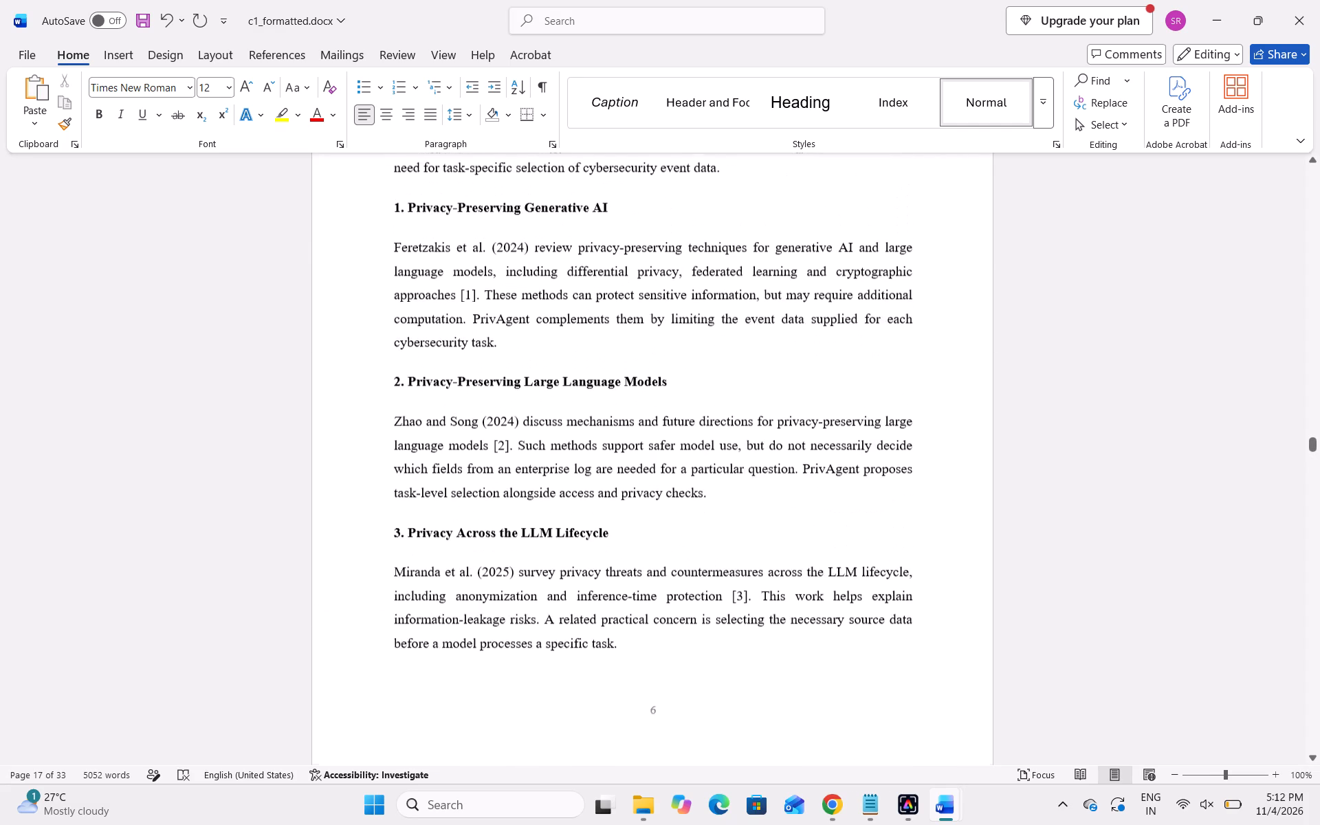
{"action": "scroll", "coordinate": [428, 411], "scroll_direction": "down", "scroll_amount": 2, "text": "ctrl"}
{"action": "scroll", "coordinate": [529, 361], "scroll_direction": "up", "scroll_amount": 1}
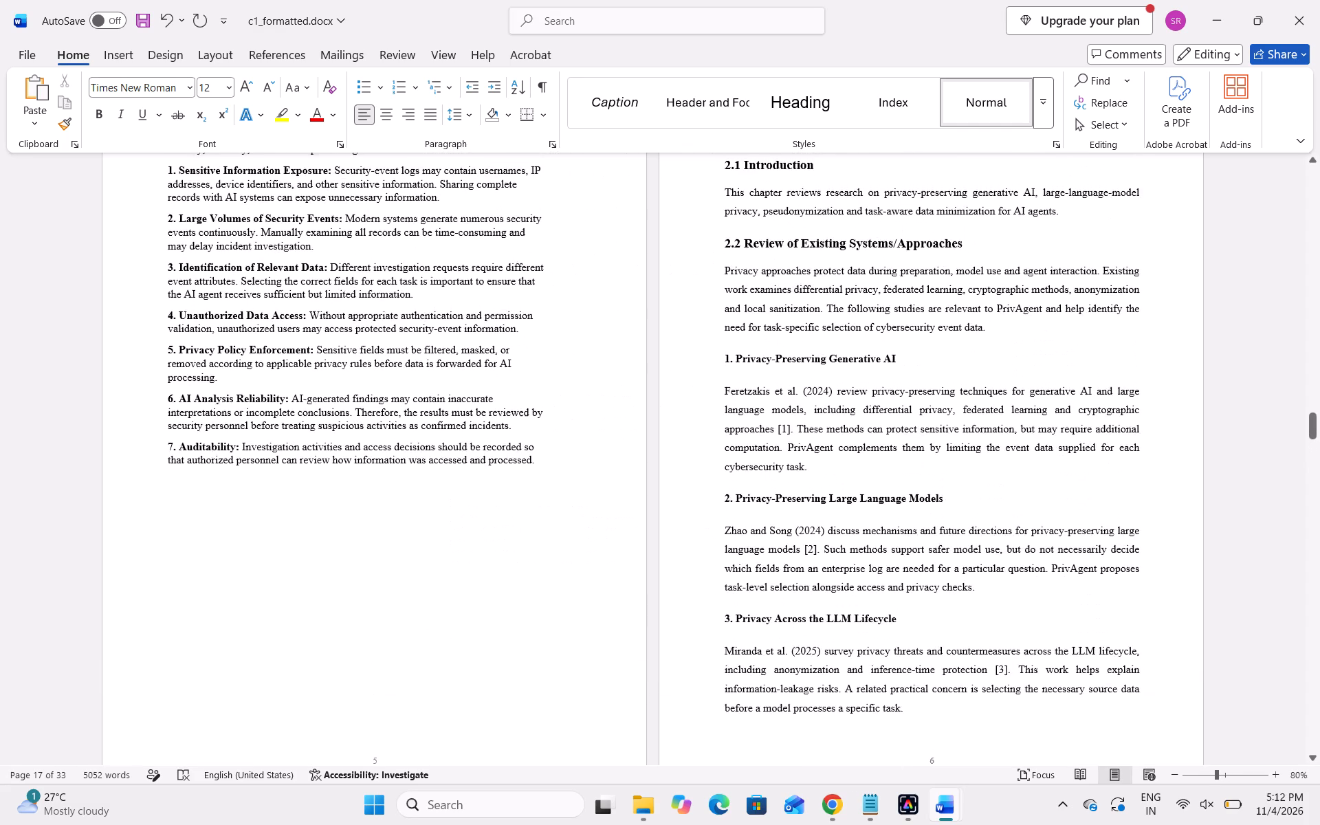
{"action": "scroll", "coordinate": [539, 368], "scroll_direction": "up", "scroll_amount": 3, "text": "ctrl"}
{"action": "scroll", "coordinate": [573, 361], "scroll_direction": "up", "scroll_amount": 1}
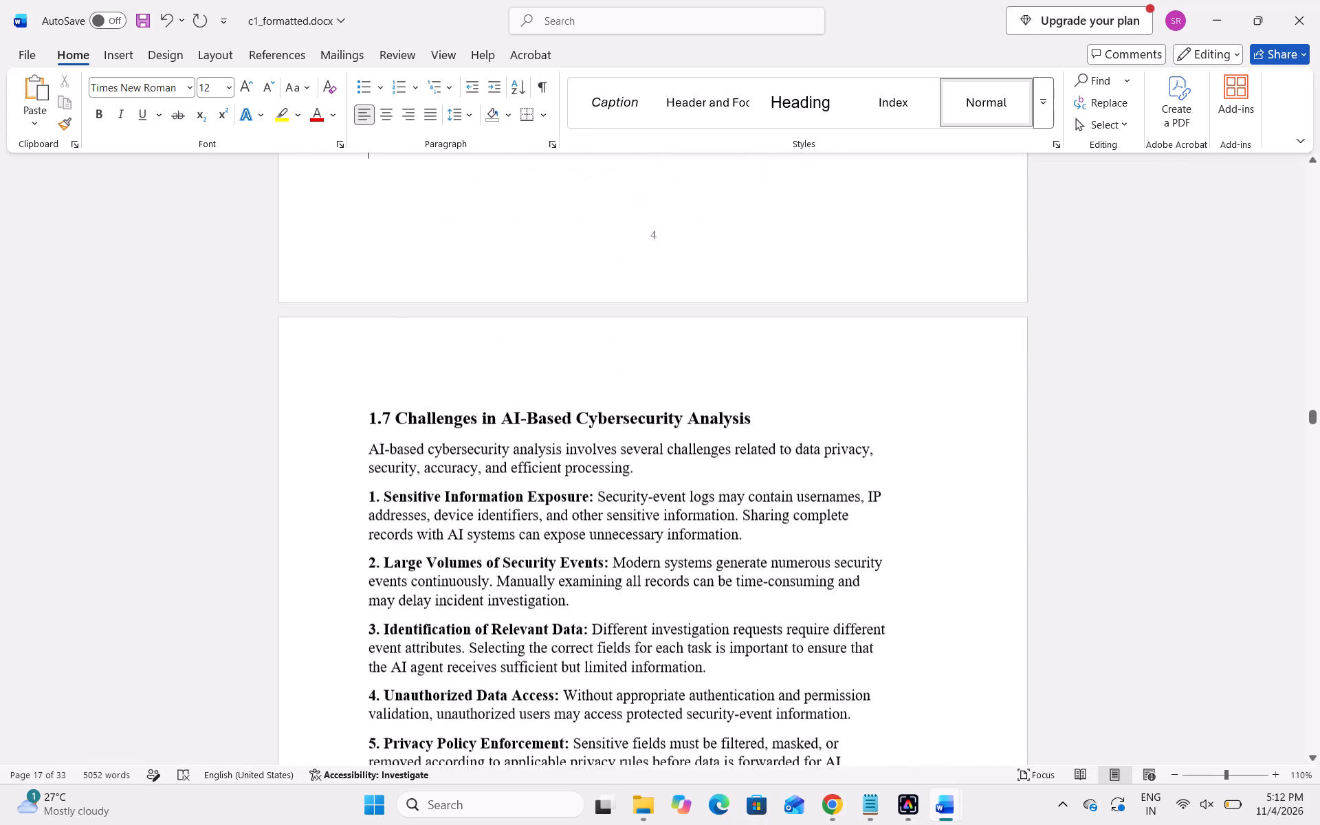
{"action": "scroll", "coordinate": [573, 361], "scroll_direction": "up", "scroll_amount": 4}
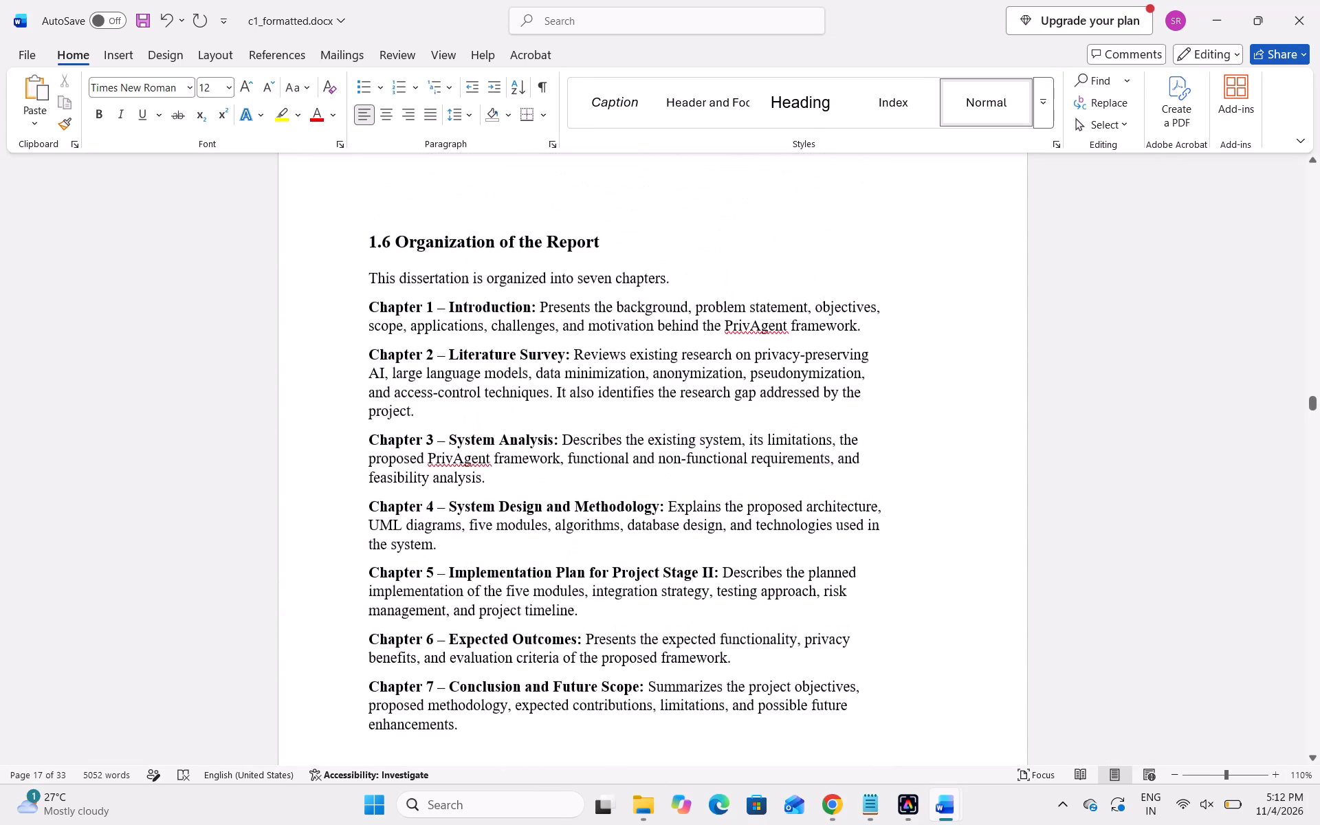
Examine the page layout of chapter 2 Literature Survey from section 2.1 Introduction to 2.5 Summary.
{"action": "scroll", "coordinate": [573, 361], "scroll_direction": "down", "scroll_amount": 9}
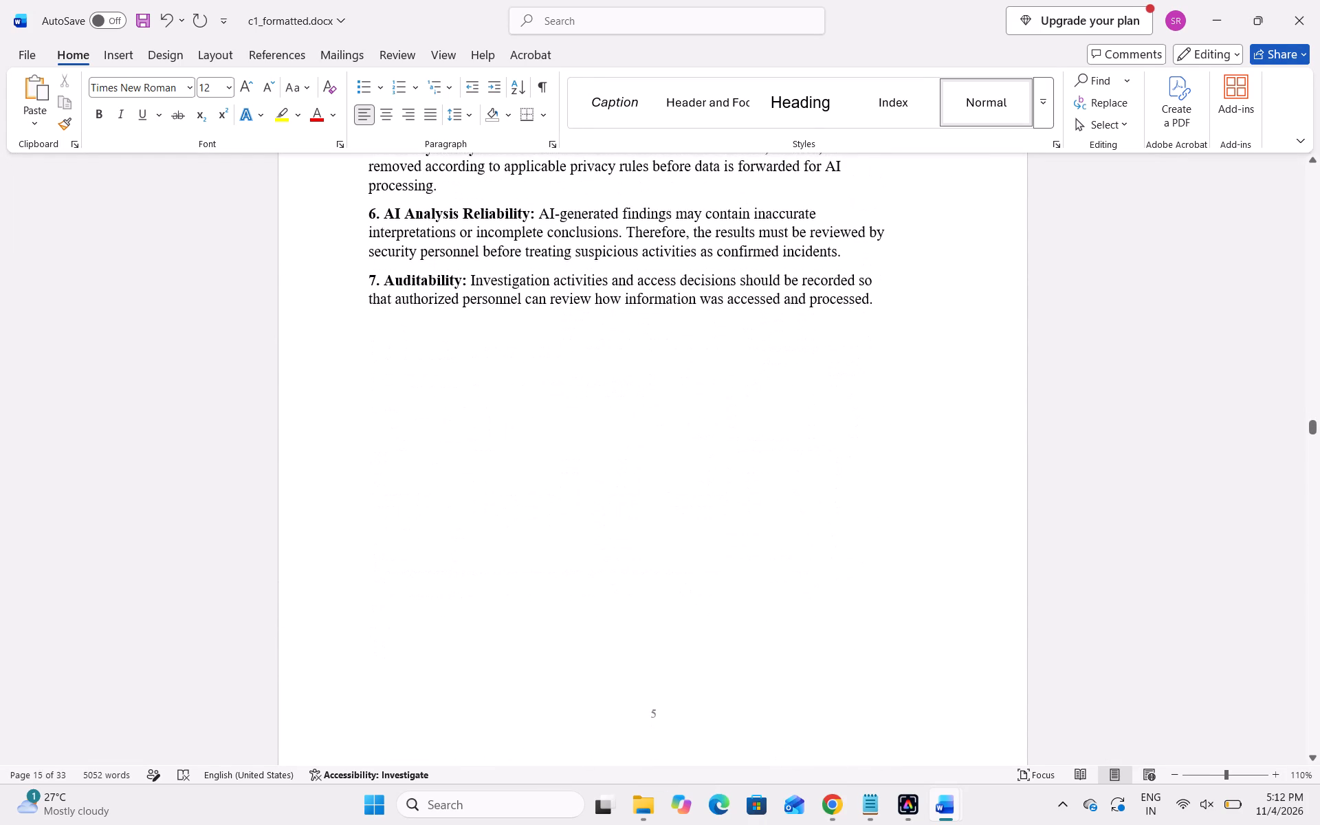
{"action": "scroll", "coordinate": [573, 361], "scroll_direction": "down", "scroll_amount": 3}
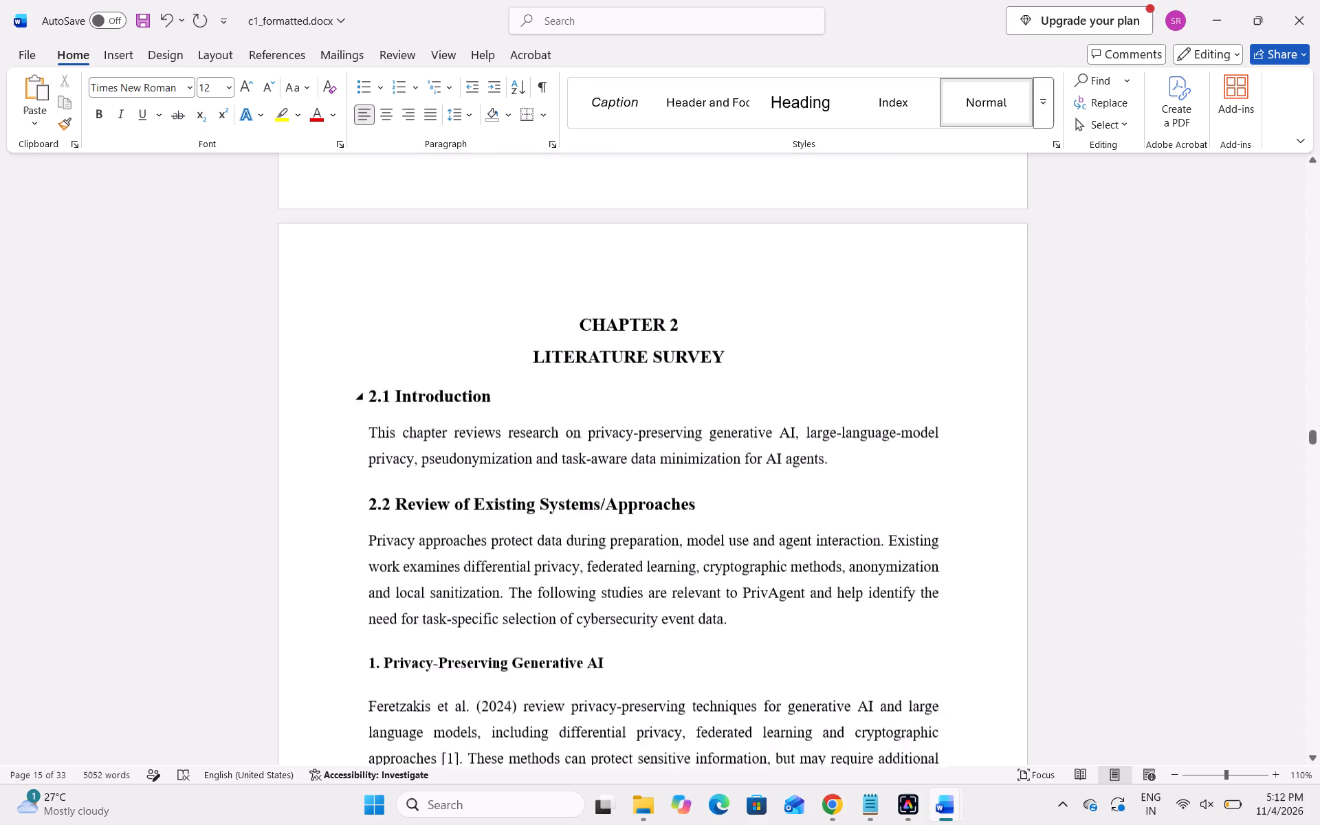
{"action": "scroll", "coordinate": [573, 361], "scroll_direction": "down", "scroll_amount": 2}
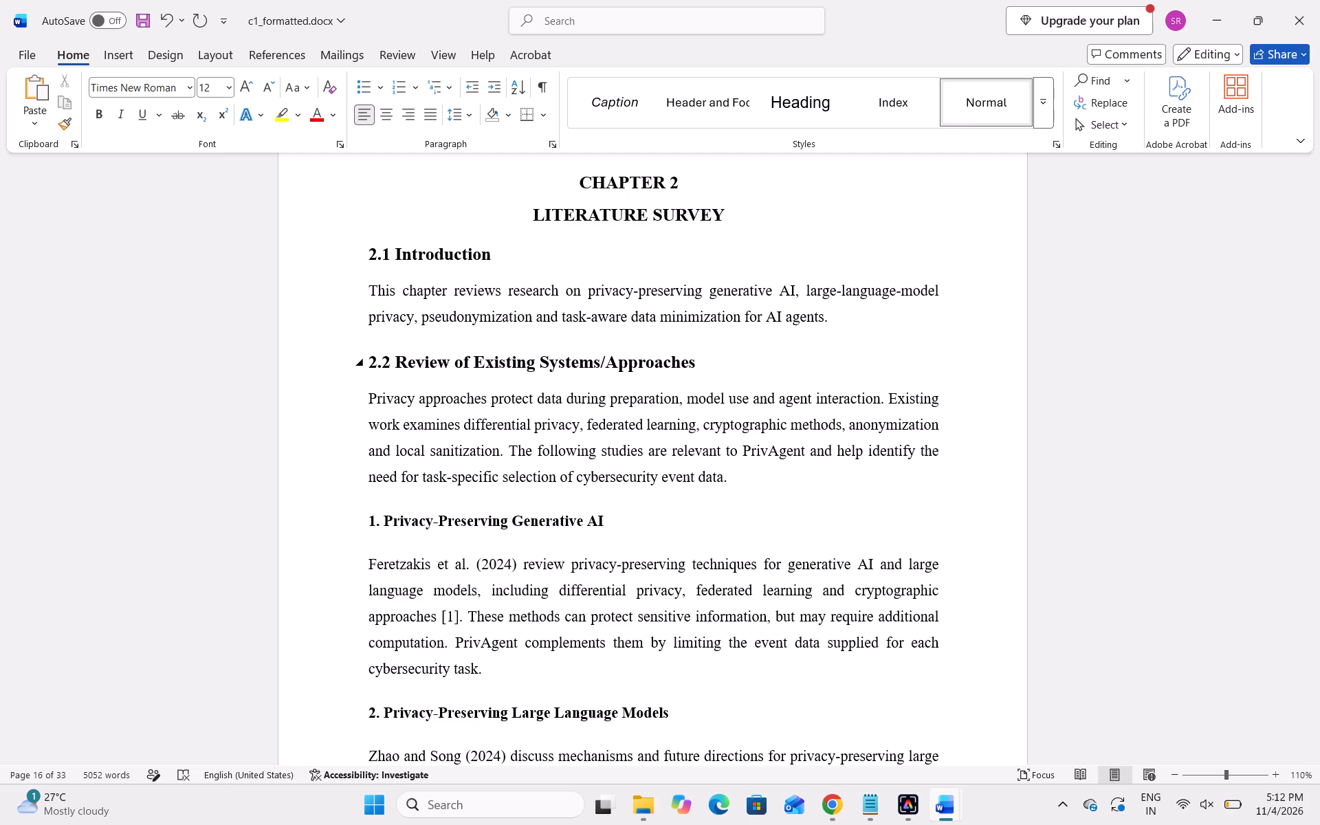
{"action": "scroll", "coordinate": [573, 361], "scroll_direction": "down", "scroll_amount": 1}
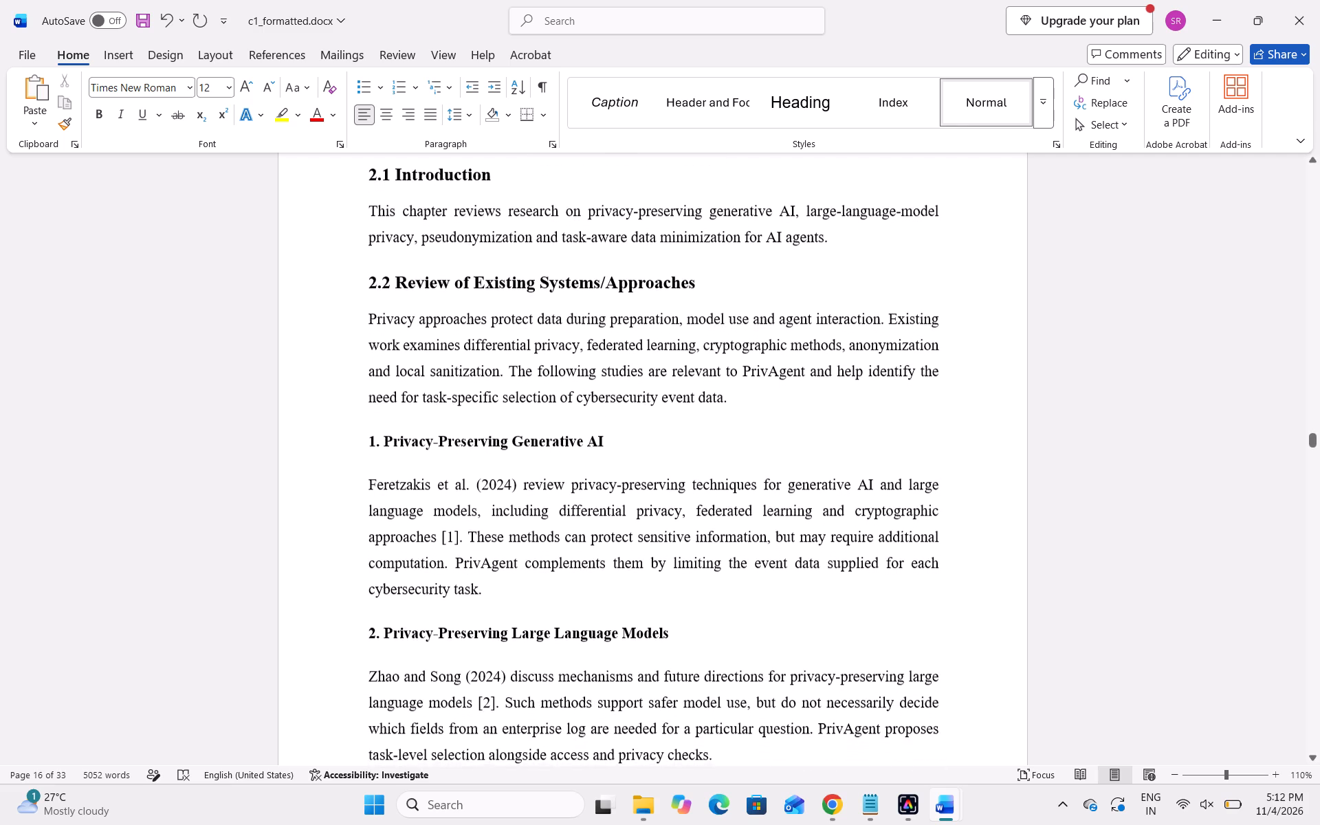
{"action": "scroll", "coordinate": [573, 361], "scroll_direction": "down", "scroll_amount": 5}
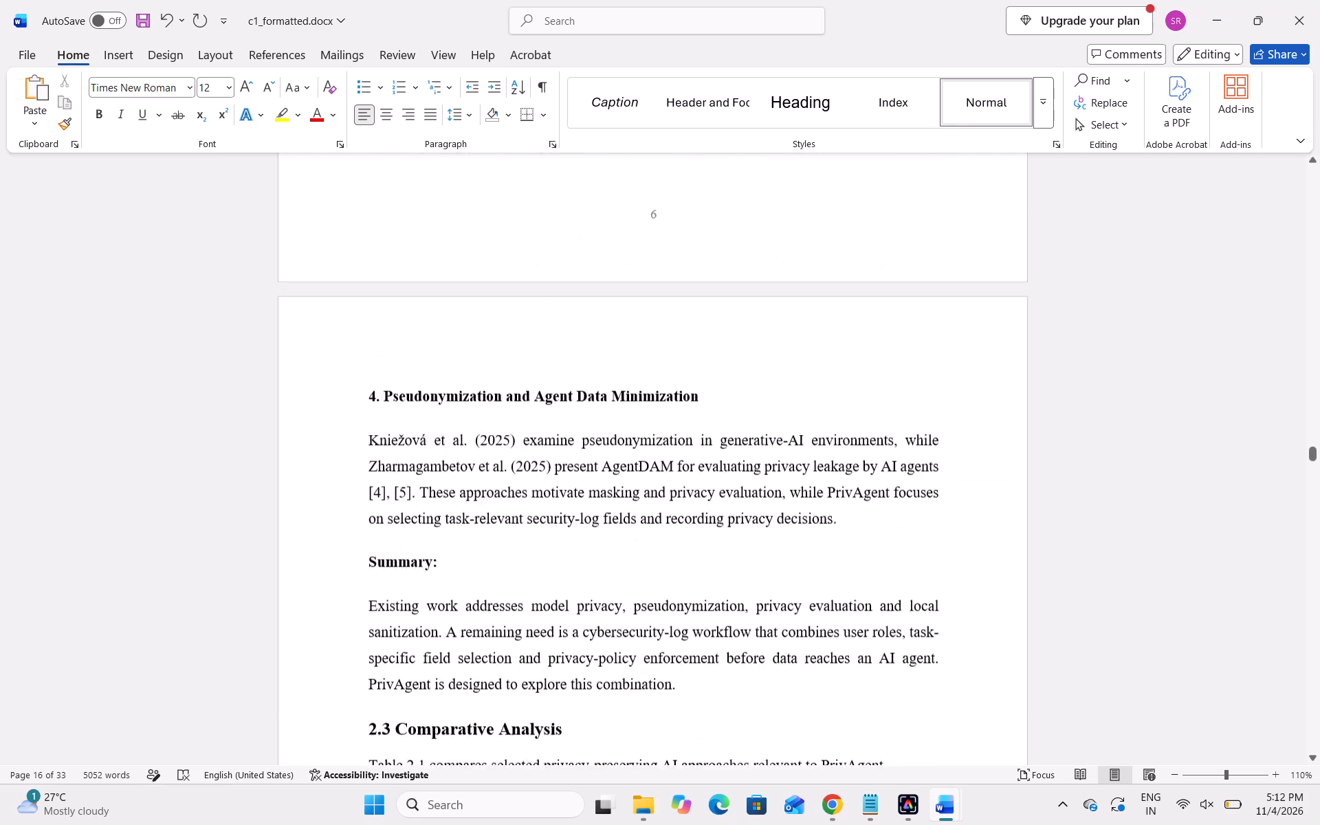
{"action": "scroll", "coordinate": [573, 361], "scroll_direction": "down", "scroll_amount": 5}
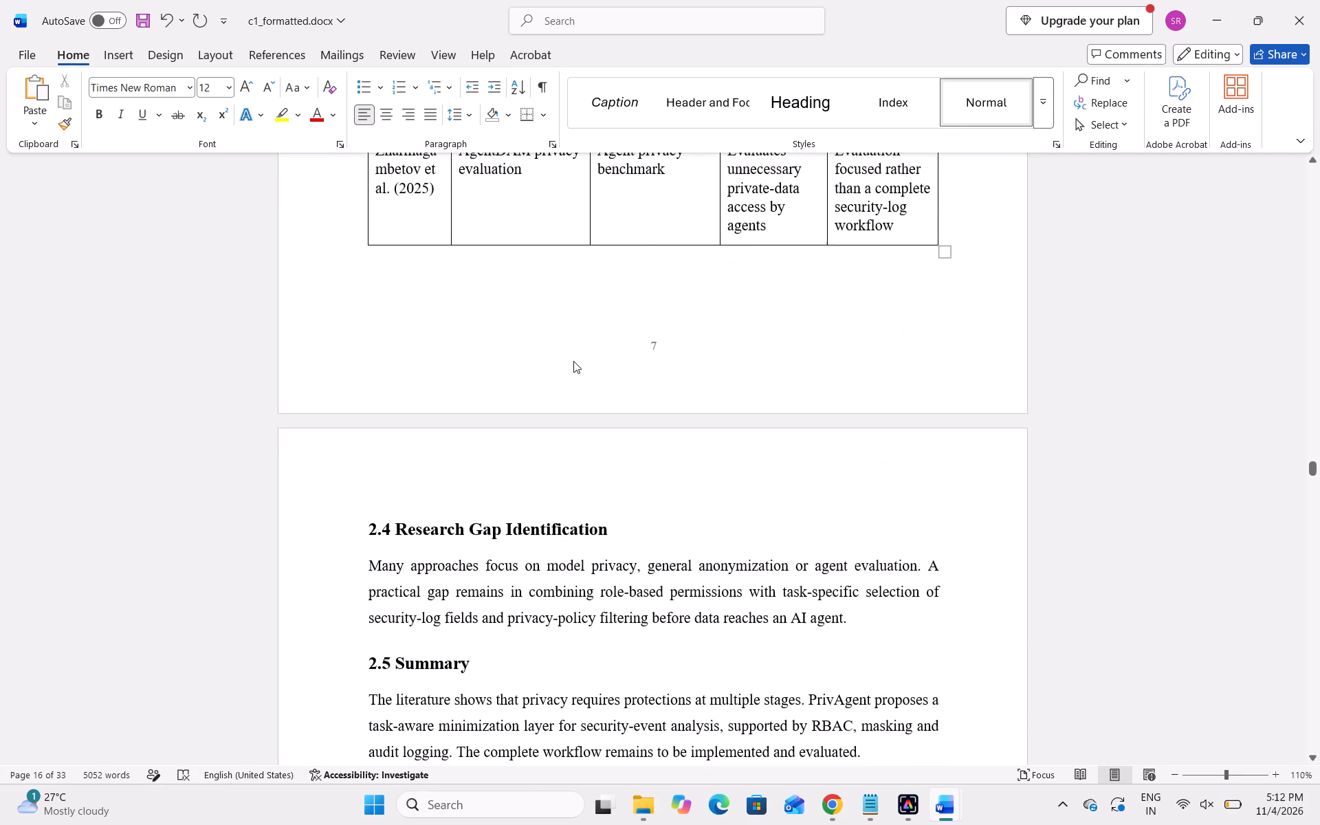
{"action": "scroll", "coordinate": [573, 361], "scroll_direction": "down", "scroll_amount": 3}
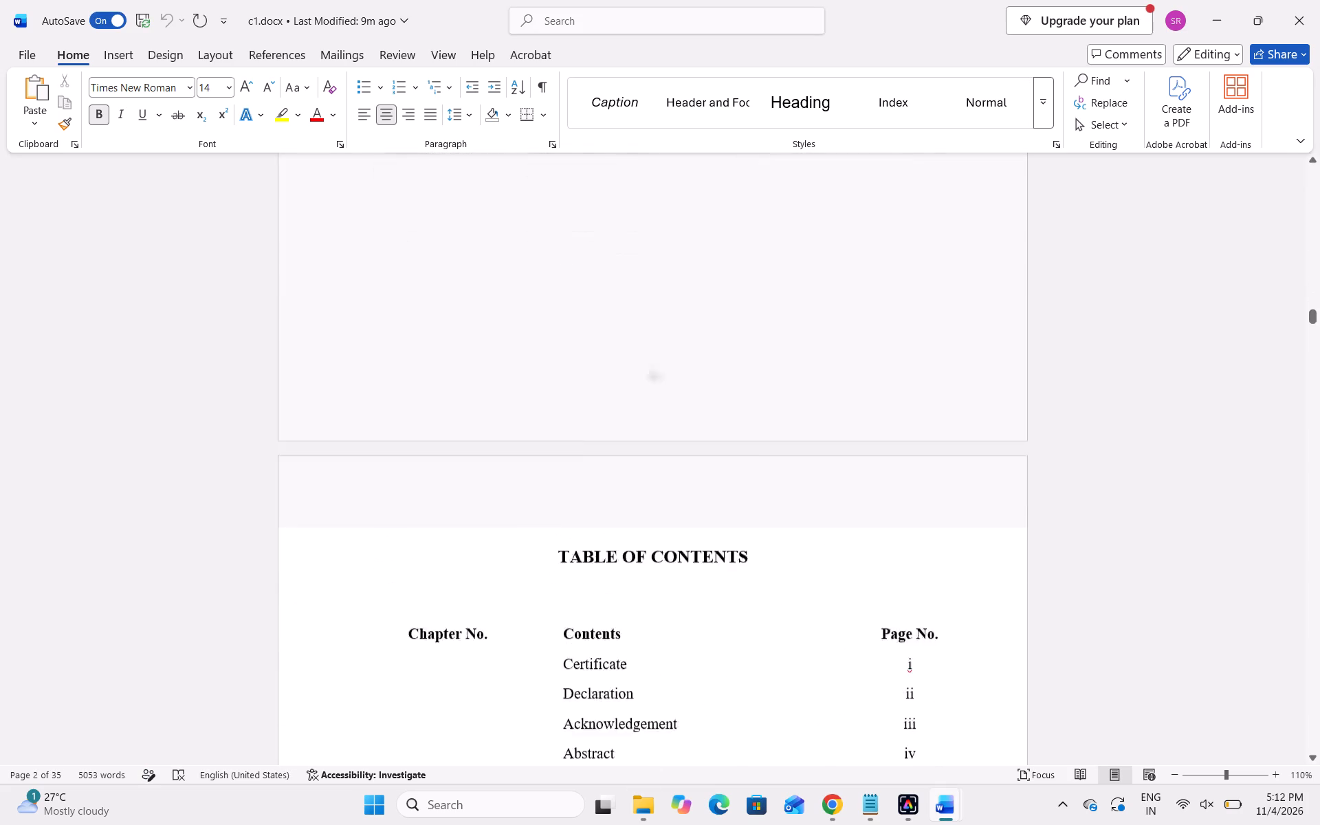
{"action": "scroll", "coordinate": [789, 538], "scroll_direction": "down", "scroll_amount": 12}
{"action": "scroll", "coordinate": [701, 529], "scroll_direction": "down", "scroll_amount": 8}
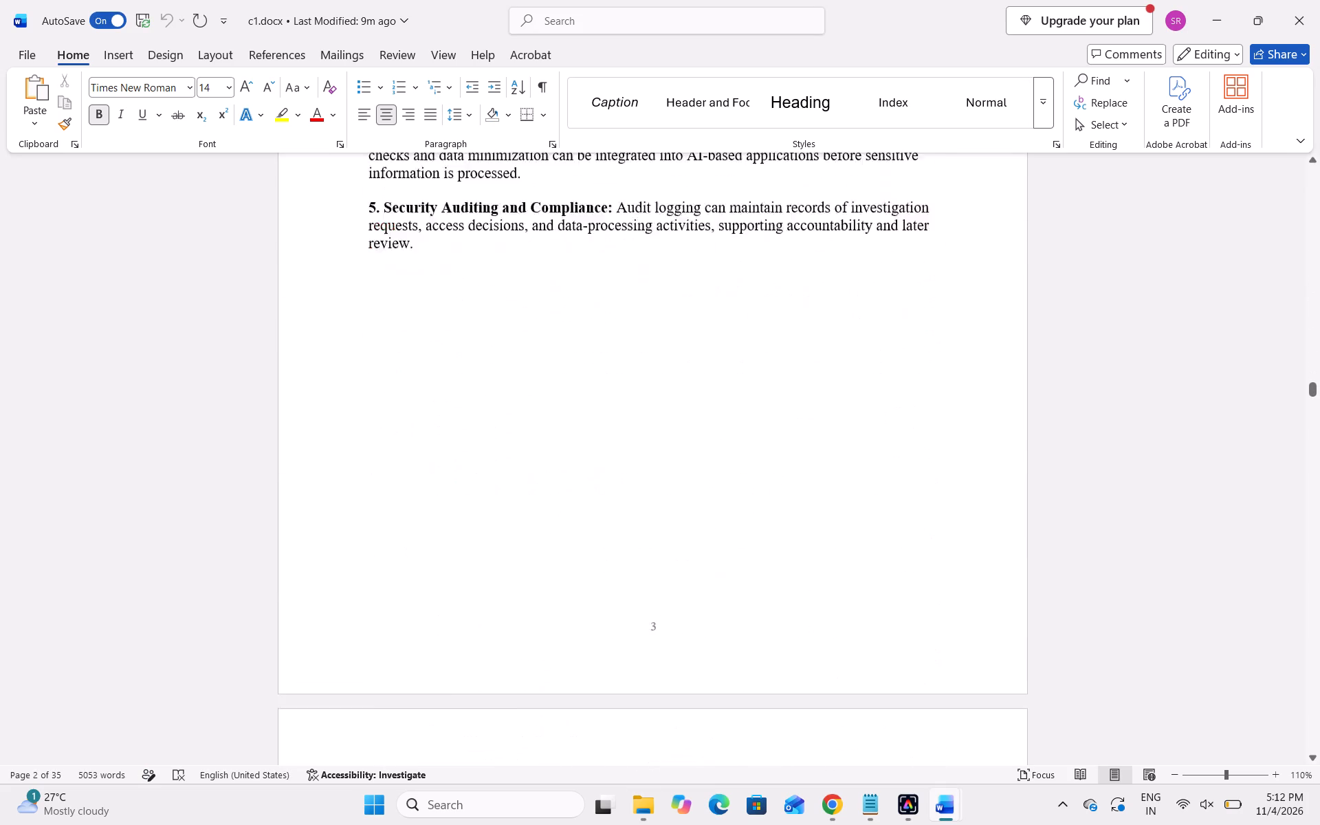
{"action": "scroll", "coordinate": [701, 529], "scroll_direction": "down", "scroll_amount": 3}
{"action": "scroll", "coordinate": [701, 529], "scroll_direction": "up", "scroll_amount": 1}
{"action": "scroll", "coordinate": [655, 575], "scroll_direction": "down", "scroll_amount": 3}
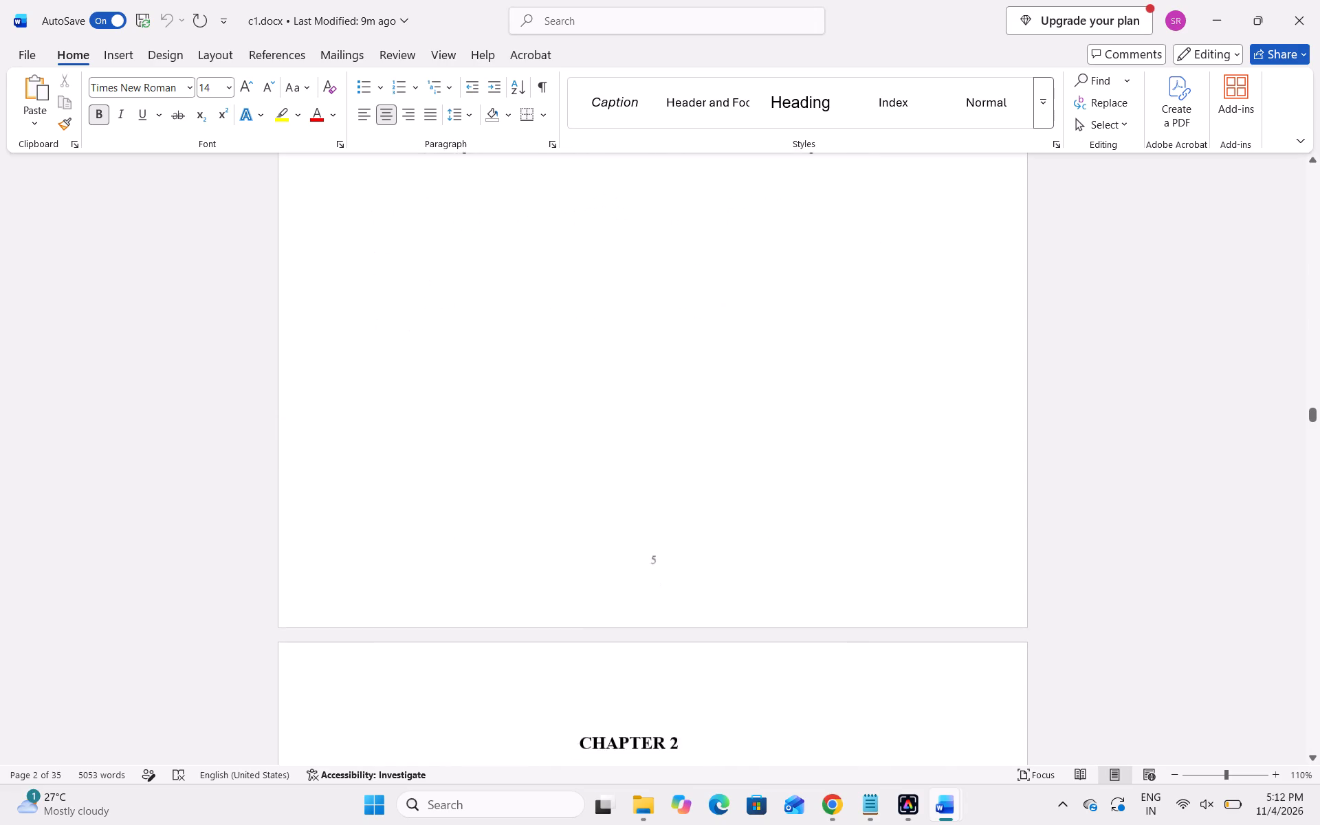
{"action": "scroll", "coordinate": [655, 575], "scroll_direction": "down", "scroll_amount": 7}
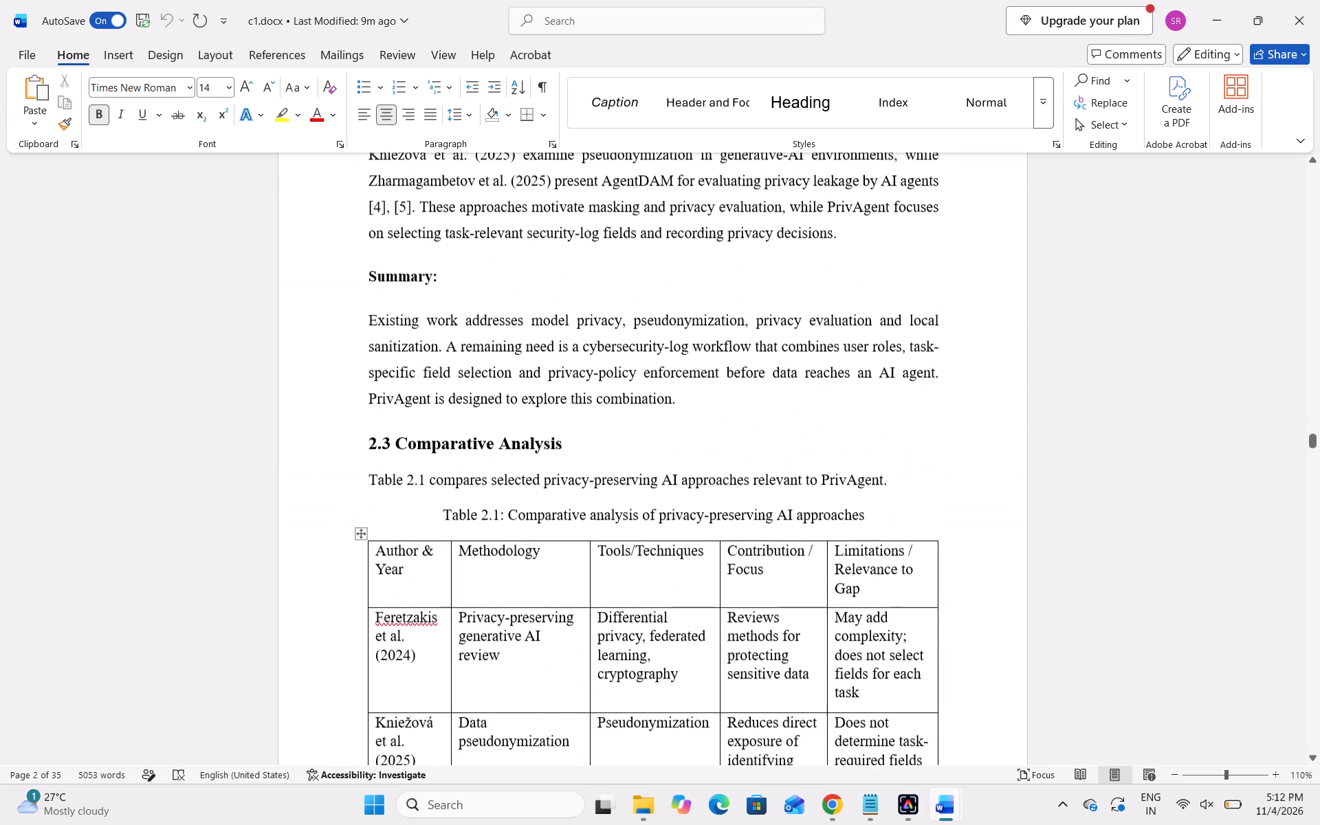
{"action": "scroll", "coordinate": [622, 608], "scroll_direction": "down", "scroll_amount": 2}
{"action": "scroll", "coordinate": [599, 641], "scroll_direction": "up", "scroll_amount": 1}
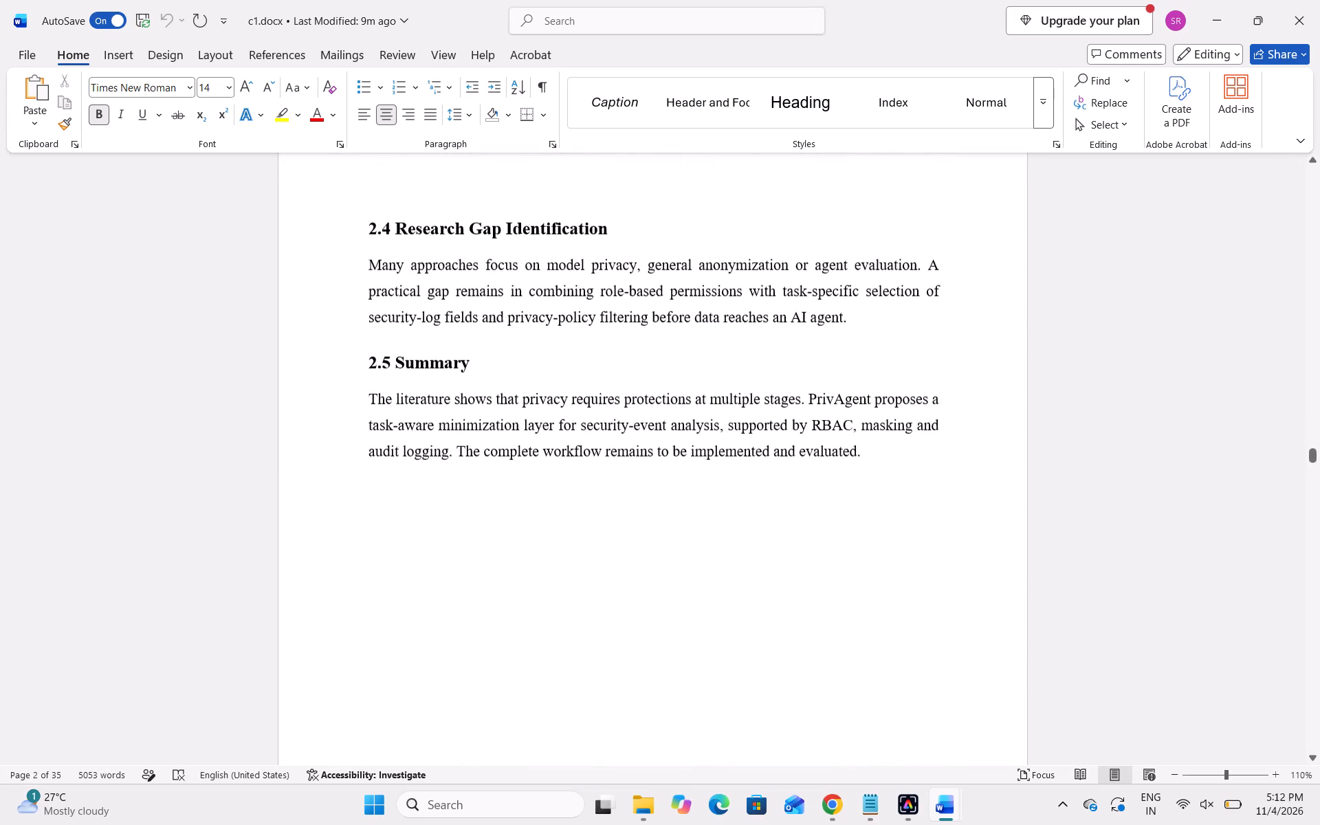
{"action": "scroll", "coordinate": [599, 641], "scroll_direction": "up", "scroll_amount": 2}
{"action": "scroll", "coordinate": [599, 641], "scroll_direction": "down", "scroll_amount": 4}
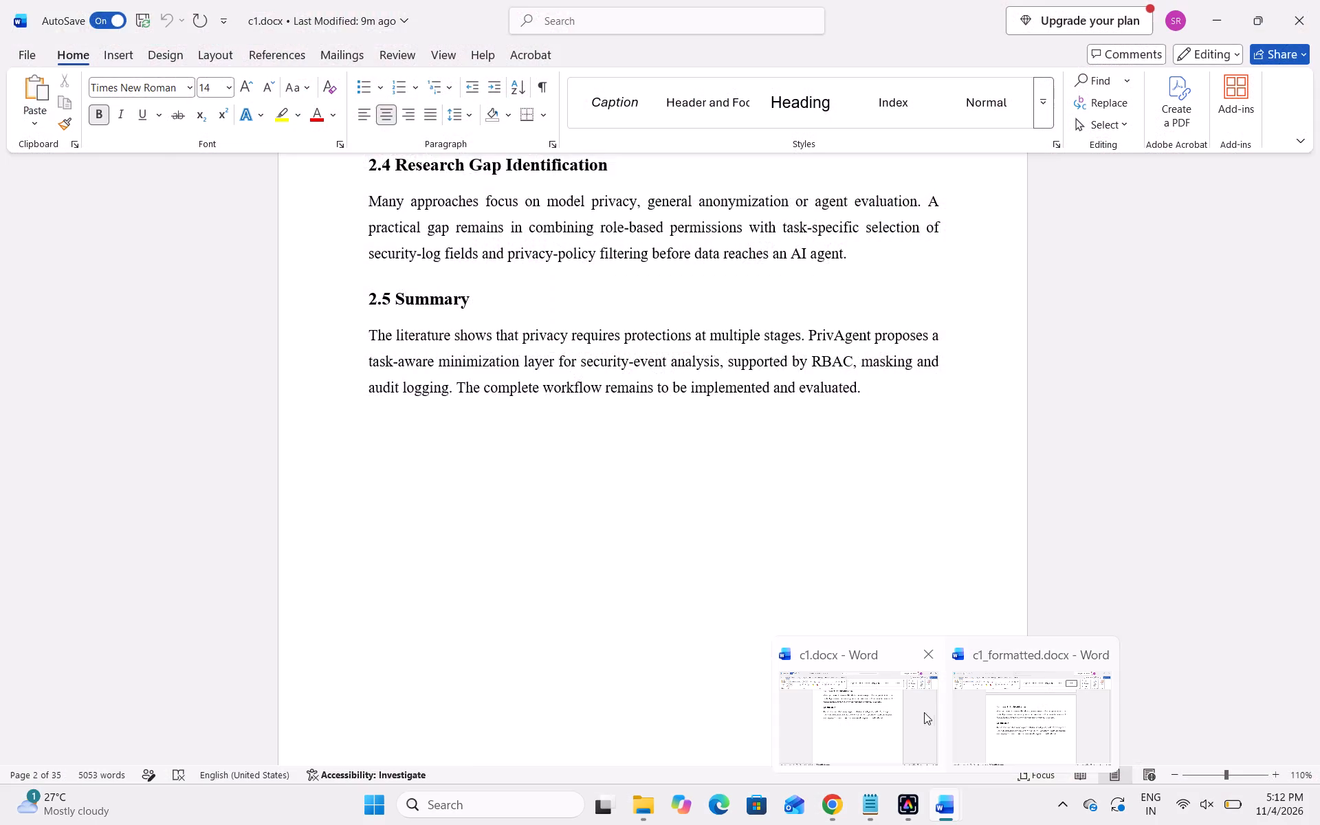
Switch back to c1_formatted.docx and examine the layout from Table 2.1 through chapter 3 System Analysis.
{"action": "left_click", "coordinate": [1023, 708]}
{"action": "scroll", "coordinate": [736, 532], "scroll_direction": "up", "scroll_amount": 2}
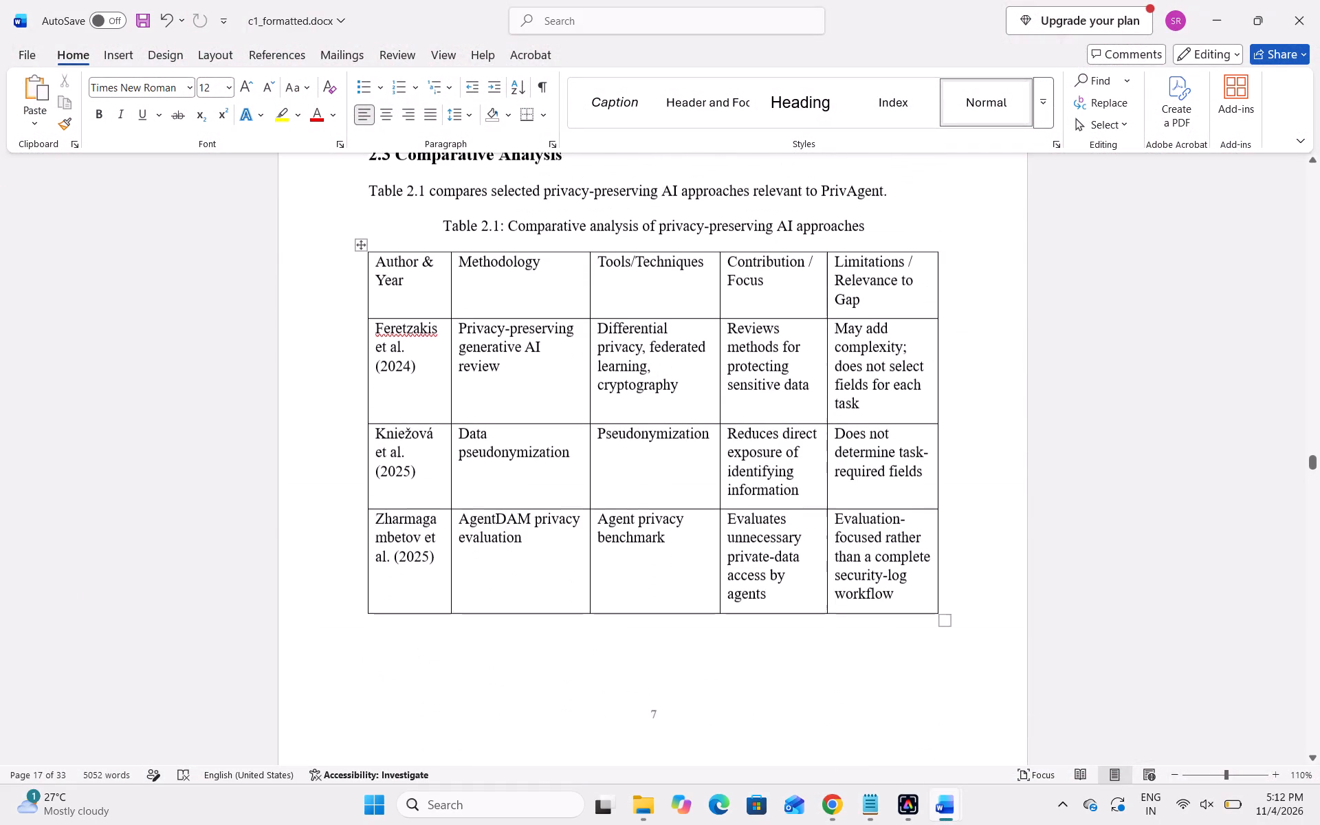
{"action": "scroll", "coordinate": [803, 545], "scroll_direction": "down", "scroll_amount": 7}
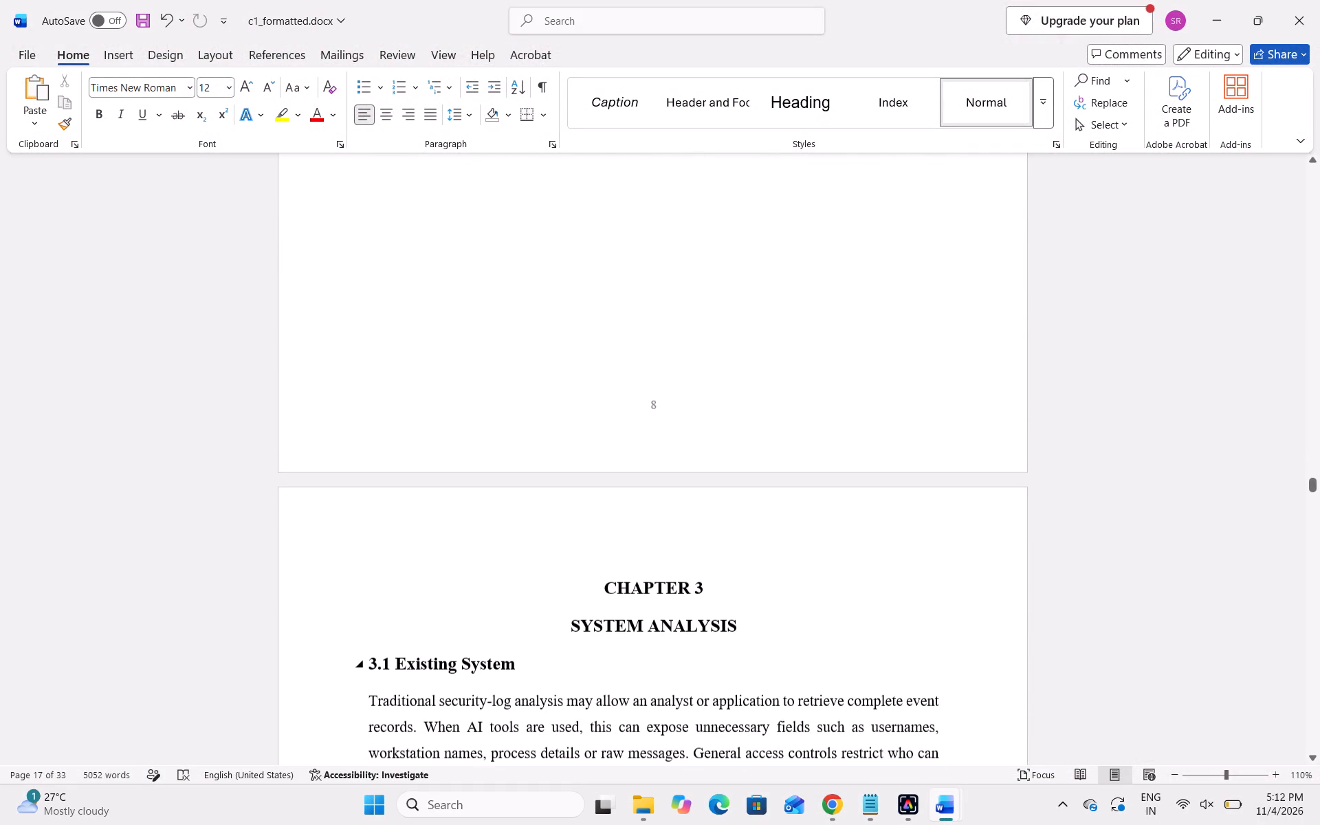
{"action": "scroll", "coordinate": [830, 684], "scroll_direction": "down", "scroll_amount": 1}
{"action": "scroll", "coordinate": [803, 582], "scroll_direction": "down", "scroll_amount": 2}
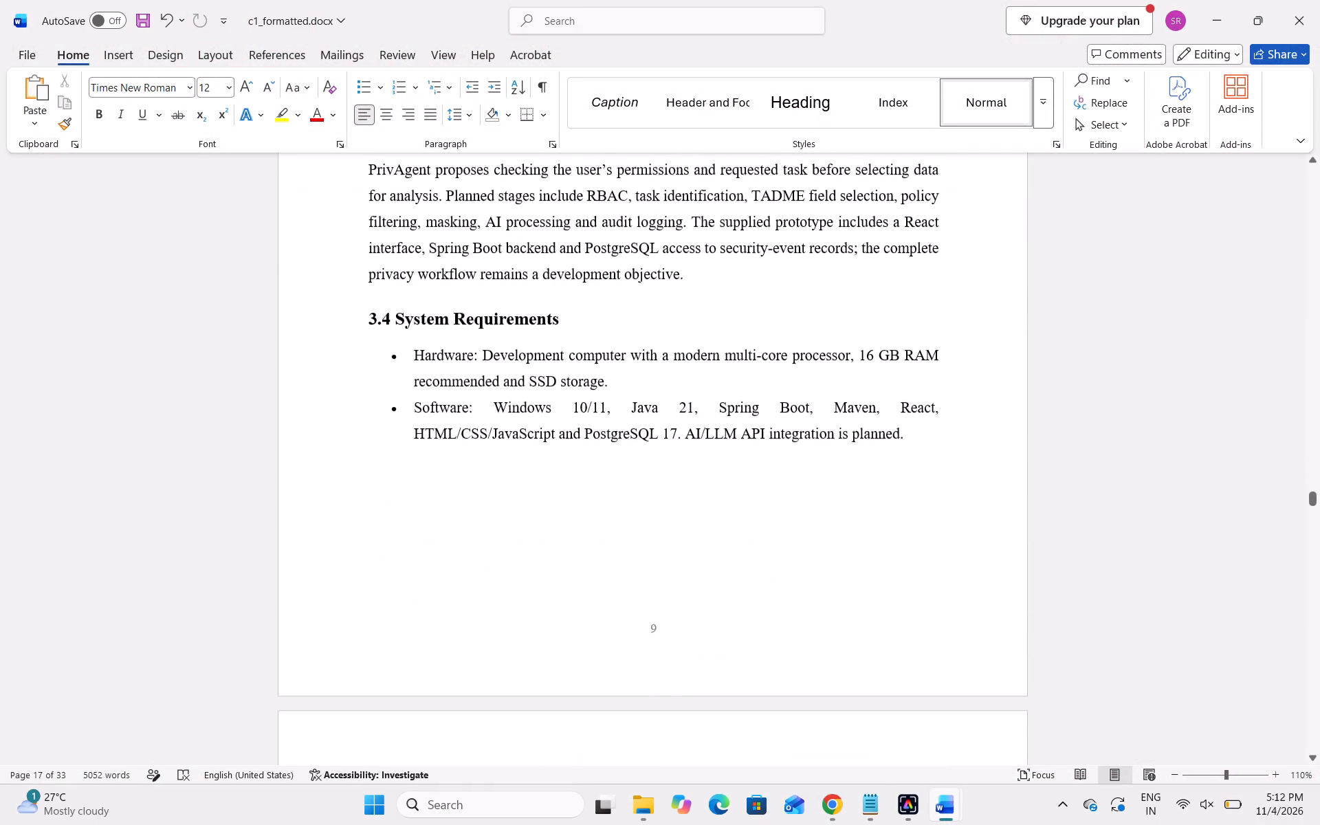
{"action": "scroll", "coordinate": [803, 582], "scroll_direction": "down", "scroll_amount": 2}
{"action": "scroll", "coordinate": [734, 507], "scroll_direction": "up", "scroll_amount": 1}
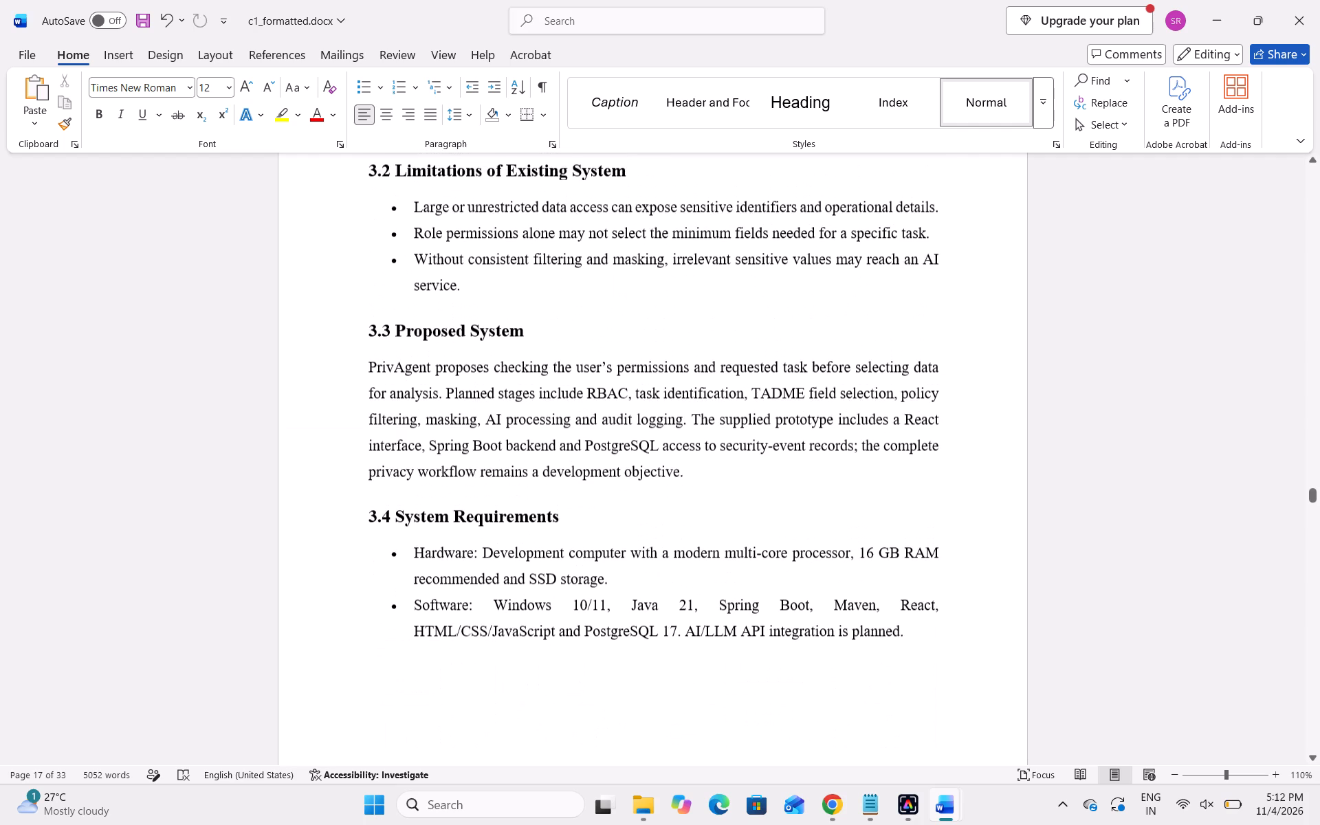
{"action": "scroll", "coordinate": [734, 507], "scroll_direction": "up", "scroll_amount": 1}
{"action": "scroll", "coordinate": [652, 510], "scroll_direction": "down", "scroll_amount": 1}
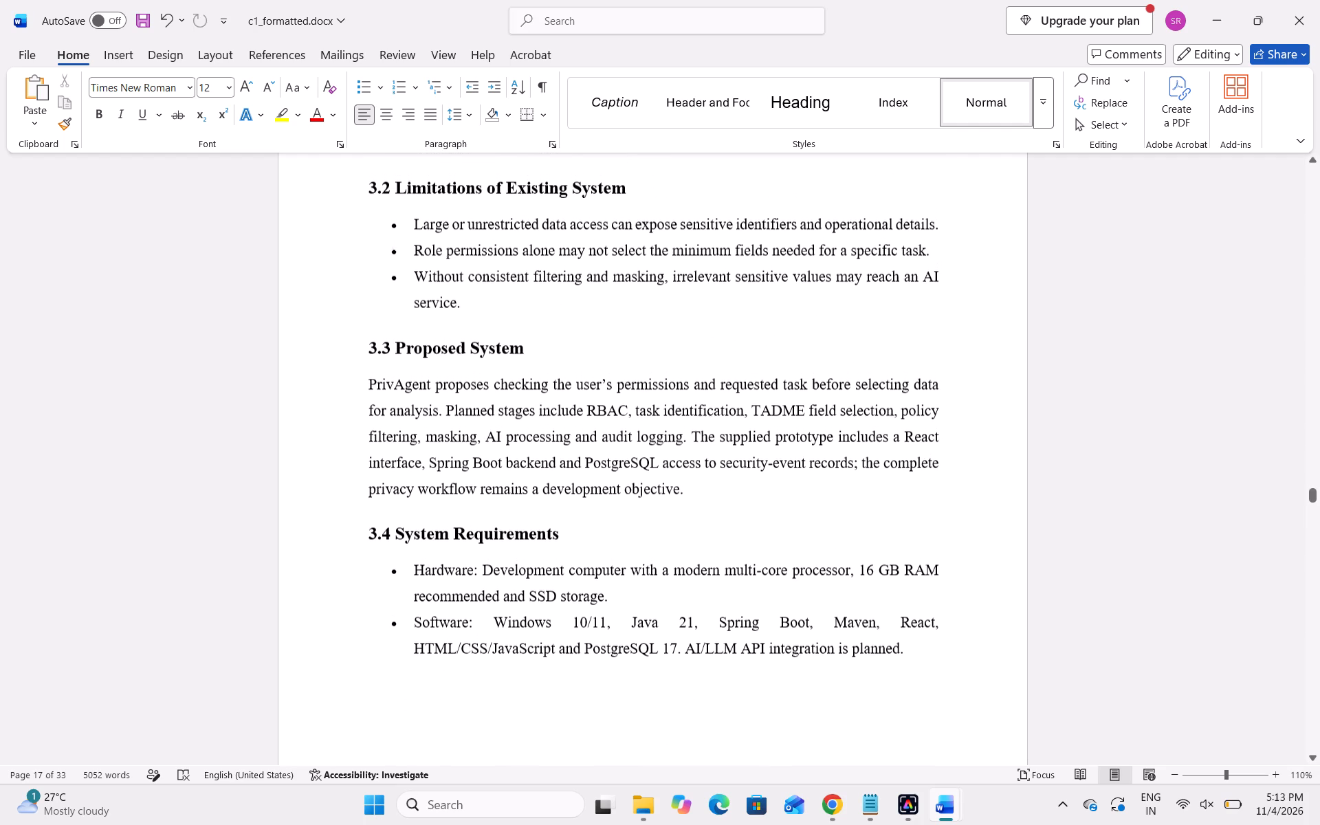
Examine the end of chapter 3 in c1_formatted.docx and compare it with chapters 2 to 4 in c1.docx.
{"action": "scroll", "coordinate": [652, 510], "scroll_direction": "down", "scroll_amount": 2}
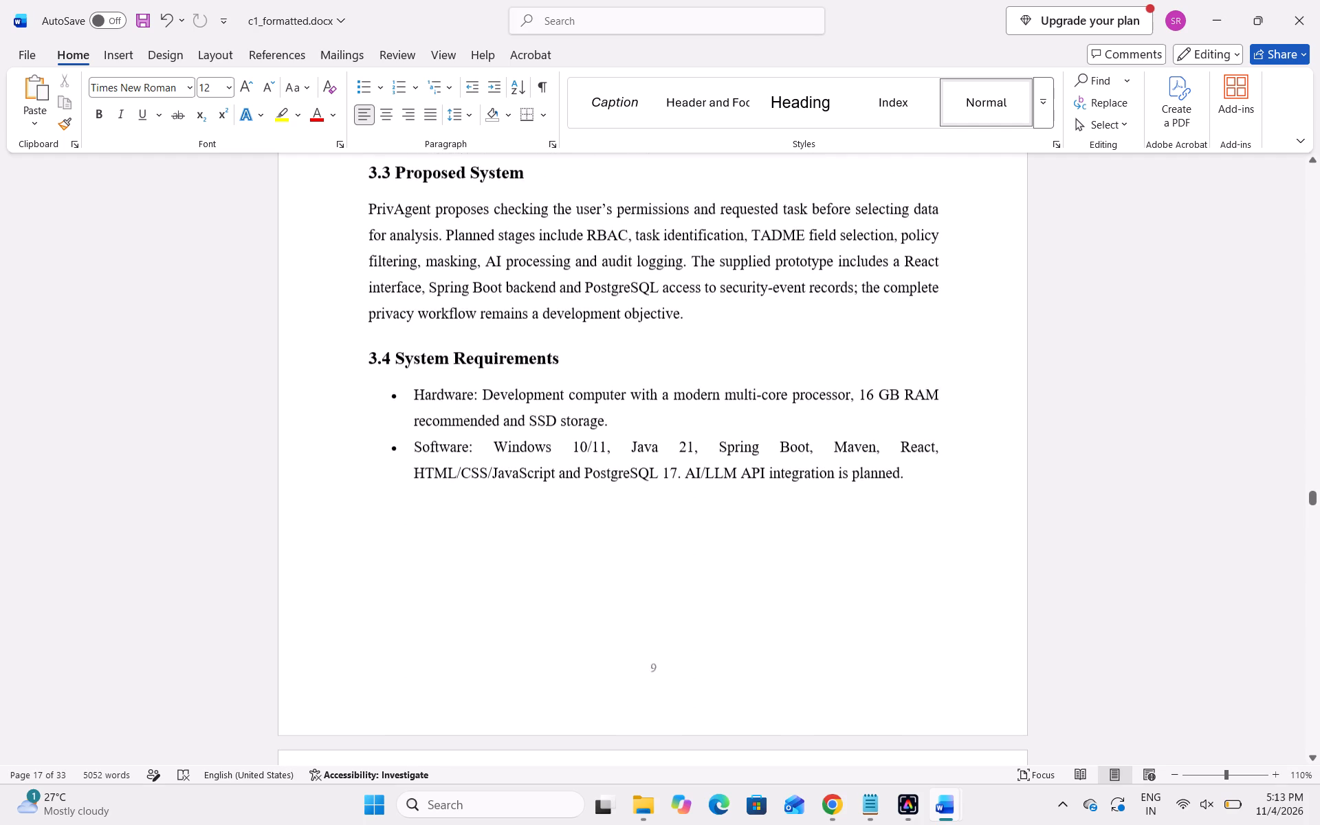
{"action": "scroll", "coordinate": [780, 573], "scroll_direction": "down", "scroll_amount": 2}
{"action": "key", "text": "alt+Tab"}
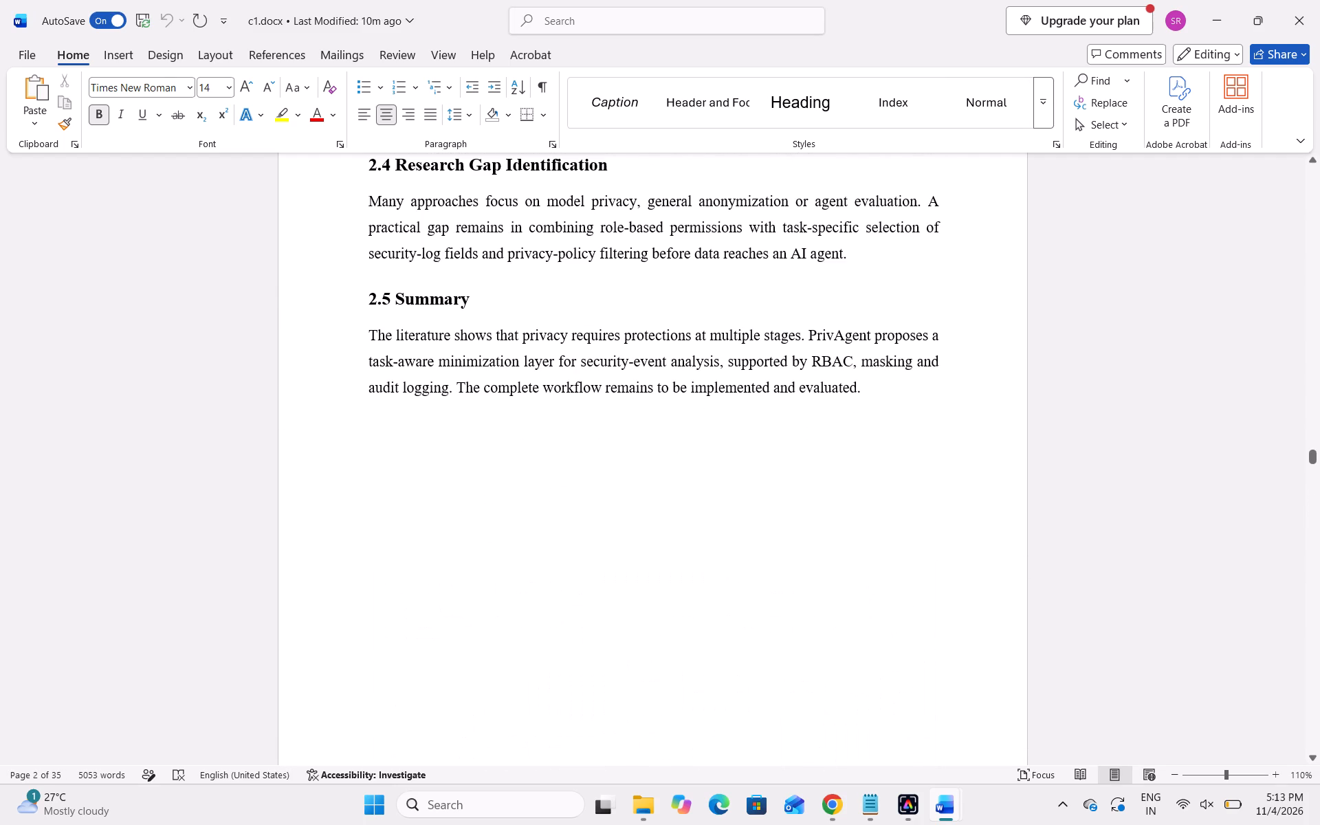
{"action": "scroll", "coordinate": [681, 499], "scroll_direction": "up", "scroll_amount": 5}
{"action": "scroll", "coordinate": [681, 499], "scroll_direction": "down", "scroll_amount": 11}
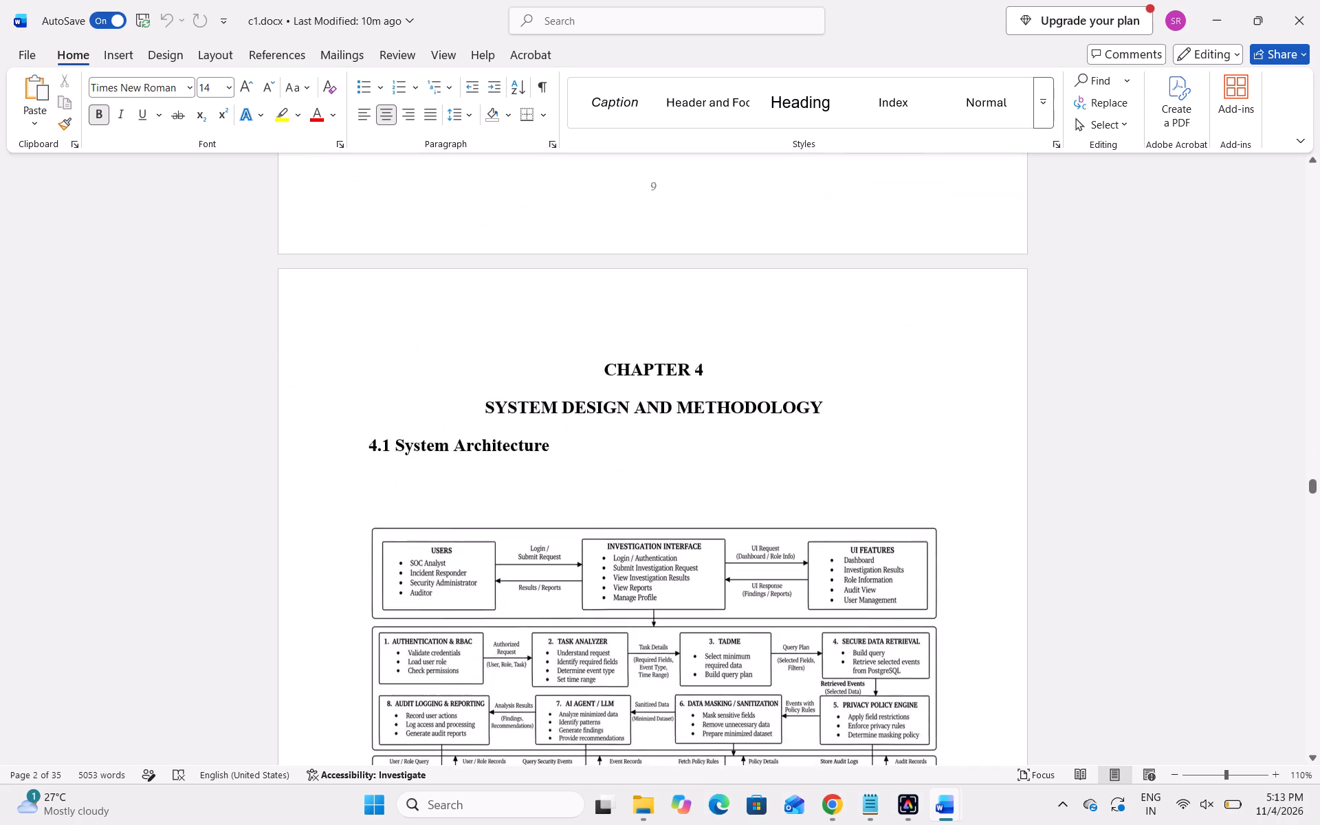
{"action": "scroll", "coordinate": [681, 499], "scroll_direction": "up", "scroll_amount": 2}
{"action": "key", "text": "alt+Tab"}
In c1_formatted.docx, insert blank lines after the last use-case diagram paragraph to push 4.3 Class Diagram onto a new page.
{"action": "scroll", "coordinate": [617, 503], "scroll_direction": "down", "scroll_amount": 2}
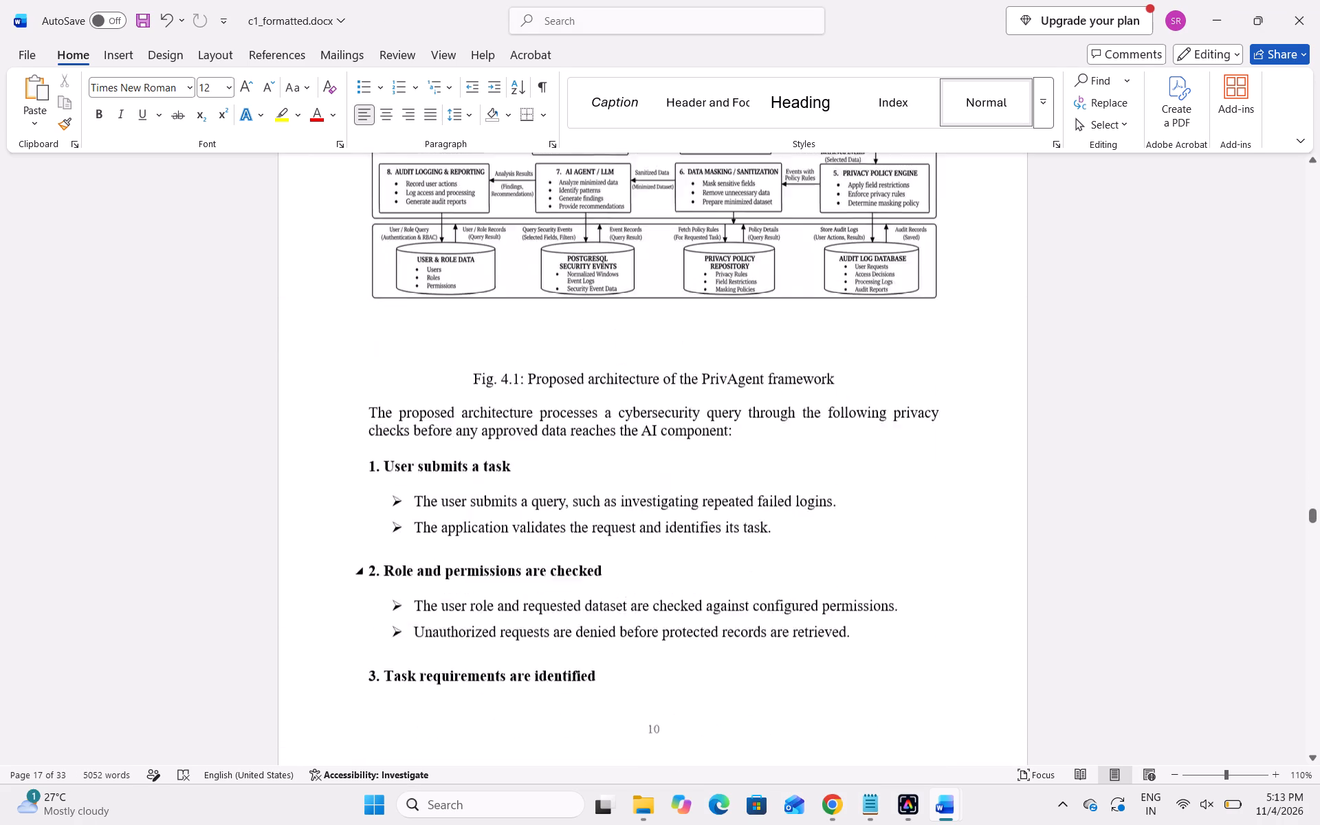
{"action": "scroll", "coordinate": [617, 503], "scroll_direction": "down", "scroll_amount": 6}
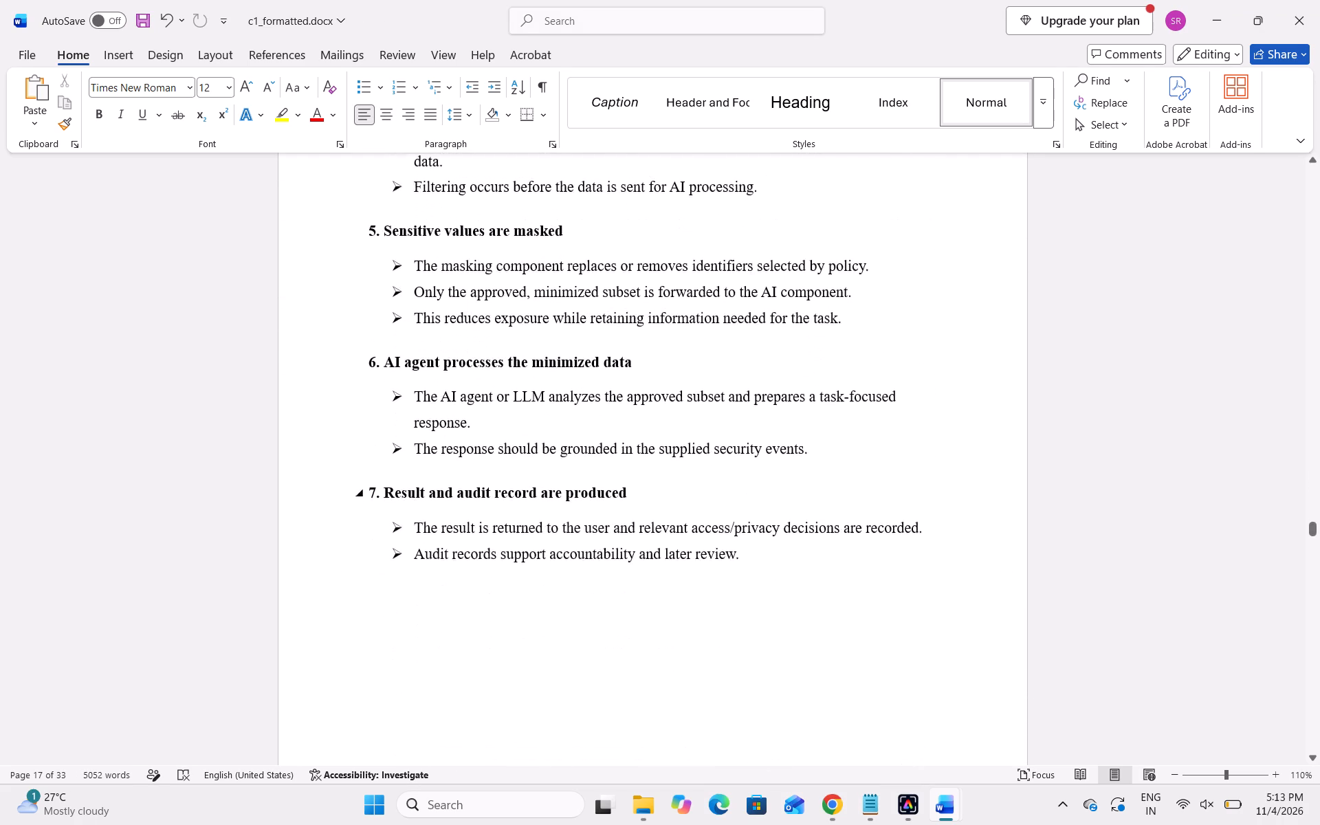
{"action": "scroll", "coordinate": [617, 503], "scroll_direction": "down", "scroll_amount": 2}
{"action": "scroll", "coordinate": [596, 579], "scroll_direction": "down", "scroll_amount": 3}
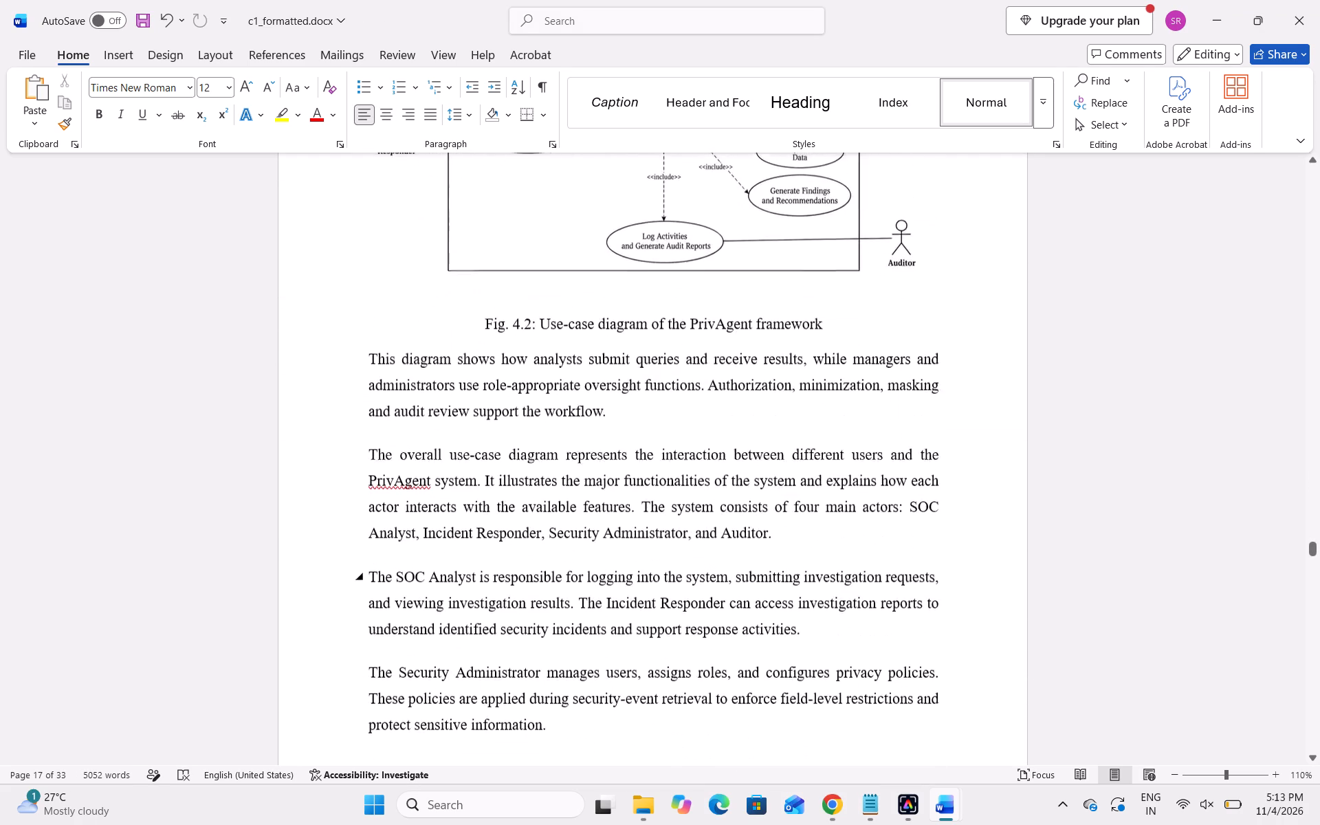
{"action": "scroll", "coordinate": [596, 579], "scroll_direction": "down", "scroll_amount": 4}
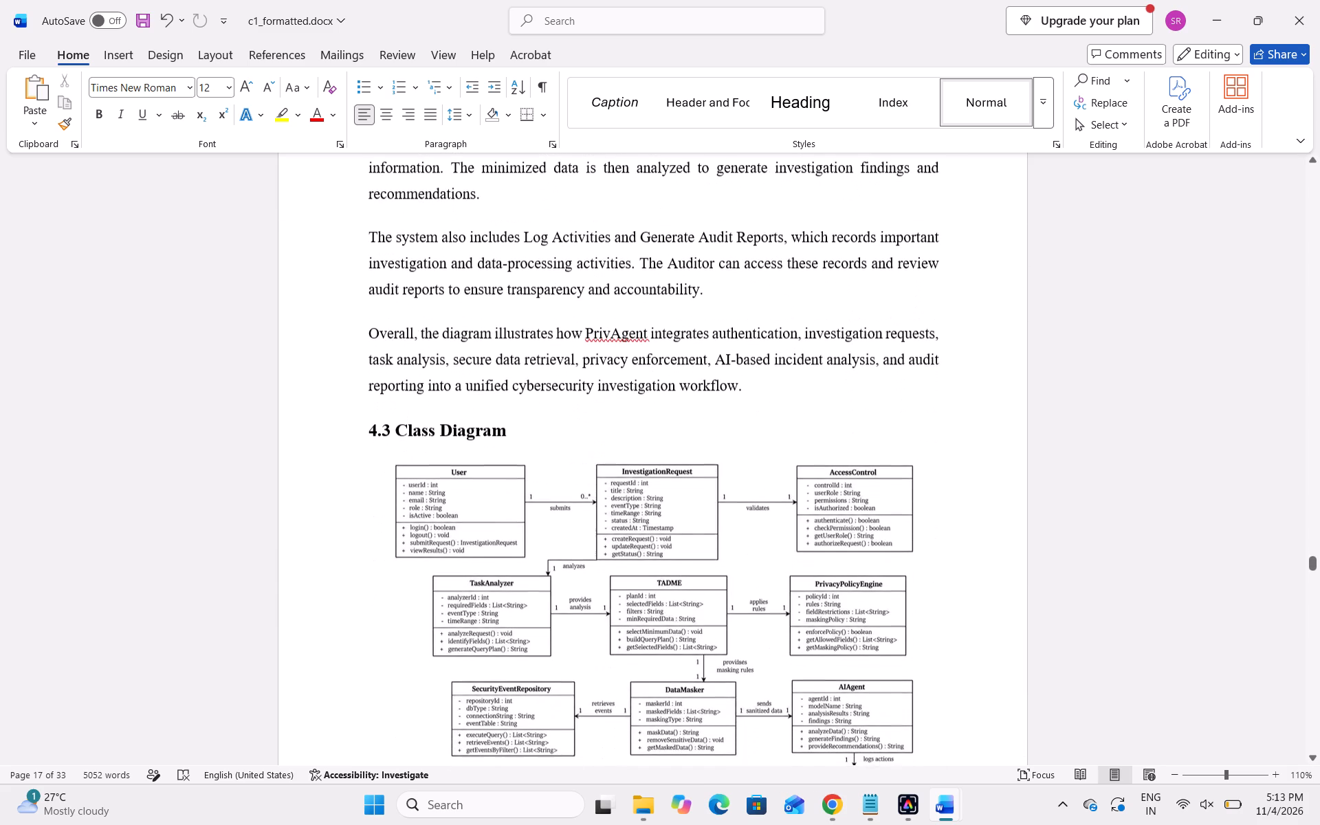
{"action": "left_click", "coordinate": [773, 384]}
{"action": "key", "text": "Return"}
{"action": "key", "text": "Return"}
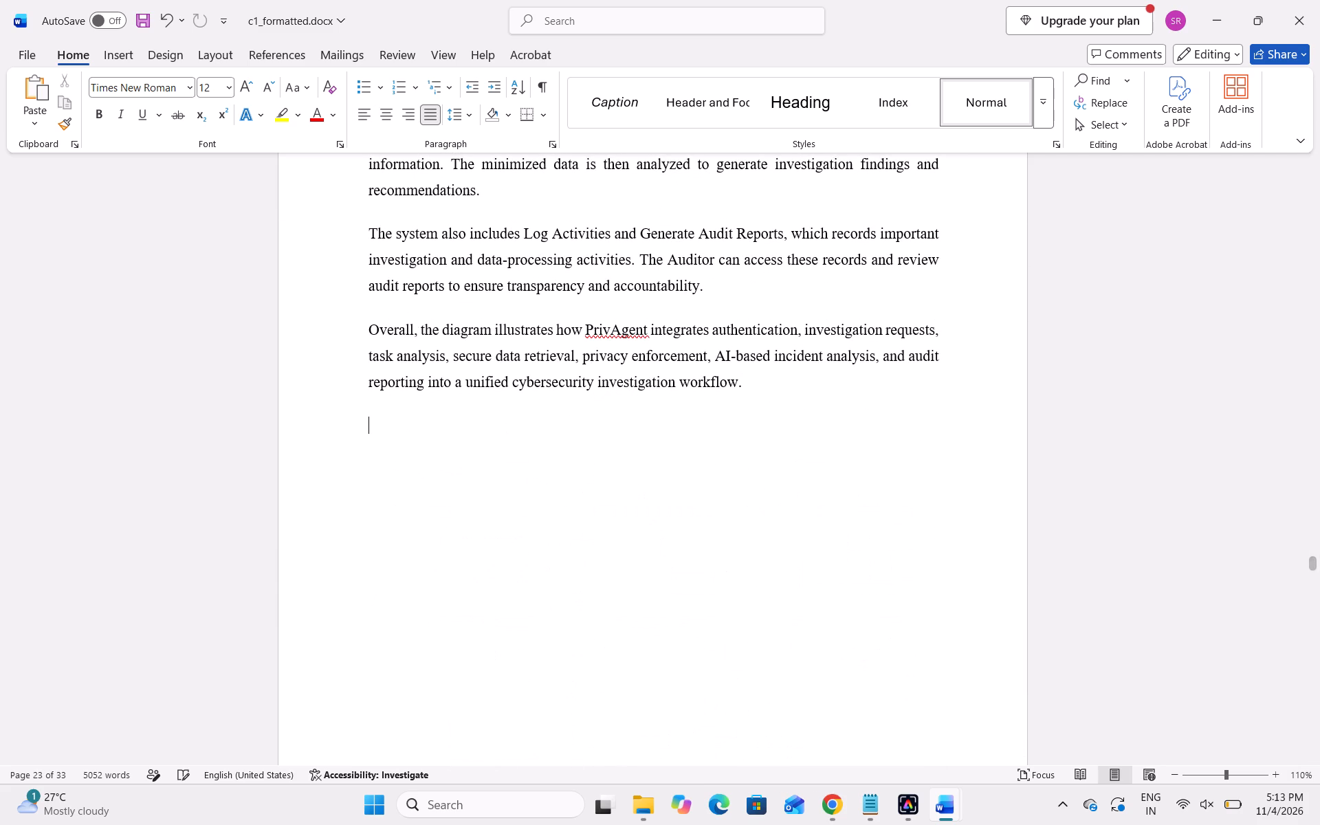
{"action": "key", "text": "Return"}
Examine the page layout of sections 4.2 and 4.3 around the Class Diagram heading.
{"action": "scroll", "coordinate": [773, 384], "scroll_direction": "down", "scroll_amount": 1}
{"action": "scroll", "coordinate": [850, 375], "scroll_direction": "down", "scroll_amount": 1}
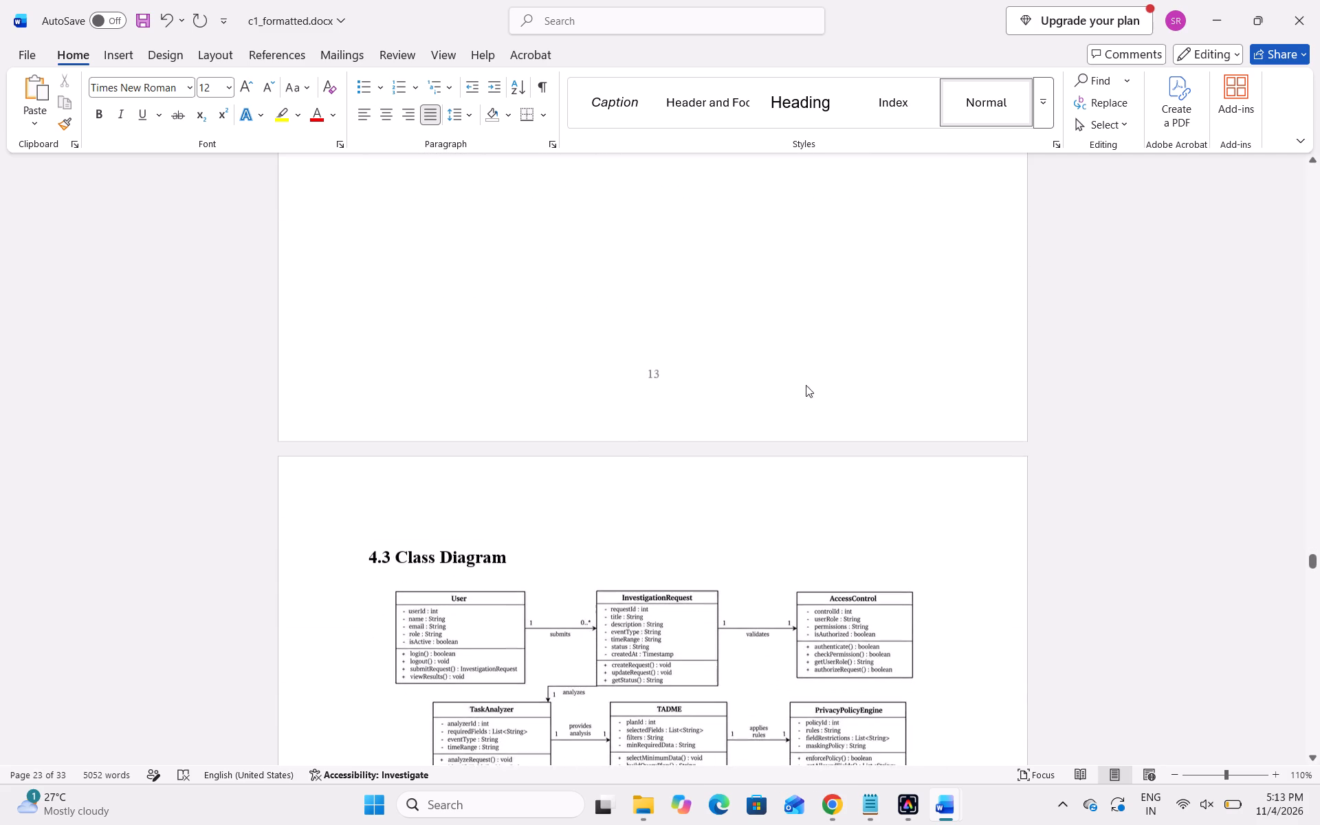
{"action": "scroll", "coordinate": [776, 393], "scroll_direction": "down", "scroll_amount": 5}
{"action": "scroll", "coordinate": [730, 438], "scroll_direction": "down", "scroll_amount": 2}
{"action": "scroll", "coordinate": [602, 474], "scroll_direction": "down", "scroll_amount": 1}
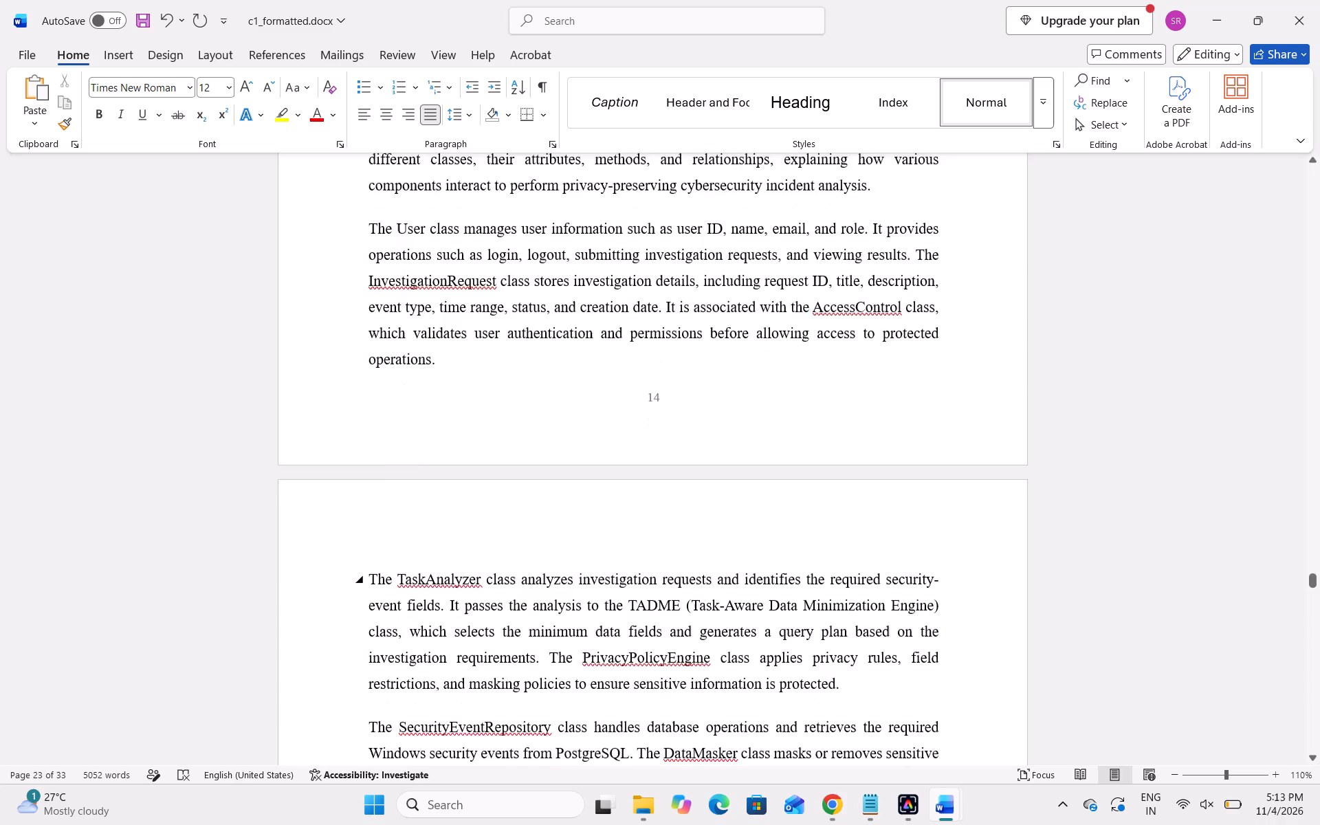
{"action": "scroll", "coordinate": [602, 474], "scroll_direction": "down", "scroll_amount": 1}
{"action": "scroll", "coordinate": [560, 510], "scroll_direction": "down", "scroll_amount": 2}
{"action": "scroll", "coordinate": [540, 484], "scroll_direction": "up", "scroll_amount": 5}
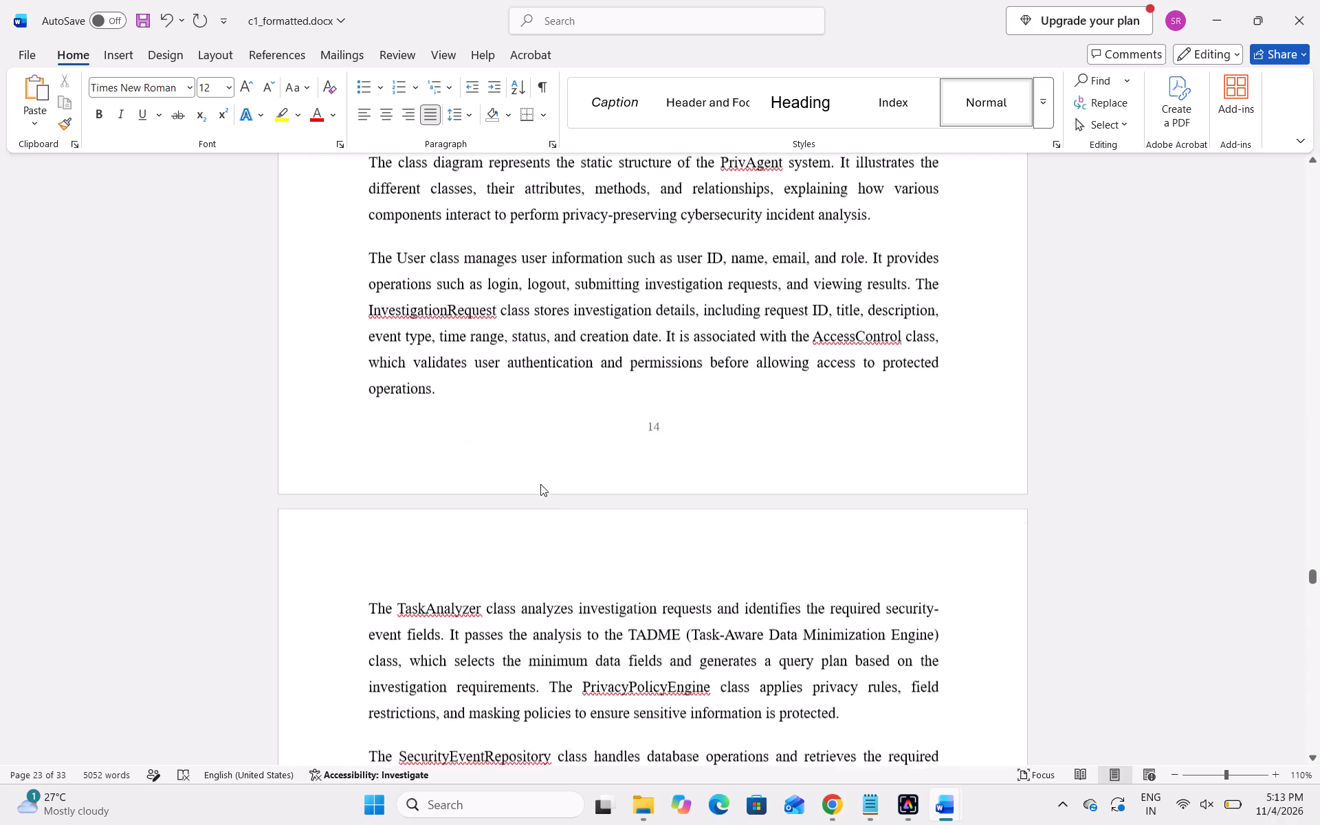
{"action": "scroll", "coordinate": [540, 484], "scroll_direction": "up", "scroll_amount": 5}
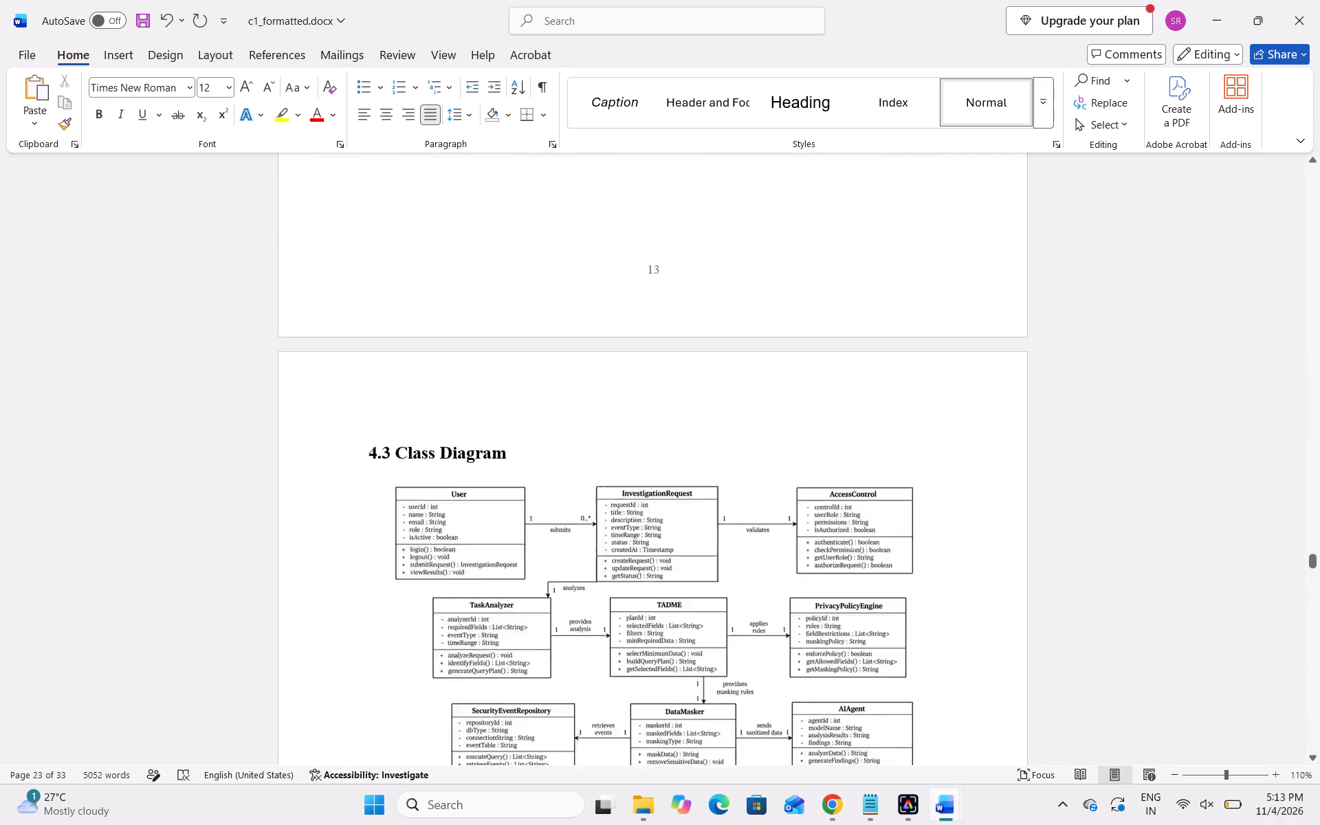
{"action": "scroll", "coordinate": [540, 484], "scroll_direction": "up", "scroll_amount": 4}
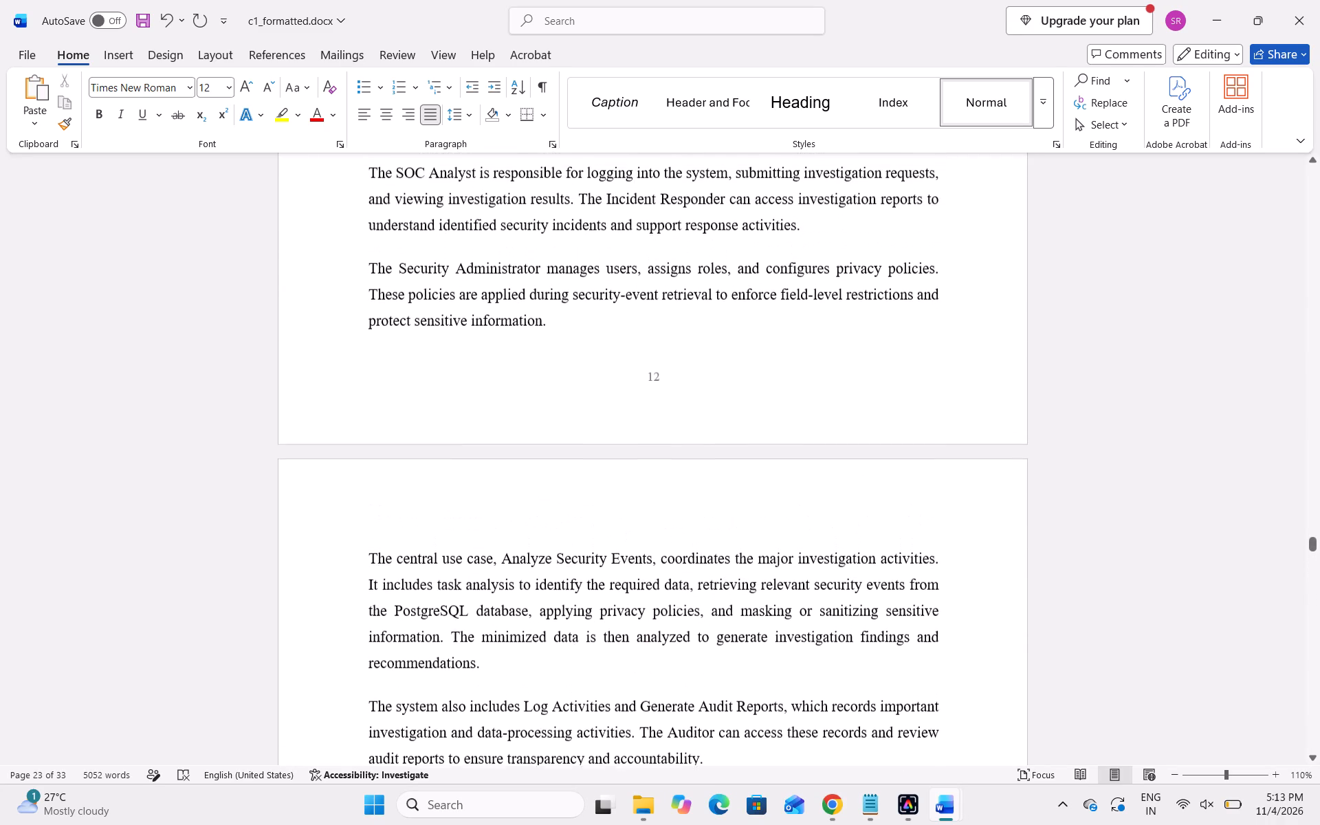
{"action": "scroll", "coordinate": [540, 484], "scroll_direction": "up", "scroll_amount": 1}
{"action": "left_click", "coordinate": [524, 494]}
{"action": "scroll", "coordinate": [524, 494], "scroll_direction": "down", "scroll_amount": 1}
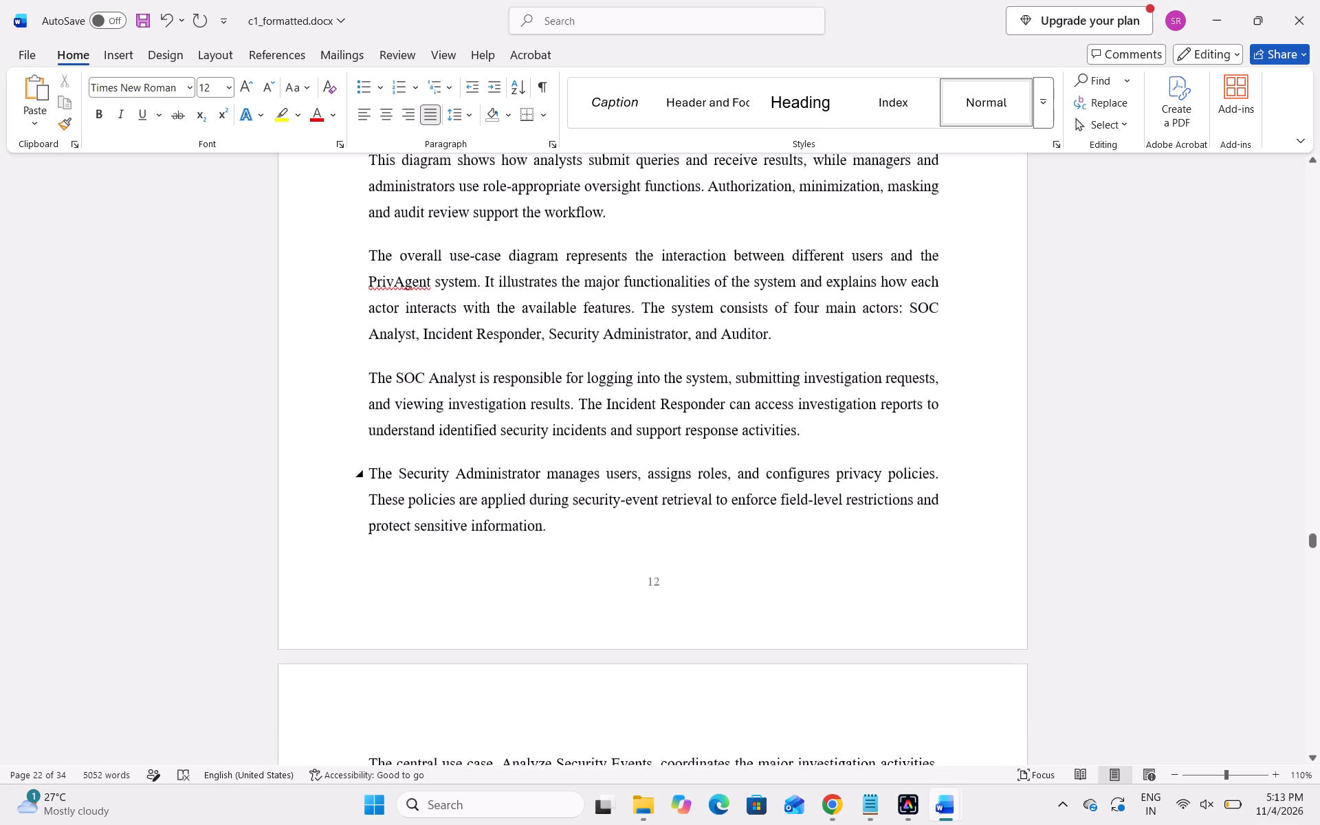
{"action": "scroll", "coordinate": [524, 494], "scroll_direction": "up", "scroll_amount": 4}
{"action": "scroll", "coordinate": [524, 494], "scroll_direction": "down", "scroll_amount": 8}
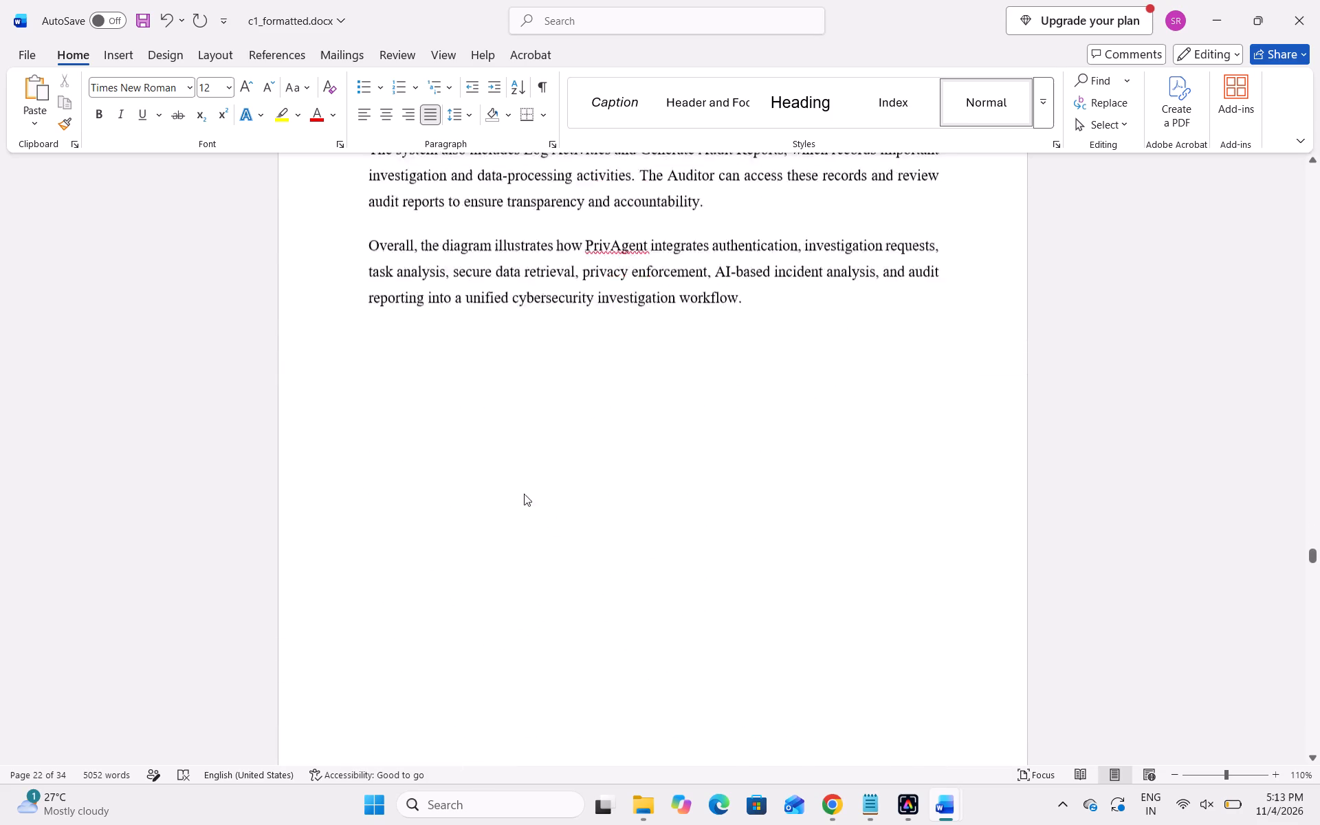
Examine the page layout from section 4.4 Sequence Diagram through chapter 5 and the pages after it.
{"action": "scroll", "coordinate": [524, 494], "scroll_direction": "down", "scroll_amount": 15}
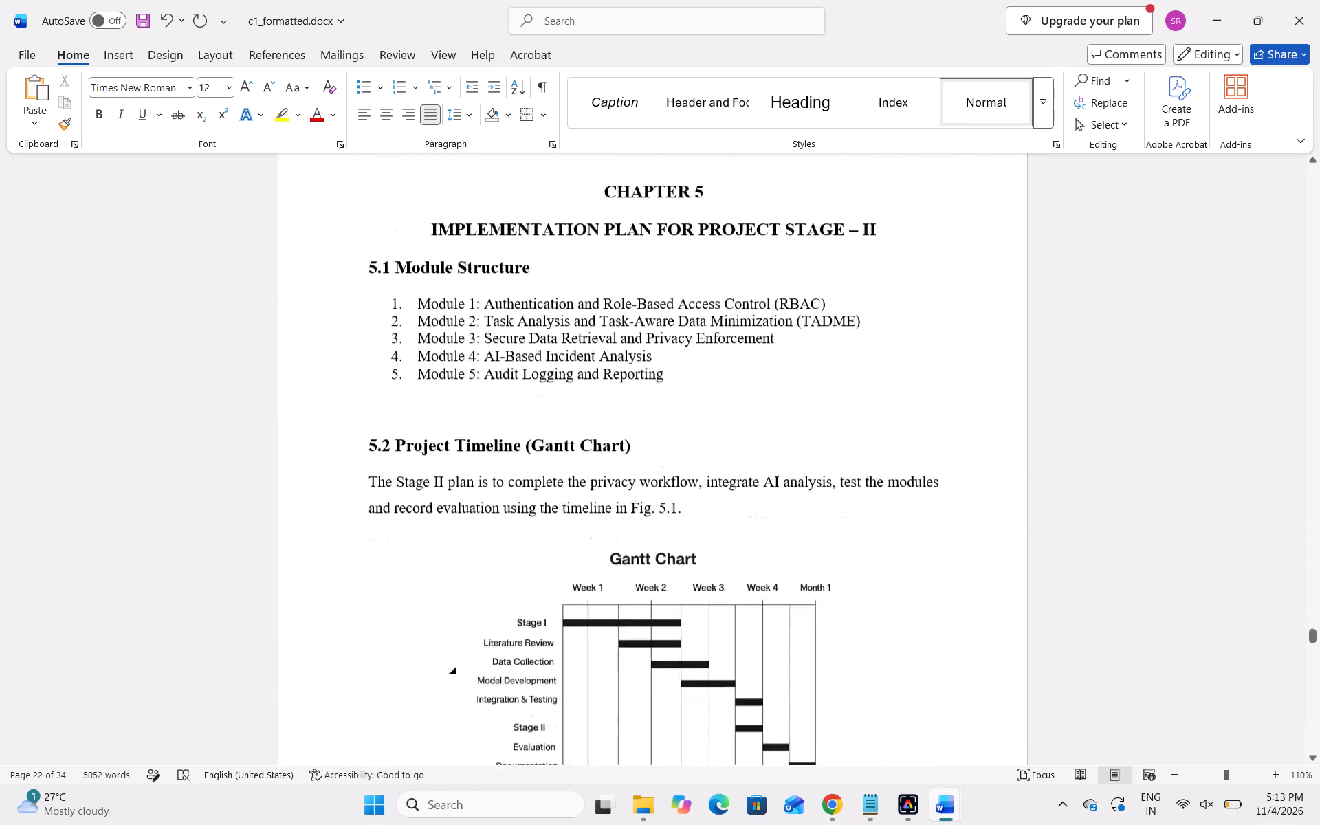
{"action": "scroll", "coordinate": [514, 535], "scroll_direction": "up", "scroll_amount": 1}
{"action": "scroll", "coordinate": [514, 535], "scroll_direction": "down", "scroll_amount": 9}
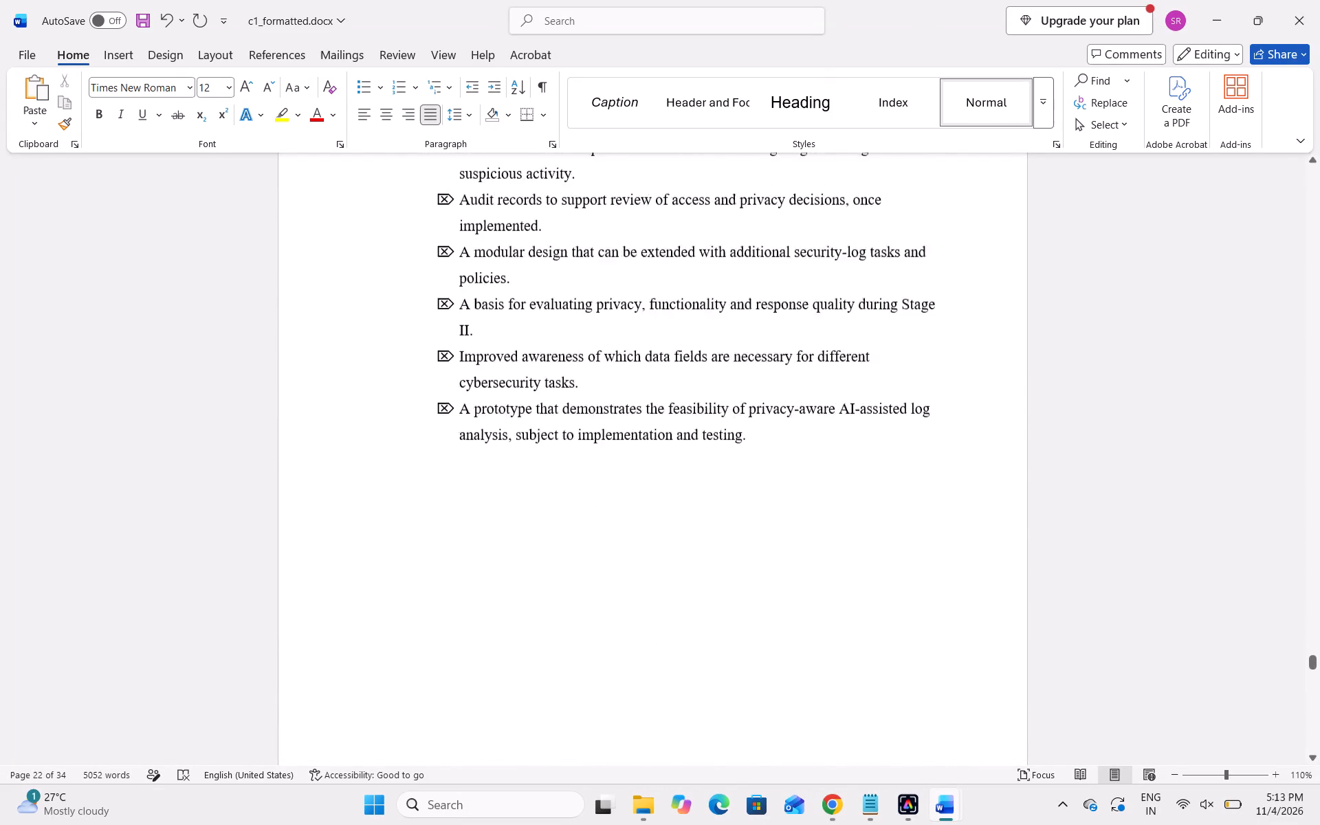
{"action": "scroll", "coordinate": [514, 535], "scroll_direction": "down", "scroll_amount": 2}
{"action": "scroll", "coordinate": [571, 447], "scroll_direction": "down", "scroll_amount": 4}
{"action": "scroll", "coordinate": [571, 447], "scroll_direction": "up", "scroll_amount": 8}
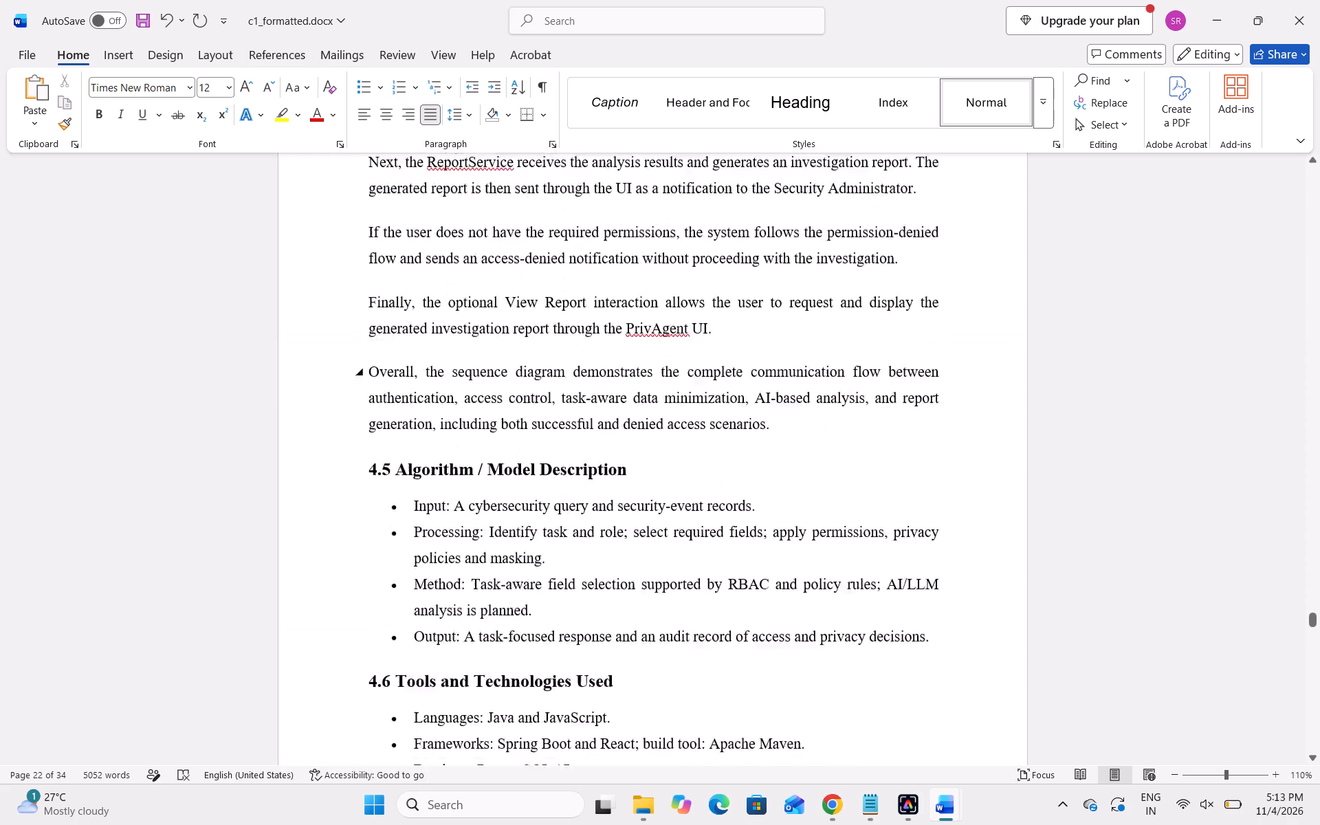
{"action": "scroll", "coordinate": [571, 447], "scroll_direction": "up", "scroll_amount": 8}
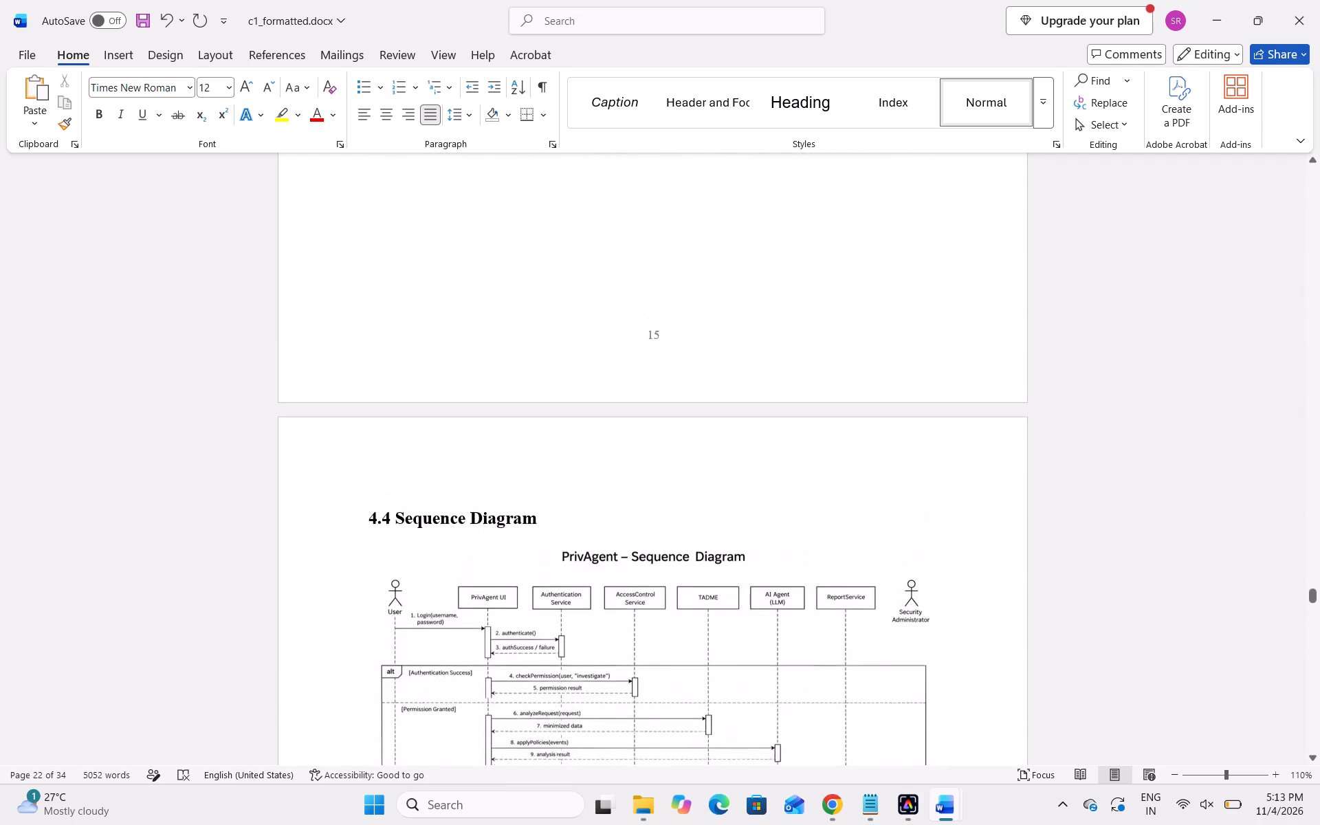
{"action": "scroll", "coordinate": [571, 447], "scroll_direction": "down", "scroll_amount": 9}
{"action": "scroll", "coordinate": [538, 627], "scroll_direction": "down", "scroll_amount": 4}
{"action": "scroll", "coordinate": [538, 627], "scroll_direction": "up", "scroll_amount": 1}
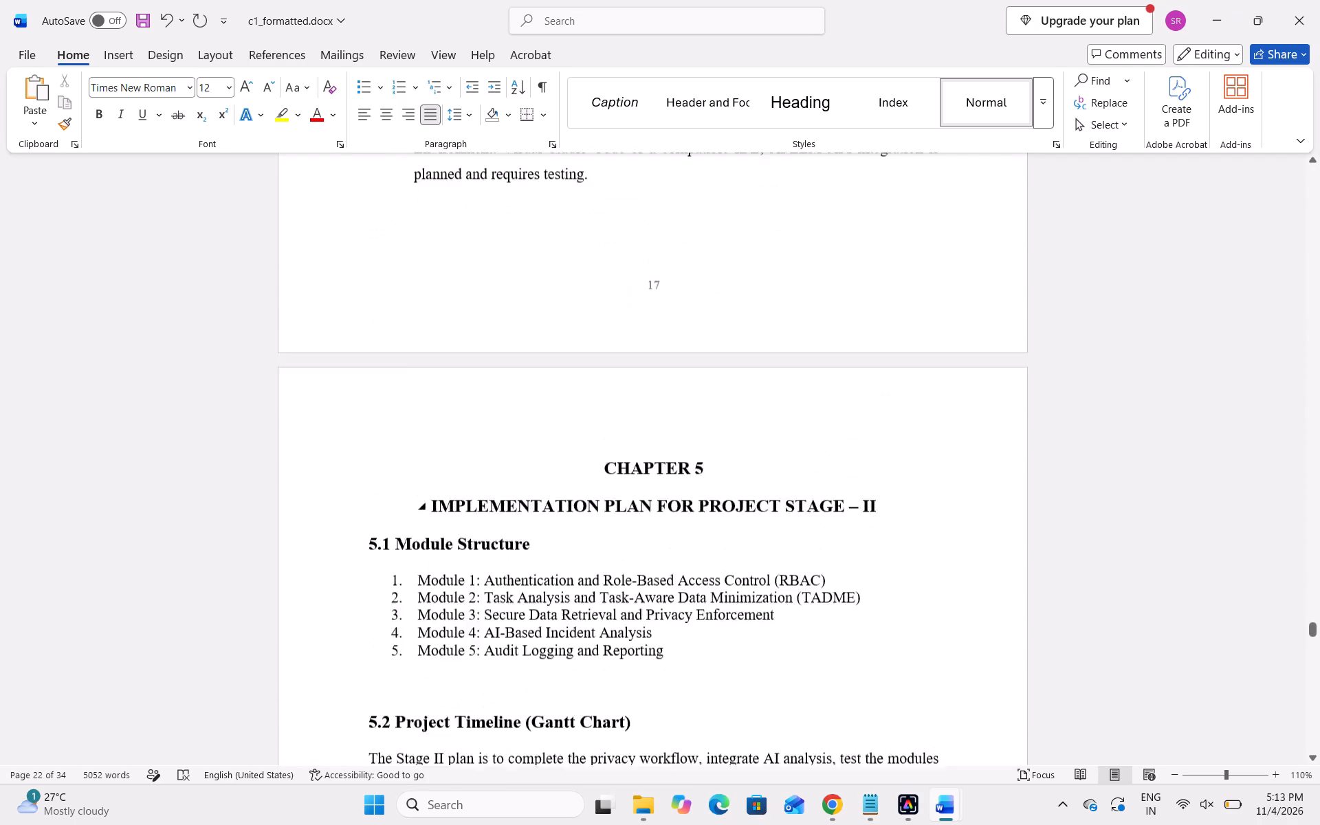
Insert blank lines after the sequence diagram's closing paragraph to push 4.5 Algorithm / Model Description onto a new page.
{"action": "scroll", "coordinate": [625, 554], "scroll_direction": "up", "scroll_amount": 2}
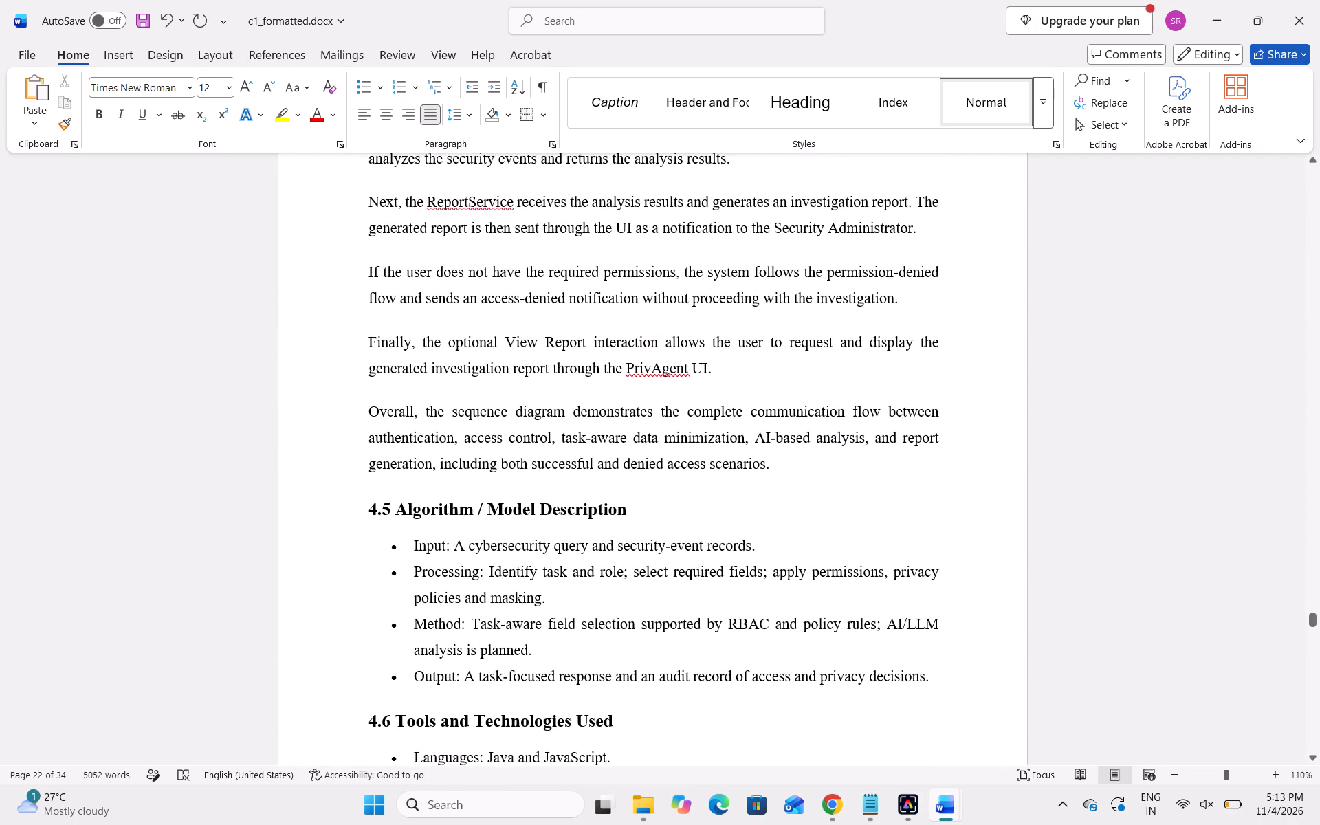
{"action": "left_click", "coordinate": [777, 469]}
{"action": "key", "text": "Return"}
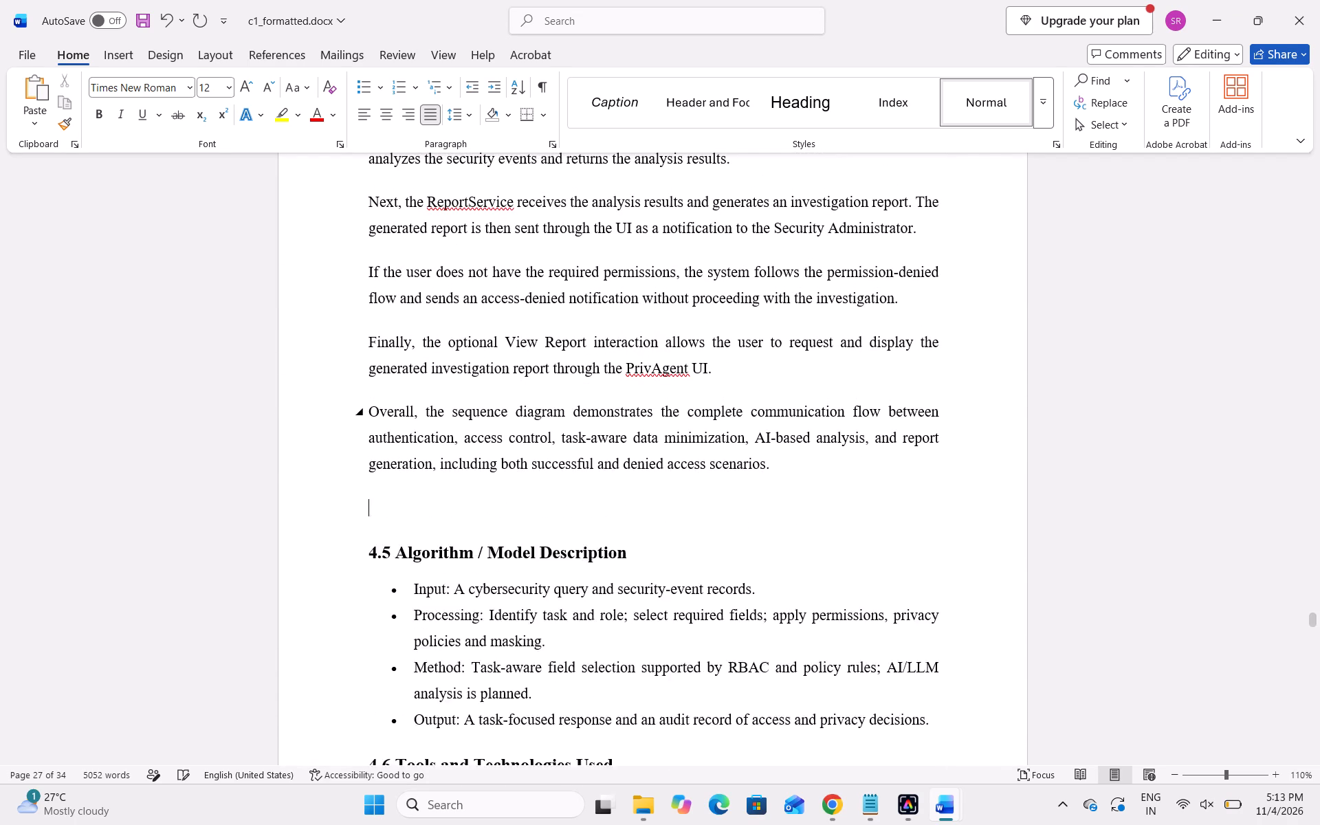
{"action": "key", "text": "Return"}
{"action": "key", "text": "Return"}
{"action": "key", "text": "Return"}
{"action": "key", "text": "Return"}
{"action": "key", "text": "Return"}
{"action": "key", "text": "Return"}
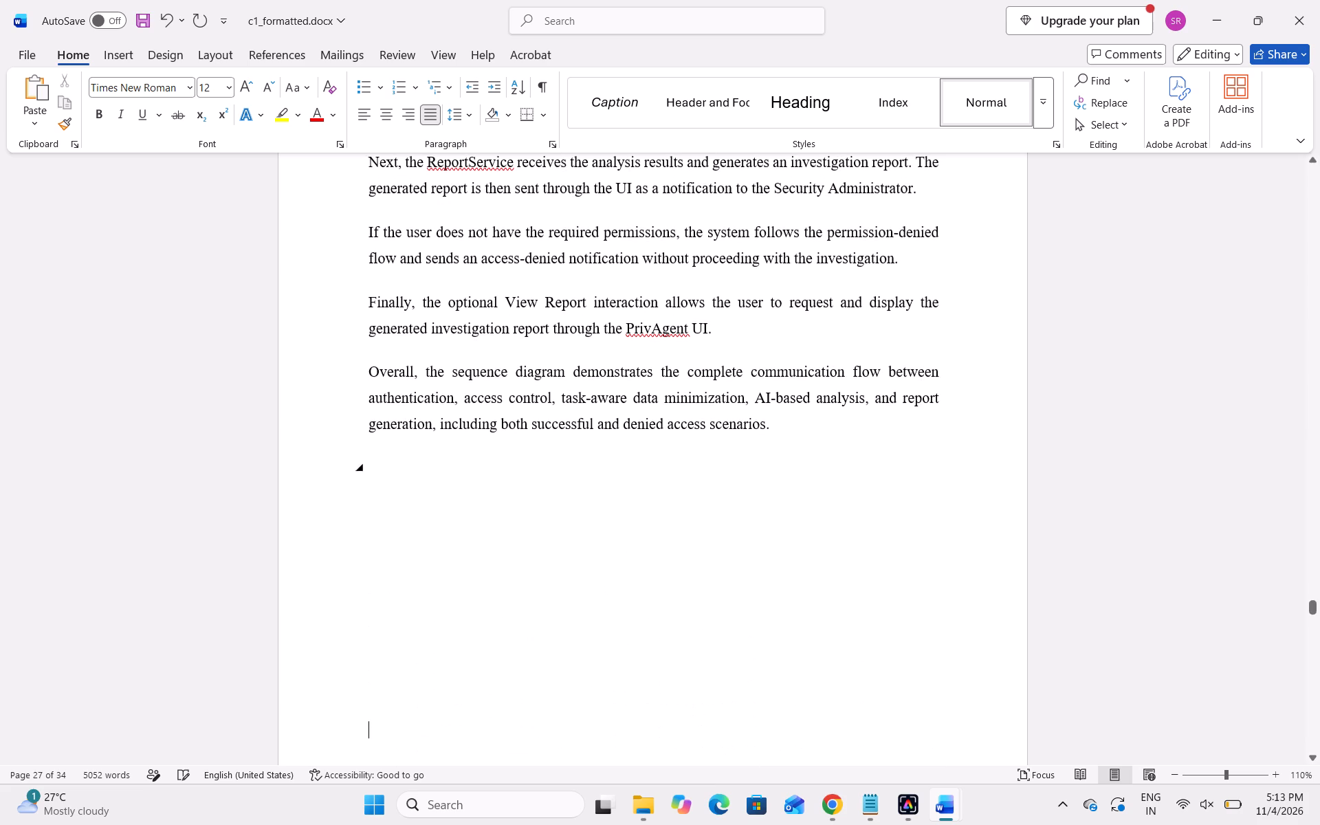
{"action": "scroll", "coordinate": [777, 469], "scroll_direction": "down", "scroll_amount": 3}
{"action": "key", "text": "Return"}
{"action": "key", "text": "Return"}
{"action": "key", "text": "Return"}
{"action": "key", "text": "Return"}
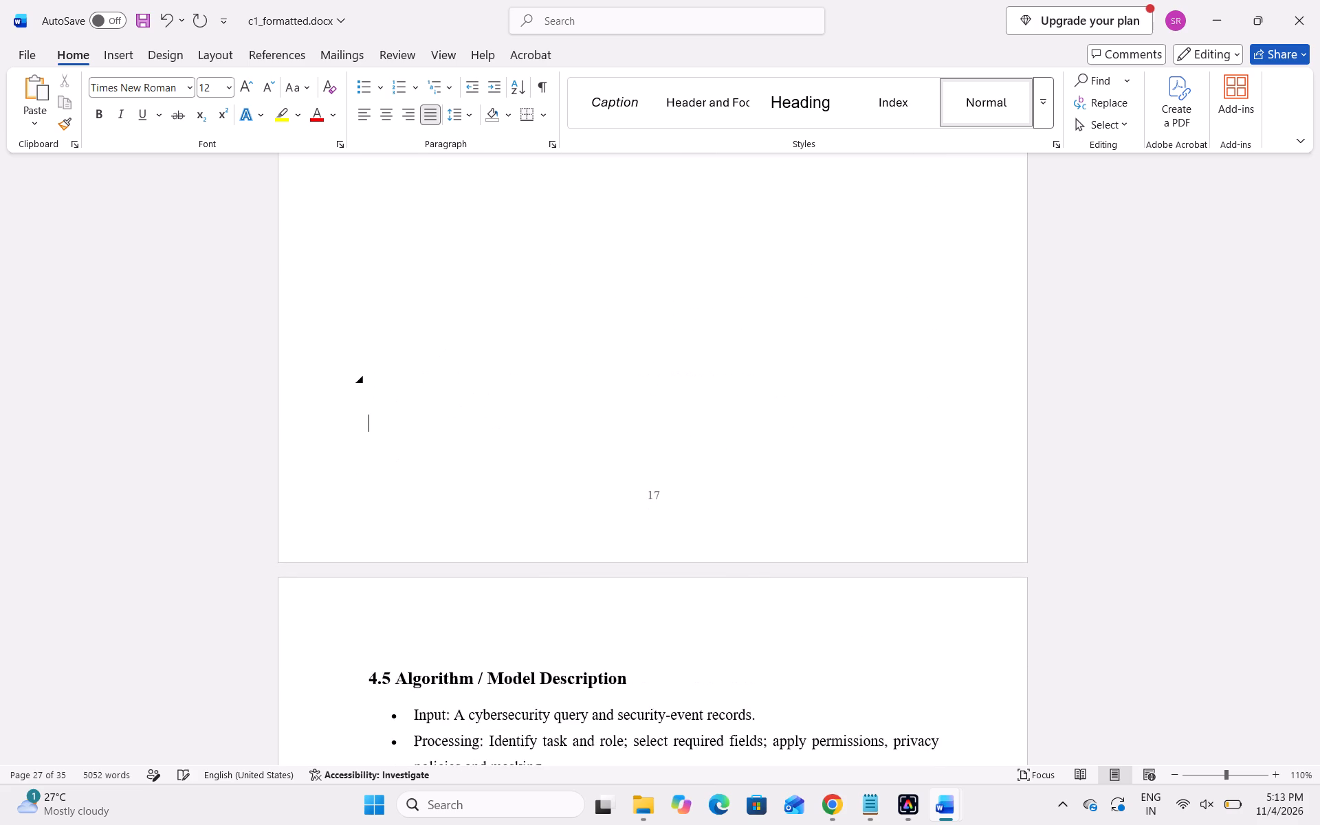
{"action": "key", "text": "BackSpace"}
Examine the page layout of sections 4.5 and 4.6, and recheck the pages around 4.4 Sequence Diagram.
{"action": "scroll", "coordinate": [824, 399], "scroll_direction": "down", "scroll_amount": 1}
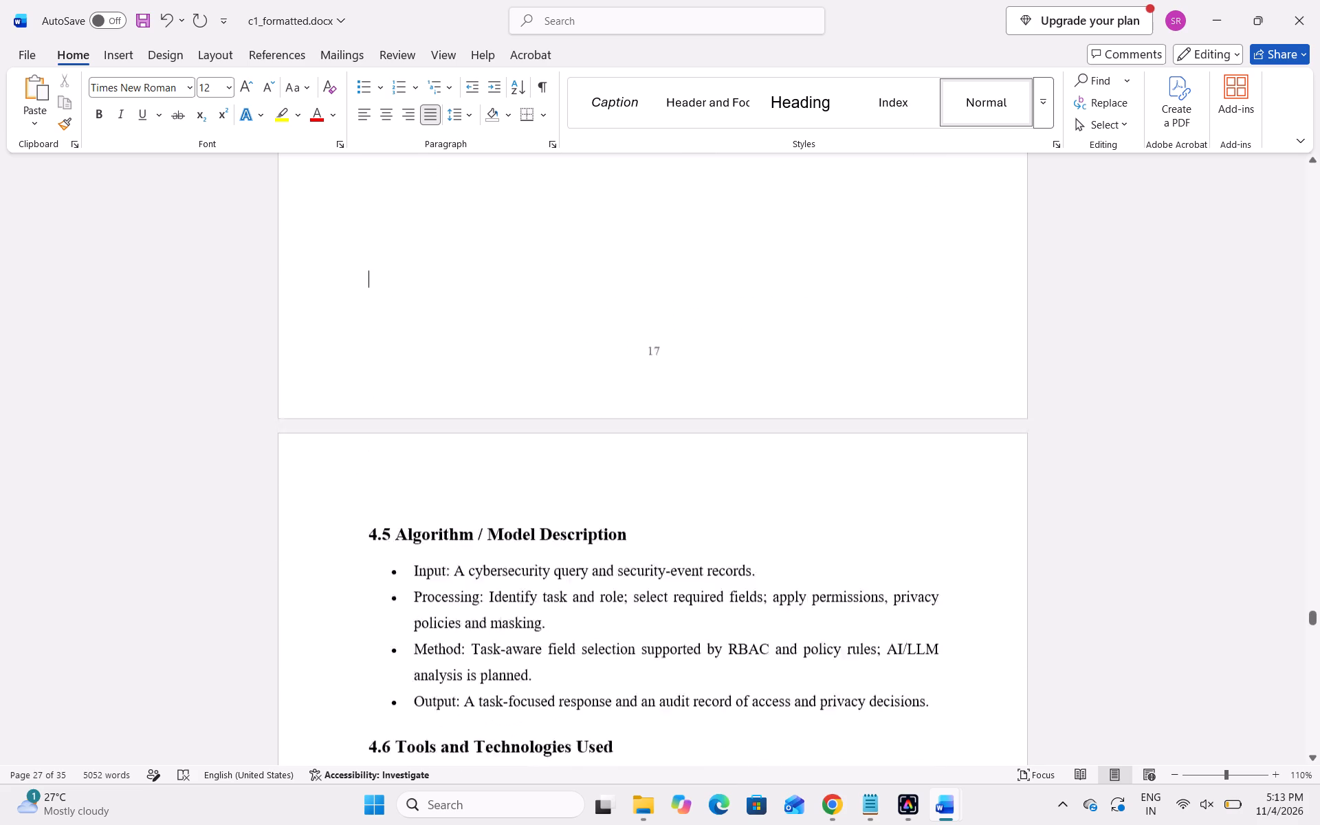
{"action": "scroll", "coordinate": [824, 399], "scroll_direction": "down", "scroll_amount": 1}
{"action": "scroll", "coordinate": [815, 517], "scroll_direction": "down", "scroll_amount": 1}
{"action": "scroll", "coordinate": [732, 491], "scroll_direction": "down", "scroll_amount": 1}
{"action": "scroll", "coordinate": [732, 491], "scroll_direction": "up", "scroll_amount": 1}
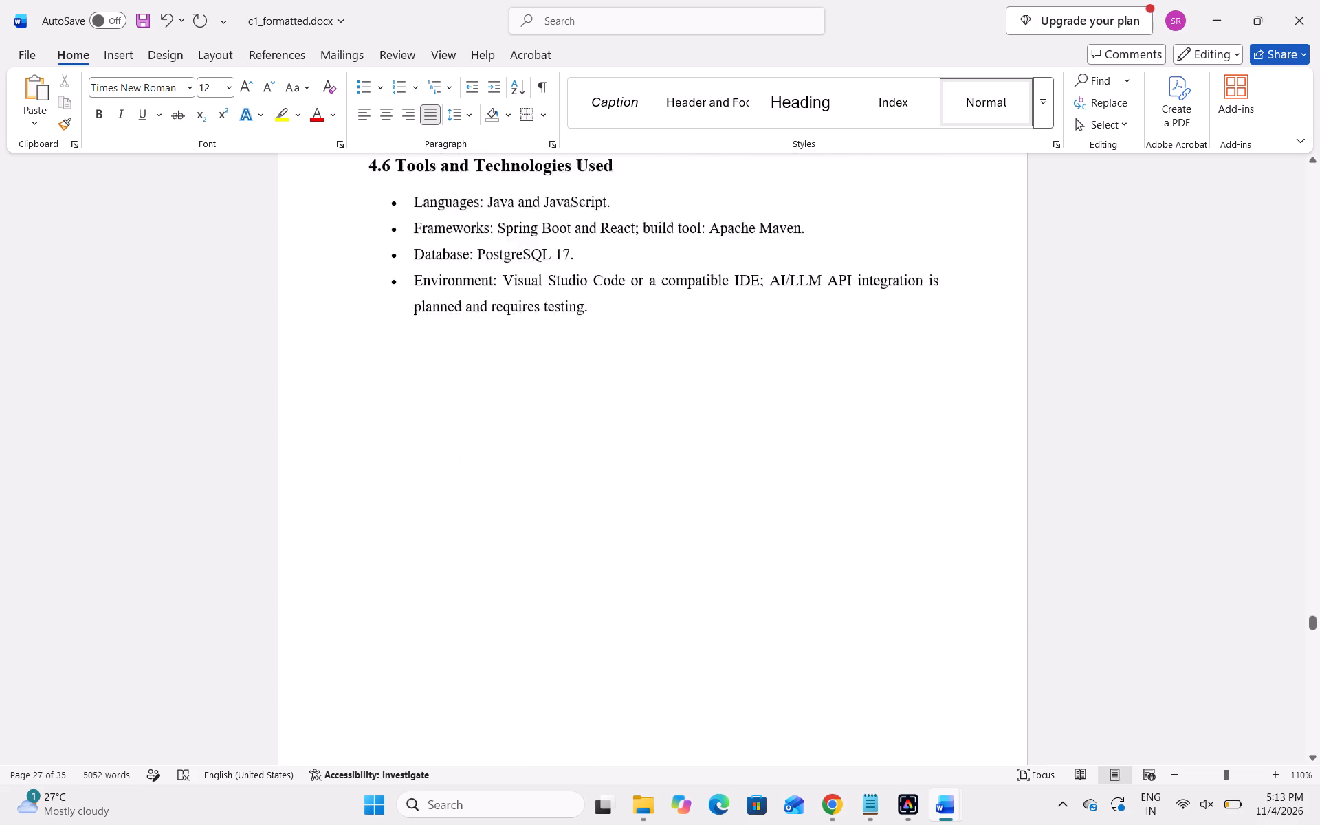
{"action": "scroll", "coordinate": [732, 491], "scroll_direction": "up", "scroll_amount": 1}
{"action": "scroll", "coordinate": [732, 491], "scroll_direction": "down", "scroll_amount": 5}
{"action": "scroll", "coordinate": [703, 421], "scroll_direction": "up", "scroll_amount": 2}
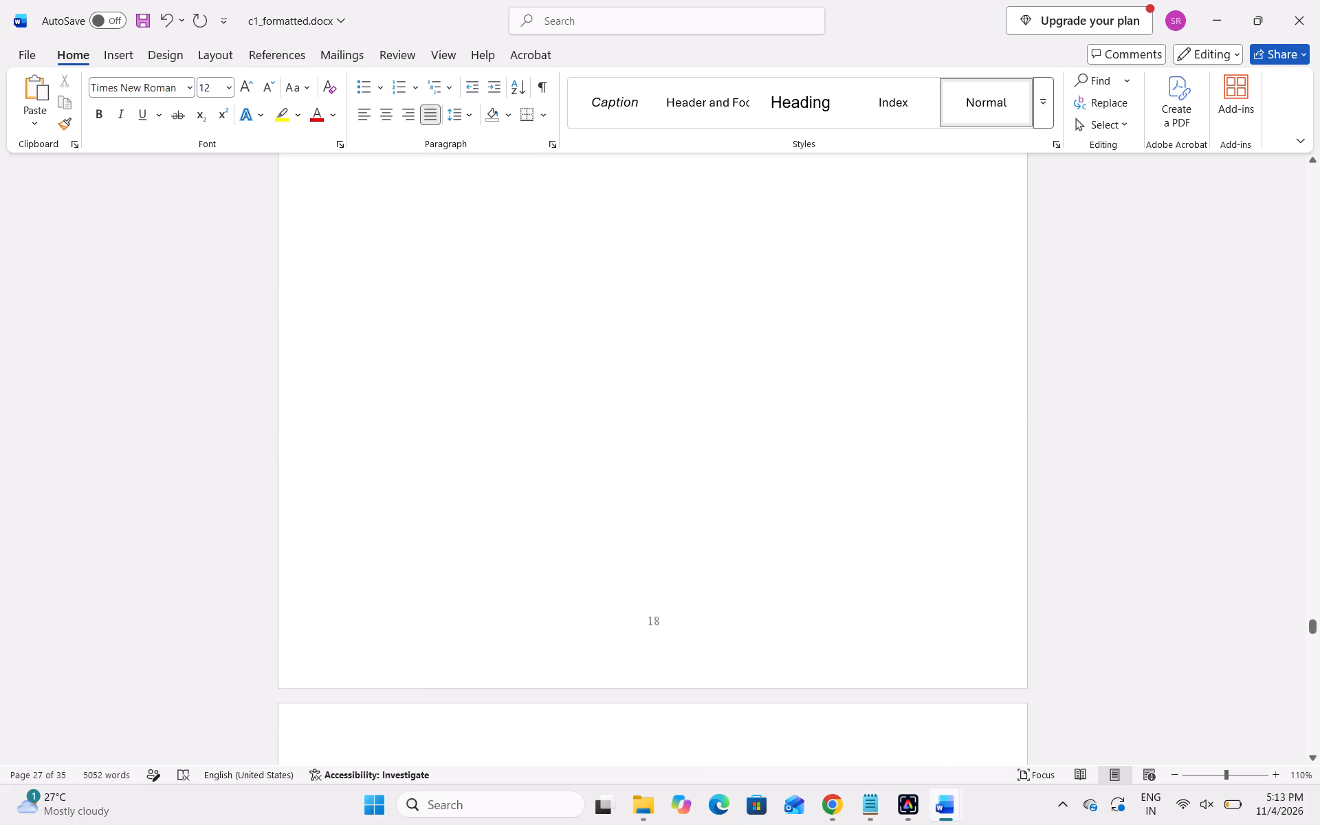
{"action": "scroll", "coordinate": [703, 421], "scroll_direction": "up", "scroll_amount": 6}
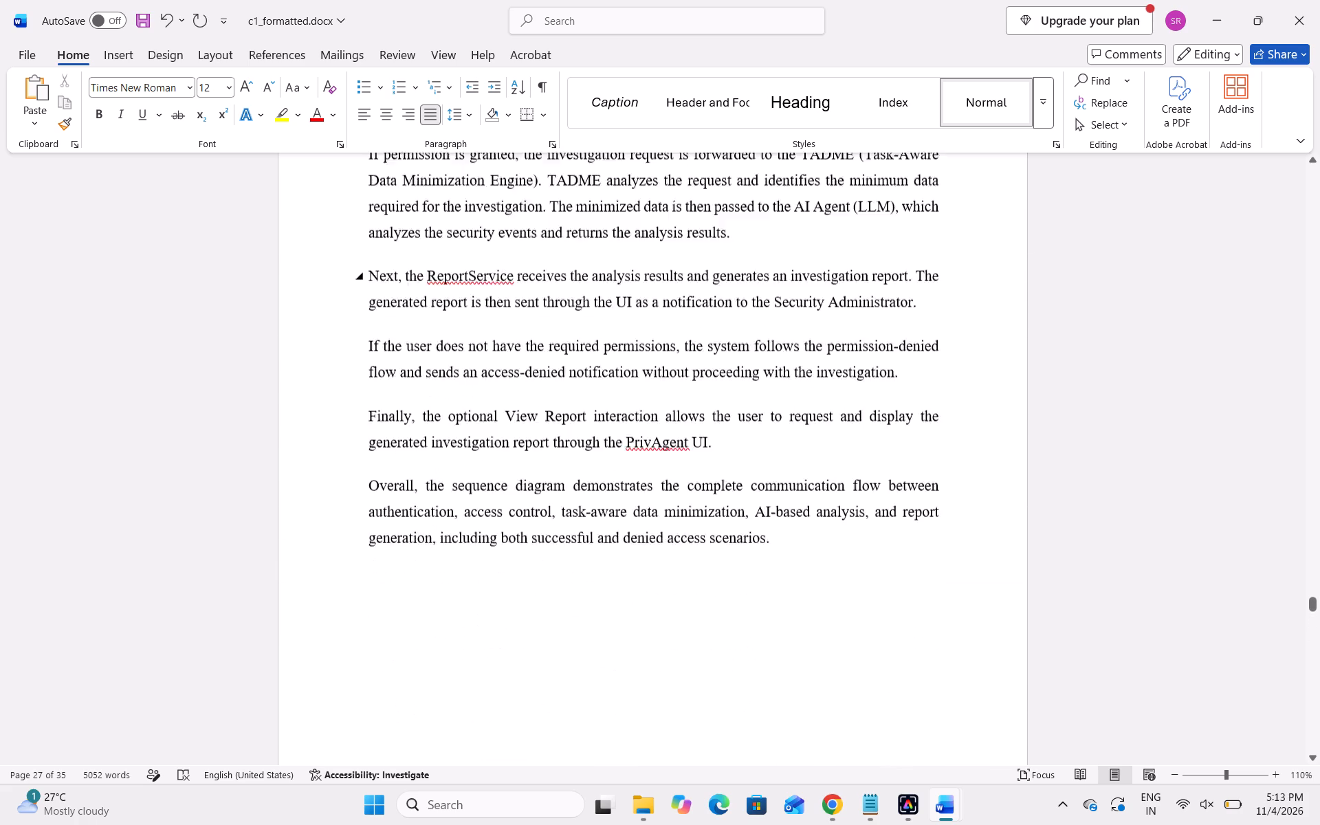
{"action": "scroll", "coordinate": [703, 421], "scroll_direction": "up", "scroll_amount": 4}
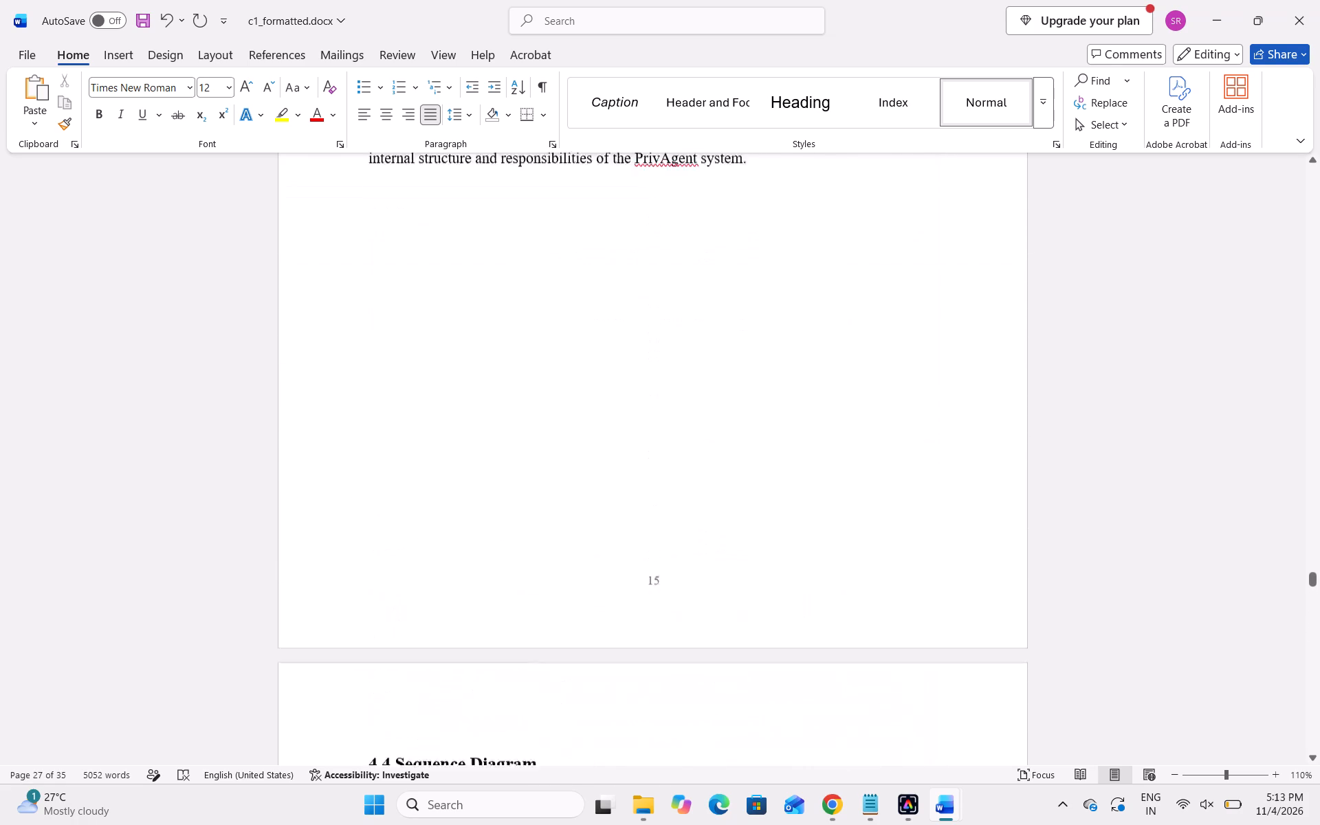
{"action": "scroll", "coordinate": [703, 421], "scroll_direction": "up", "scroll_amount": 1}
{"action": "scroll", "coordinate": [703, 421], "scroll_direction": "down", "scroll_amount": 1}
{"action": "scroll", "coordinate": [703, 421], "scroll_direction": "up", "scroll_amount": 3}
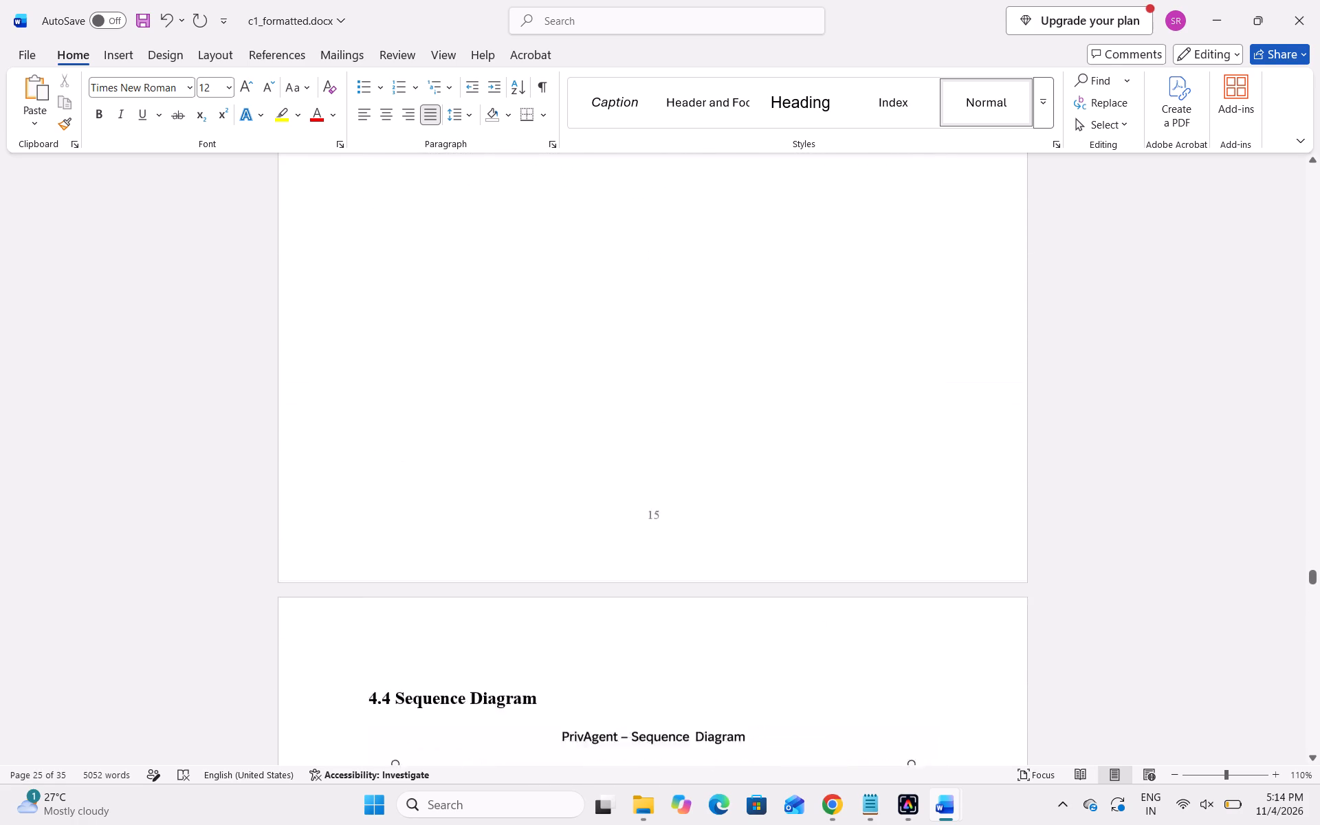
{"action": "scroll", "coordinate": [703, 421], "scroll_direction": "up", "scroll_amount": 14}
Examine the front matter from the title page, certificate and declaration to the List of Figures.
{"action": "scroll", "coordinate": [703, 421], "scroll_direction": "up", "scroll_amount": 20}
{"action": "scroll", "coordinate": [703, 421], "scroll_direction": "up", "scroll_amount": 15}
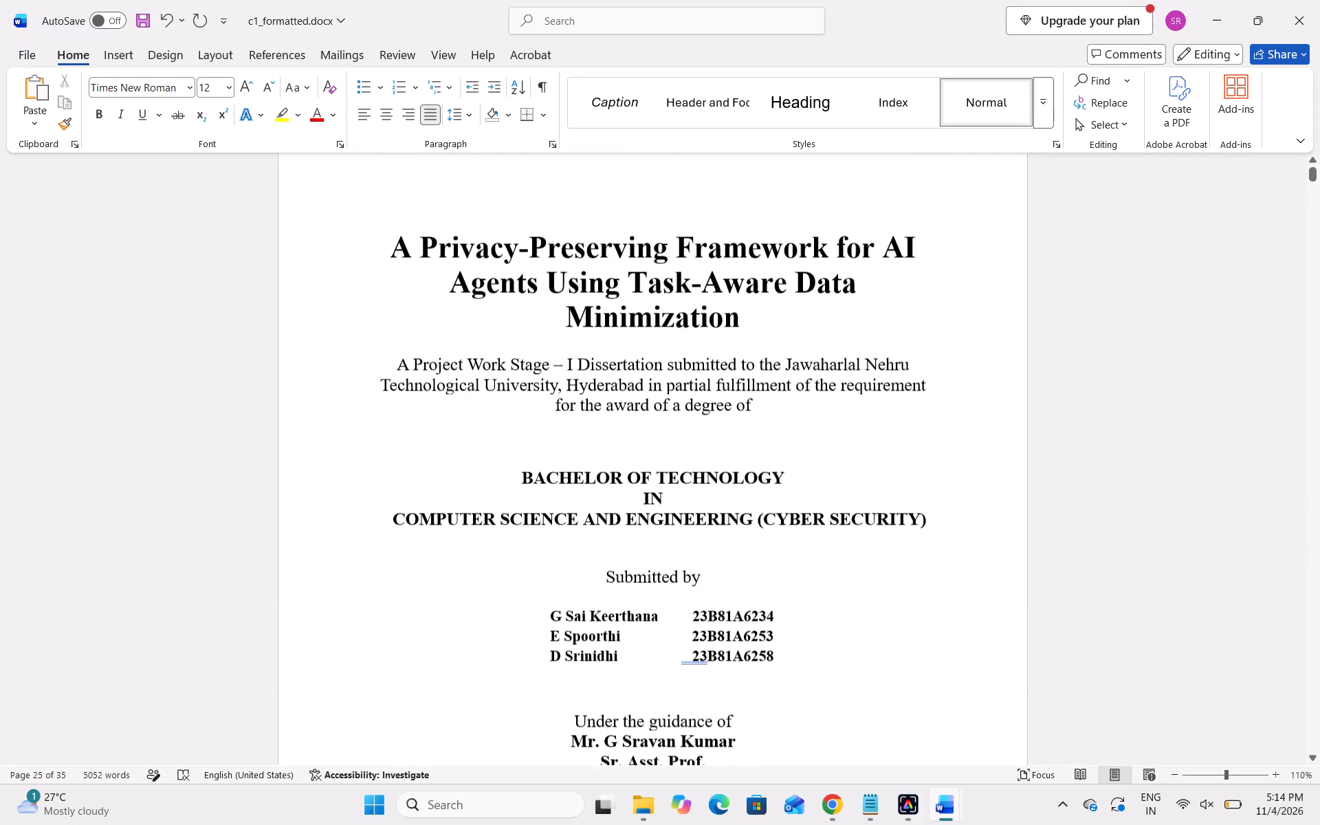
{"action": "scroll", "coordinate": [727, 384], "scroll_direction": "up", "scroll_amount": 2}
{"action": "scroll", "coordinate": [727, 384], "scroll_direction": "down", "scroll_amount": 5}
{"action": "scroll", "coordinate": [723, 483], "scroll_direction": "down", "scroll_amount": 2}
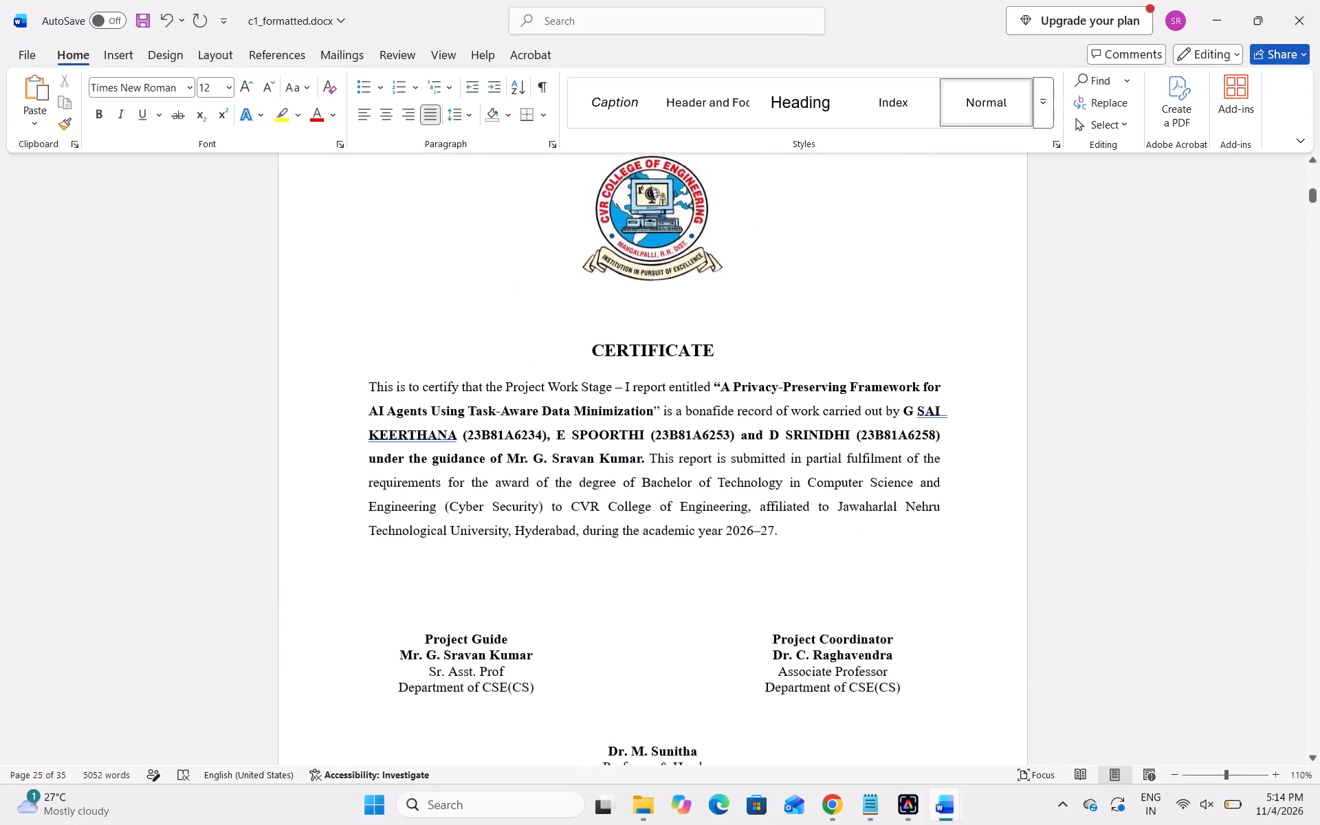
{"action": "scroll", "coordinate": [747, 456], "scroll_direction": "down", "scroll_amount": 5}
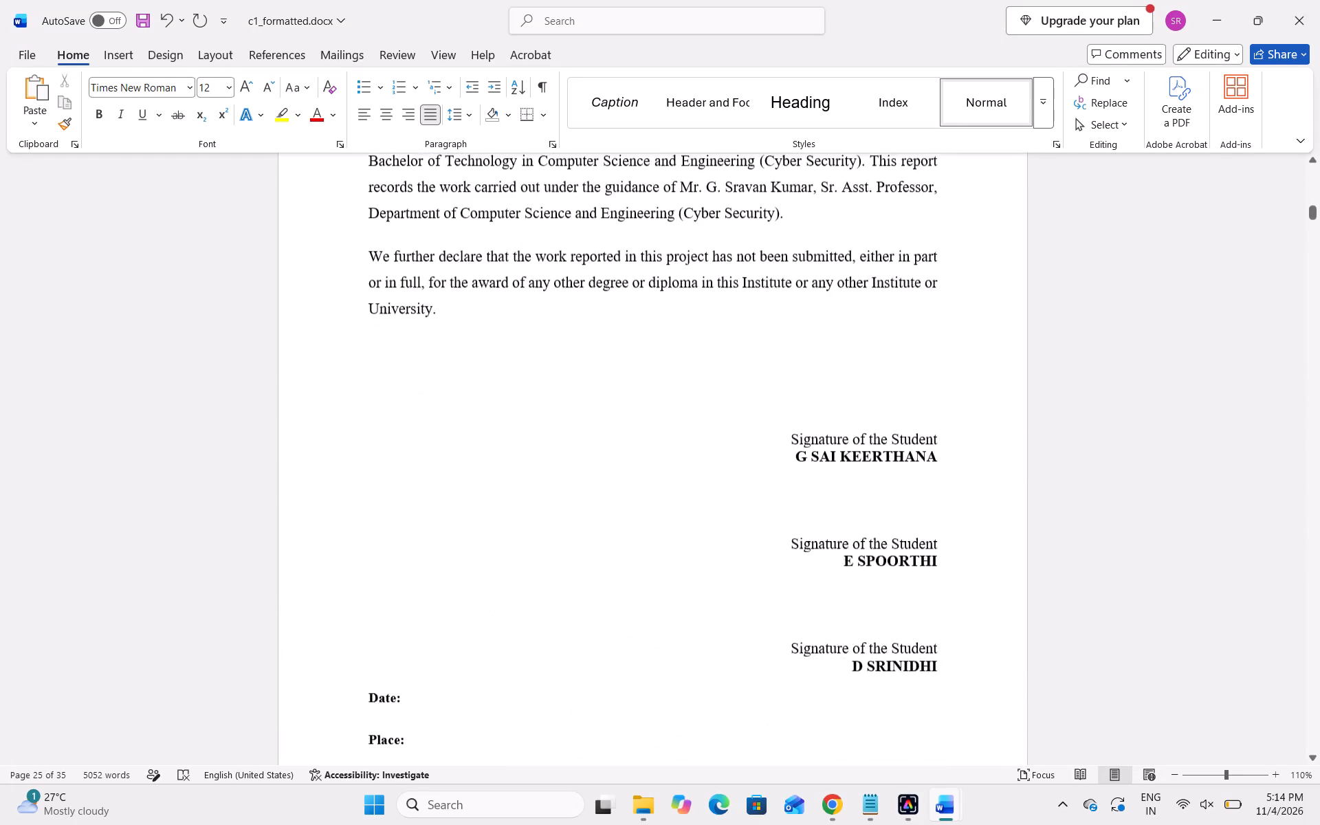
{"action": "scroll", "coordinate": [781, 463], "scroll_direction": "down", "scroll_amount": 3}
{"action": "scroll", "coordinate": [781, 476], "scroll_direction": "up", "scroll_amount": 2}
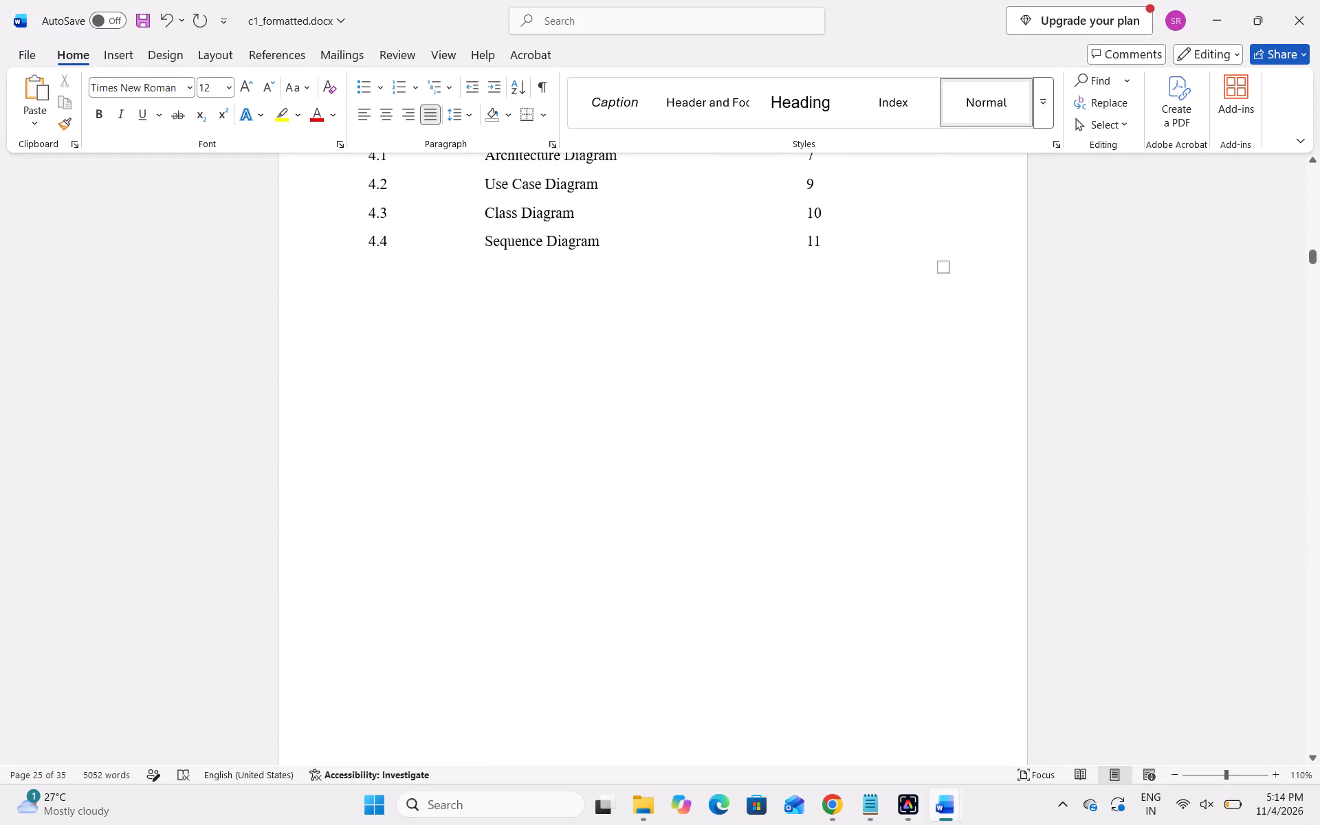
{"action": "scroll", "coordinate": [804, 441], "scroll_direction": "up", "scroll_amount": 1}
{"action": "scroll", "coordinate": [804, 441], "scroll_direction": "down", "scroll_amount": 1}
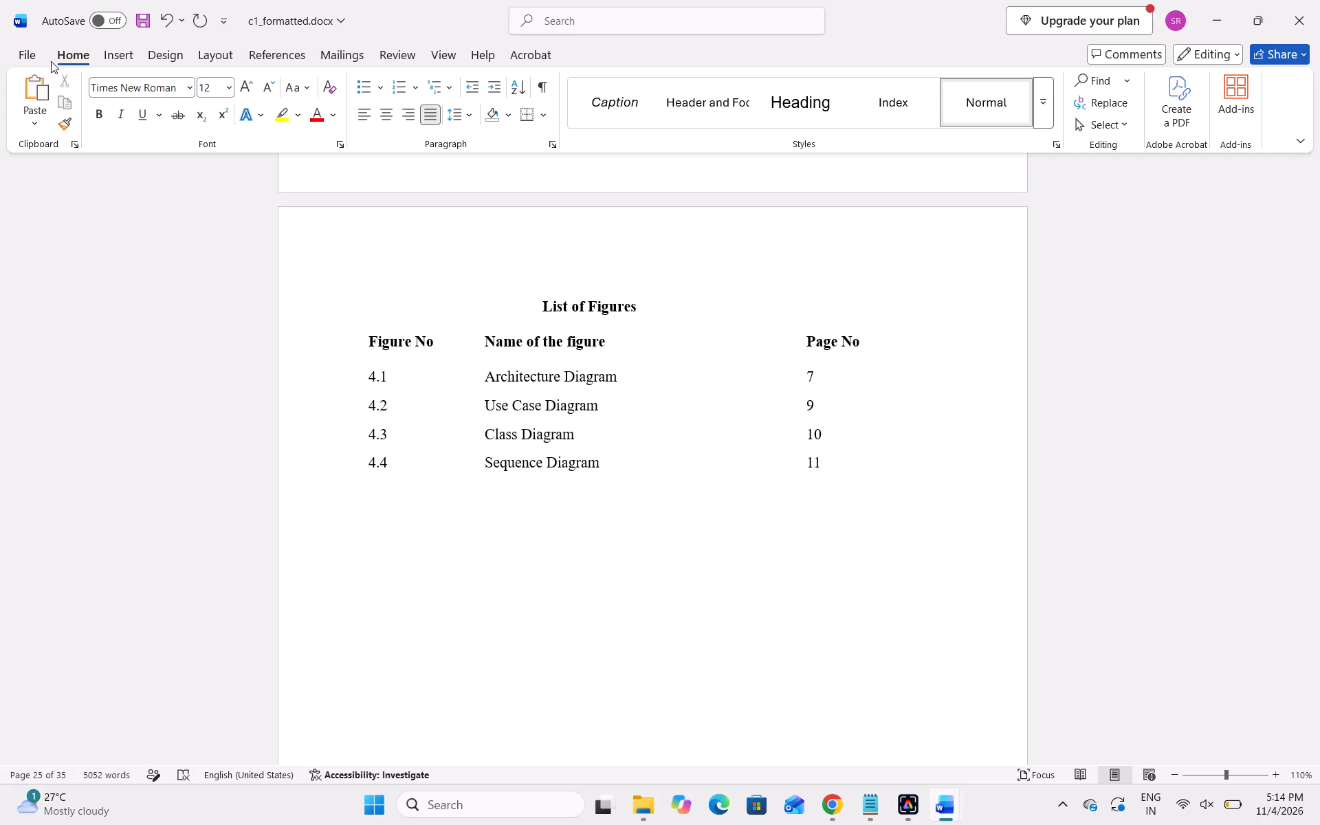
Save the report as a PDF named c1_formatted.pdf in the Downloads folder.
{"action": "left_click", "coordinate": [27, 54]}
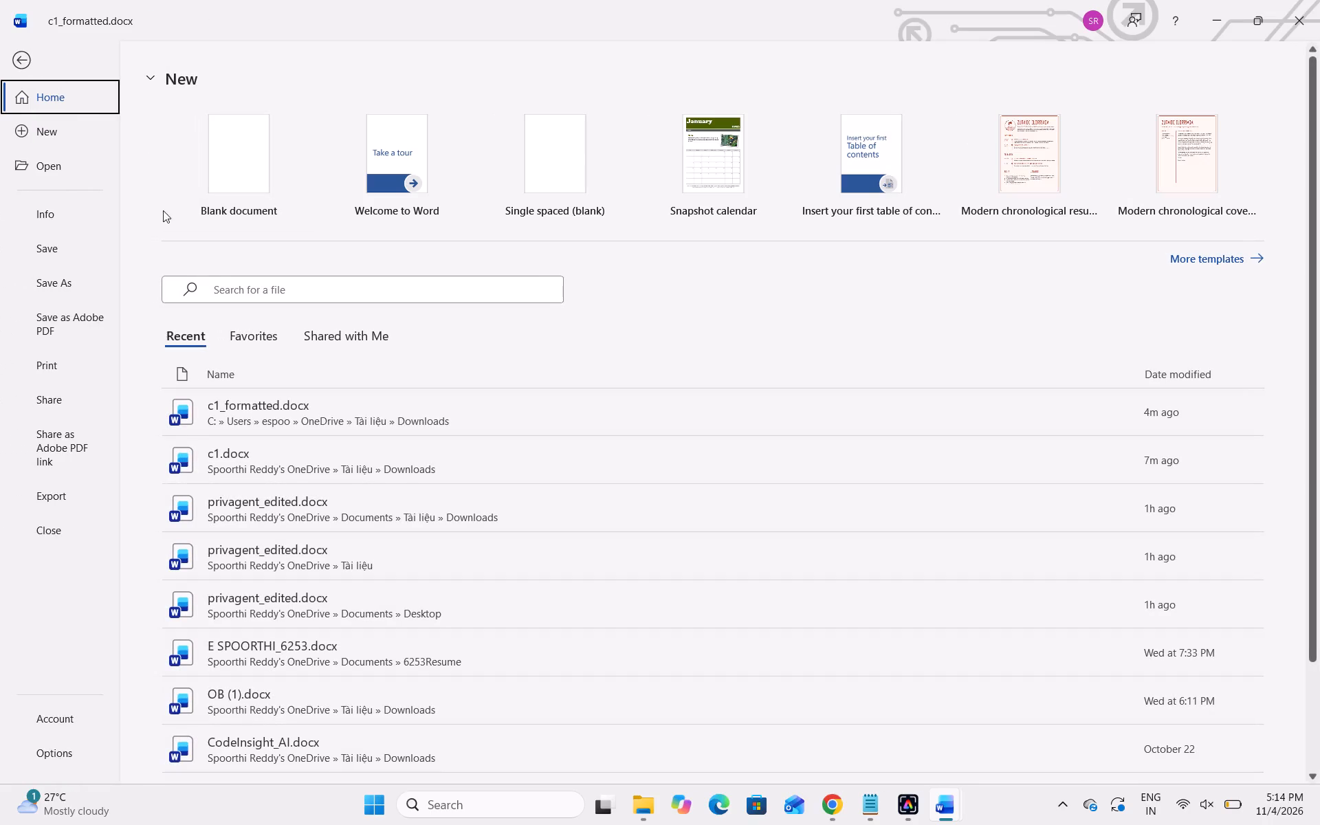
{"action": "left_click", "coordinate": [56, 282]}
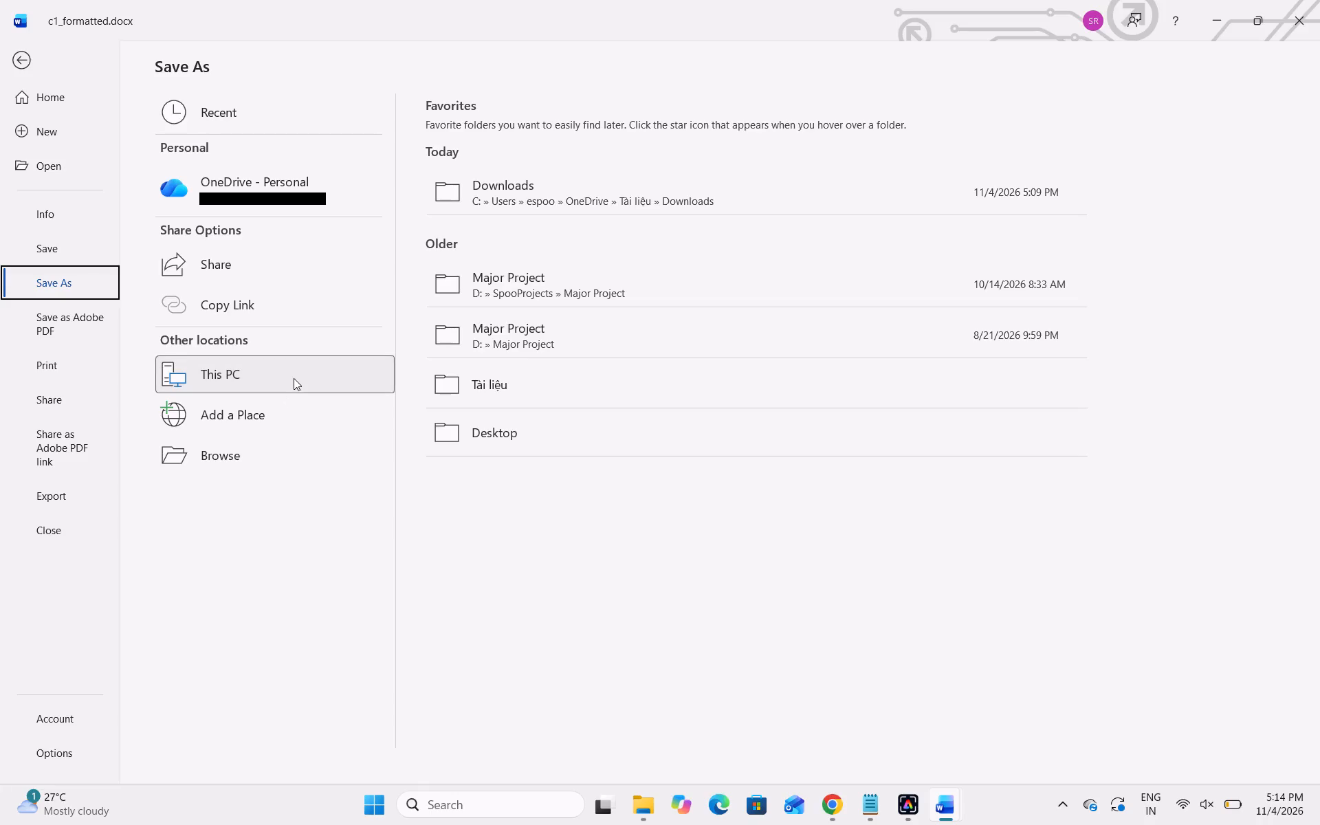
{"action": "double_click", "coordinate": [243, 456]}
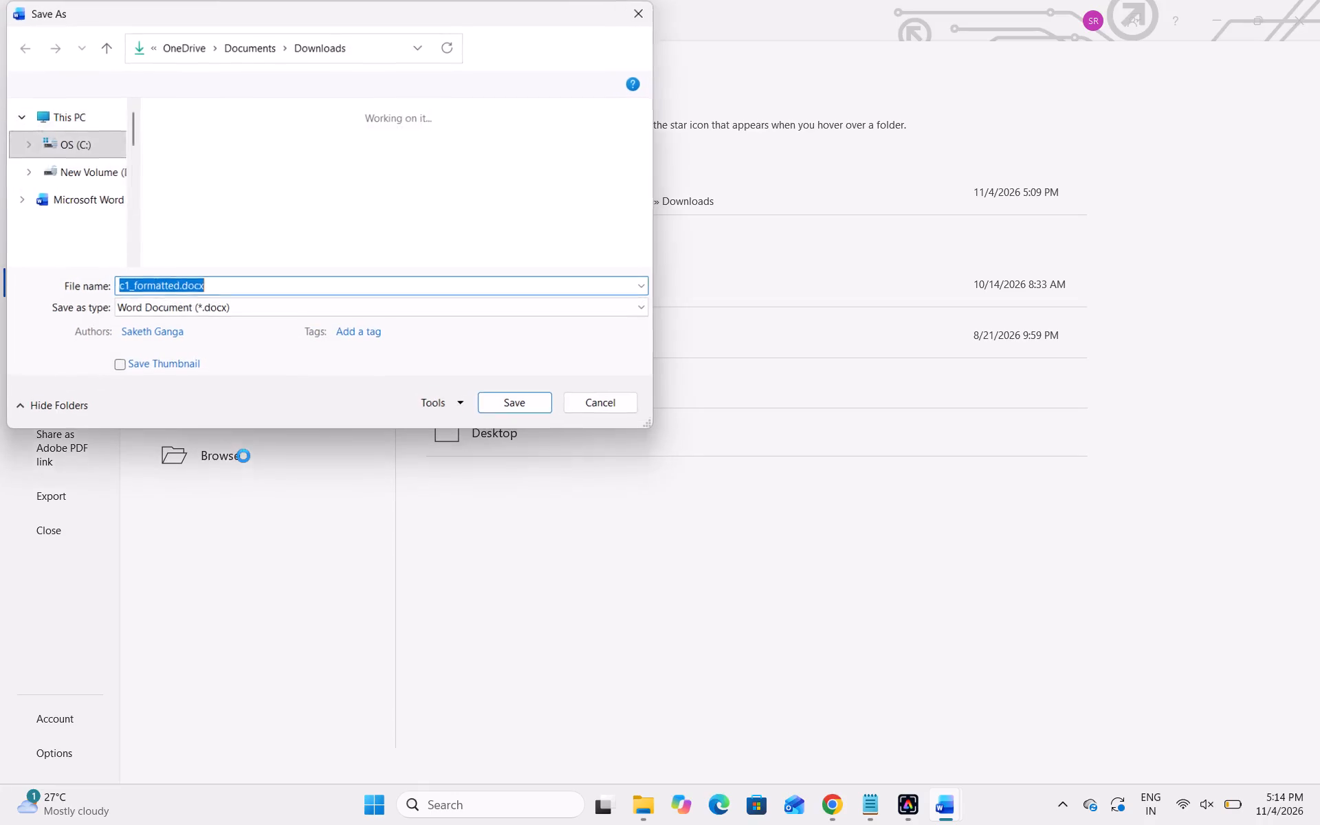
{"action": "left_click", "coordinate": [302, 312]}
{"action": "left_click", "coordinate": [178, 406]}
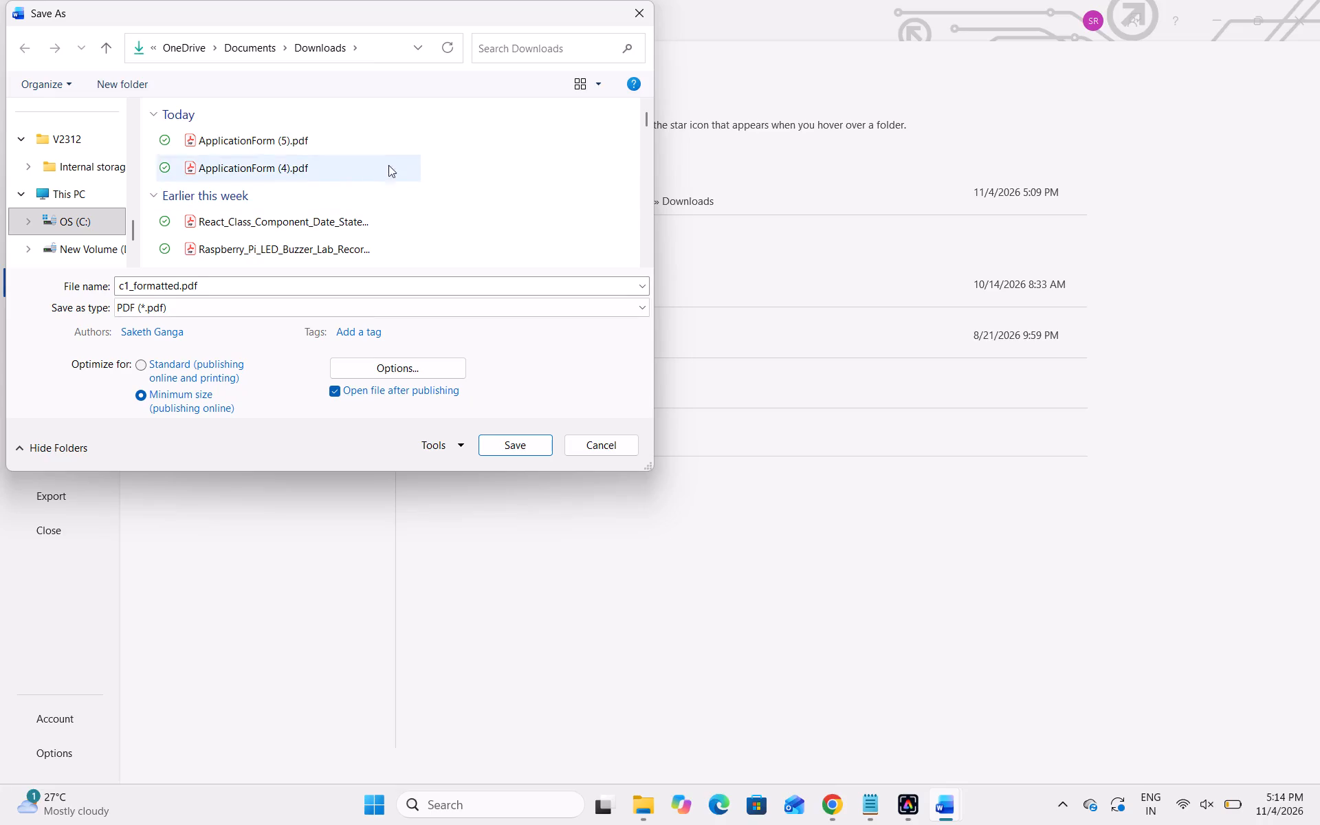
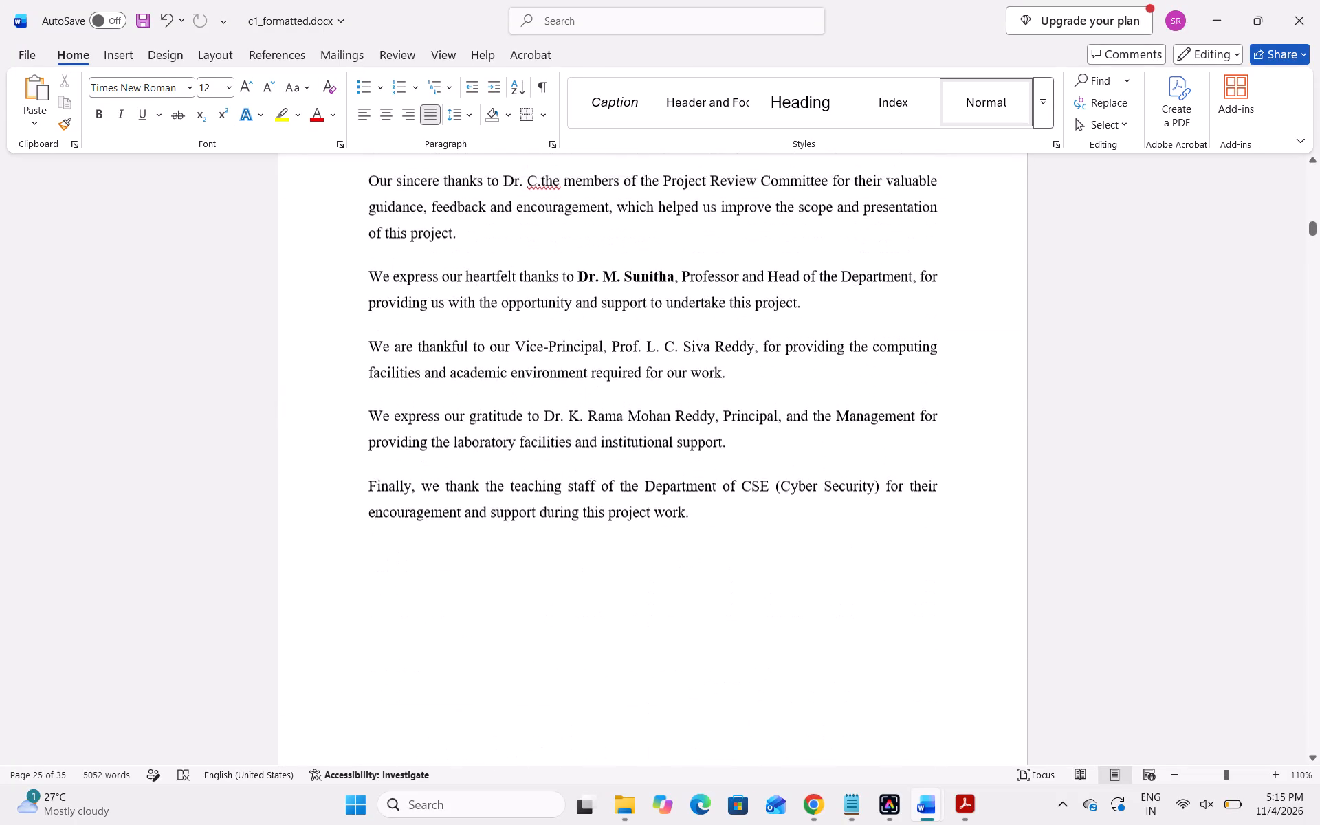
Recheck the front matter pages between the declaration, the Acknowledgement and the List of Tables.
{"action": "scroll", "coordinate": [841, 505], "scroll_direction": "up", "scroll_amount": 3}
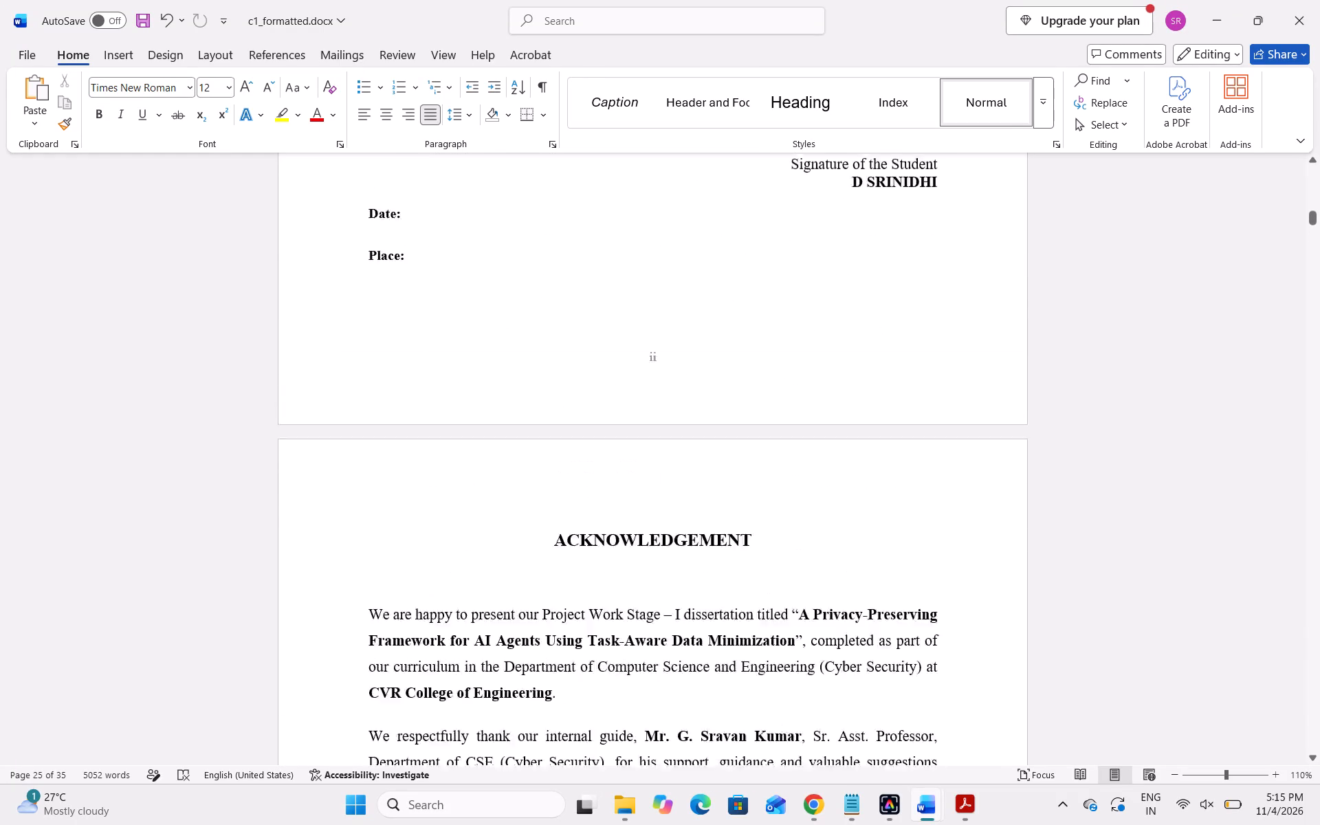
{"action": "scroll", "coordinate": [841, 505], "scroll_direction": "up", "scroll_amount": 1}
{"action": "scroll", "coordinate": [841, 505], "scroll_direction": "down", "scroll_amount": 6}
{"action": "scroll", "coordinate": [833, 589], "scroll_direction": "down", "scroll_amount": 4}
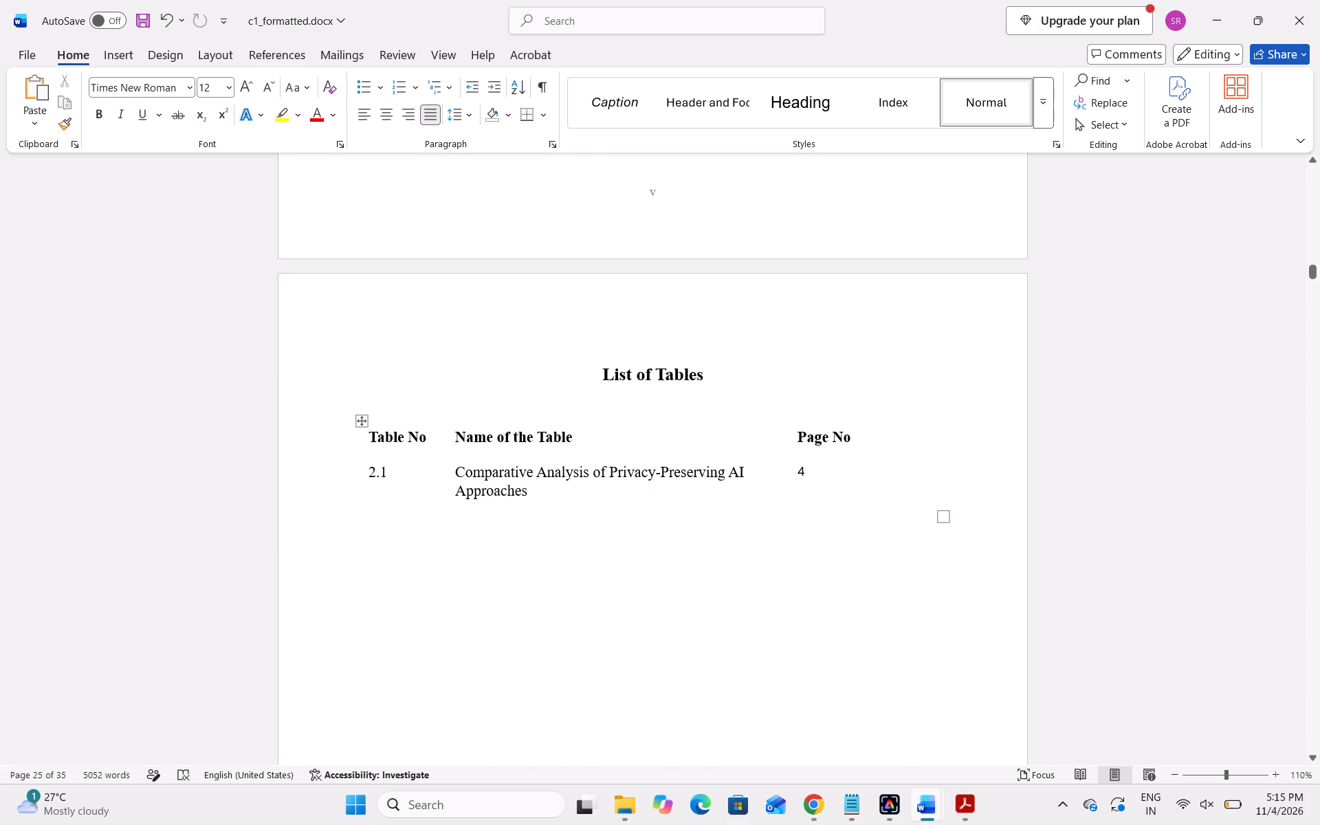
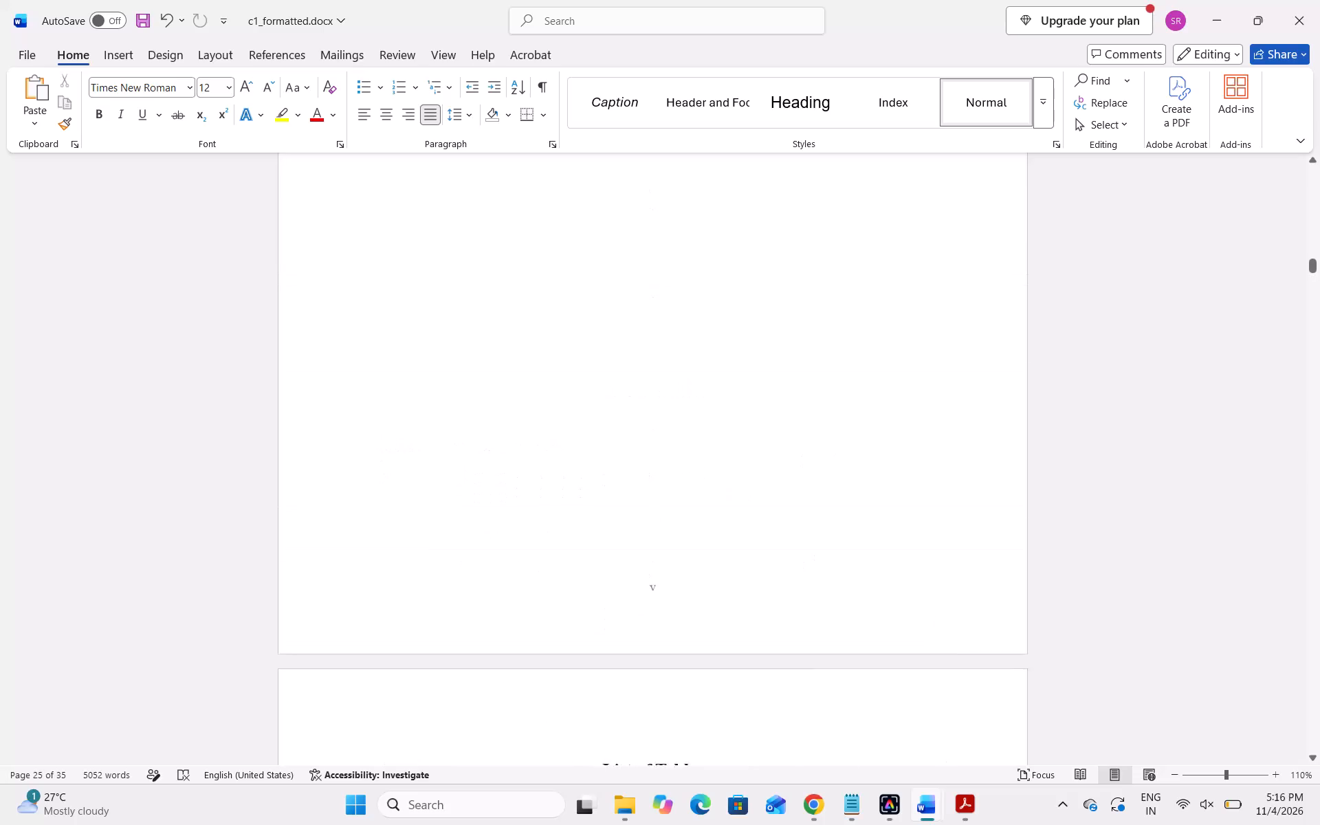
Look back over the front matter pages from the Abstract to the List of Figures.
{"action": "scroll", "coordinate": [788, 423], "scroll_direction": "up", "scroll_amount": 10}
{"action": "scroll", "coordinate": [762, 461], "scroll_direction": "down", "scroll_amount": 10}
{"action": "scroll", "coordinate": [707, 518], "scroll_direction": "down", "scroll_amount": 7}
{"action": "scroll", "coordinate": [681, 464], "scroll_direction": "down", "scroll_amount": 2}
{"action": "scroll", "coordinate": [665, 498], "scroll_direction": "up", "scroll_amount": 1}
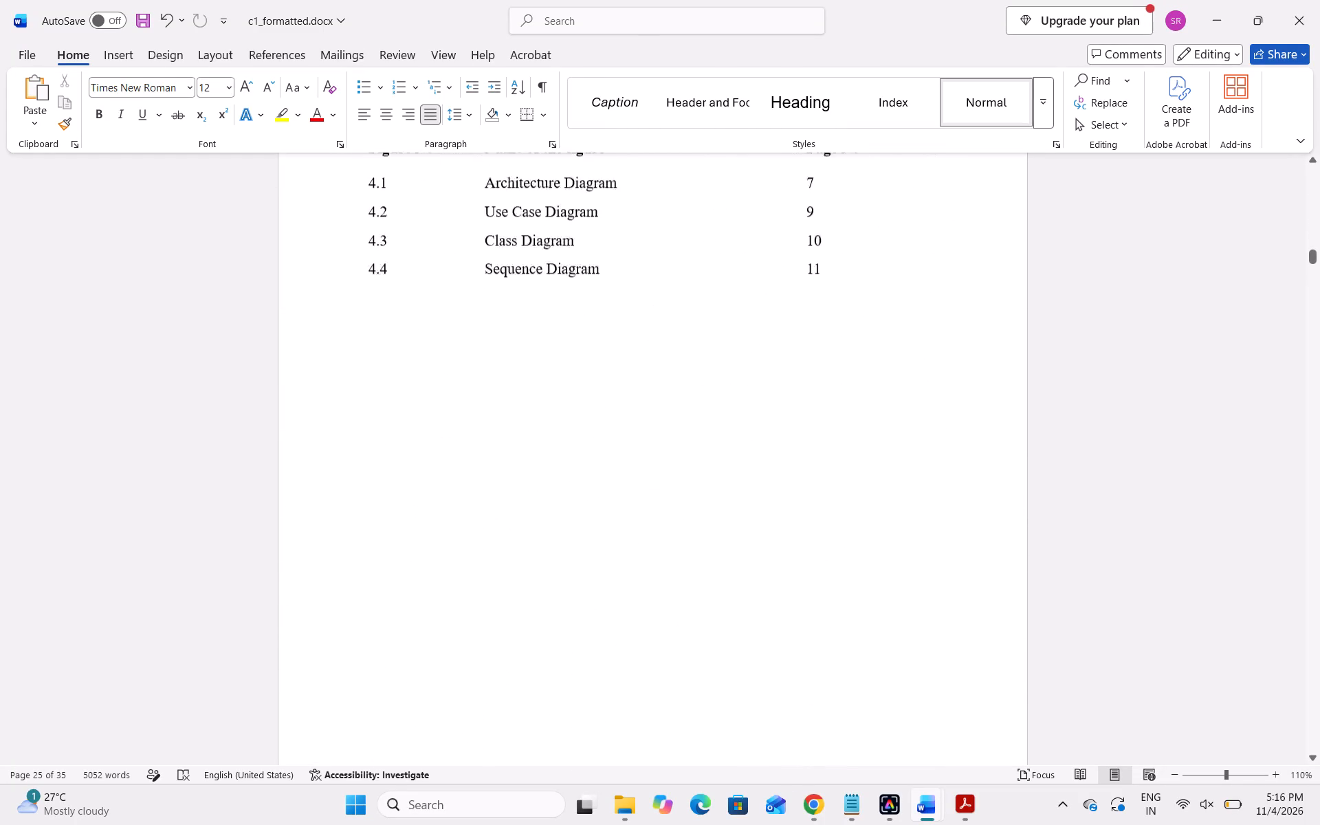
{"action": "scroll", "coordinate": [665, 498], "scroll_direction": "up", "scroll_amount": 2}
{"action": "scroll", "coordinate": [671, 557], "scroll_direction": "up", "scroll_amount": 2}
{"action": "scroll", "coordinate": [701, 428], "scroll_direction": "right", "scroll_amount": 1}
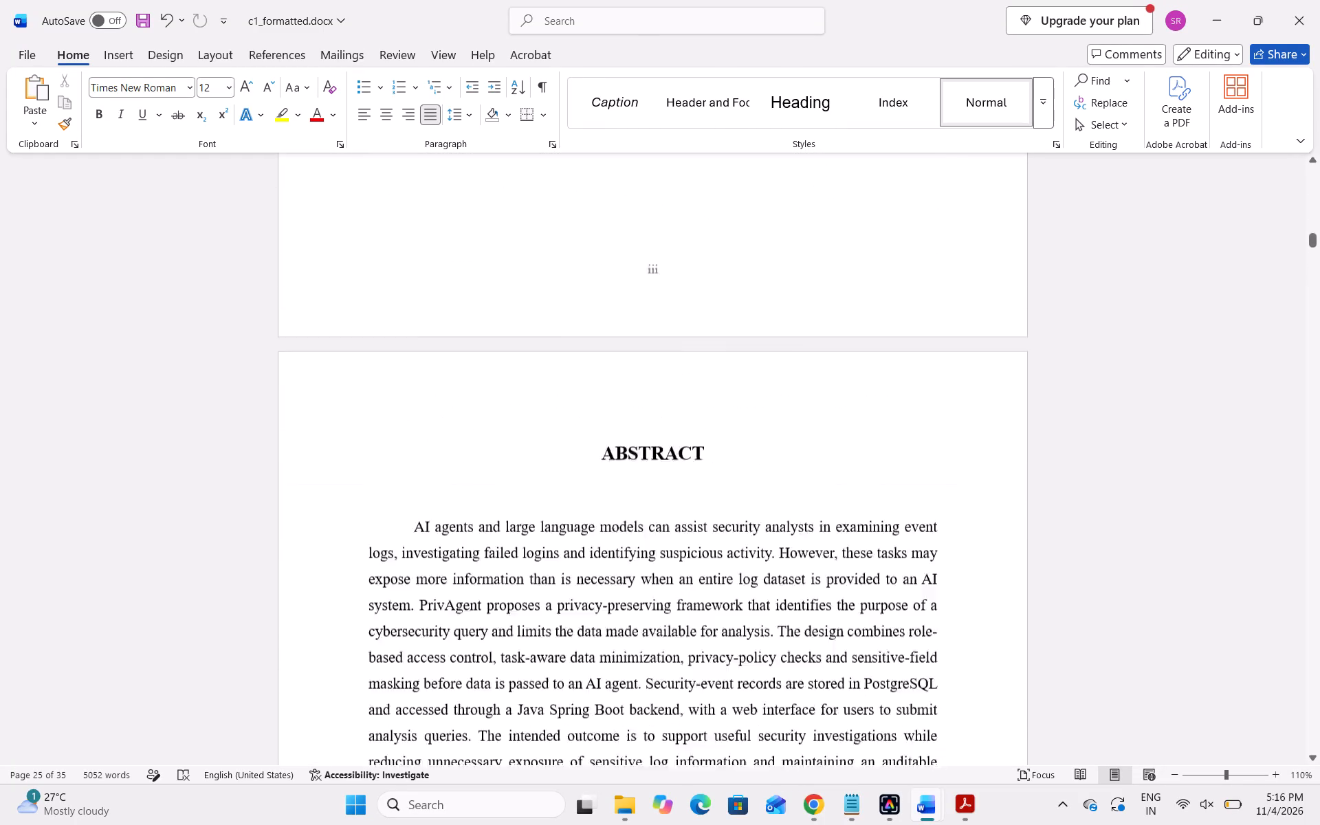
{"action": "scroll", "coordinate": [701, 428], "scroll_direction": "right", "scroll_amount": 1}
{"action": "scroll", "coordinate": [673, 484], "scroll_direction": "down", "scroll_amount": 4}
{"action": "scroll", "coordinate": [629, 571], "scroll_direction": "down", "scroll_amount": 2}
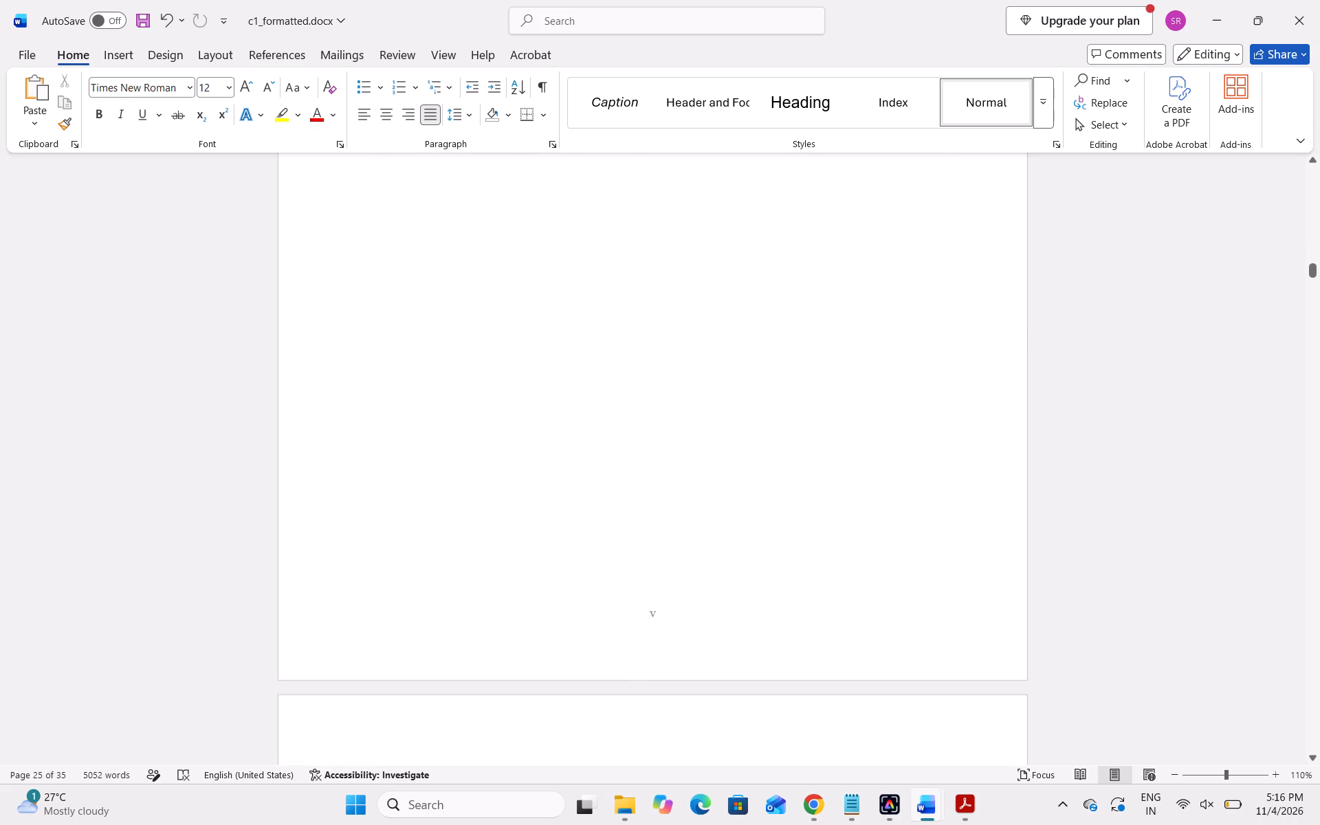
Select the whole Table of Contents table and apply all borders to its cells.
{"action": "scroll", "coordinate": [629, 571], "scroll_direction": "down", "scroll_amount": 8}
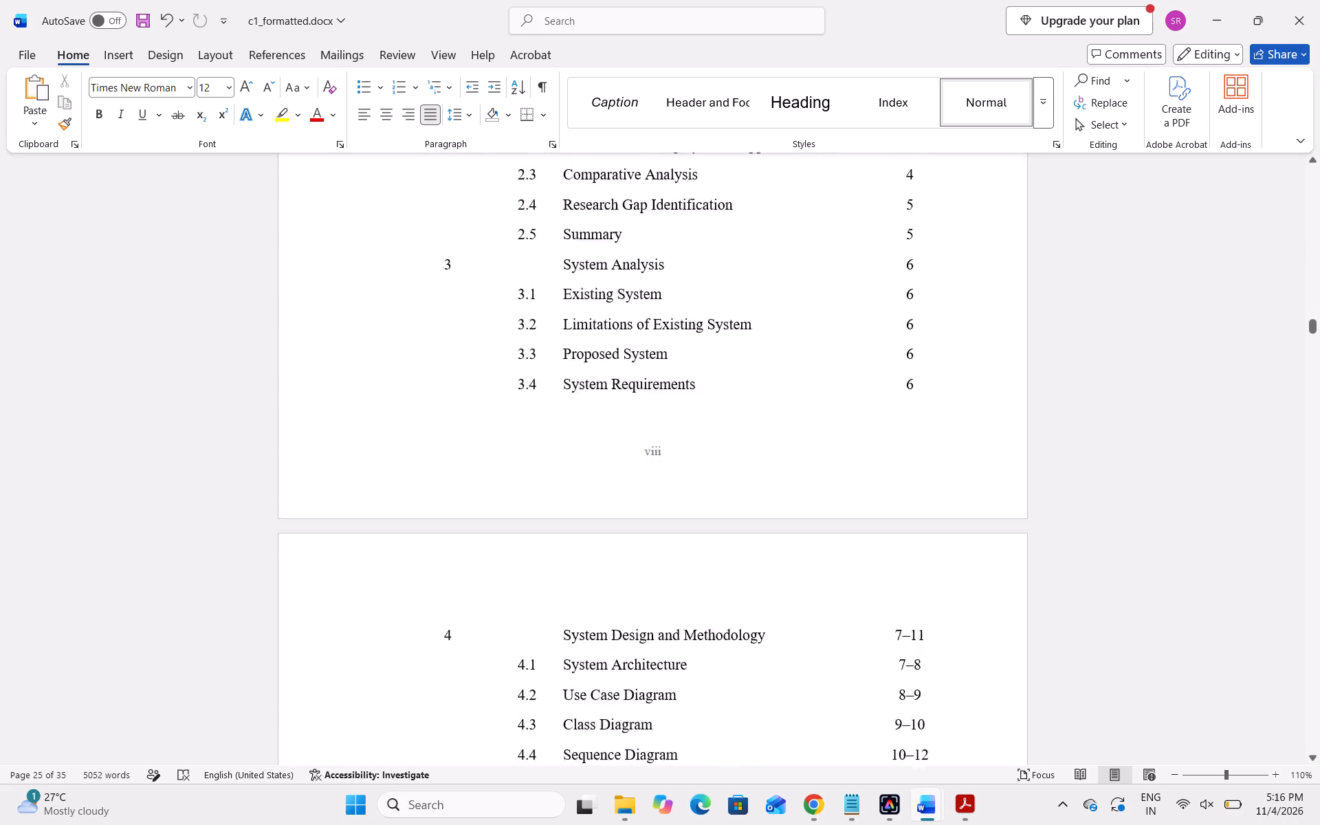
{"action": "scroll", "coordinate": [639, 542], "scroll_direction": "down", "scroll_amount": 1}
{"action": "scroll", "coordinate": [690, 551], "scroll_direction": "up", "scroll_amount": 1}
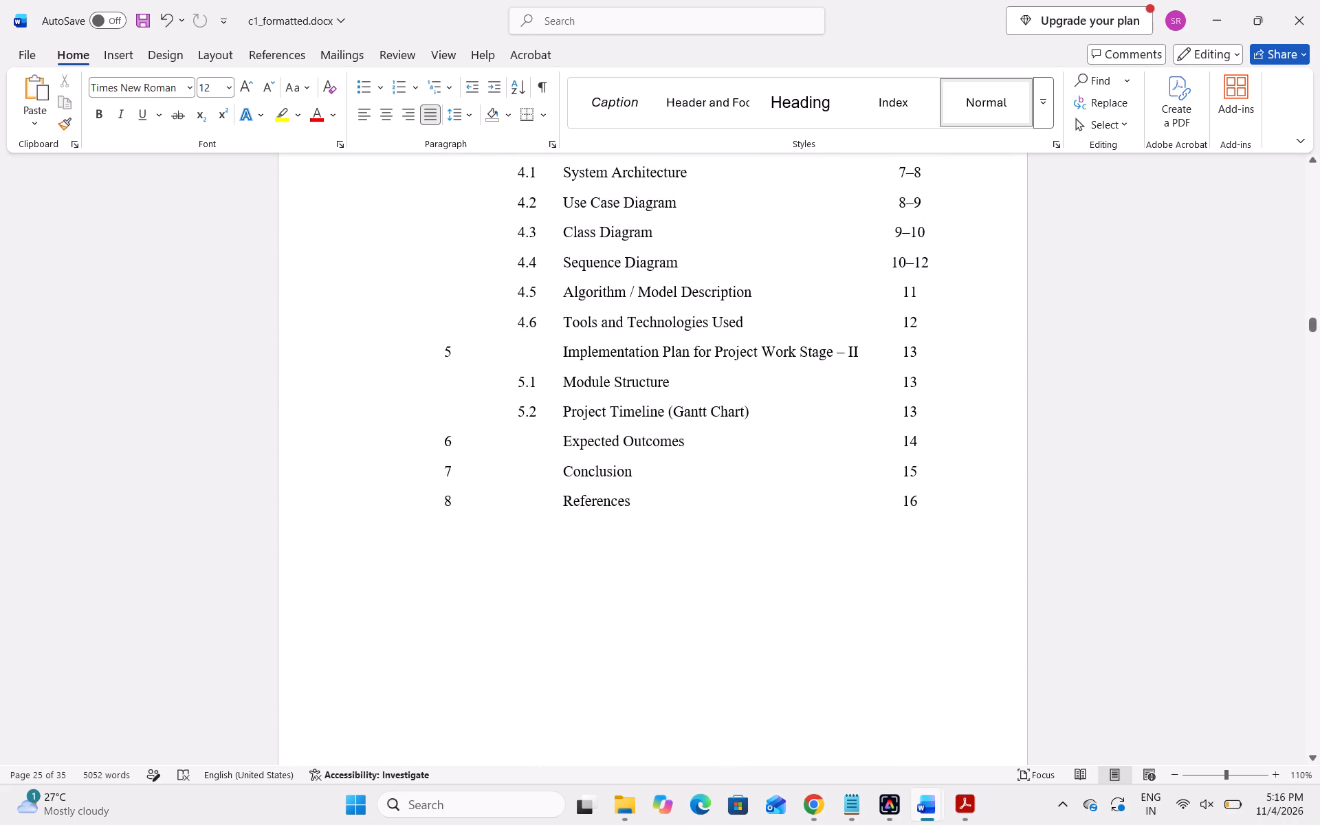
{"action": "scroll", "coordinate": [692, 520], "scroll_direction": "up", "scroll_amount": 1}
{"action": "left_click_drag", "start_coordinate": [934, 562], "coordinate": [512, 313]}
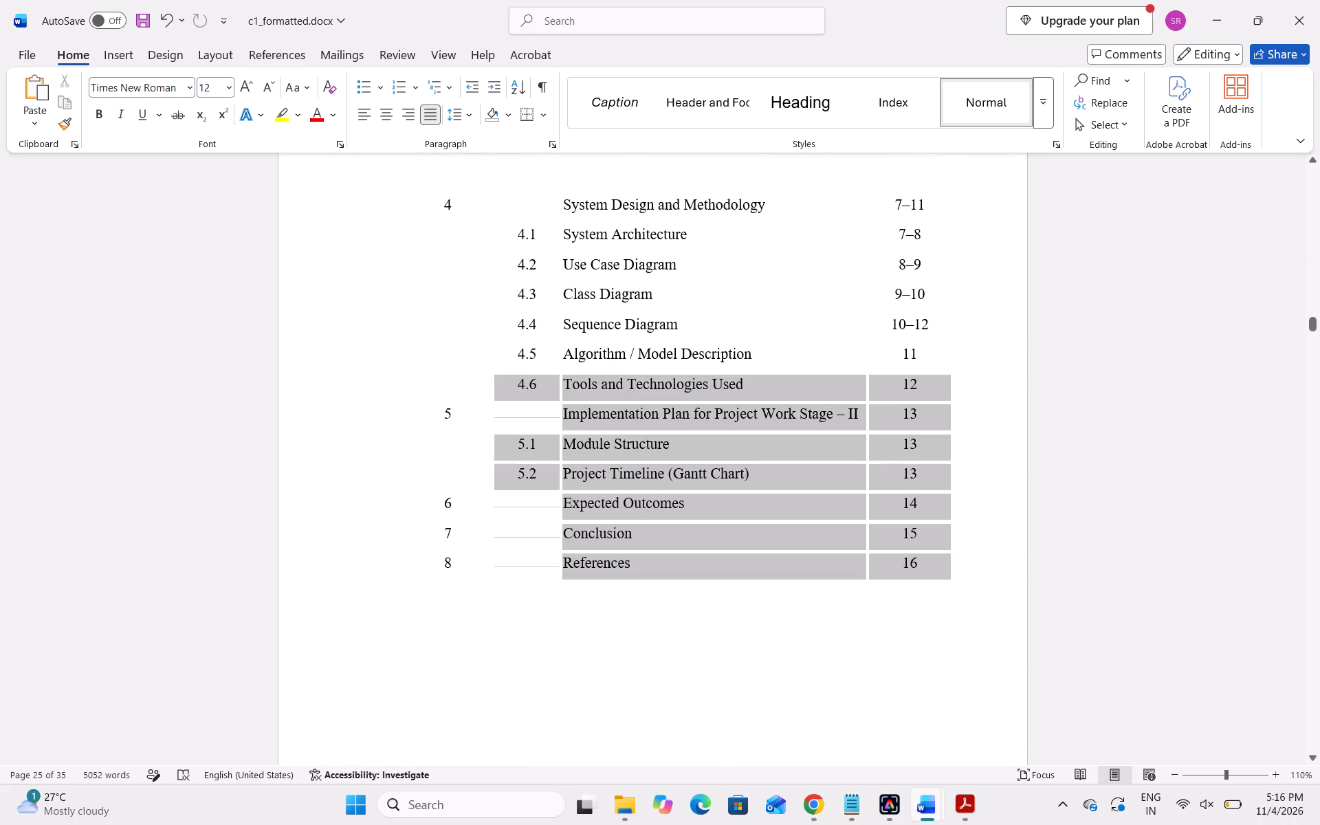
{"action": "left_click_drag", "start_coordinate": [512, 313], "coordinate": [445, 329]}
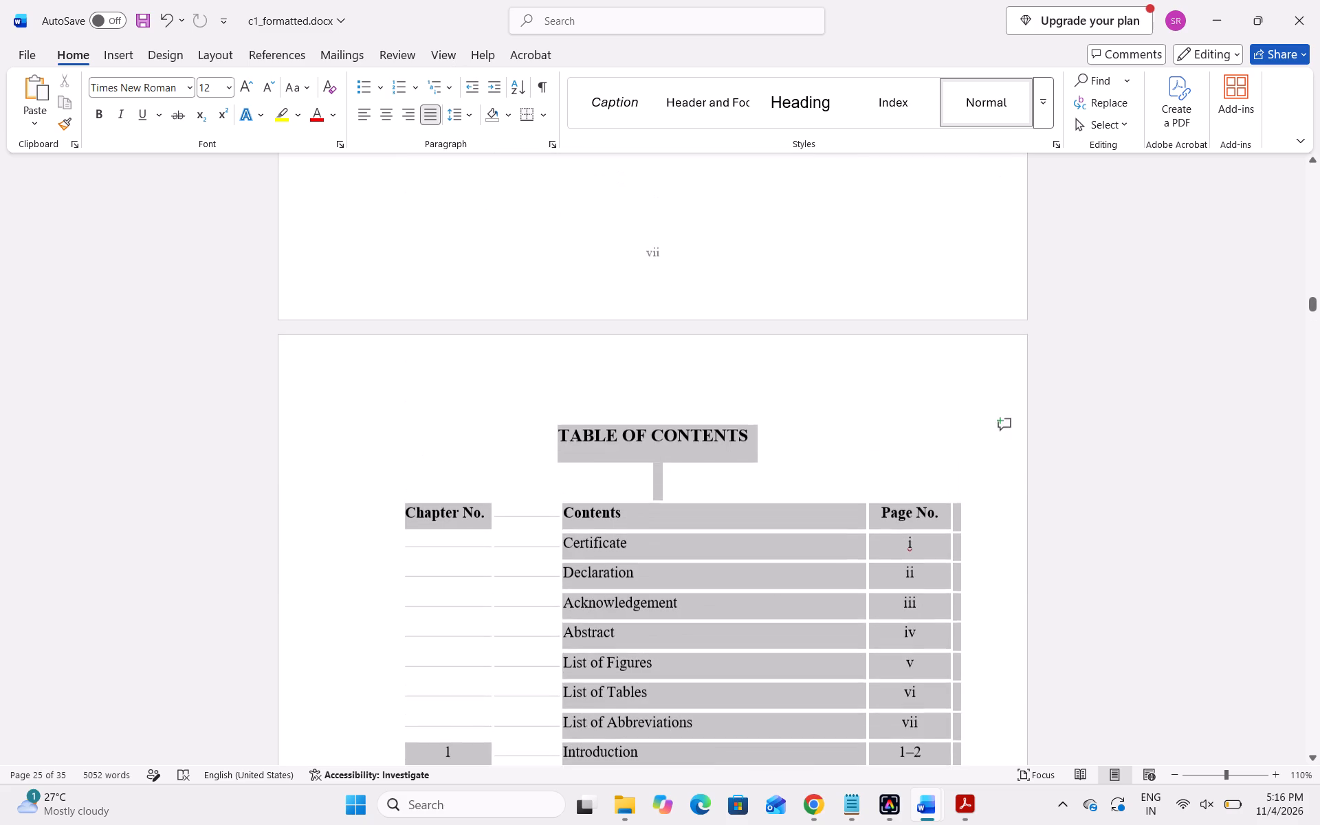
{"action": "left_click_drag", "start_coordinate": [445, 329], "coordinate": [399, 502]}
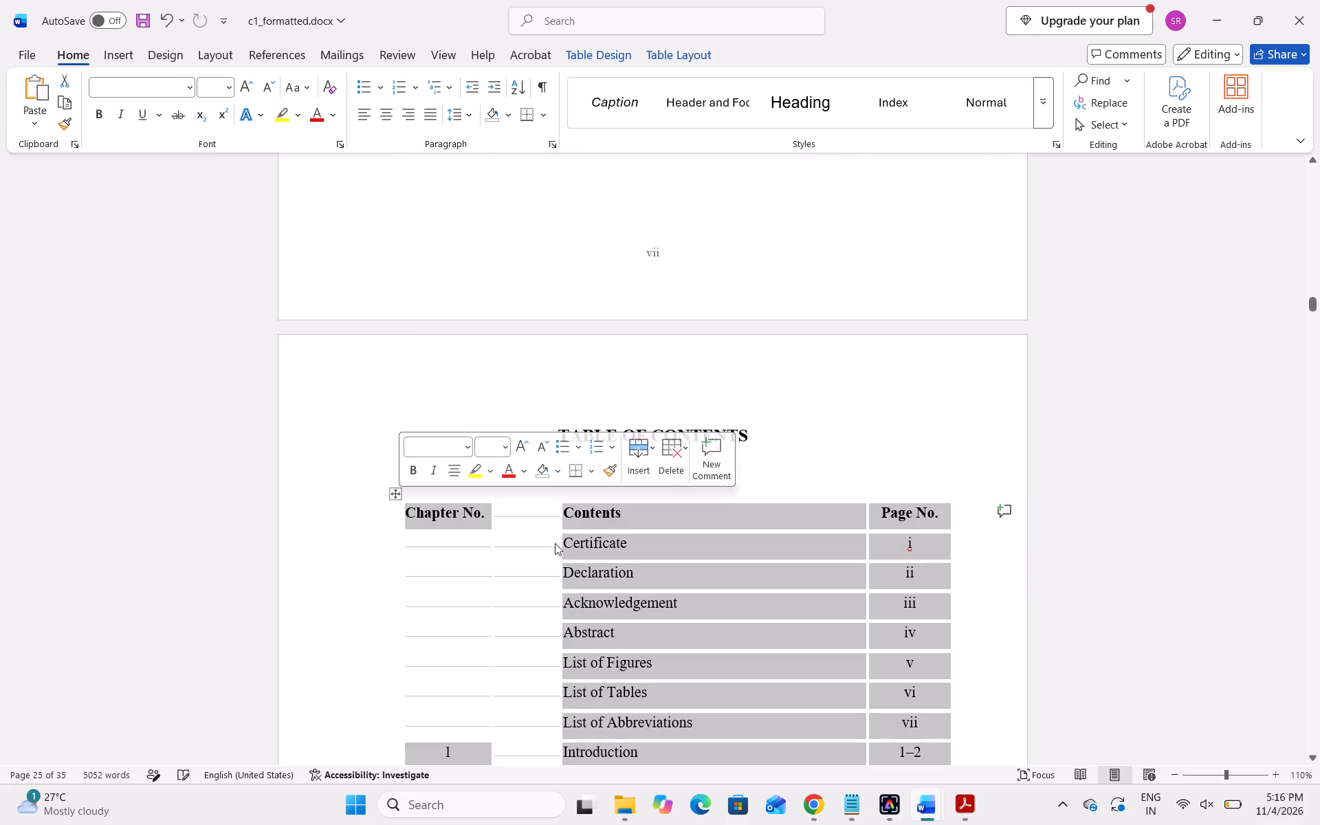
{"action": "right_click", "coordinate": [634, 548]}
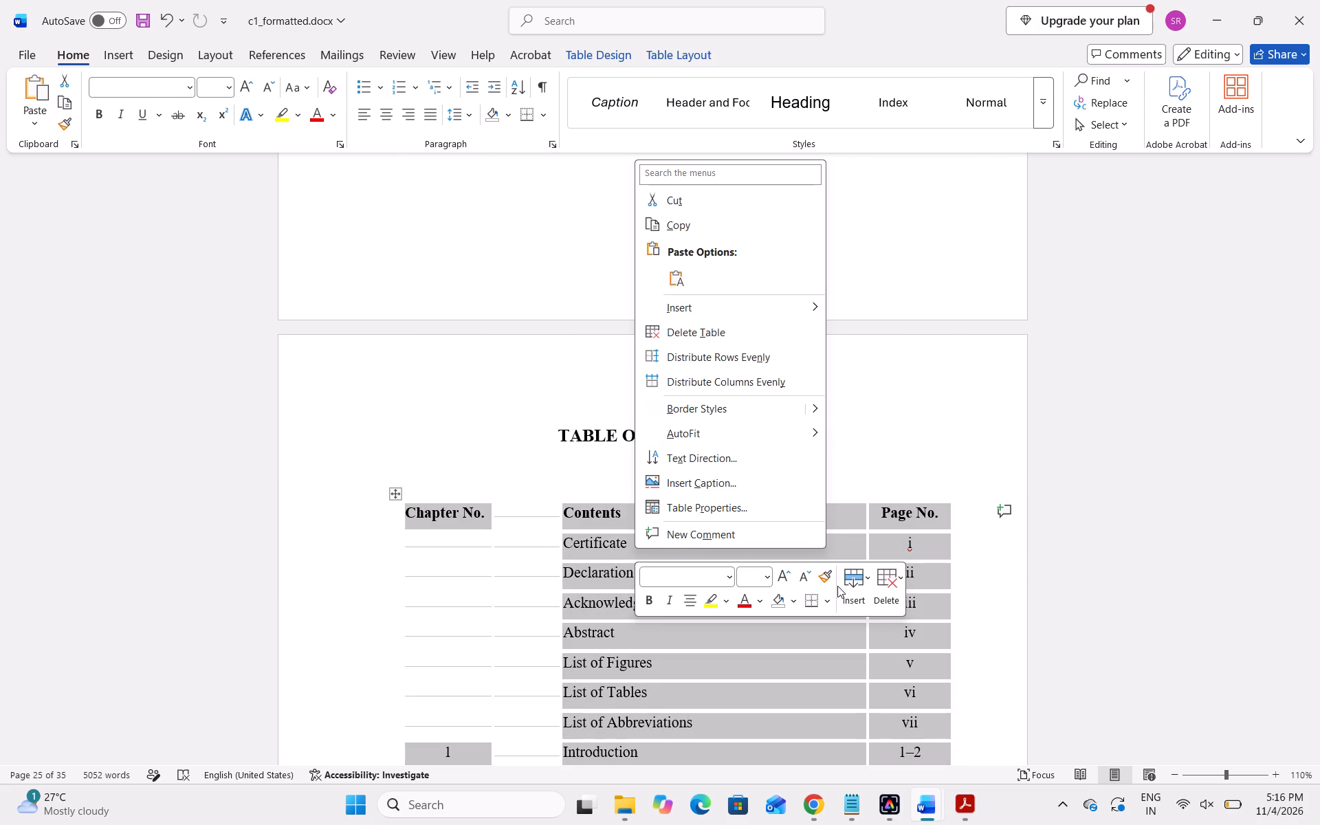
{"action": "left_click", "coordinate": [825, 599]}
{"action": "left_click", "coordinate": [876, 327]}
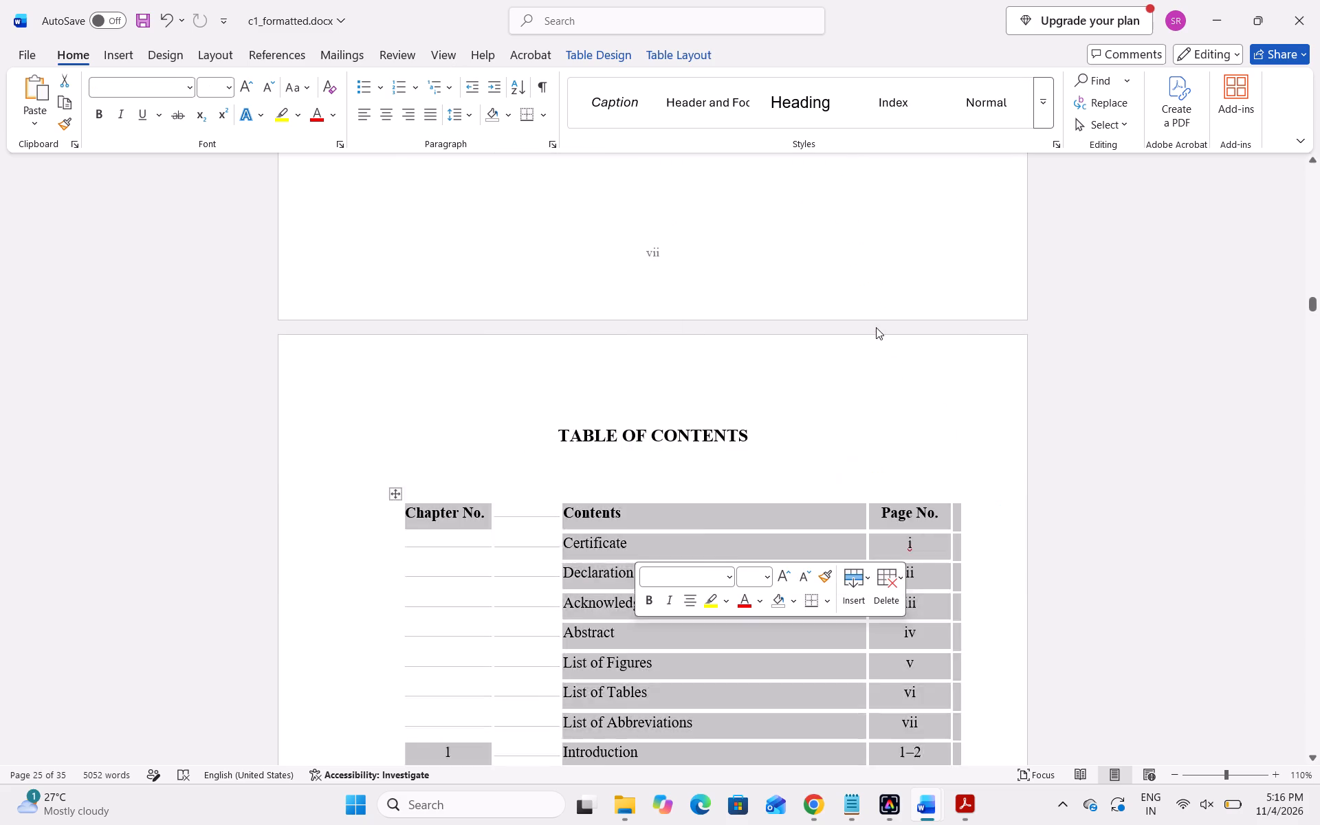
{"action": "left_click", "coordinate": [496, 475]}
Extend the contents table's outer edge into the left margin and narrow the Chapter No. and section number columns.
{"action": "scroll", "coordinate": [496, 475], "scroll_direction": "down", "scroll_amount": 3}
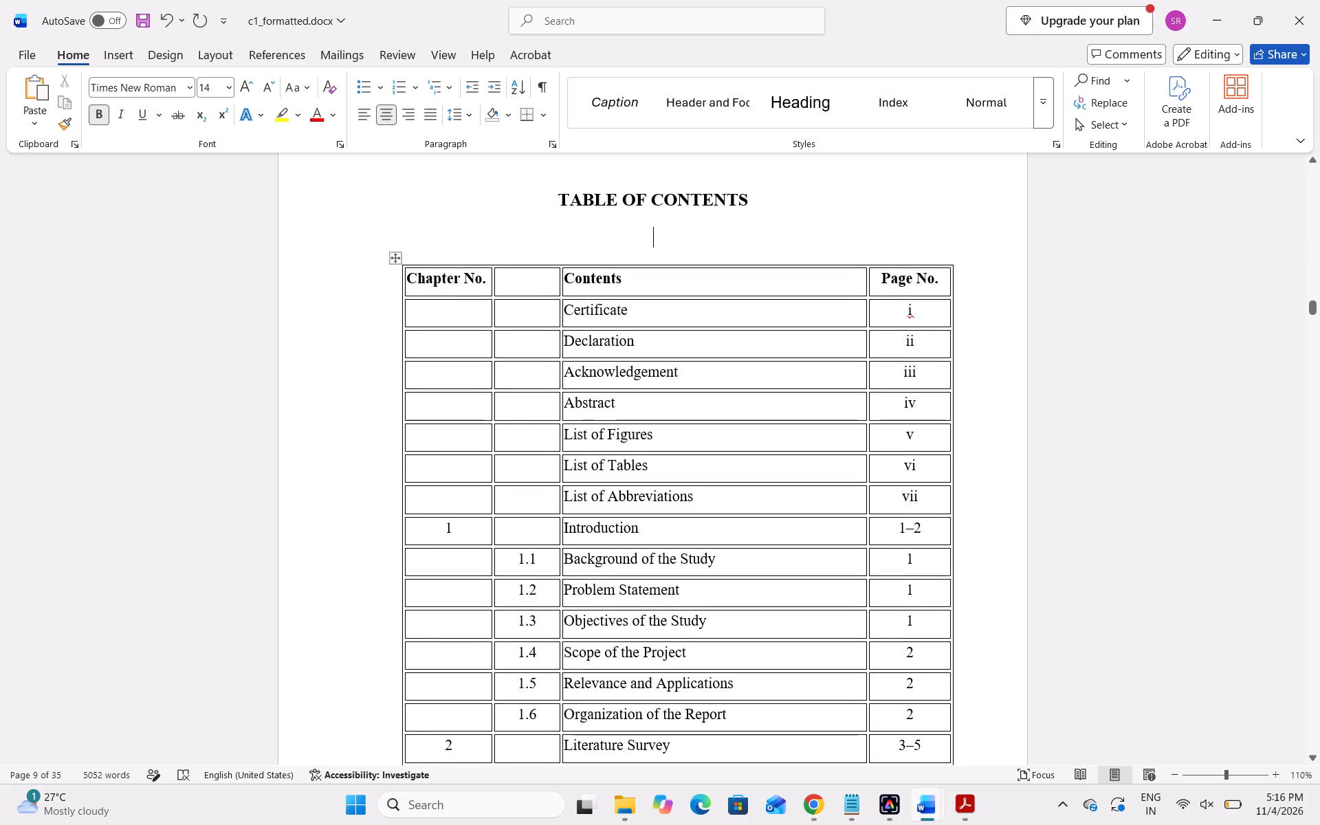
{"action": "left_click_drag", "start_coordinate": [402, 280], "coordinate": [379, 283]}
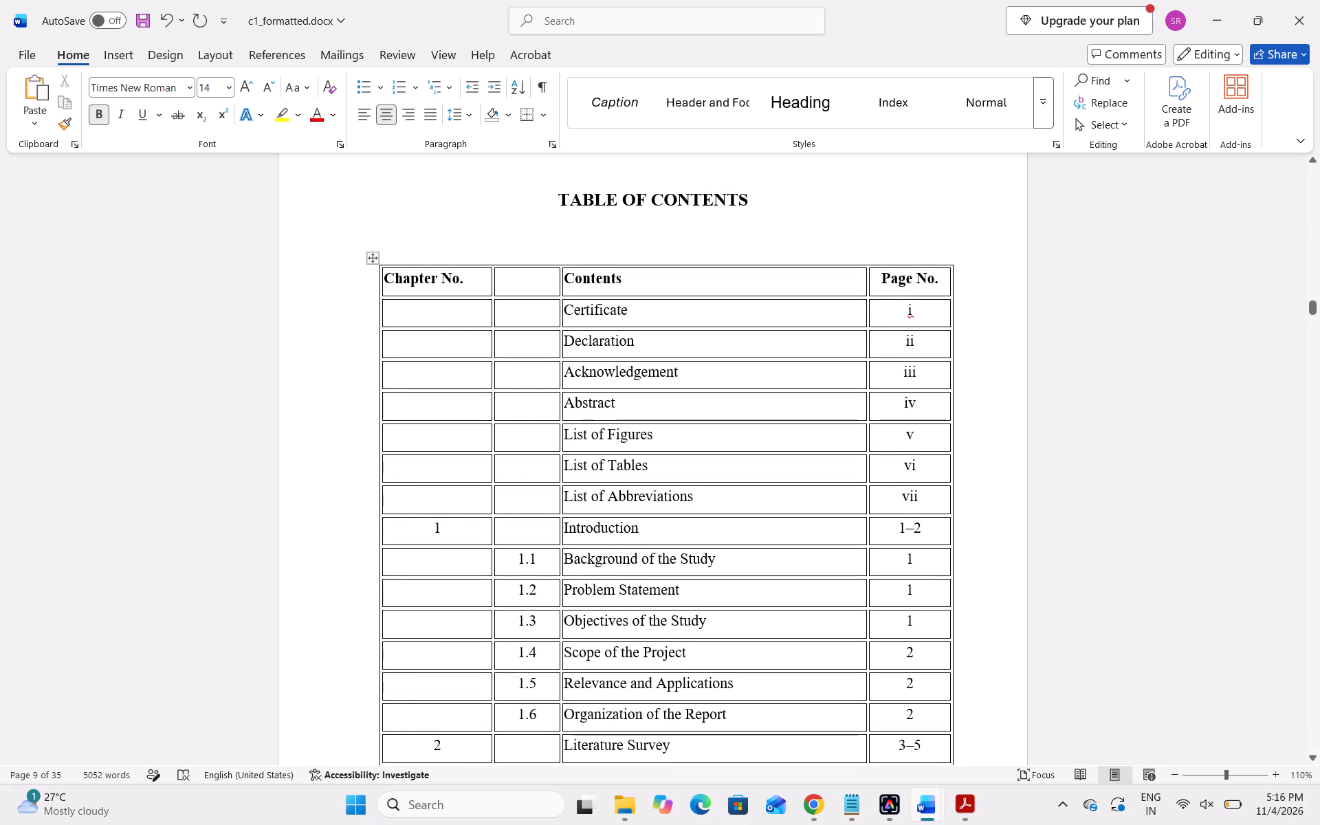
{"action": "left_click_drag", "start_coordinate": [491, 288], "coordinate": [468, 291]}
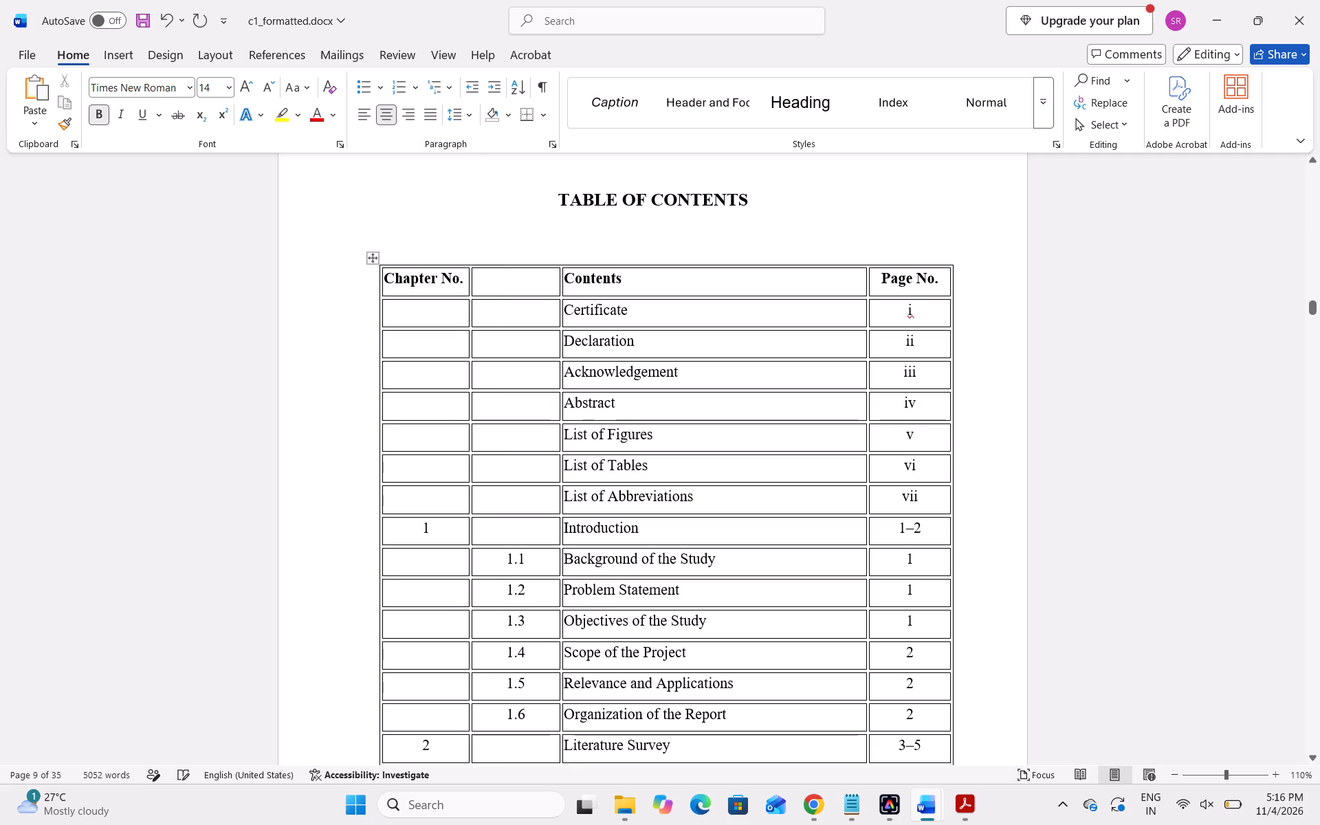
{"action": "left_click_drag", "start_coordinate": [559, 285], "coordinate": [548, 286]}
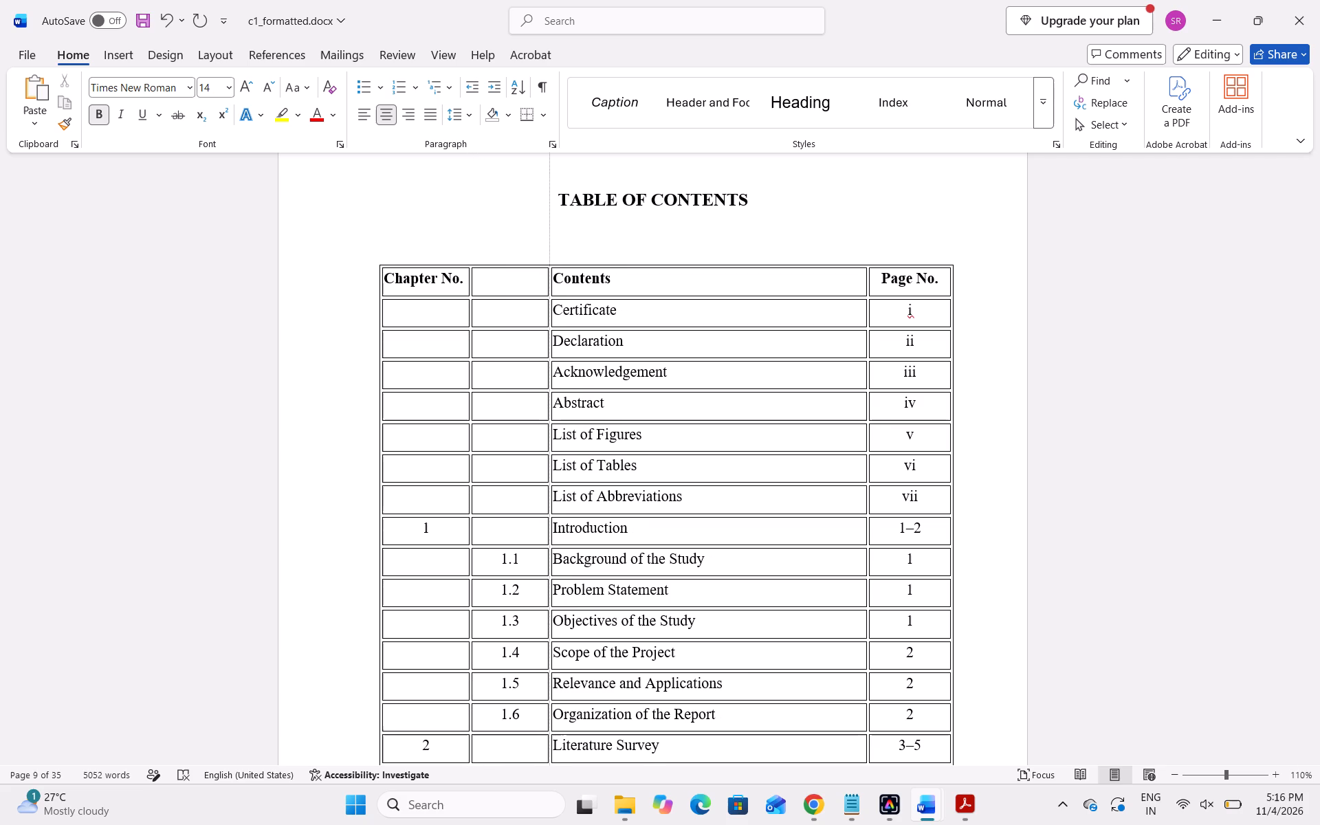
{"action": "left_click_drag", "start_coordinate": [548, 286], "coordinate": [542, 286]}
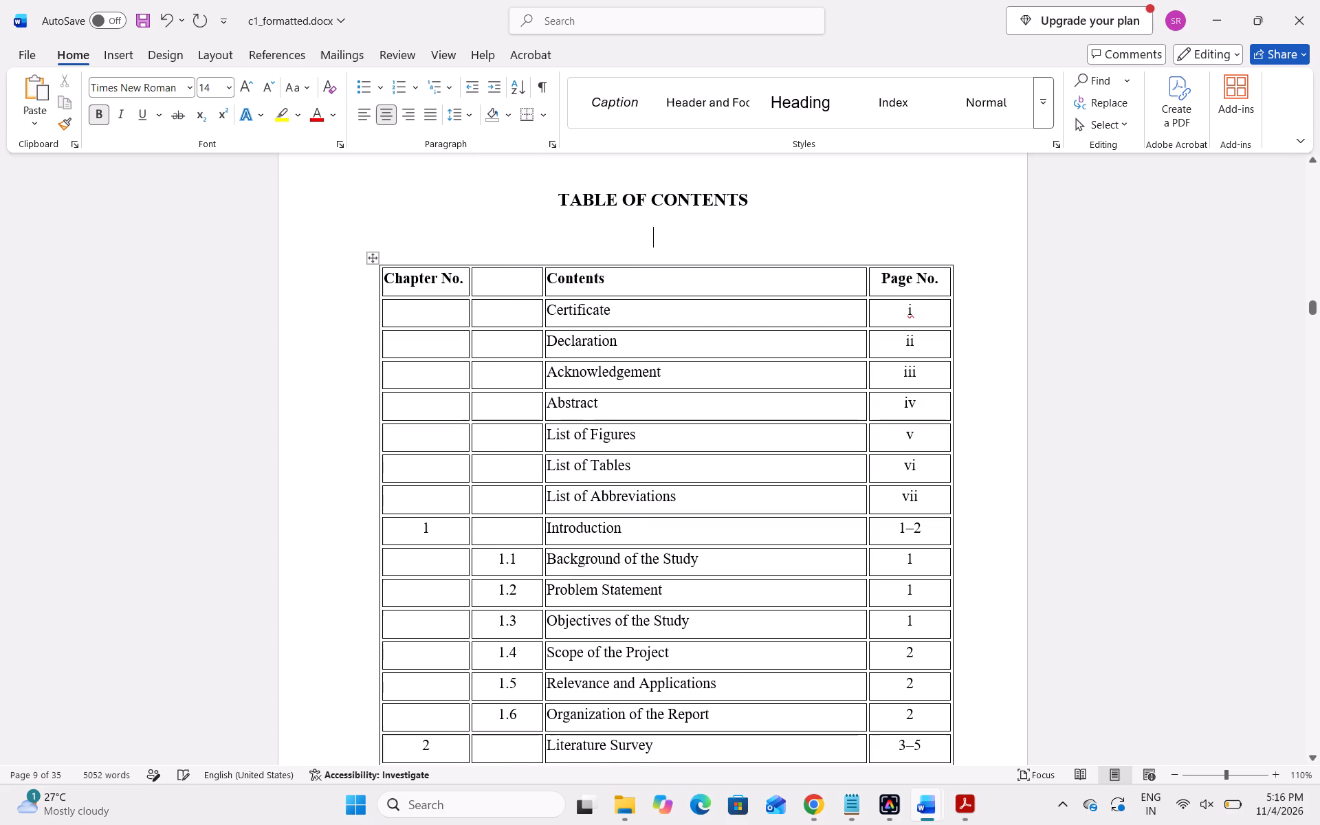
Narrow the Contents column and pull the table's outer edge beside Page No. inward, keeping the page numbers in a compact column.
{"action": "left_click_drag", "start_coordinate": [865, 287], "coordinate": [848, 290]}
{"action": "left_click", "coordinate": [949, 291]}
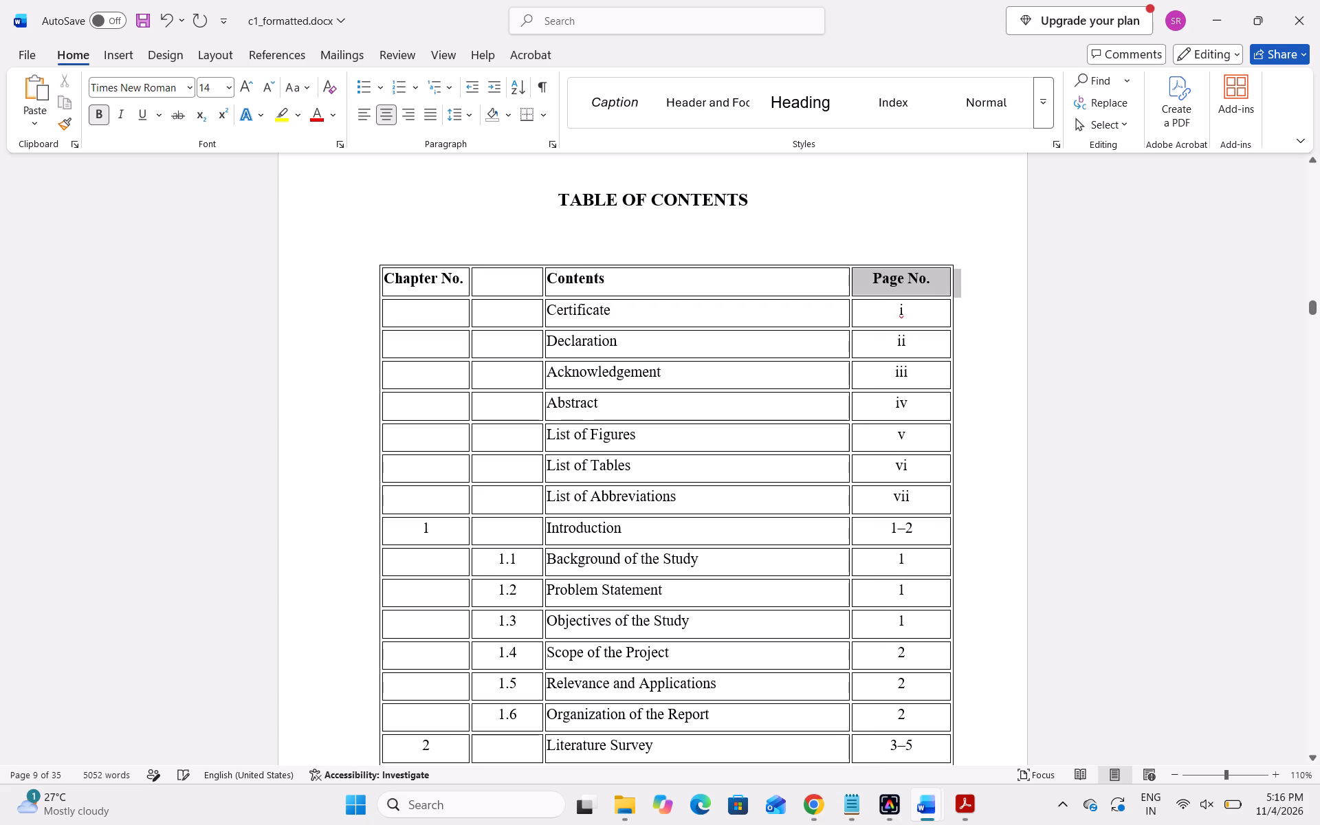
{"action": "left_click", "coordinate": [949, 292]}
{"action": "left_click_drag", "start_coordinate": [952, 289], "coordinate": [947, 290]}
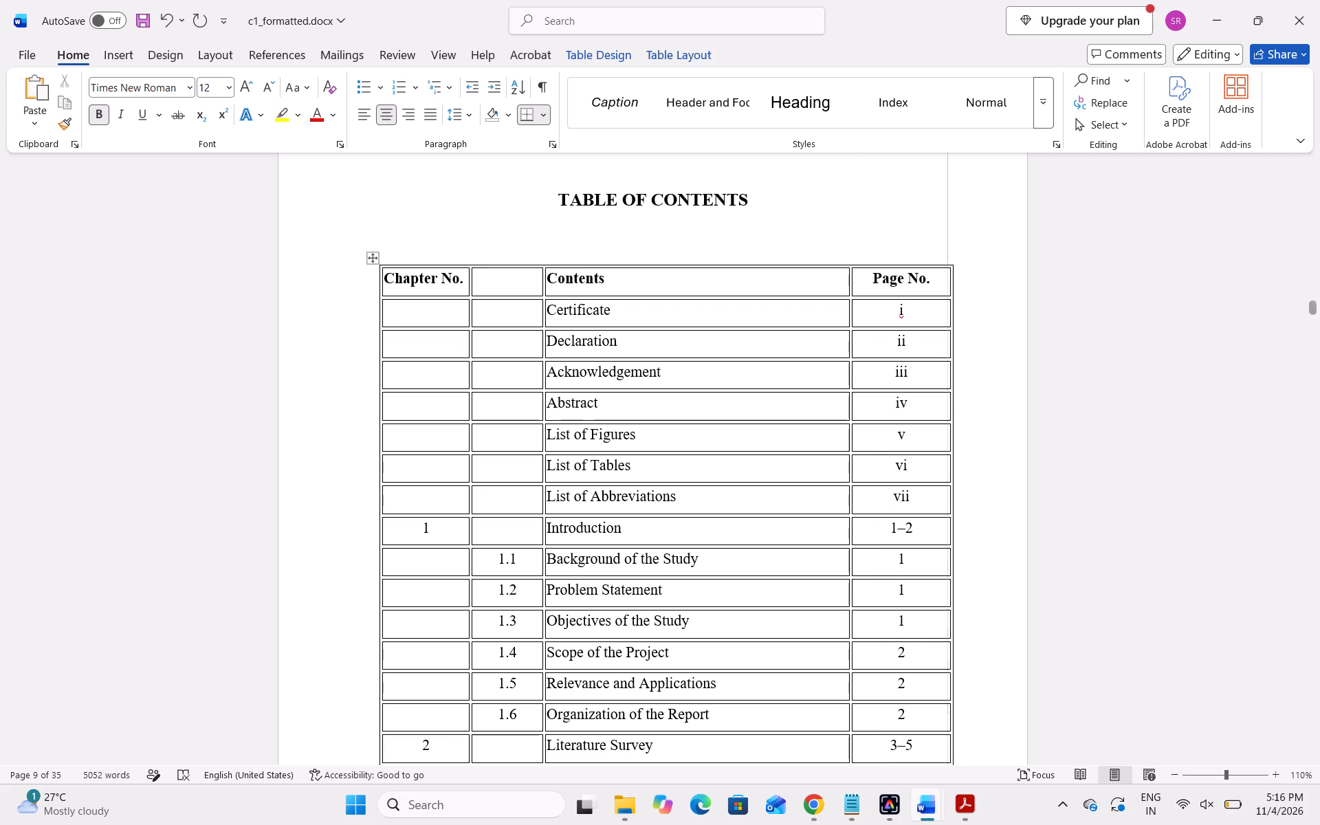
{"action": "left_click_drag", "start_coordinate": [947, 290], "coordinate": [928, 296]}
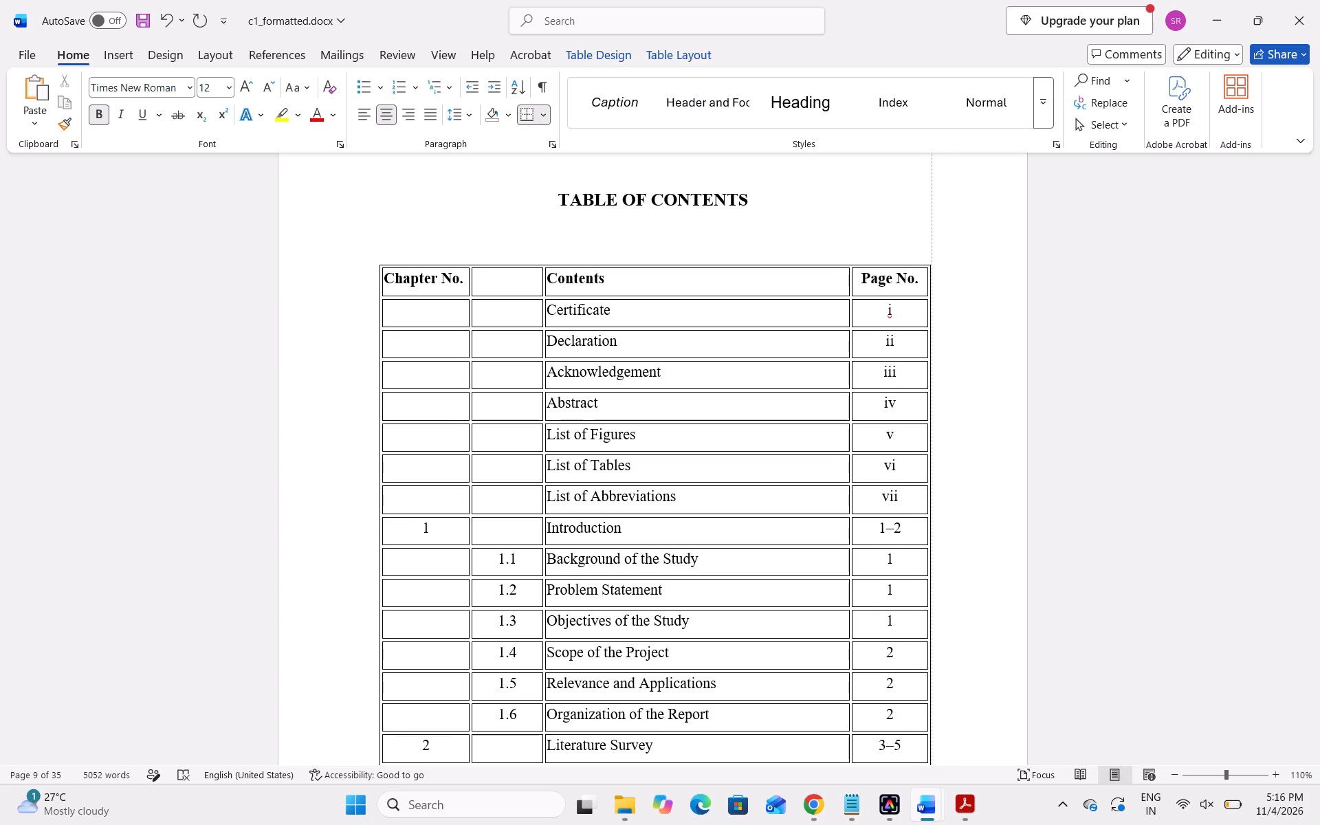
{"action": "left_click_drag", "start_coordinate": [928, 296], "coordinate": [927, 296]}
{"action": "left_click", "coordinate": [973, 300]}
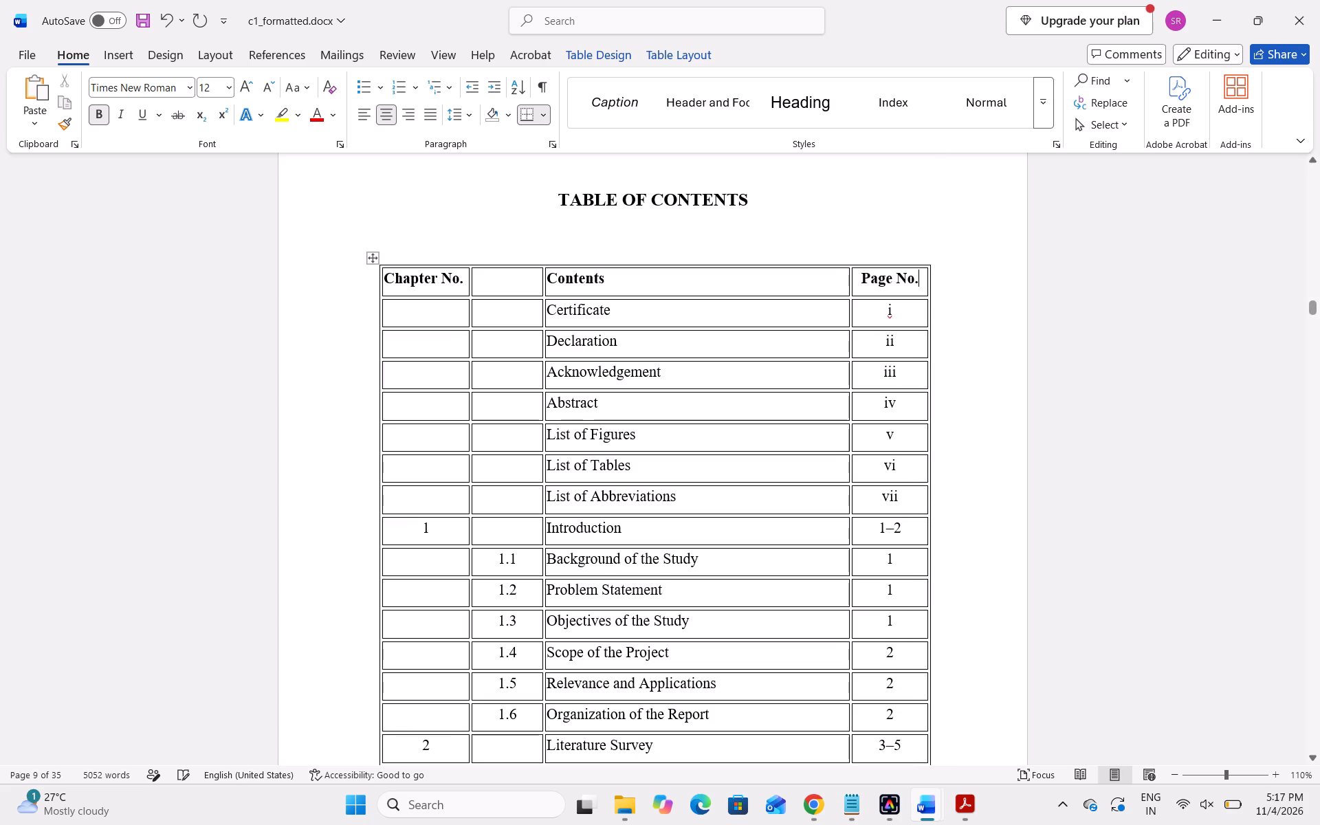
{"action": "scroll", "coordinate": [957, 338], "scroll_direction": "down", "scroll_amount": 2}
{"action": "scroll", "coordinate": [901, 373], "scroll_direction": "up", "scroll_amount": 1}
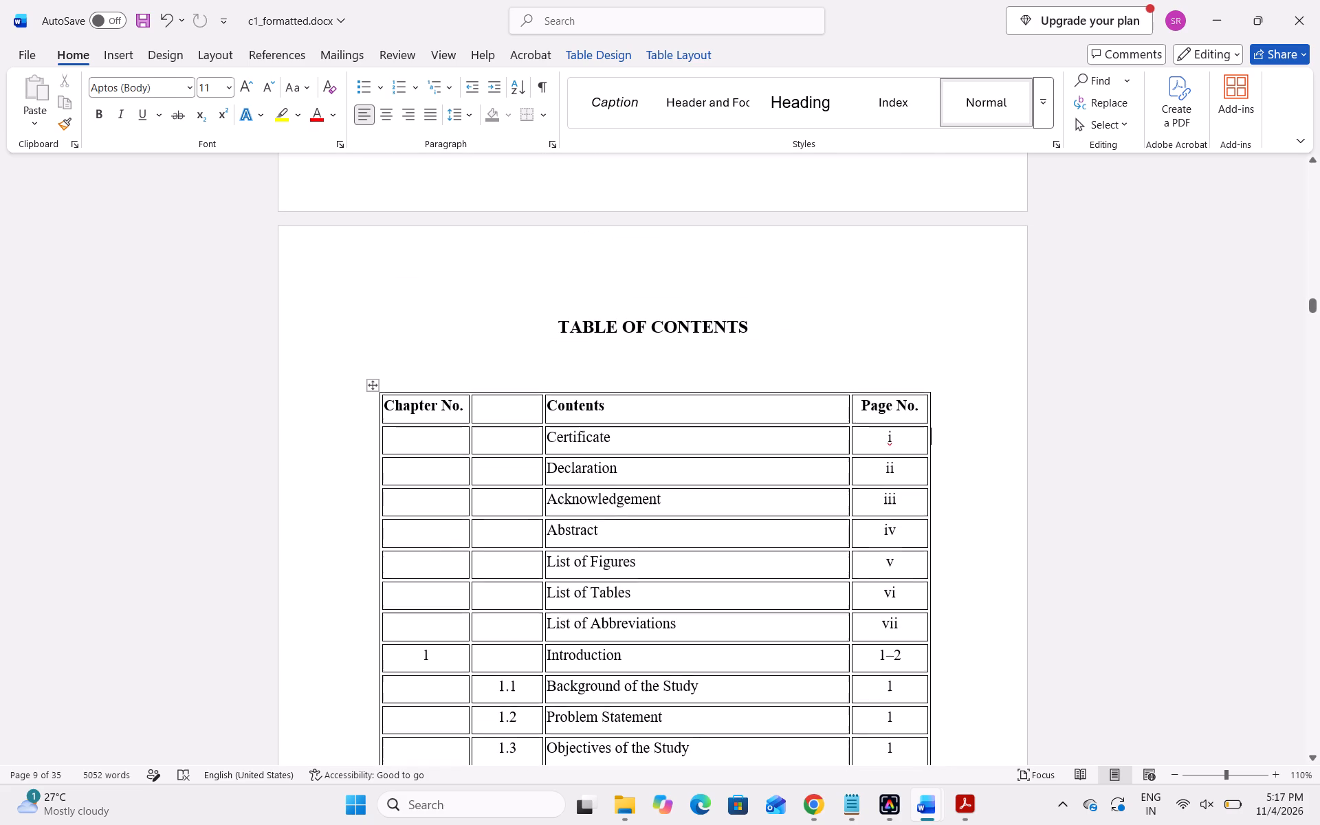
{"action": "left_click_drag", "start_coordinate": [848, 413], "coordinate": [842, 414]}
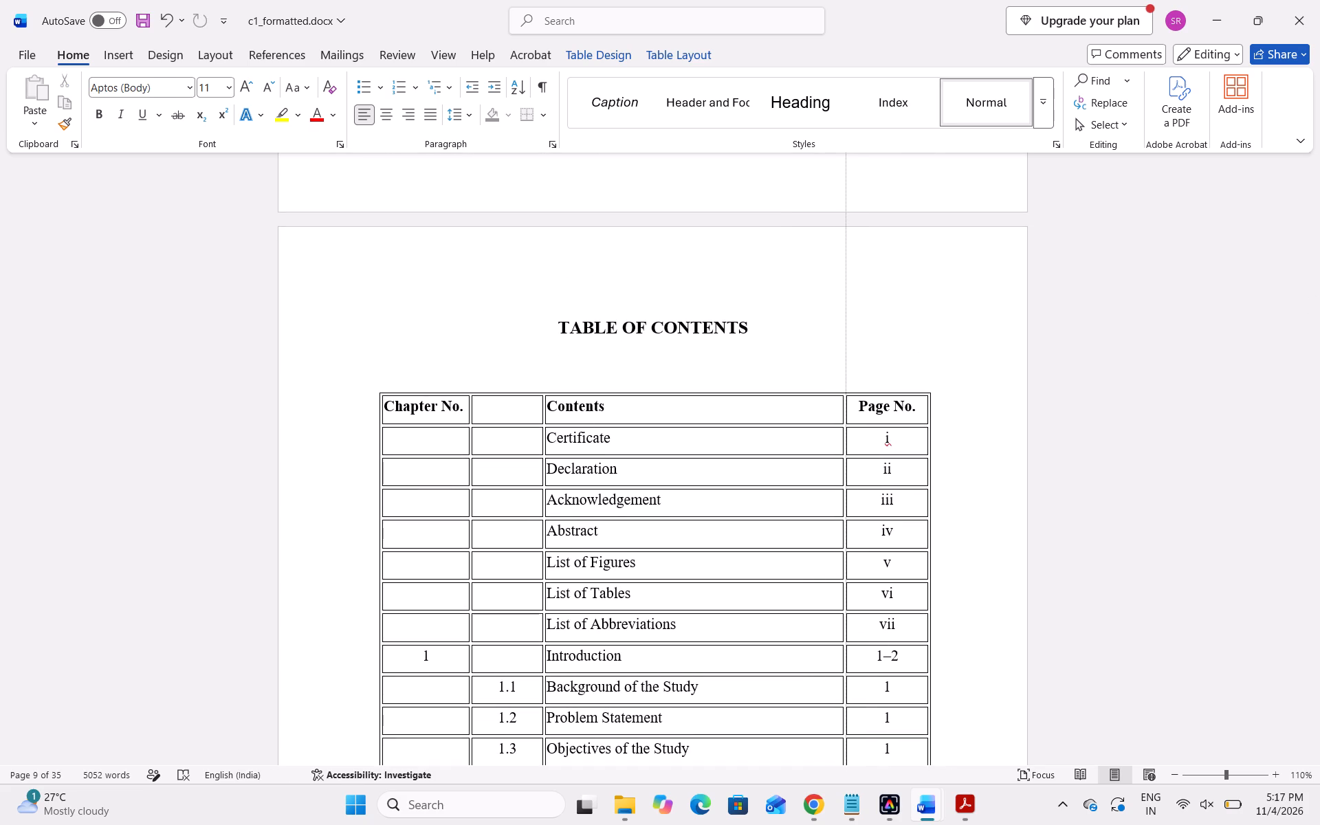
{"action": "left_click_drag", "start_coordinate": [842, 414], "coordinate": [839, 417]}
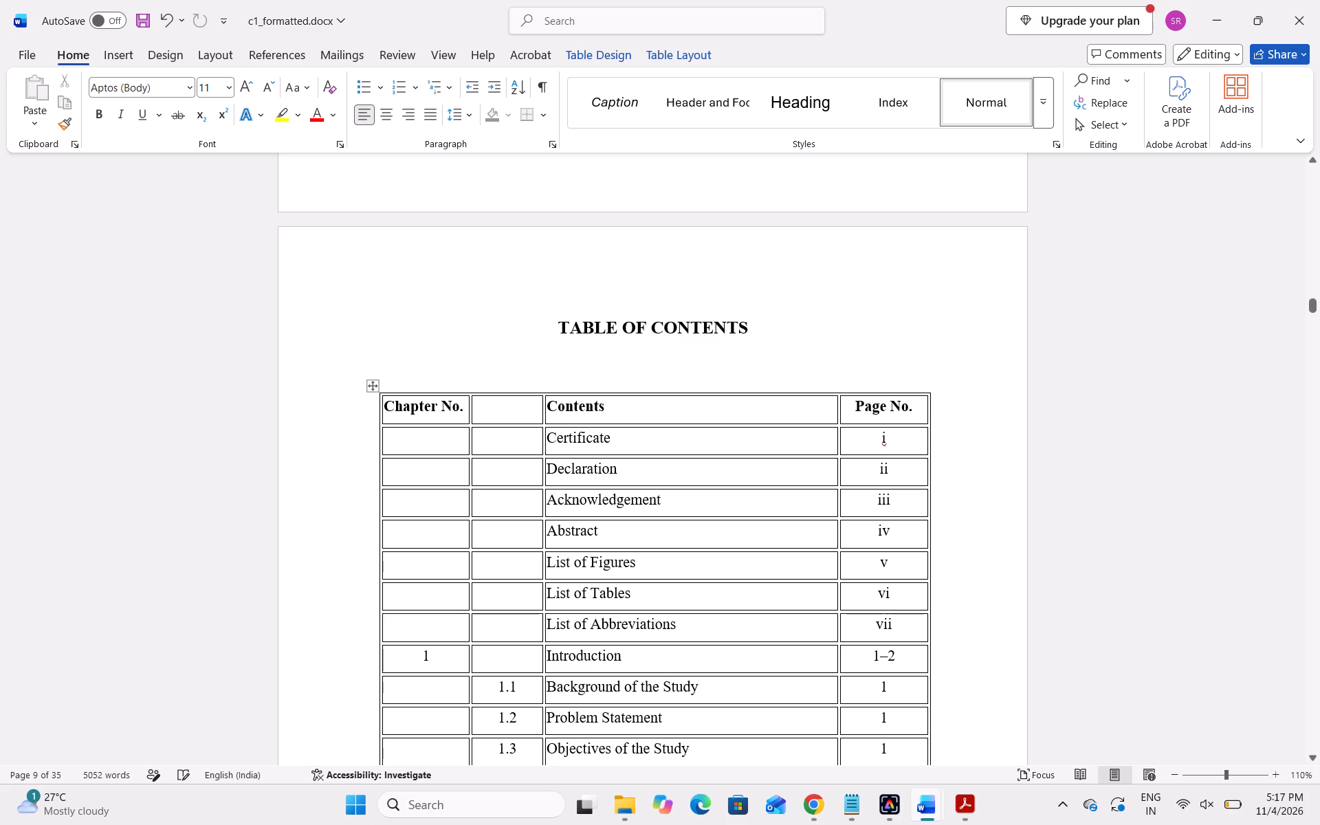
{"action": "left_click_drag", "start_coordinate": [929, 413], "coordinate": [923, 416]}
{"action": "left_click", "coordinate": [1000, 434]}
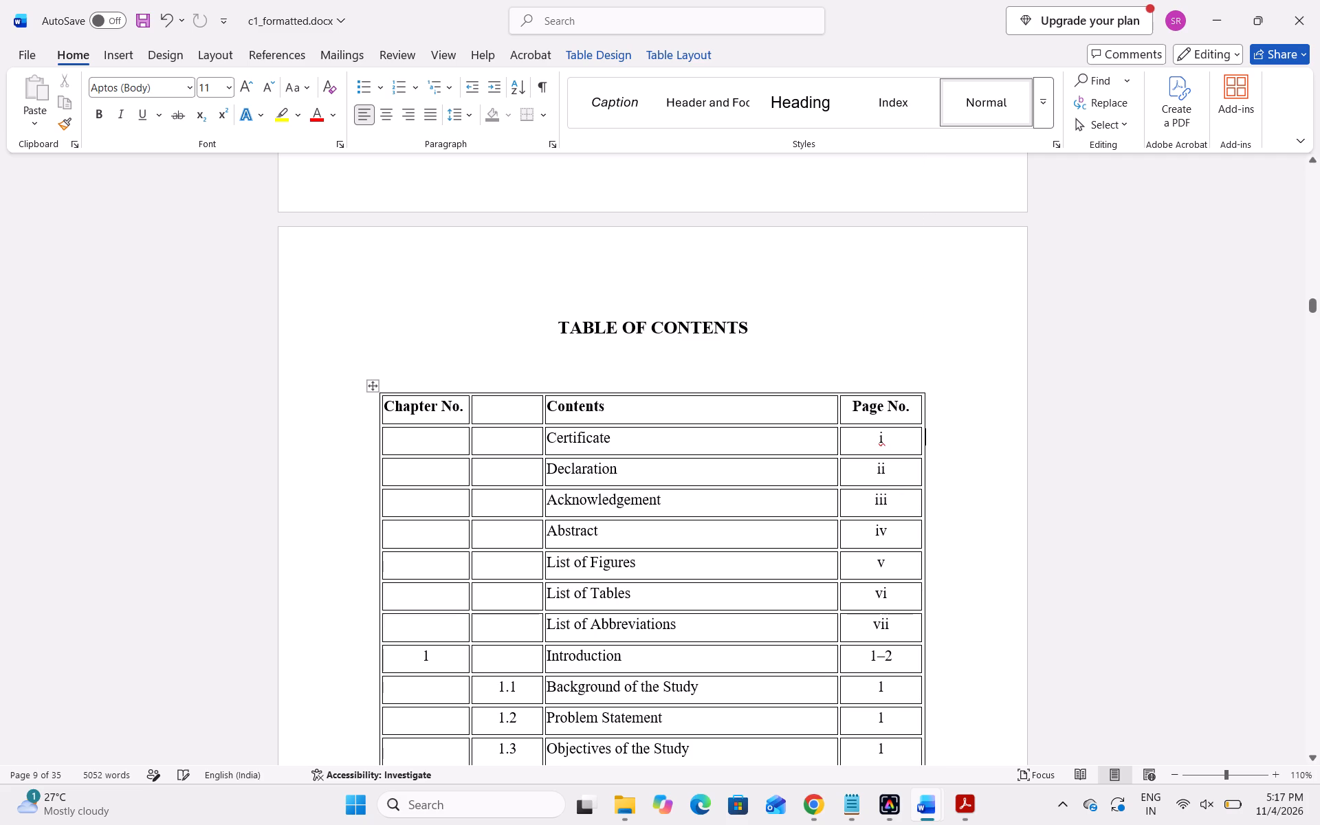
{"action": "scroll", "coordinate": [980, 469], "scroll_direction": "down", "scroll_amount": 2}
{"action": "scroll", "coordinate": [944, 468], "scroll_direction": "up", "scroll_amount": 1}
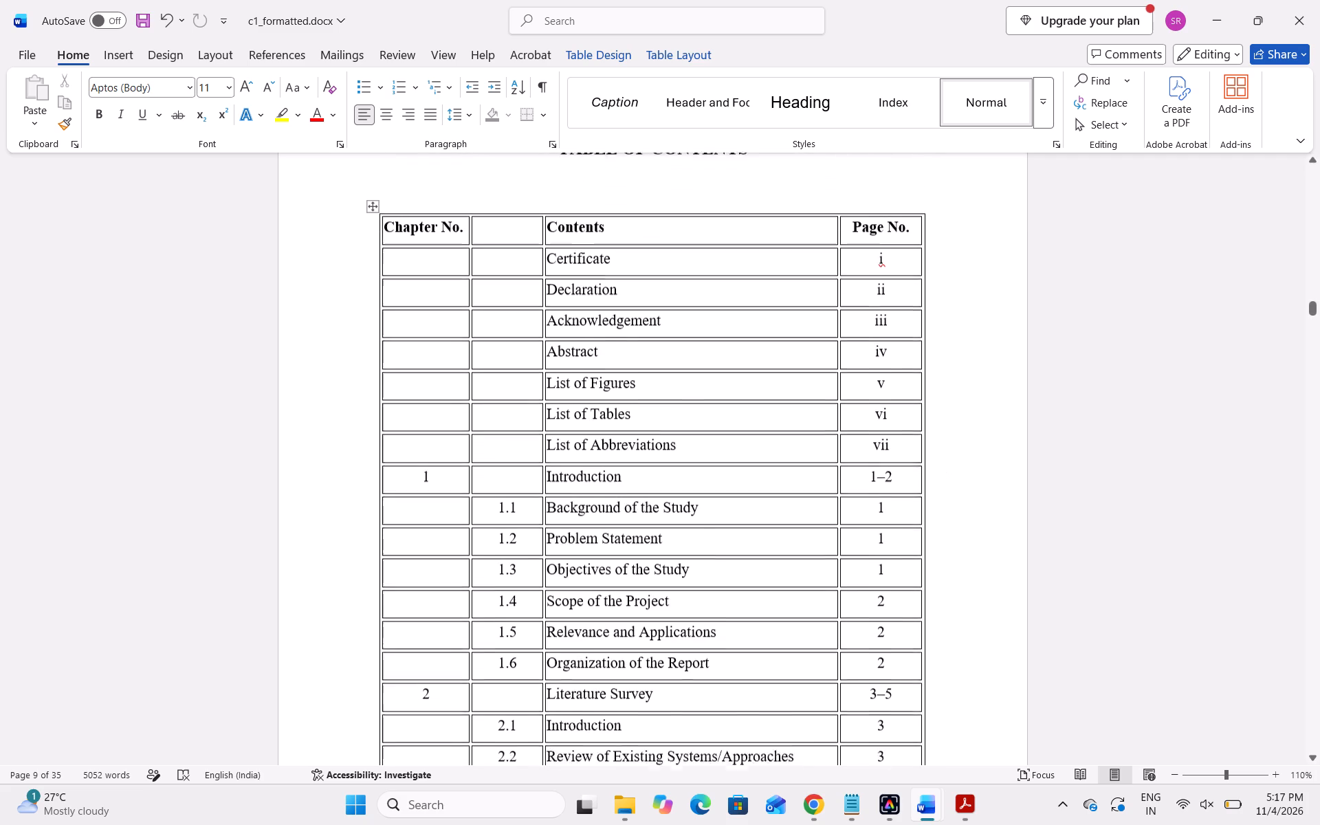
Set the page number of entry 1.5 Relevance and Applications to 3 in the Table of Contents.
{"action": "left_click", "coordinate": [902, 274]}
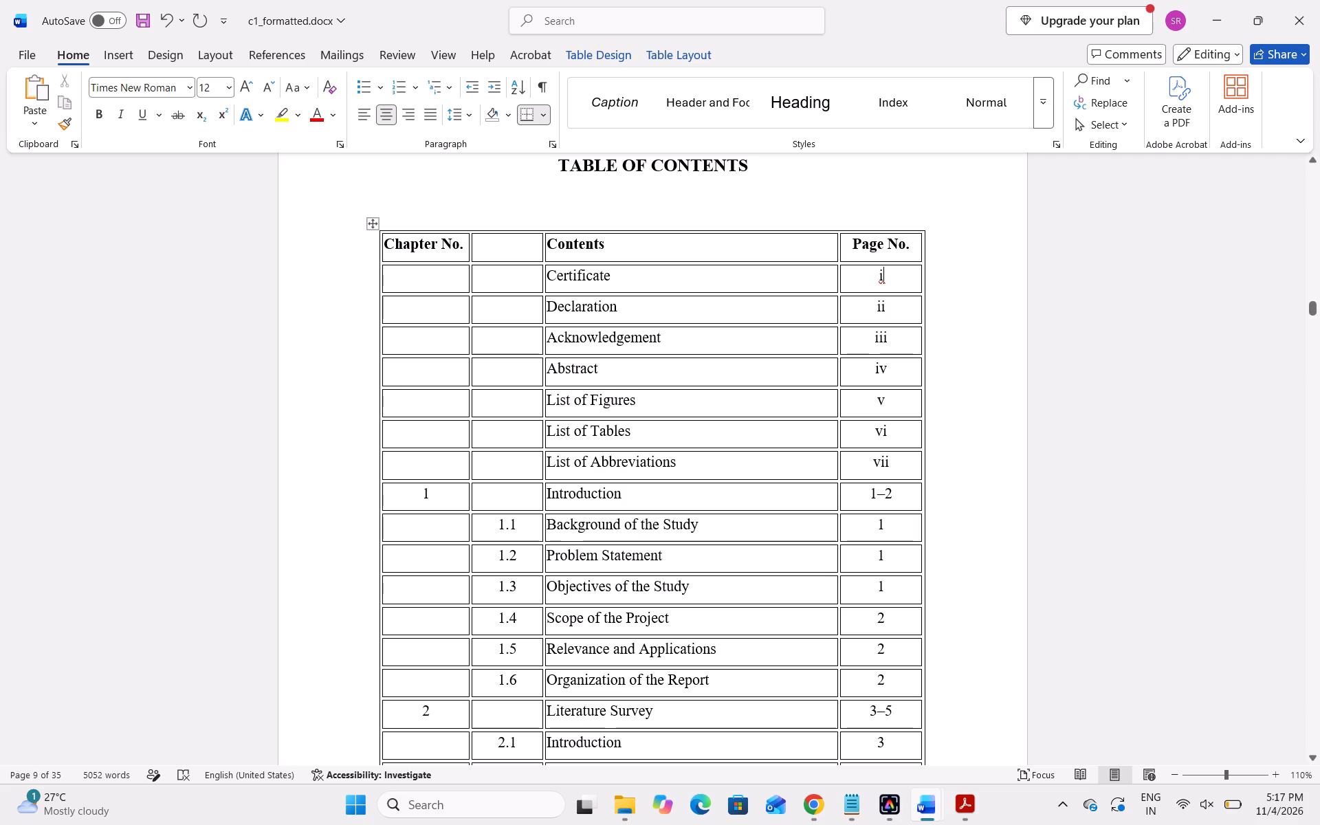
{"action": "scroll", "coordinate": [888, 368], "scroll_direction": "down", "scroll_amount": 1}
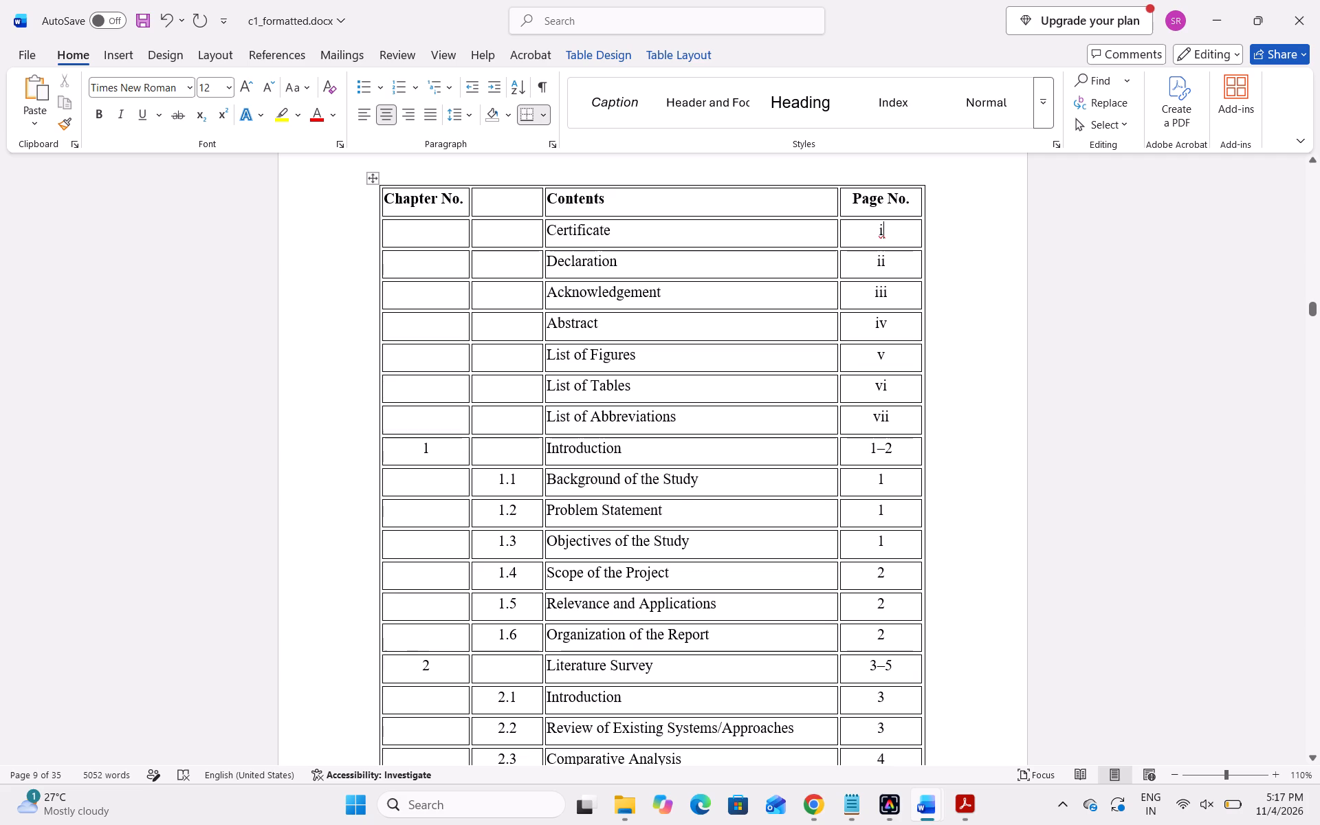
{"action": "scroll", "coordinate": [885, 390], "scroll_direction": "down", "scroll_amount": 1}
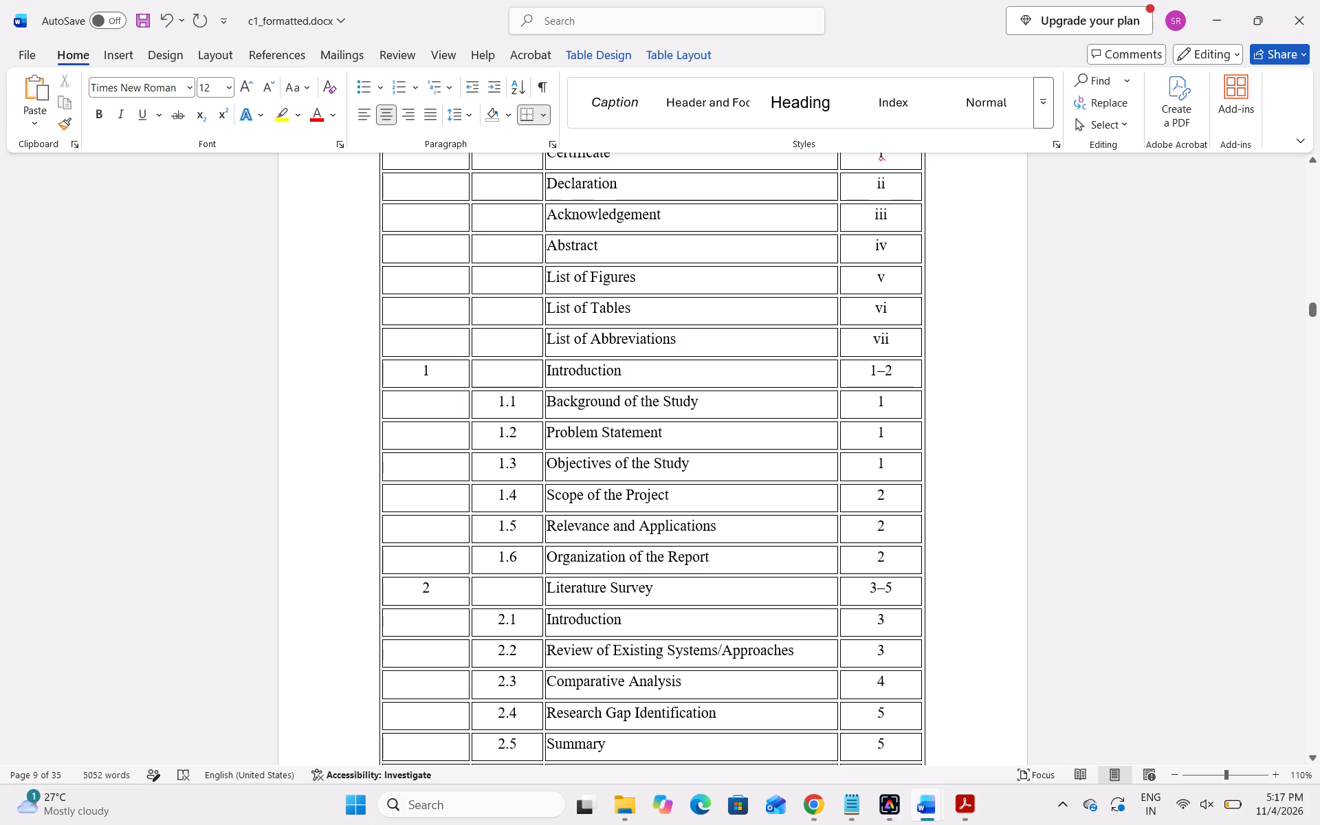
{"action": "scroll", "coordinate": [878, 409], "scroll_direction": "down", "scroll_amount": 1}
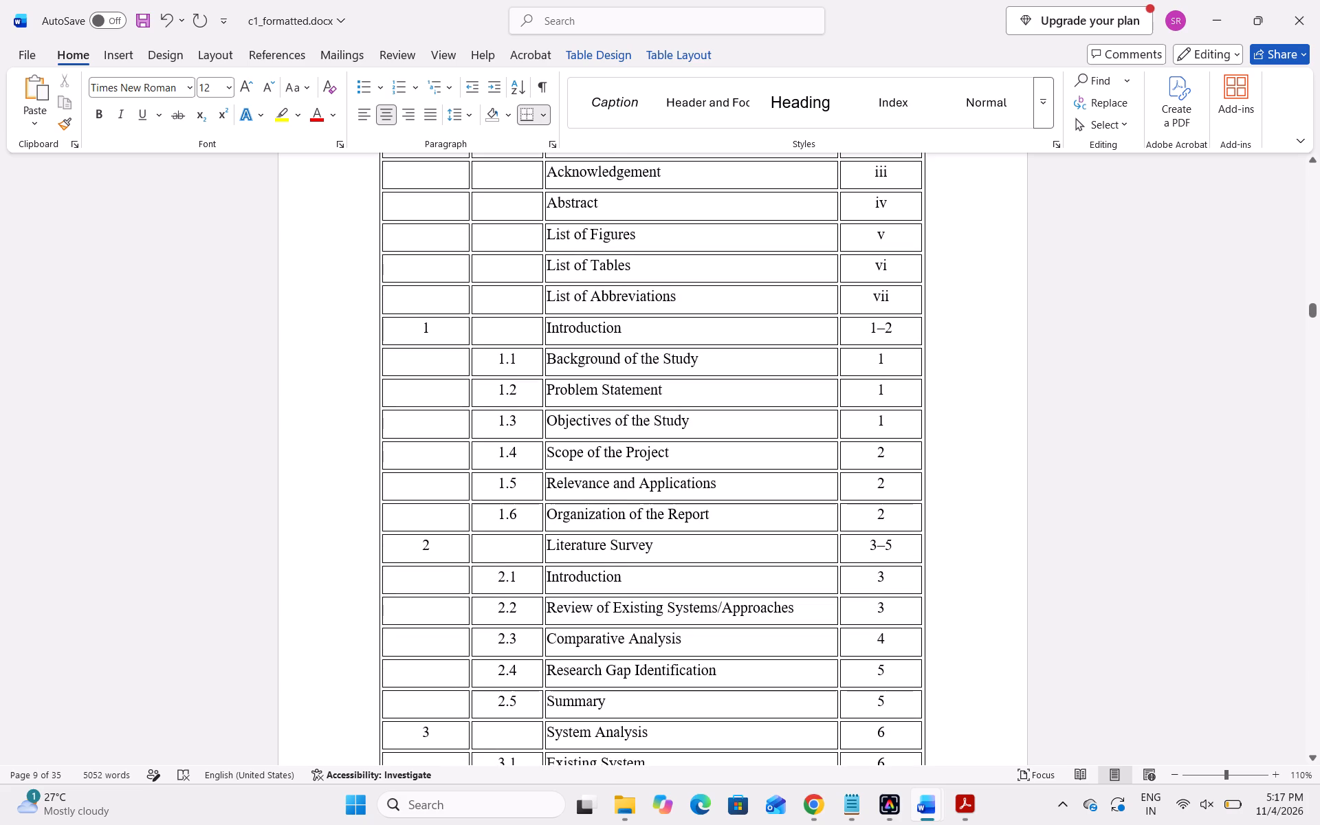
{"action": "left_click", "coordinate": [885, 448]}
{"action": "left_click", "coordinate": [887, 482]}
{"action": "key", "text": "BackSpace"}
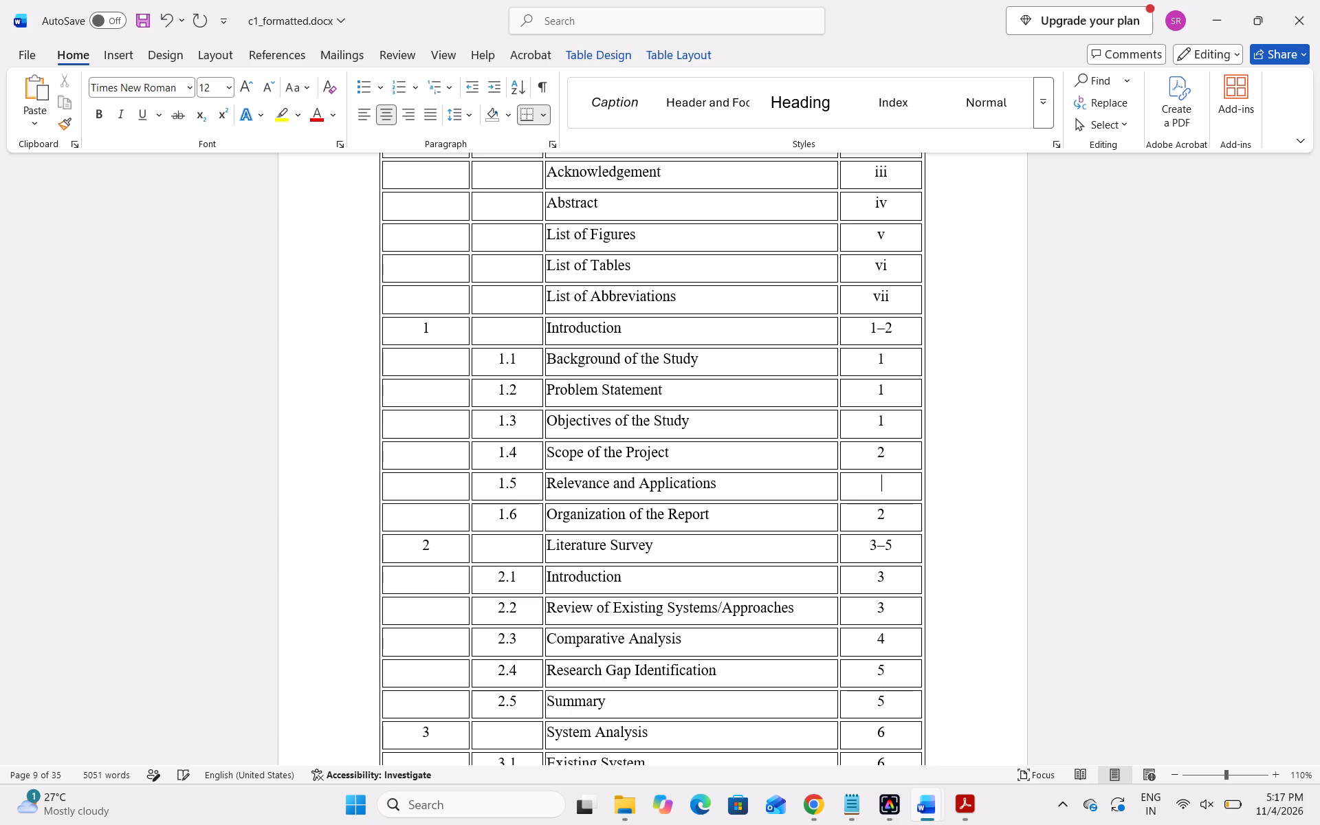
{"action": "key", "text": "3"}
Set the page number of entry 1.6 Organization of the Report to 4, without an extra line in the cell.
{"action": "left_click", "coordinate": [890, 512]}
{"action": "key", "text": "BackSpace"}
{"action": "key", "text": "4"}
{"action": "key", "text": "Return"}
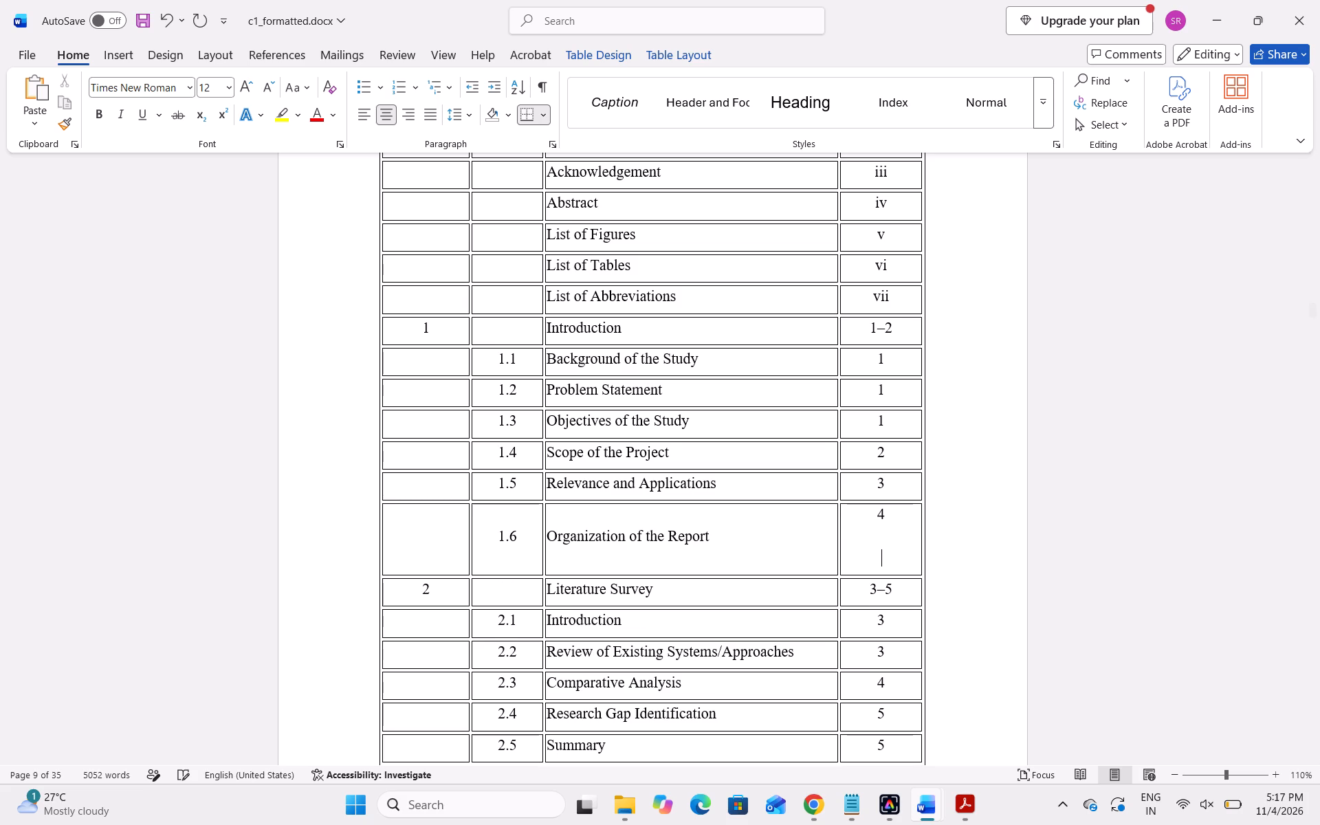
{"action": "key", "text": "BackSpace"}
{"action": "key", "text": "BackSpace"}
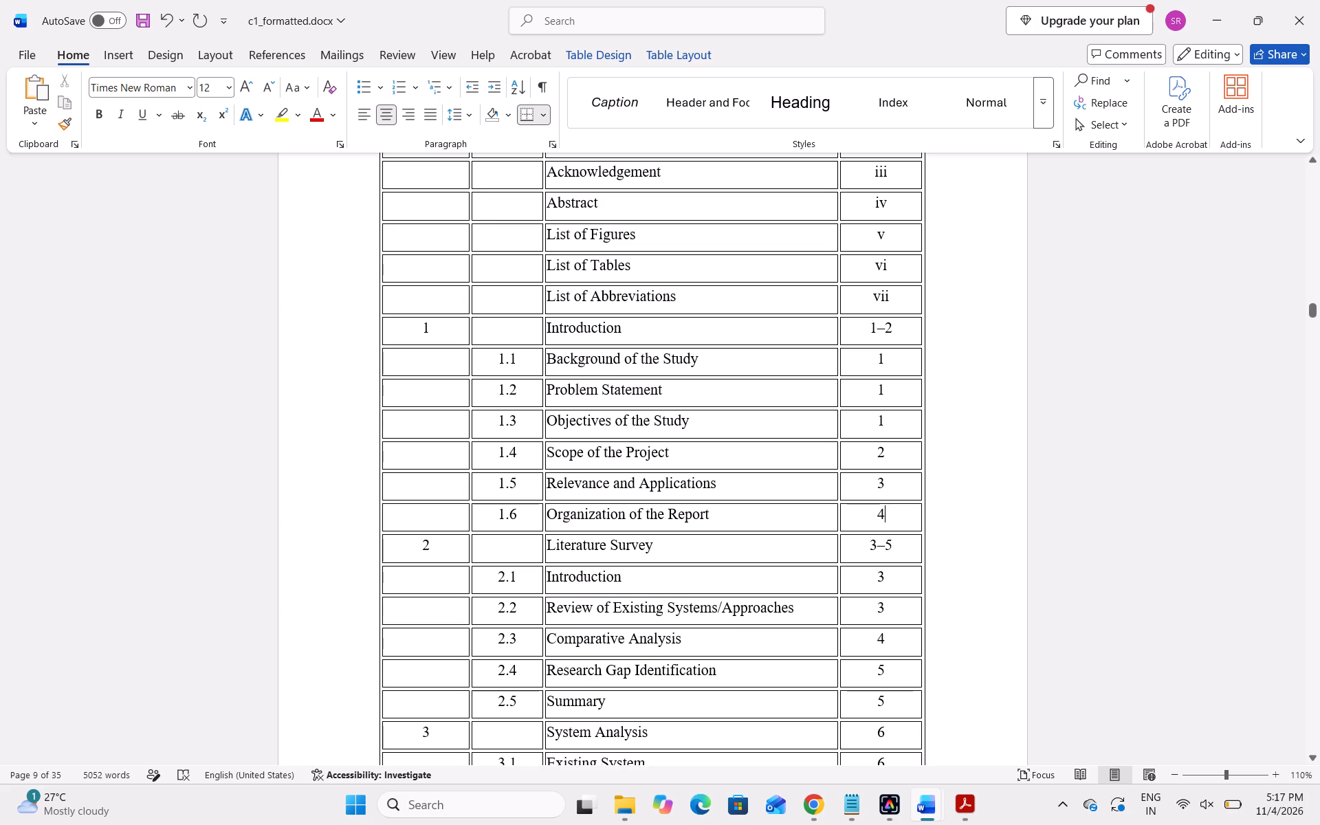
{"action": "left_click", "coordinate": [604, 530]}
{"action": "left_click_drag", "start_coordinate": [538, 529], "coordinate": [538, 540]}
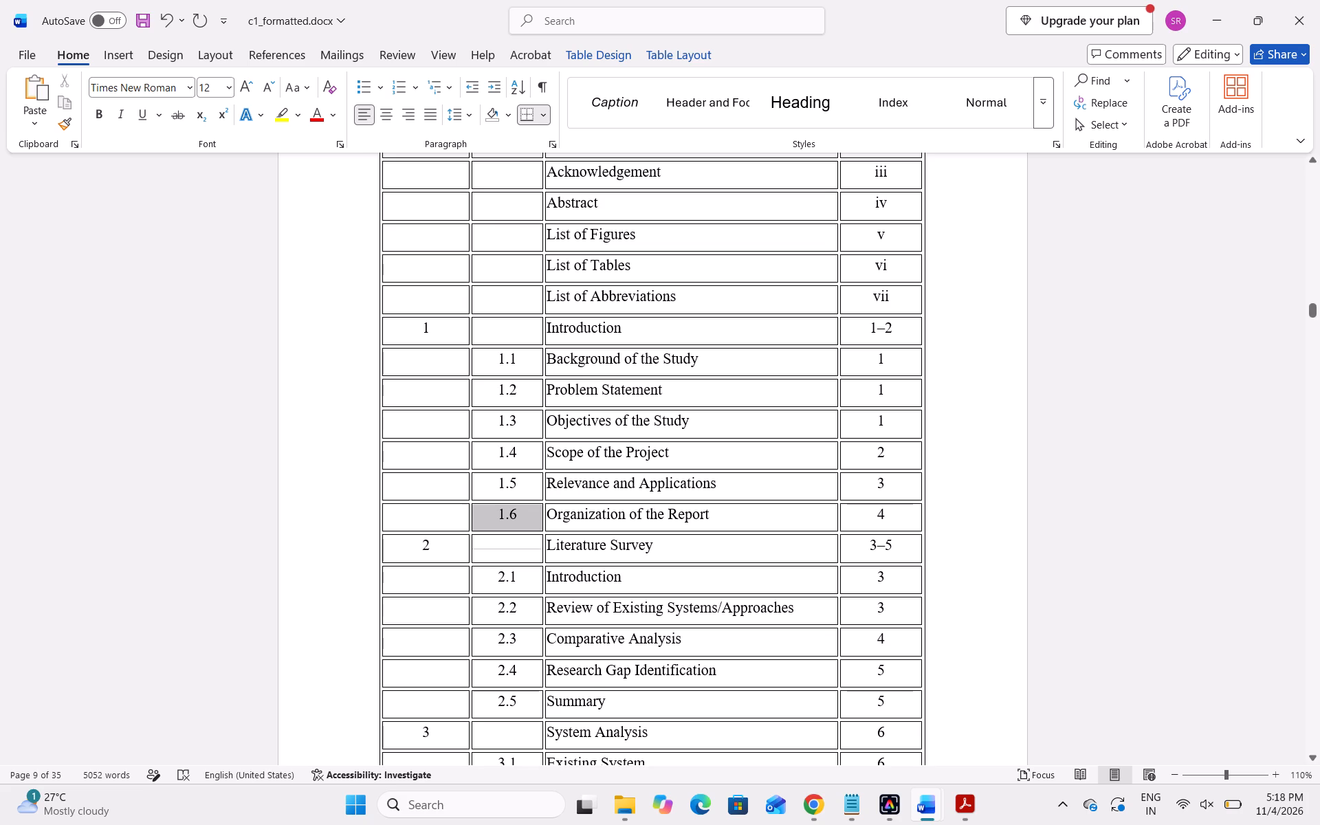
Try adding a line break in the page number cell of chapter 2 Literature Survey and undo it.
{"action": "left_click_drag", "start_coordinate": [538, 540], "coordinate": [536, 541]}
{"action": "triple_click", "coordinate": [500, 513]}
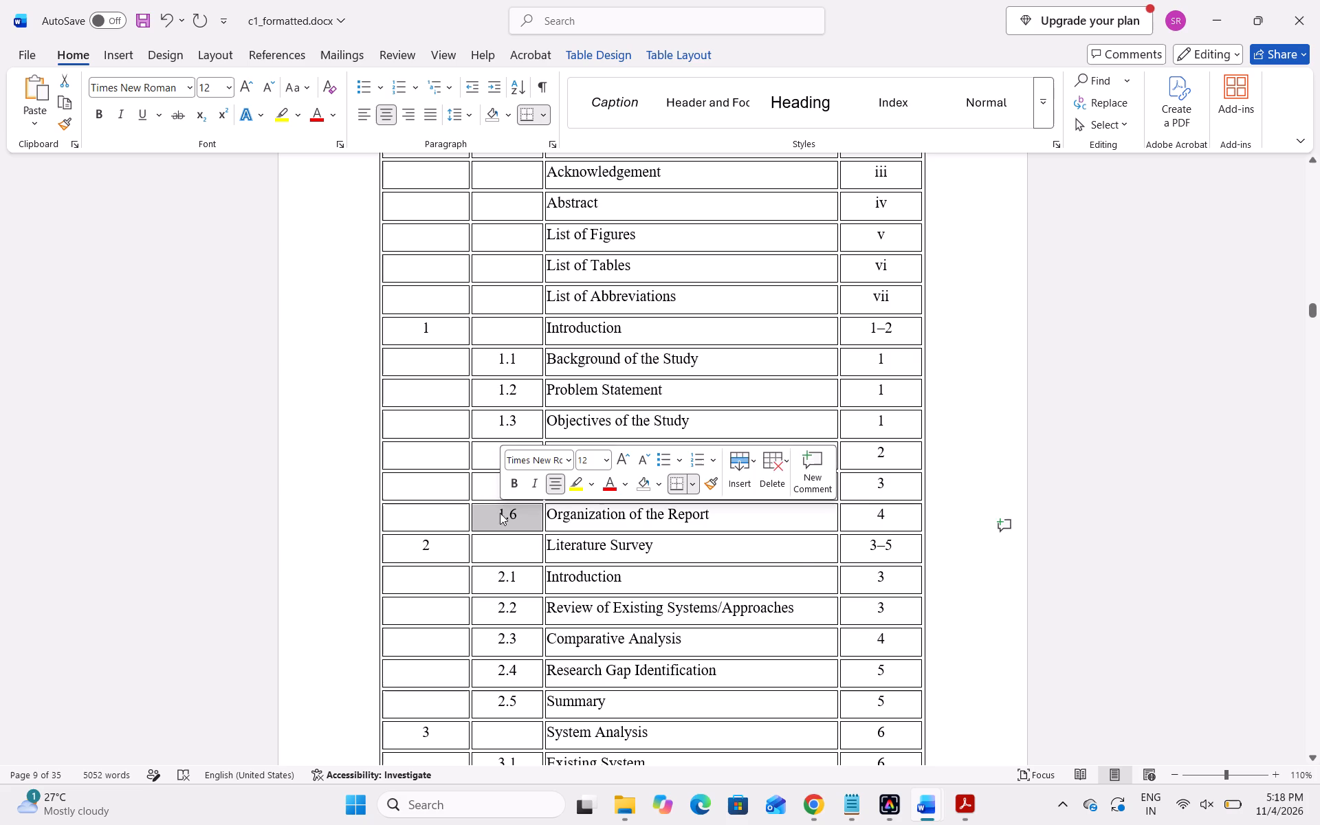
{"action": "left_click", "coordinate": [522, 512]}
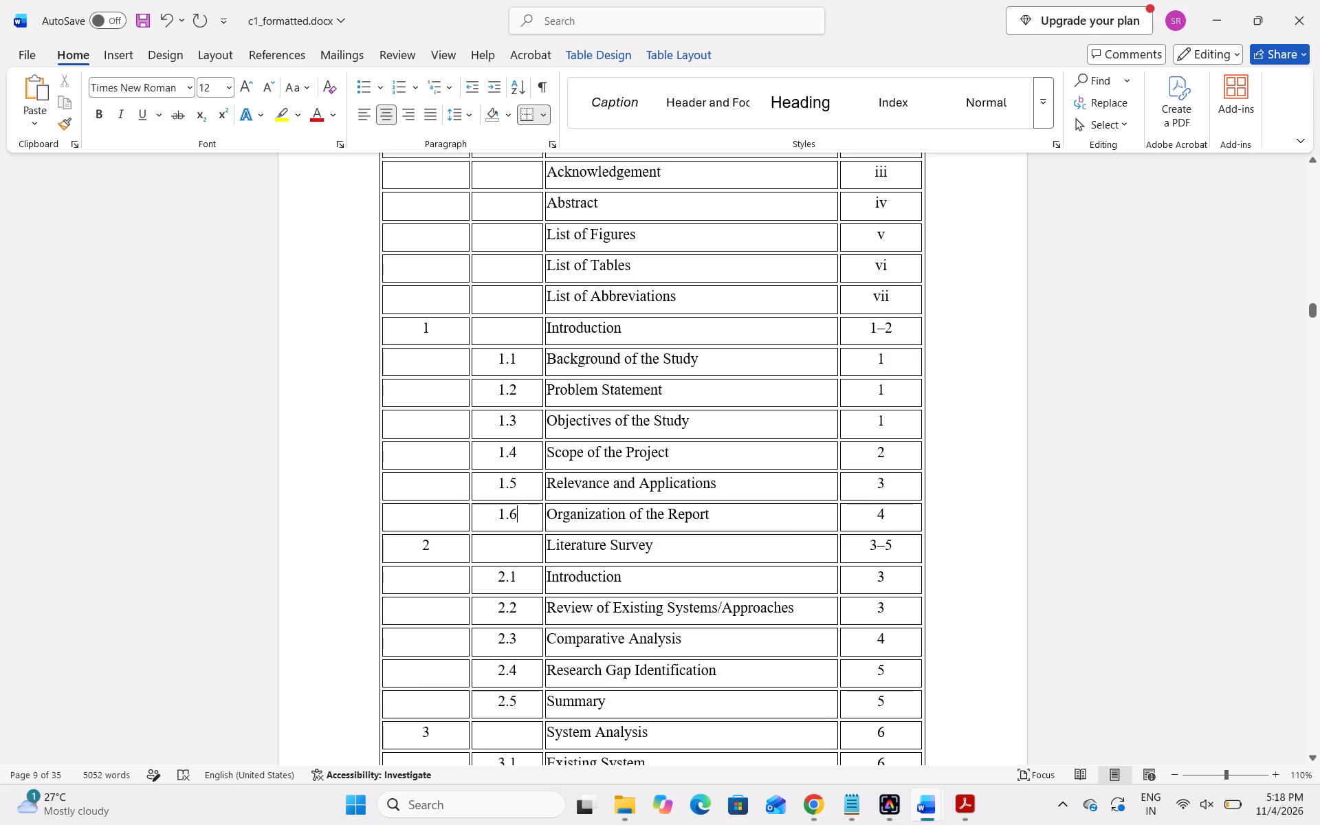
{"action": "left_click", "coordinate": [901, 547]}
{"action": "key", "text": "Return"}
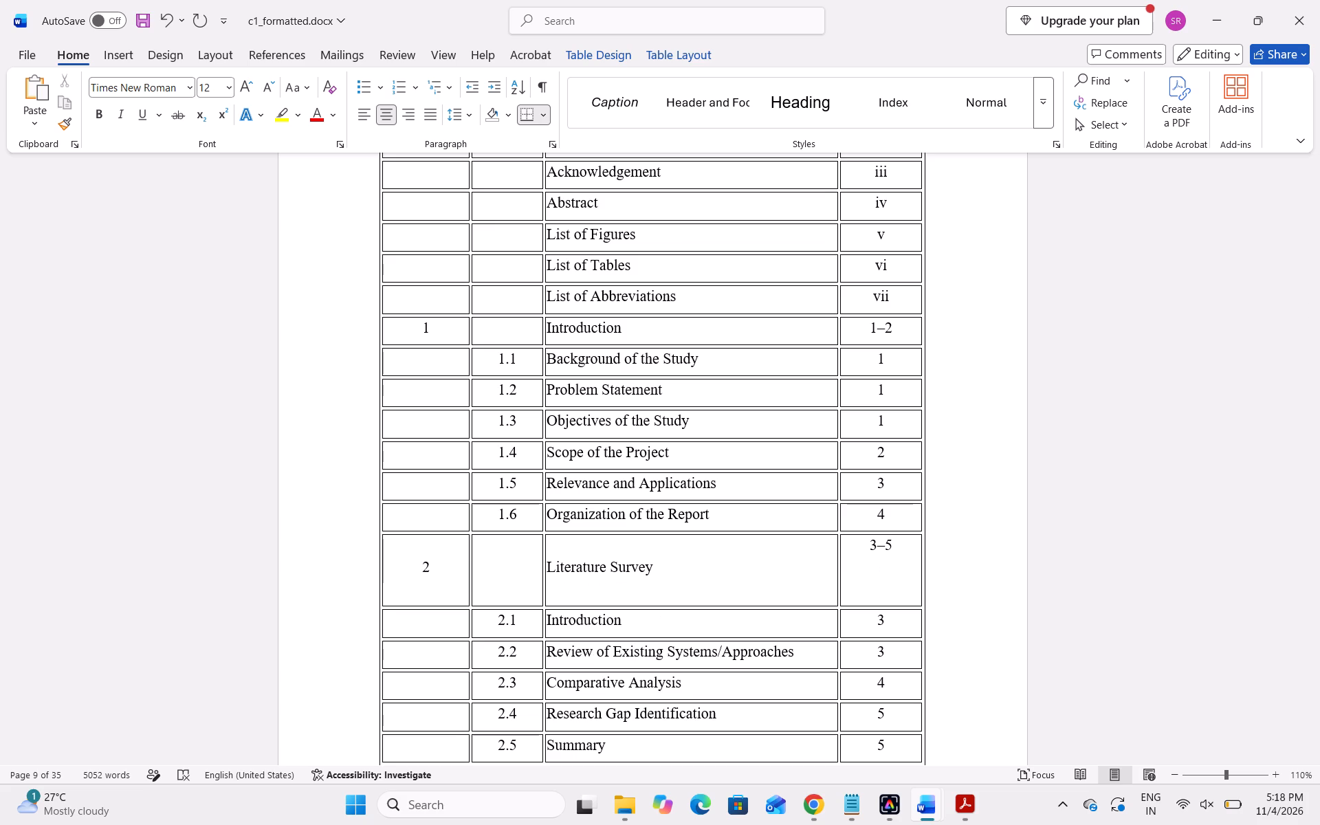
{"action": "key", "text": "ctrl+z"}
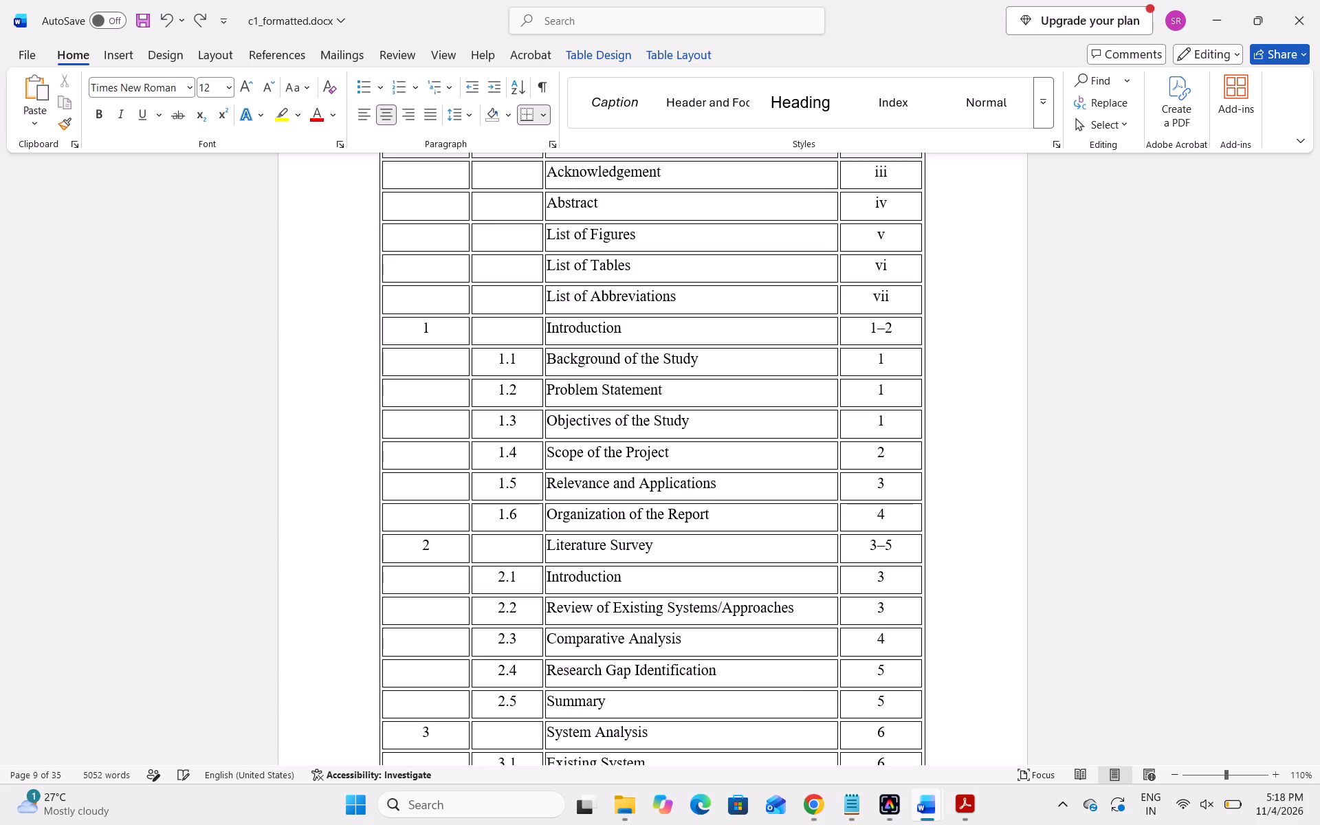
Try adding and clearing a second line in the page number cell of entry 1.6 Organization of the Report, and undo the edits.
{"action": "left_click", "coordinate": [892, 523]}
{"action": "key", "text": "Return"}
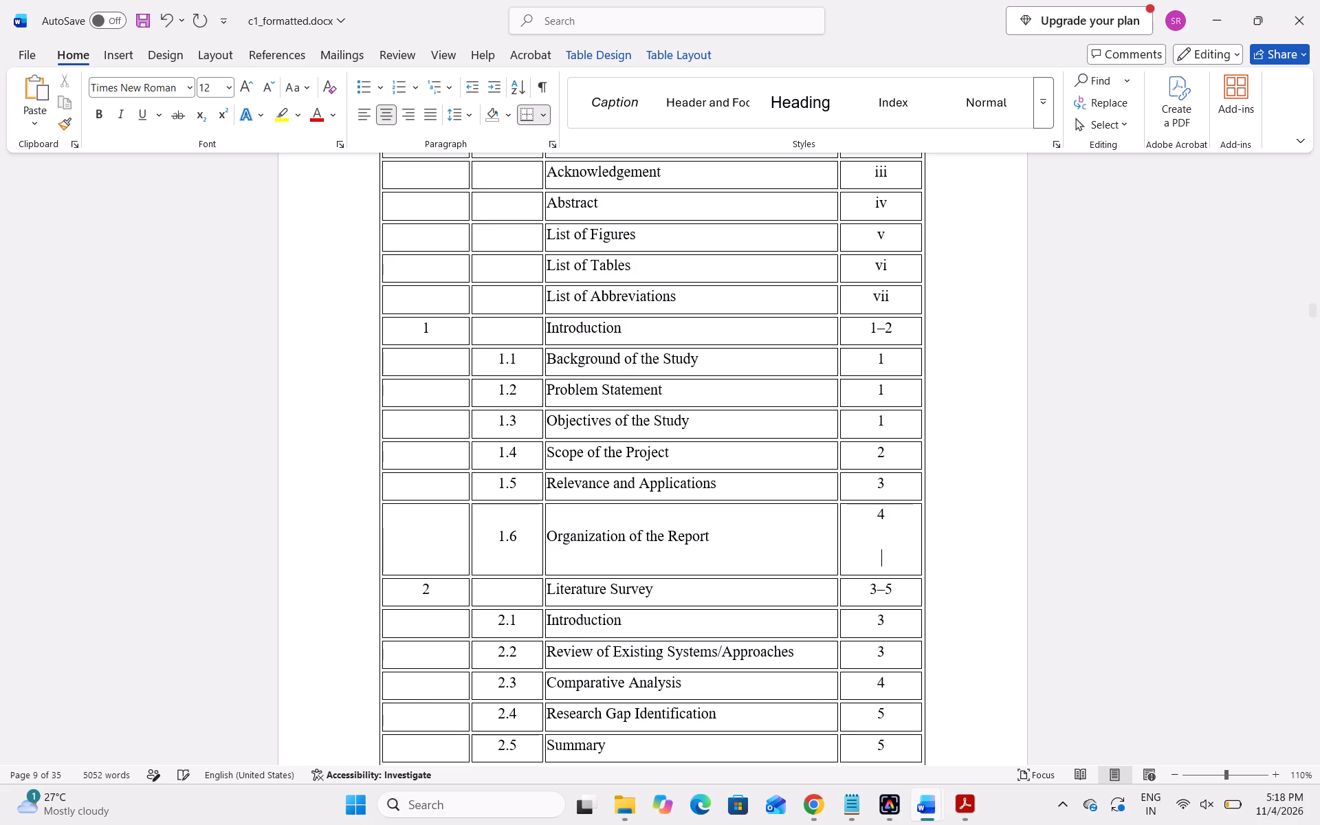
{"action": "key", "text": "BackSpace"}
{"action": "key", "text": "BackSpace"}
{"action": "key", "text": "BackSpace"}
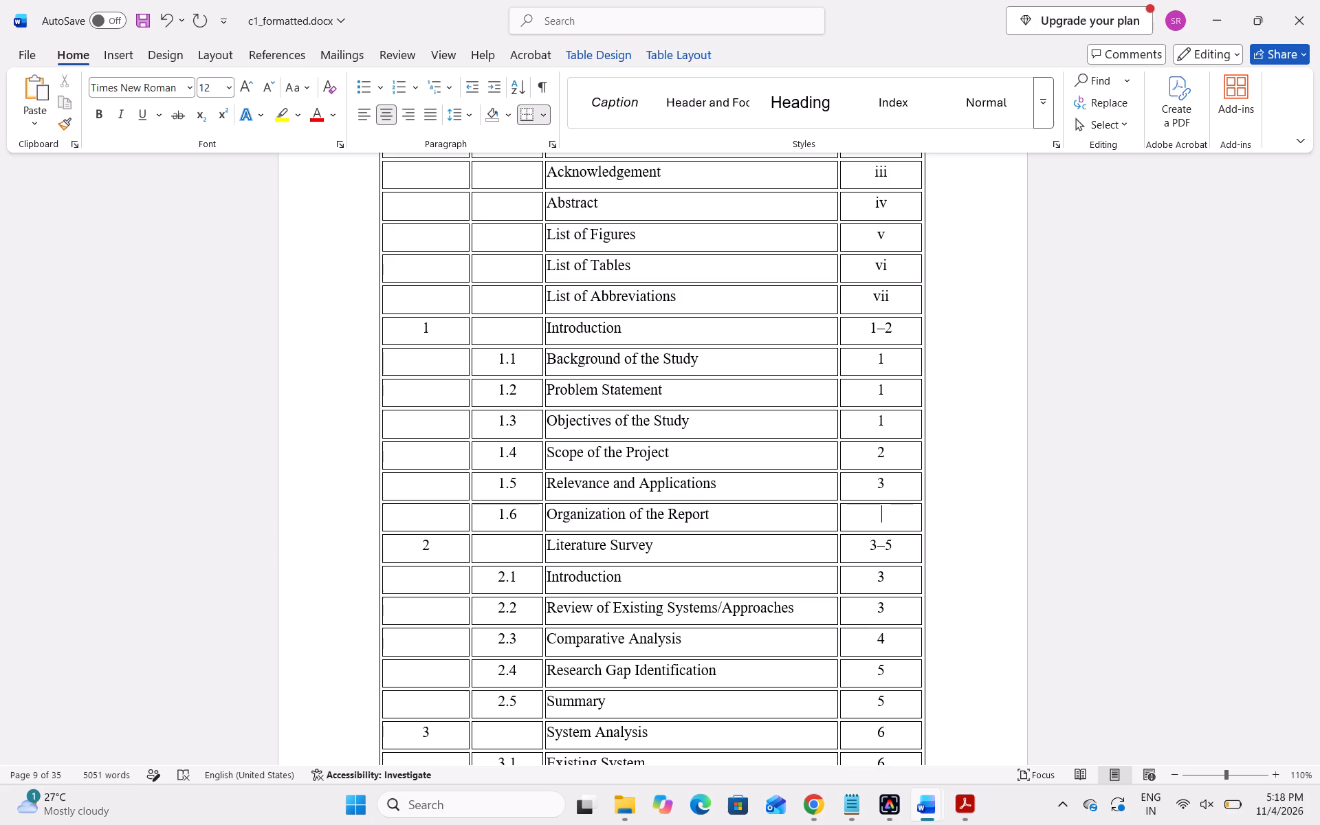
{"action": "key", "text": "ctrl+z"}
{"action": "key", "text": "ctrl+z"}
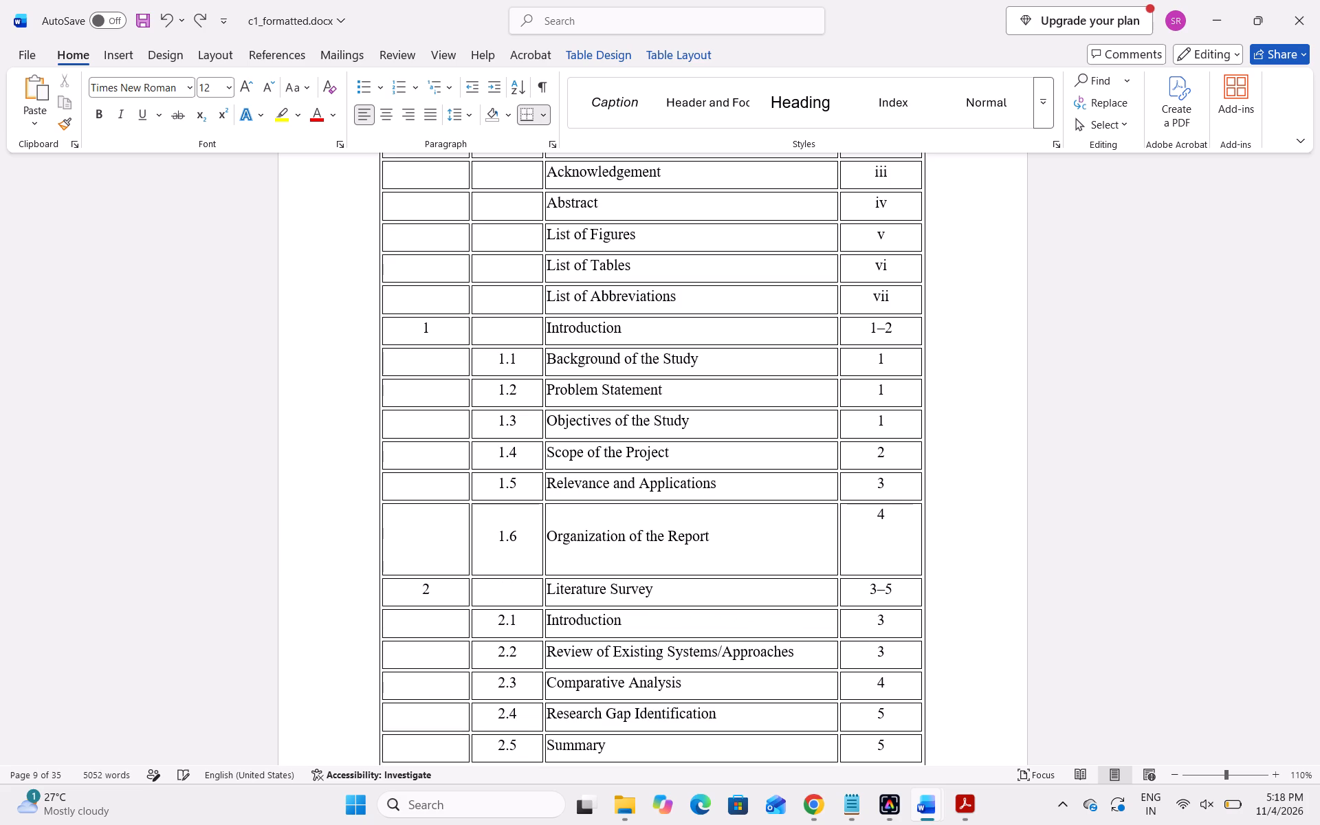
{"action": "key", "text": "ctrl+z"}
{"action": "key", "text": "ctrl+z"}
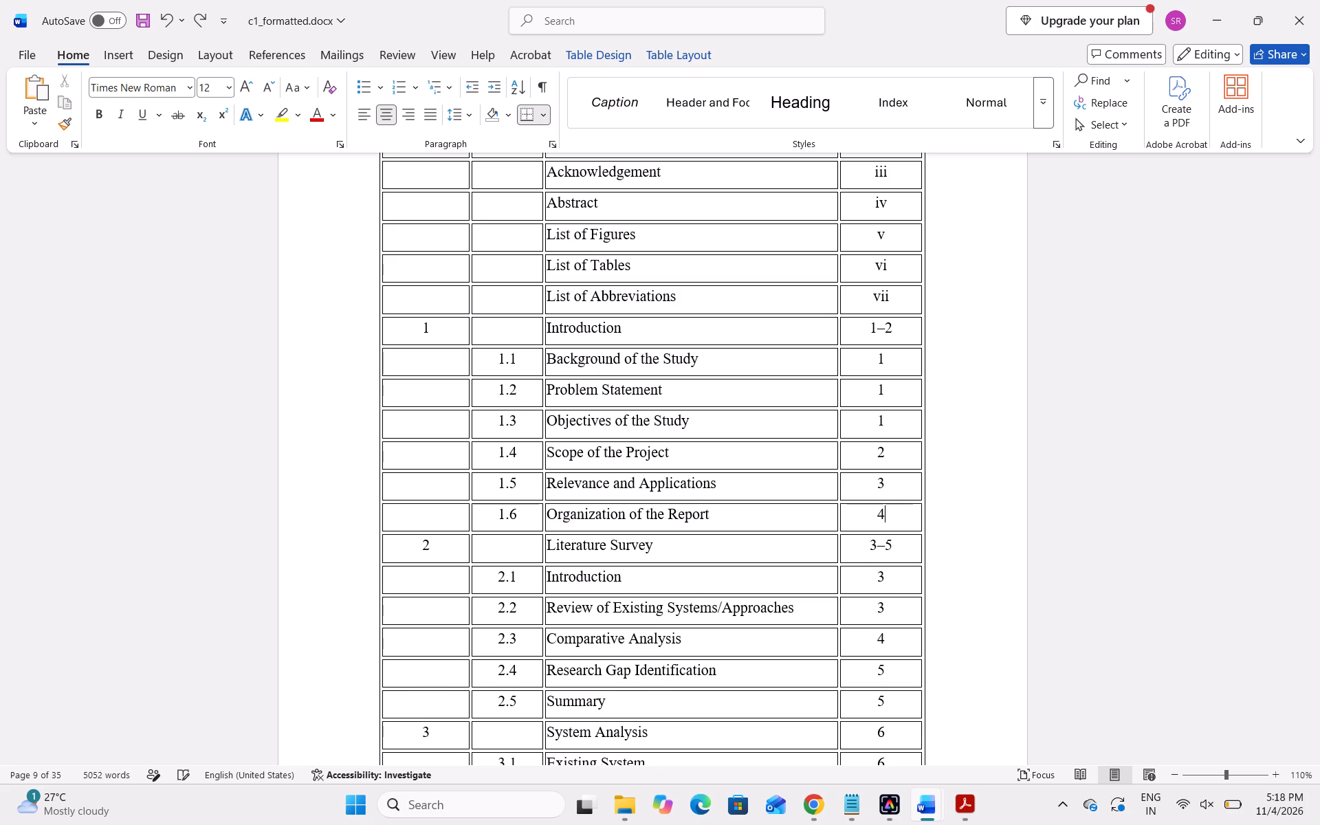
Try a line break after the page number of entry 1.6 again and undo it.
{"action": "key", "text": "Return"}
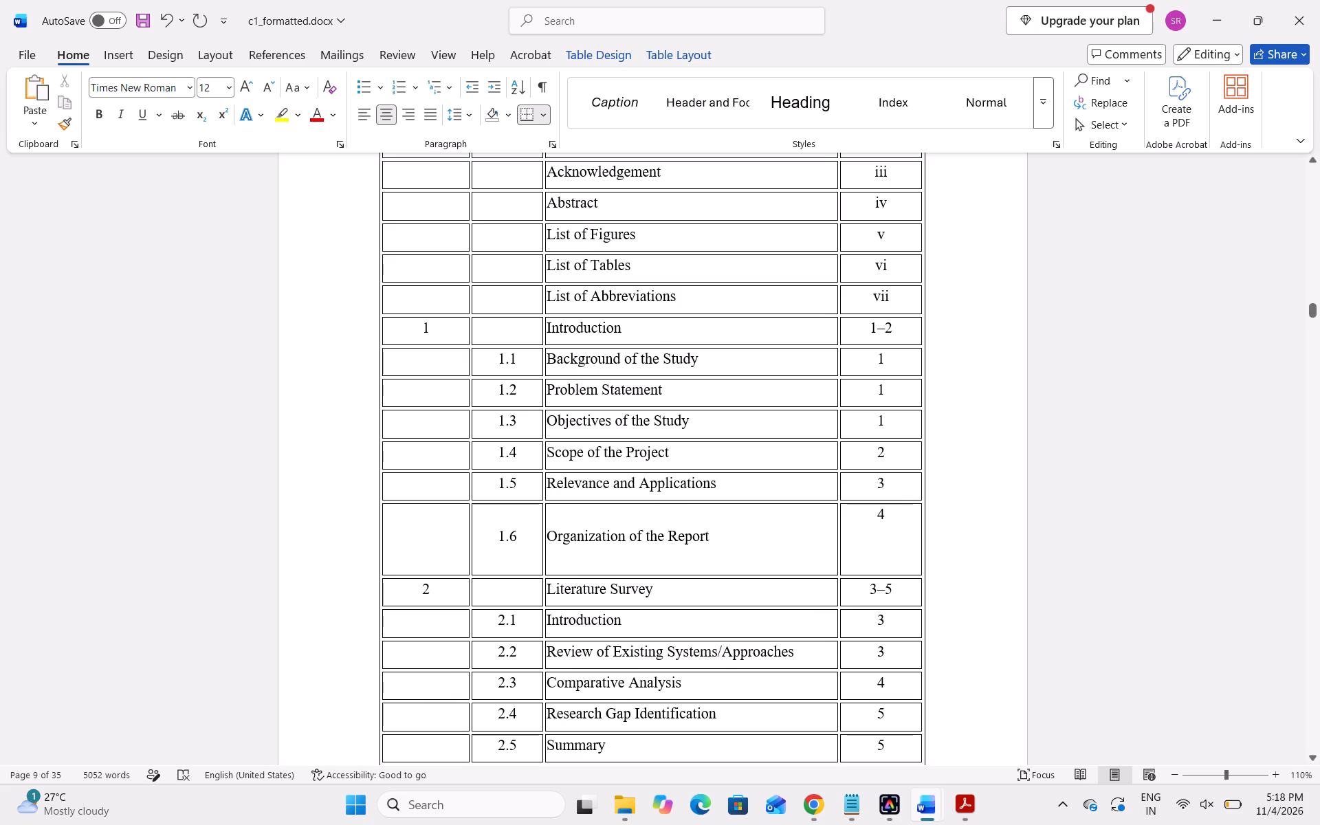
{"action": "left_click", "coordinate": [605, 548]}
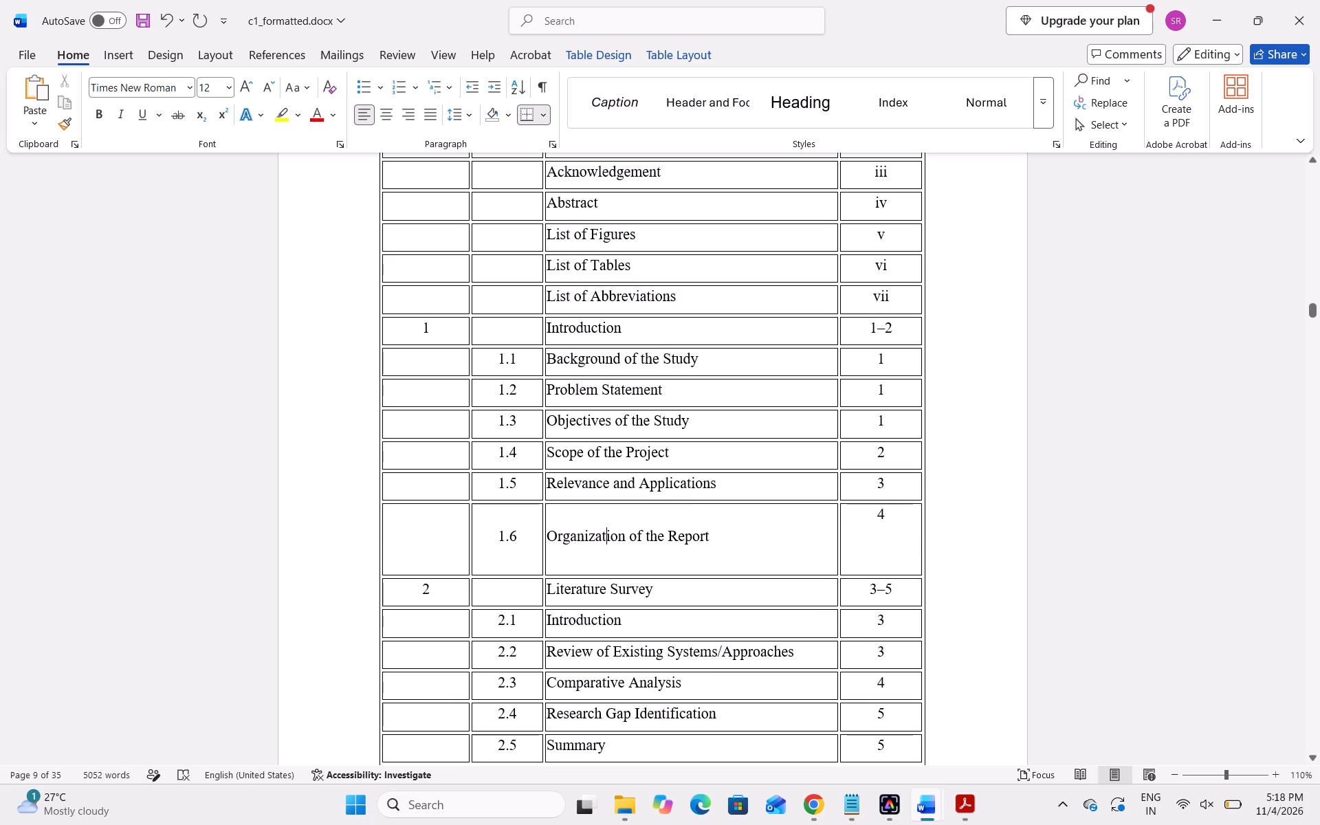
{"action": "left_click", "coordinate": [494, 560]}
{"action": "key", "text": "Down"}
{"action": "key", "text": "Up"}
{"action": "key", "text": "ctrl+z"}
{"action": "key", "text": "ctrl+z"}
Remove all borders from the entire Table of Contents table, from the Chapter No. header row through the References row.
{"action": "scroll", "coordinate": [551, 396], "scroll_direction": "up", "scroll_amount": 2}
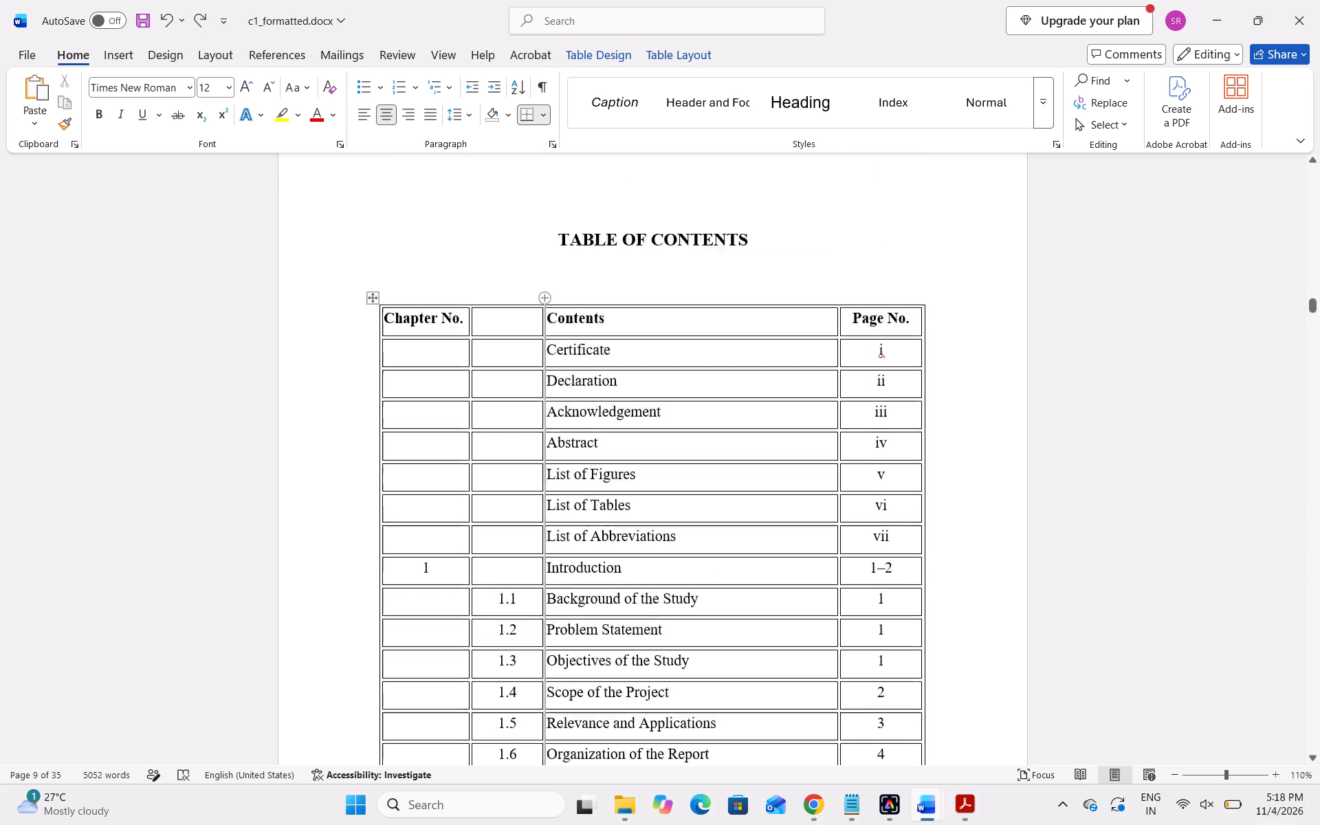
{"action": "left_click_drag", "start_coordinate": [392, 415], "coordinate": [485, 772]}
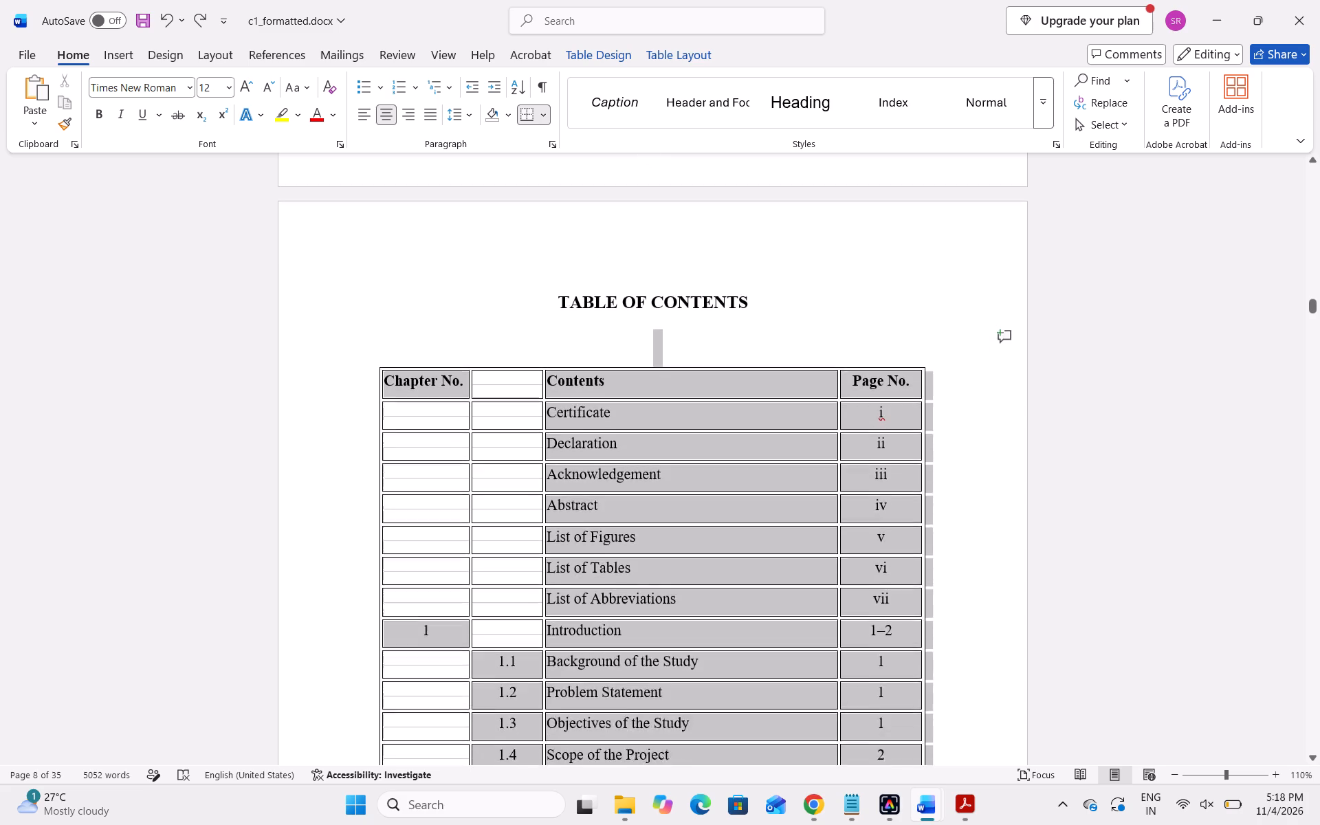
{"action": "left_click_drag", "start_coordinate": [485, 772], "coordinate": [659, 566]}
{"action": "left_click", "coordinate": [538, 372]}
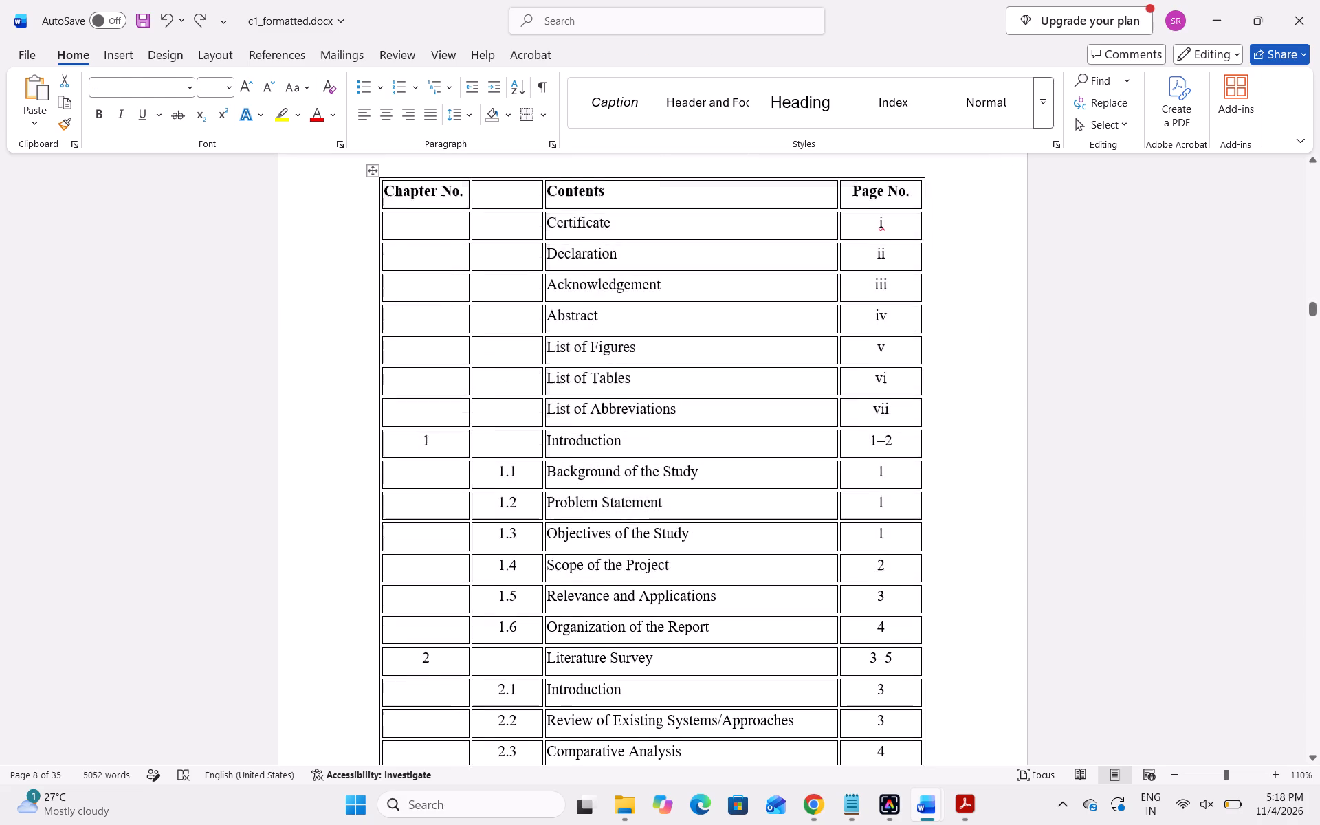
{"action": "scroll", "coordinate": [538, 372], "scroll_direction": "up", "scroll_amount": 1}
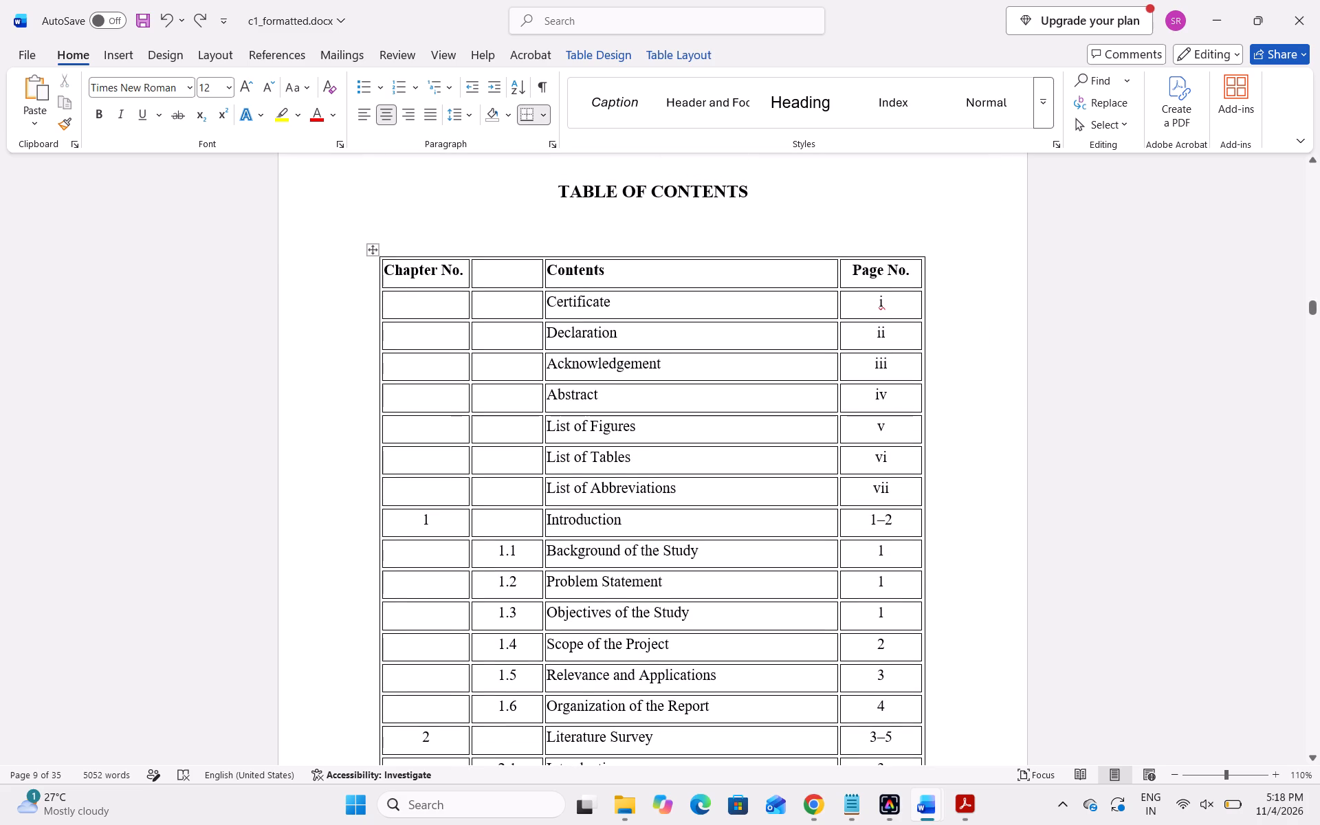
{"action": "left_click_drag", "start_coordinate": [385, 266], "coordinate": [586, 824]}
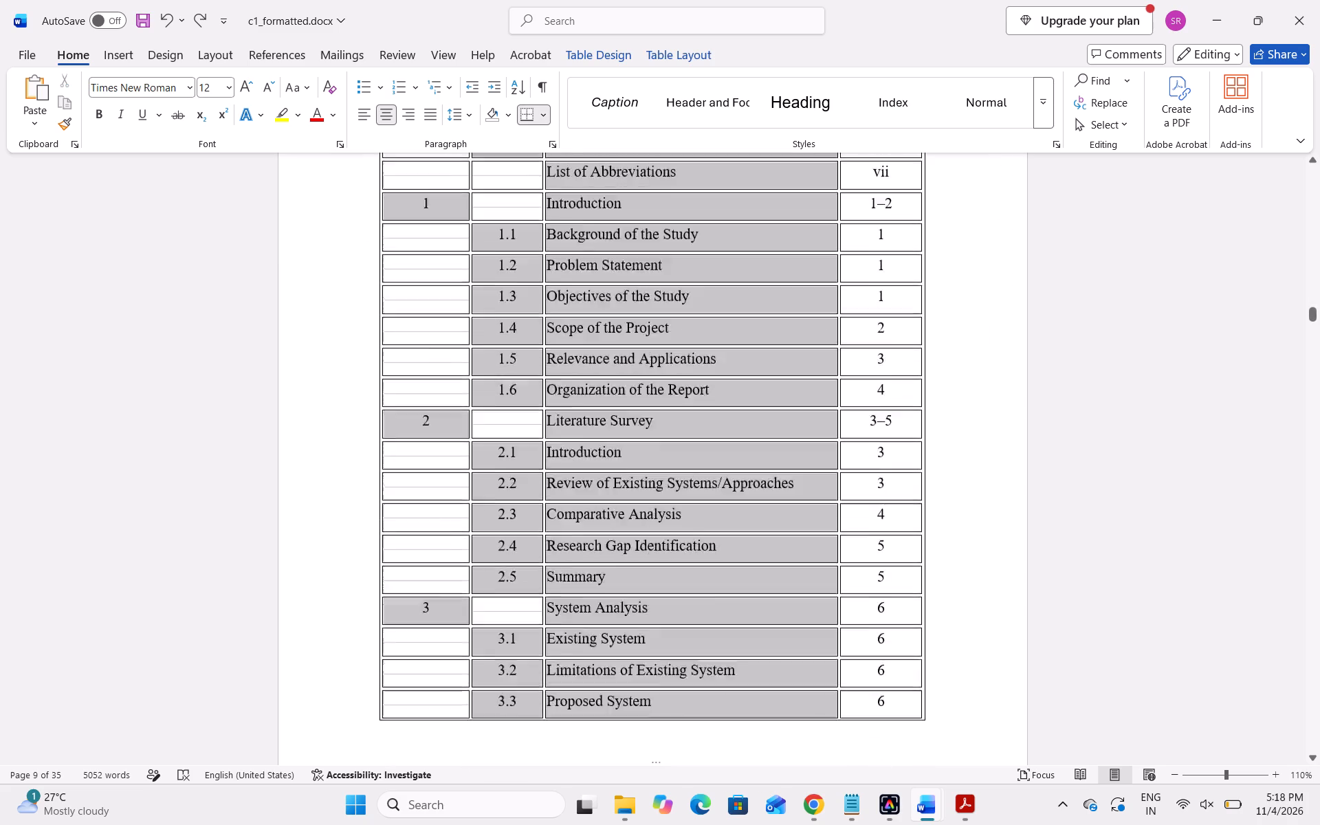
{"action": "left_click_drag", "start_coordinate": [586, 824], "coordinate": [910, 360]}
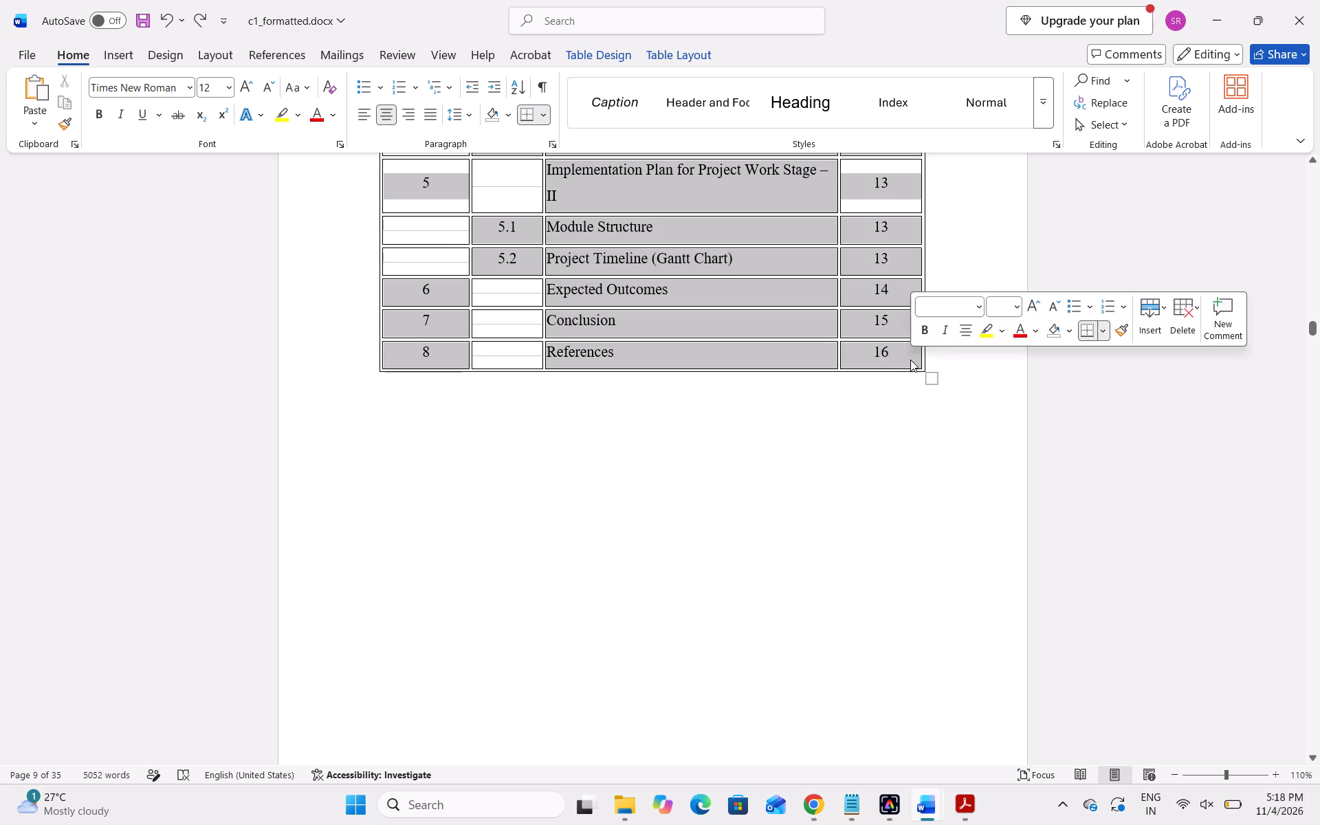
{"action": "right_click", "coordinate": [803, 348]}
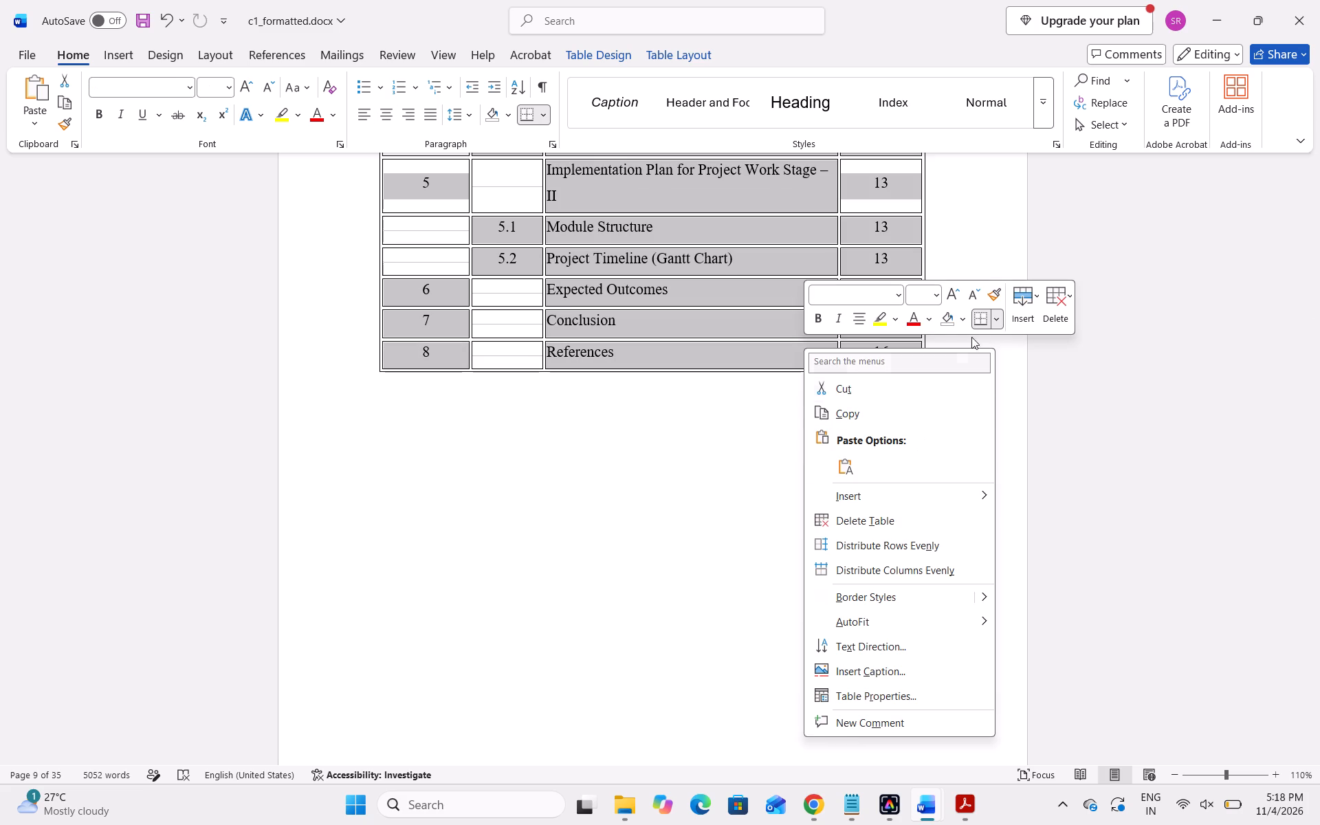
{"action": "left_click", "coordinate": [997, 319]}
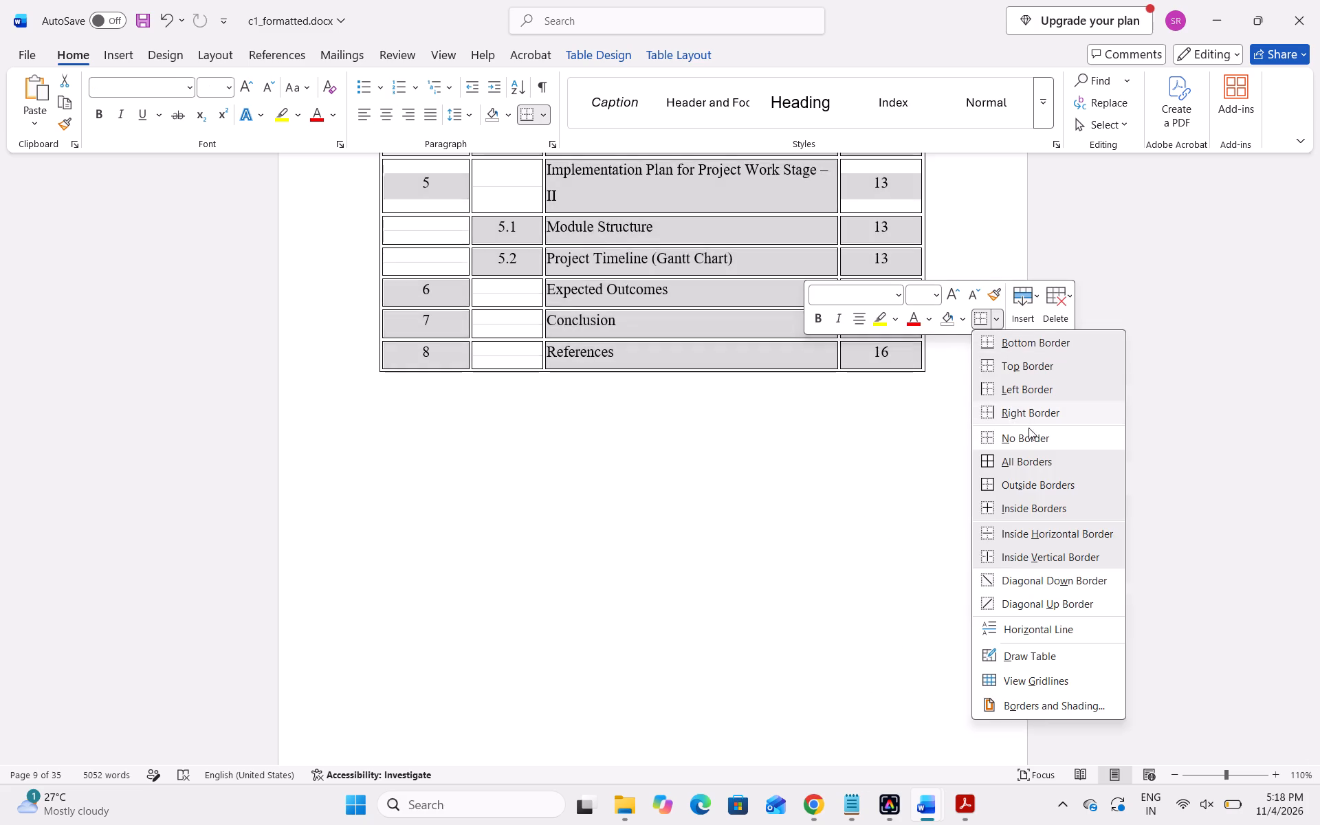
{"action": "left_click", "coordinate": [1025, 438]}
{"action": "left_click", "coordinate": [846, 419]}
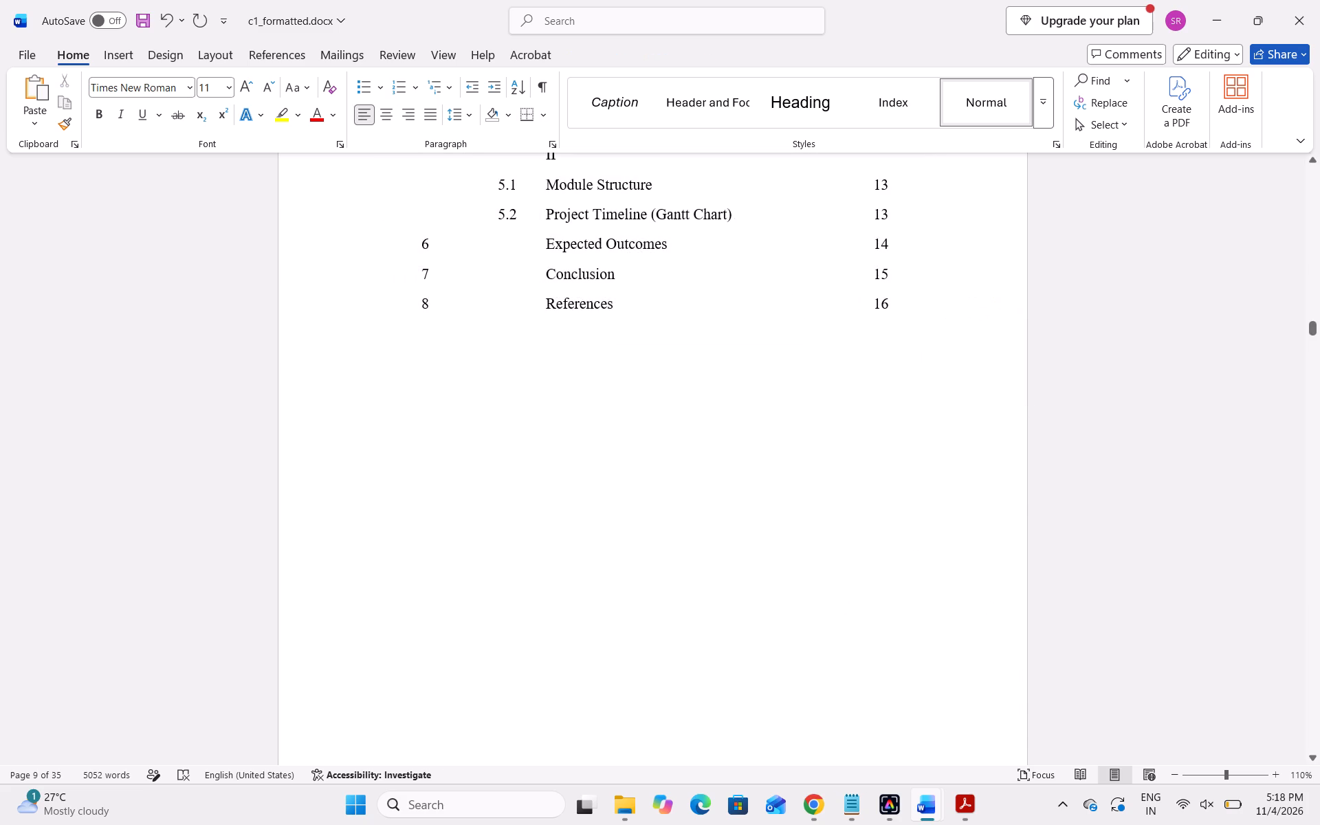
{"action": "scroll", "coordinate": [846, 419], "scroll_direction": "up", "scroll_amount": 7}
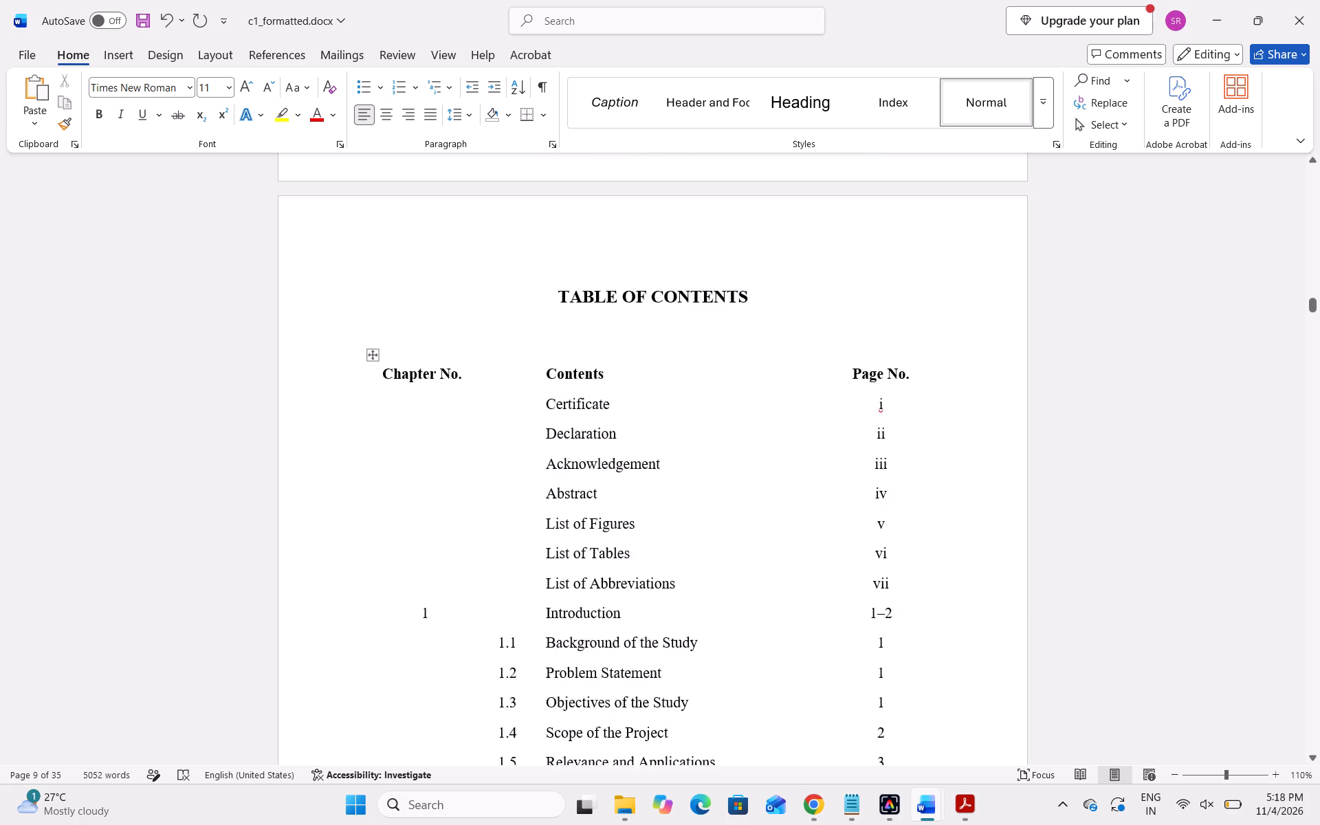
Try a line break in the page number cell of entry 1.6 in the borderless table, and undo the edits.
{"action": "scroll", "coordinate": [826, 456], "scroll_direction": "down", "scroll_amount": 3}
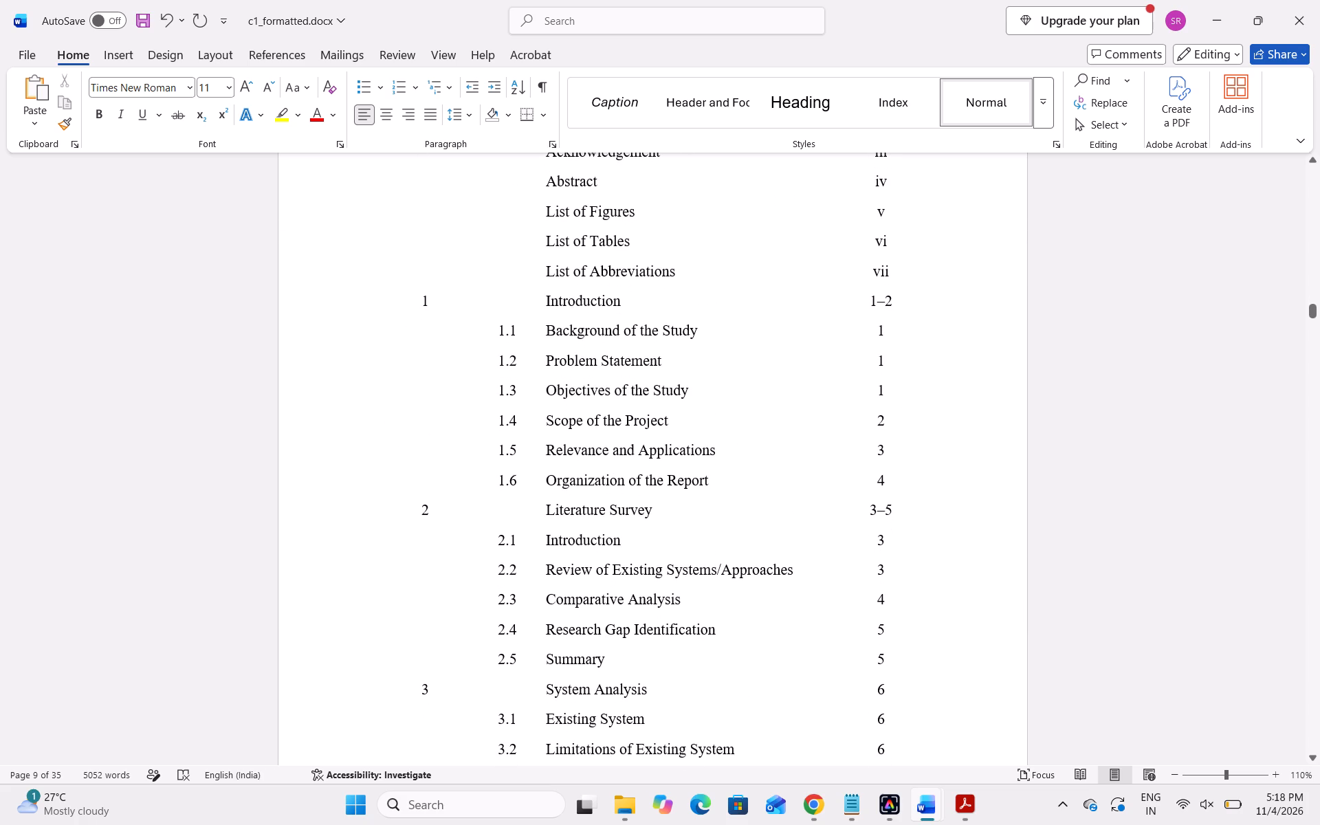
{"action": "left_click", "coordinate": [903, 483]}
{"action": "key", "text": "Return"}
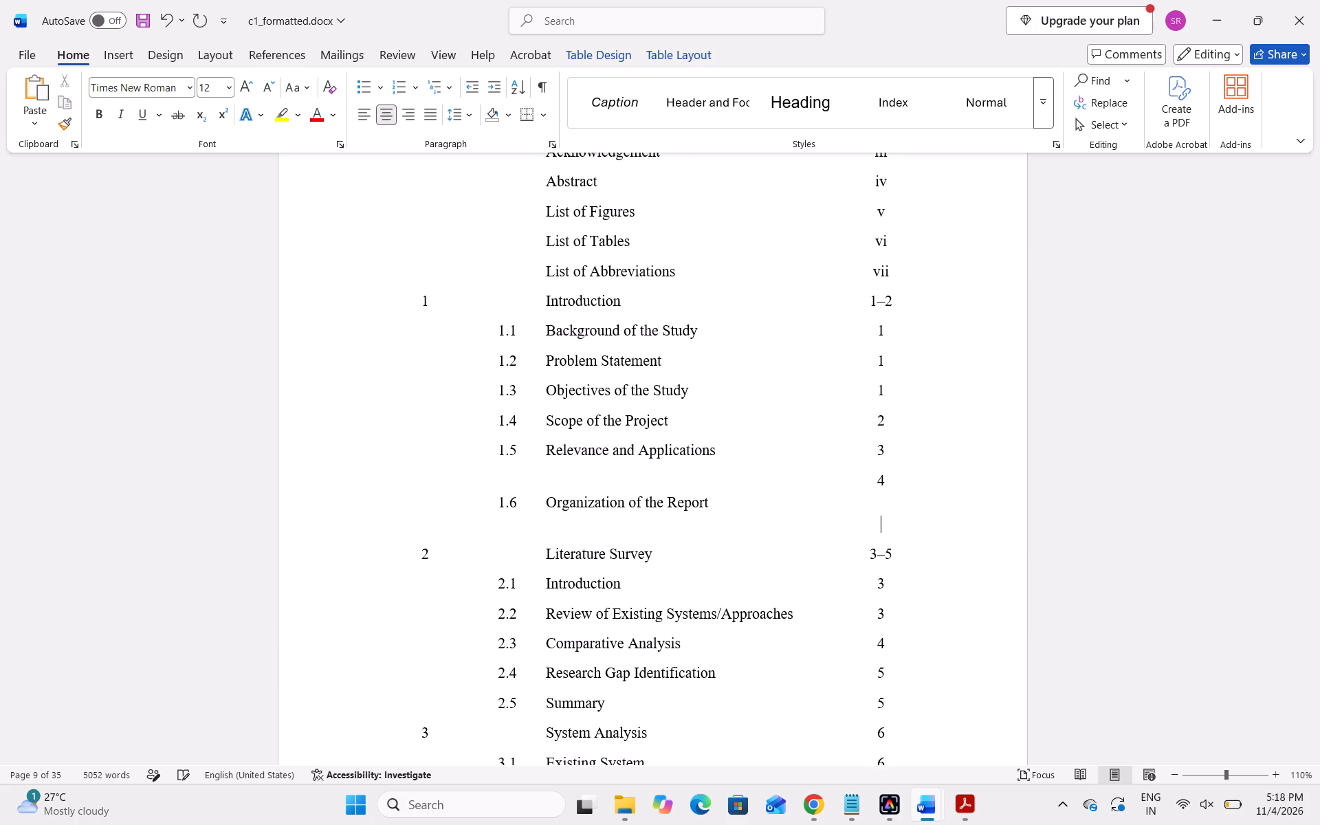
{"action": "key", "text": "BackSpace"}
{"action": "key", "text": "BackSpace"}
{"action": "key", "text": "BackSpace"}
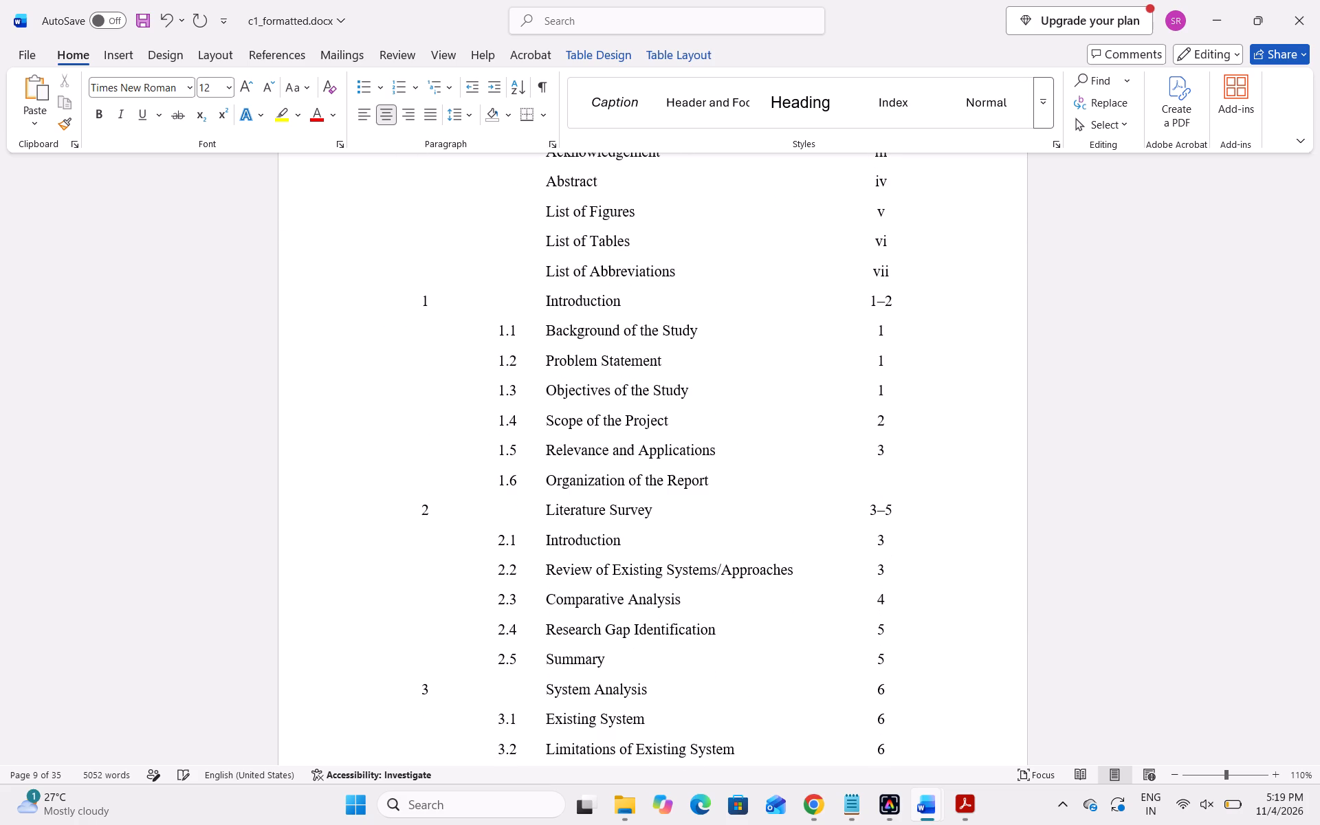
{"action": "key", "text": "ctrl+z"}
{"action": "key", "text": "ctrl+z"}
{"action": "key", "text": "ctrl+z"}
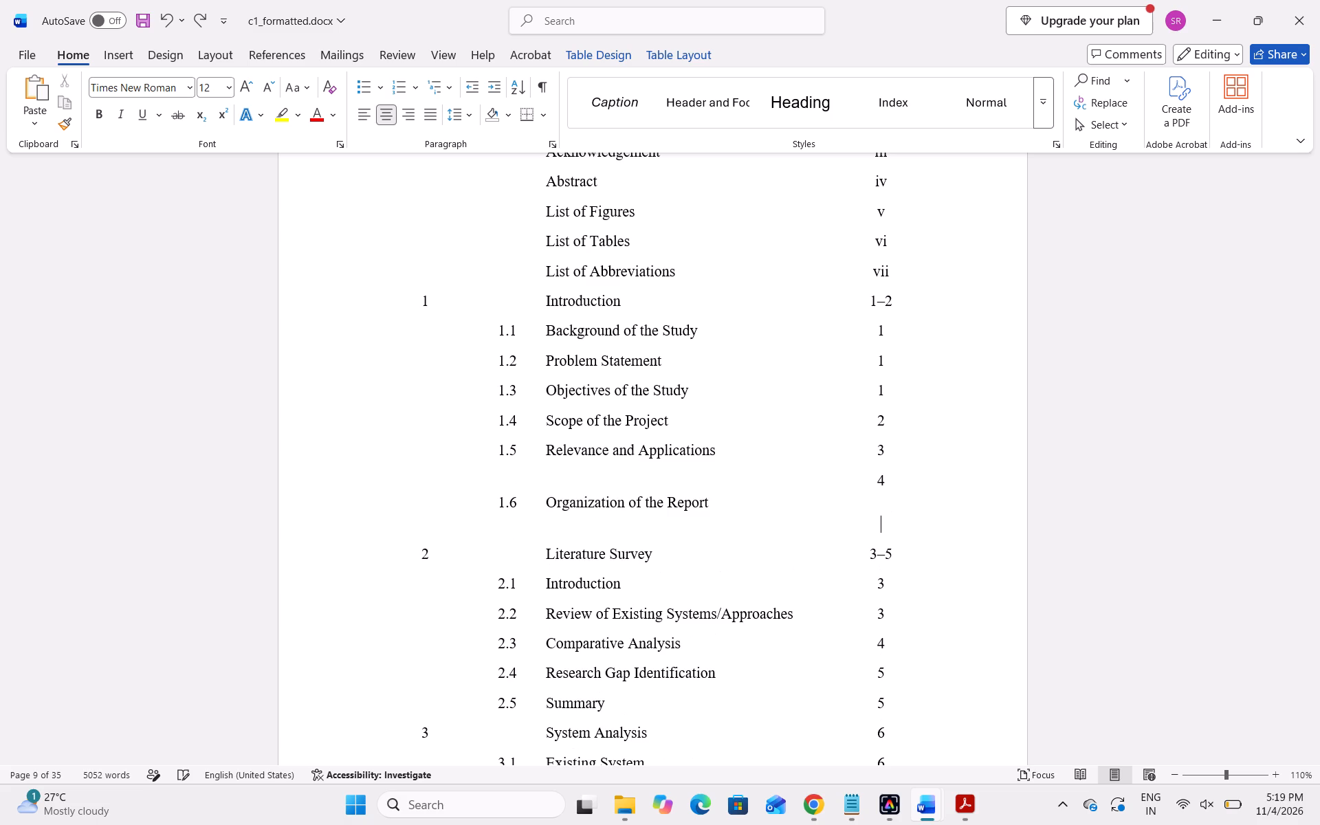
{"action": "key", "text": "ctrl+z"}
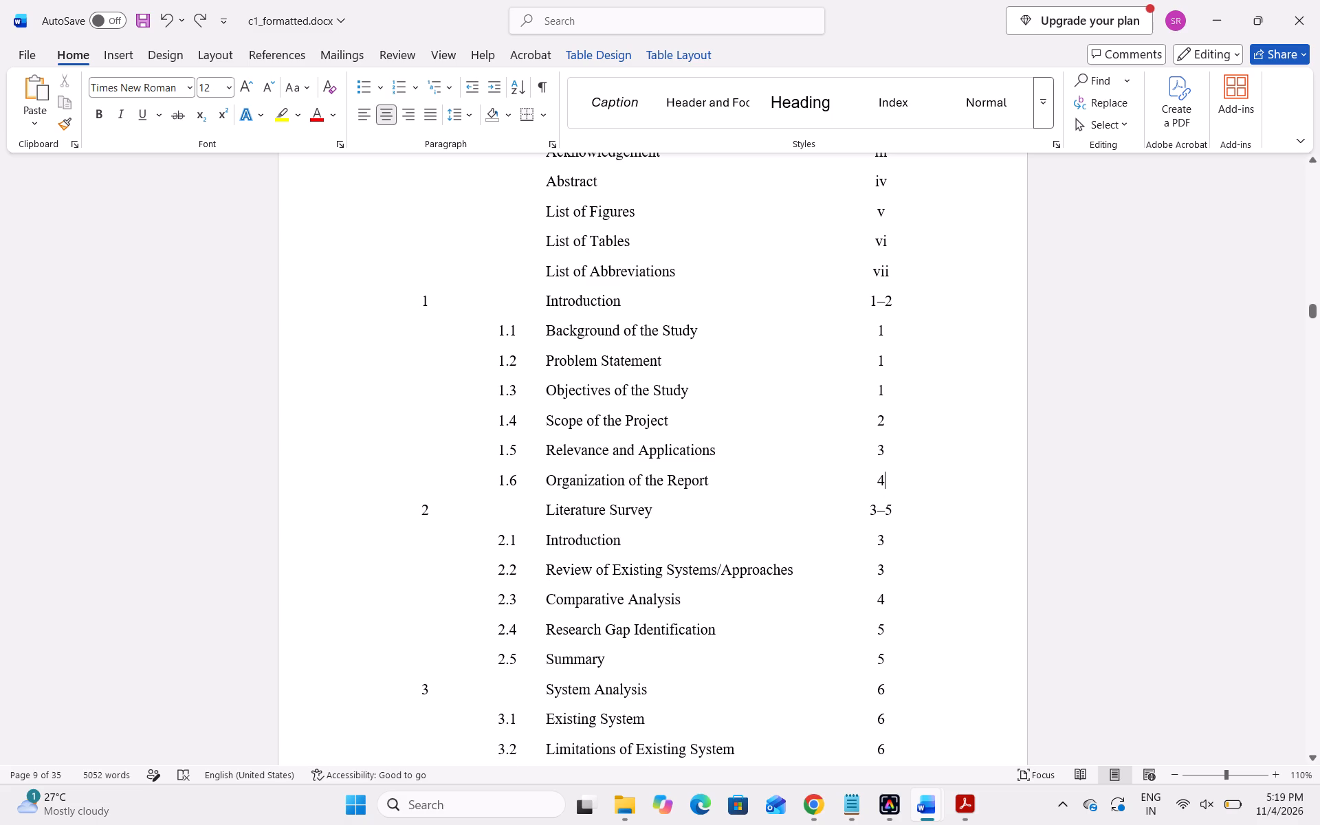
Set the page number of entry 1.6 Organization of the Report to 4-5 in the Table of Contents.
{"action": "left_click", "coordinate": [535, 482]}
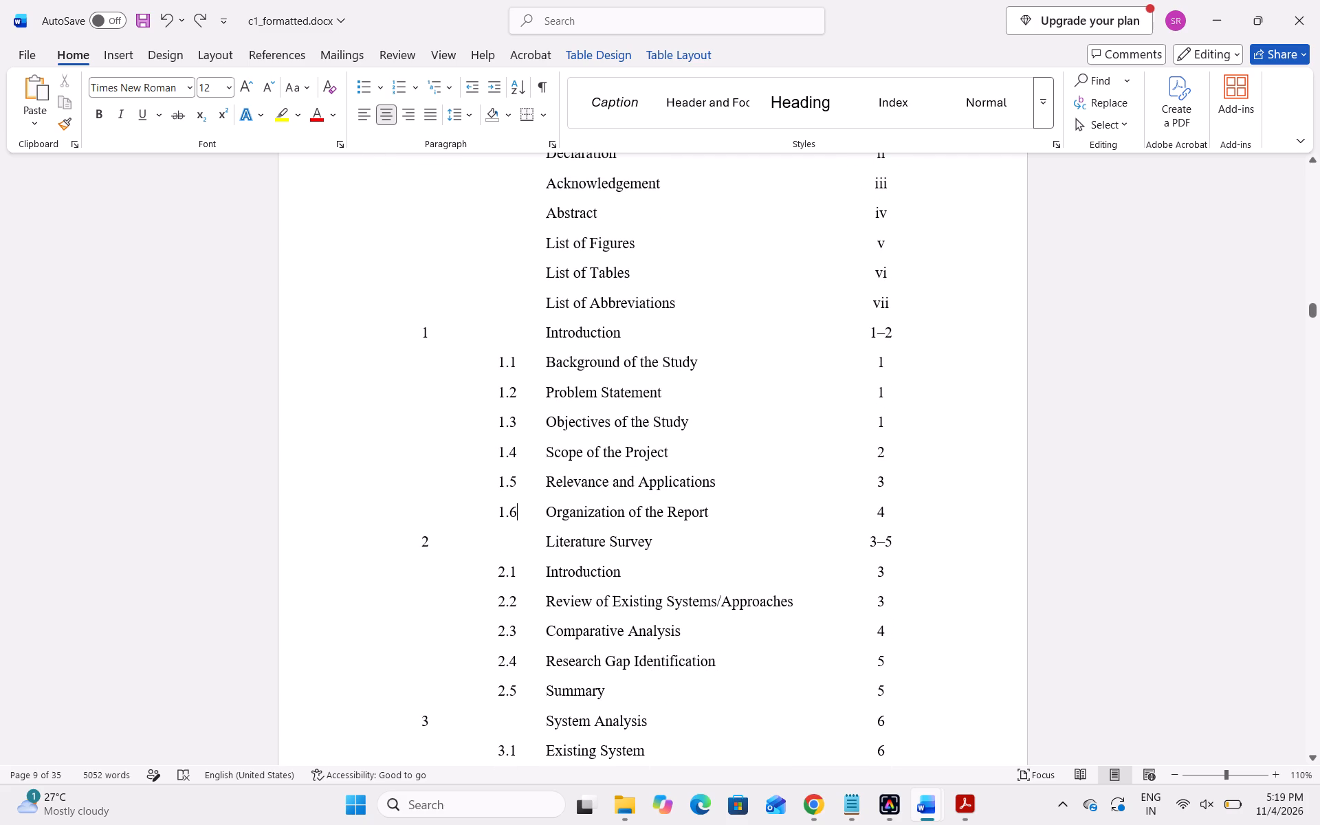
{"action": "left_click", "coordinate": [886, 512]}
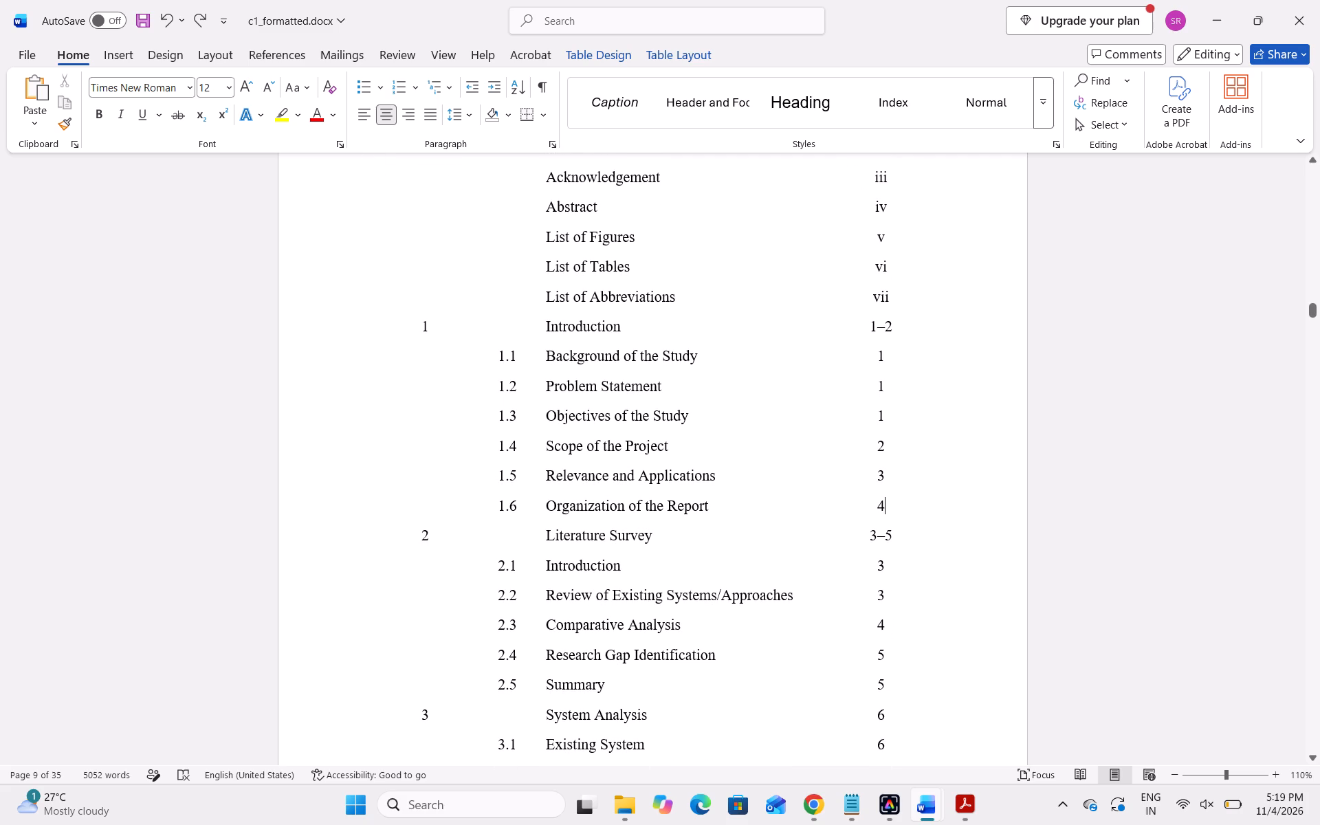
{"action": "key", "text": "BackSpace"}
{"action": "type", "text": "4-"}
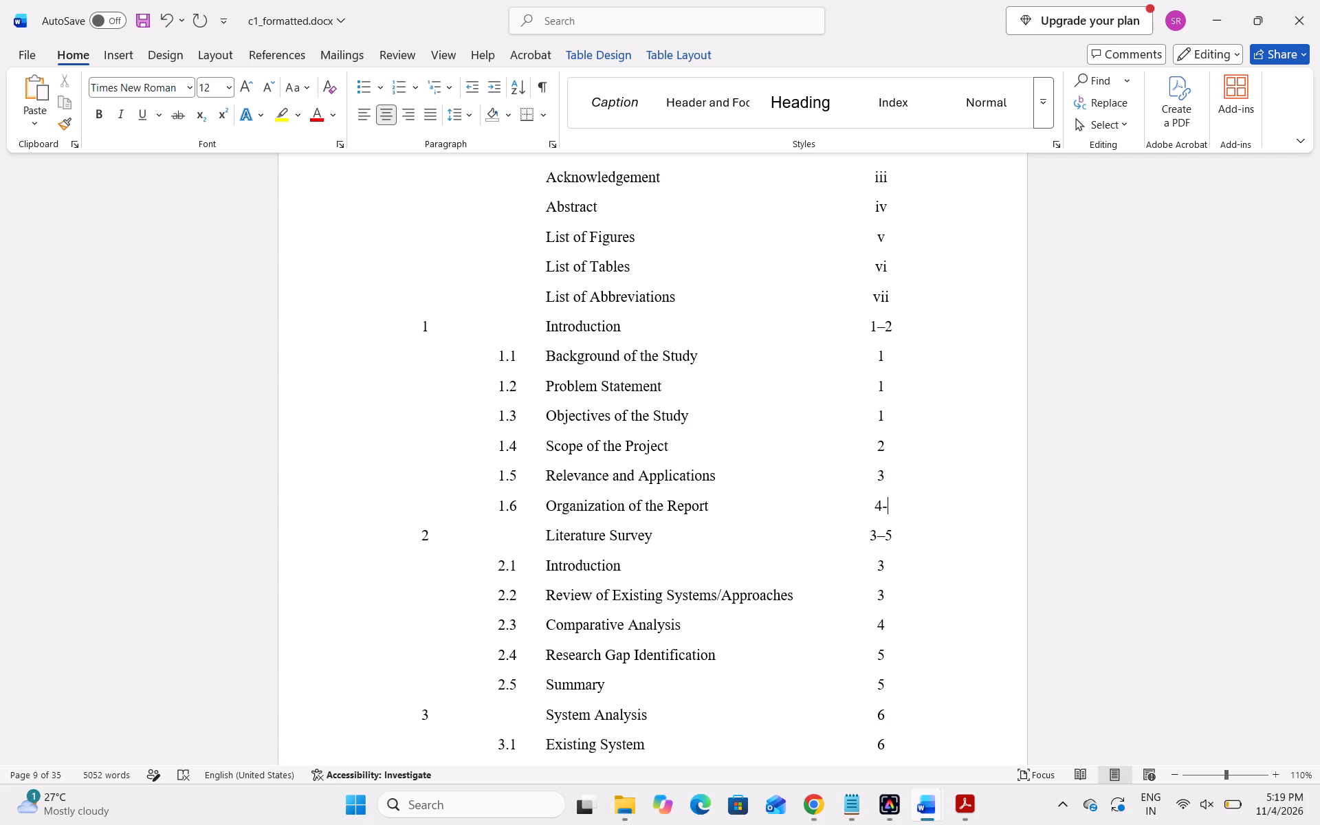
{"action": "key", "text": "5"}
Change the starting page of the chapter 2 Literature Survey range to 6 in the Table of Contents.
{"action": "scroll", "coordinate": [886, 512], "scroll_direction": "down", "scroll_amount": 1}
{"action": "scroll", "coordinate": [766, 503], "scroll_direction": "down", "scroll_amount": 1}
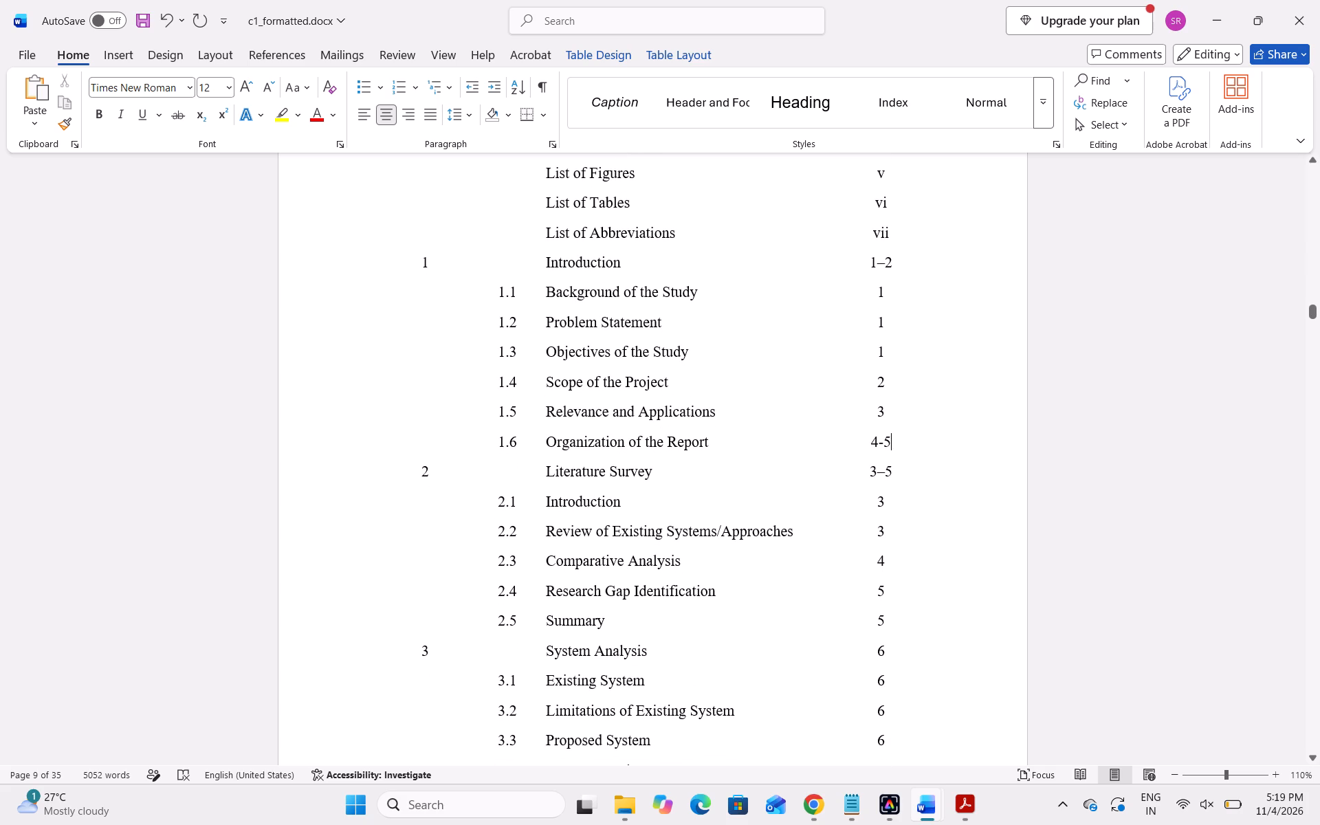
{"action": "left_click", "coordinate": [880, 471]}
{"action": "key", "text": "BackSpace"}
{"action": "key", "text": "6"}
Set the page range of chapter 1 Introduction to 1–5 in the Table of Contents.
{"action": "scroll", "coordinate": [880, 471], "scroll_direction": "up", "scroll_amount": 1}
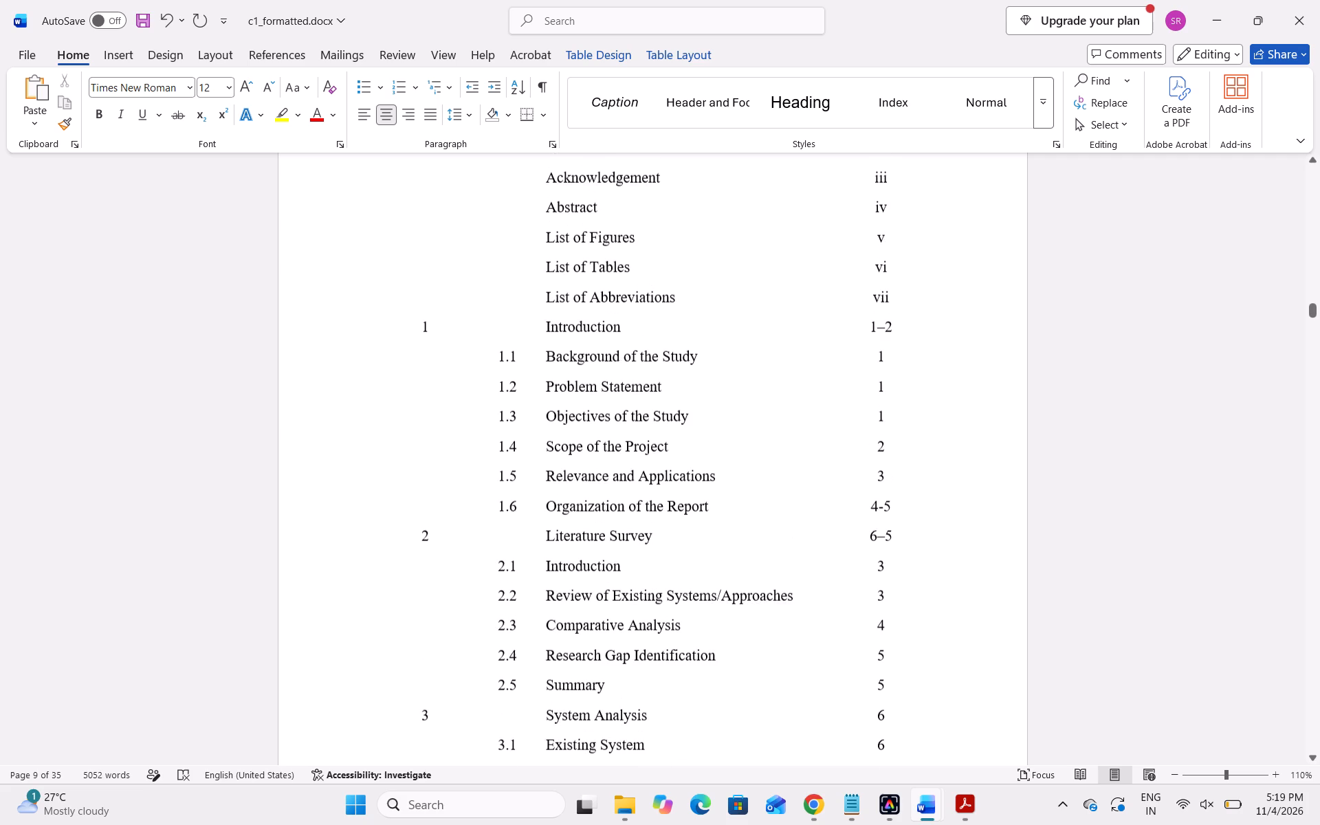
{"action": "left_click", "coordinate": [893, 332]}
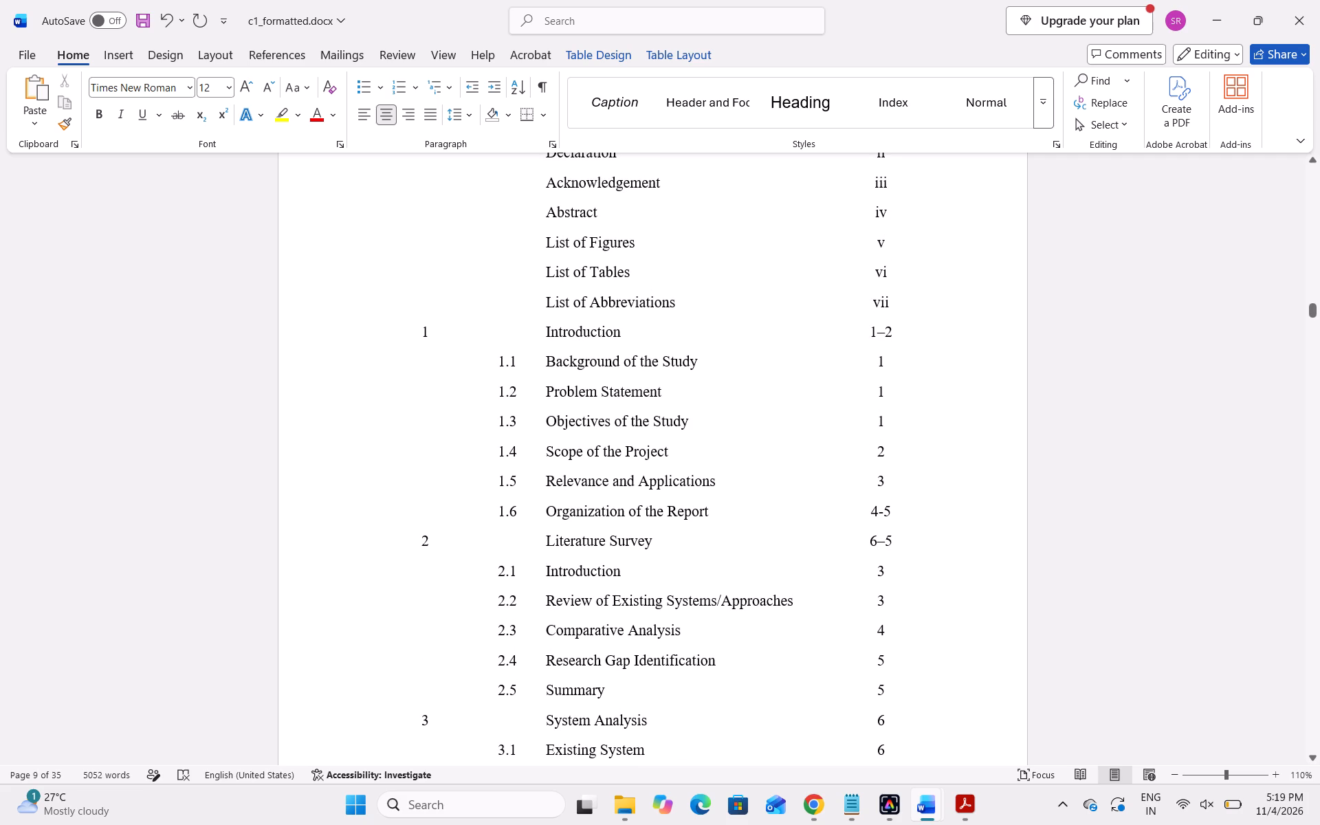
{"action": "left_click", "coordinate": [892, 334]}
{"action": "key", "text": "BackSpace"}
{"action": "key", "text": "5"}
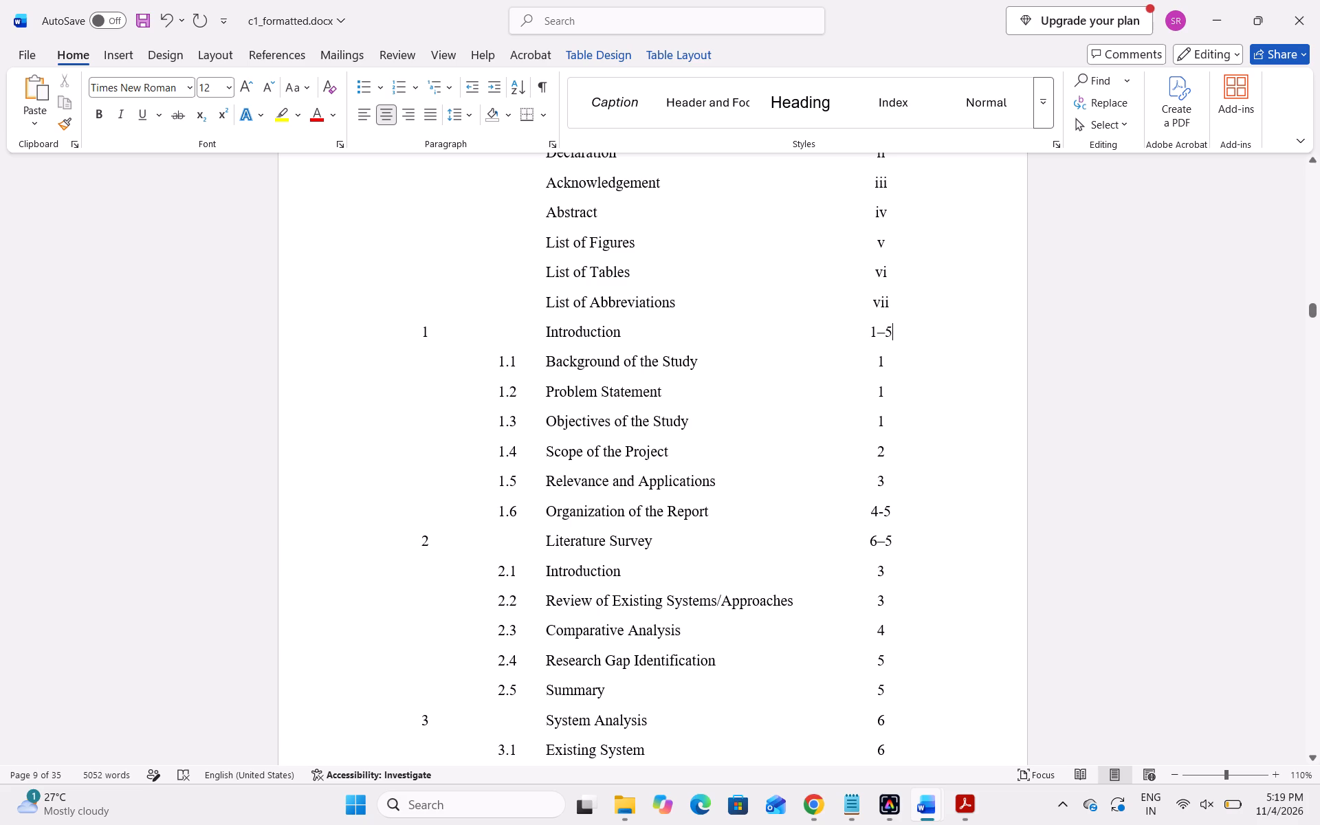
Set the page numbers of entries 2.1 Introduction and 2.2 Review of Existing Systems/Approaches to 6.
{"action": "left_click", "coordinate": [877, 540]}
{"action": "scroll", "coordinate": [895, 540], "scroll_direction": "down", "scroll_amount": 1}
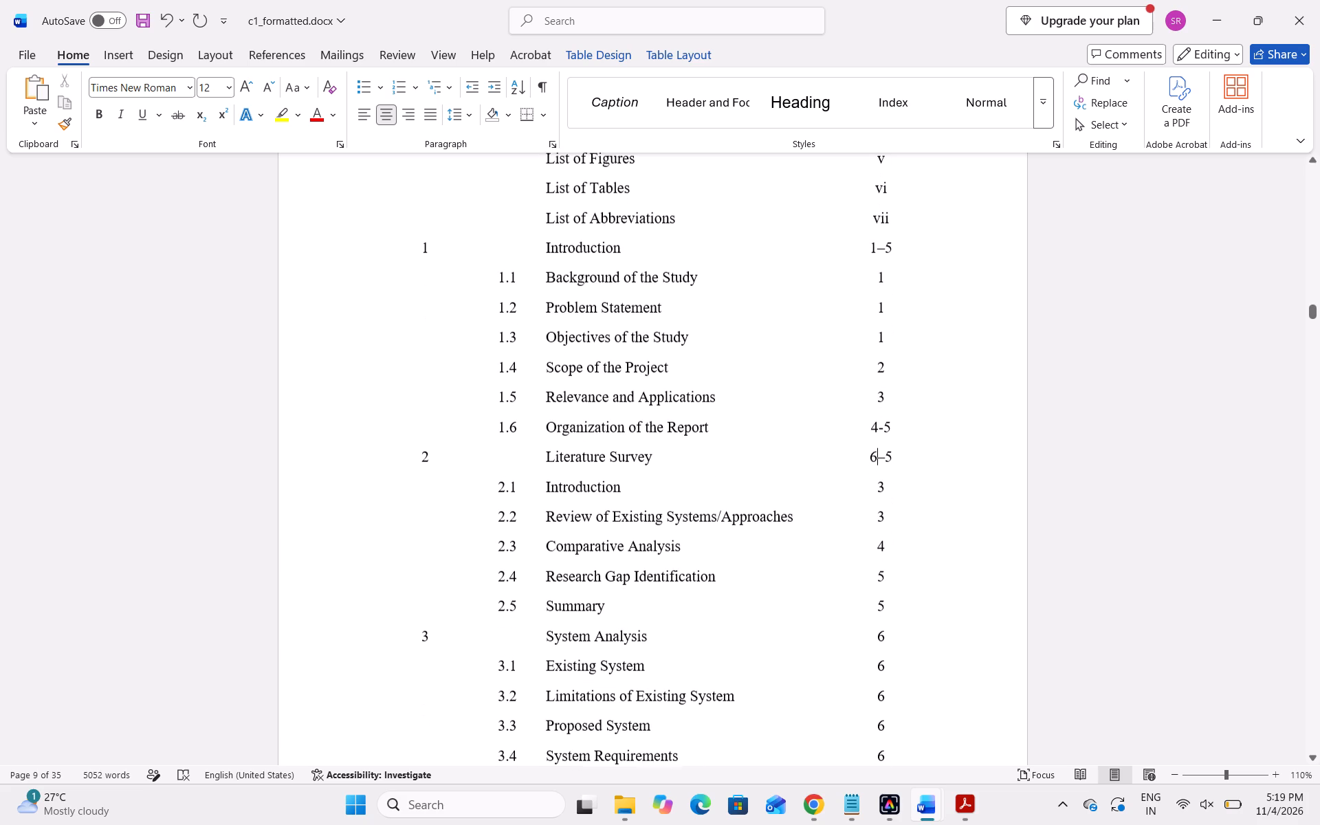
{"action": "left_click", "coordinate": [882, 485]}
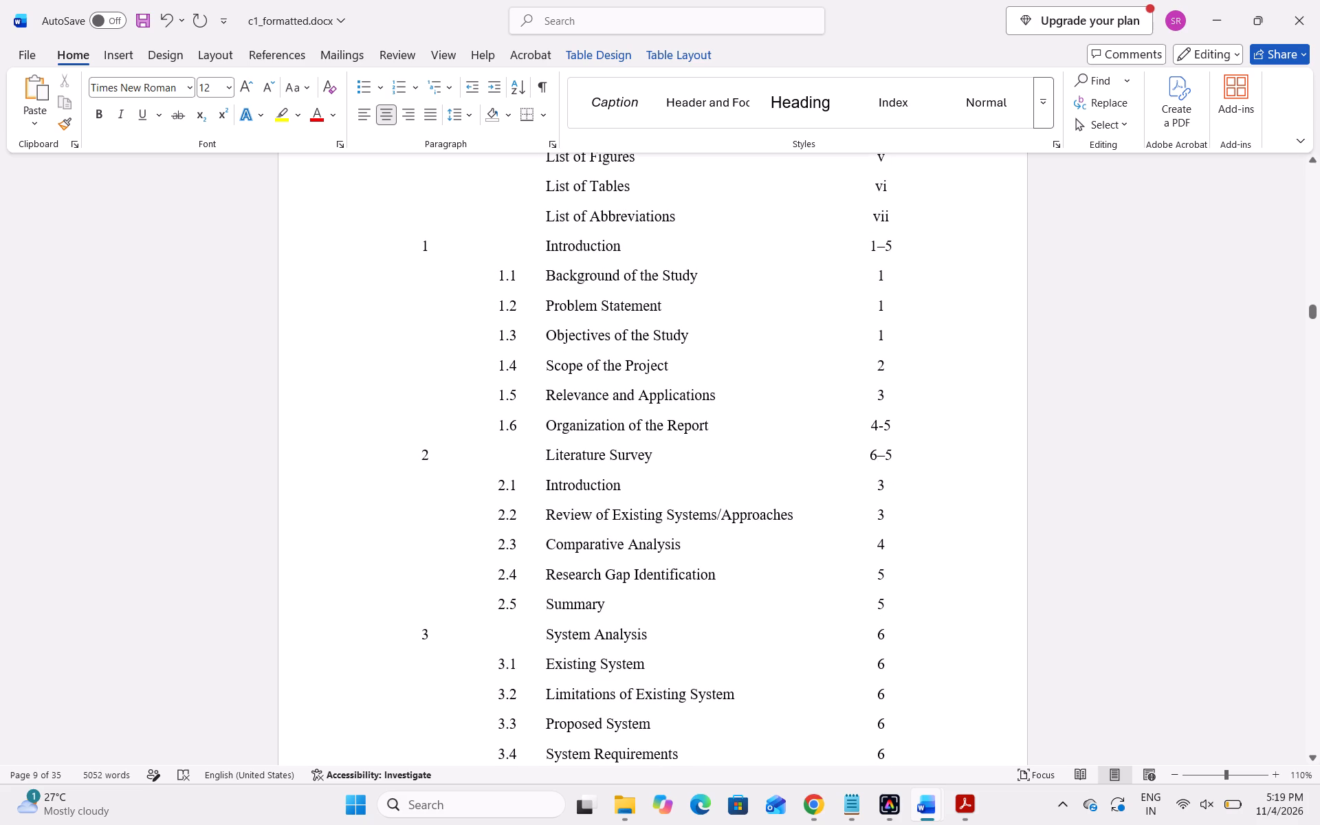
{"action": "key", "text": "BackSpace"}
{"action": "key", "text": "6"}
{"action": "left_click", "coordinate": [884, 513]}
{"action": "key", "text": "BackSpace"}
{"action": "key", "text": "6"}
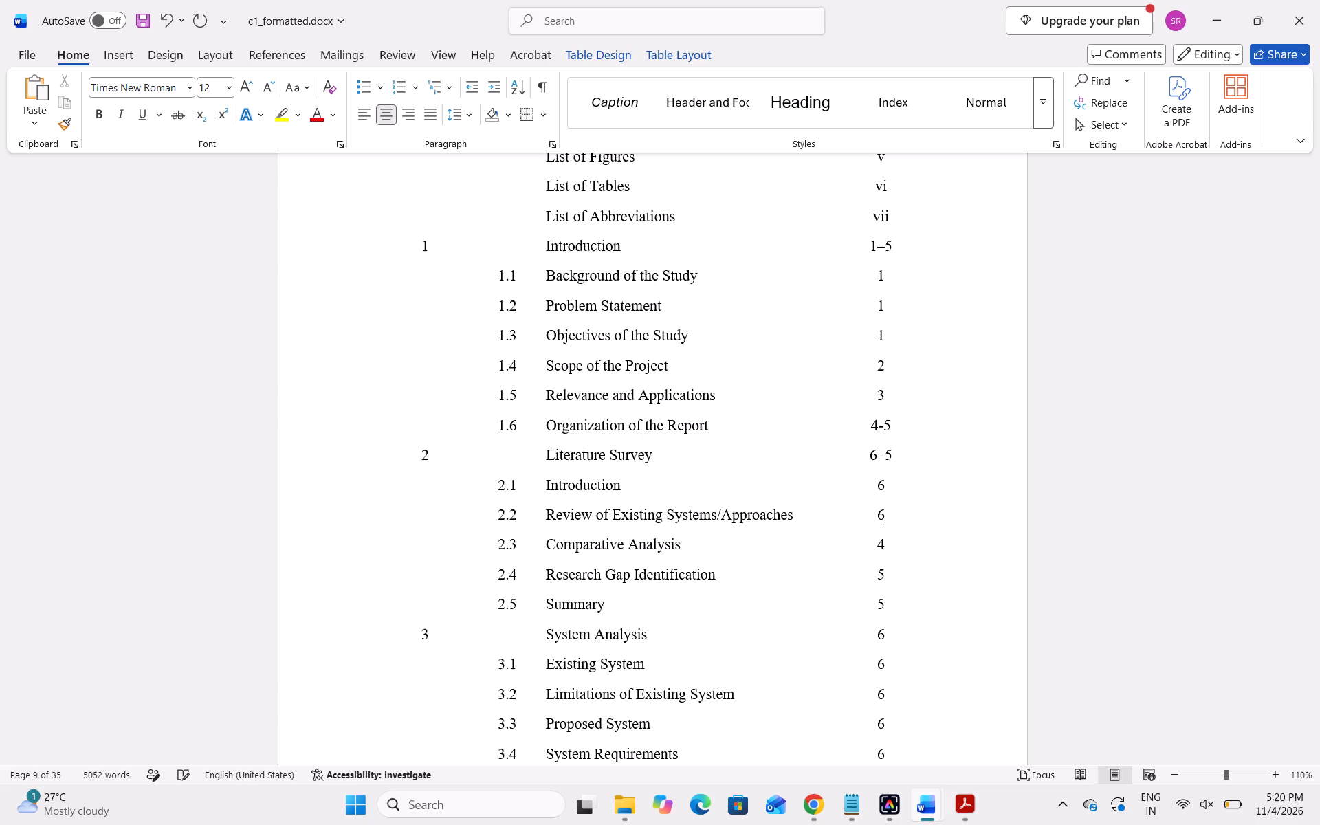
Set the page number of 2.3 Comparative Analysis to 7, and of 2.4 Research Gap Identification and 2.5 Summary to 8.
{"action": "scroll", "coordinate": [884, 513], "scroll_direction": "down", "scroll_amount": 1}
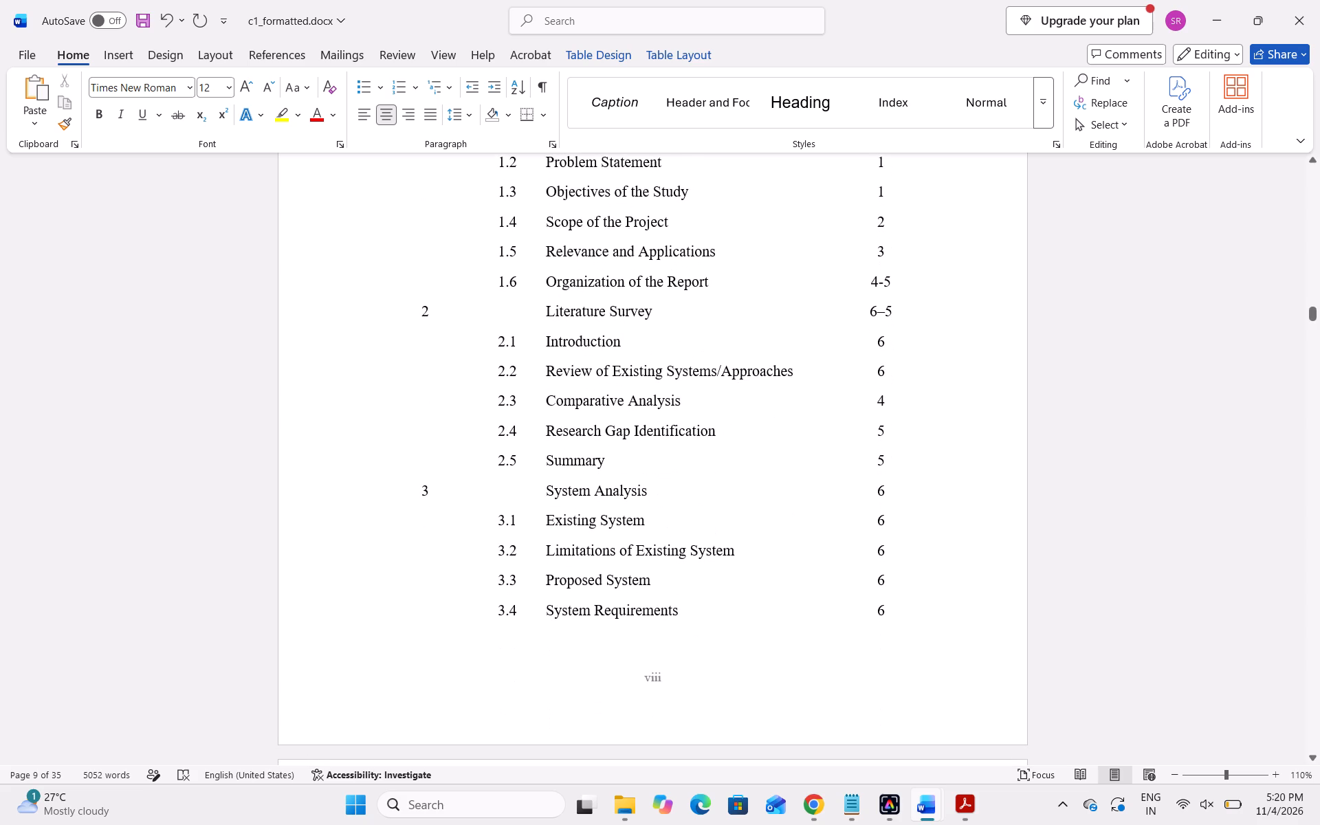
{"action": "left_click", "coordinate": [886, 395]}
{"action": "key", "text": "BackSpace"}
{"action": "key", "text": "7"}
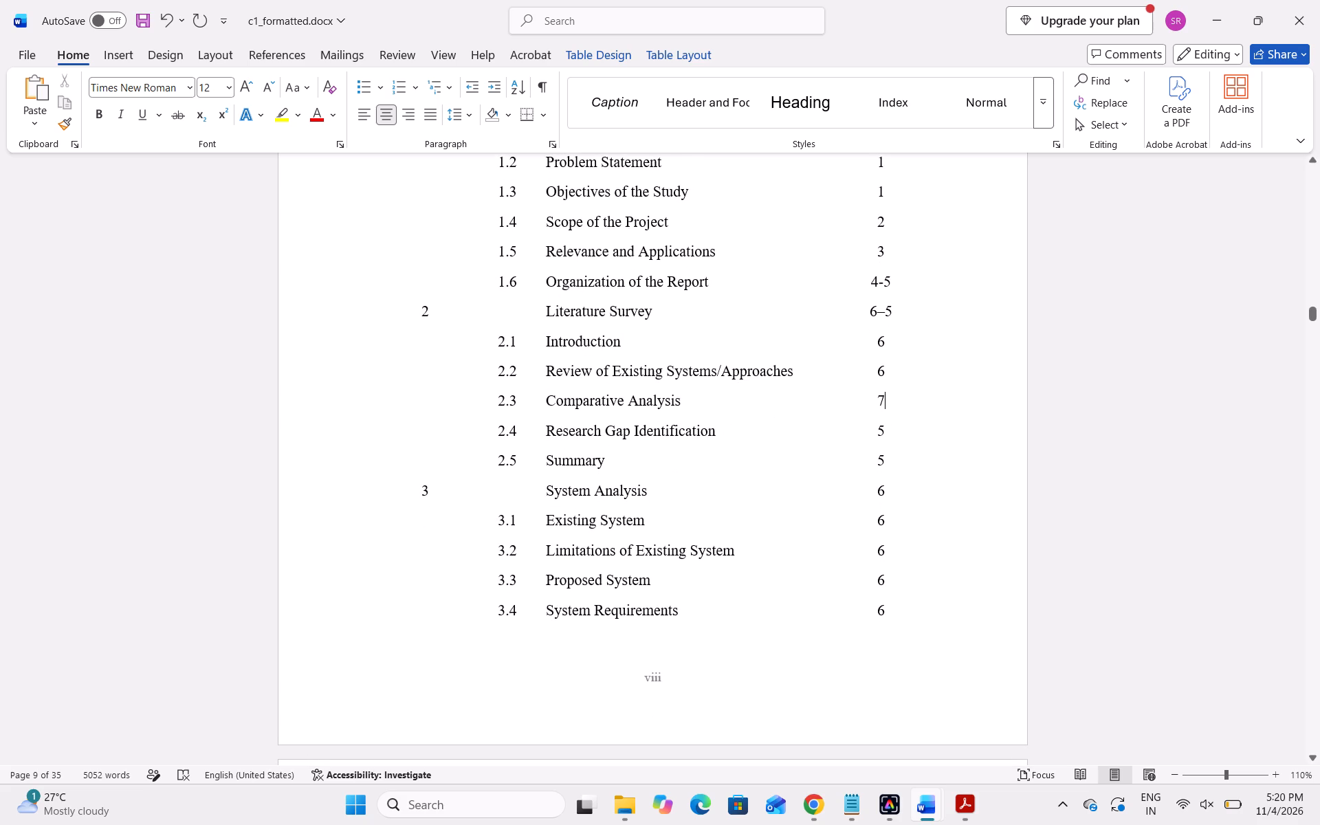
{"action": "left_click", "coordinate": [890, 429]}
{"action": "key", "text": "BackSpace"}
{"action": "key", "text": "8"}
{"action": "left_click", "coordinate": [891, 458]}
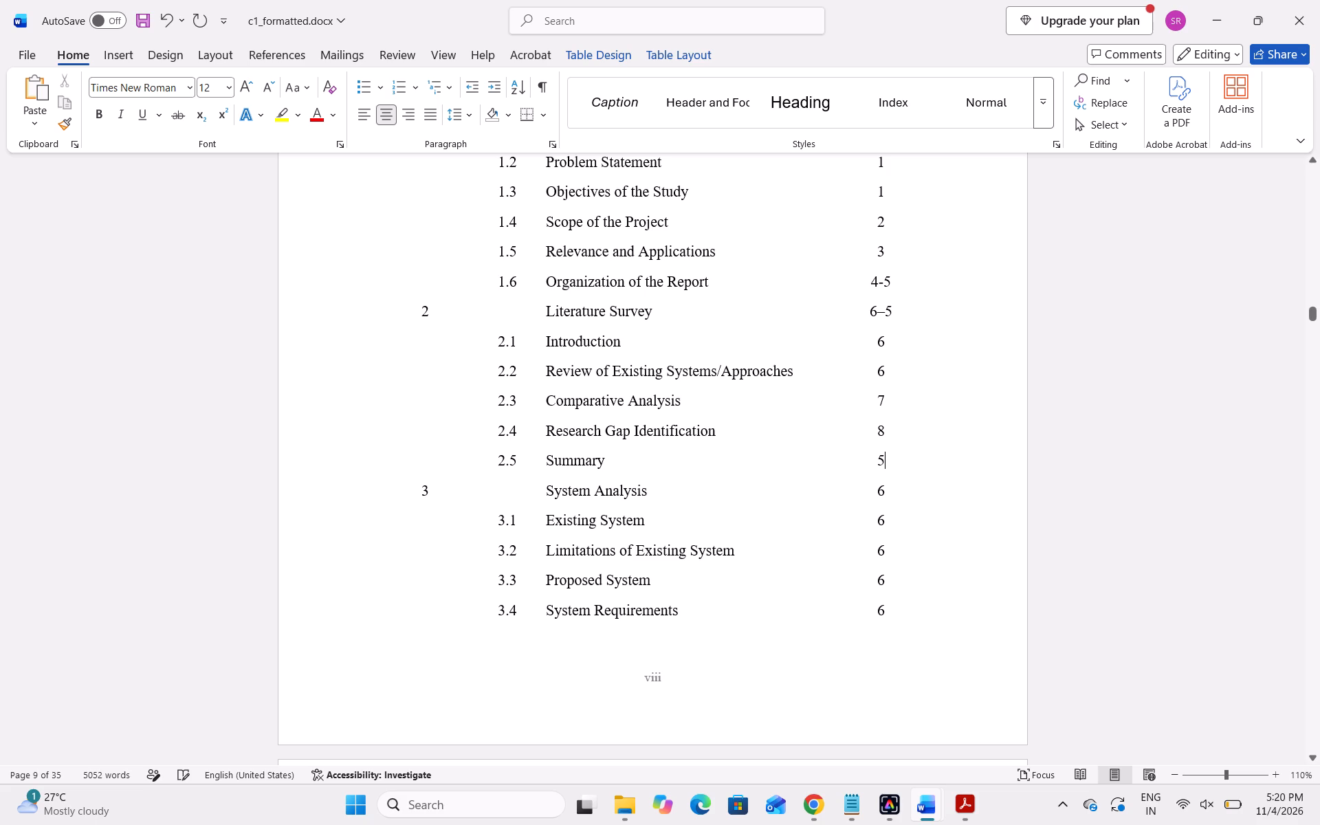
{"action": "key", "text": "BackSpace"}
{"action": "key", "text": "8"}
Change the ending page of chapter 2 Literature Survey to 8, making its range 6–8.
{"action": "left_click", "coordinate": [892, 309]}
{"action": "key", "text": "BackSpace"}
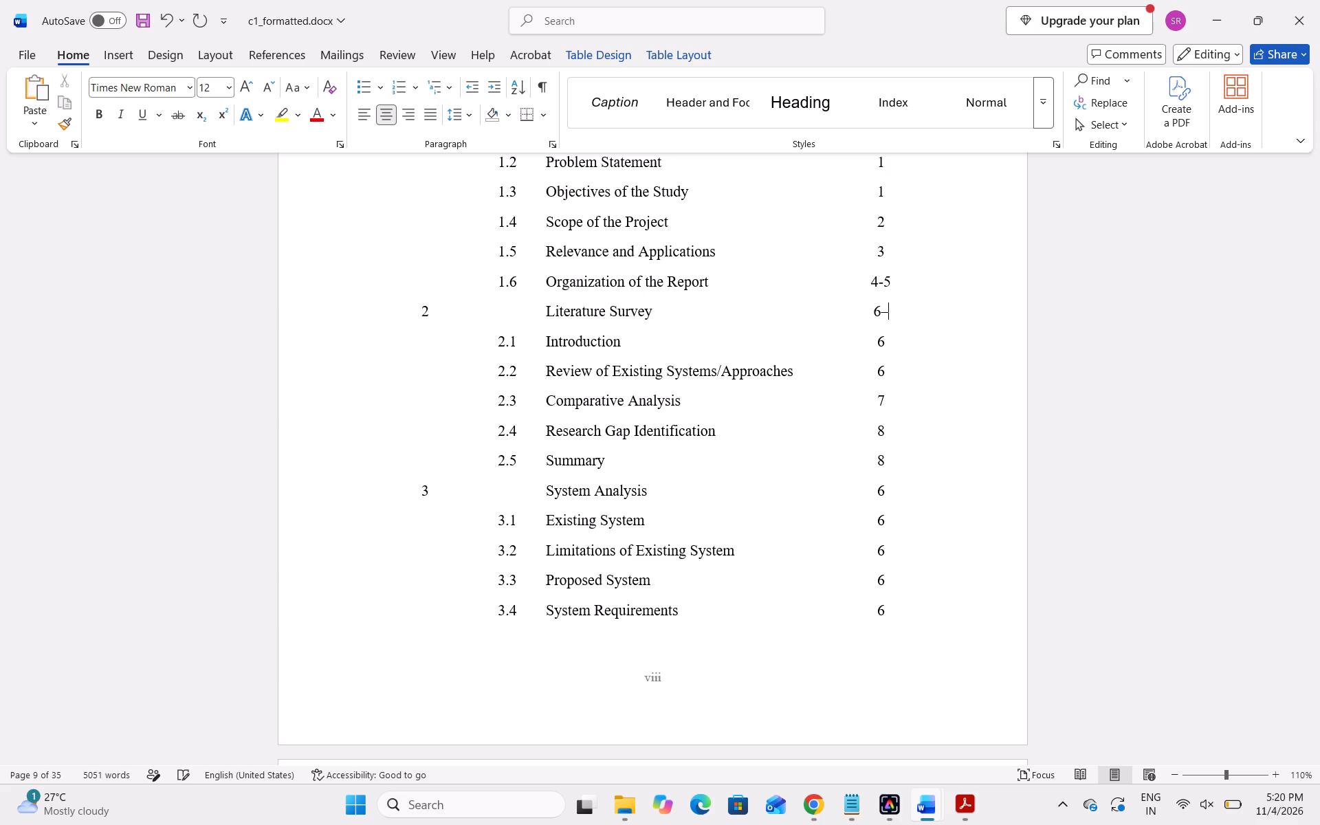
{"action": "key", "text": "8"}
Set the page numbers of chapter 3 System Analysis and its entries 3.1 through 3.4 to 9.
{"action": "scroll", "coordinate": [890, 409], "scroll_direction": "down", "scroll_amount": 1}
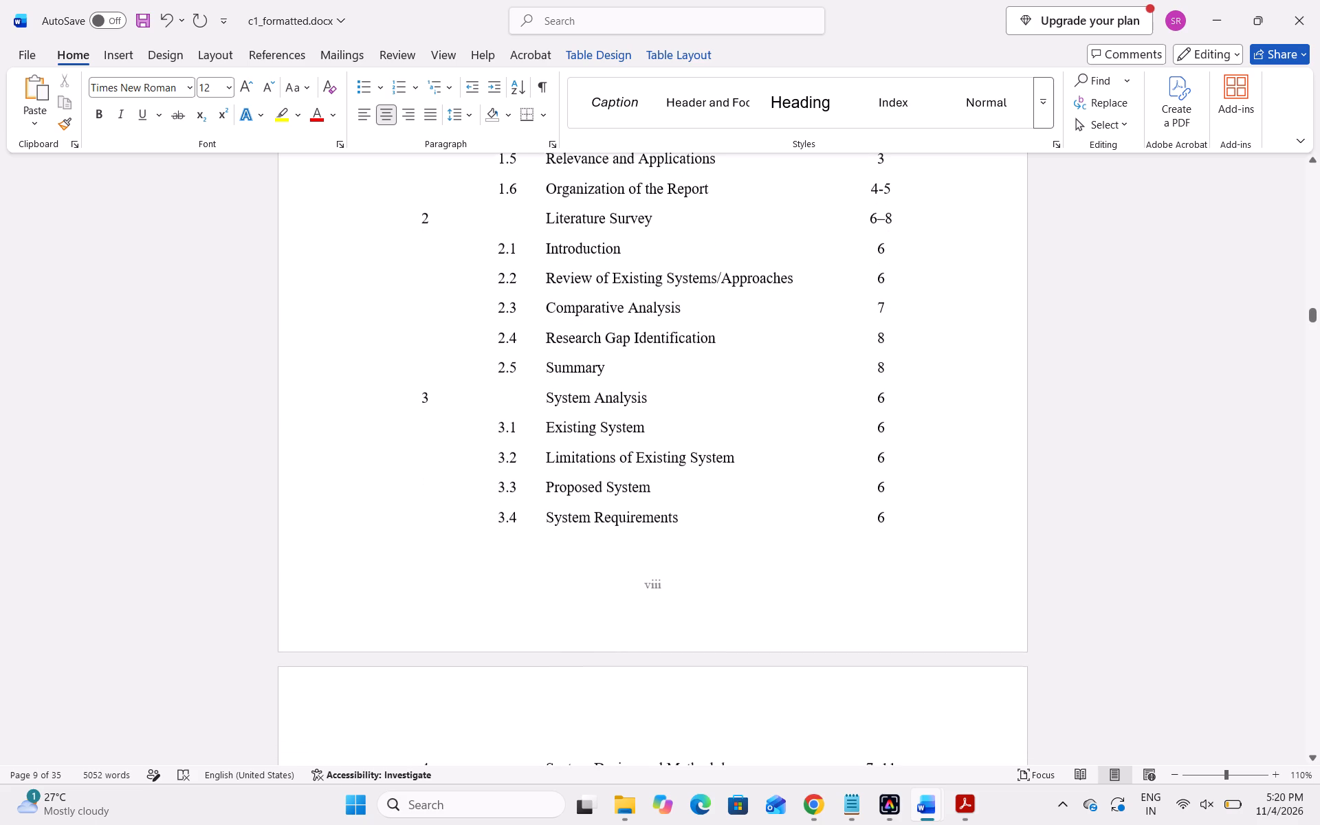
{"action": "left_click", "coordinate": [884, 397]}
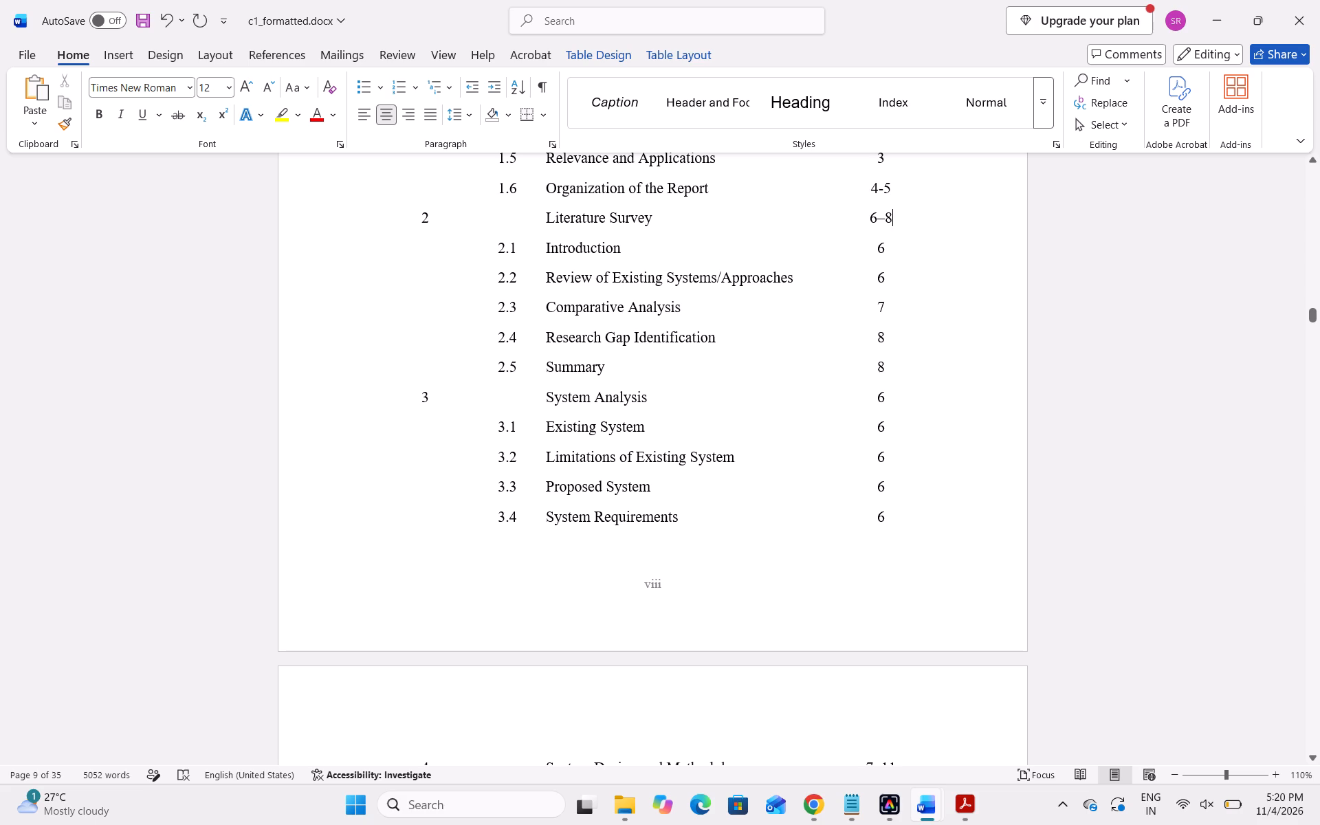
{"action": "key", "text": "BackSpace"}
{"action": "key", "text": "9"}
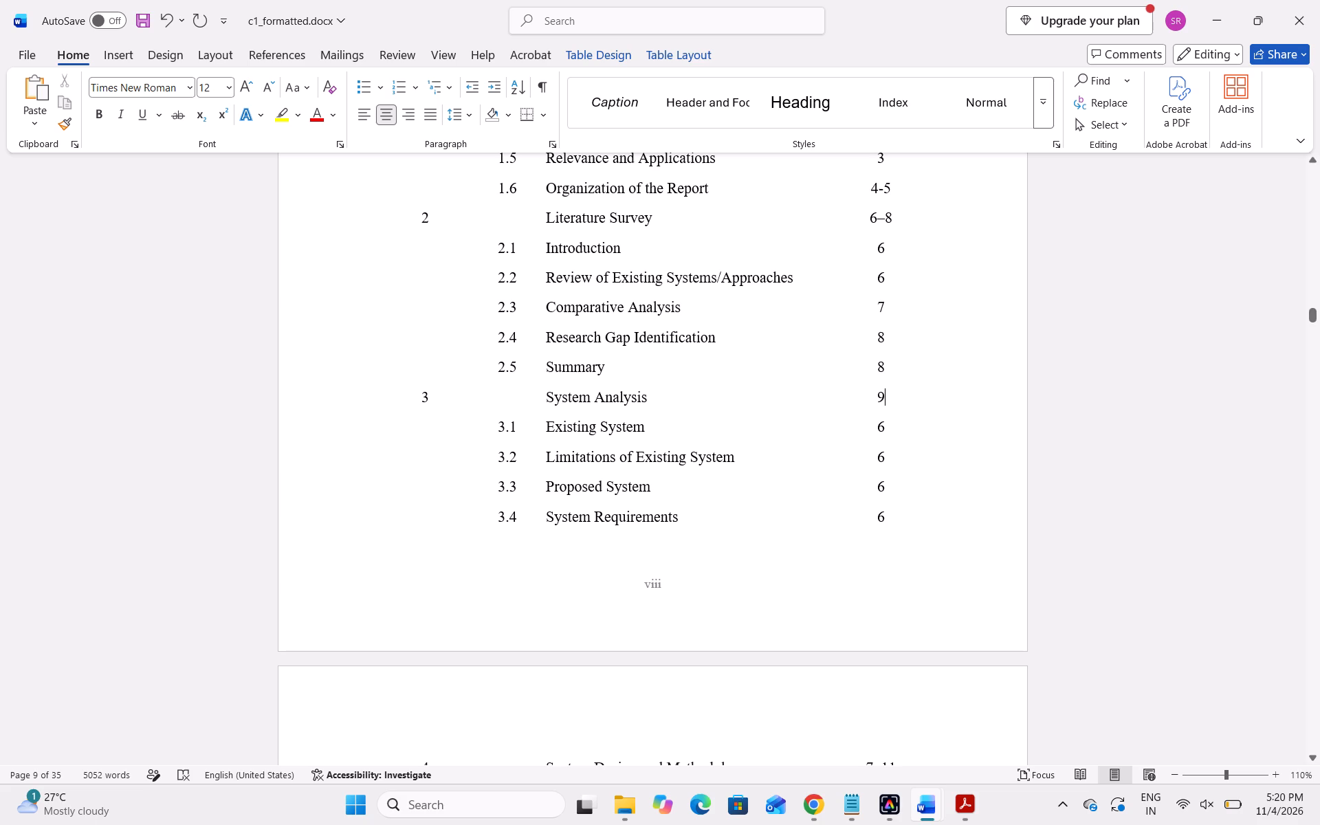
{"action": "left_click", "coordinate": [883, 428]}
{"action": "key", "text": "BackSpace"}
{"action": "key", "text": "9"}
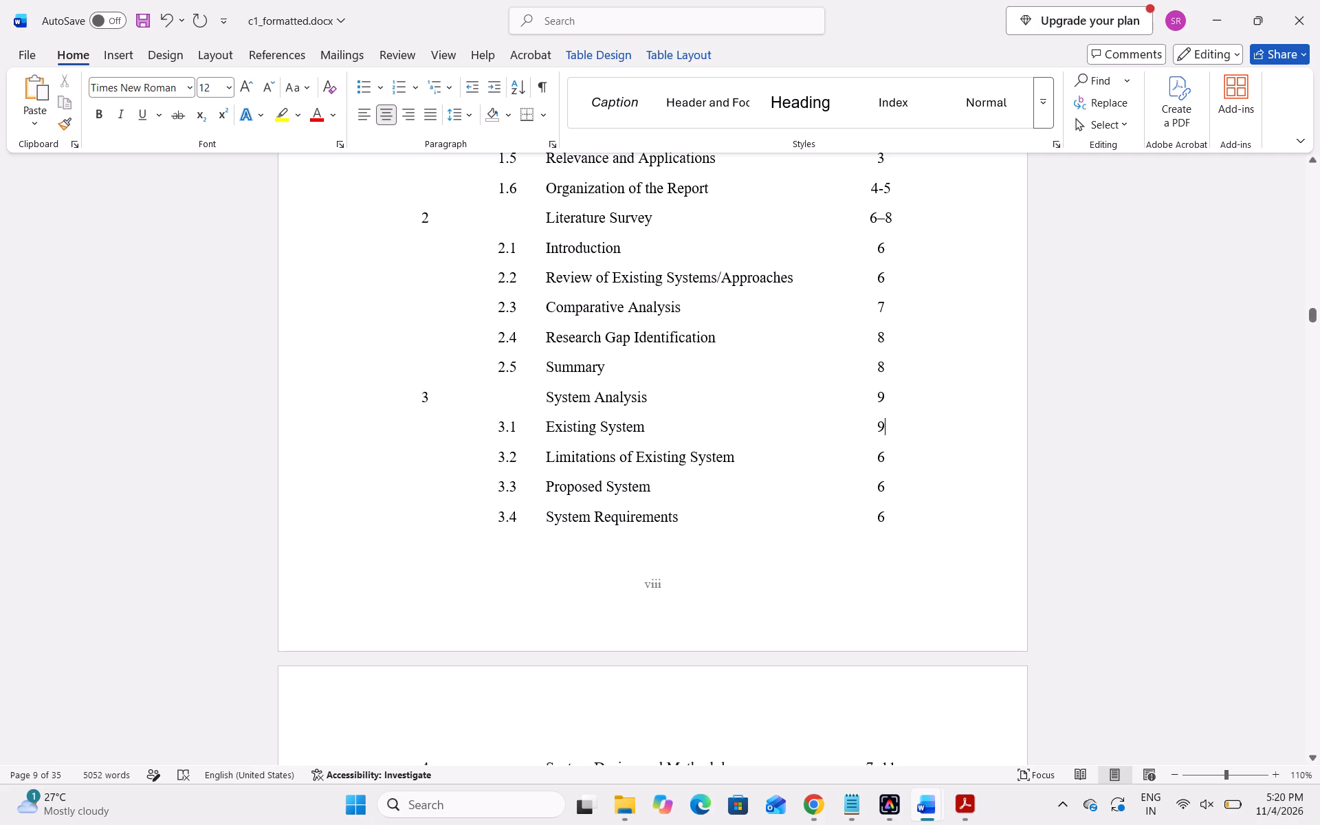
{"action": "left_click", "coordinate": [885, 459]}
{"action": "key", "text": "BackSpace"}
{"action": "key", "text": "9"}
{"action": "left_click", "coordinate": [888, 482]}
{"action": "key", "text": "BackSpace"}
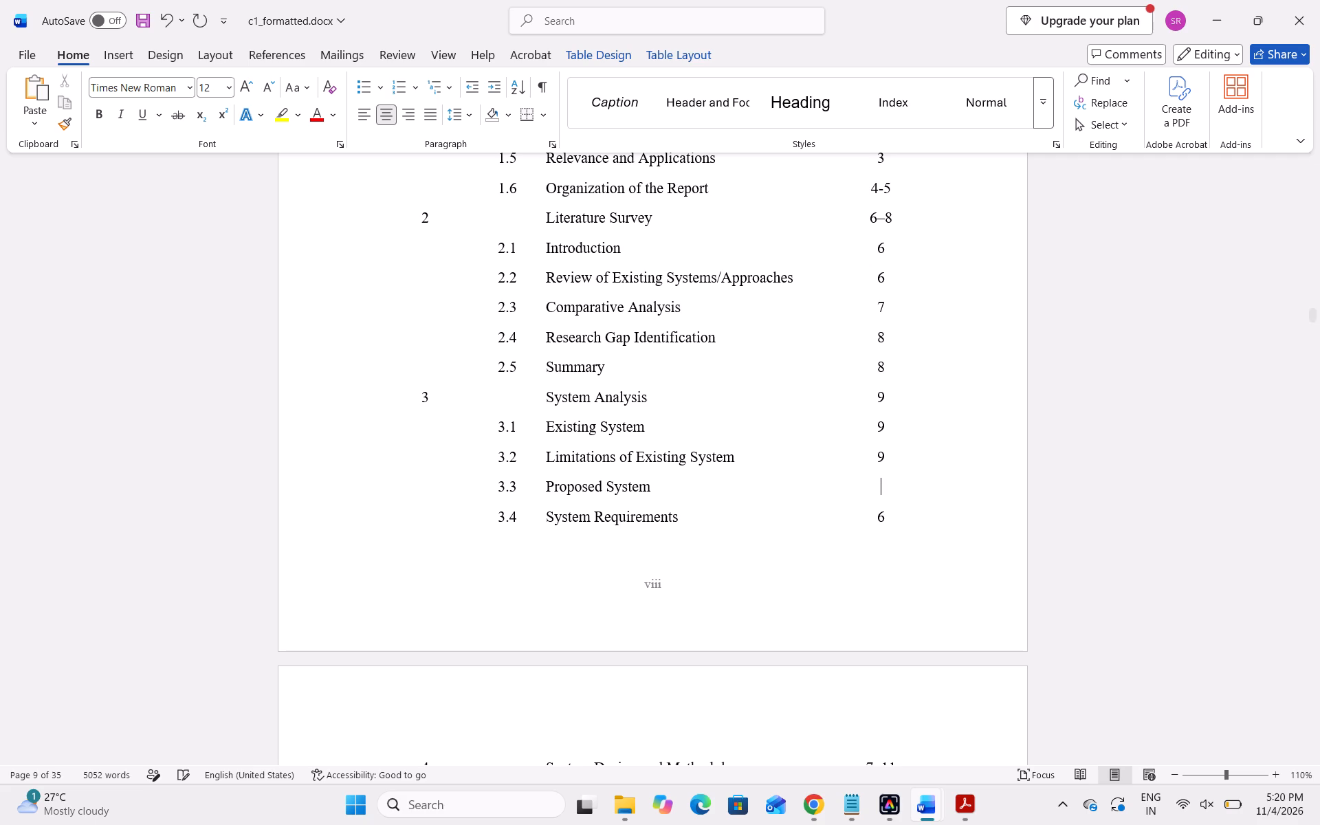
{"action": "key", "text": "9"}
{"action": "left_click", "coordinate": [887, 515]}
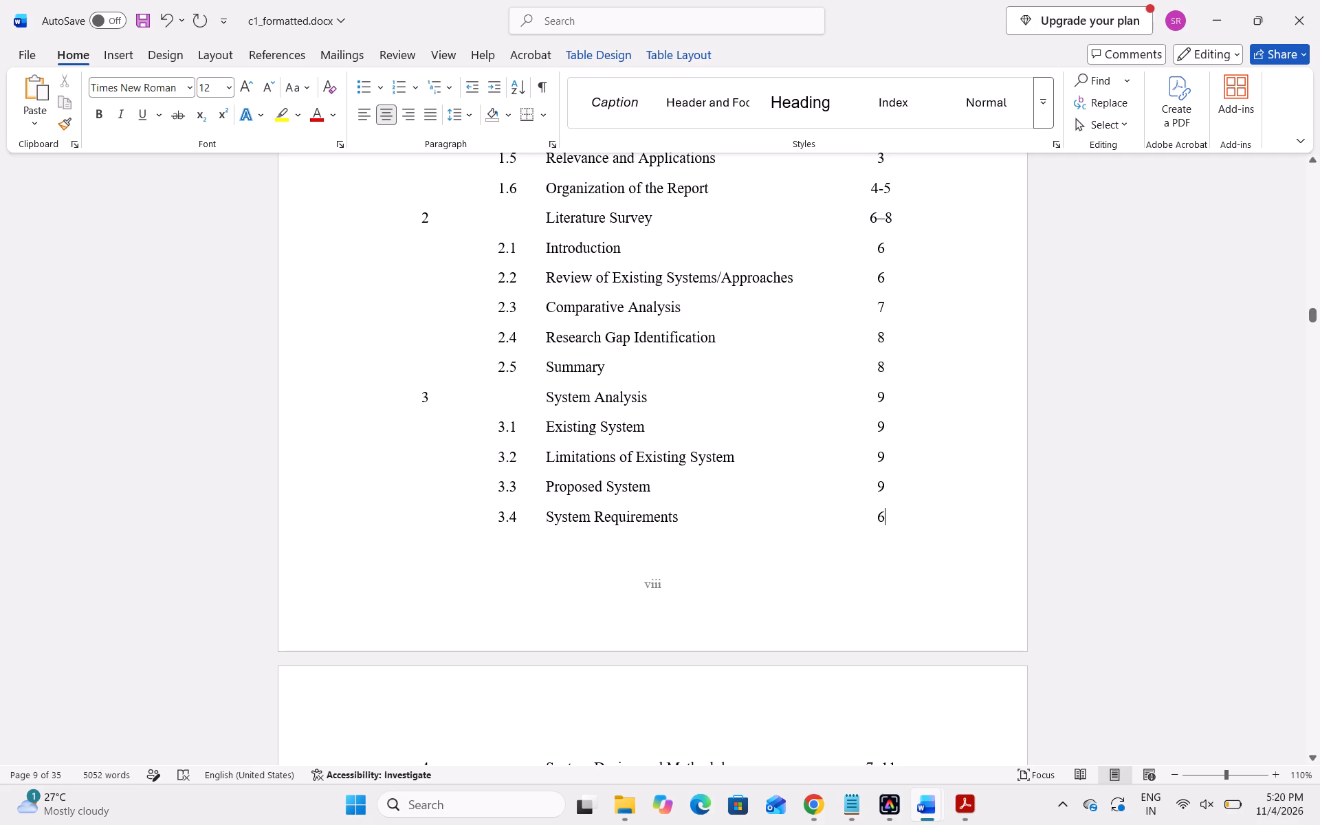
{"action": "key", "text": "BackSpace"}
{"action": "key", "text": "9"}
Change the starting page of chapter 4 System Design and Methodology to 10 and set 4.1 System Architecture to 10-11.
{"action": "scroll", "coordinate": [850, 500], "scroll_direction": "down", "scroll_amount": 1}
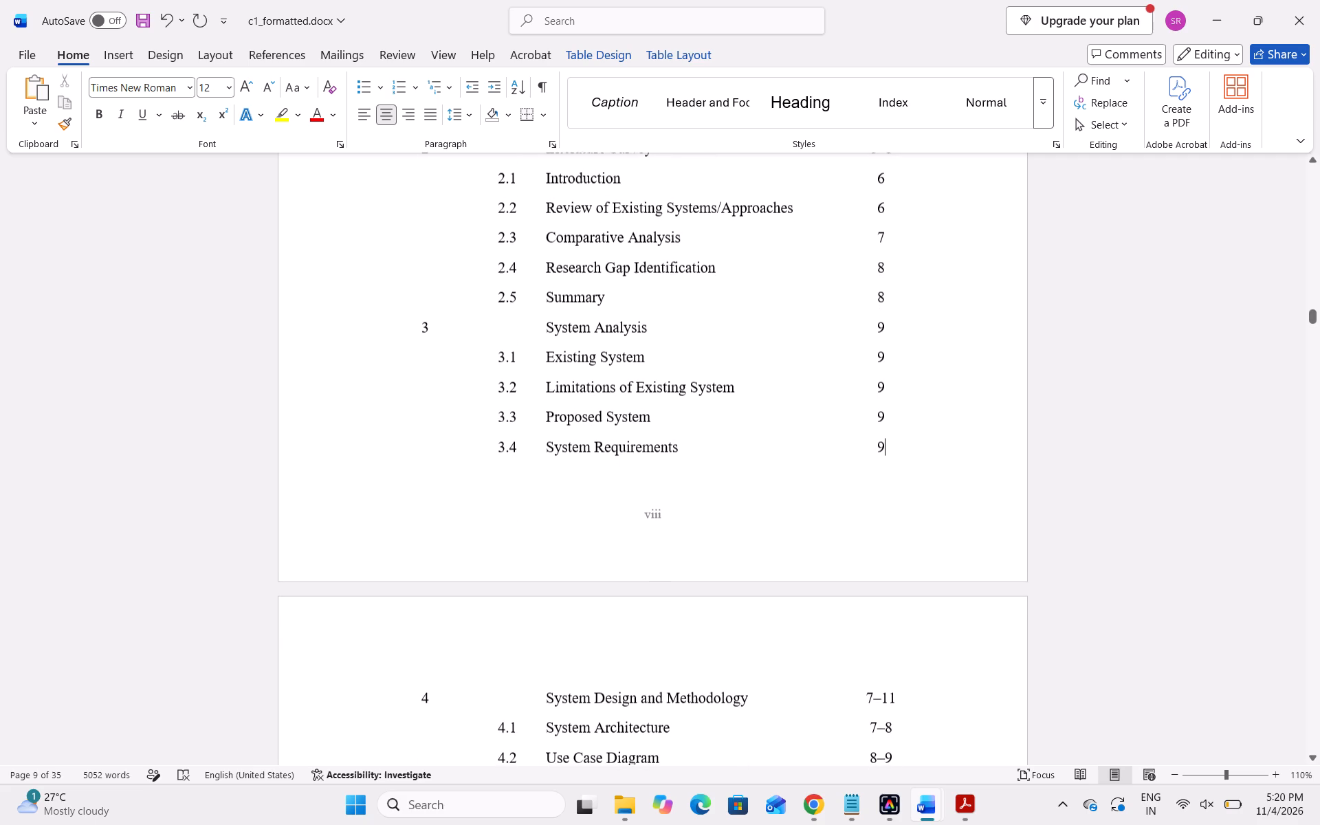
{"action": "left_click", "coordinate": [875, 324]}
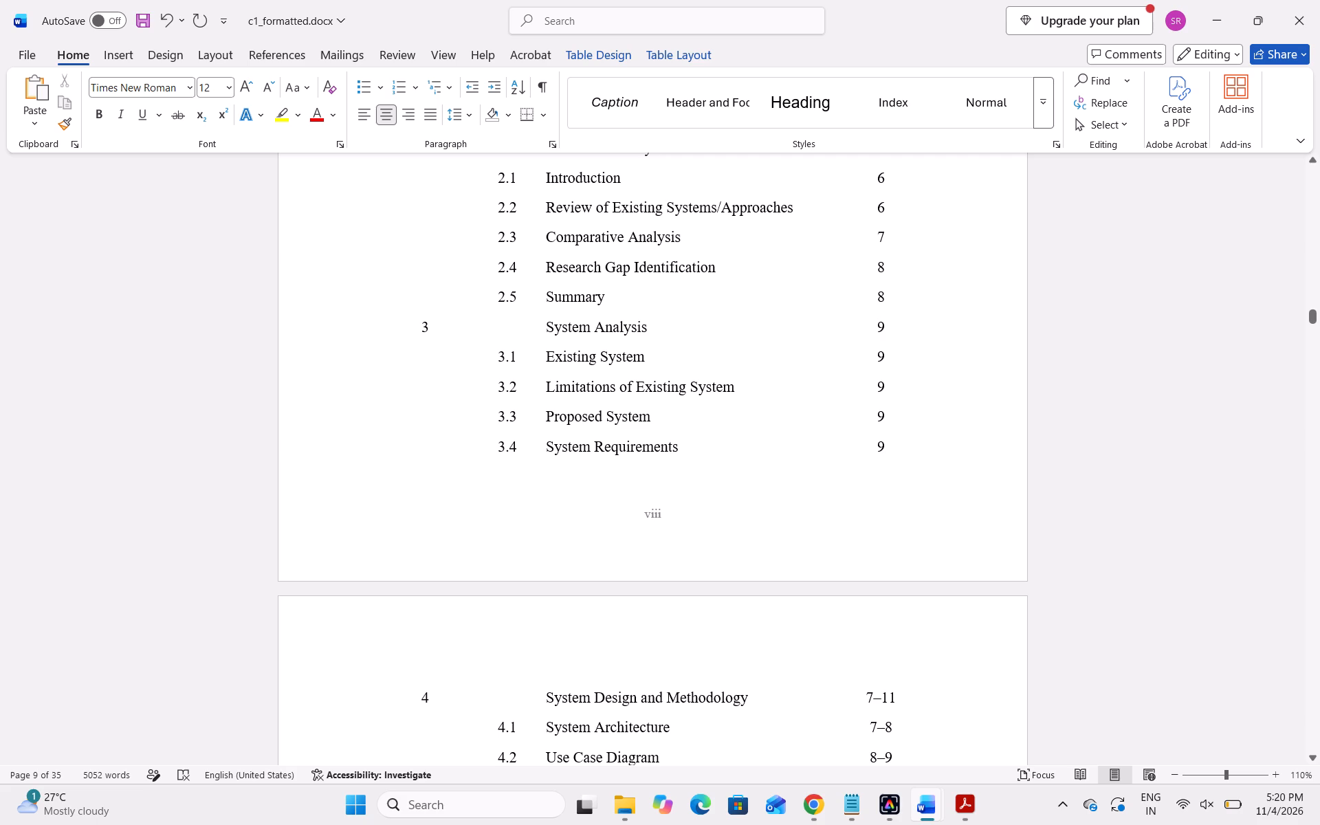
{"action": "scroll", "coordinate": [852, 433], "scroll_direction": "down", "scroll_amount": 2}
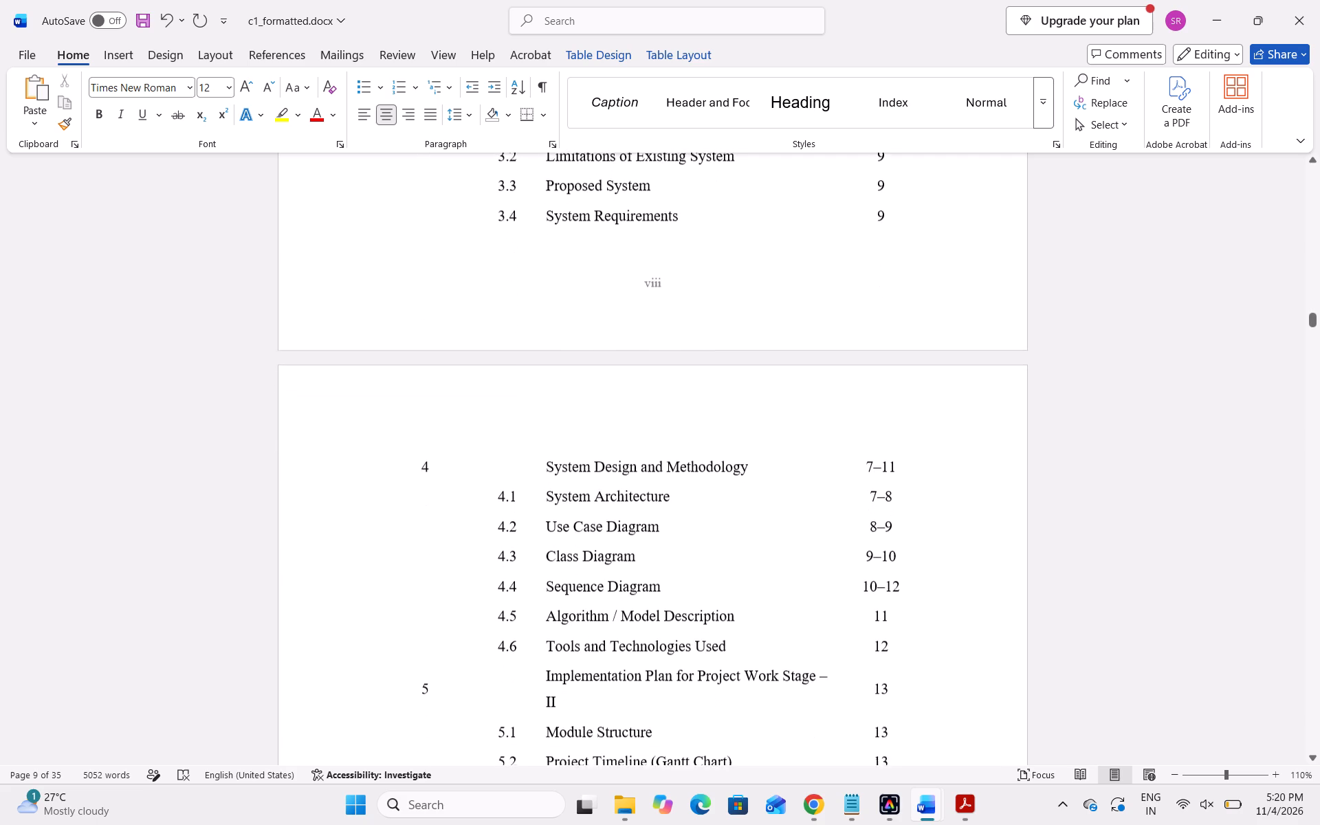
{"action": "scroll", "coordinate": [873, 439], "scroll_direction": "down", "scroll_amount": 1}
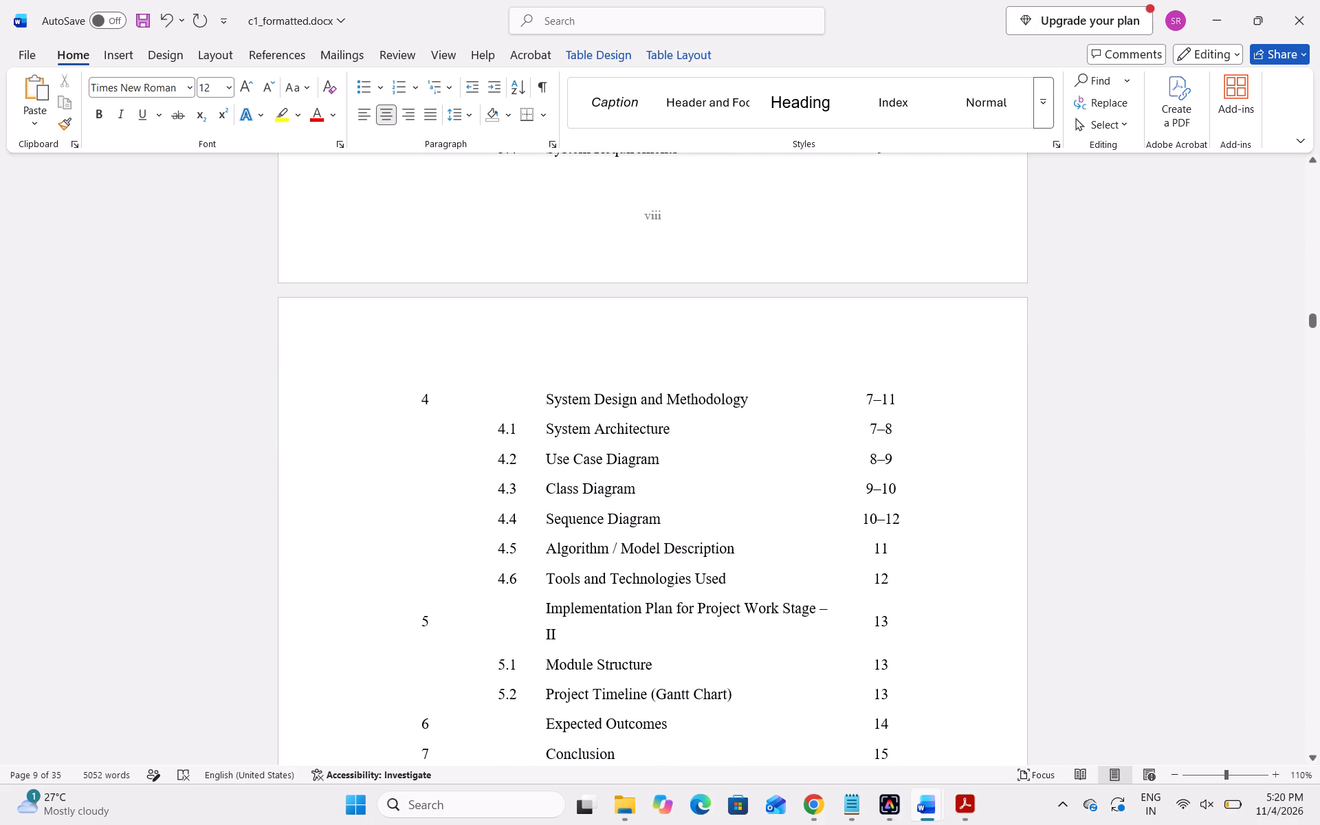
{"action": "left_click", "coordinate": [874, 401]}
{"action": "key", "text": "BackSpace"}
{"action": "type", "text": "10"}
{"action": "left_click_drag", "start_coordinate": [894, 427], "coordinate": [869, 430]}
{"action": "key", "text": "BackSpace"}
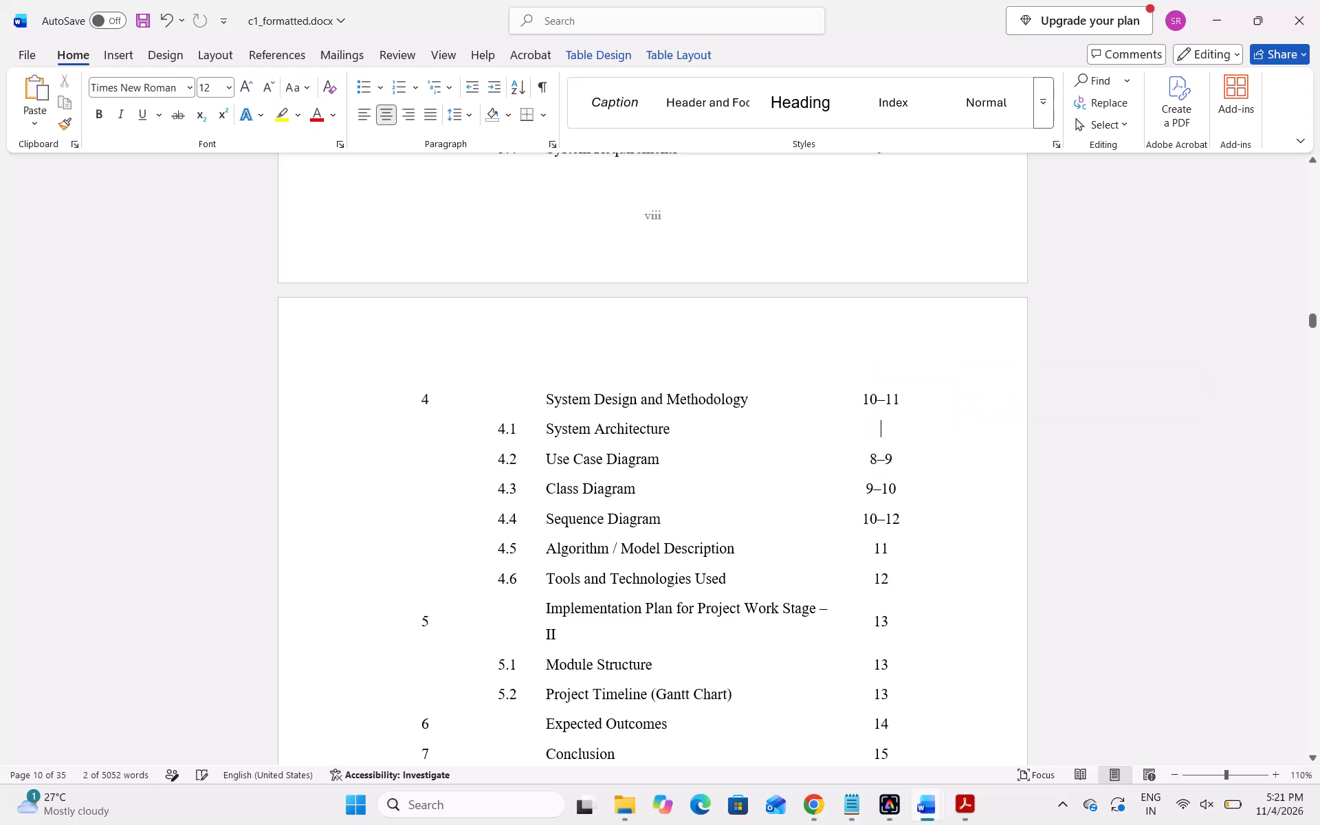
{"action": "type", "text": "10-11"}
Set the page numbers of 4.2 Use Case Diagram to 11-13 and of 4.3 Class Diagram to 14-15.
{"action": "left_click", "coordinate": [892, 457]}
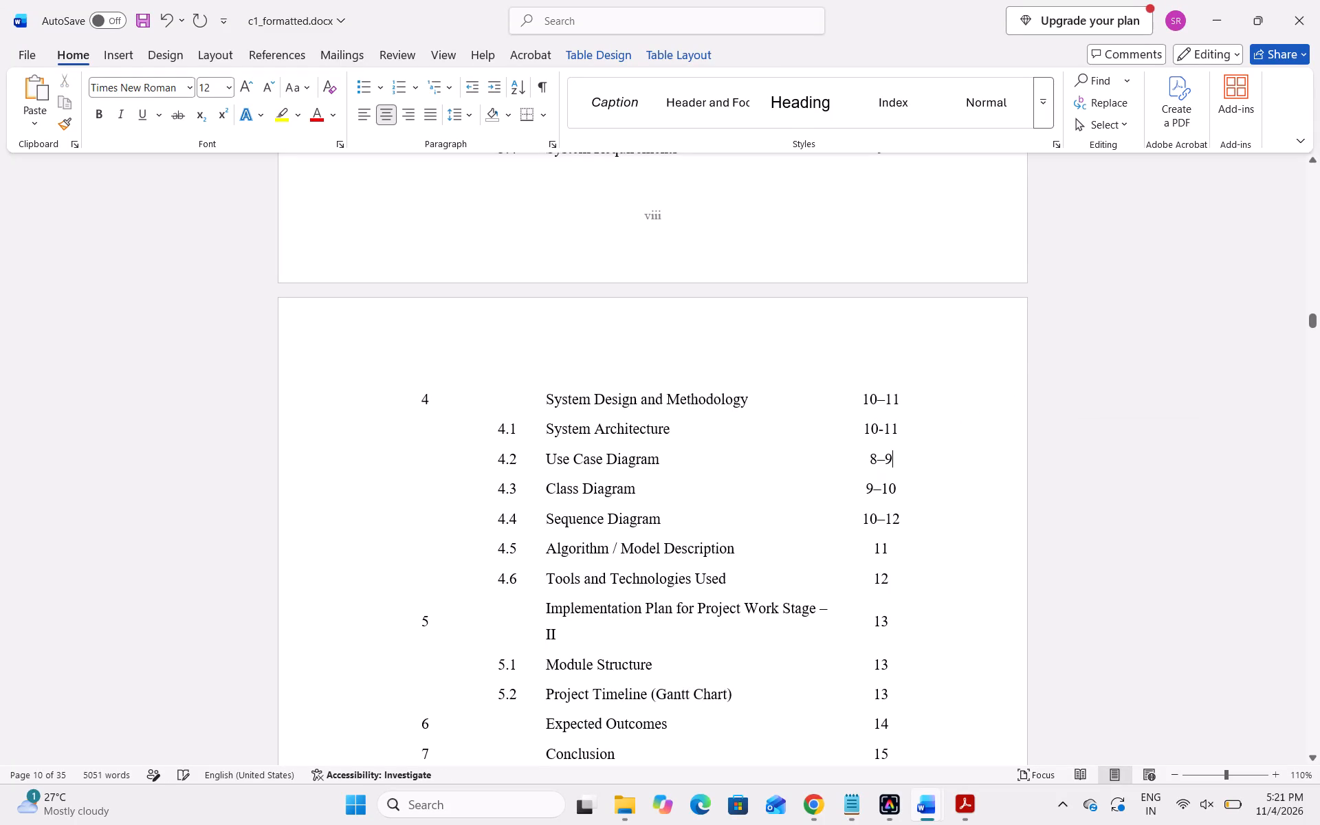
{"action": "key", "text": "BackSpace"}
{"action": "key", "text": "BackSpace"}
{"action": "key", "text": "BackSpace"}
{"action": "type", "text": "11-13"}
{"action": "left_click", "coordinate": [892, 482]}
{"action": "key", "text": "BackSpace"}
{"action": "key", "text": "BackSpace"}
{"action": "key", "text": "BackSpace"}
{"action": "key", "text": "BackSpace"}
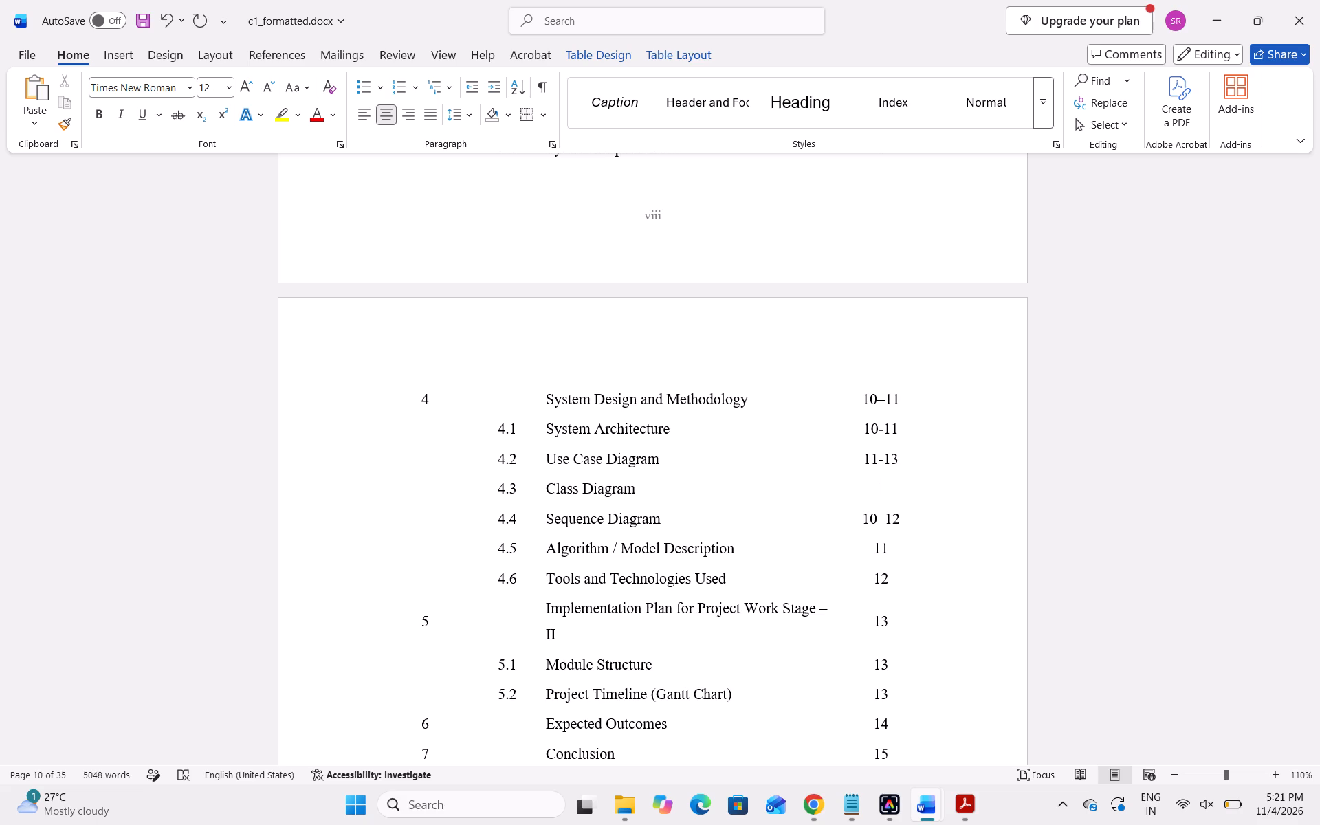
{"action": "type", "text": "14-15"}
Set the page numbers of 4.4 Sequence Diagram to 16-17.
{"action": "left_click", "coordinate": [904, 518]}
{"action": "key", "text": "BackSpace"}
{"action": "key", "text": "BackSpace"}
{"action": "key", "text": "BackSpace"}
{"action": "key", "text": "BackSpace"}
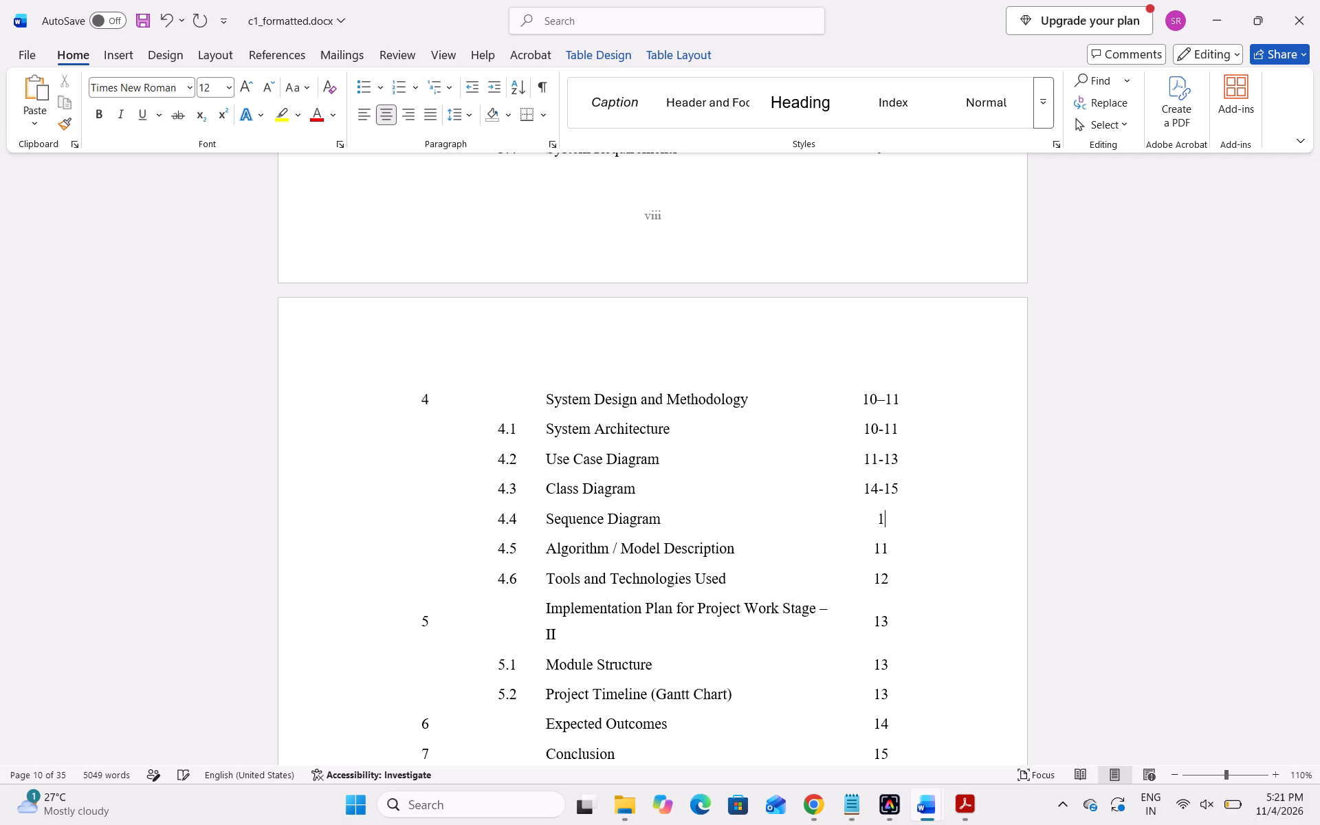
{"action": "type", "text": "6-17"}
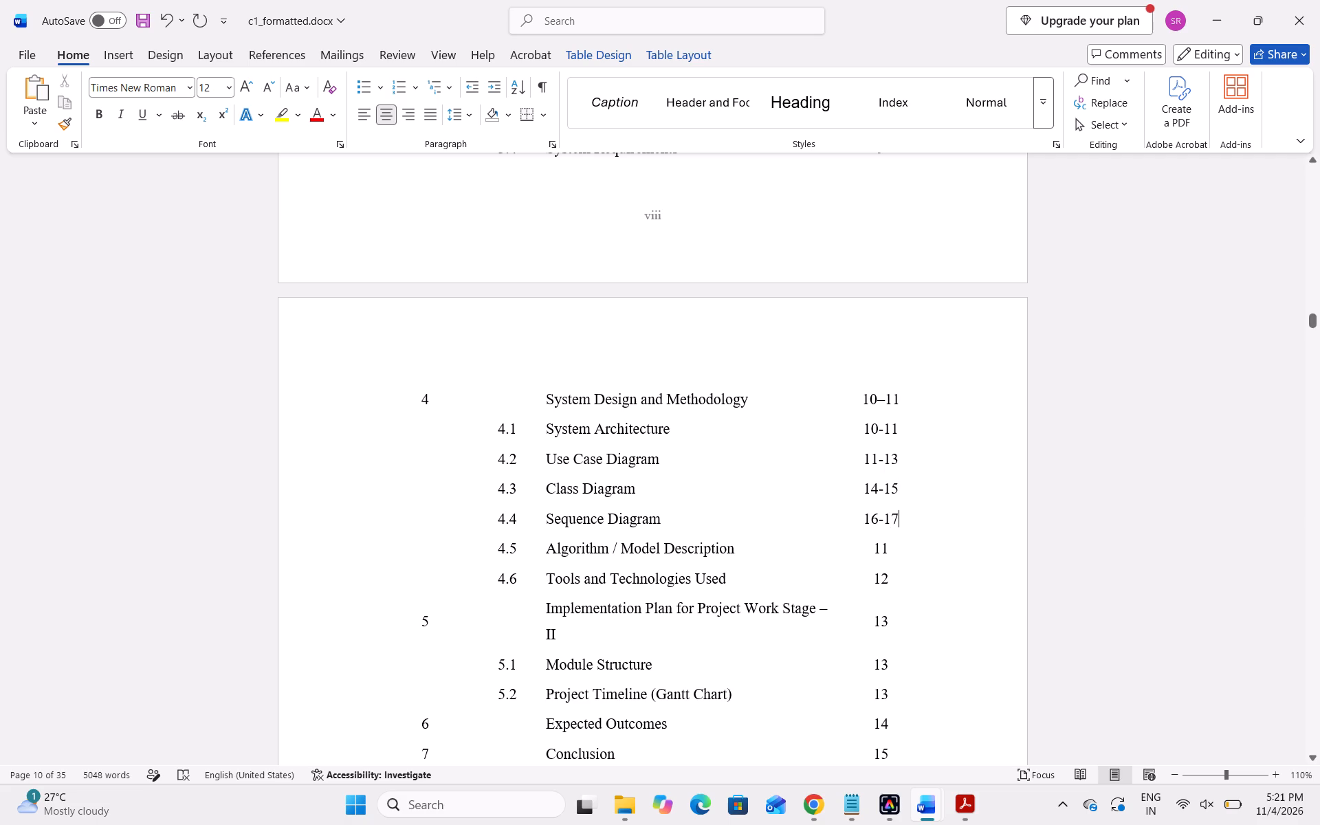
Set the page numbers of 4.5 Algorithm / Model Description and 4.6 Tools and Technologies Used to 18.
{"action": "left_click", "coordinate": [885, 542]}
{"action": "key", "text": "BackSpace"}
{"action": "key", "text": "9"}
{"action": "key", "text": "BackSpace"}
{"action": "key", "text": "8"}
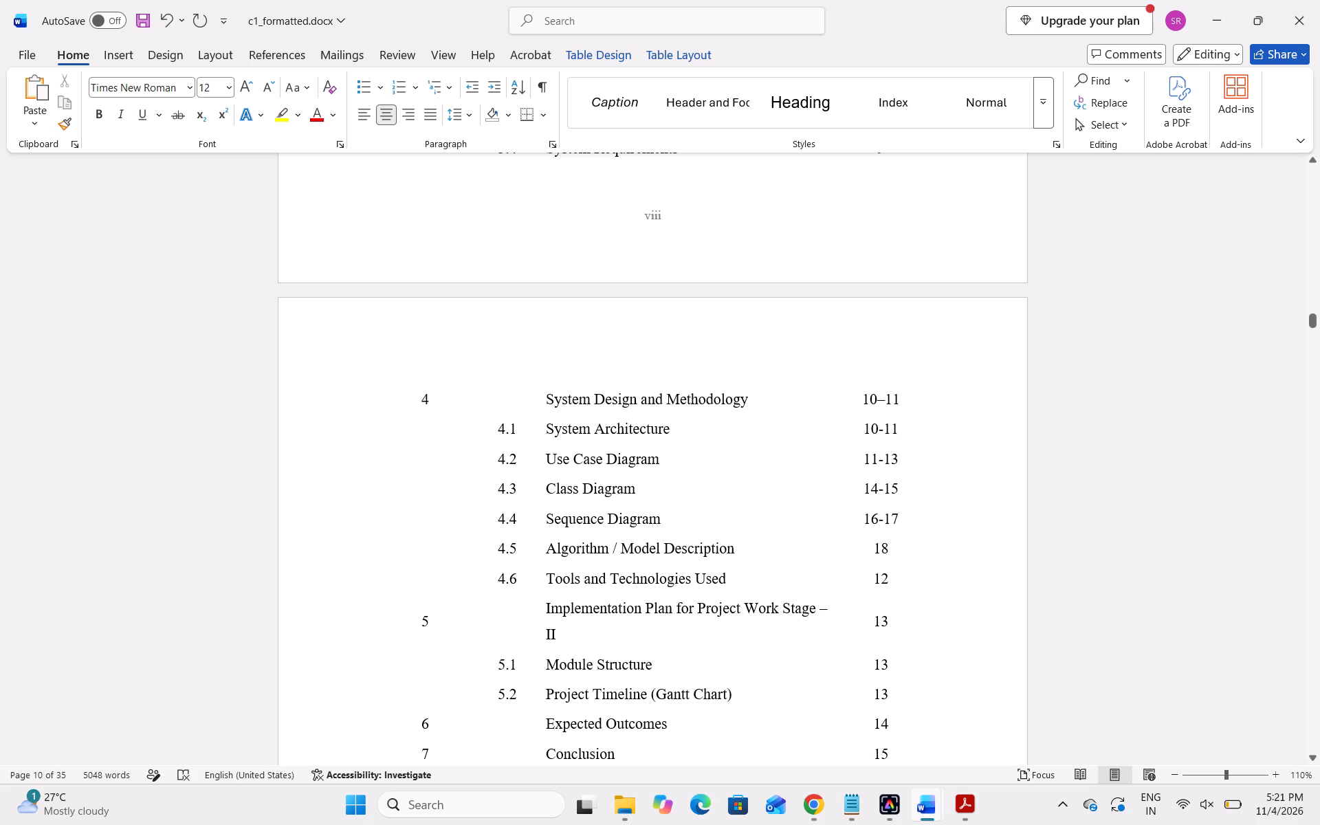
{"action": "left_click", "coordinate": [889, 580]}
{"action": "key", "text": "BackSpace"}
{"action": "key", "text": "8"}
Change the ending page of chapter 4 System Design and Methodology to 18, making its range 10–18.
{"action": "scroll", "coordinate": [889, 580], "scroll_direction": "down", "scroll_amount": 1}
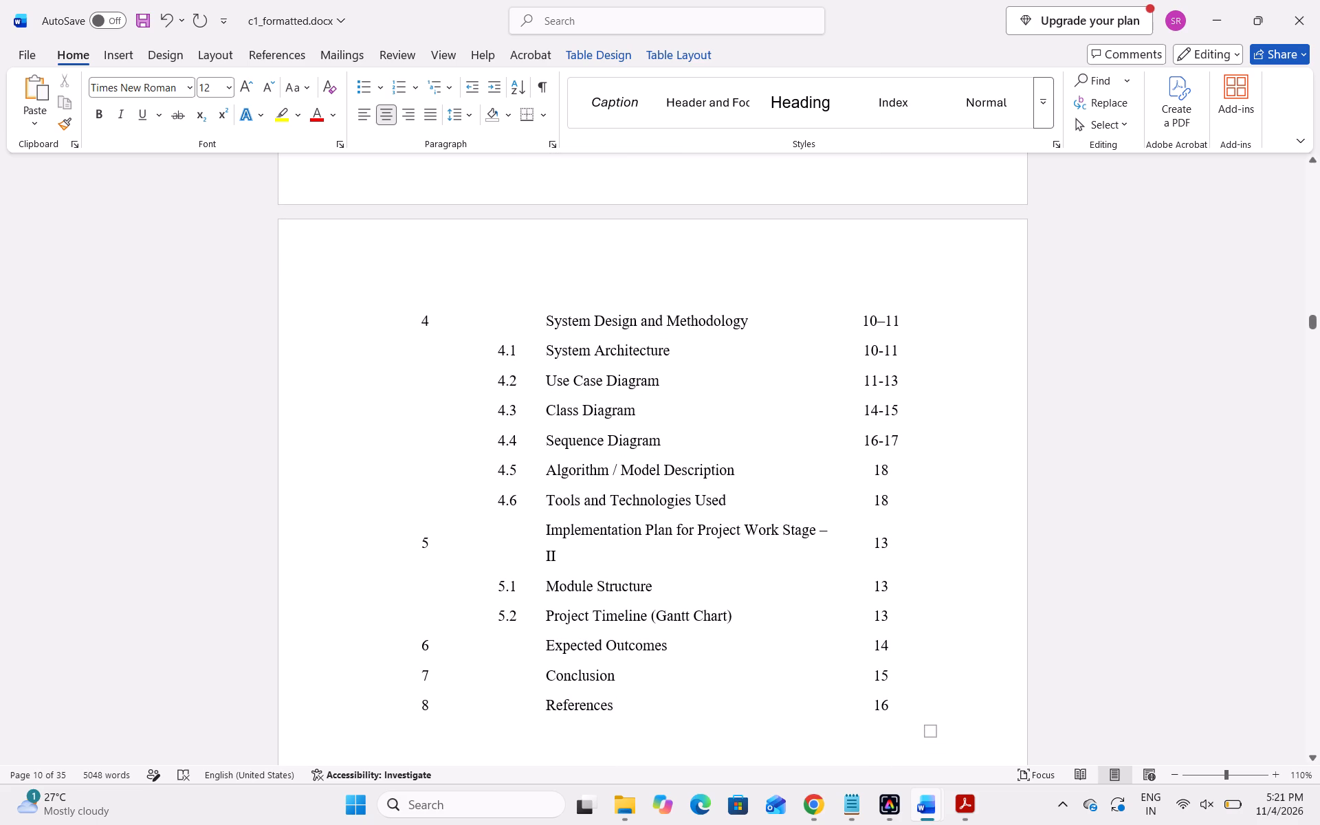
{"action": "scroll", "coordinate": [877, 534], "scroll_direction": "up", "scroll_amount": 1}
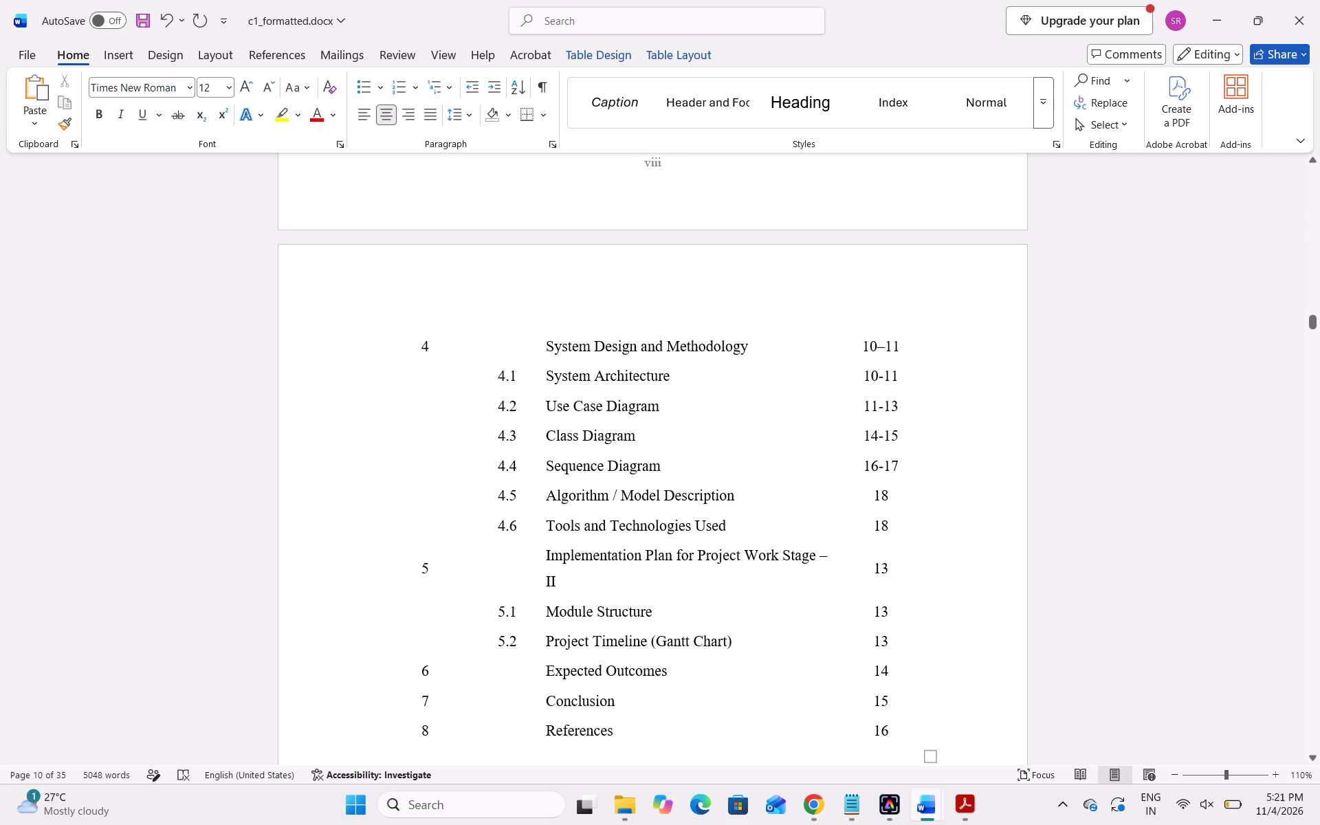
{"action": "scroll", "coordinate": [907, 481], "scroll_direction": "up", "scroll_amount": 1}
{"action": "left_click", "coordinate": [899, 410]}
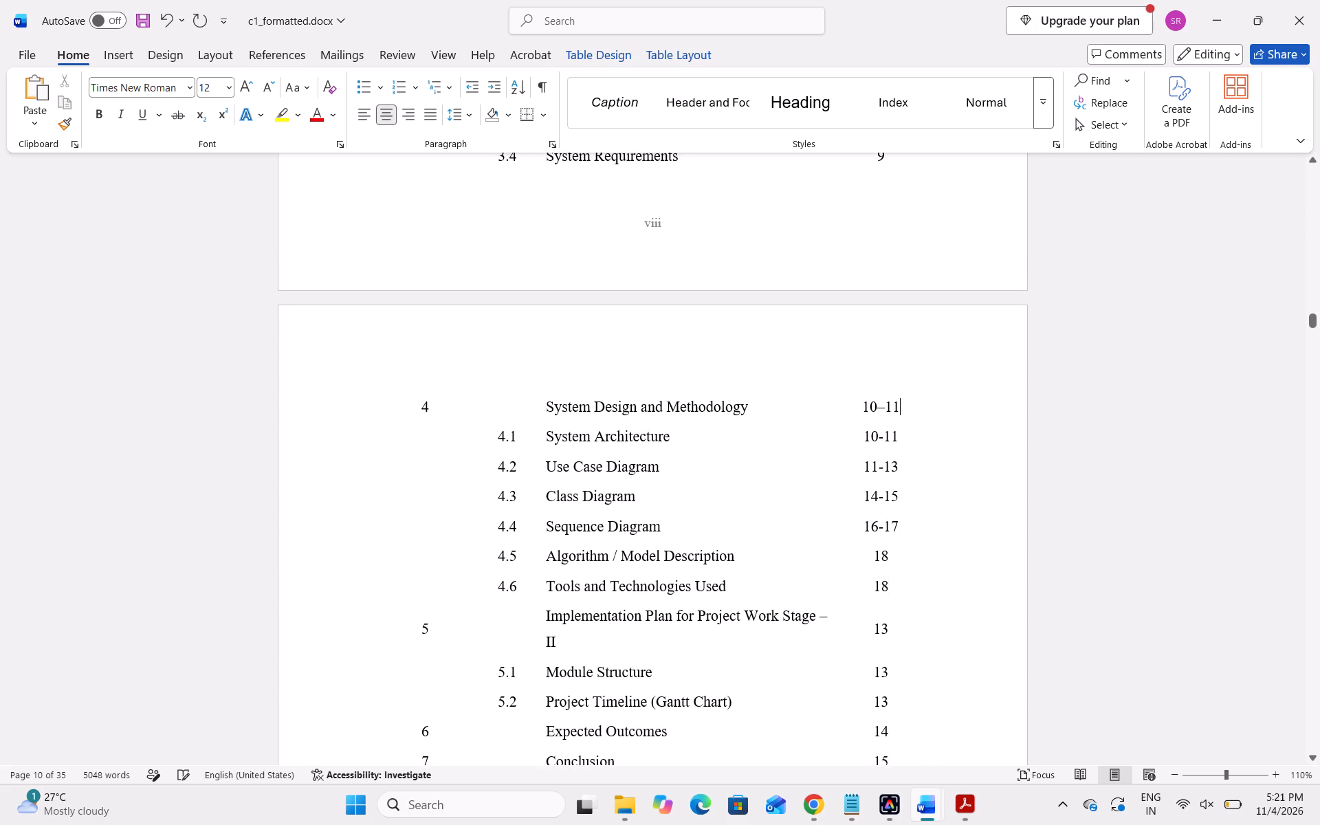
{"action": "key", "text": "BackSpace"}
{"action": "key", "text": "8"}
Widen the Contents column of the table of contents so the chapter 5 title fits on one line.
{"action": "left_click_drag", "start_coordinate": [815, 474], "coordinate": [859, 478]}
{"action": "left_click", "coordinate": [859, 478]}
{"action": "left_click", "coordinate": [854, 532]}
{"action": "left_click", "coordinate": [852, 637]}
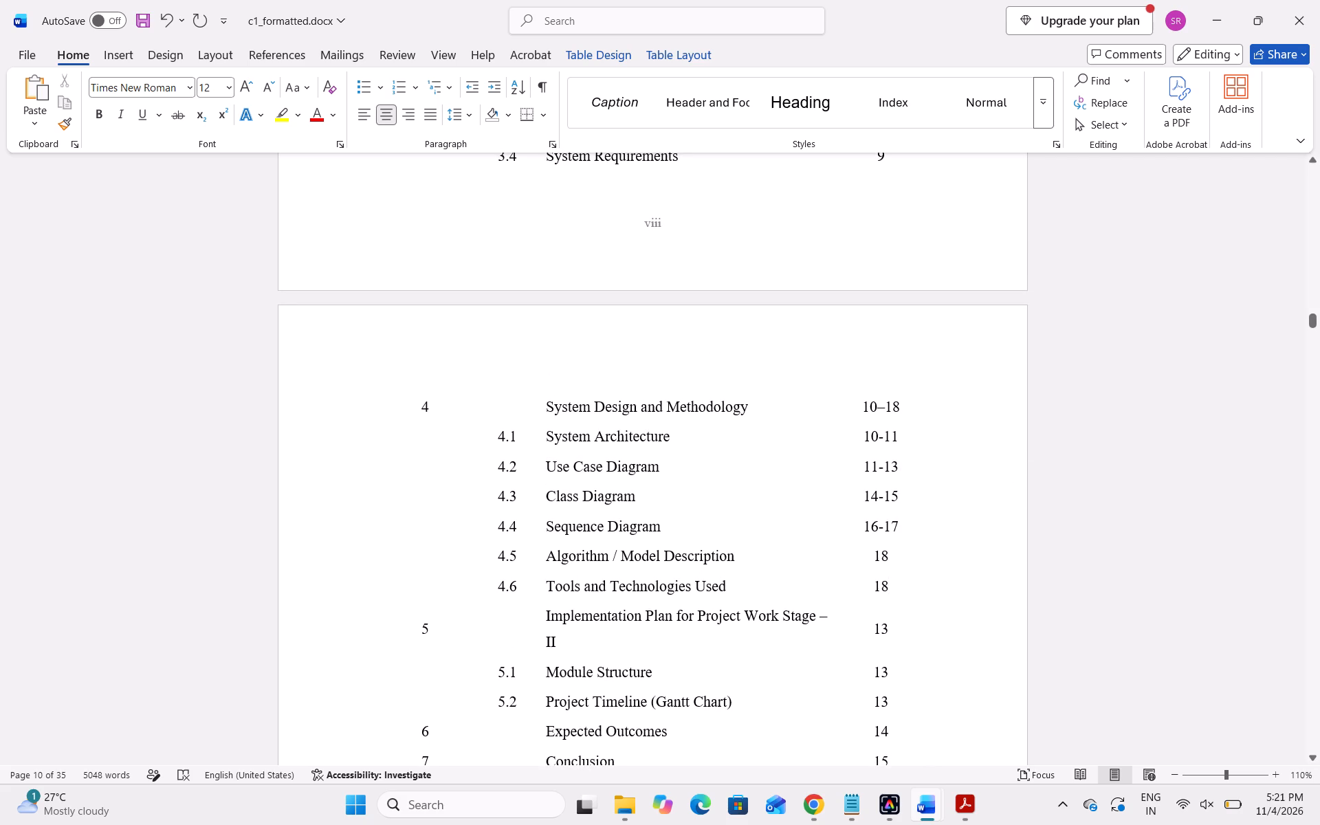
{"action": "left_click", "coordinate": [837, 613]}
{"action": "left_click_drag", "start_coordinate": [837, 613], "coordinate": [853, 612]}
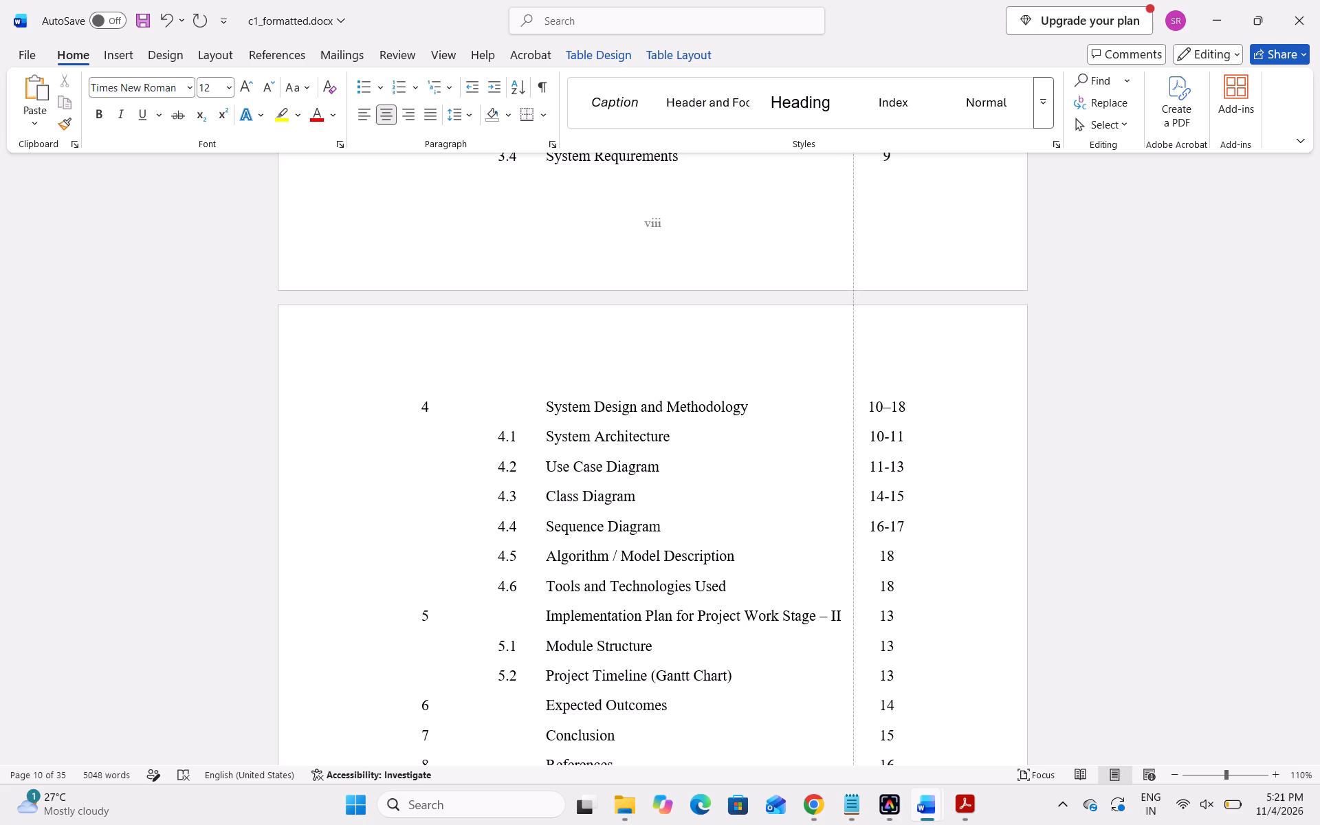
{"action": "left_click_drag", "start_coordinate": [853, 612], "coordinate": [862, 613]}
Narrow the Chapter No. column of the table of contents, shifting the section numbers away from the entry titles.
{"action": "scroll", "coordinate": [890, 604], "scroll_direction": "up", "scroll_amount": 1}
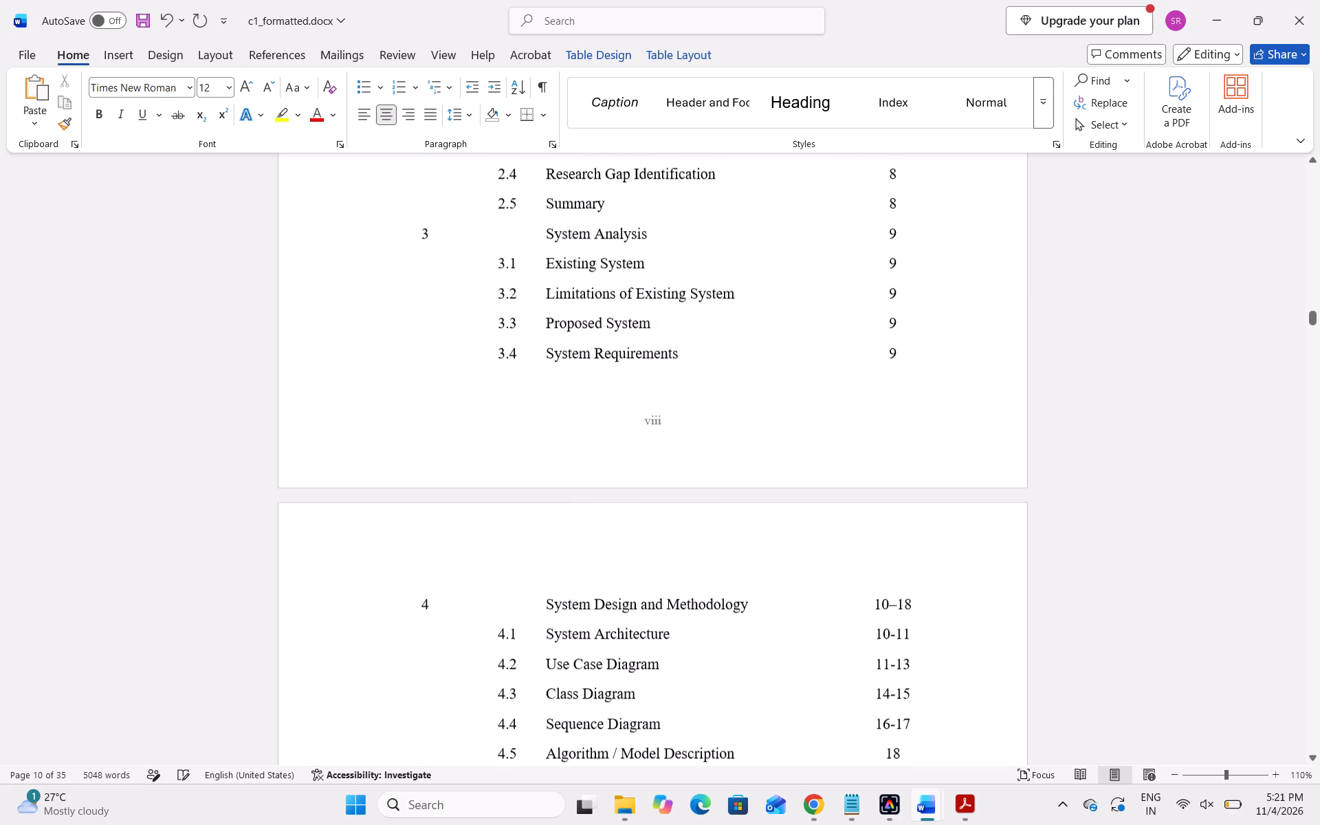
{"action": "scroll", "coordinate": [890, 604], "scroll_direction": "up", "scroll_amount": 3}
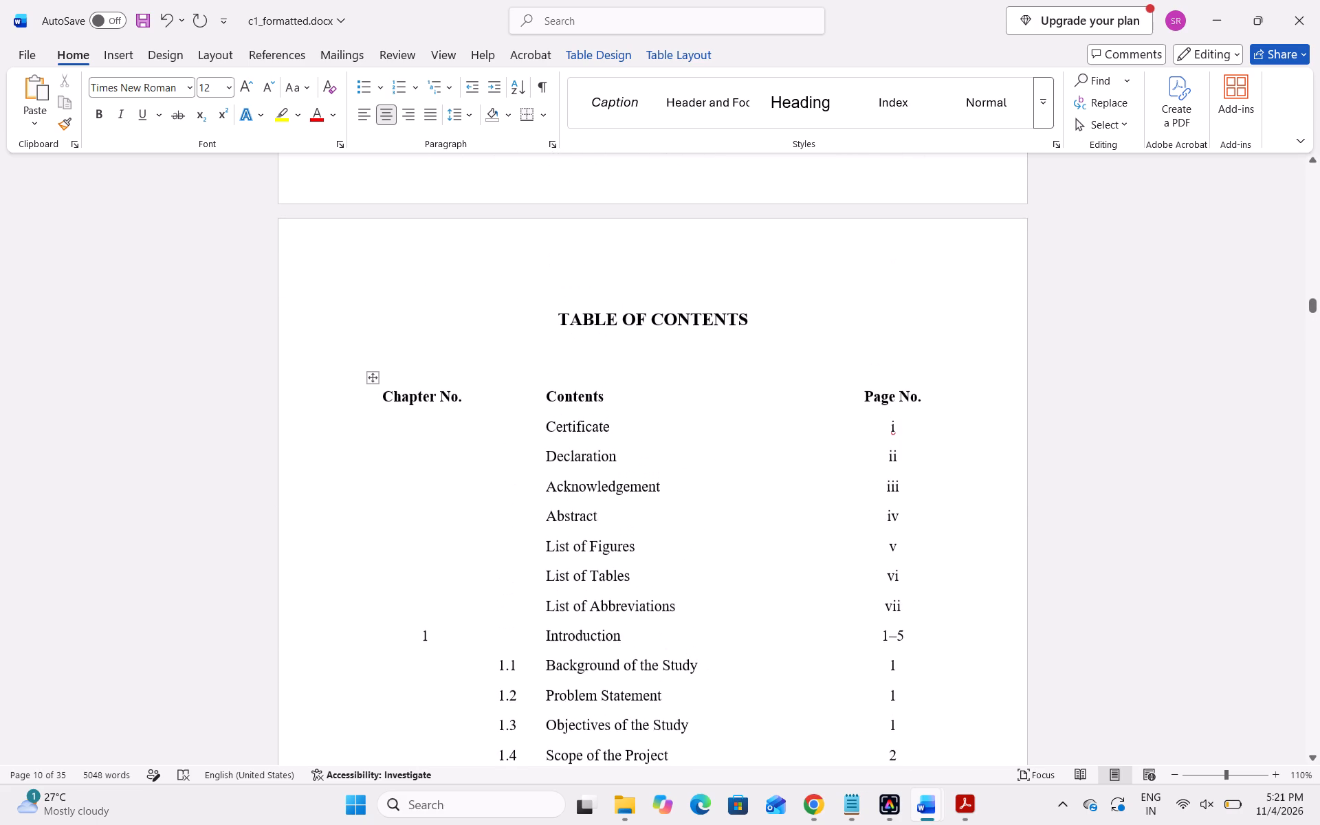
{"action": "scroll", "coordinate": [870, 543], "scroll_direction": "down", "scroll_amount": 2}
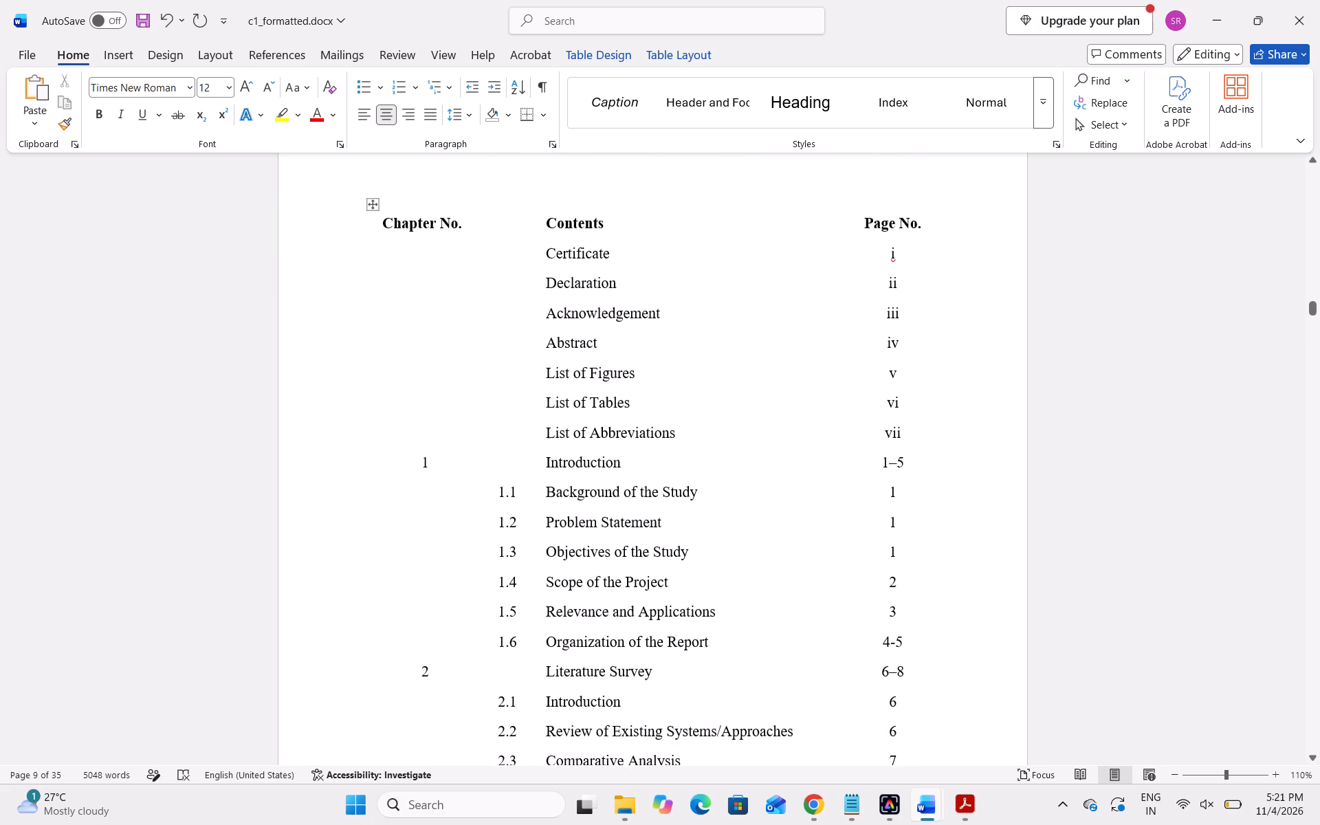
{"action": "scroll", "coordinate": [835, 556], "scroll_direction": "down", "scroll_amount": 2}
{"action": "left_click", "coordinate": [500, 502]}
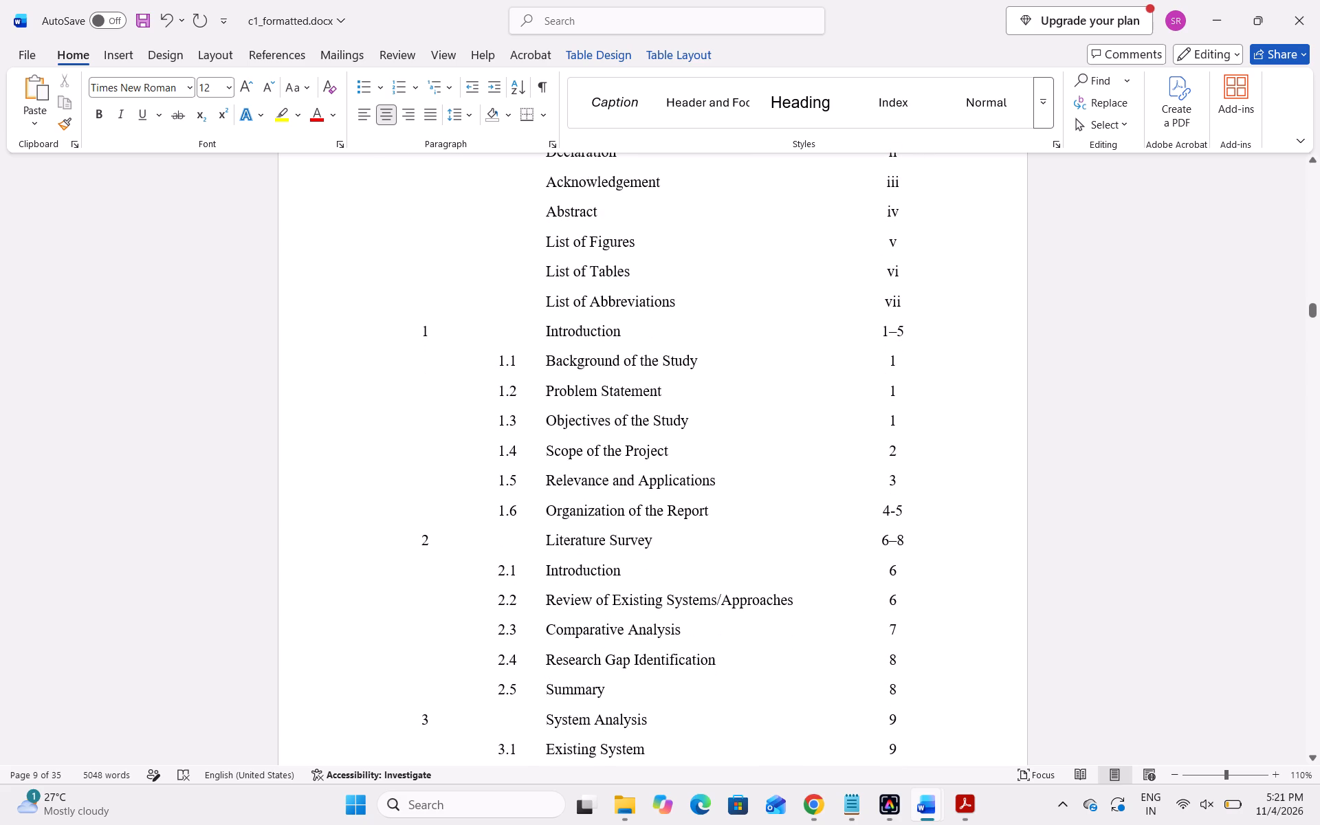
{"action": "left_click_drag", "start_coordinate": [482, 529], "coordinate": [476, 529]}
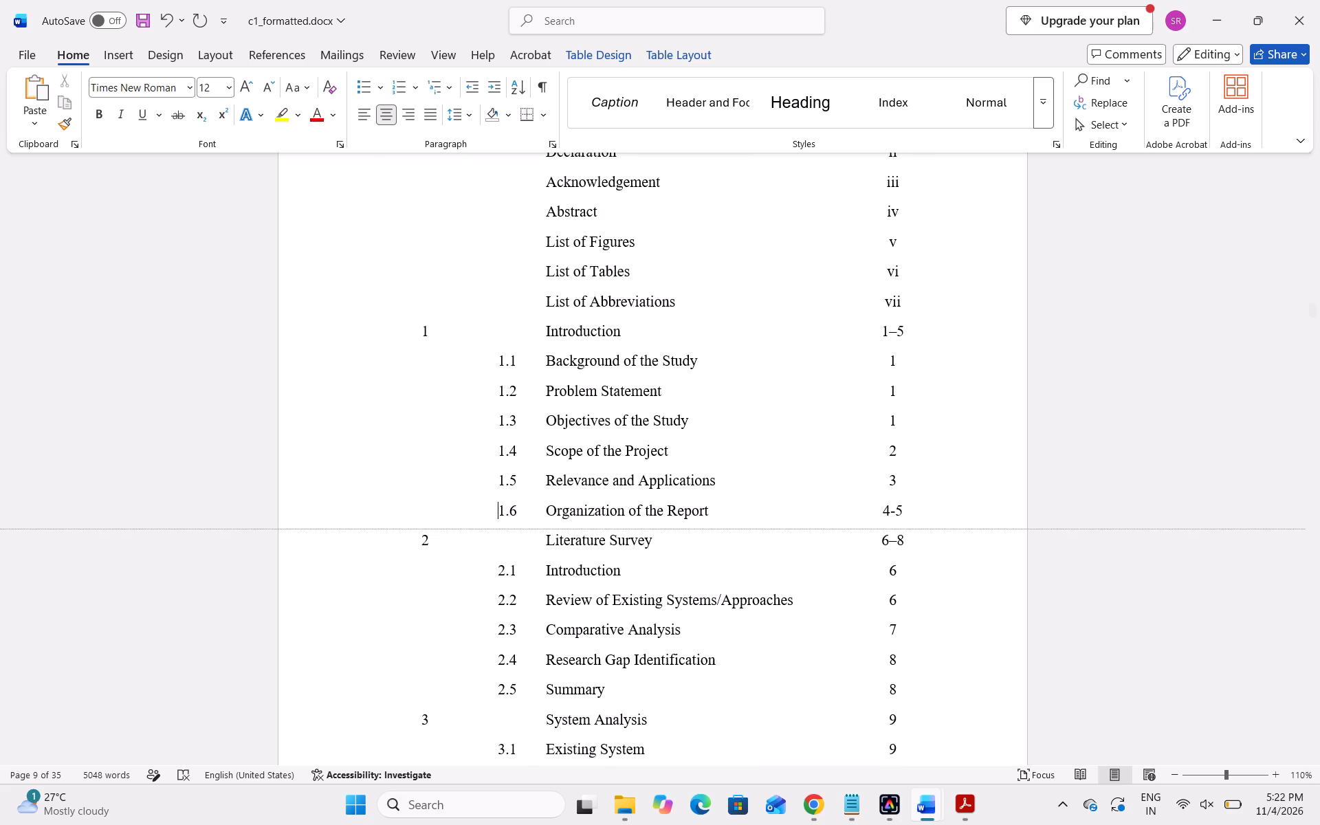
{"action": "left_click_drag", "start_coordinate": [476, 529], "coordinate": [470, 529]}
{"action": "left_click", "coordinate": [478, 548]}
{"action": "left_click_drag", "start_coordinate": [478, 548], "coordinate": [454, 550]}
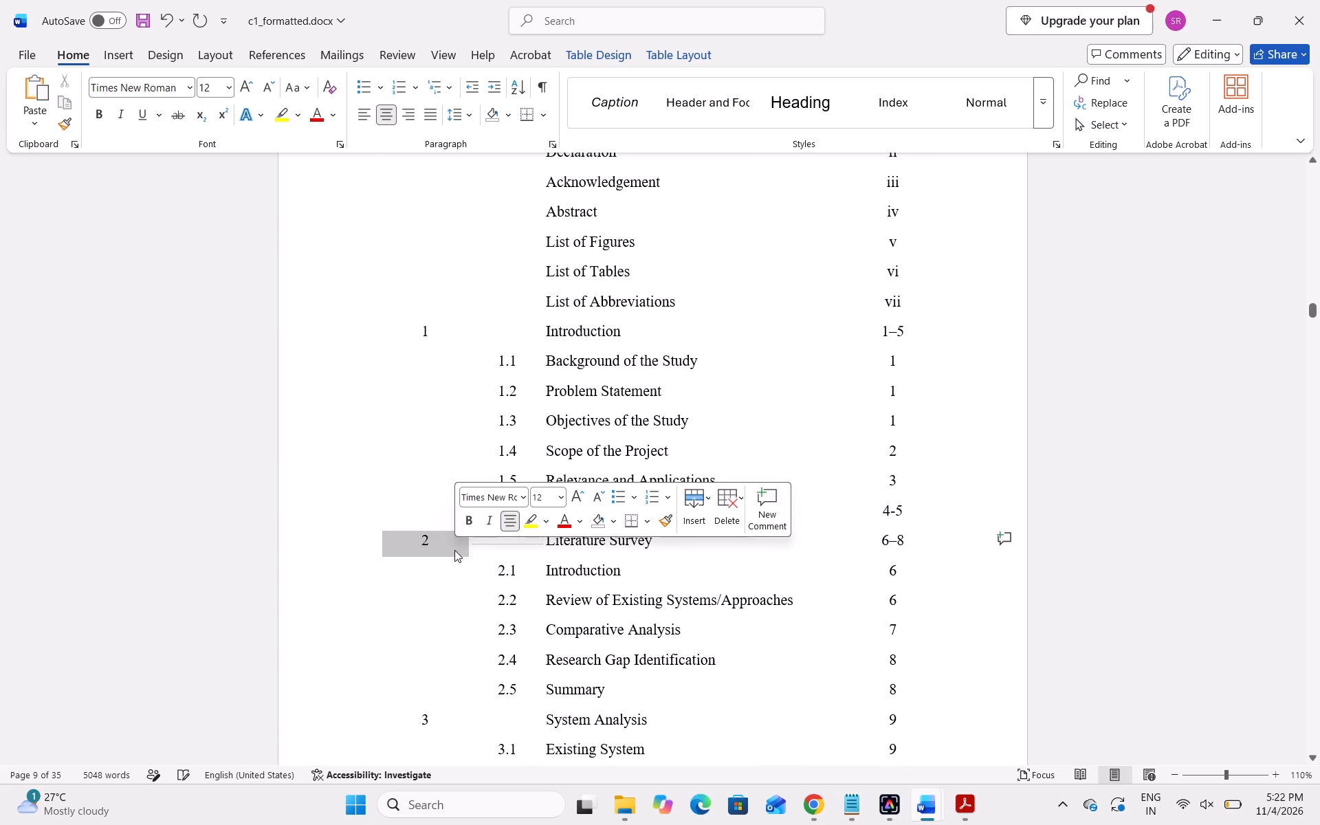
{"action": "left_click_drag", "start_coordinate": [477, 545], "coordinate": [465, 542]}
{"action": "left_click", "coordinate": [465, 542]}
{"action": "left_click_drag", "start_coordinate": [468, 542], "coordinate": [437, 538]}
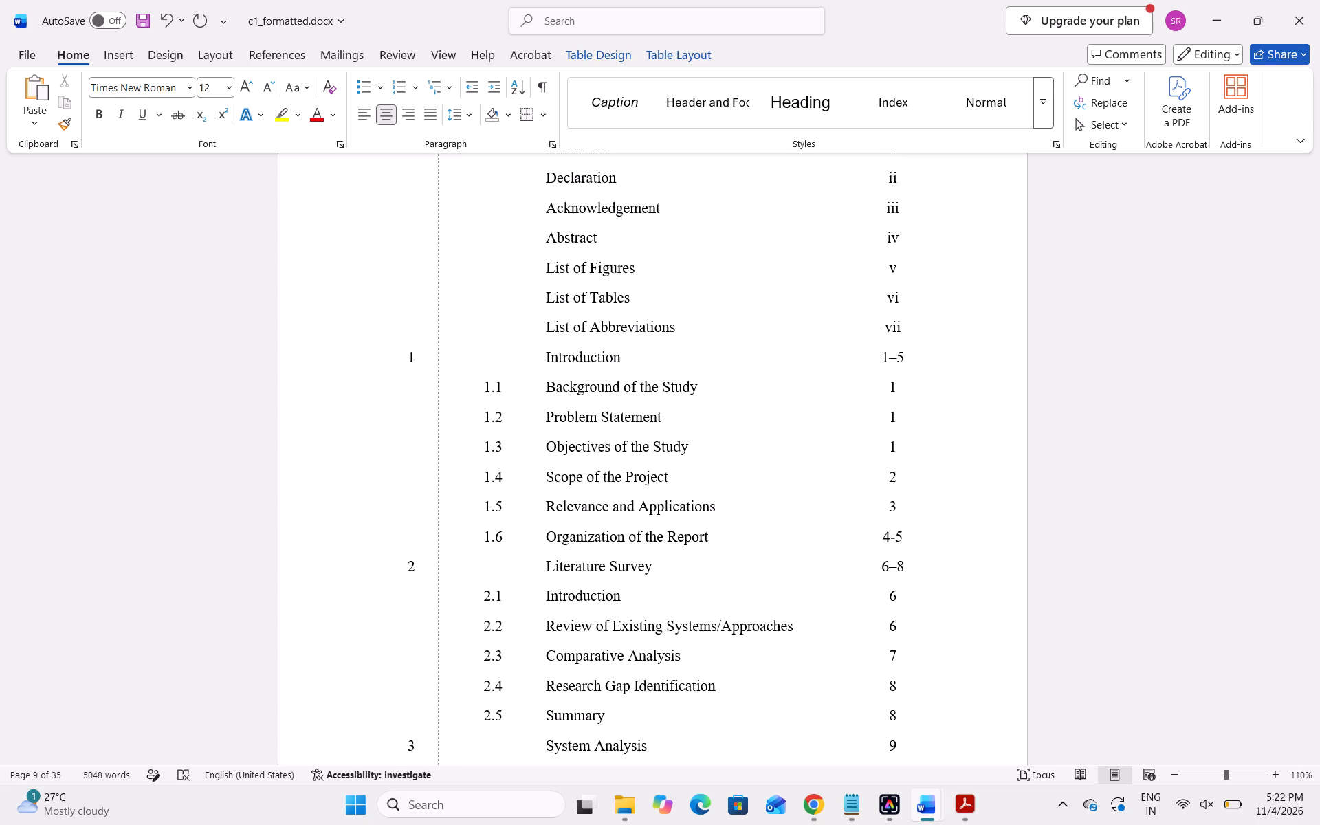
{"action": "left_click_drag", "start_coordinate": [437, 538], "coordinate": [432, 540]}
{"action": "left_click", "coordinate": [456, 533]}
Review the layout of the table of contents, from its header row to the final chapters, with the adjusted column widths.
{"action": "scroll", "coordinate": [456, 533], "scroll_direction": "up", "scroll_amount": 1}
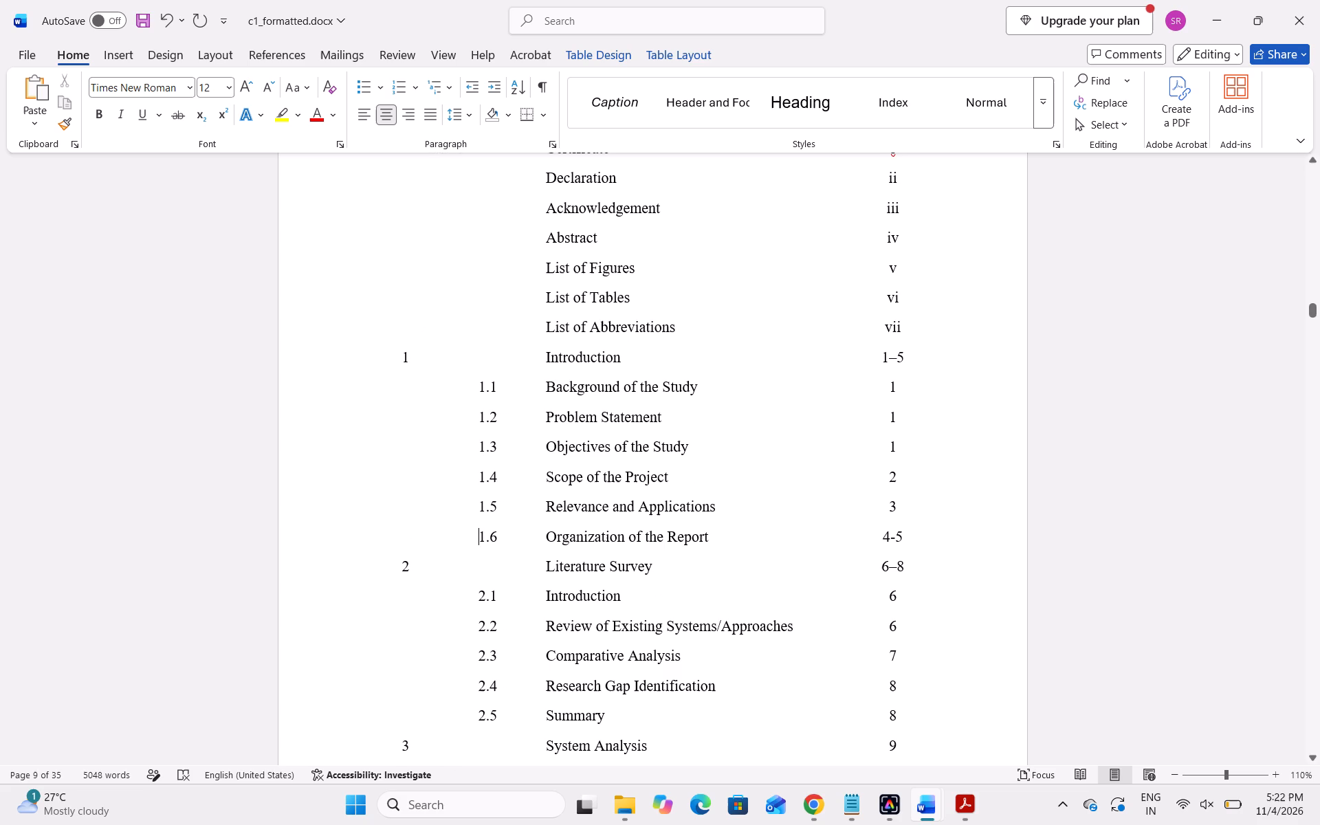
{"action": "scroll", "coordinate": [456, 533], "scroll_direction": "up", "scroll_amount": 1}
{"action": "left_click", "coordinate": [594, 454]}
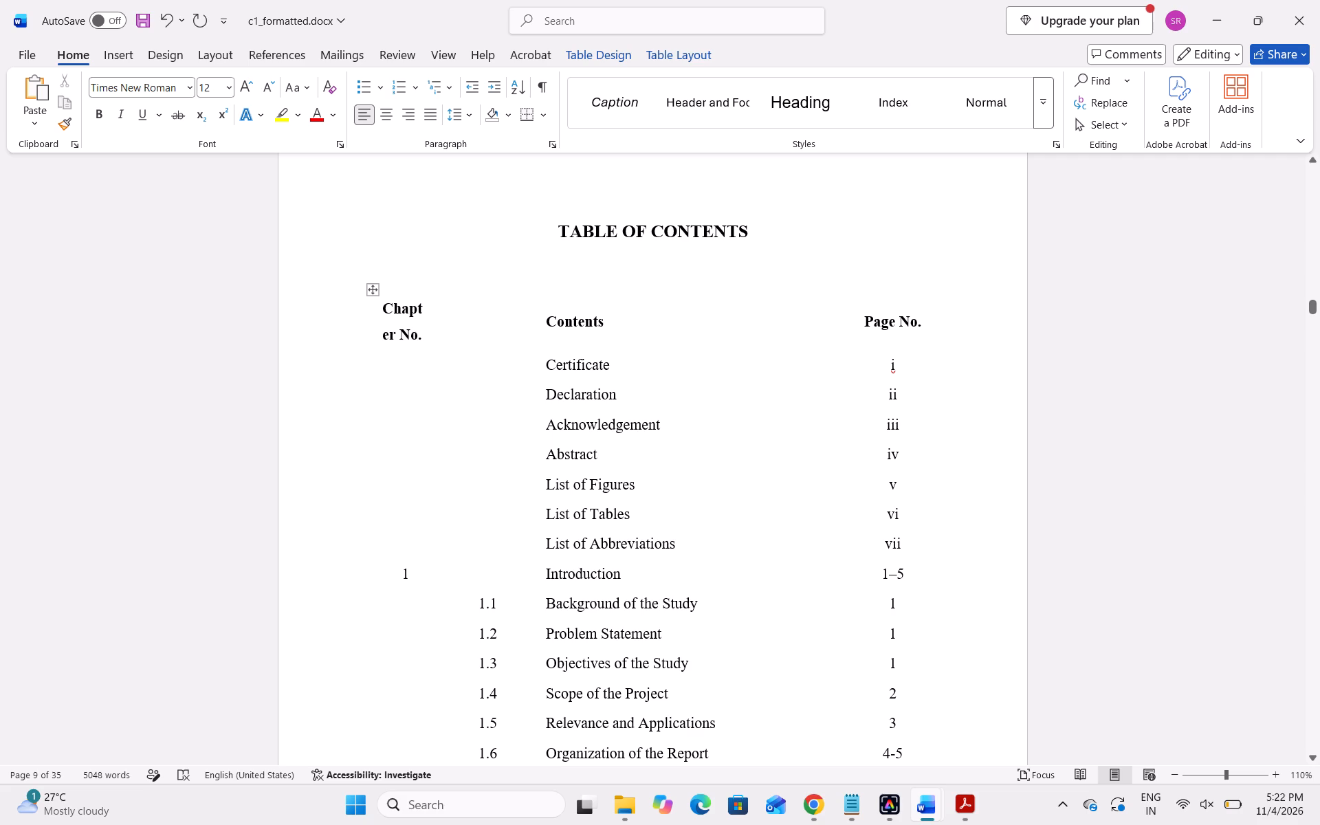
{"action": "scroll", "coordinate": [624, 522], "scroll_direction": "down", "scroll_amount": 5}
{"action": "scroll", "coordinate": [712, 508], "scroll_direction": "up", "scroll_amount": 1}
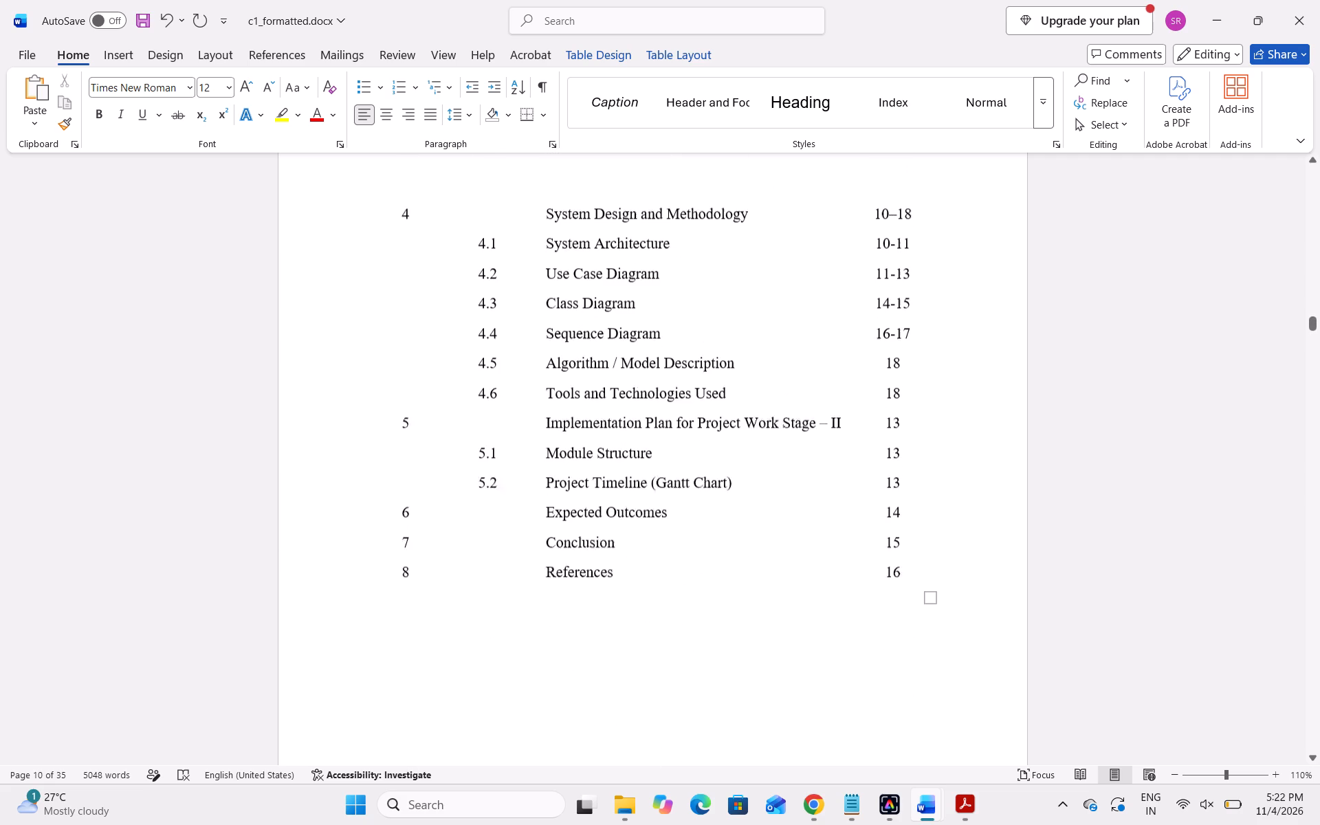
{"action": "scroll", "coordinate": [868, 423], "scroll_direction": "up", "scroll_amount": 1}
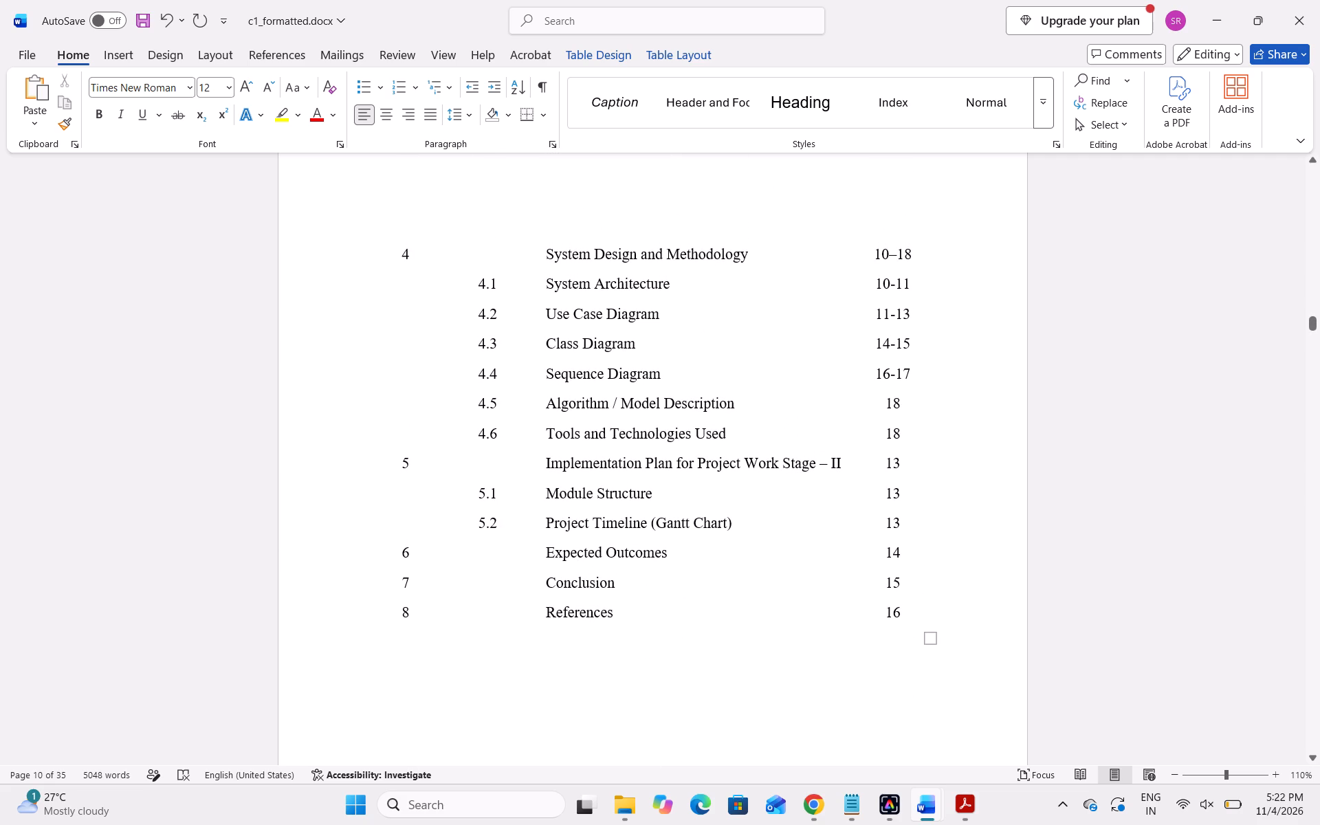
{"action": "scroll", "coordinate": [896, 413], "scroll_direction": "up", "scroll_amount": 2}
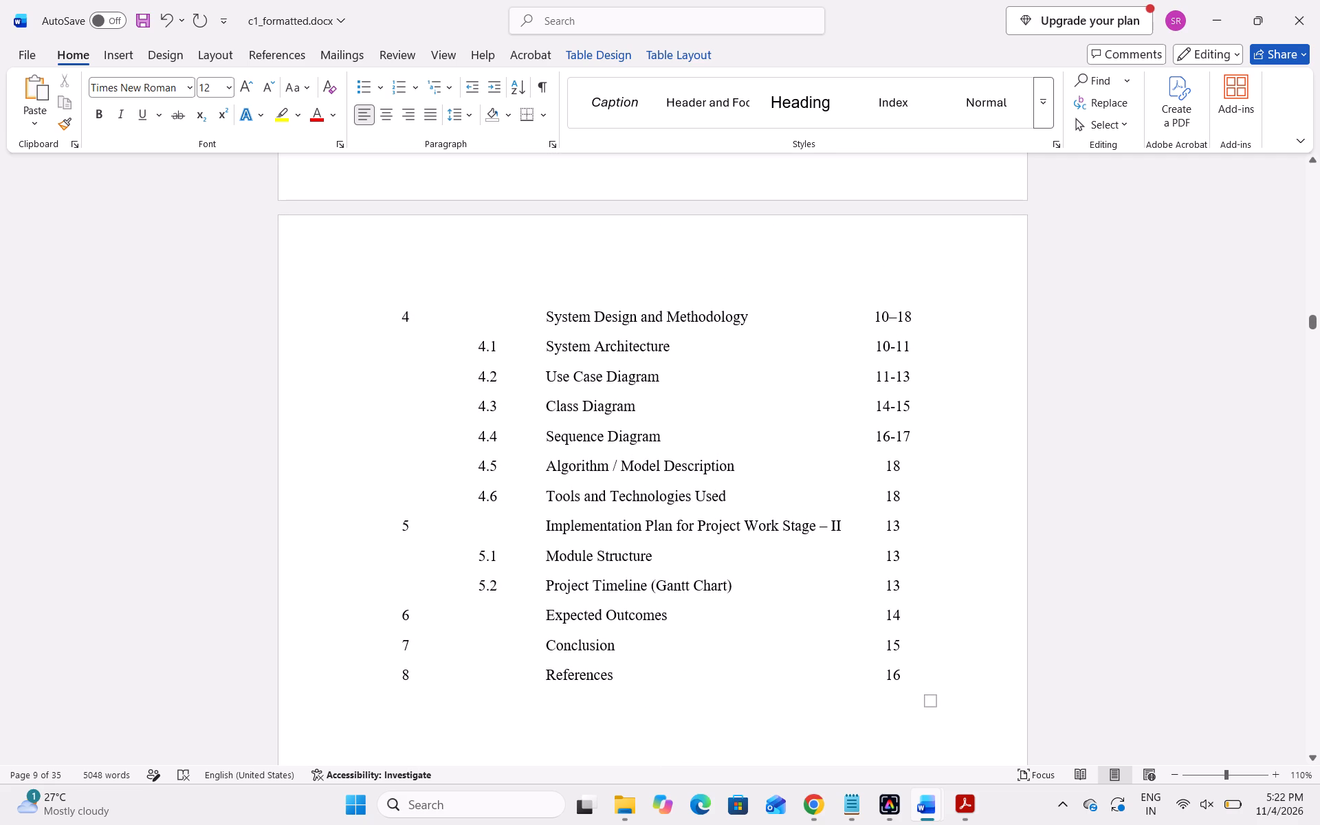
Change the page numbers of chapter 5 Implementation Plan and its sections 5.1 and 5.2 in the table of contents to 19.
{"action": "left_click", "coordinate": [903, 524]}
{"action": "key", "text": "BackSpace"}
{"action": "key", "text": "9"}
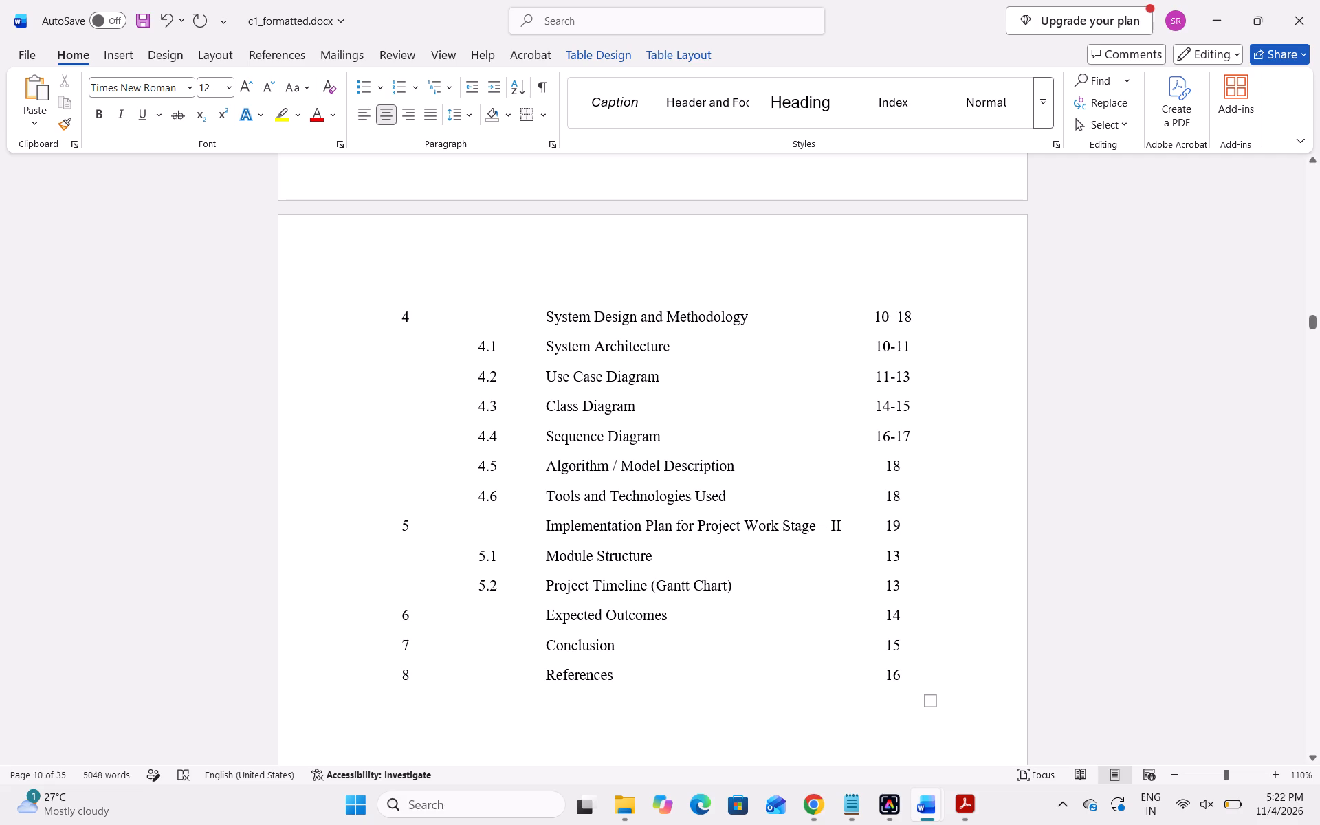
{"action": "left_click", "coordinate": [899, 555]}
{"action": "key", "text": "BackSpace"}
{"action": "key", "text": "9"}
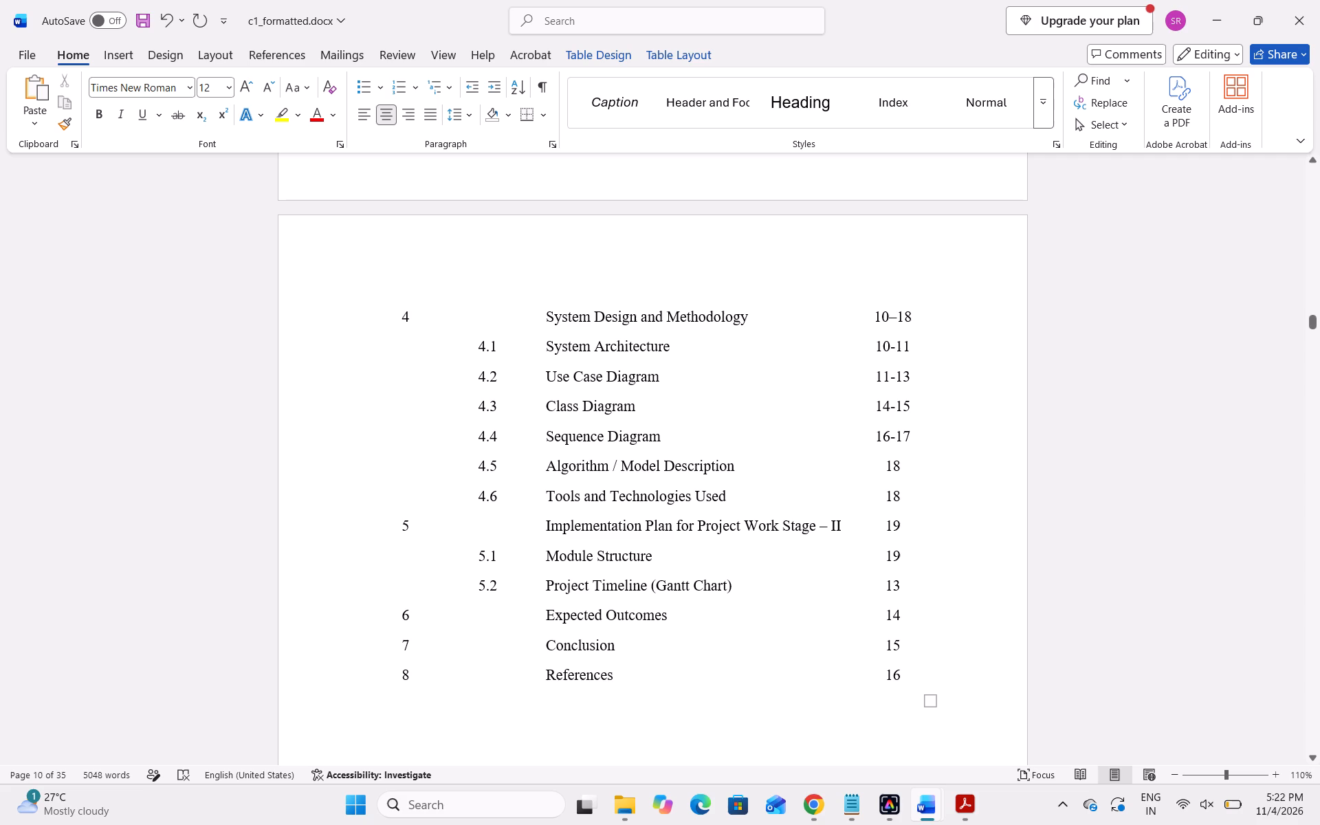
{"action": "left_click", "coordinate": [904, 582]}
{"action": "key", "text": "BackSpace"}
{"action": "key", "text": "9"}
Change the page number of chapter 6 Expected Outcomes to 20 and of chapter 7 Conclusion to 21.
{"action": "left_click", "coordinate": [901, 616]}
{"action": "key", "text": "BackSpace"}
{"action": "key", "text": "BackSpace"}
{"action": "type", "text": "20"}
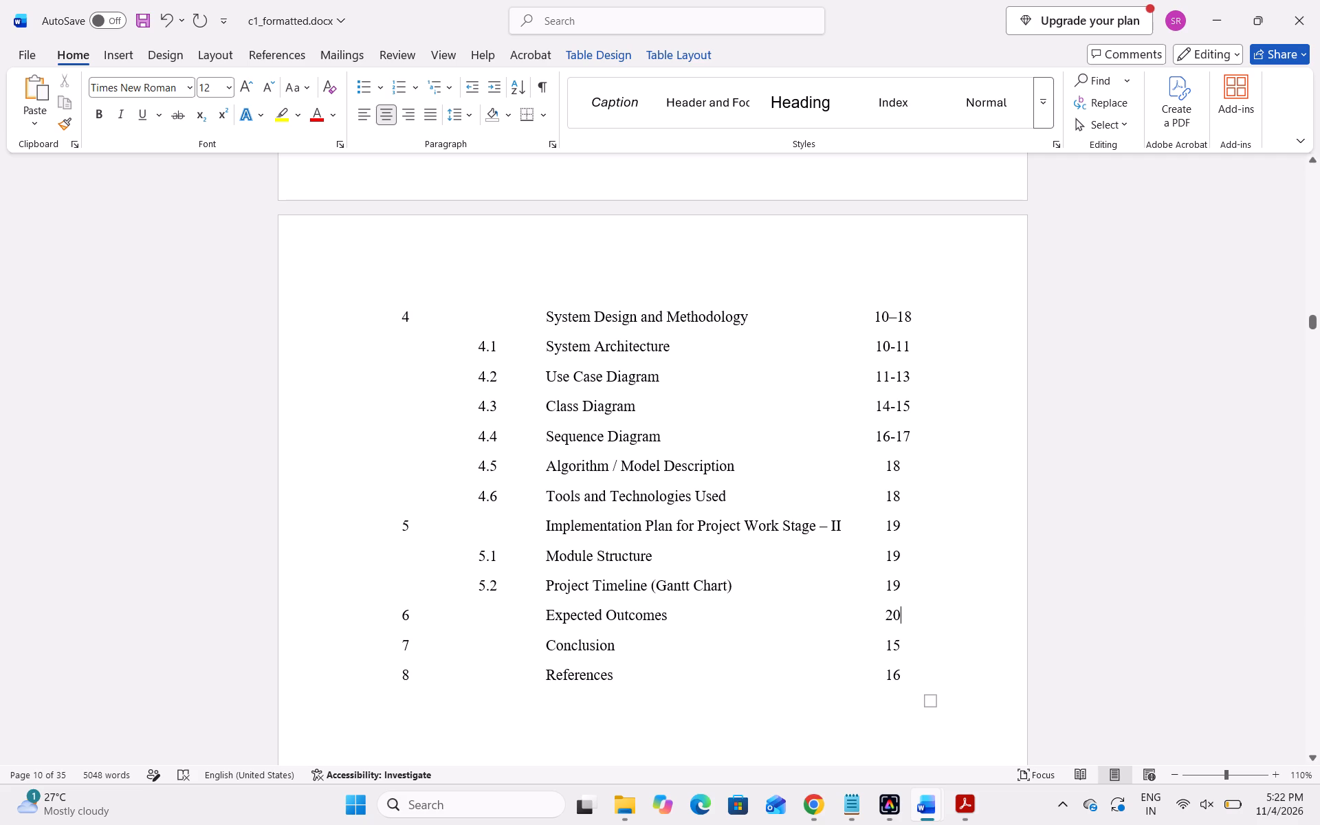
{"action": "left_click", "coordinate": [901, 650]}
{"action": "key", "text": "BackSpace"}
{"action": "key", "text": "BackSpace"}
{"action": "type", "text": "21"}
Replace the page number of chapter 8 References with the range 22-23.
{"action": "left_click", "coordinate": [899, 671]}
{"action": "key", "text": "BackSpace"}
{"action": "key", "text": "BackSpace"}
{"action": "type", "text": "22"}
{"action": "scroll", "coordinate": [899, 671], "scroll_direction": "down", "scroll_amount": 1}
{"action": "type", "text": "-23"}
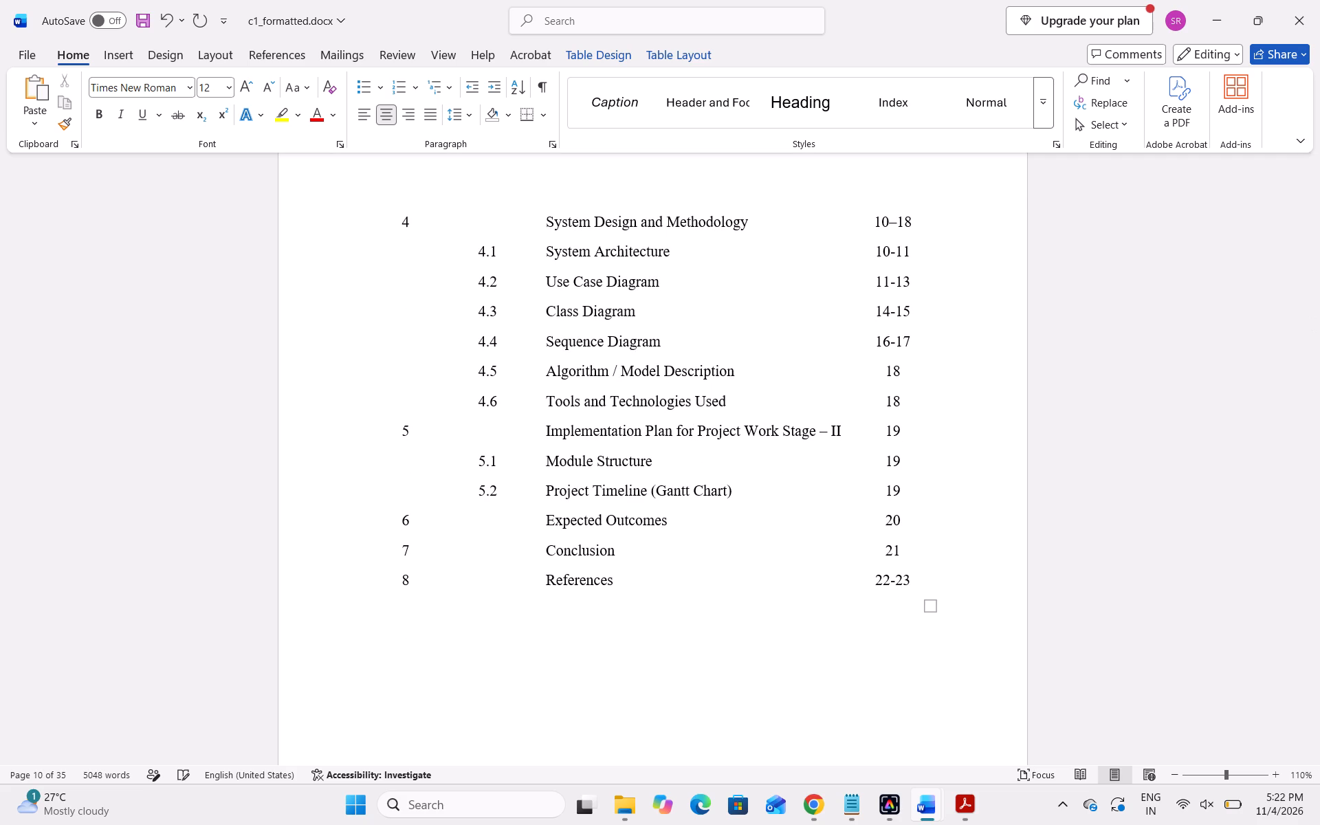
Change the ending page of chapter 8 References to 24, making its range 22-24.
{"action": "scroll", "coordinate": [899, 671], "scroll_direction": "down", "scroll_amount": 4}
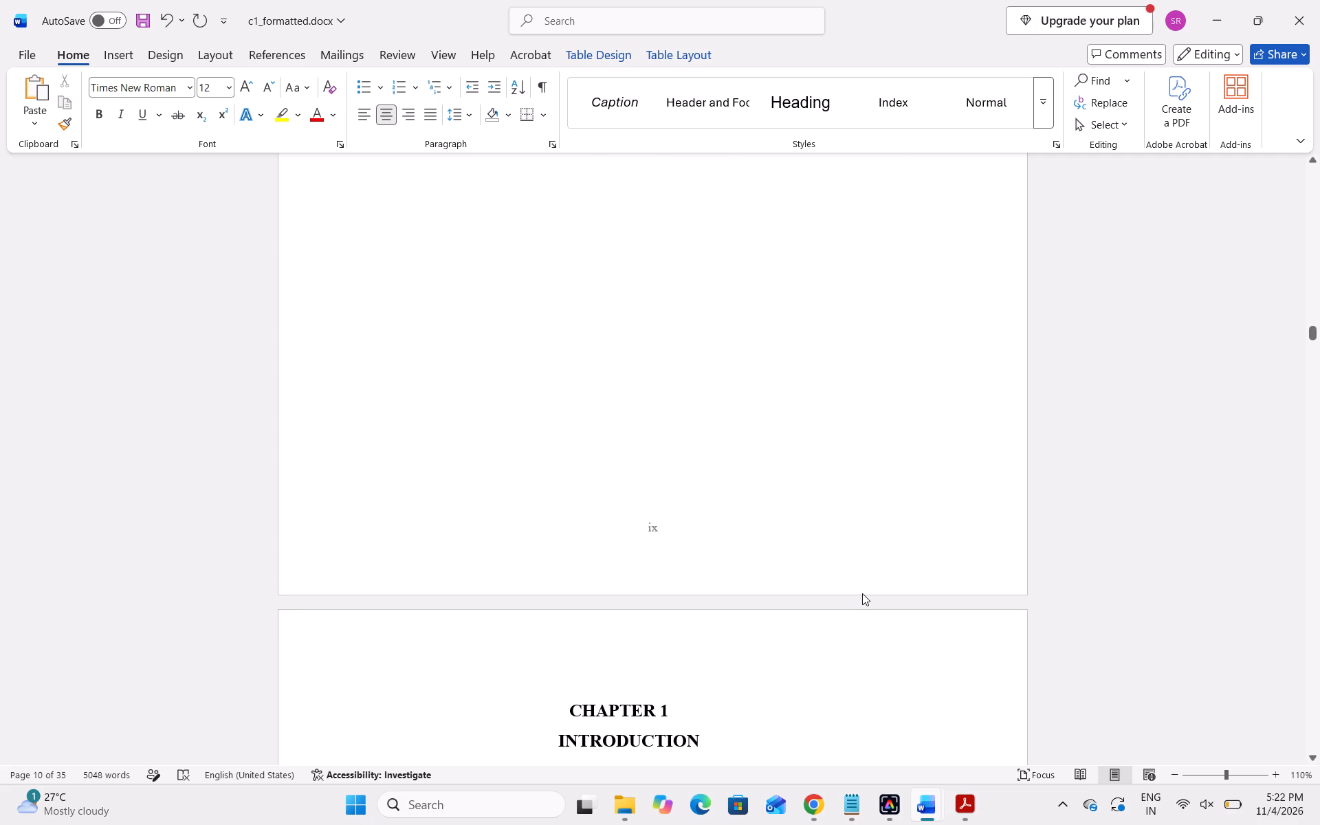
{"action": "scroll", "coordinate": [862, 593], "scroll_direction": "down", "scroll_amount": 2}
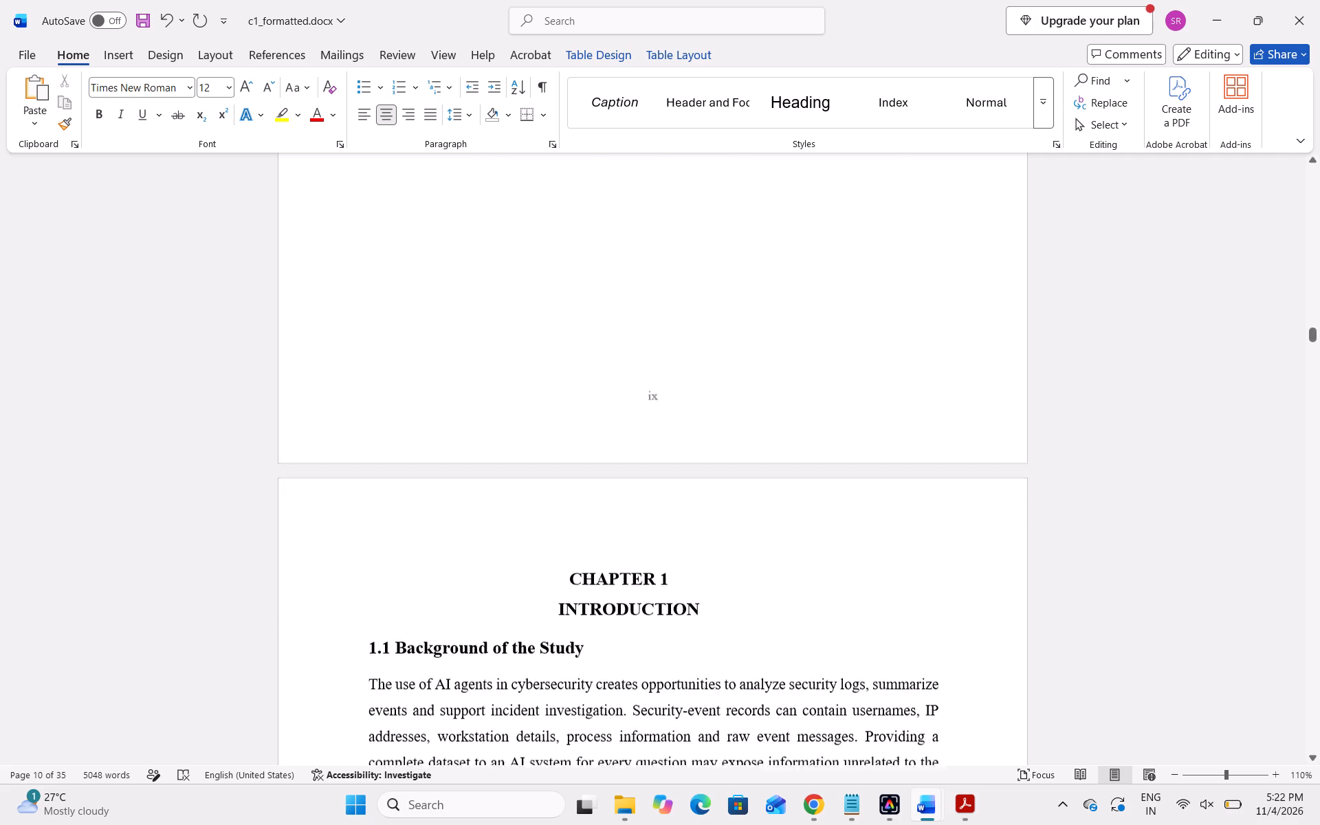
{"action": "scroll", "coordinate": [856, 566], "scroll_direction": "down", "scroll_amount": 1}
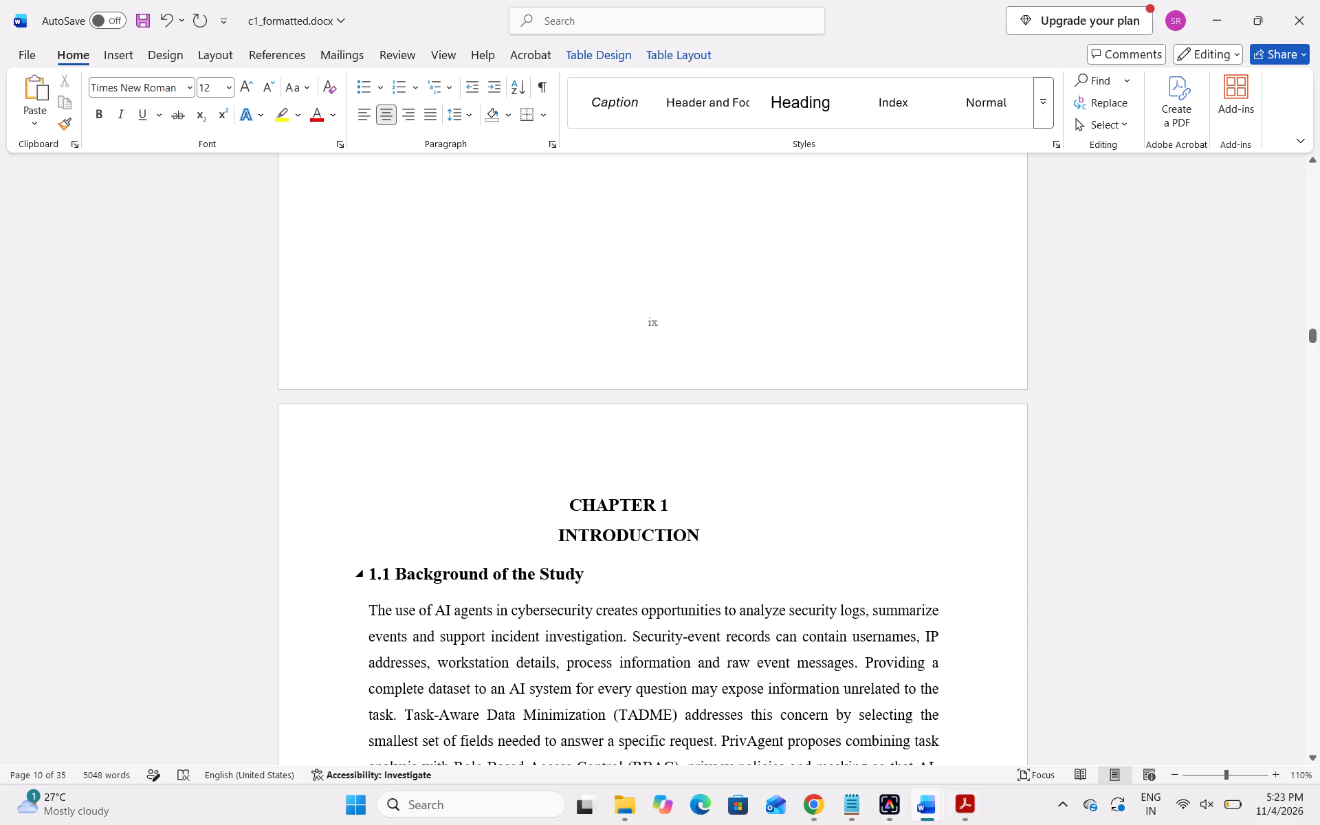
{"action": "scroll", "coordinate": [836, 491], "scroll_direction": "up", "scroll_amount": 1}
{"action": "scroll", "coordinate": [836, 491], "scroll_direction": "down", "scroll_amount": 5}
{"action": "scroll", "coordinate": [731, 544], "scroll_direction": "down", "scroll_amount": 1}
{"action": "scroll", "coordinate": [731, 544], "scroll_direction": "up", "scroll_amount": 3}
{"action": "scroll", "coordinate": [790, 472], "scroll_direction": "up", "scroll_amount": 3}
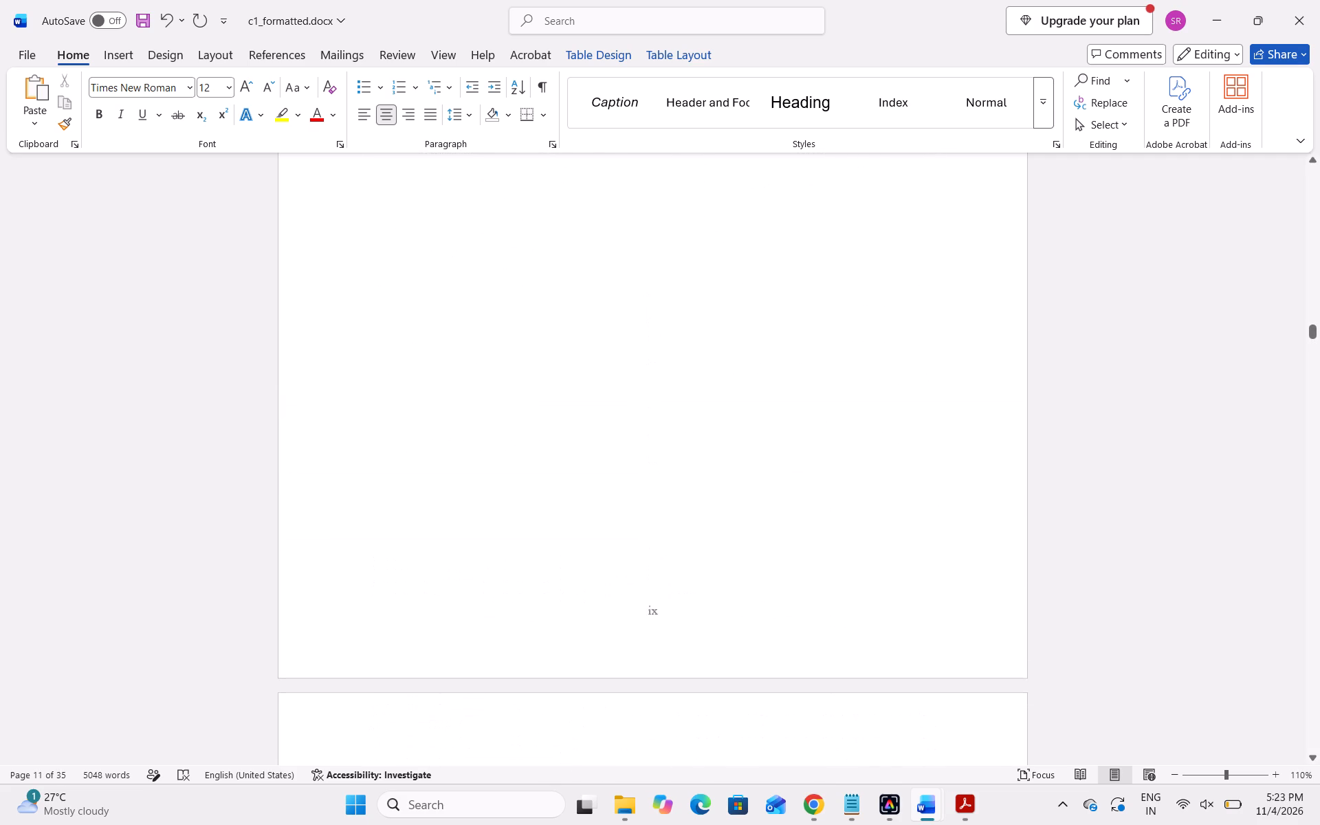
{"action": "scroll", "coordinate": [790, 472], "scroll_direction": "up", "scroll_amount": 2}
{"action": "key", "text": "BackSpace"}
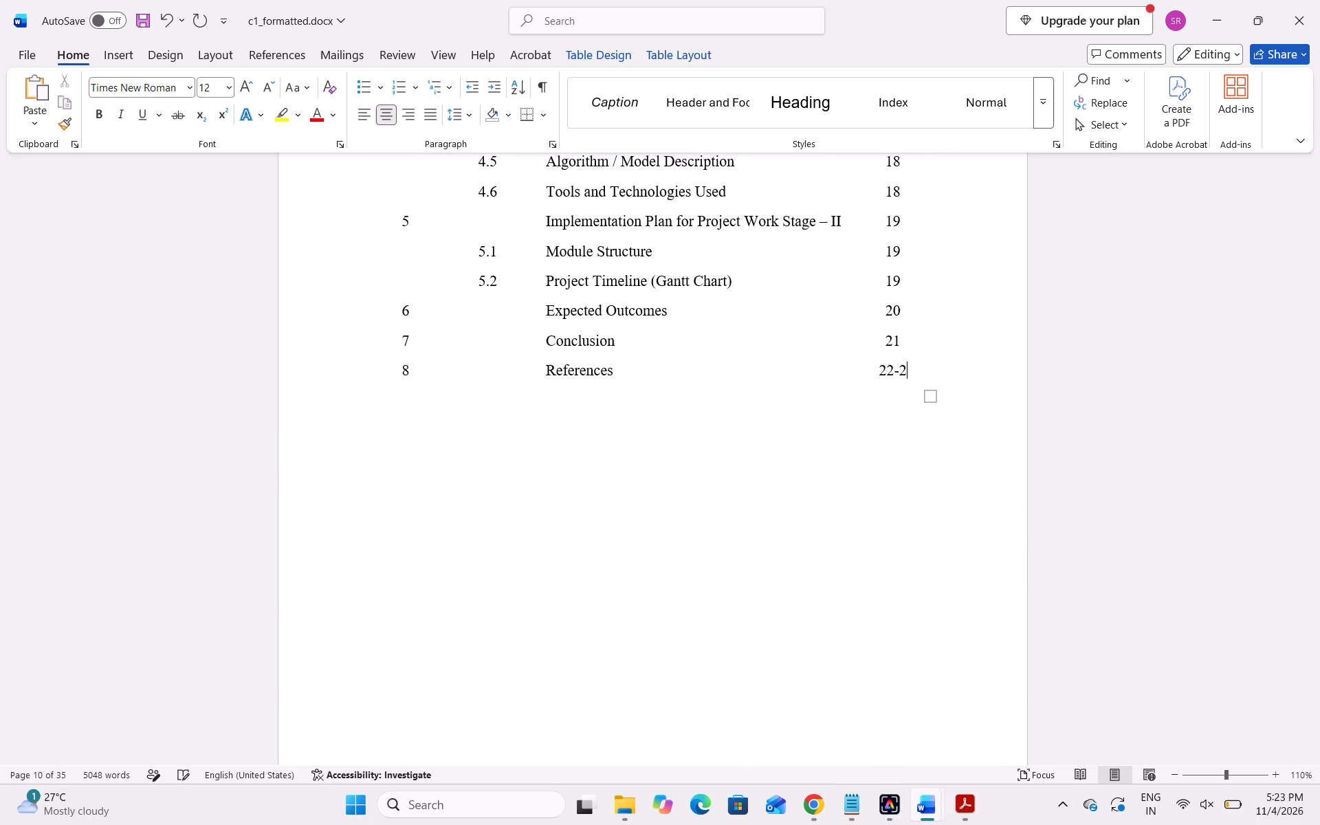
{"action": "key", "text": "4"}
Select the whole table of contents, from the References row up to the header row, and apply All Borders.
{"action": "scroll", "coordinate": [907, 377], "scroll_direction": "down", "scroll_amount": 1}
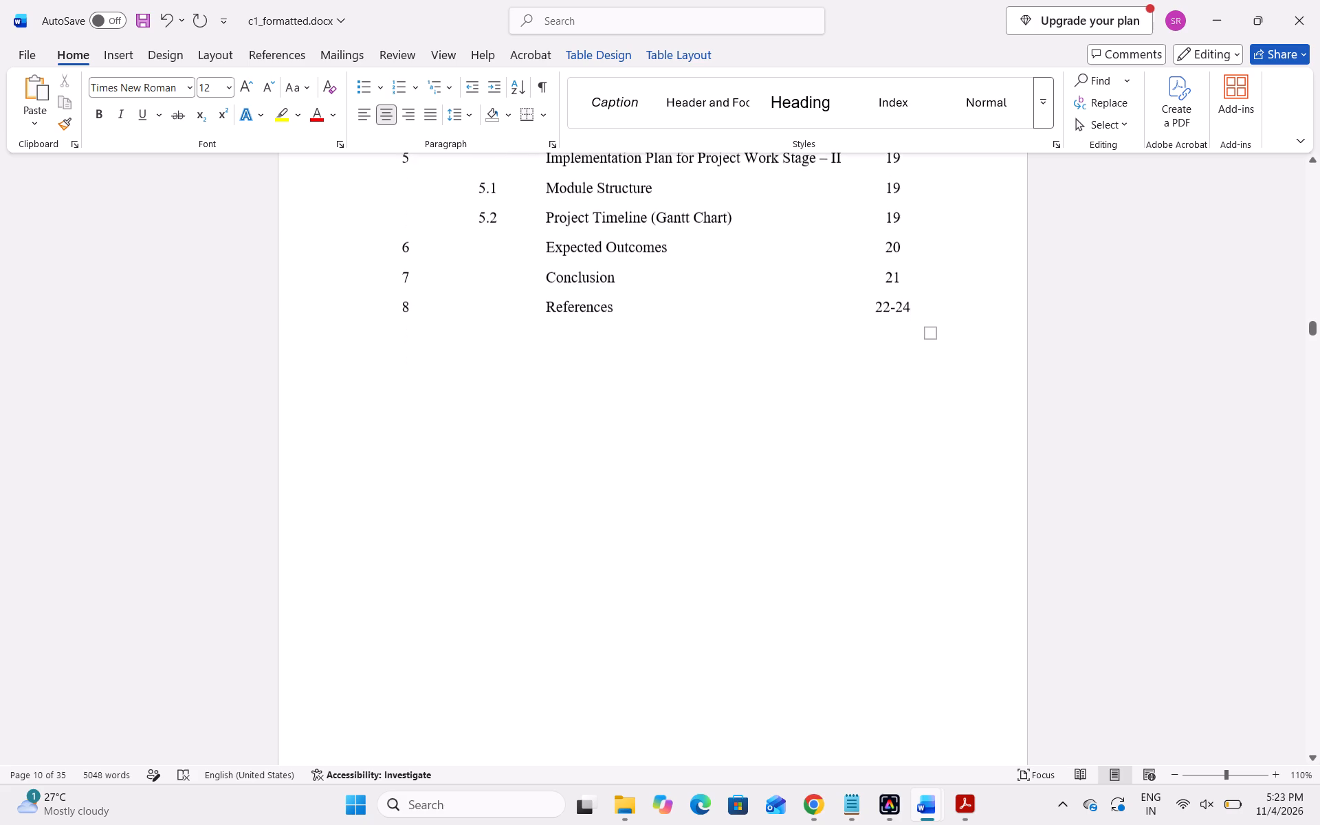
{"action": "scroll", "coordinate": [850, 419], "scroll_direction": "down", "scroll_amount": 4}
{"action": "scroll", "coordinate": [850, 419], "scroll_direction": "up", "scroll_amount": 4}
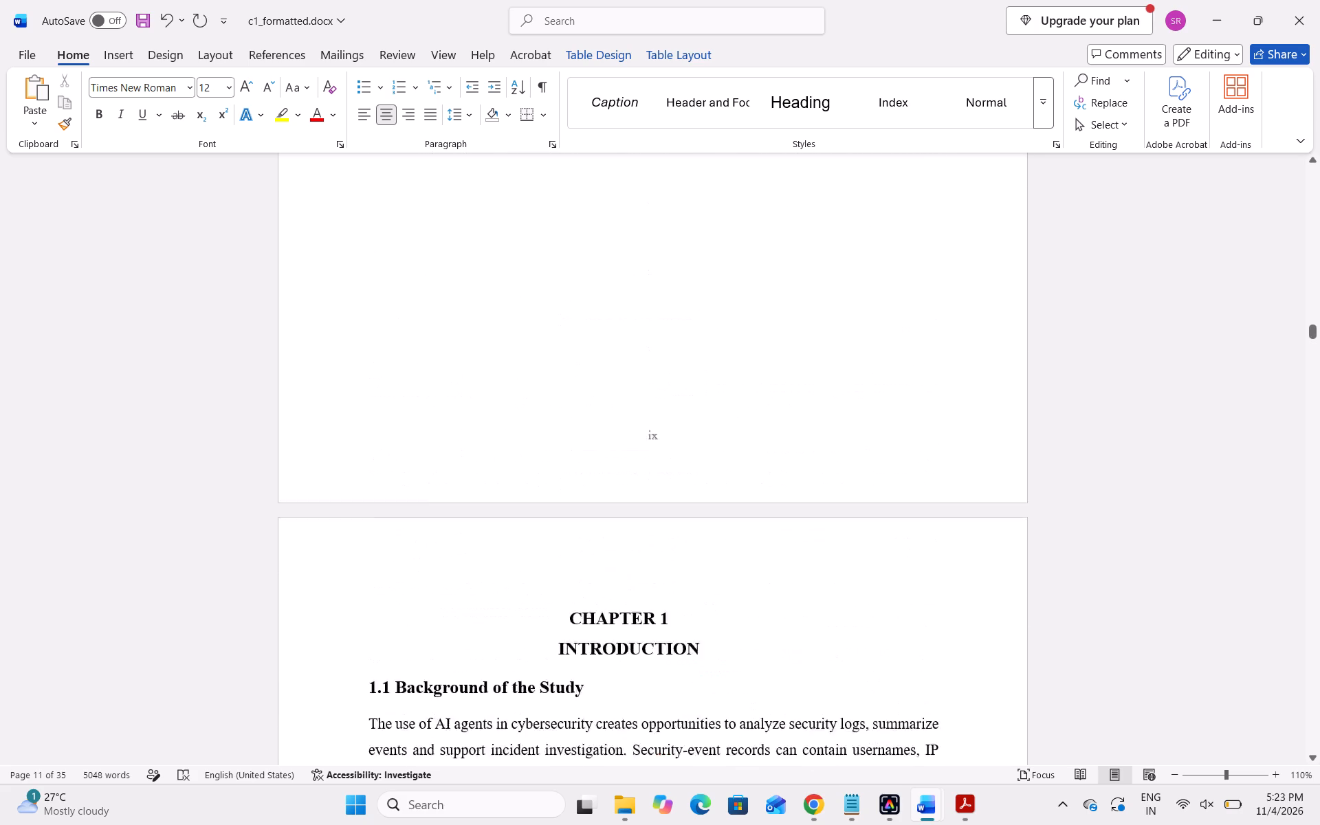
{"action": "scroll", "coordinate": [850, 419], "scroll_direction": "up", "scroll_amount": 2}
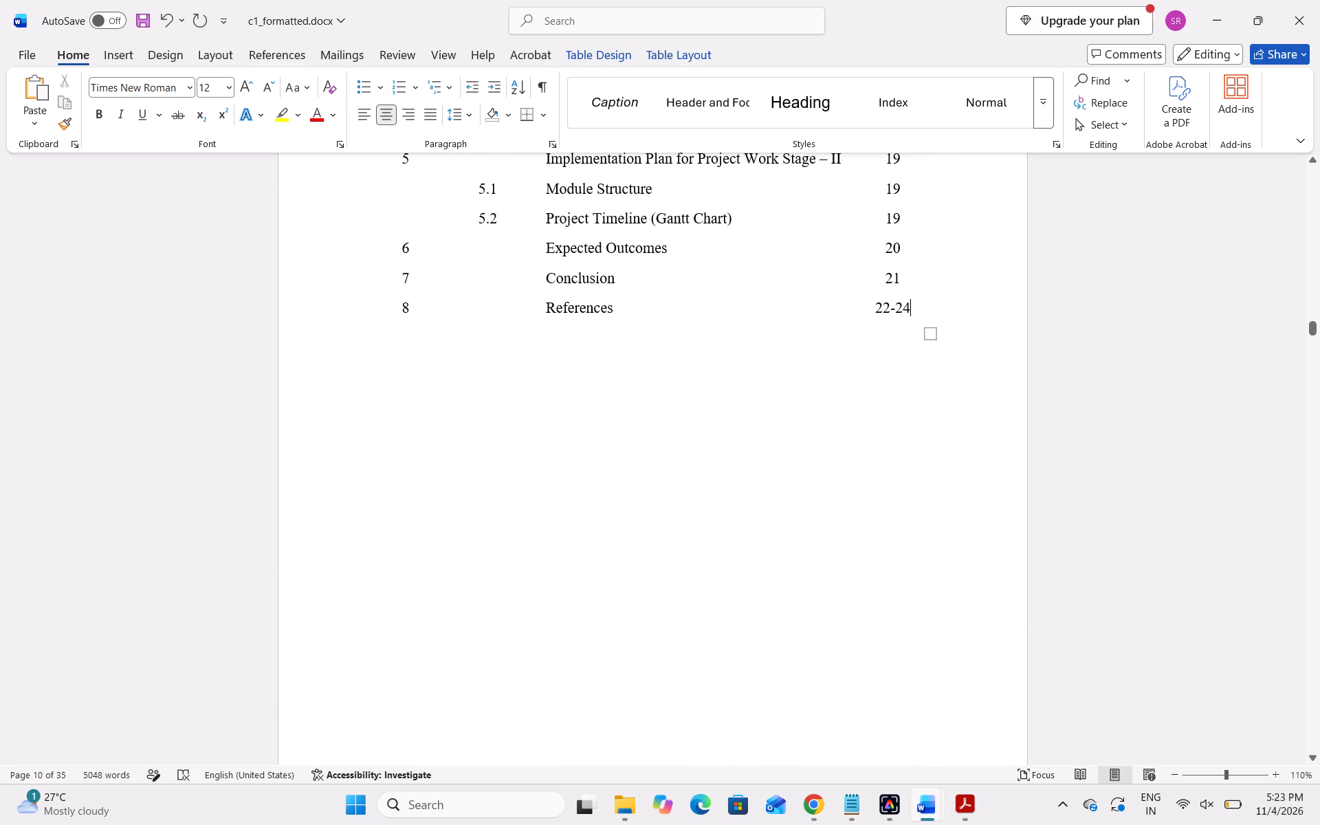
{"action": "scroll", "coordinate": [907, 343], "scroll_direction": "up", "scroll_amount": 1}
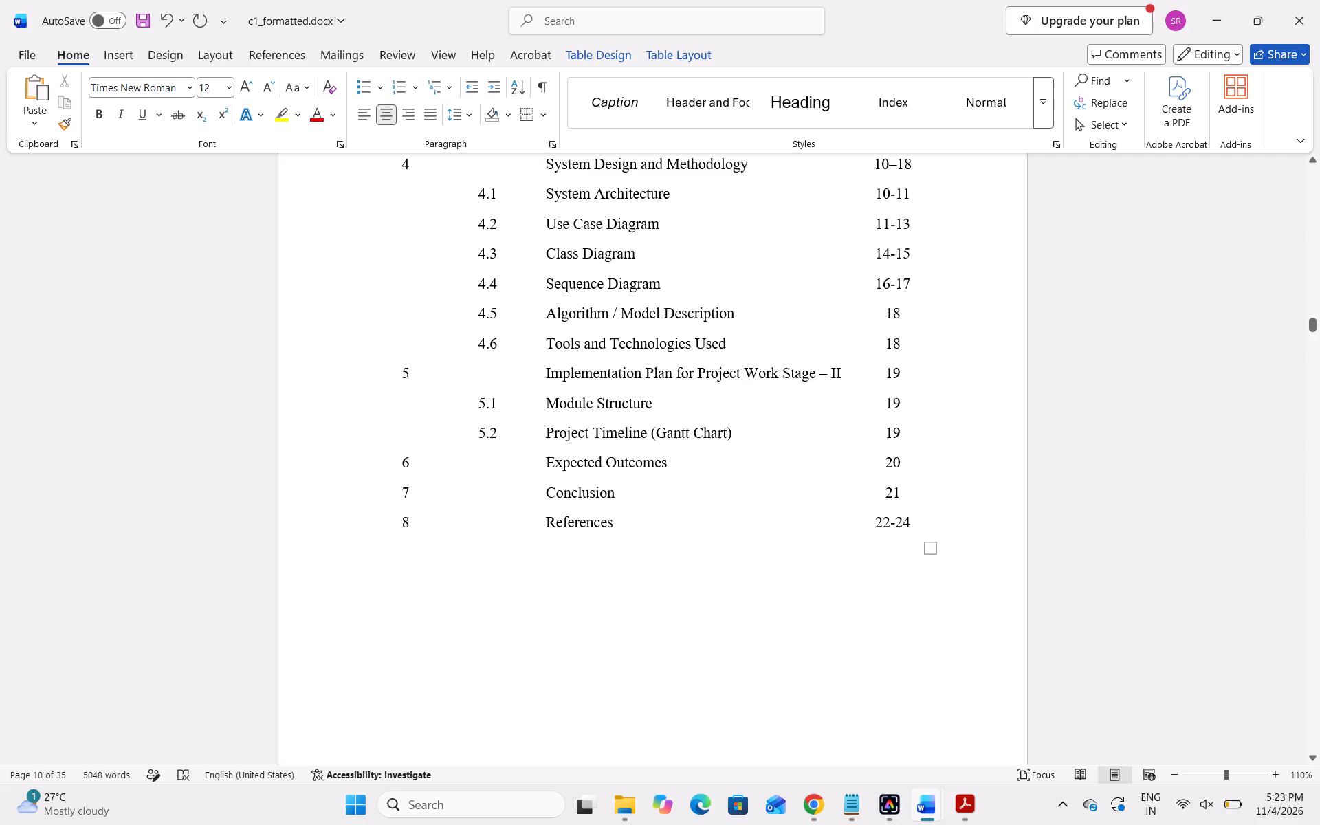
{"action": "left_click_drag", "start_coordinate": [920, 521], "coordinate": [432, 144]}
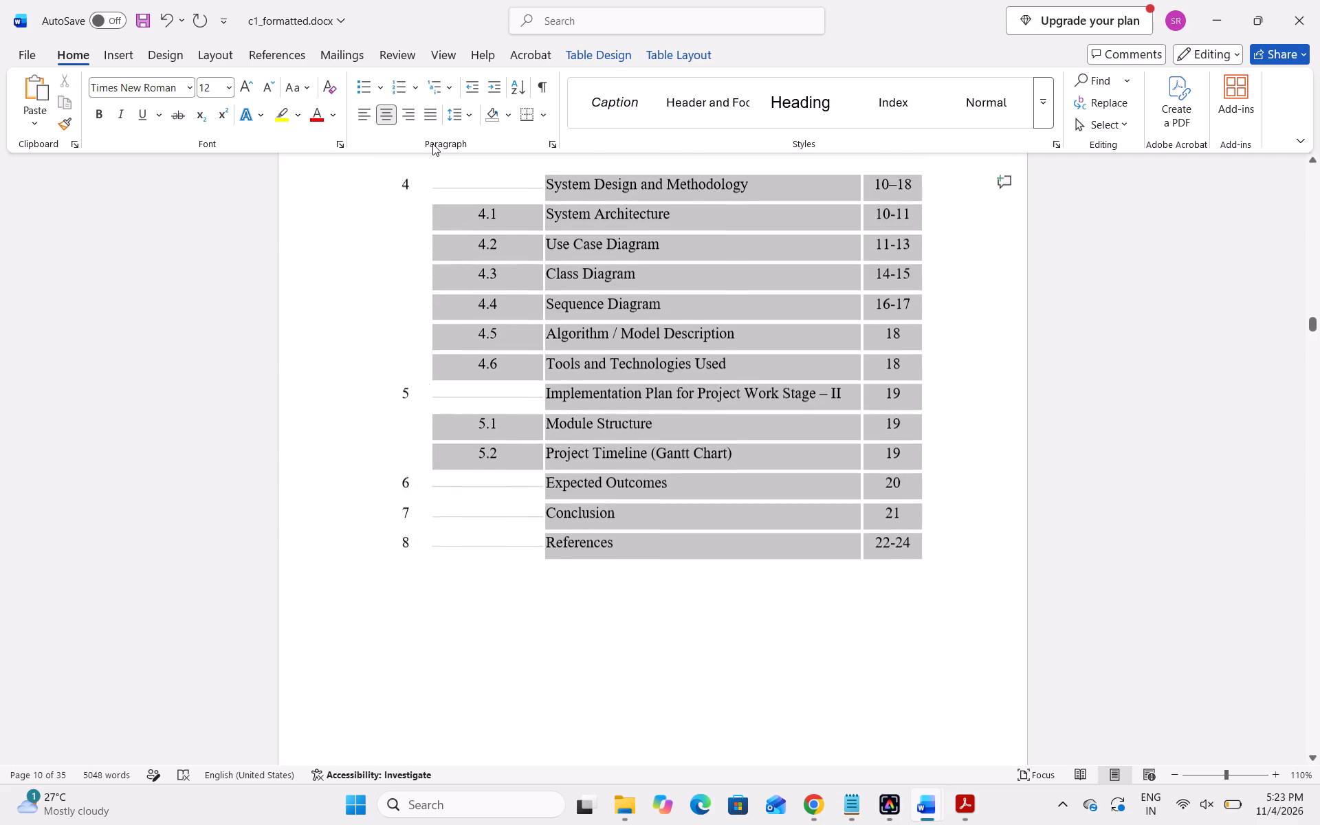
{"action": "left_click_drag", "start_coordinate": [432, 144], "coordinate": [419, 387]}
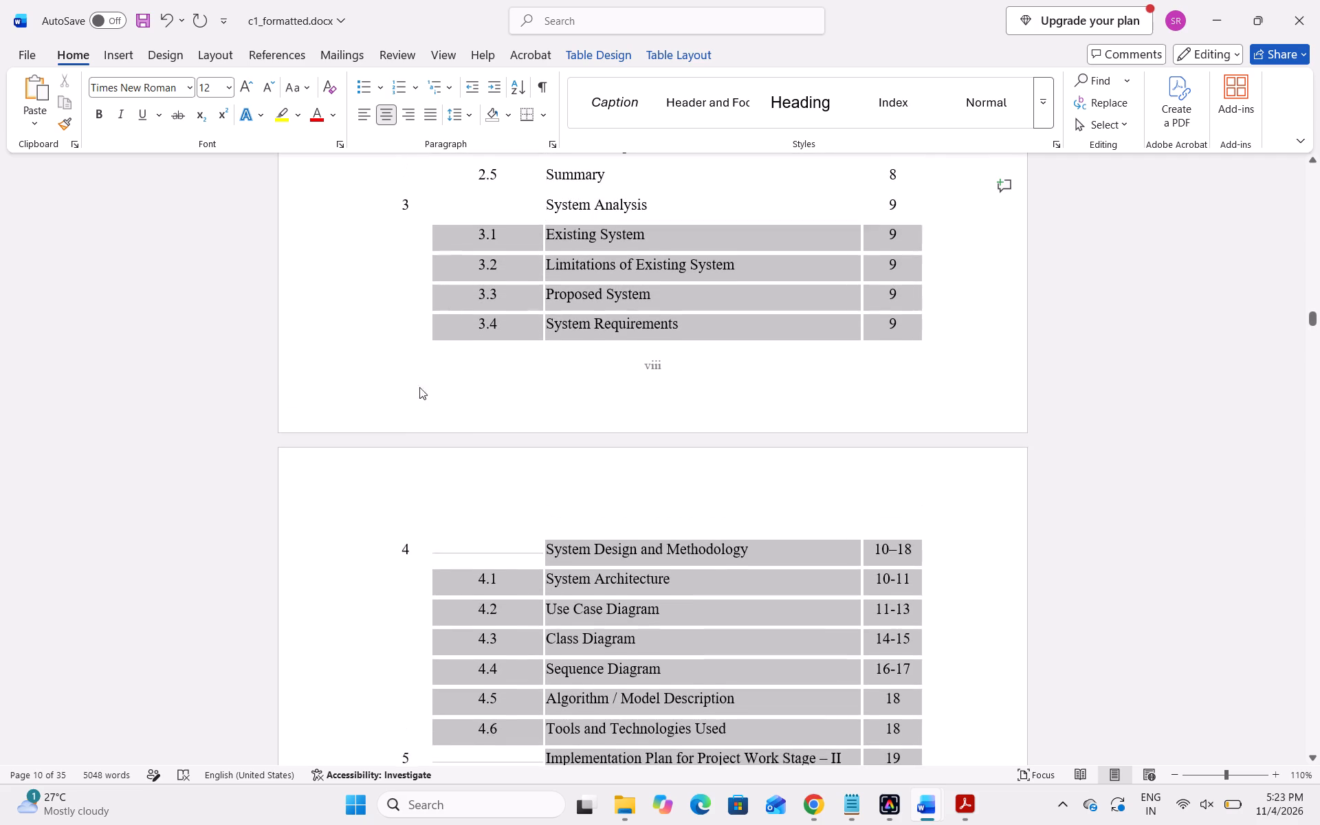
{"action": "left_click_drag", "start_coordinate": [419, 387], "coordinate": [361, 378]}
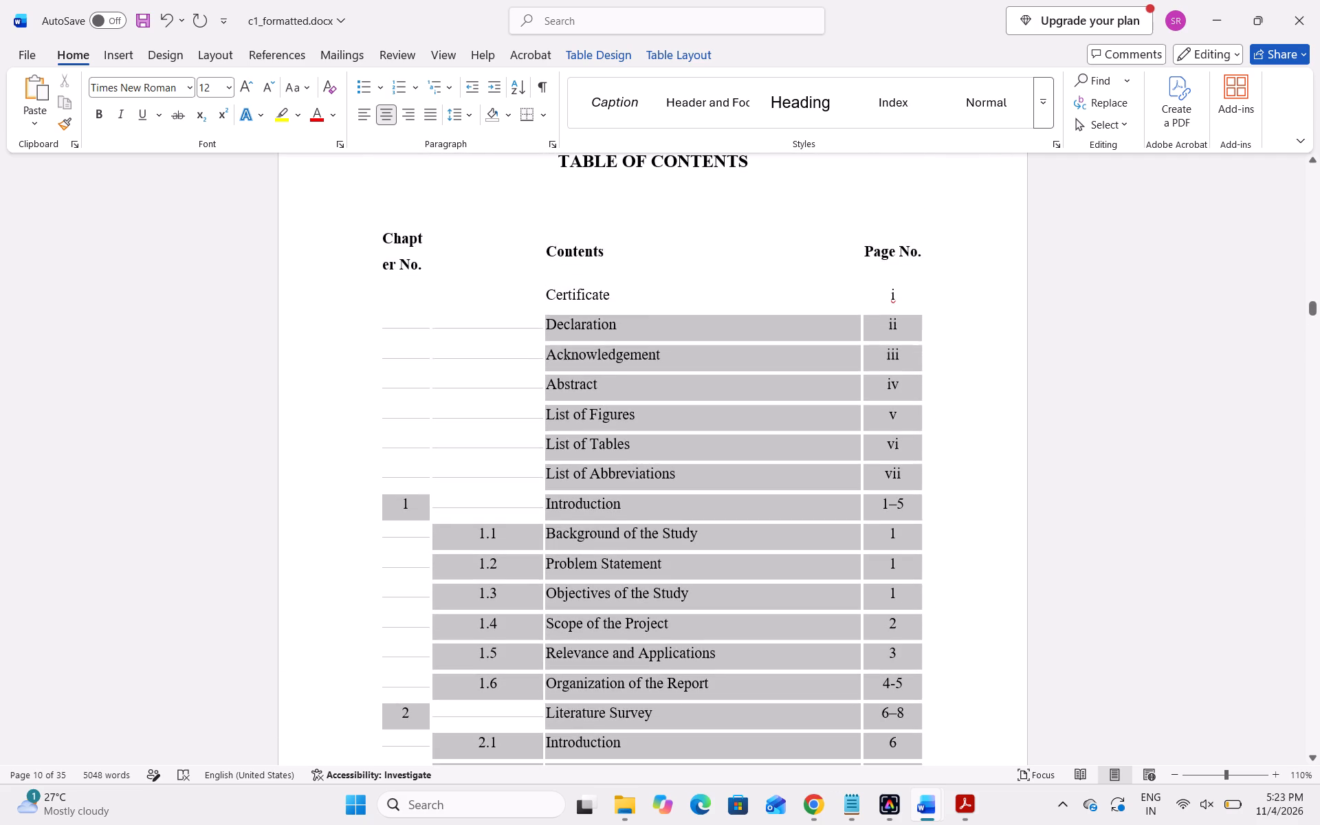
{"action": "left_click_drag", "start_coordinate": [361, 378], "coordinate": [368, 244]}
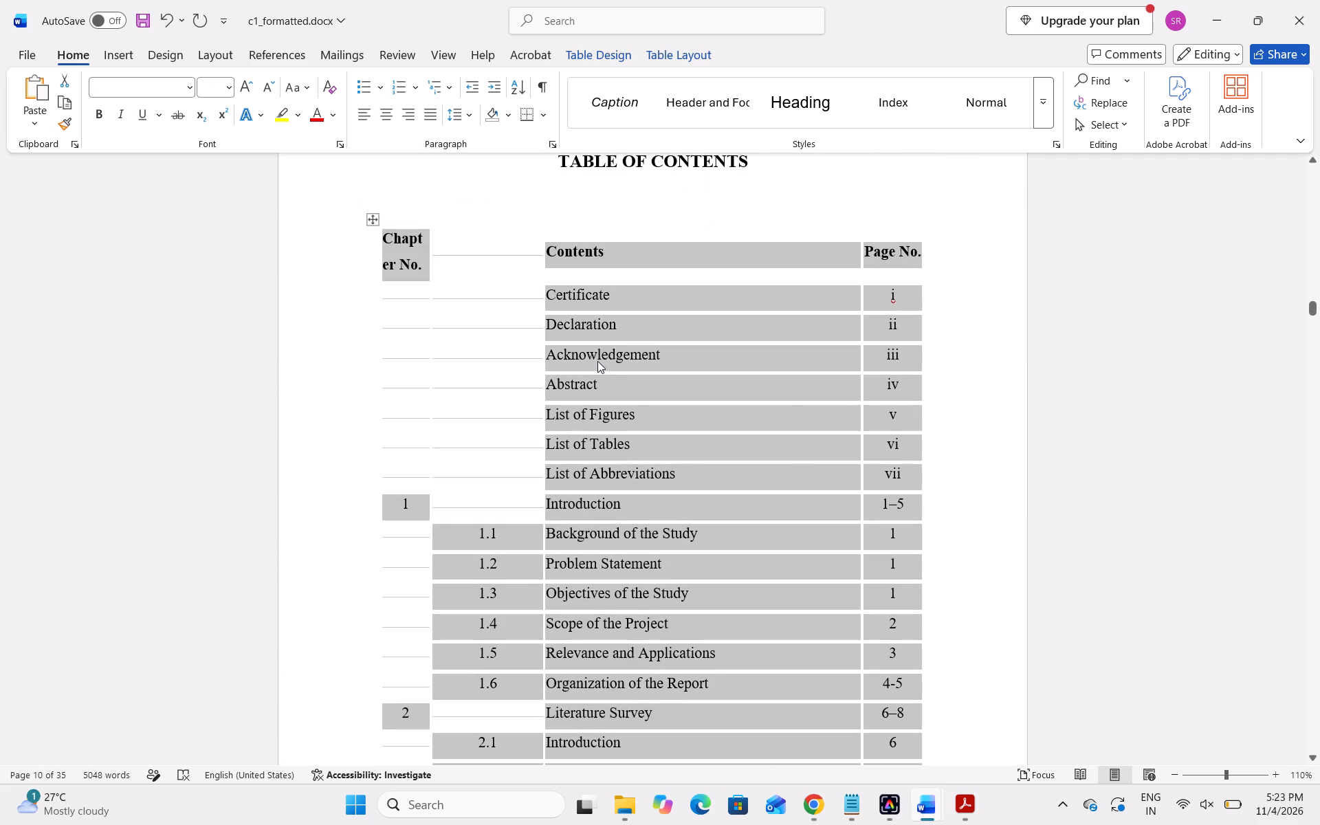
{"action": "right_click", "coordinate": [597, 361]}
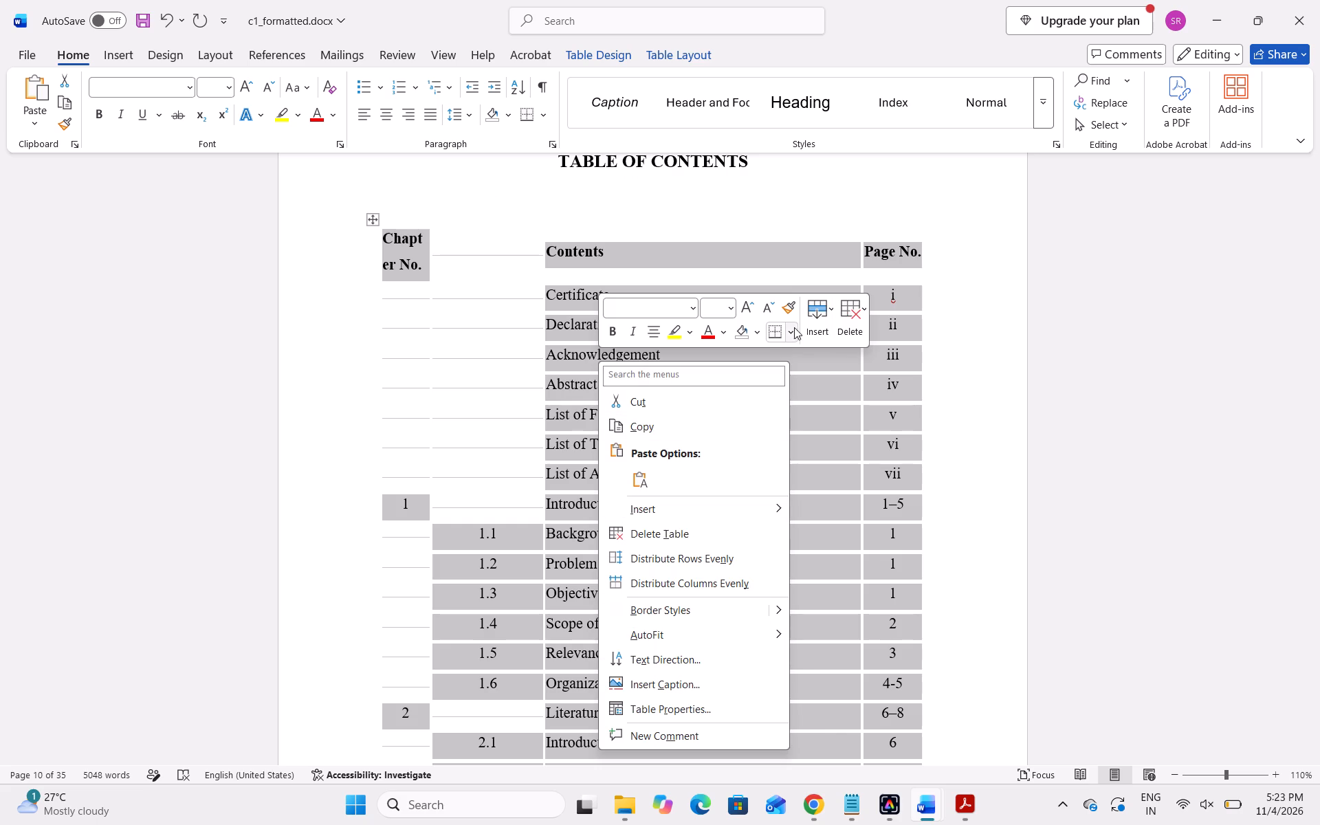
{"action": "left_click", "coordinate": [791, 329]}
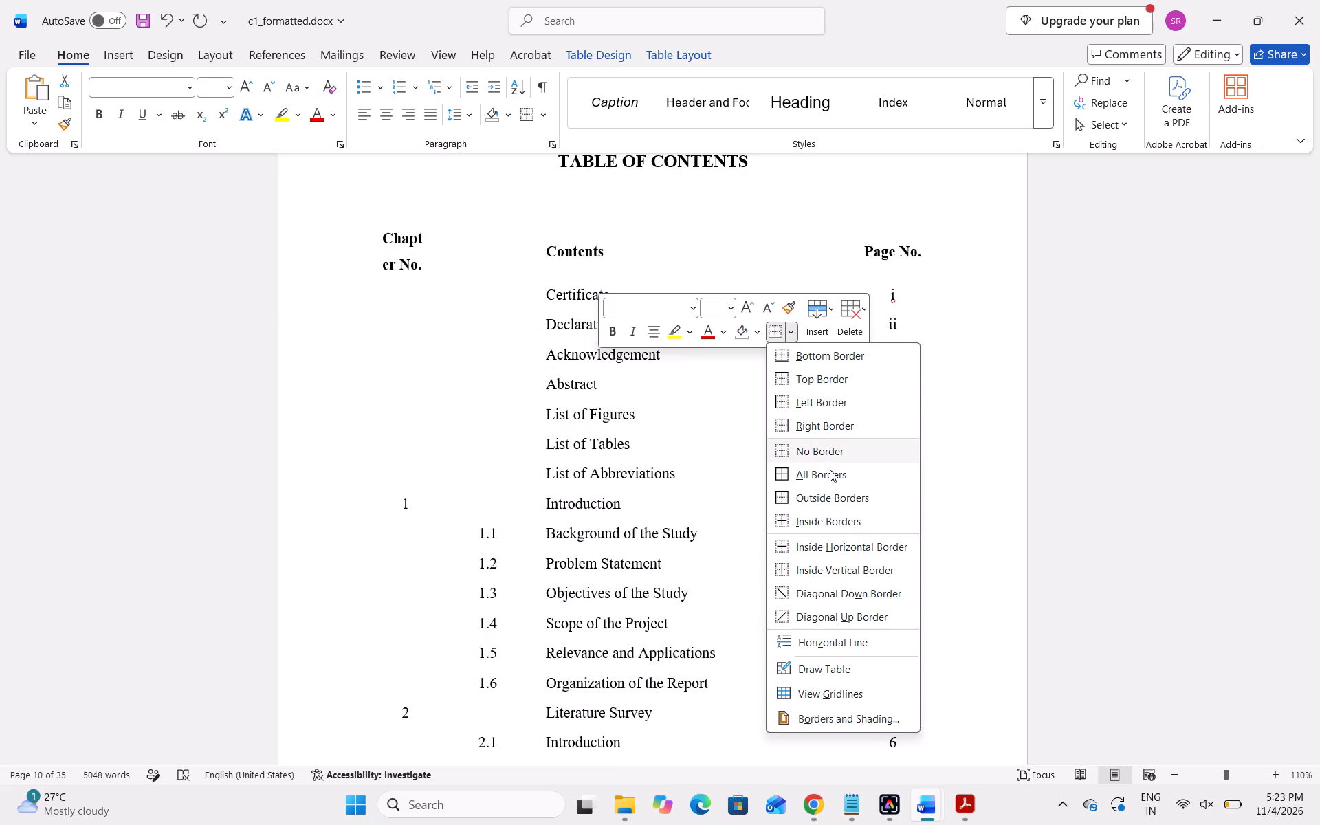
{"action": "left_click", "coordinate": [830, 470]}
{"action": "left_click", "coordinate": [603, 408]}
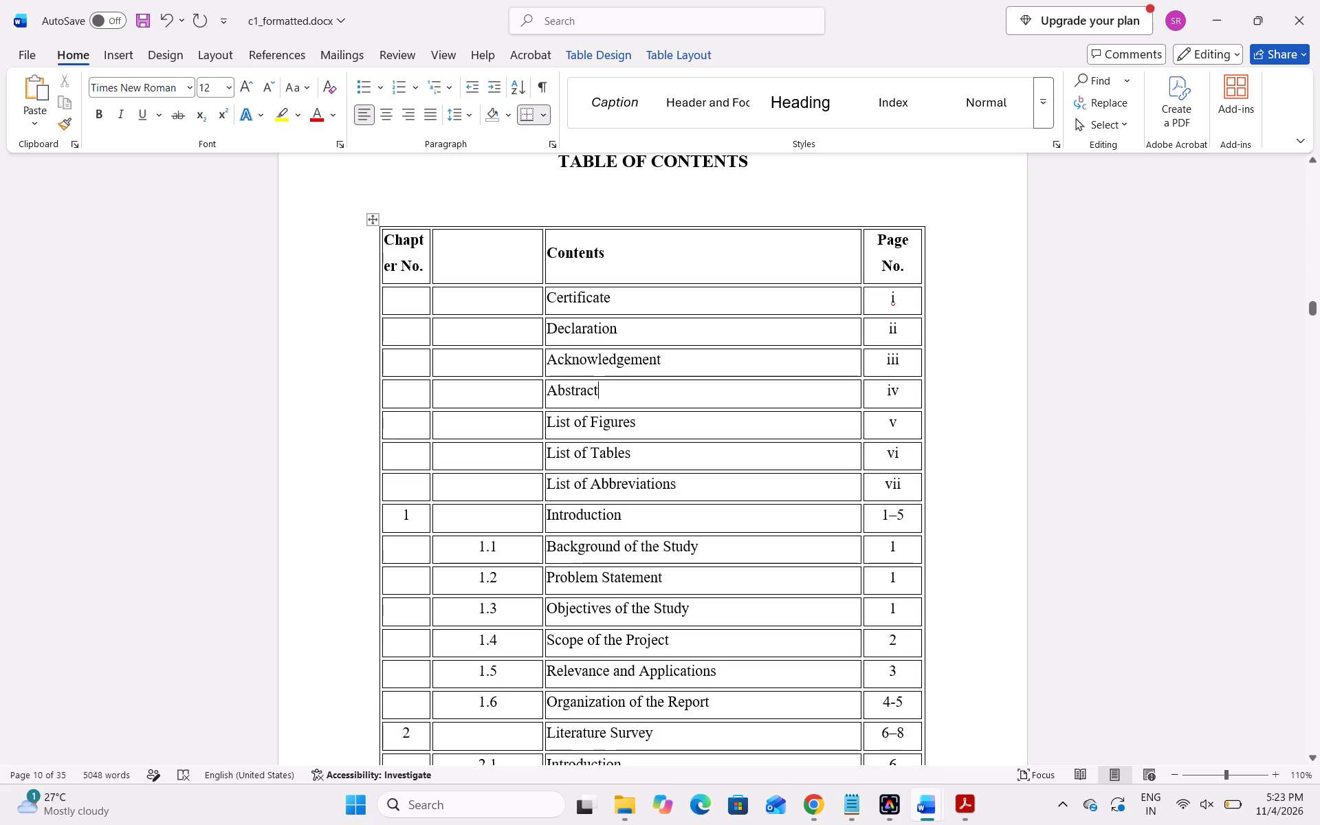
Narrow the section-number column of the table of contents, giving the freed width to the Contents column.
{"action": "left_click_drag", "start_coordinate": [542, 267], "coordinate": [507, 269]}
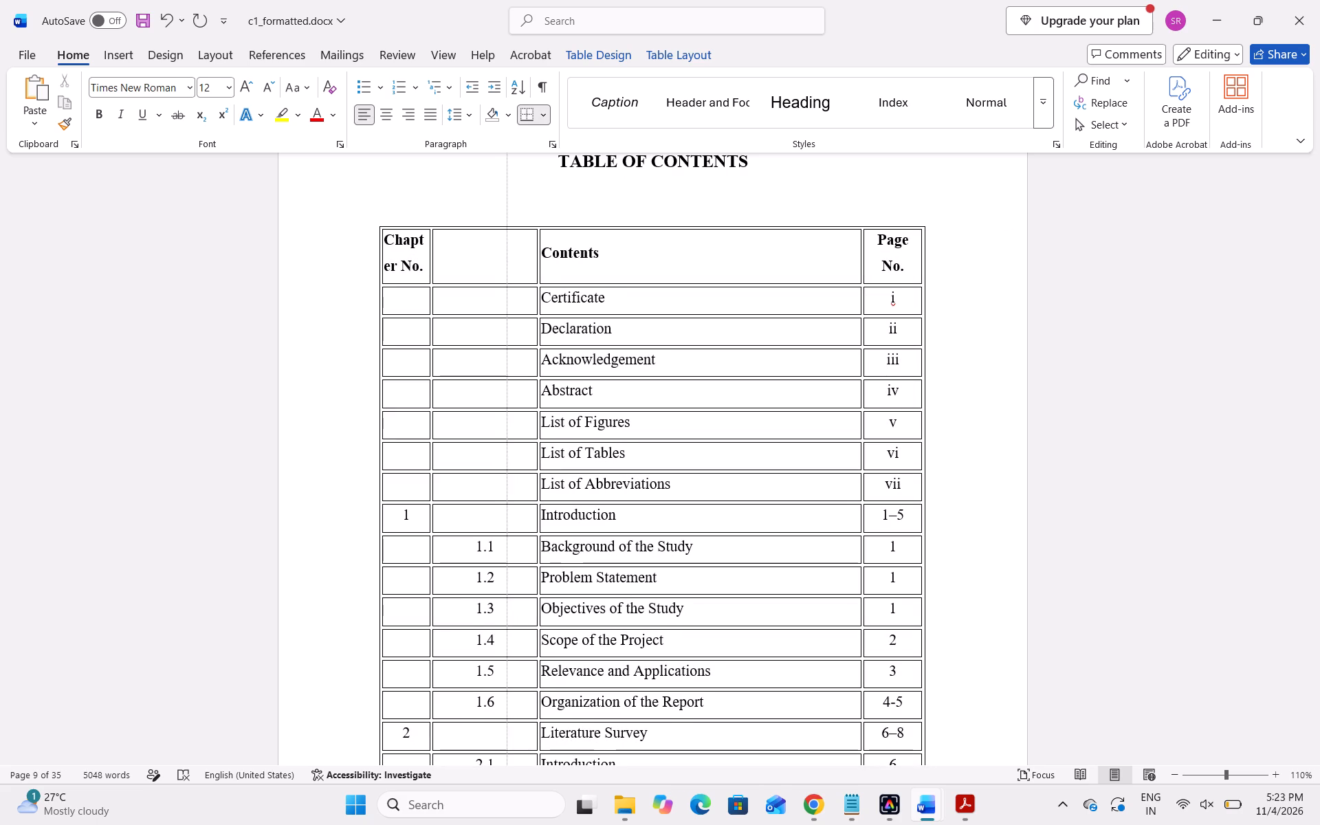
{"action": "left_click_drag", "start_coordinate": [507, 269], "coordinate": [502, 269]}
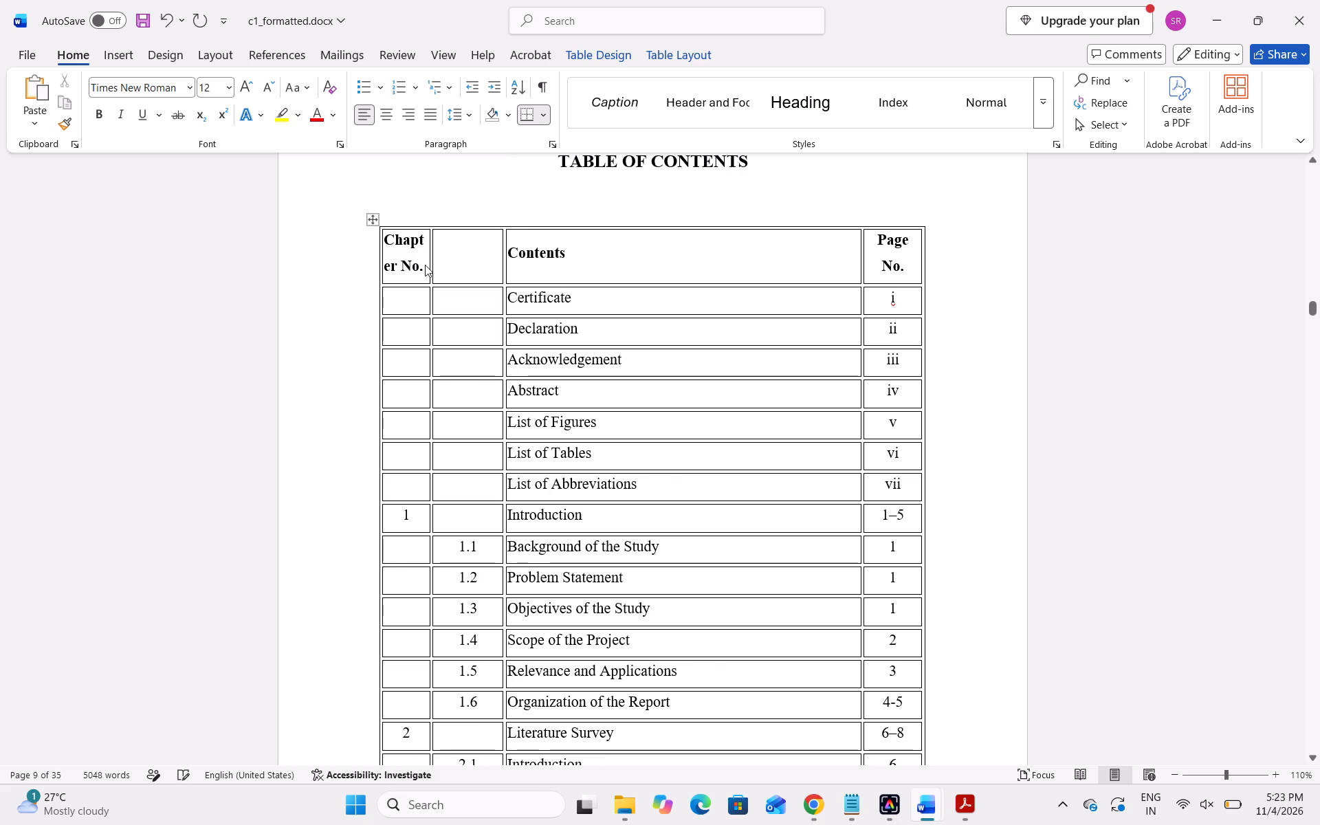
Widen the Chapter No. column of the table of contents so the word "Chapter" fits on one line.
{"action": "left_click_drag", "start_coordinate": [430, 261], "coordinate": [441, 260]}
{"action": "left_click_drag", "start_coordinate": [441, 260], "coordinate": [451, 258]}
{"action": "left_click_drag", "start_coordinate": [451, 258], "coordinate": [460, 258]}
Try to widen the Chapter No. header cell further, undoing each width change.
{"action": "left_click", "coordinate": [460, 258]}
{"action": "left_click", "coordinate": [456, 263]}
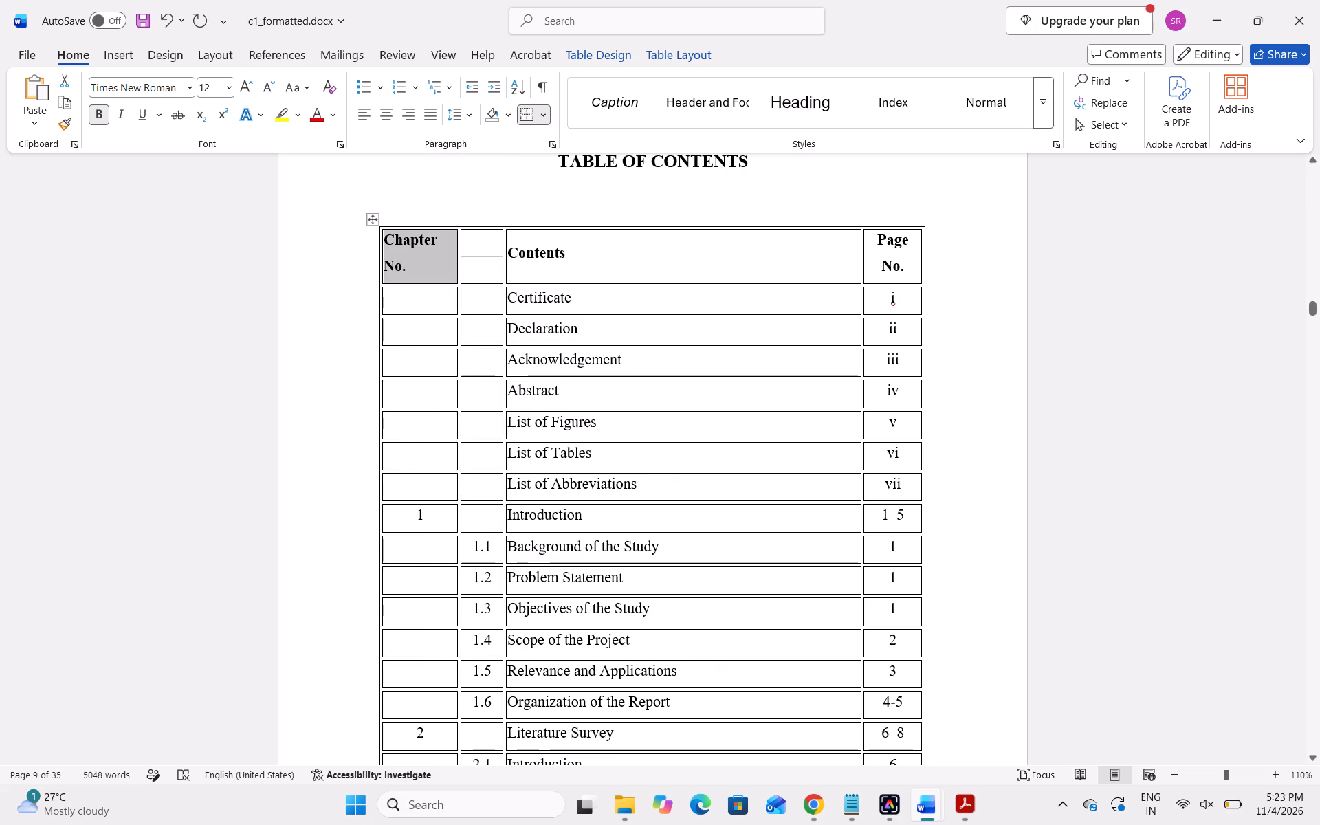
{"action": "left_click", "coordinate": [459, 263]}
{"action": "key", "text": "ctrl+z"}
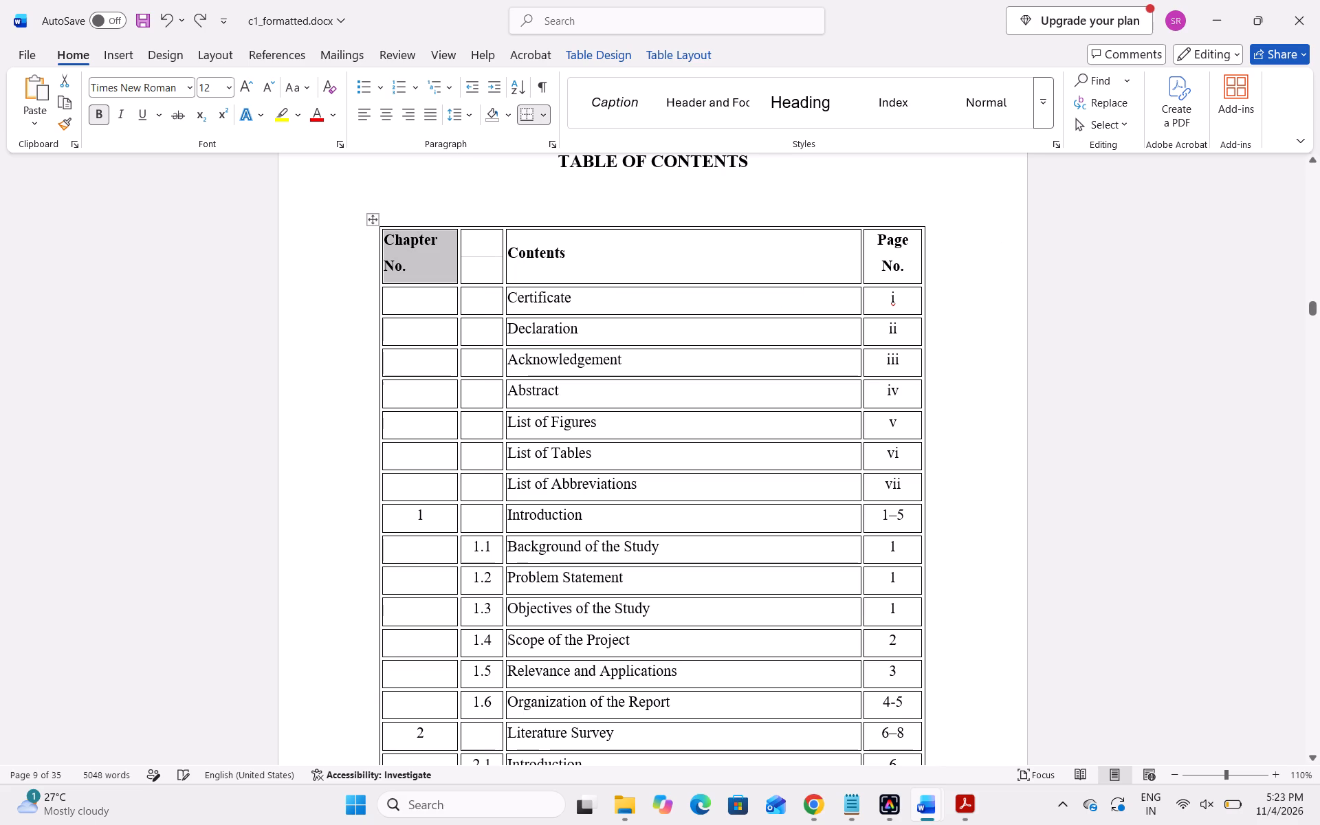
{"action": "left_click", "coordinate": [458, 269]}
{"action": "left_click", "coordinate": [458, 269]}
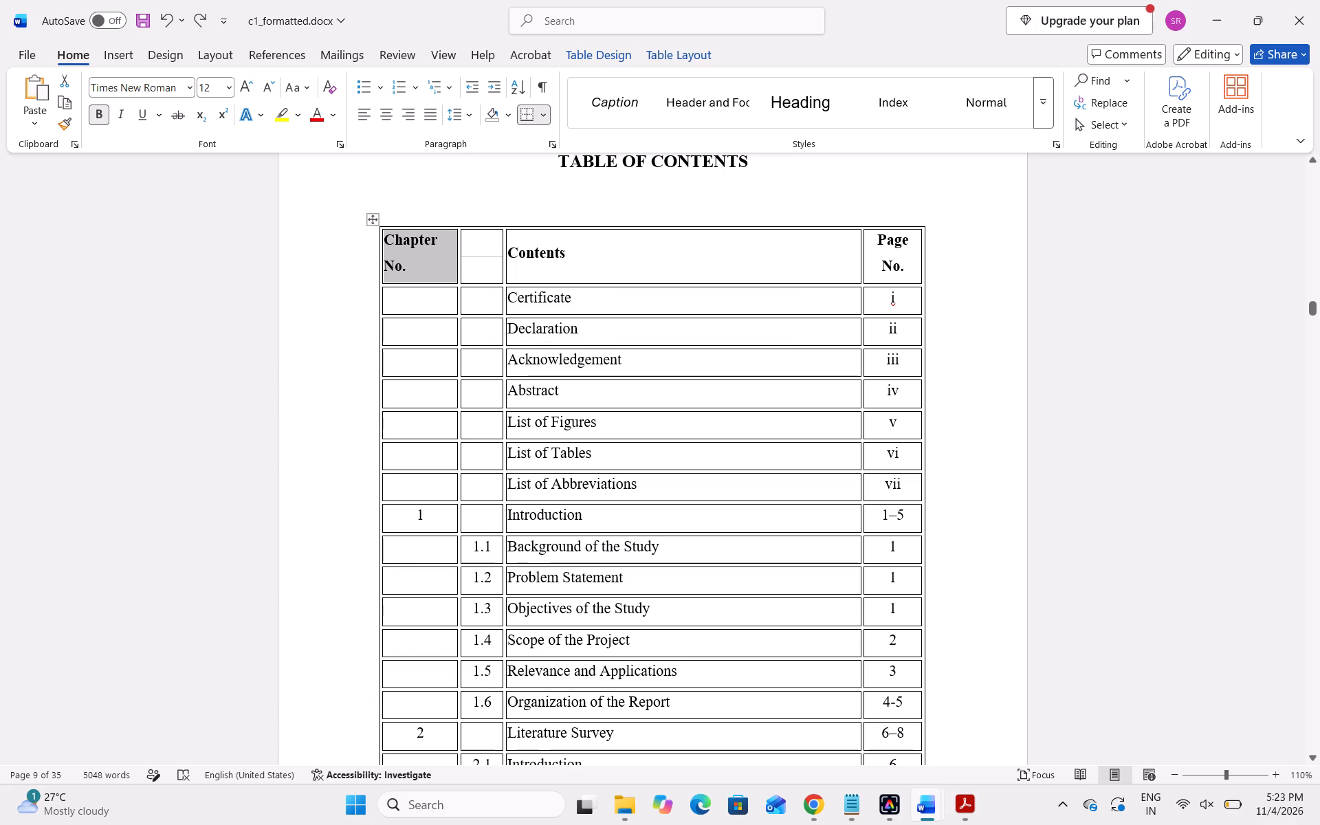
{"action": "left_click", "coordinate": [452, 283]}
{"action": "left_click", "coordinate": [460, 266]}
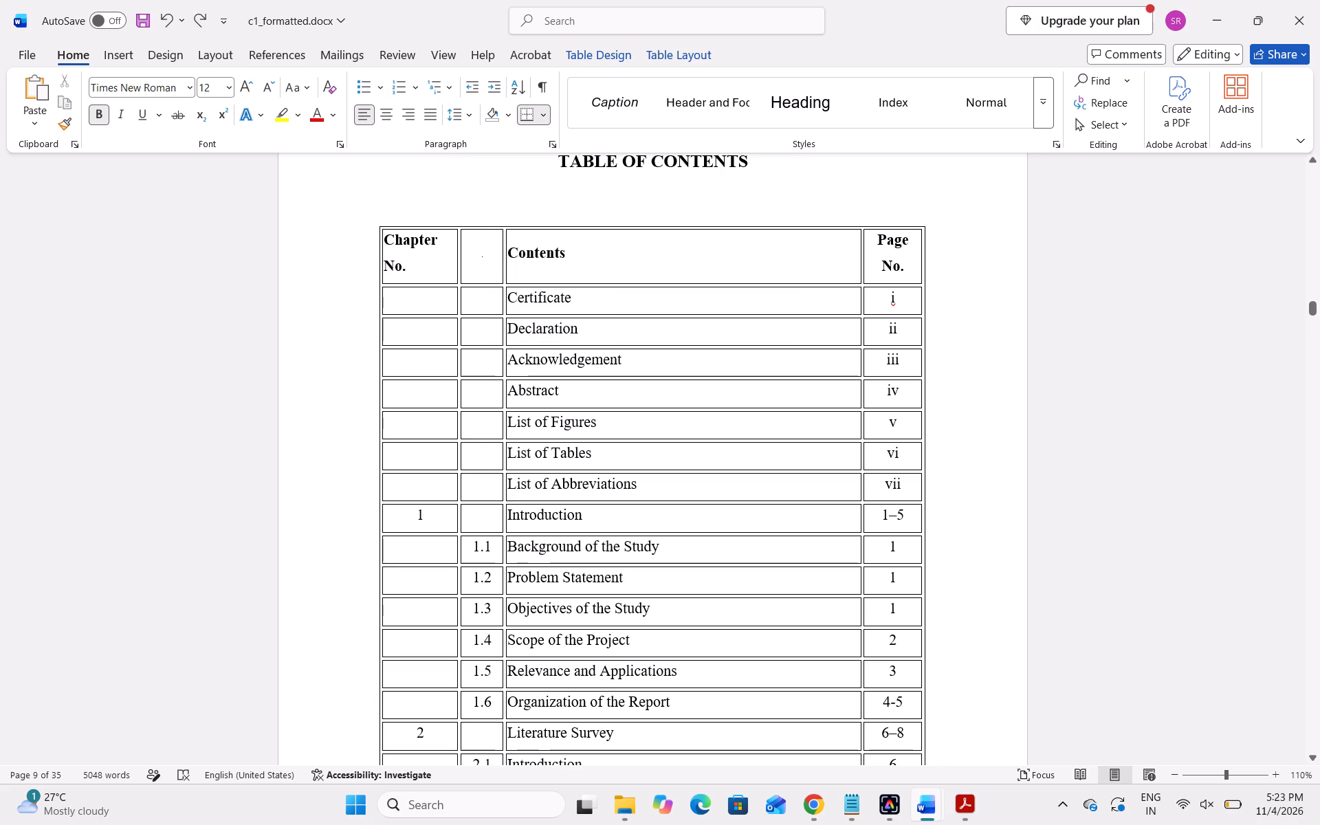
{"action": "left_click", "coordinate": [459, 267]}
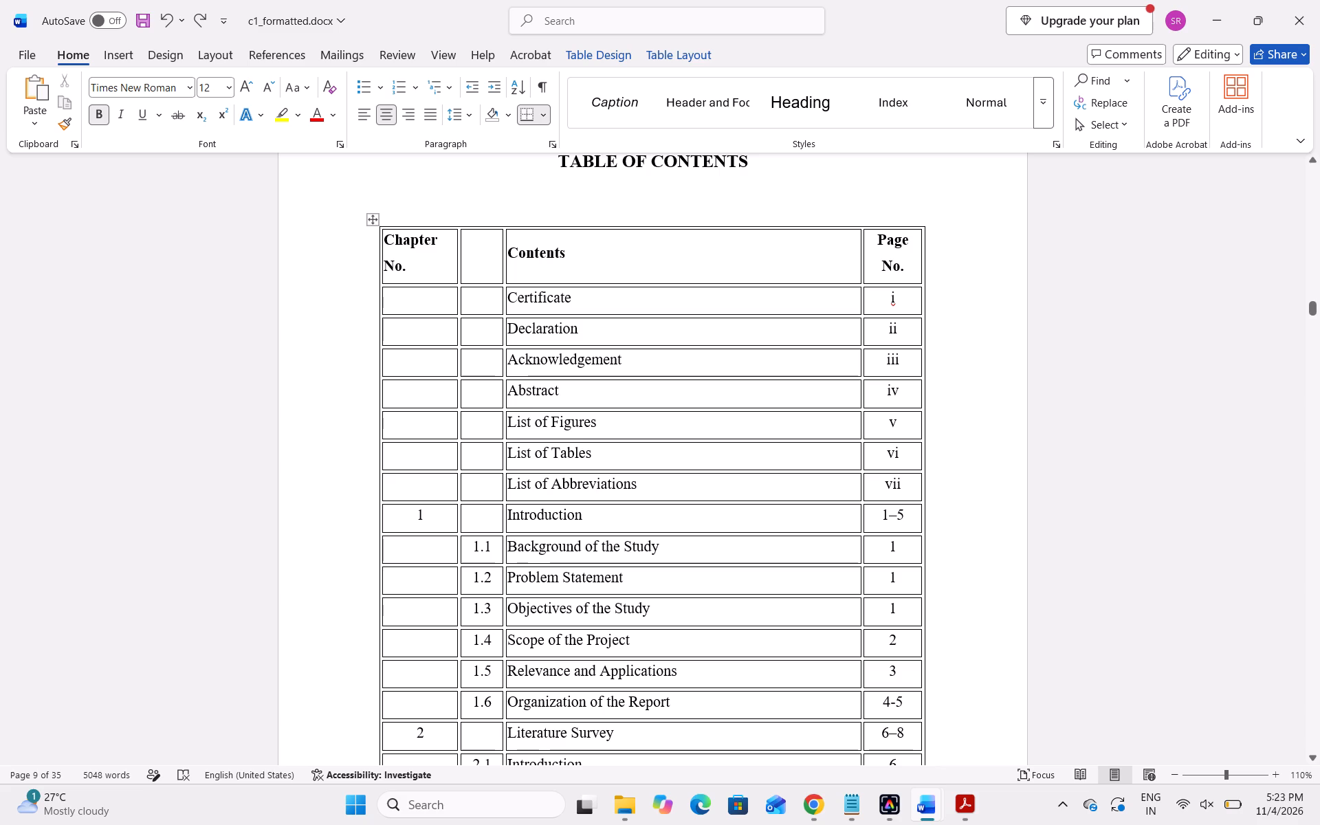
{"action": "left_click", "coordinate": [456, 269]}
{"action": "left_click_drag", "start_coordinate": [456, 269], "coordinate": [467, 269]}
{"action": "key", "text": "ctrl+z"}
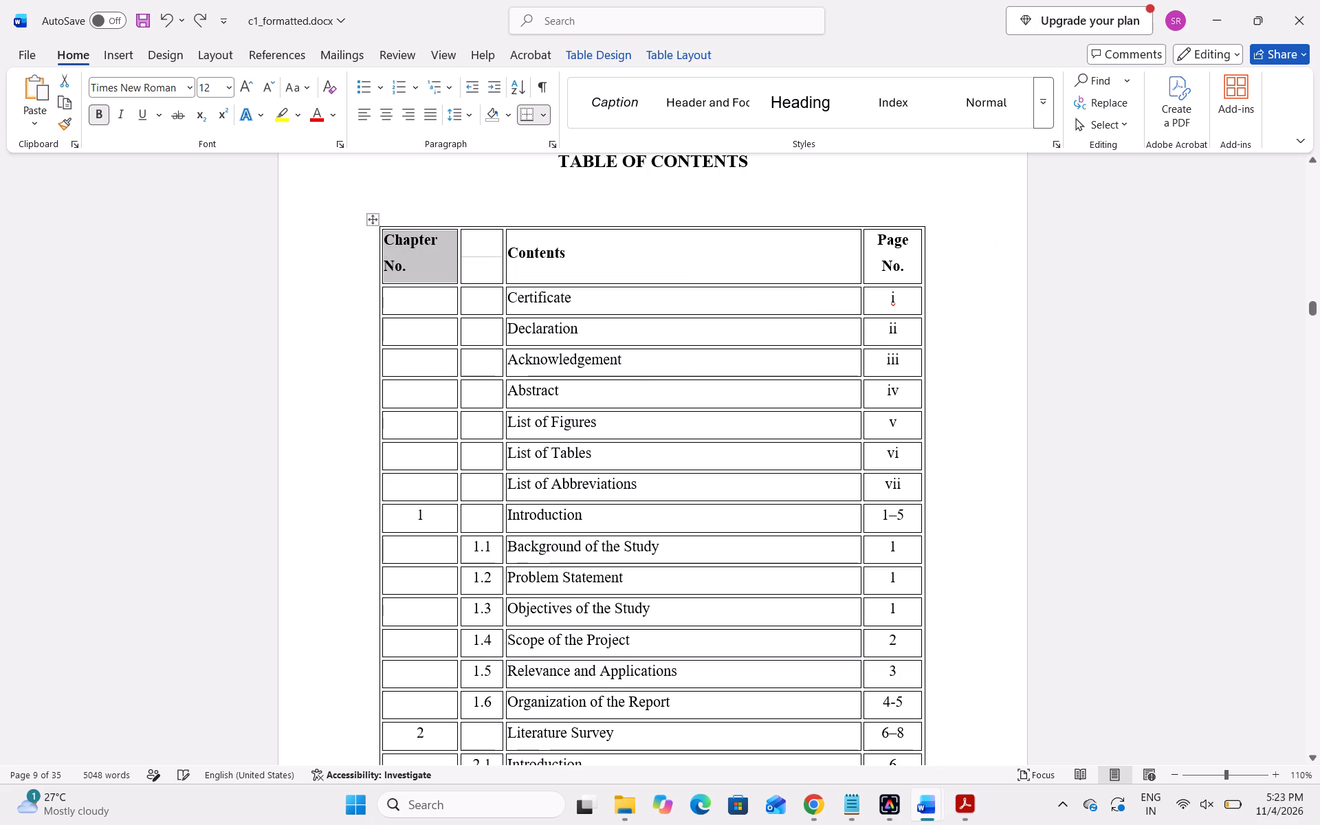
Widen the Chapter No. column of the table of contents until the header "Chapter No." fits on one line.
{"action": "left_click", "coordinate": [462, 283]}
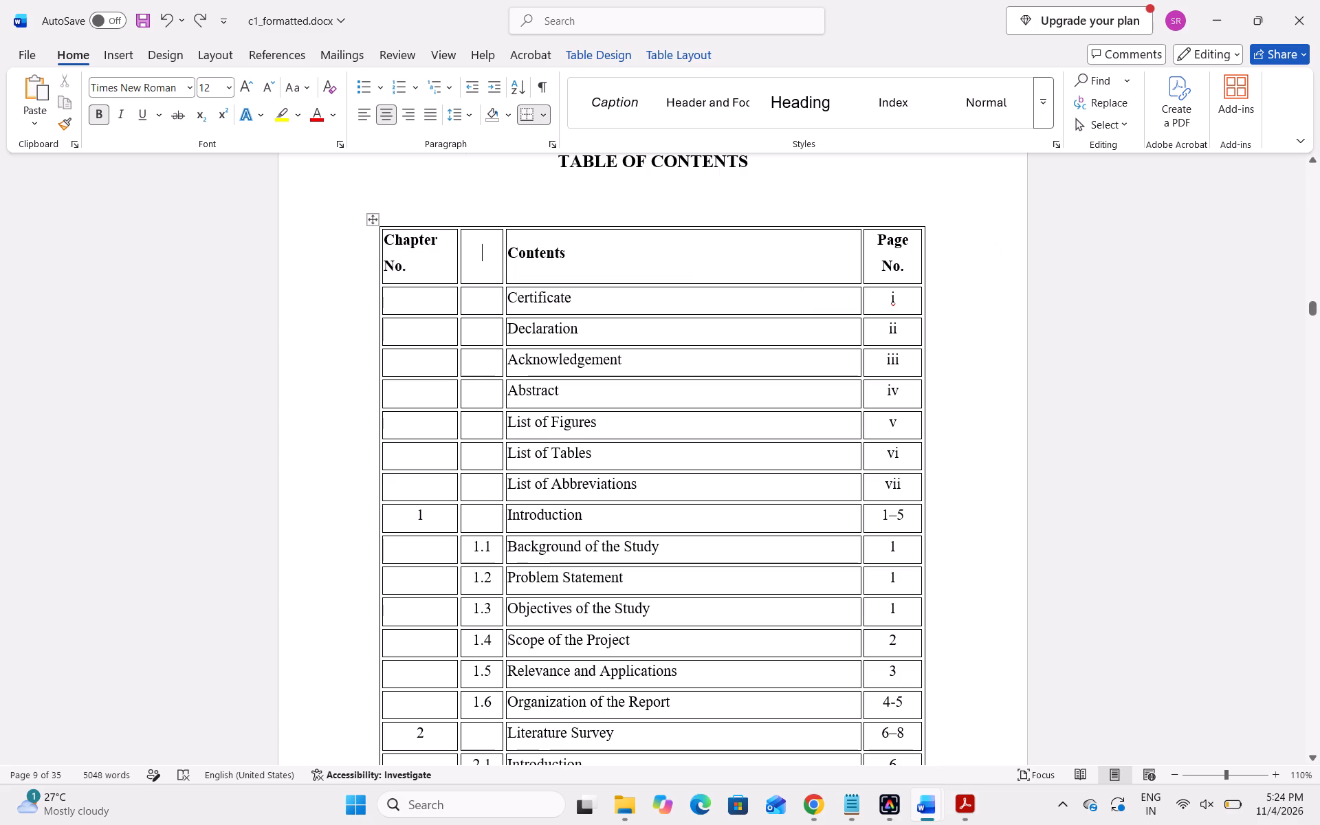
{"action": "left_click_drag", "start_coordinate": [458, 272], "coordinate": [464, 268]}
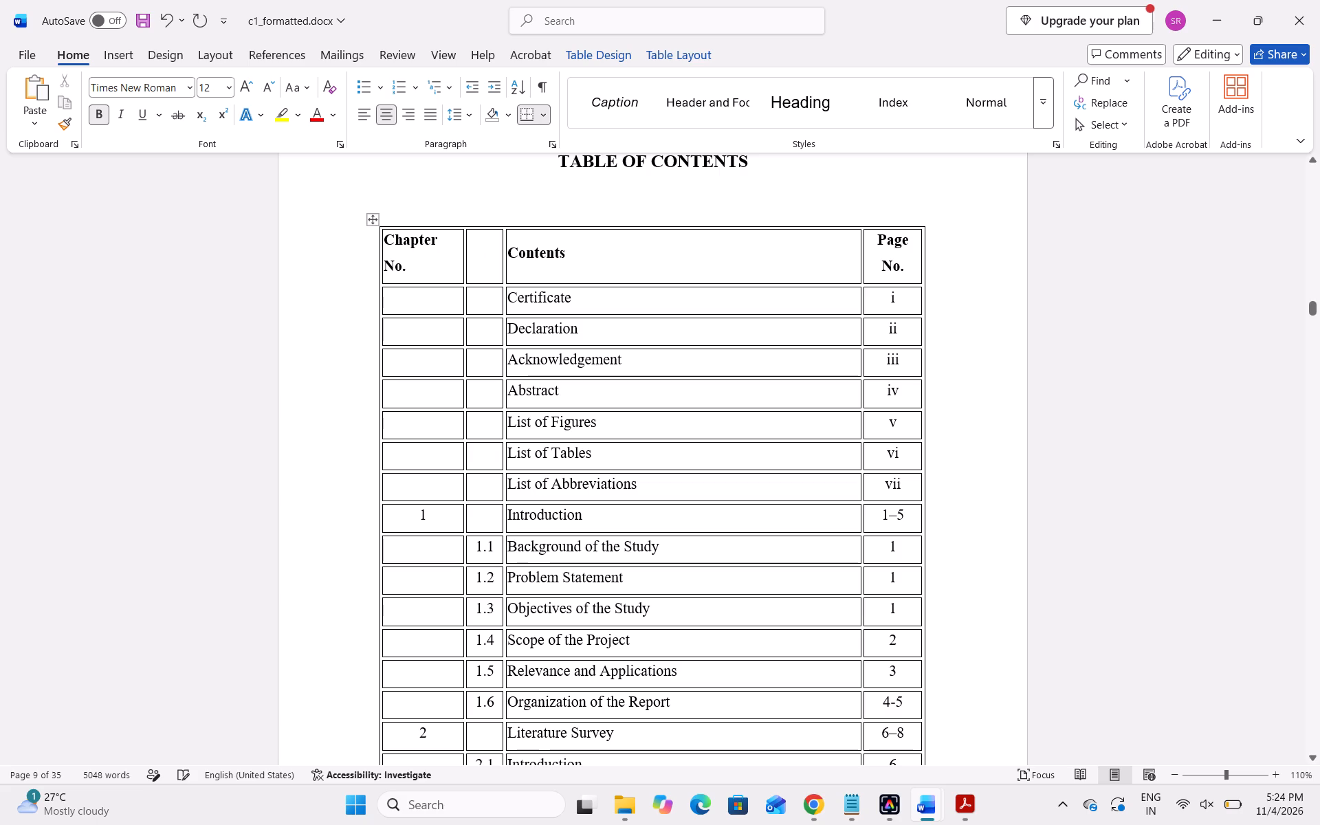
{"action": "left_click", "coordinate": [463, 261]}
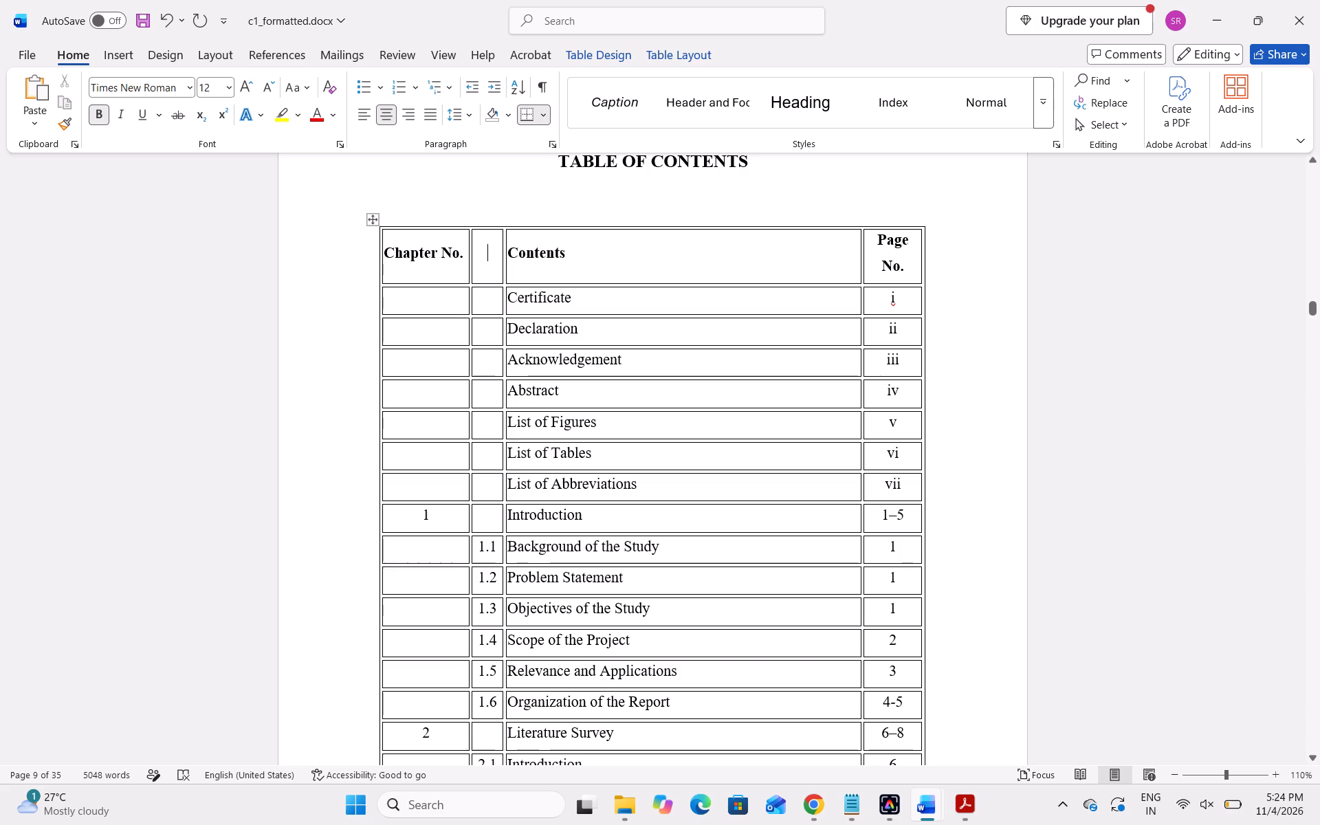
Widen the section-number column of the table of contents slightly, taking the width from the Contents column.
{"action": "left_click_drag", "start_coordinate": [503, 278], "coordinate": [513, 274]}
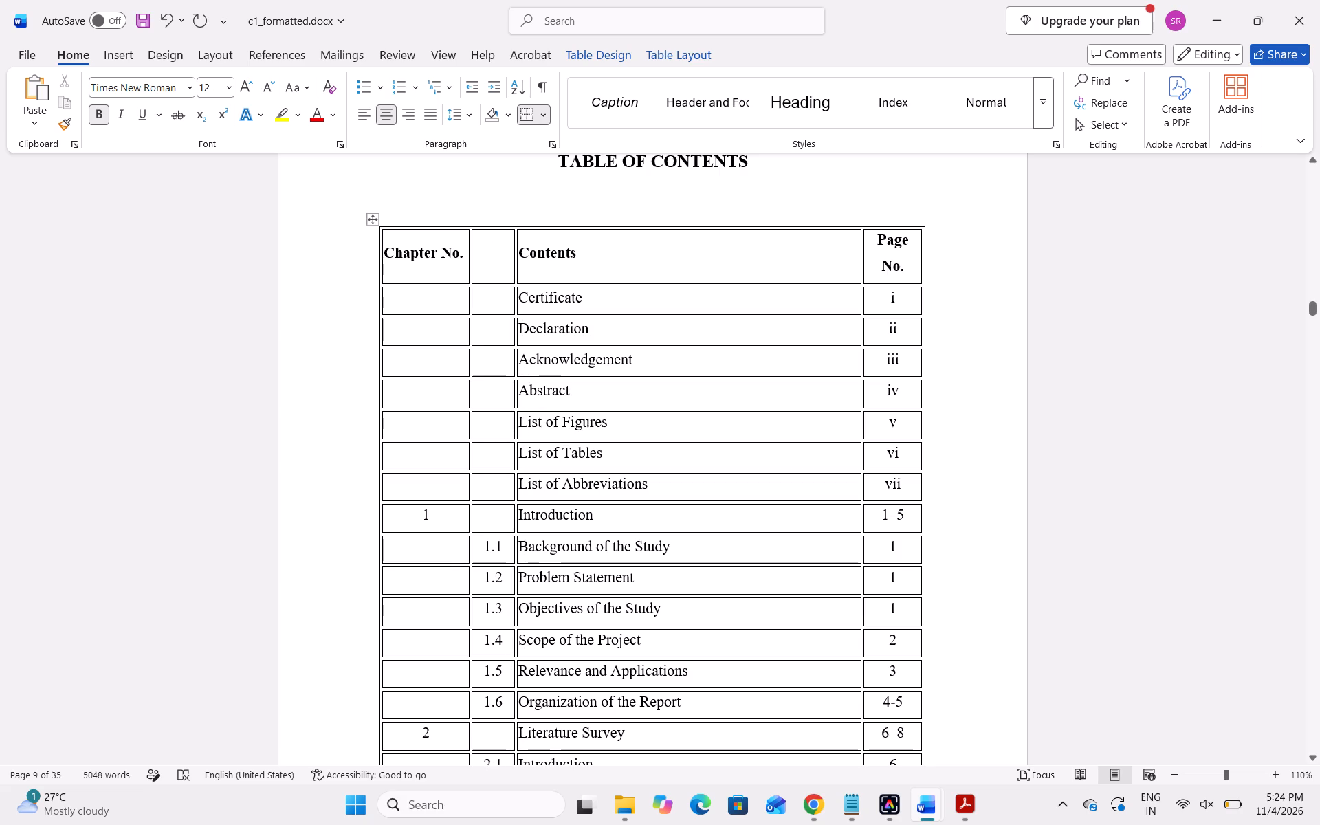
{"action": "left_click", "coordinate": [628, 509]}
Widen the Page No. column of the table of contents so the header "Page No." fits on one line.
{"action": "scroll", "coordinate": [628, 509], "scroll_direction": "down", "scroll_amount": 3}
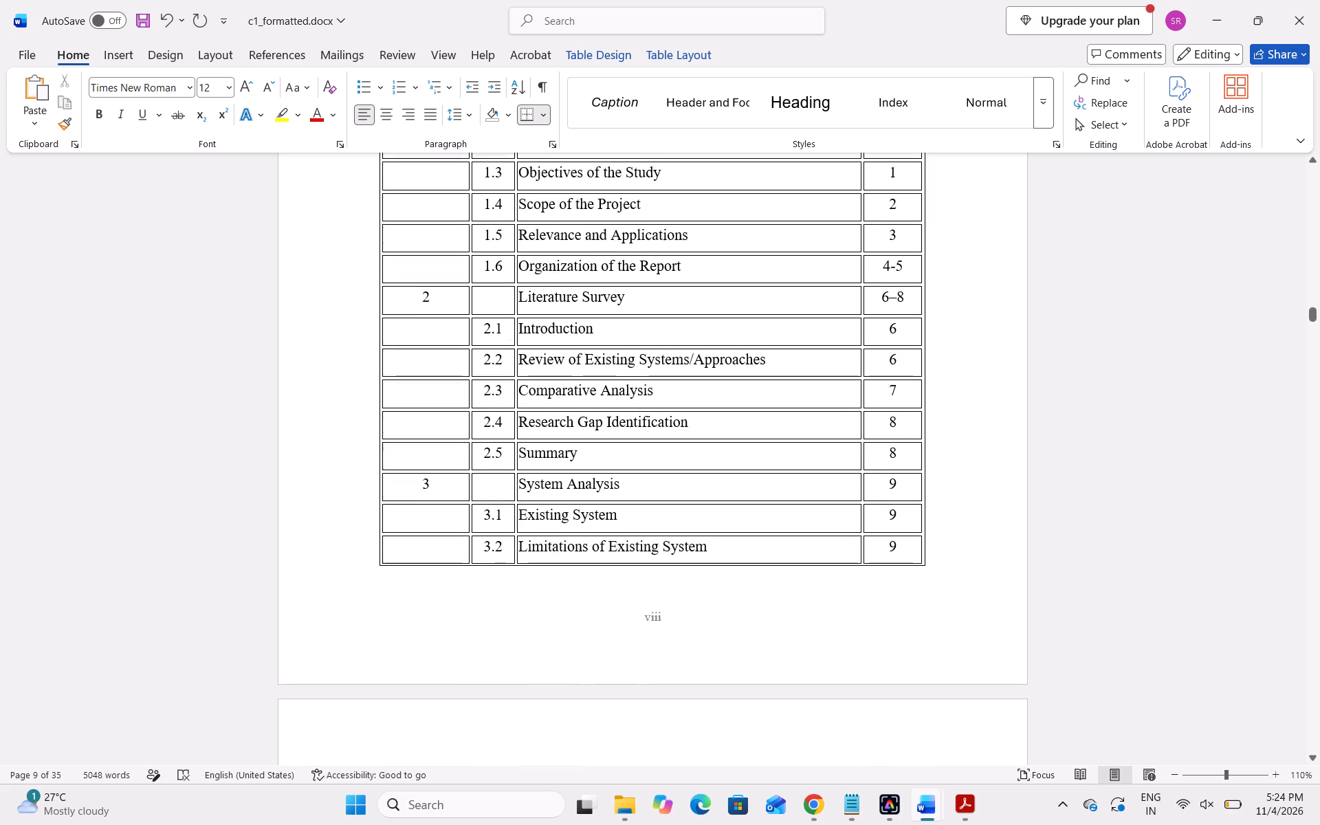
{"action": "scroll", "coordinate": [681, 516], "scroll_direction": "up", "scroll_amount": 1}
{"action": "scroll", "coordinate": [874, 384], "scroll_direction": "up", "scroll_amount": 1}
{"action": "scroll", "coordinate": [868, 364], "scroll_direction": "down", "scroll_amount": 1}
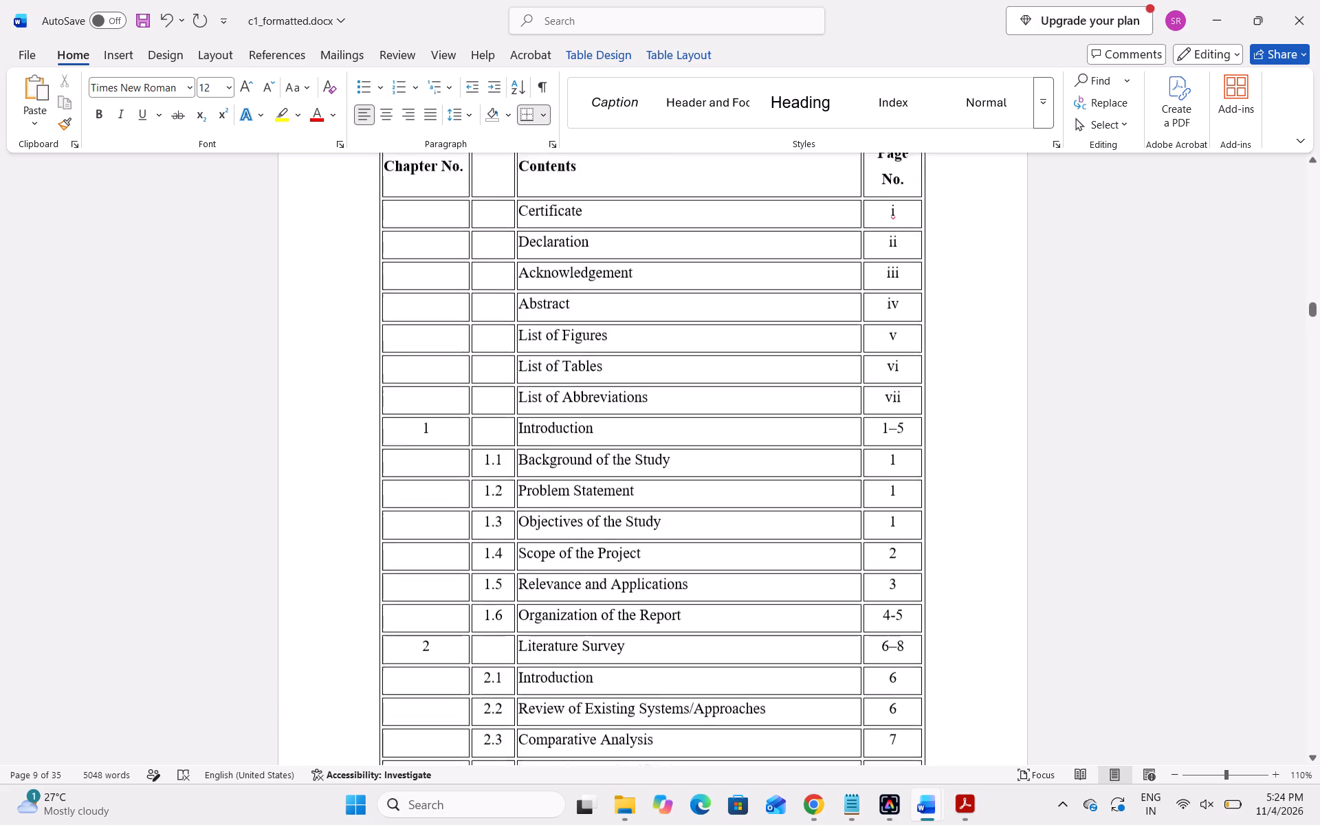
{"action": "scroll", "coordinate": [868, 364], "scroll_direction": "down", "scroll_amount": 2}
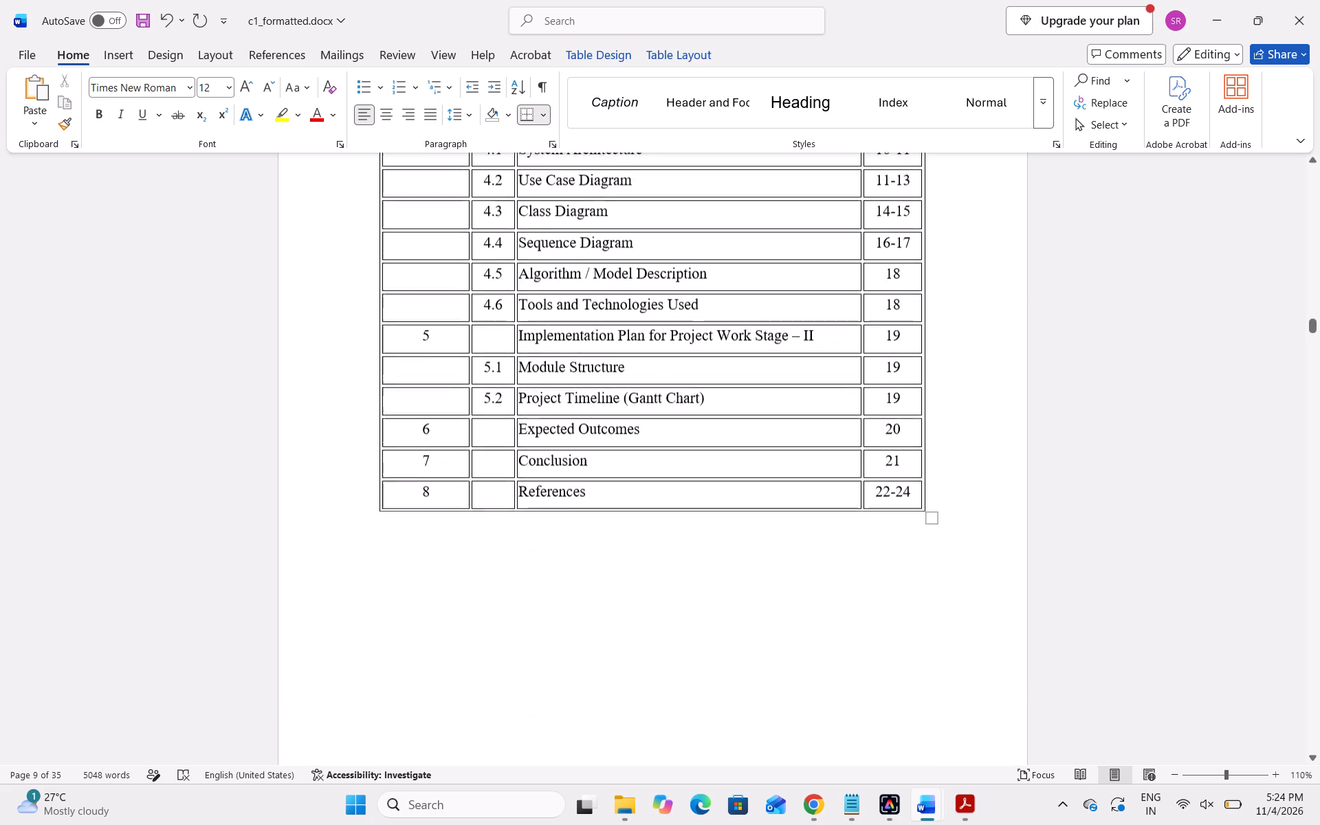
{"action": "scroll", "coordinate": [815, 470], "scroll_direction": "up", "scroll_amount": 3}
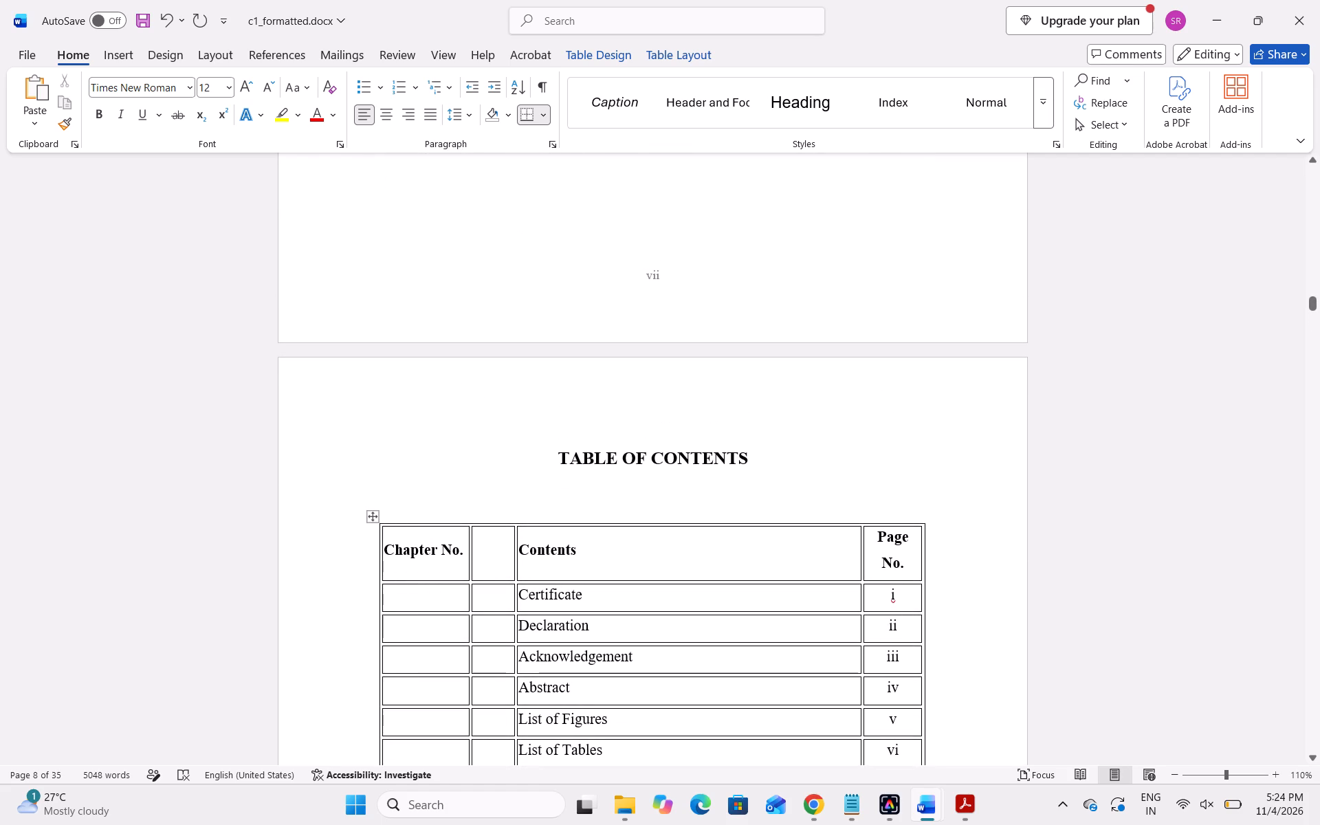
{"action": "left_click_drag", "start_coordinate": [861, 558], "coordinate": [849, 562]}
{"action": "scroll", "coordinate": [904, 551], "scroll_direction": "down", "scroll_amount": 3}
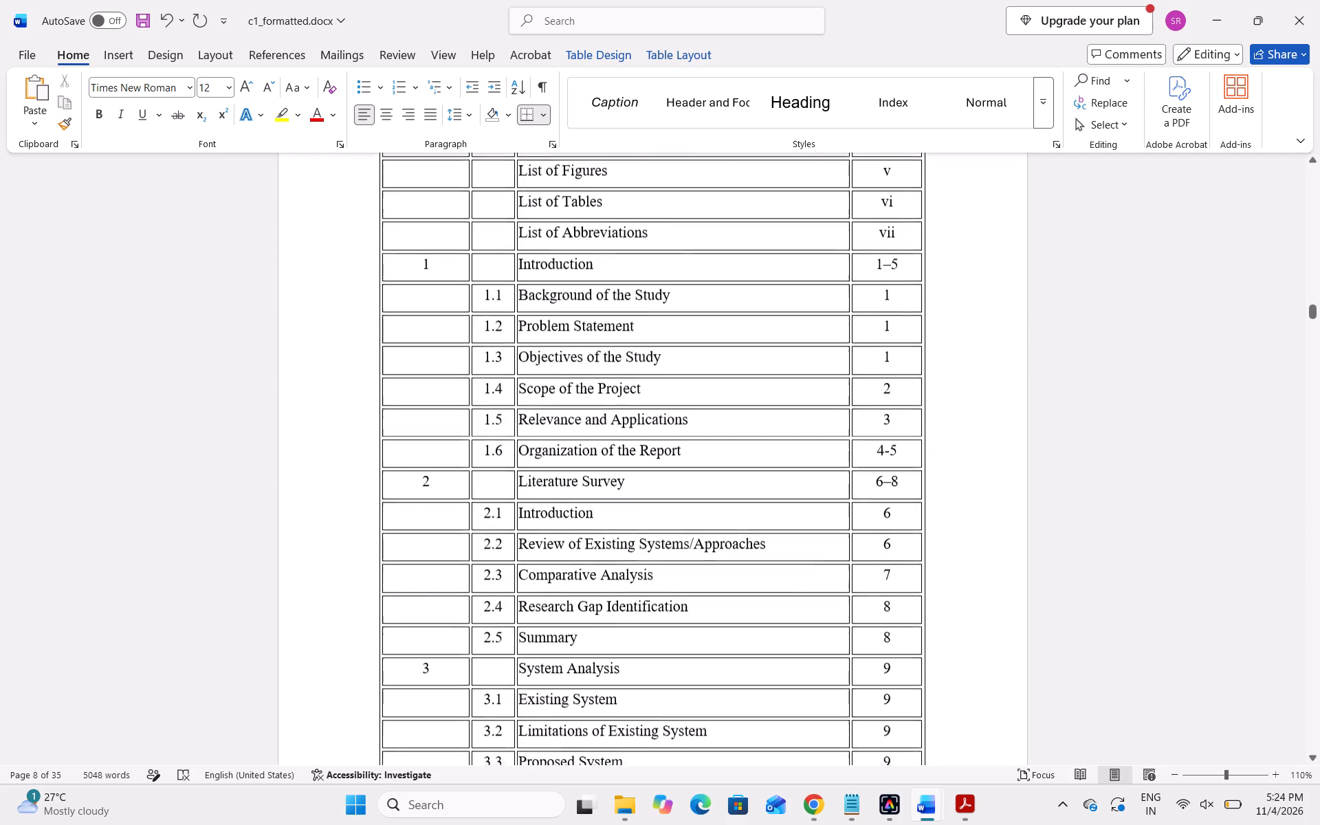
{"action": "scroll", "coordinate": [904, 551], "scroll_direction": "up", "scroll_amount": 4}
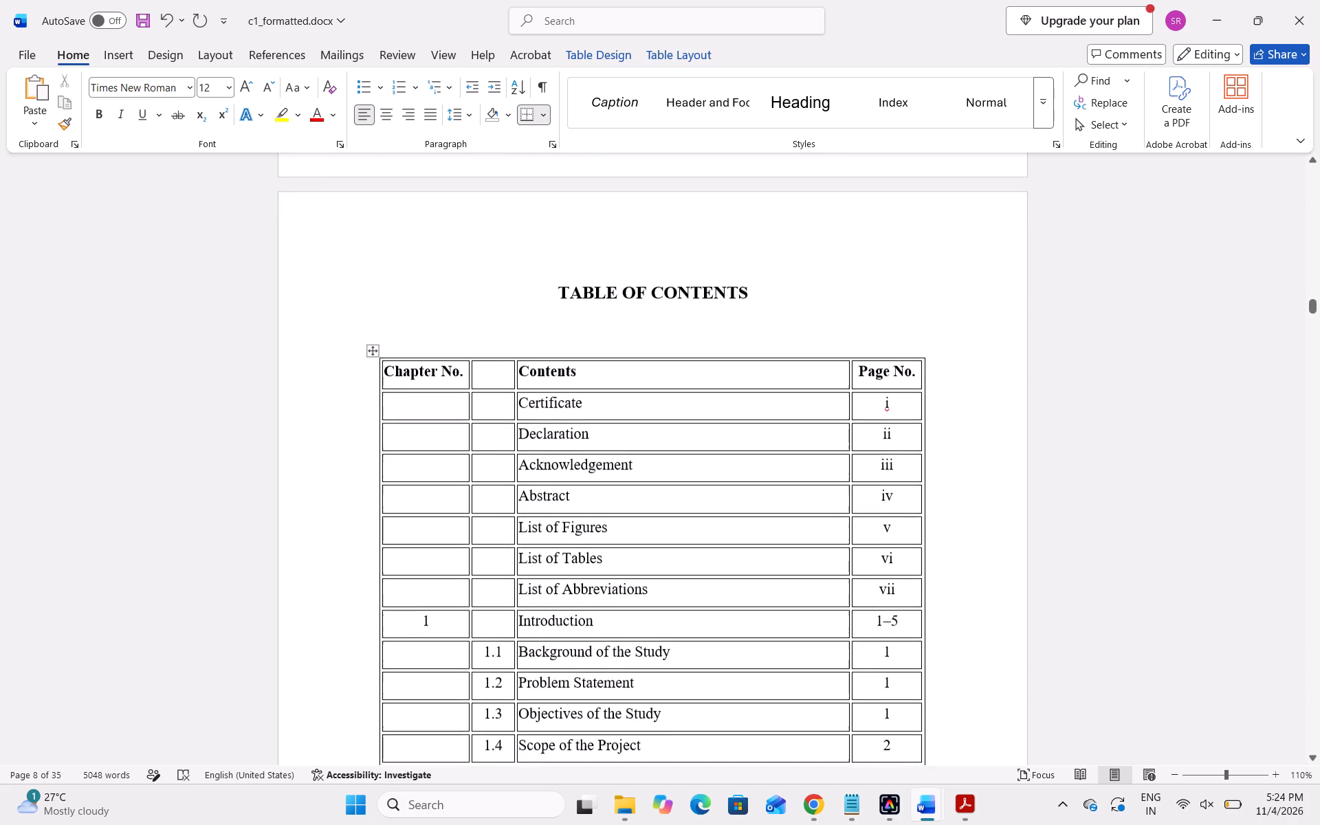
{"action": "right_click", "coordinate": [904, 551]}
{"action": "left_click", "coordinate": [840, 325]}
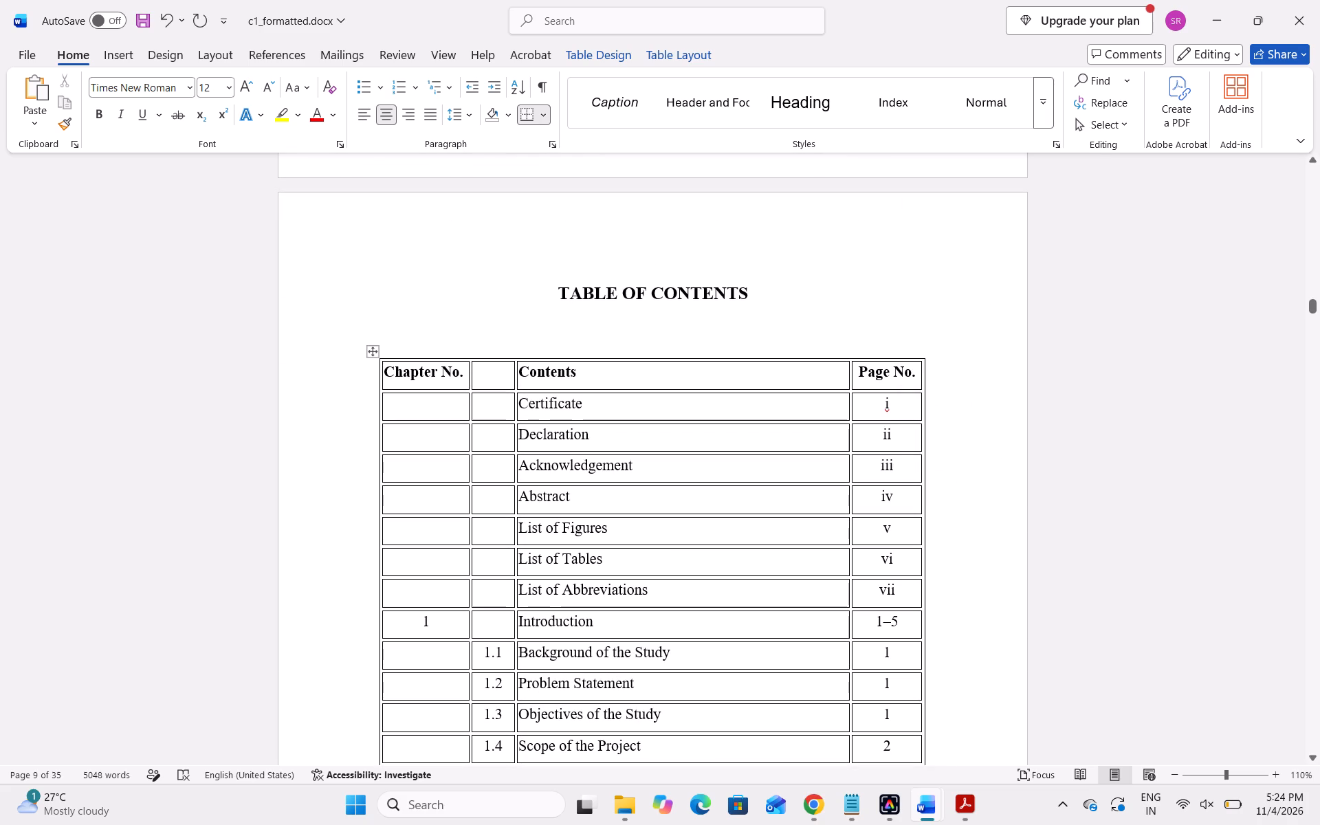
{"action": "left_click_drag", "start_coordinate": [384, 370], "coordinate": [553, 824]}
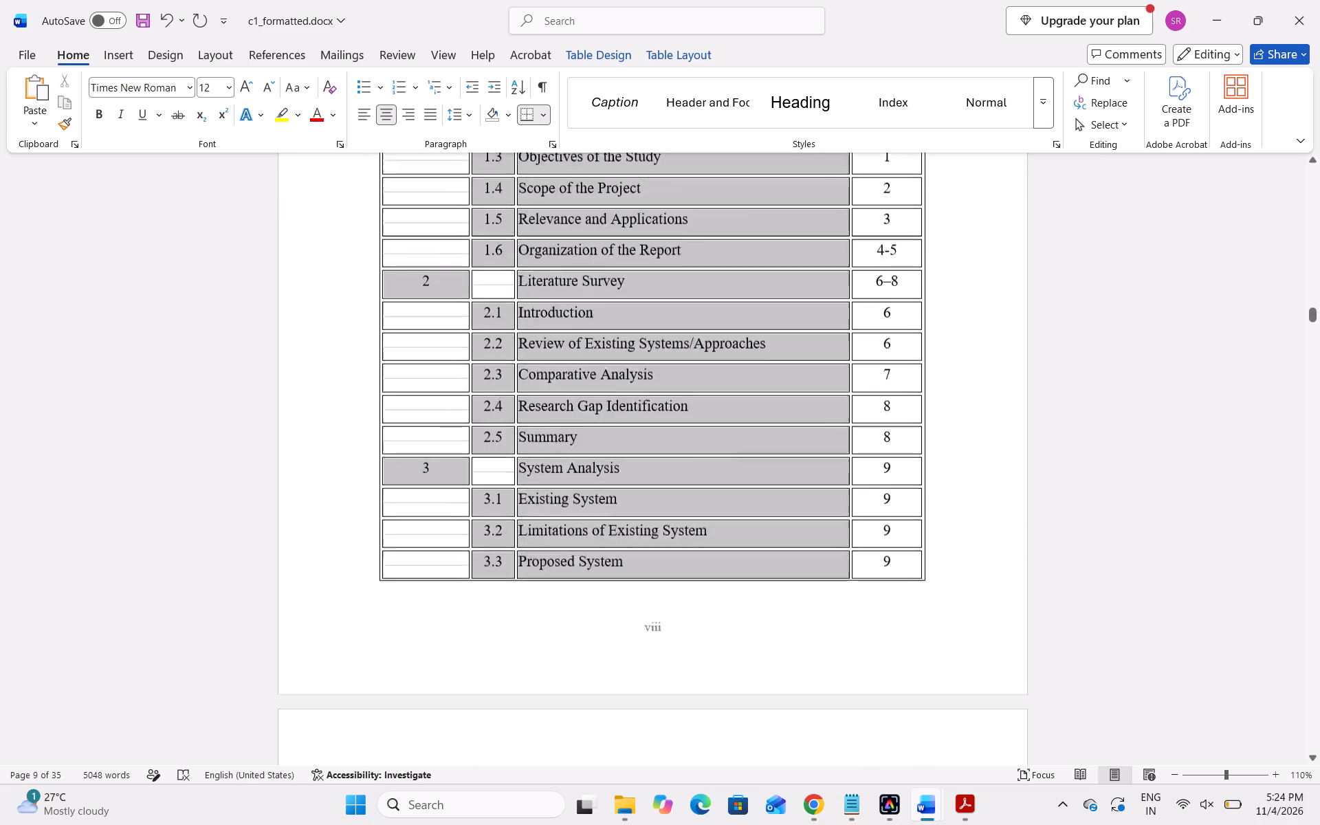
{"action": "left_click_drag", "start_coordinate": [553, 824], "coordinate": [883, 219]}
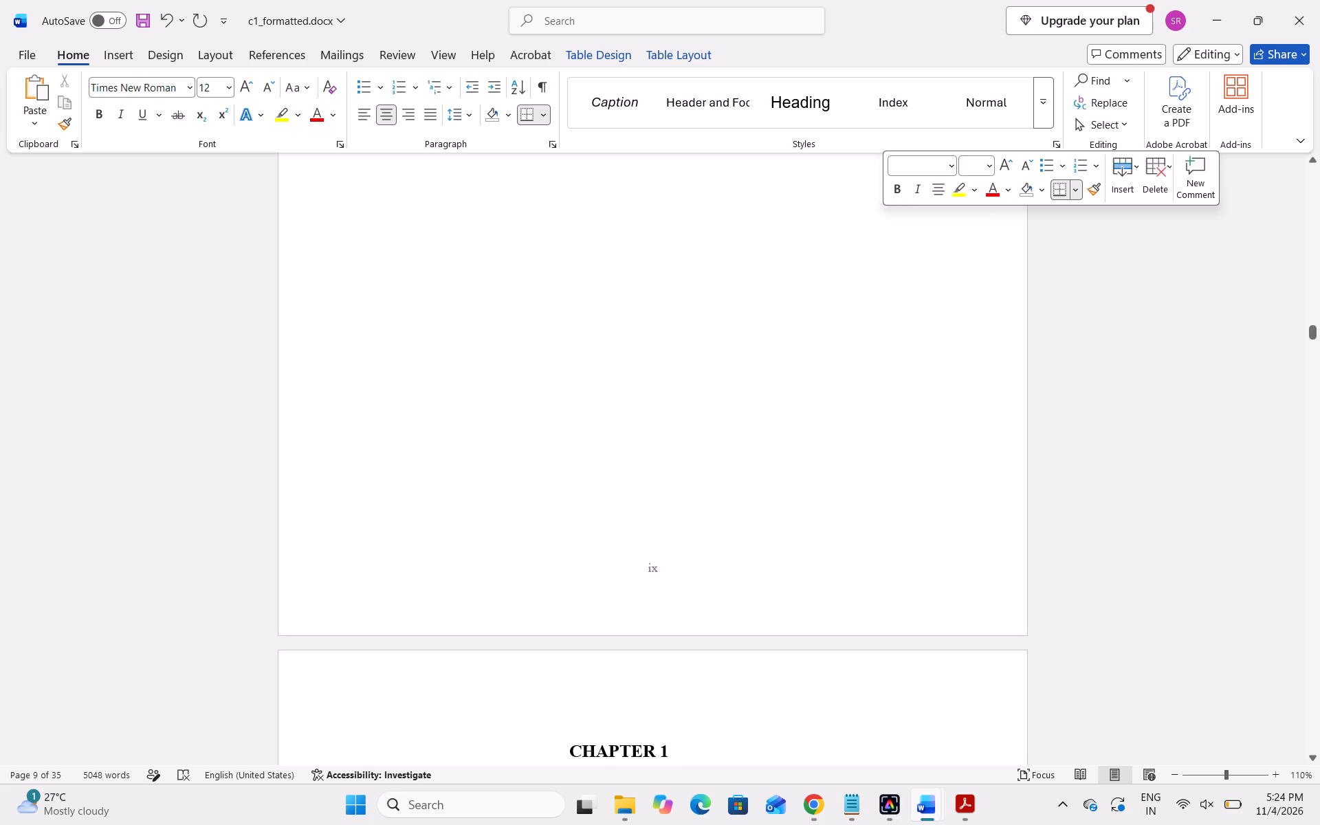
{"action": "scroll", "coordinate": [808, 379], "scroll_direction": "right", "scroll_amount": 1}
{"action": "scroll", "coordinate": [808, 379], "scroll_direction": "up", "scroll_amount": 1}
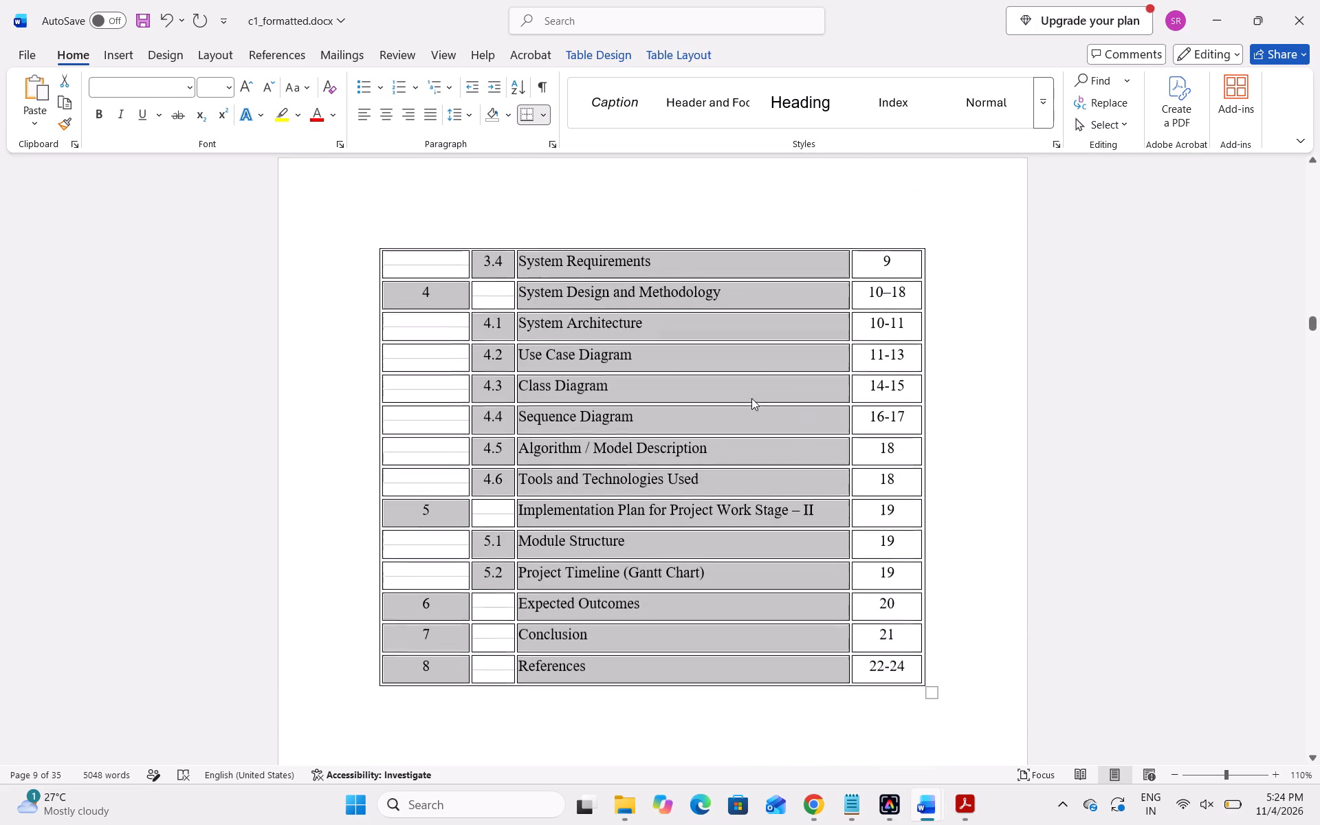
Select the whole table of contents, from the References row up to the header row, and apply No Border.
{"action": "left_click_drag", "start_coordinate": [909, 666], "coordinate": [459, 346]}
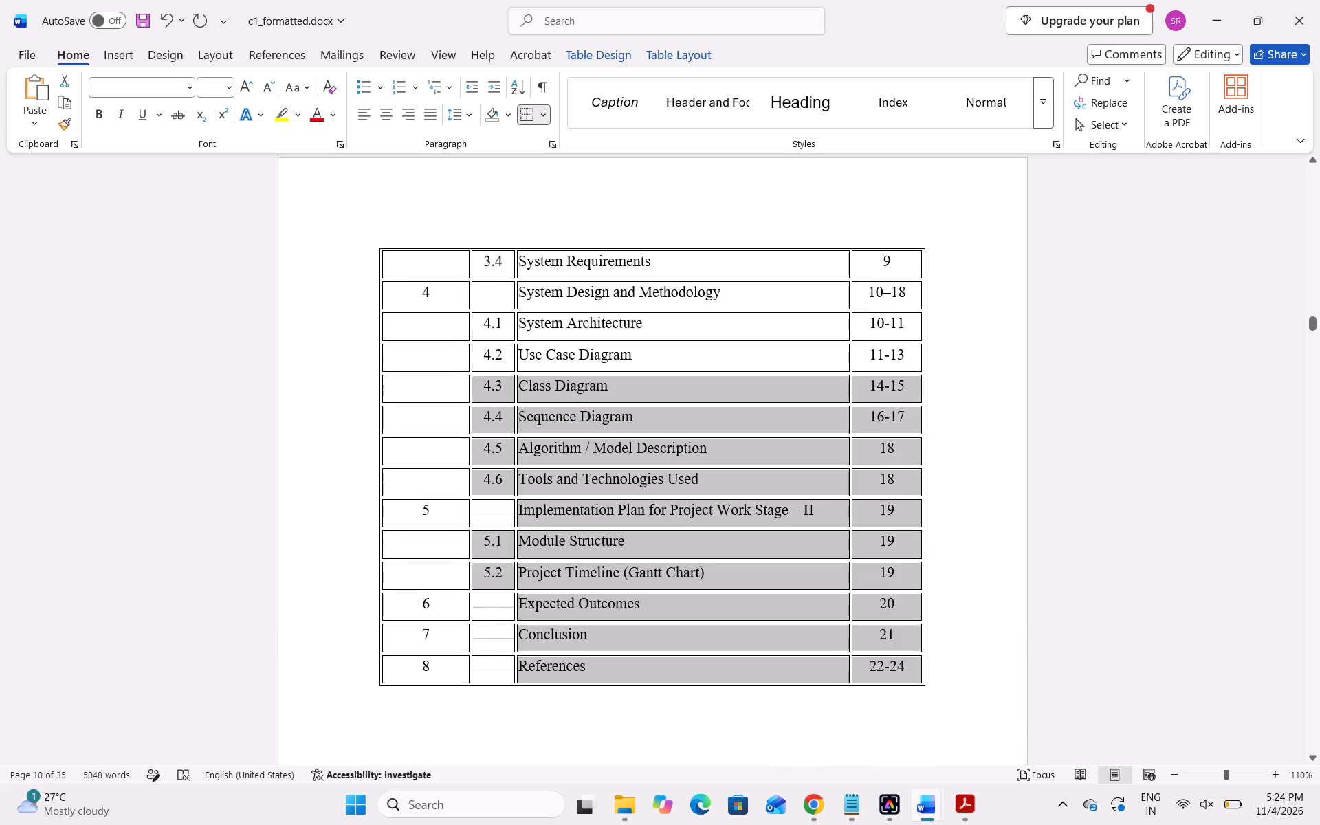
{"action": "left_click_drag", "start_coordinate": [459, 346], "coordinate": [373, 144]}
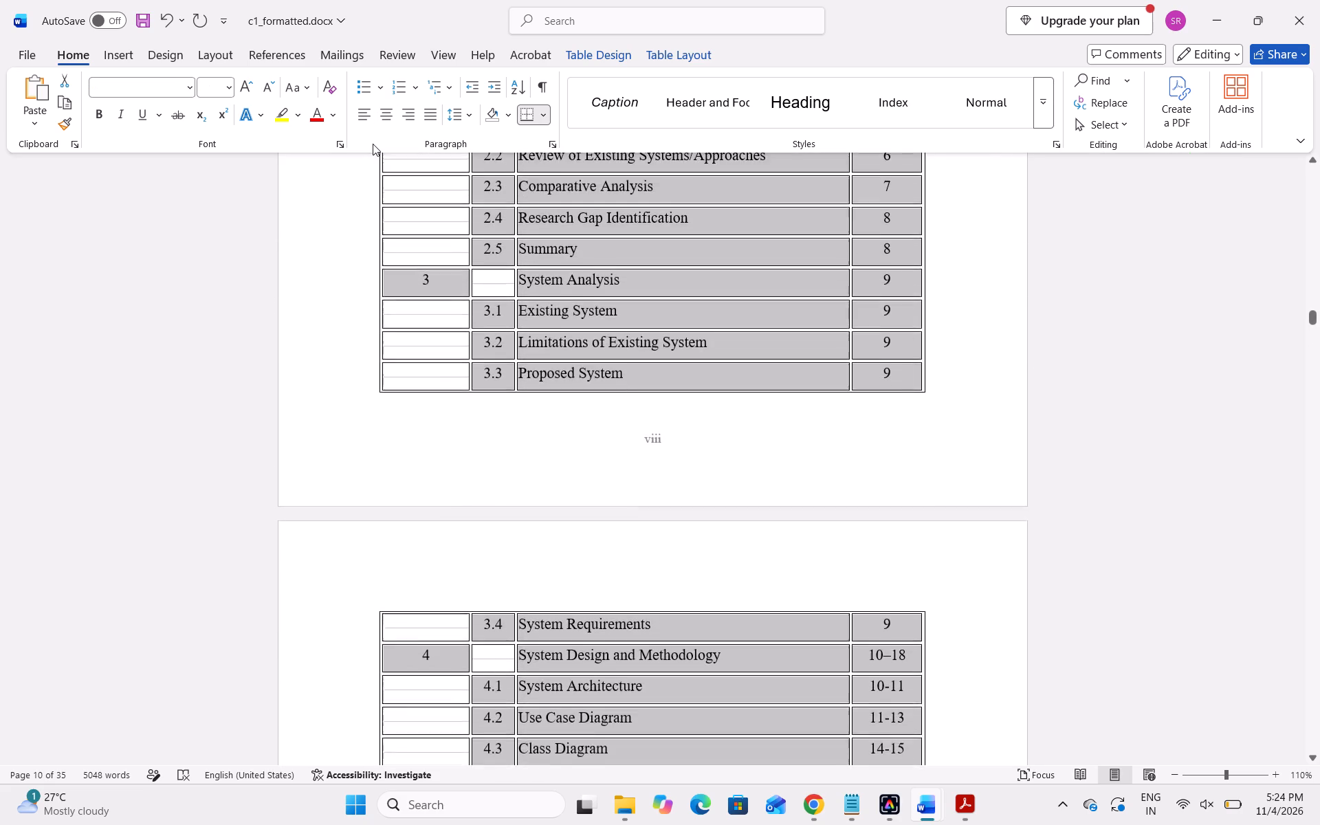
{"action": "left_click_drag", "start_coordinate": [373, 144], "coordinate": [390, 130]}
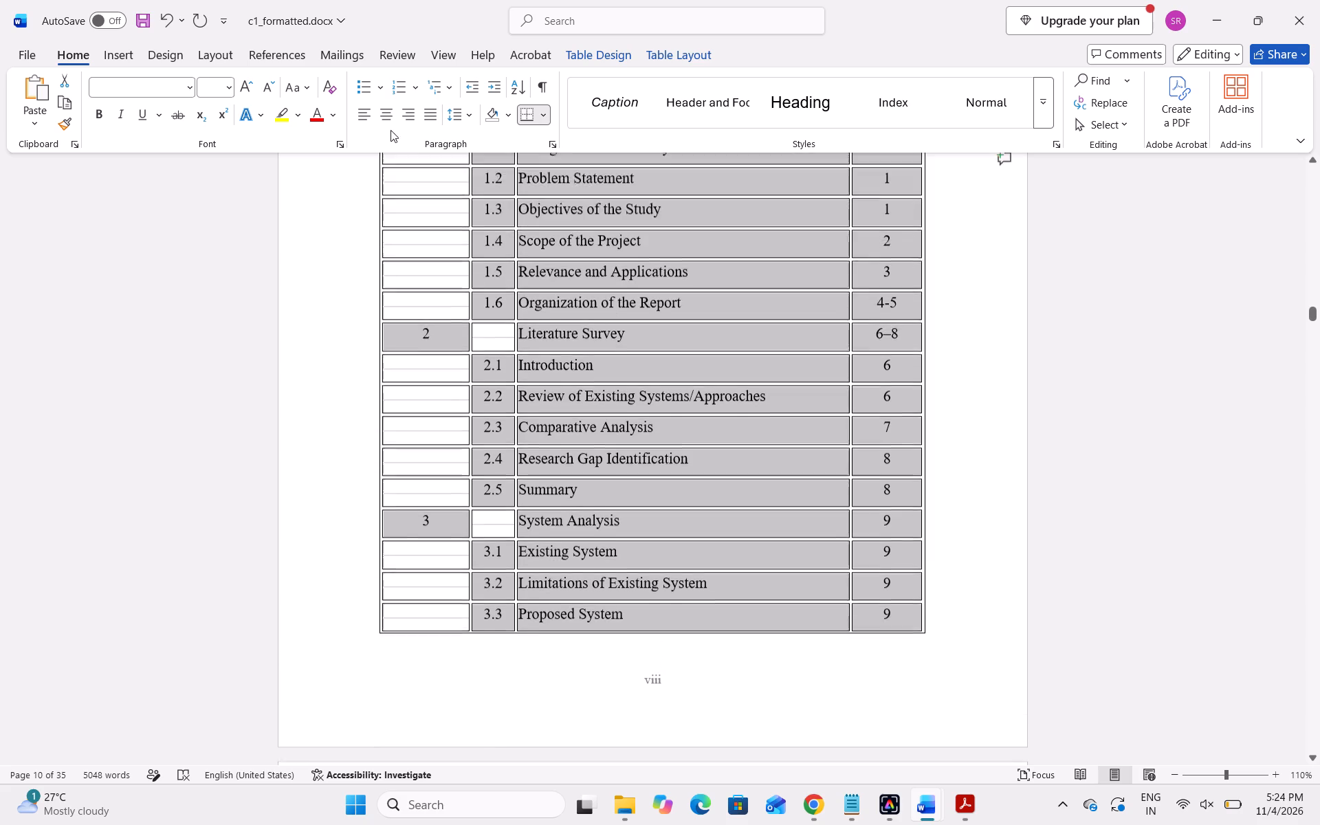
{"action": "left_click_drag", "start_coordinate": [390, 130], "coordinate": [419, 504]}
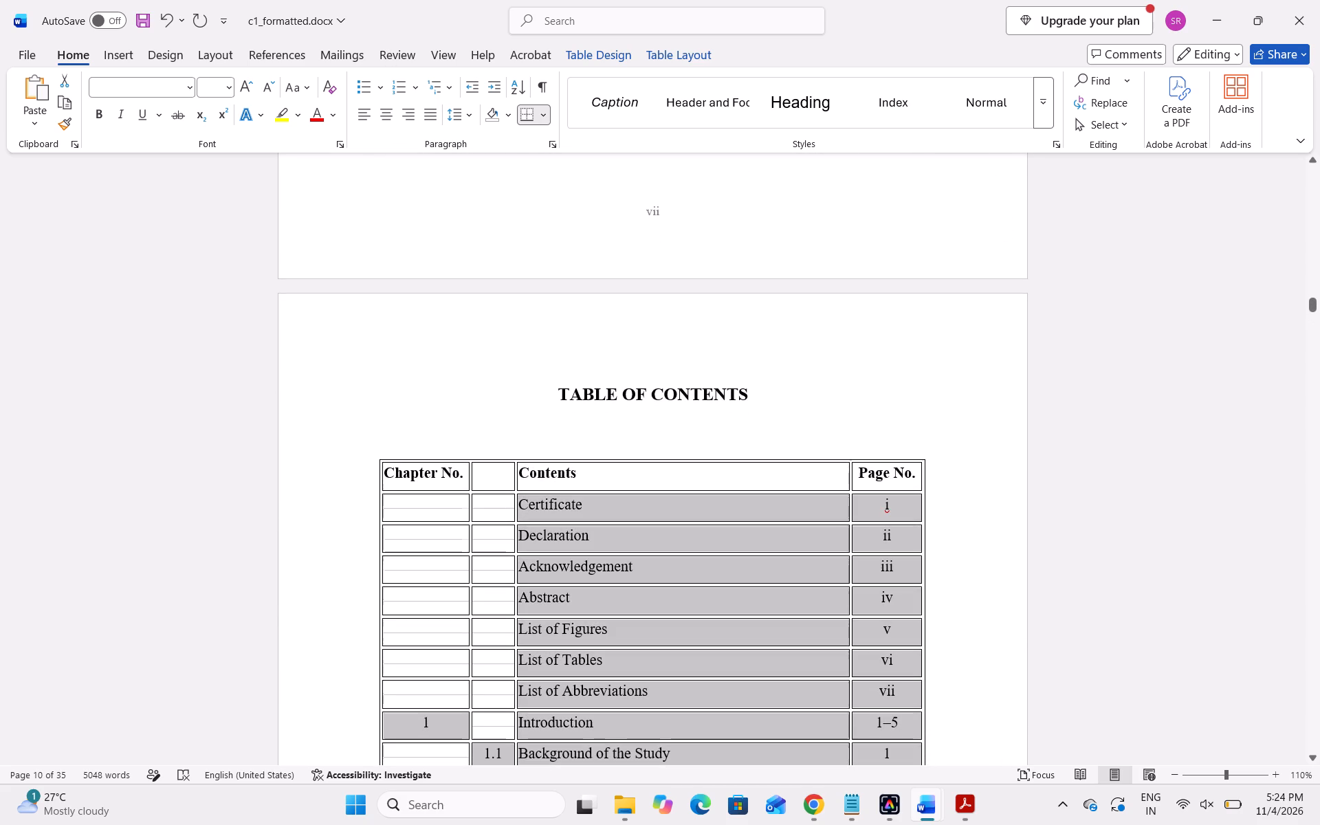
{"action": "left_click_drag", "start_coordinate": [419, 504], "coordinate": [387, 469]}
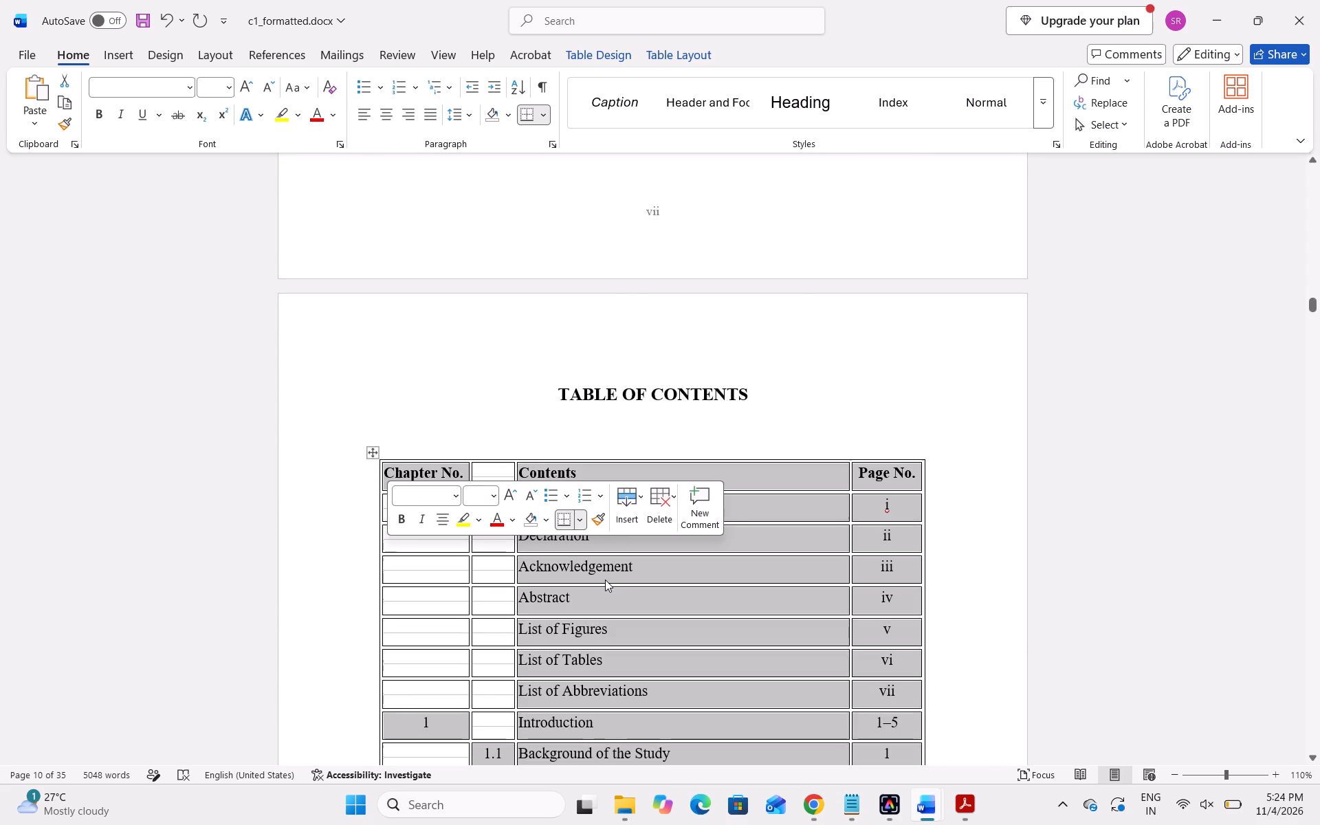
{"action": "right_click", "coordinate": [605, 580]}
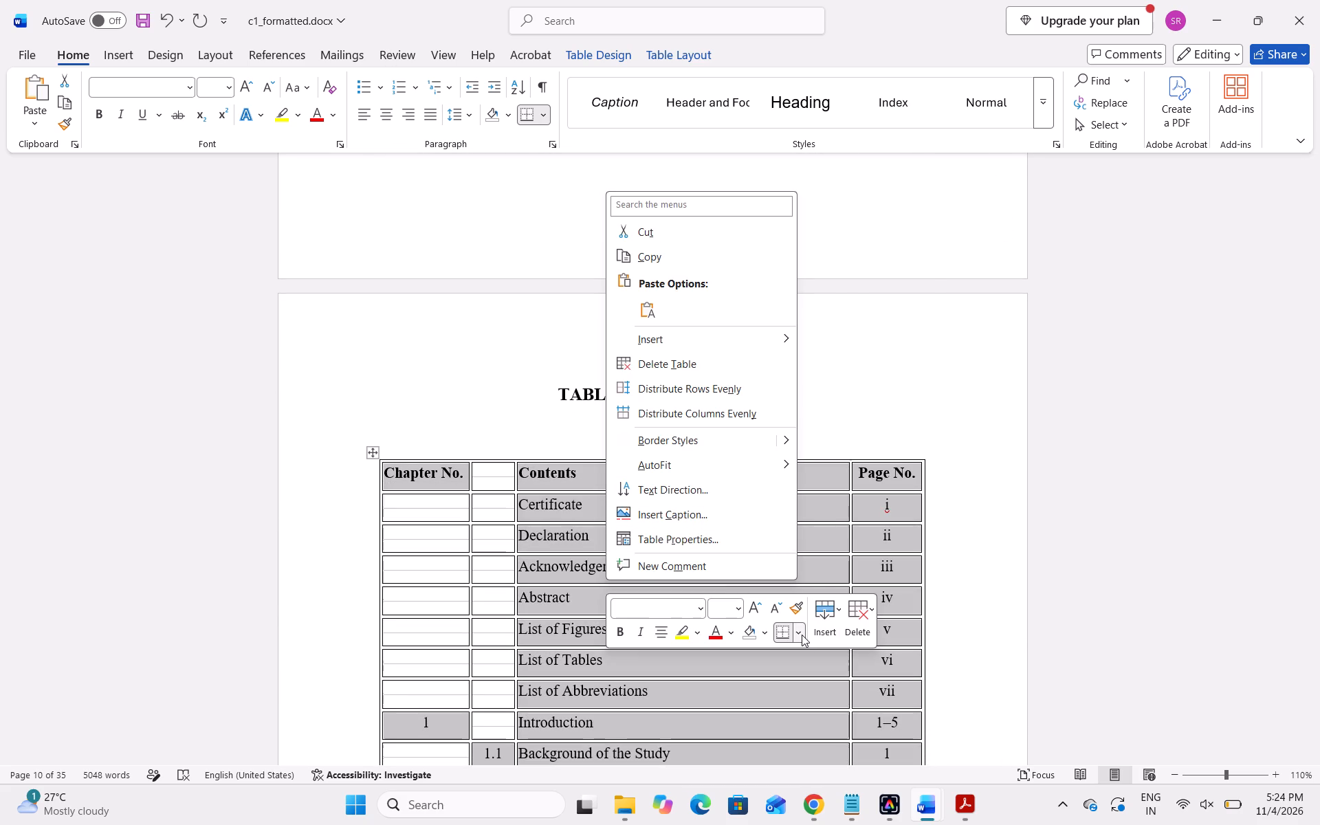
{"action": "left_click", "coordinate": [802, 635]}
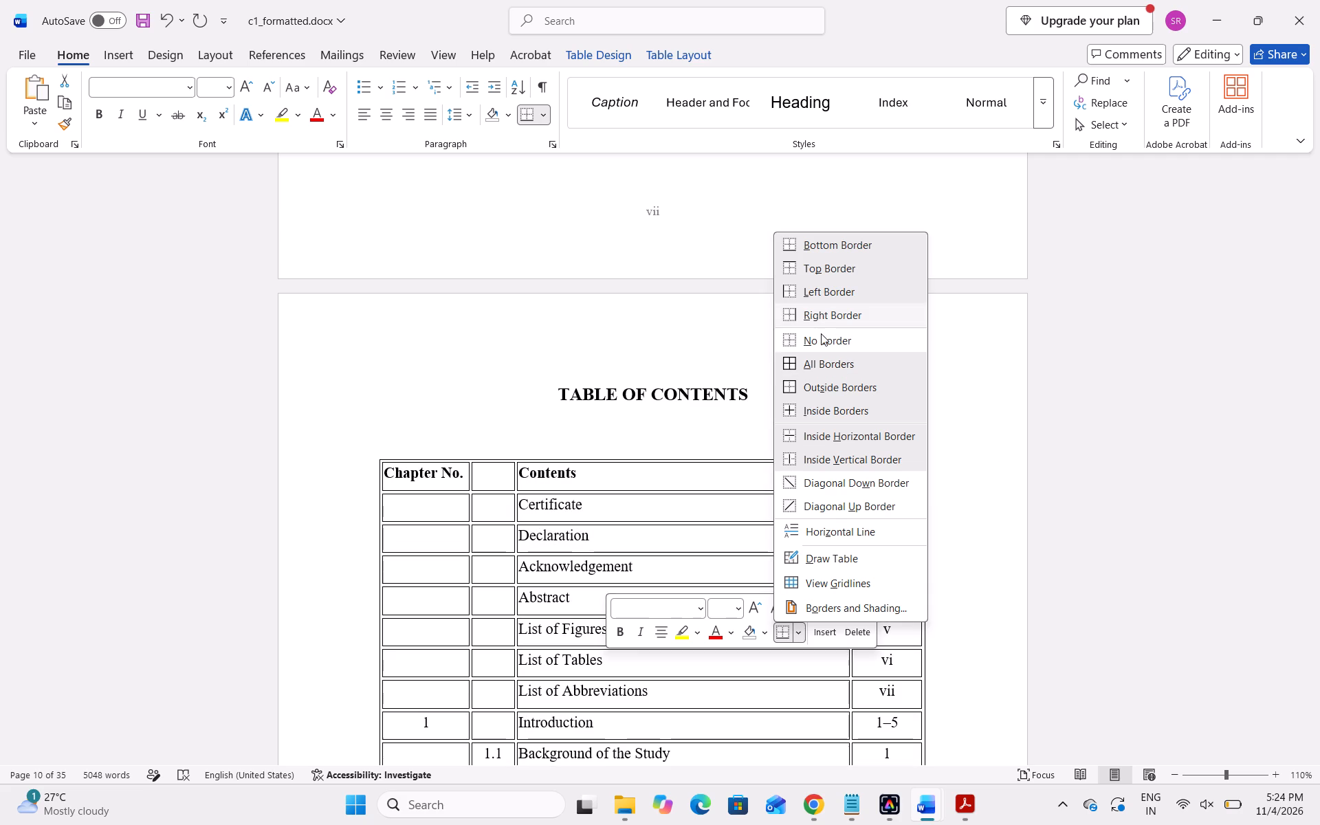
{"action": "left_click", "coordinate": [821, 334]}
{"action": "left_click", "coordinate": [808, 377]}
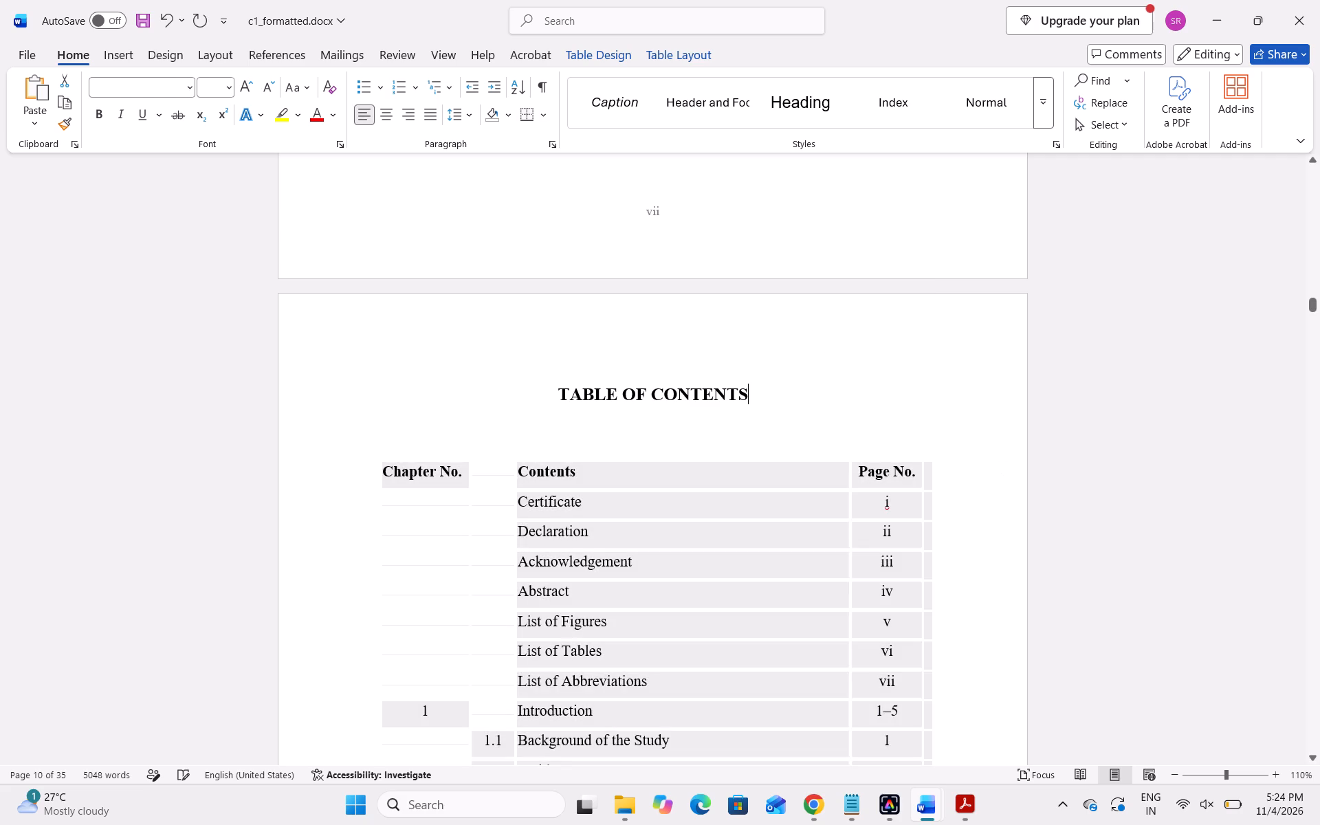
Review the borderless table of contents across both pages, checking column alignment, row spacing and the page break.
{"action": "scroll", "coordinate": [815, 399], "scroll_direction": "down", "scroll_amount": 3}
{"action": "scroll", "coordinate": [889, 539], "scroll_direction": "down", "scroll_amount": 1}
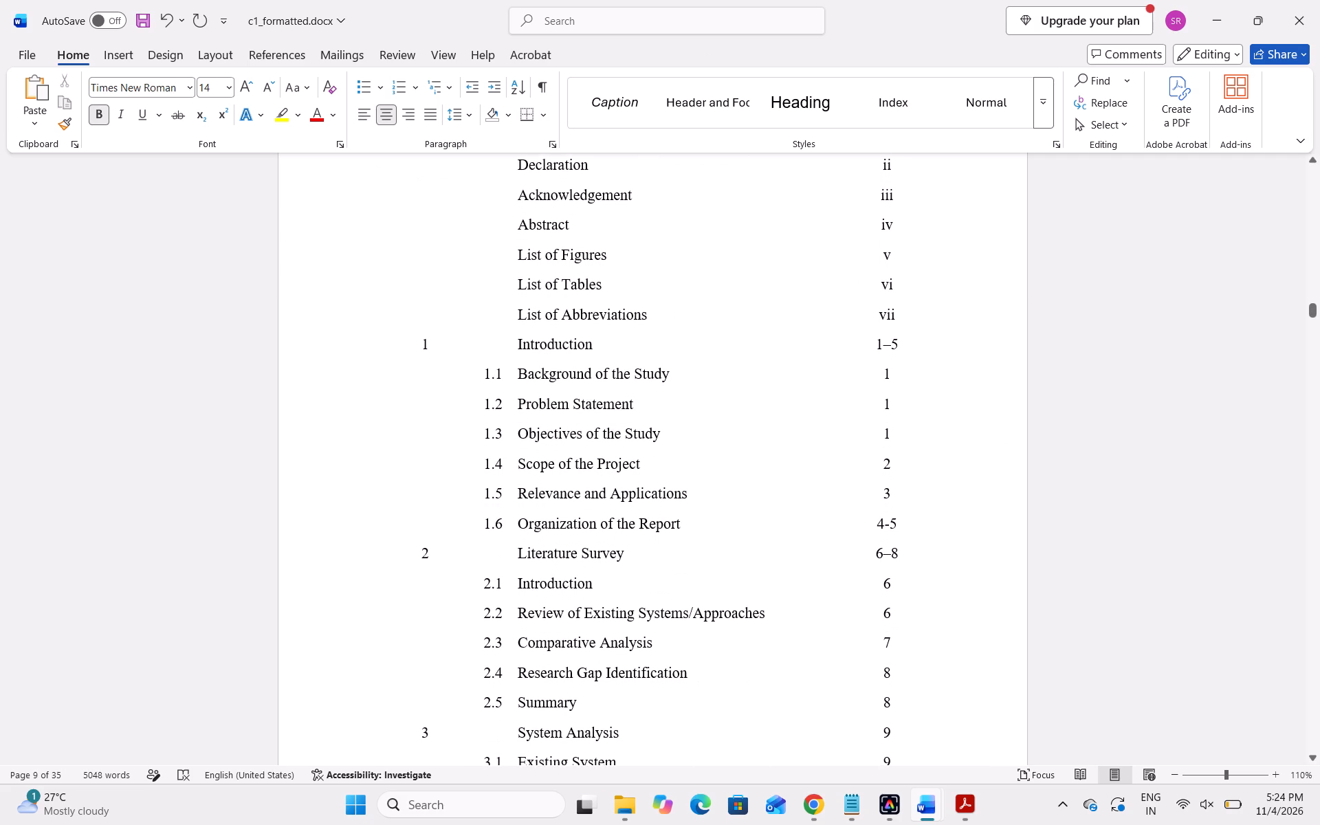
{"action": "scroll", "coordinate": [889, 539], "scroll_direction": "down", "scroll_amount": 3}
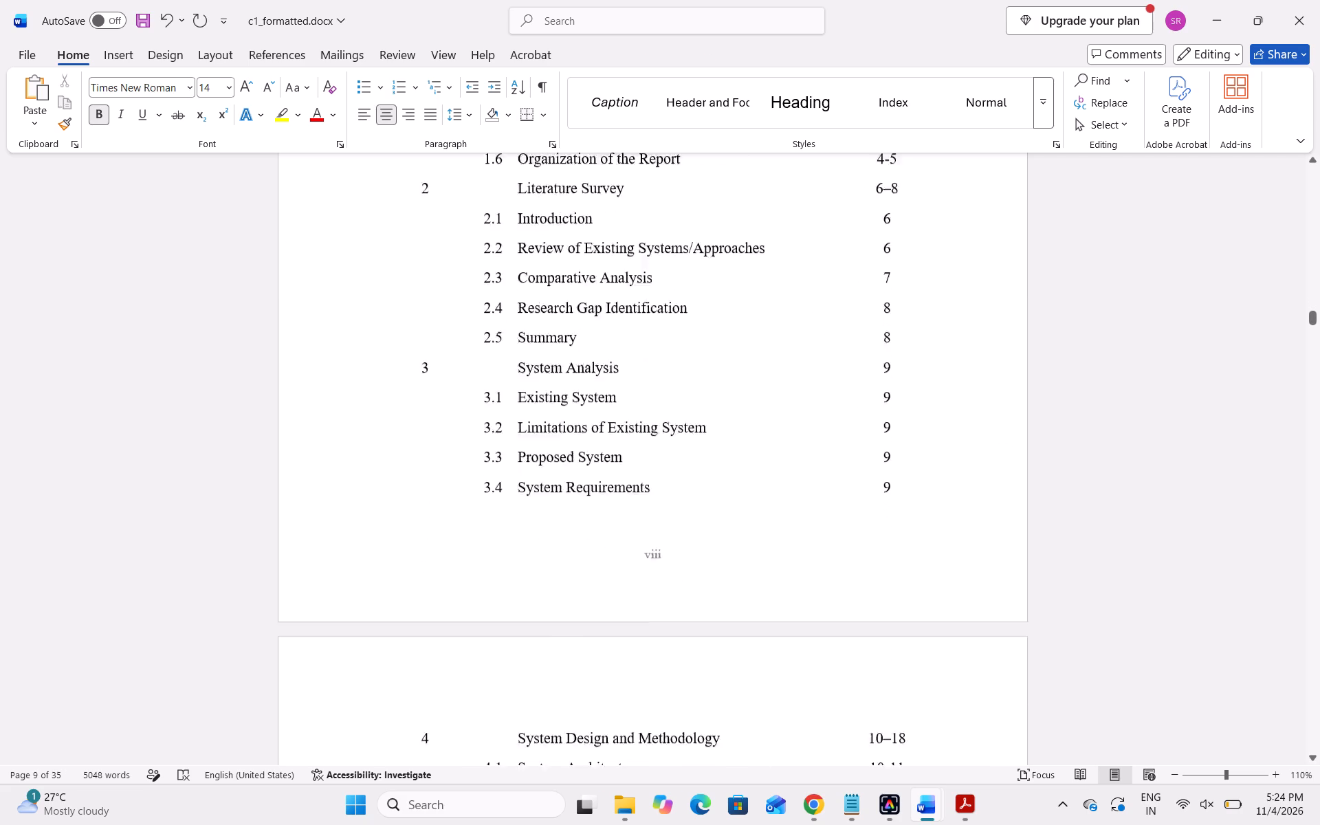
{"action": "scroll", "coordinate": [895, 510], "scroll_direction": "down", "scroll_amount": 2}
{"action": "scroll", "coordinate": [849, 549], "scroll_direction": "down", "scroll_amount": 1}
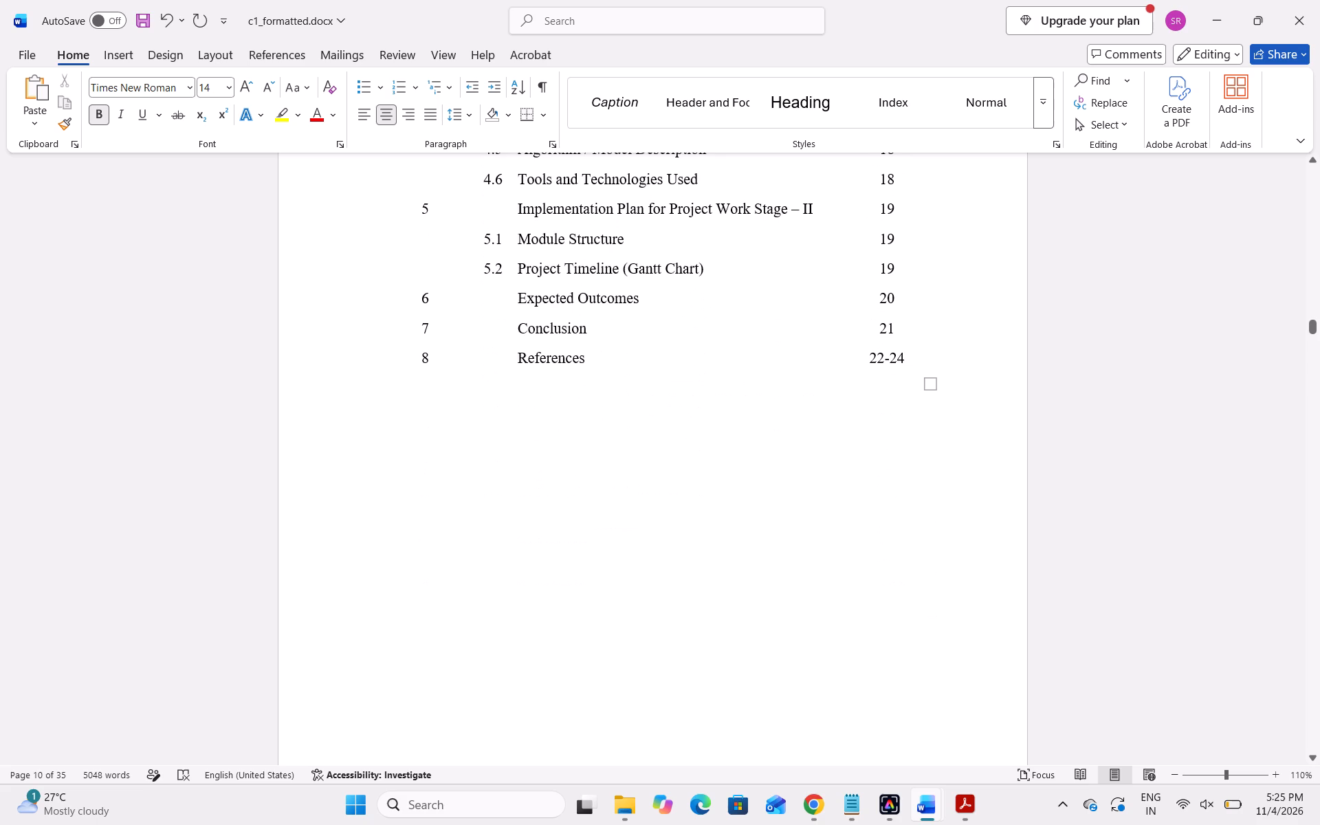
{"action": "scroll", "coordinate": [849, 549], "scroll_direction": "up", "scroll_amount": 2}
{"action": "scroll", "coordinate": [873, 504], "scroll_direction": "down", "scroll_amount": 3}
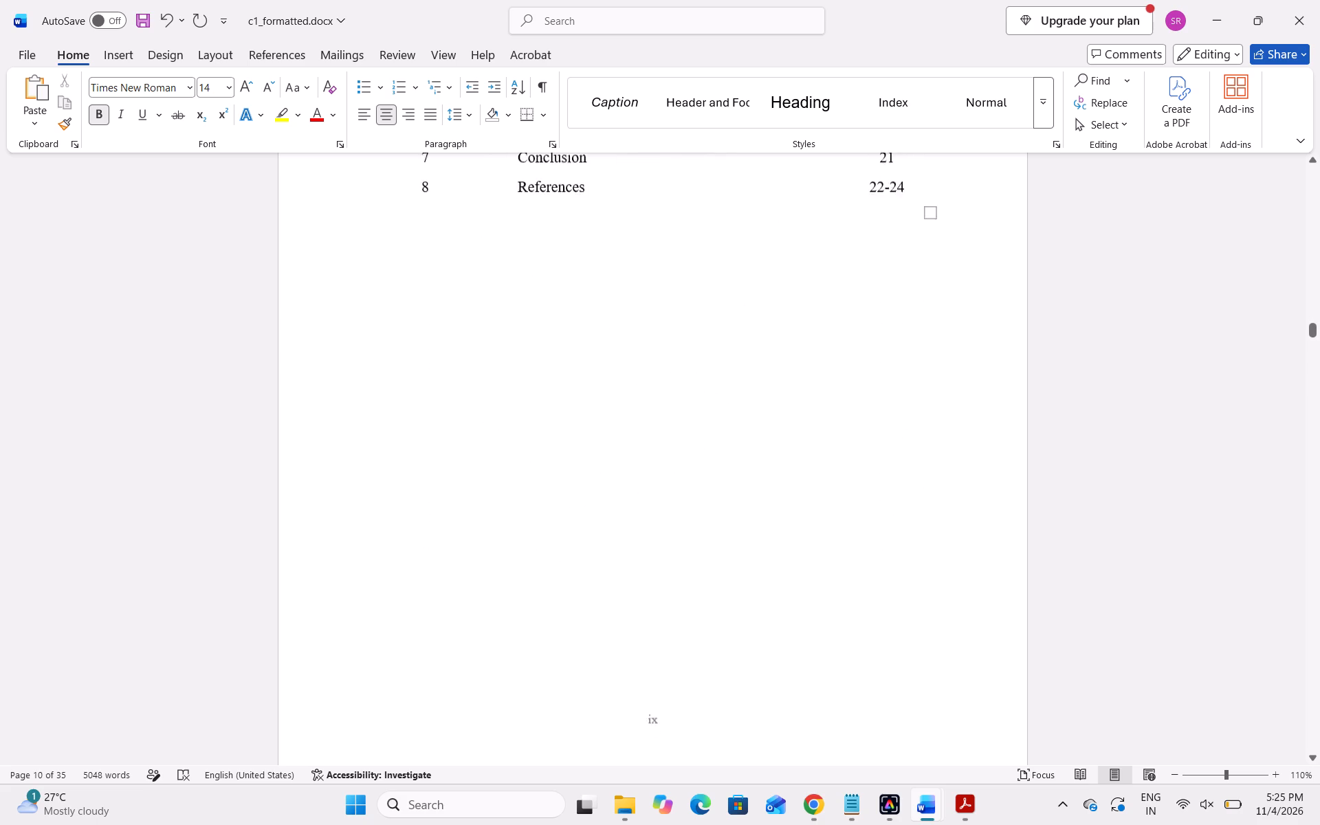
{"action": "scroll", "coordinate": [873, 504], "scroll_direction": "down", "scroll_amount": 2}
{"action": "scroll", "coordinate": [873, 504], "scroll_direction": "up", "scroll_amount": 2}
{"action": "scroll", "coordinate": [873, 504], "scroll_direction": "down", "scroll_amount": 4}
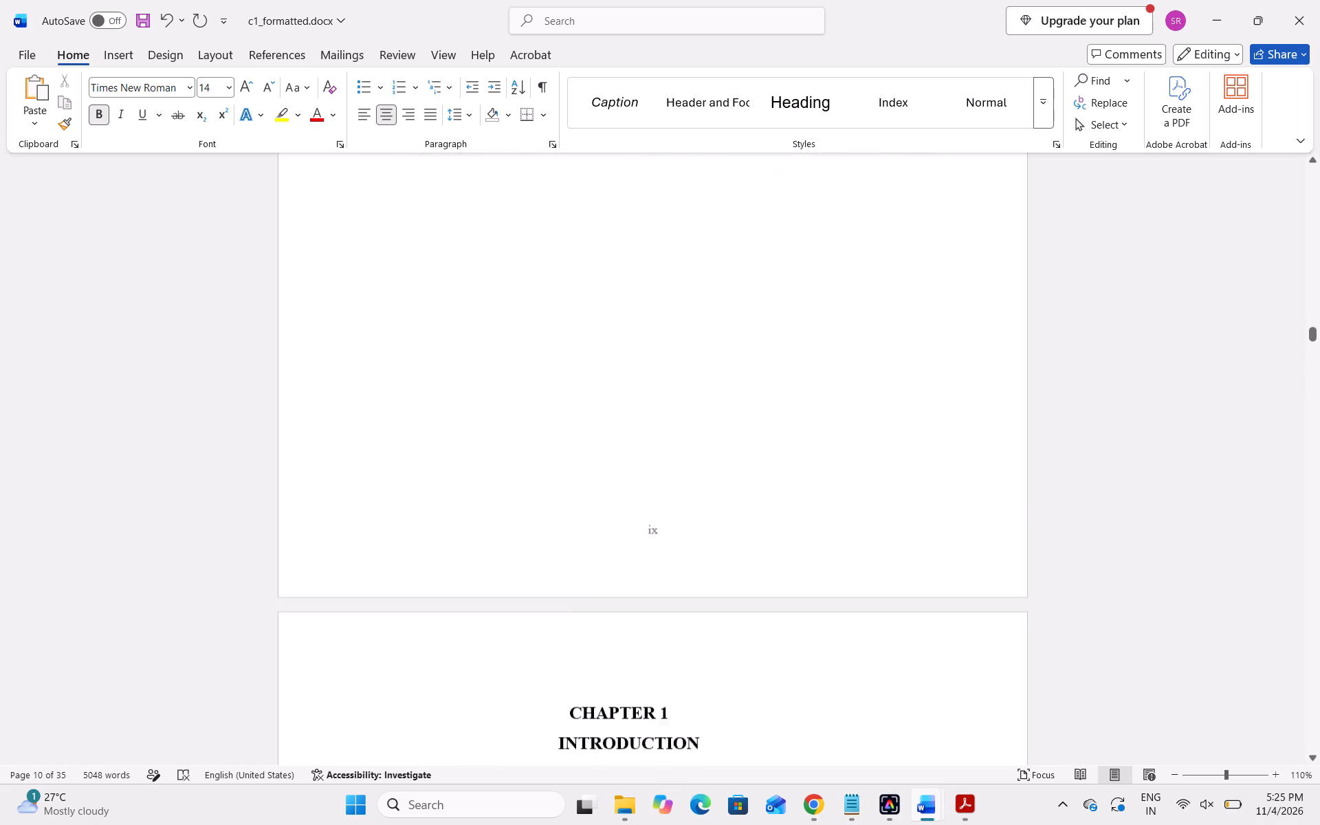
{"action": "scroll", "coordinate": [842, 530], "scroll_direction": "up", "scroll_amount": 8}
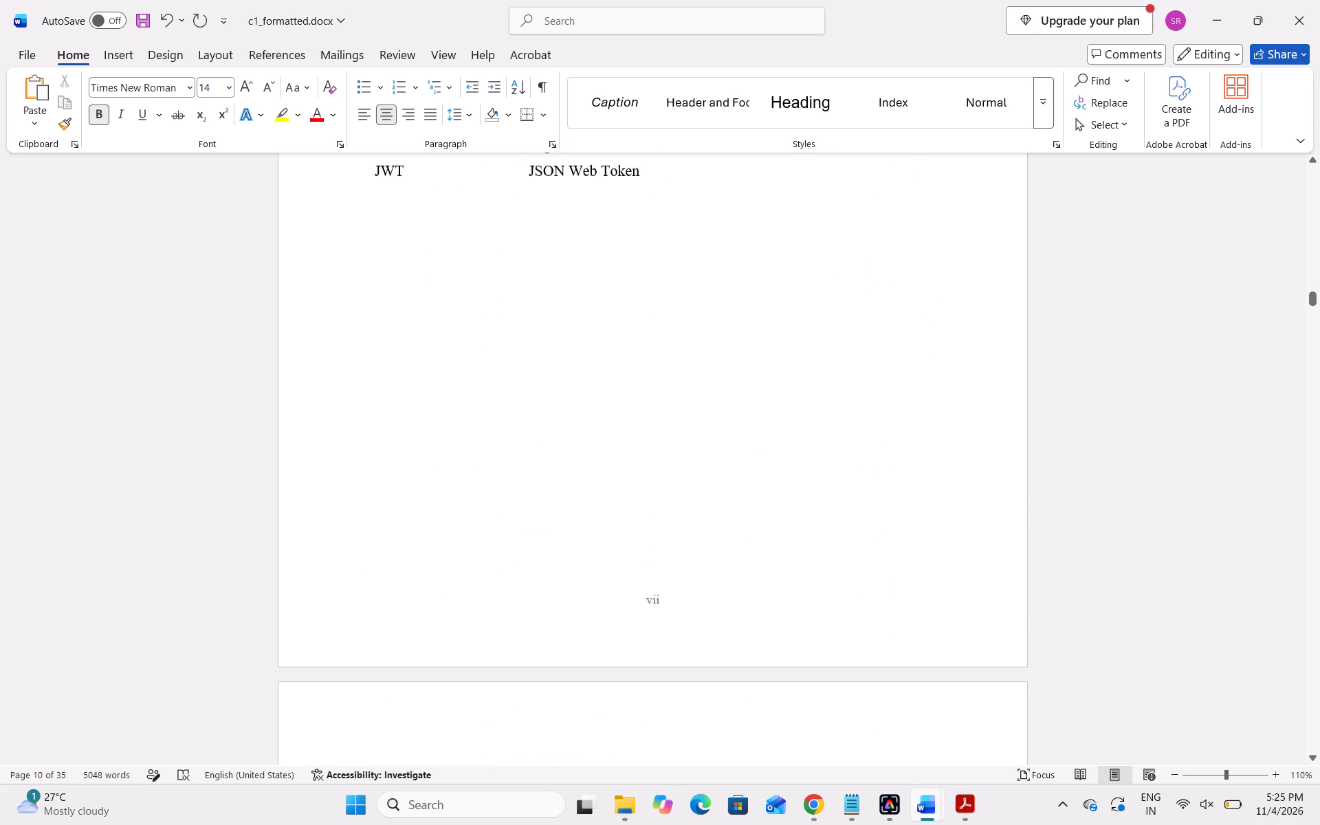
{"action": "scroll", "coordinate": [842, 530], "scroll_direction": "down", "scroll_amount": 3}
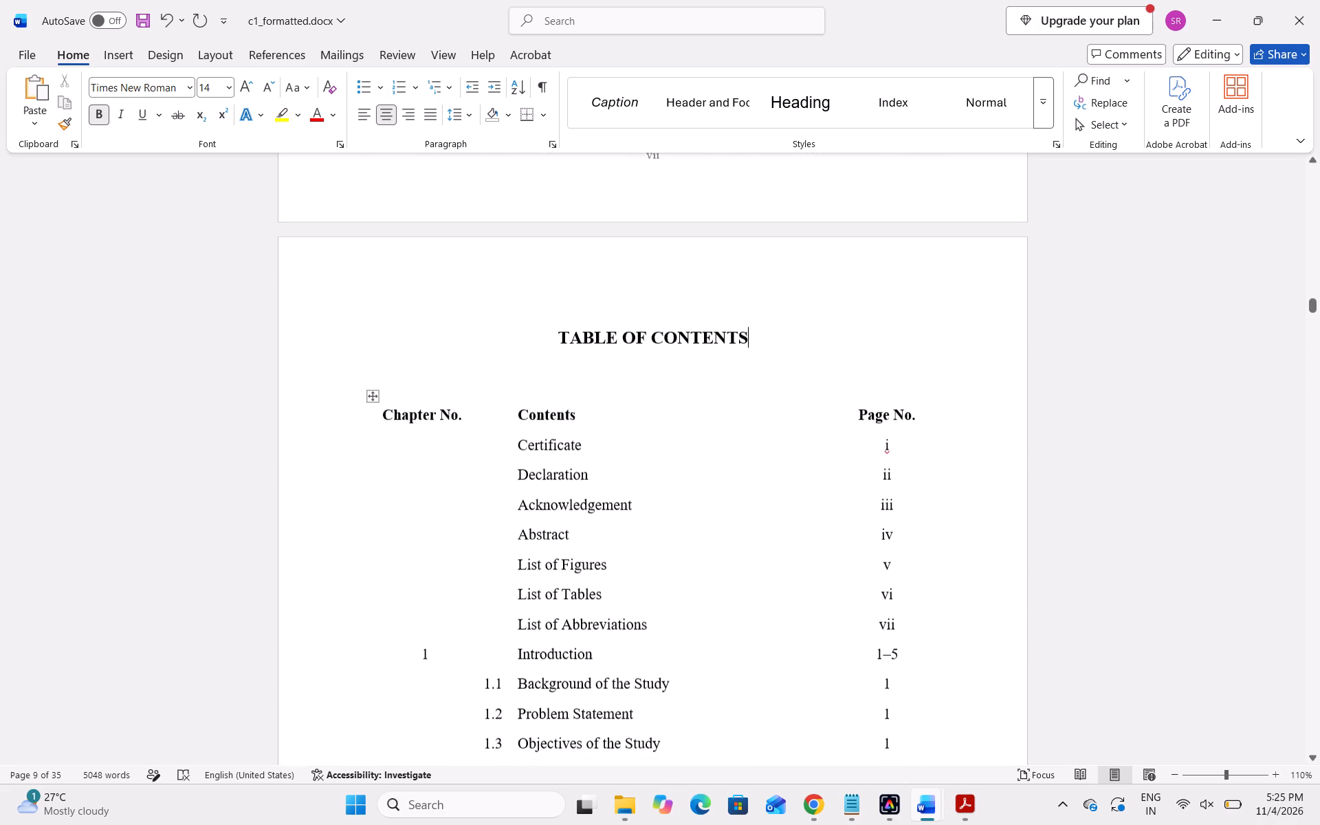
{"action": "scroll", "coordinate": [826, 531], "scroll_direction": "down", "scroll_amount": 3}
{"action": "scroll", "coordinate": [826, 531], "scroll_direction": "up", "scroll_amount": 2}
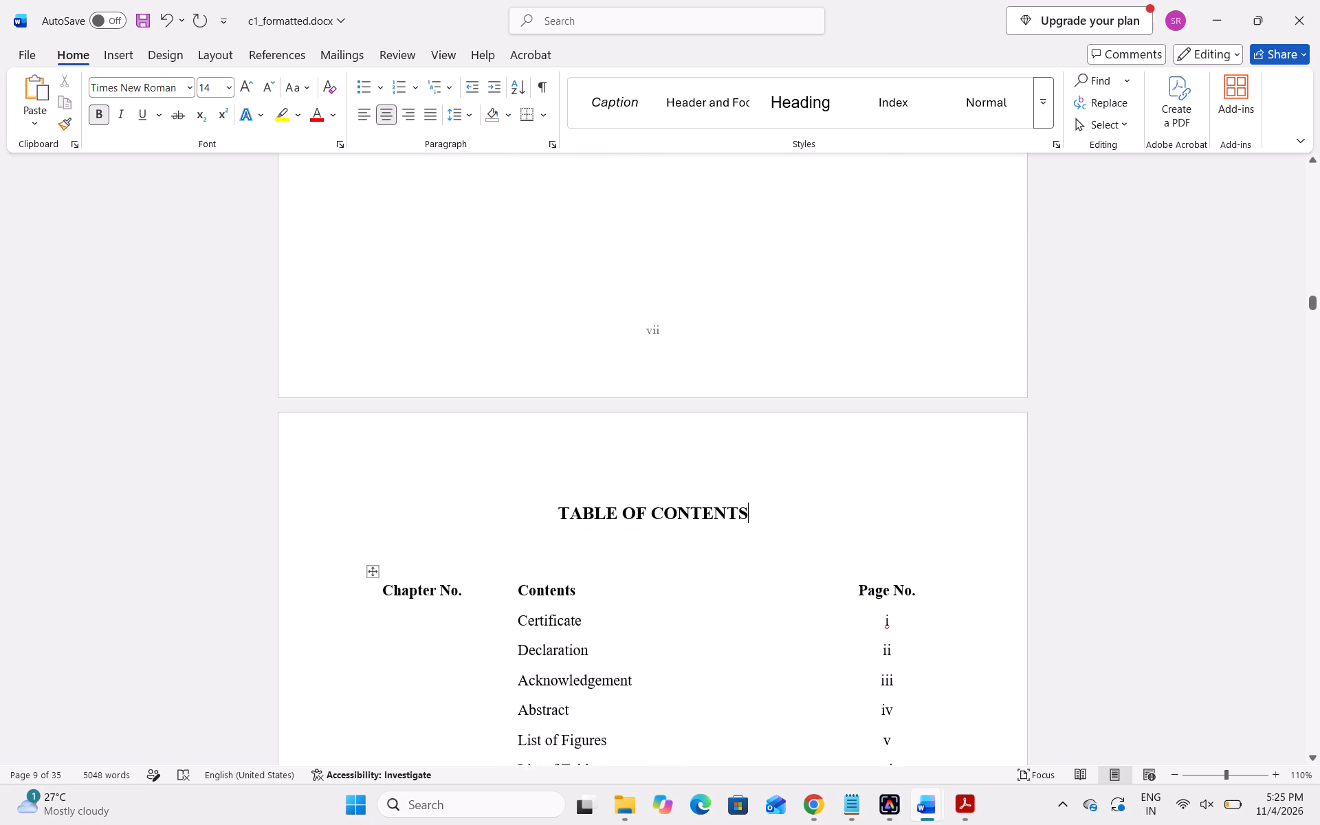
{"action": "scroll", "coordinate": [782, 553], "scroll_direction": "down", "scroll_amount": 5}
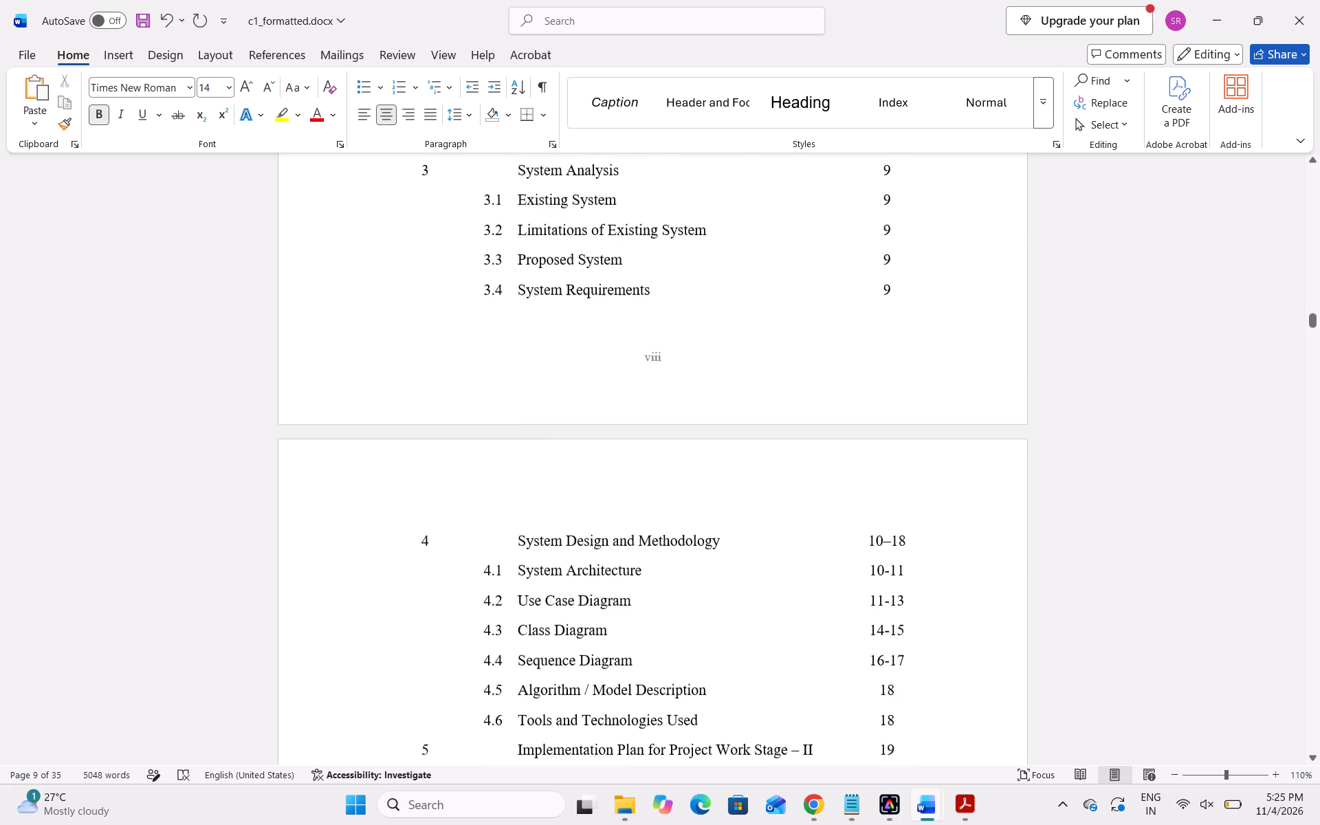
{"action": "scroll", "coordinate": [782, 553], "scroll_direction": "down", "scroll_amount": 1}
{"action": "scroll", "coordinate": [782, 553], "scroll_direction": "up", "scroll_amount": 3}
{"action": "scroll", "coordinate": [782, 553], "scroll_direction": "down", "scroll_amount": 3}
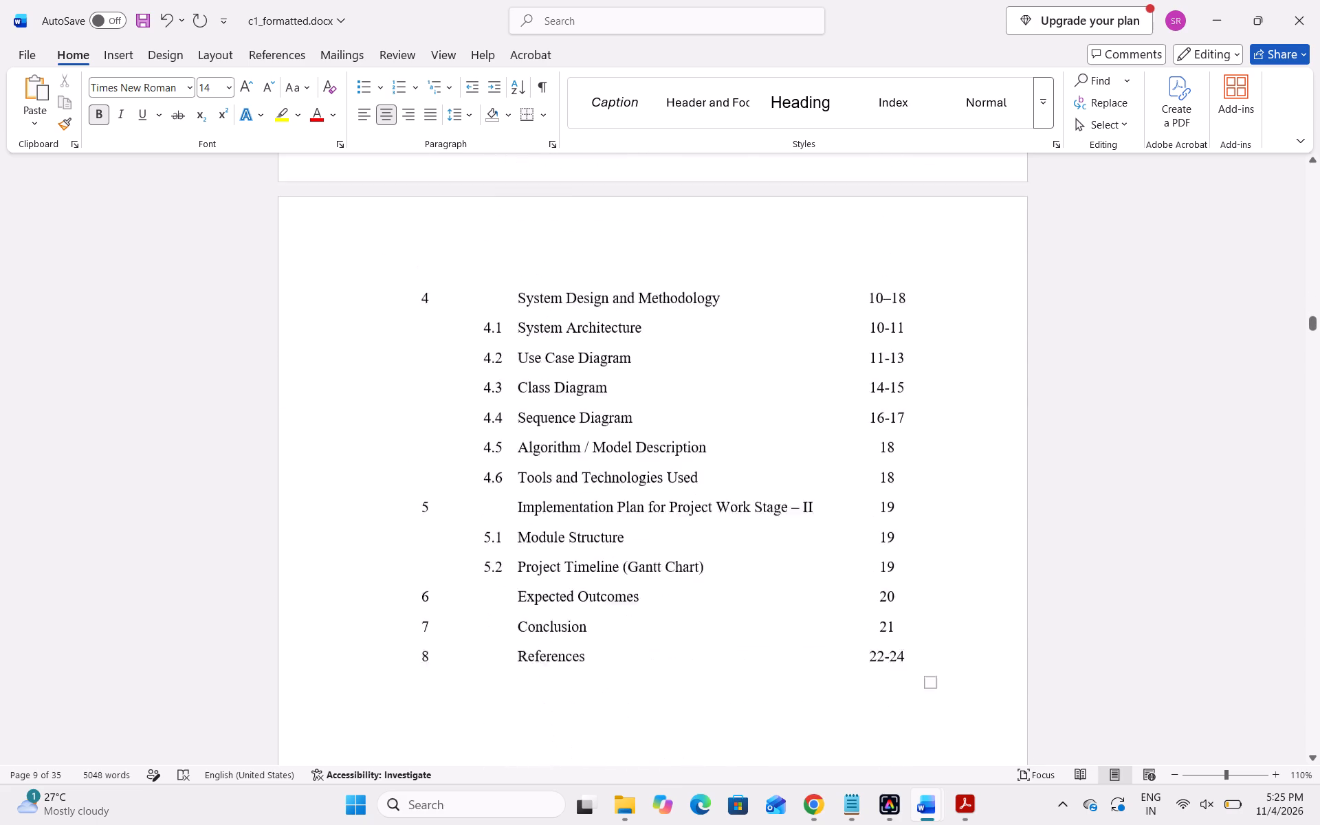
{"action": "scroll", "coordinate": [754, 621], "scroll_direction": "down", "scroll_amount": 4}
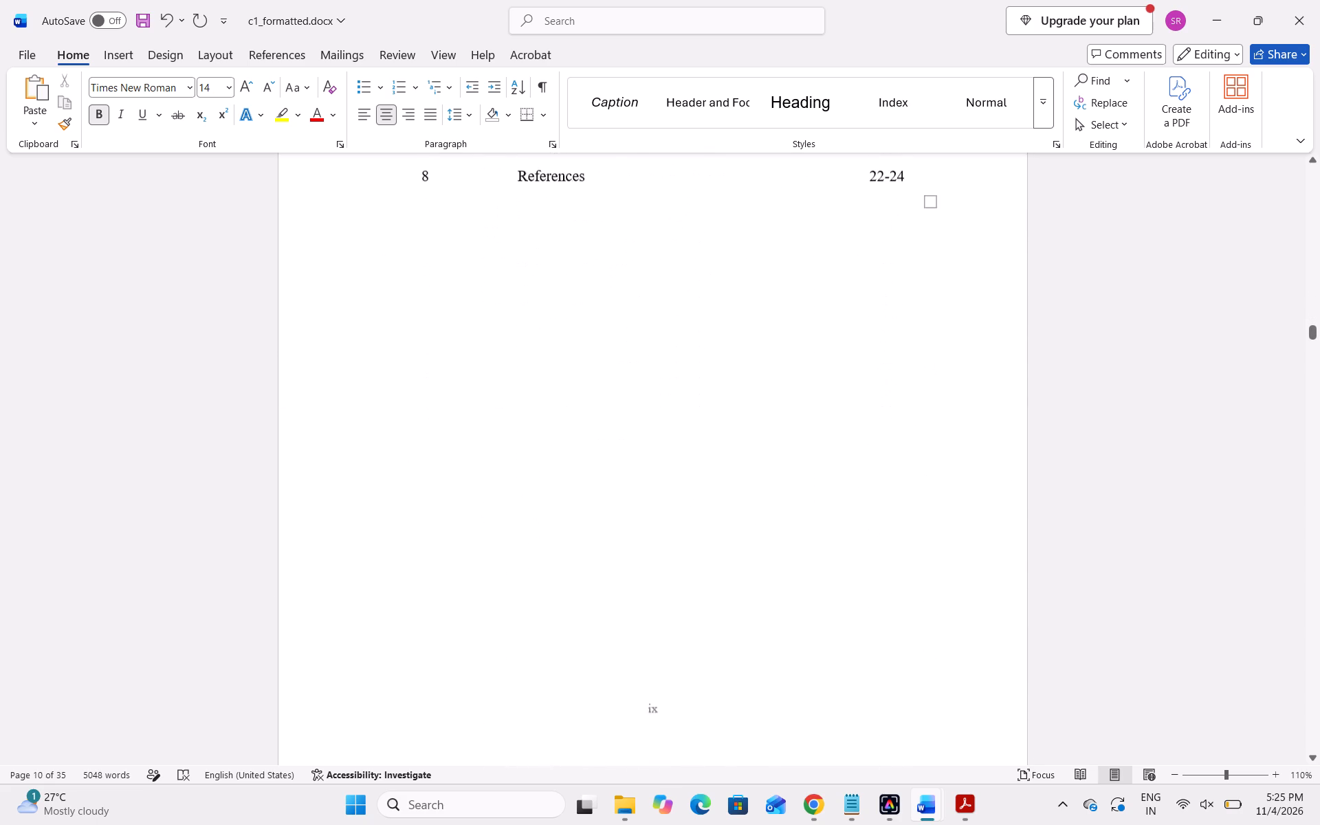
Review the report from the end of the table of contents through the chapters, Conclusion and References, checking layout and page numbers.
{"action": "scroll", "coordinate": [754, 621], "scroll_direction": "down", "scroll_amount": 1}
{"action": "scroll", "coordinate": [724, 672], "scroll_direction": "down", "scroll_amount": 10}
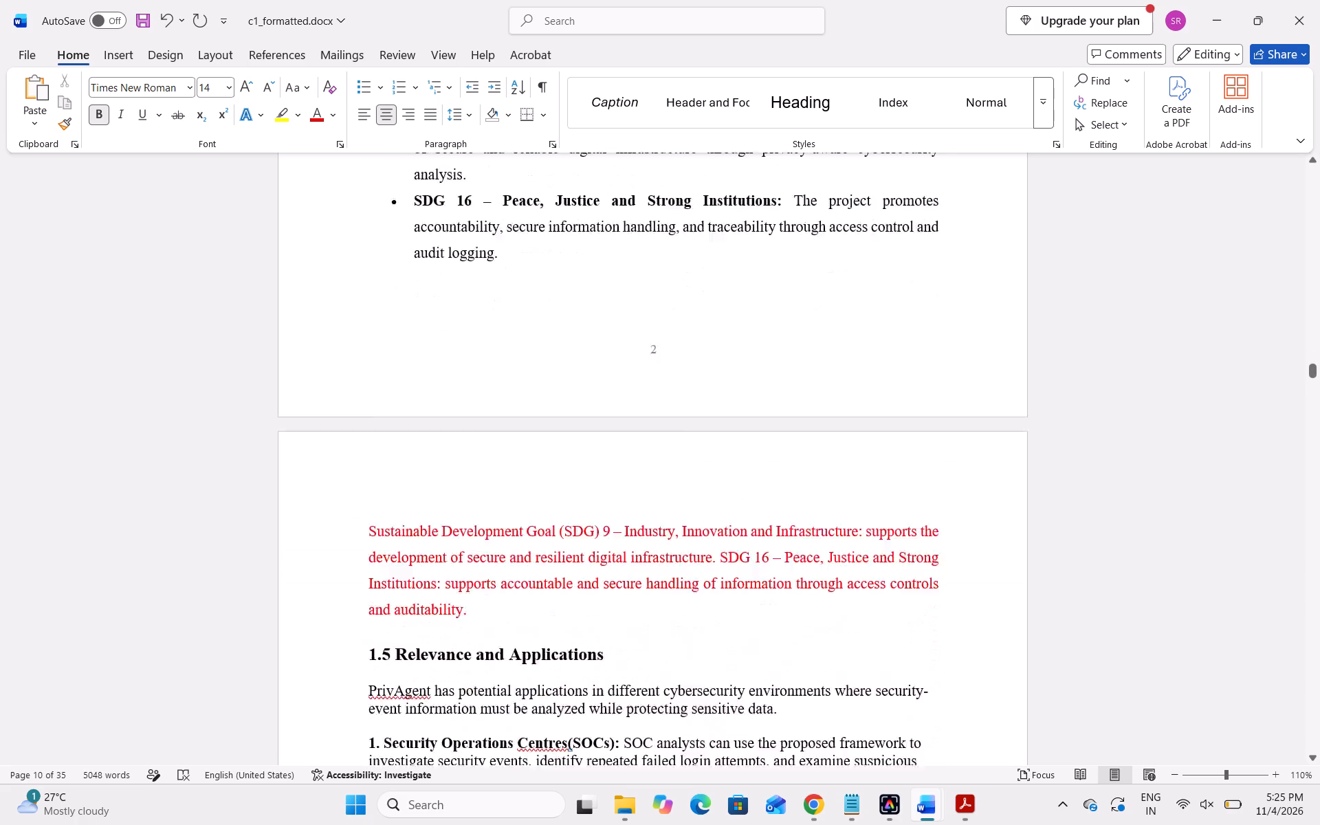
{"action": "scroll", "coordinate": [724, 672], "scroll_direction": "down", "scroll_amount": 14}
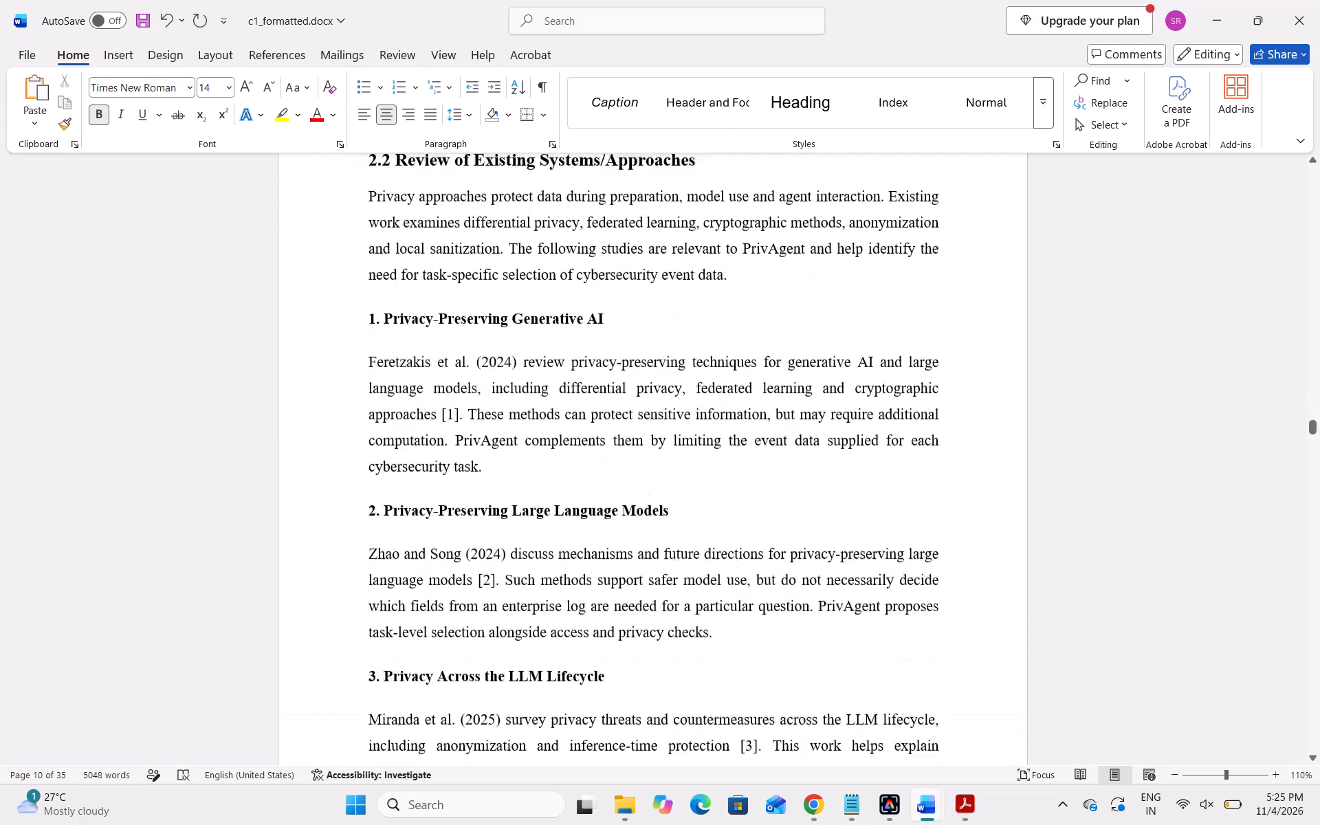
{"action": "scroll", "coordinate": [724, 672], "scroll_direction": "down", "scroll_amount": 14}
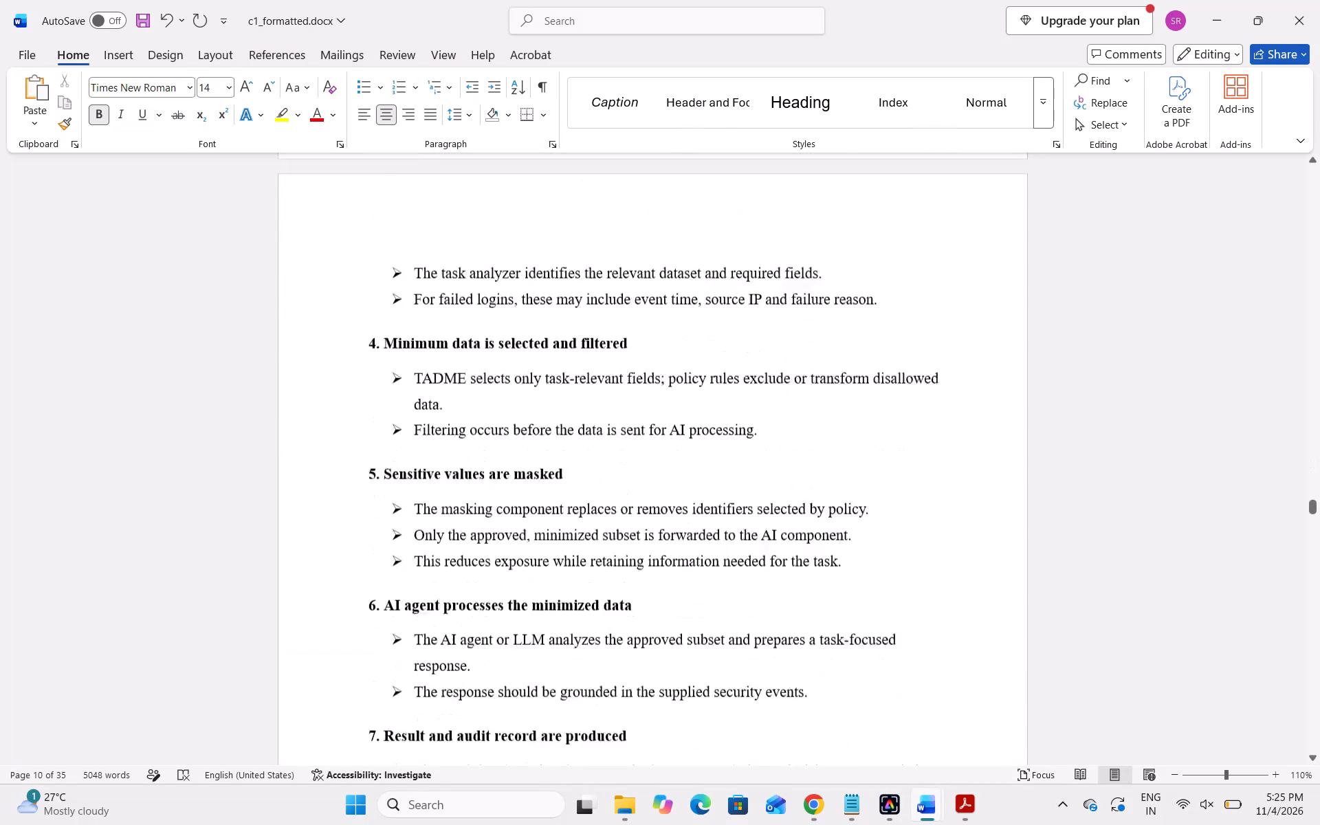
{"action": "scroll", "coordinate": [724, 672], "scroll_direction": "down", "scroll_amount": 13}
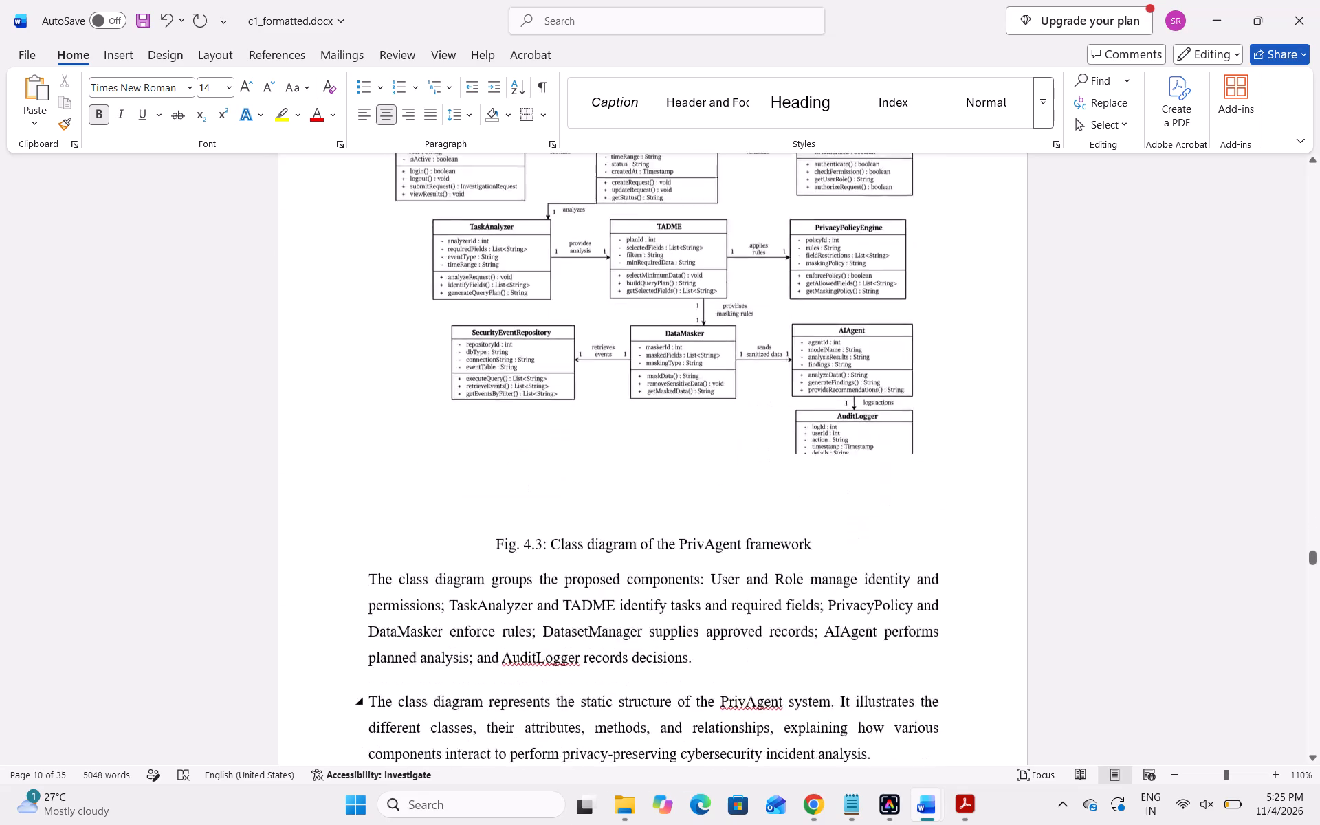
{"action": "scroll", "coordinate": [724, 672], "scroll_direction": "down", "scroll_amount": 13}
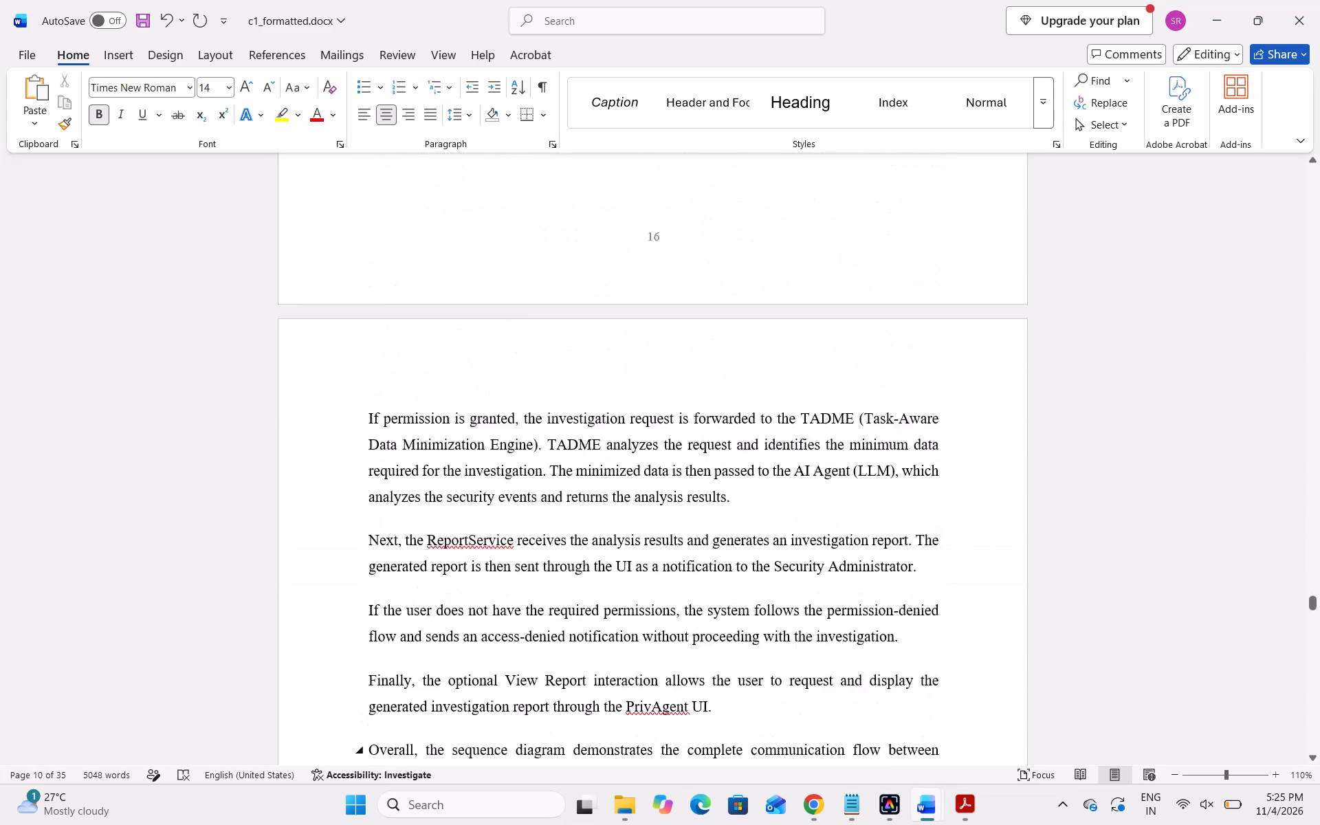
{"action": "scroll", "coordinate": [724, 672], "scroll_direction": "down", "scroll_amount": 13}
{"action": "scroll", "coordinate": [707, 545], "scroll_direction": "down", "scroll_amount": 3}
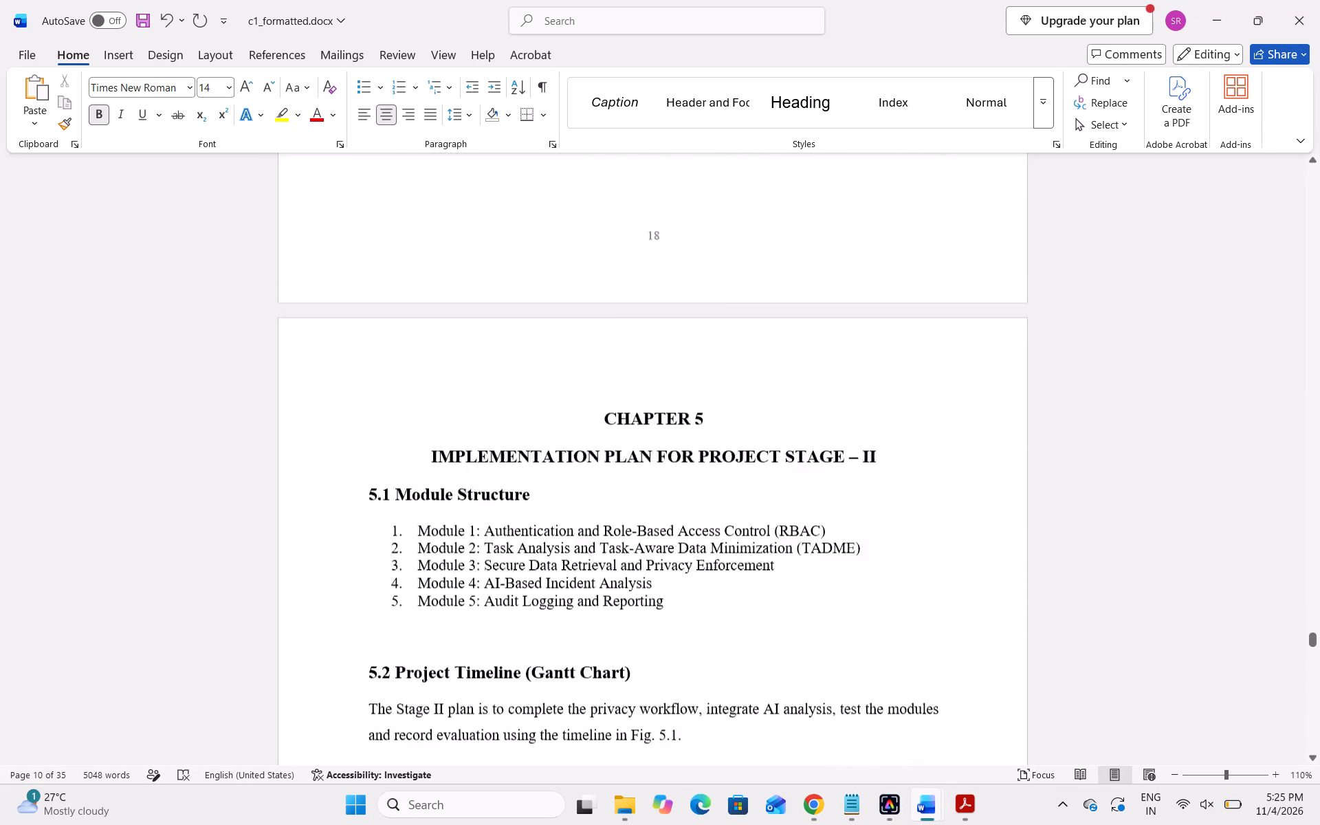
{"action": "scroll", "coordinate": [707, 545], "scroll_direction": "down", "scroll_amount": 9}
{"action": "scroll", "coordinate": [707, 545], "scroll_direction": "up", "scroll_amount": 6}
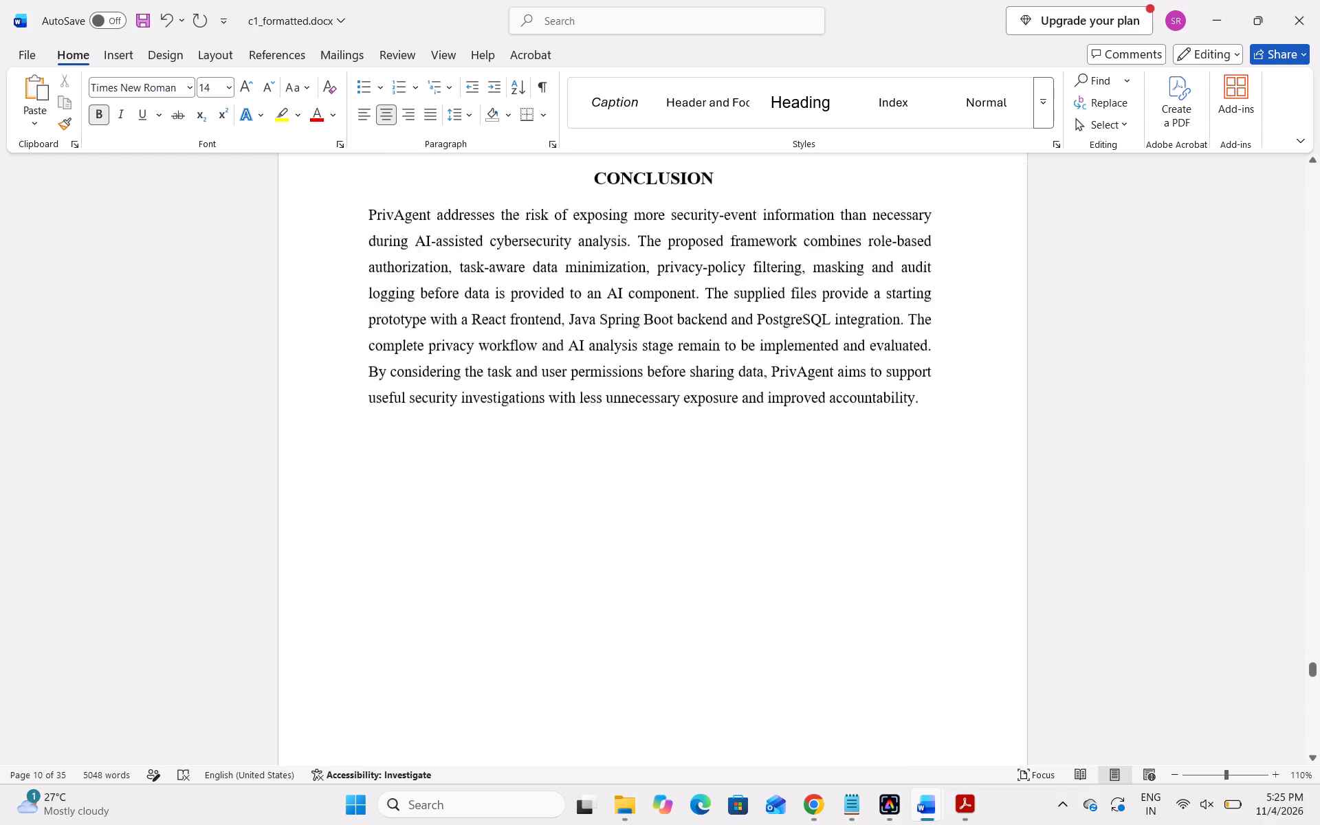
{"action": "scroll", "coordinate": [707, 545], "scroll_direction": "up", "scroll_amount": 3}
{"action": "scroll", "coordinate": [707, 545], "scroll_direction": "down", "scroll_amount": 4}
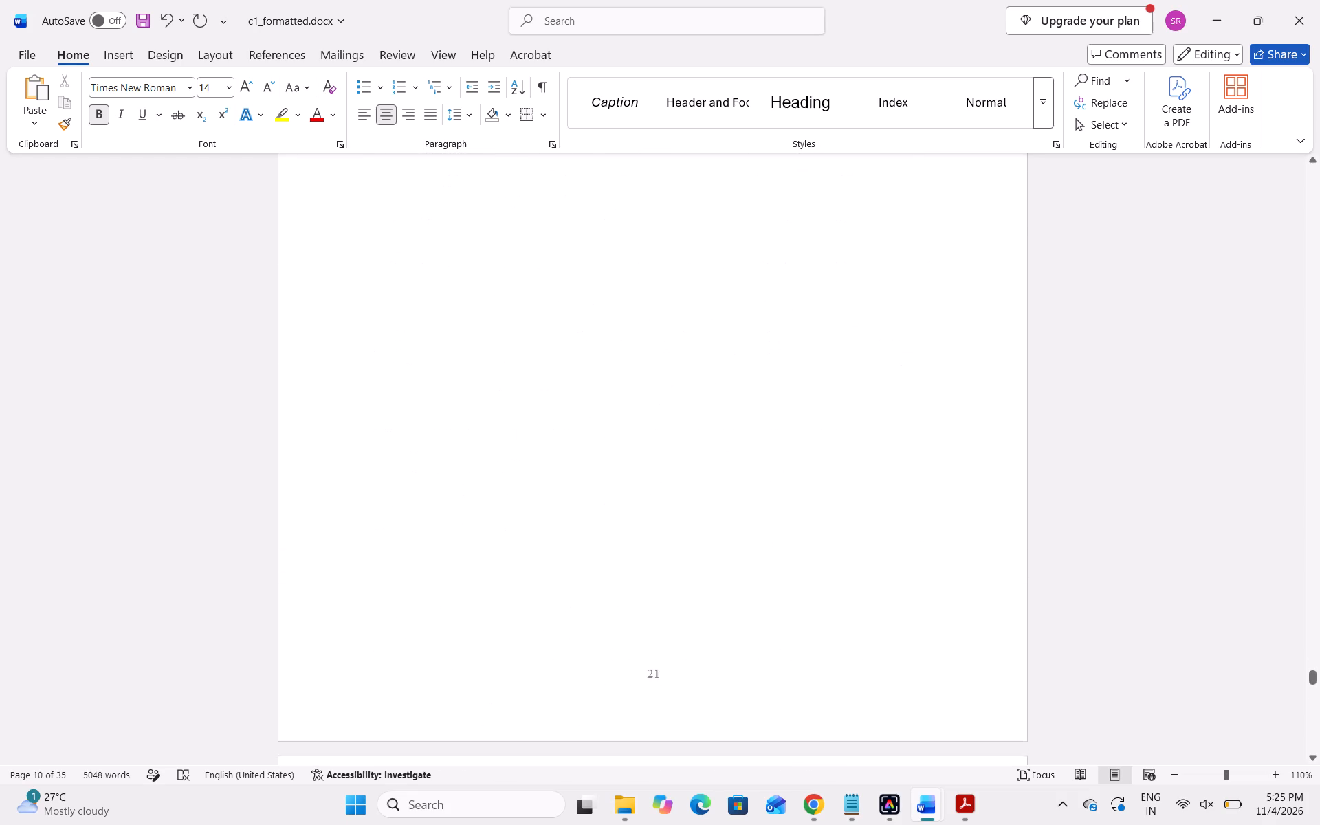
{"action": "scroll", "coordinate": [707, 545], "scroll_direction": "down", "scroll_amount": 5}
{"action": "scroll", "coordinate": [674, 655], "scroll_direction": "down", "scroll_amount": 9}
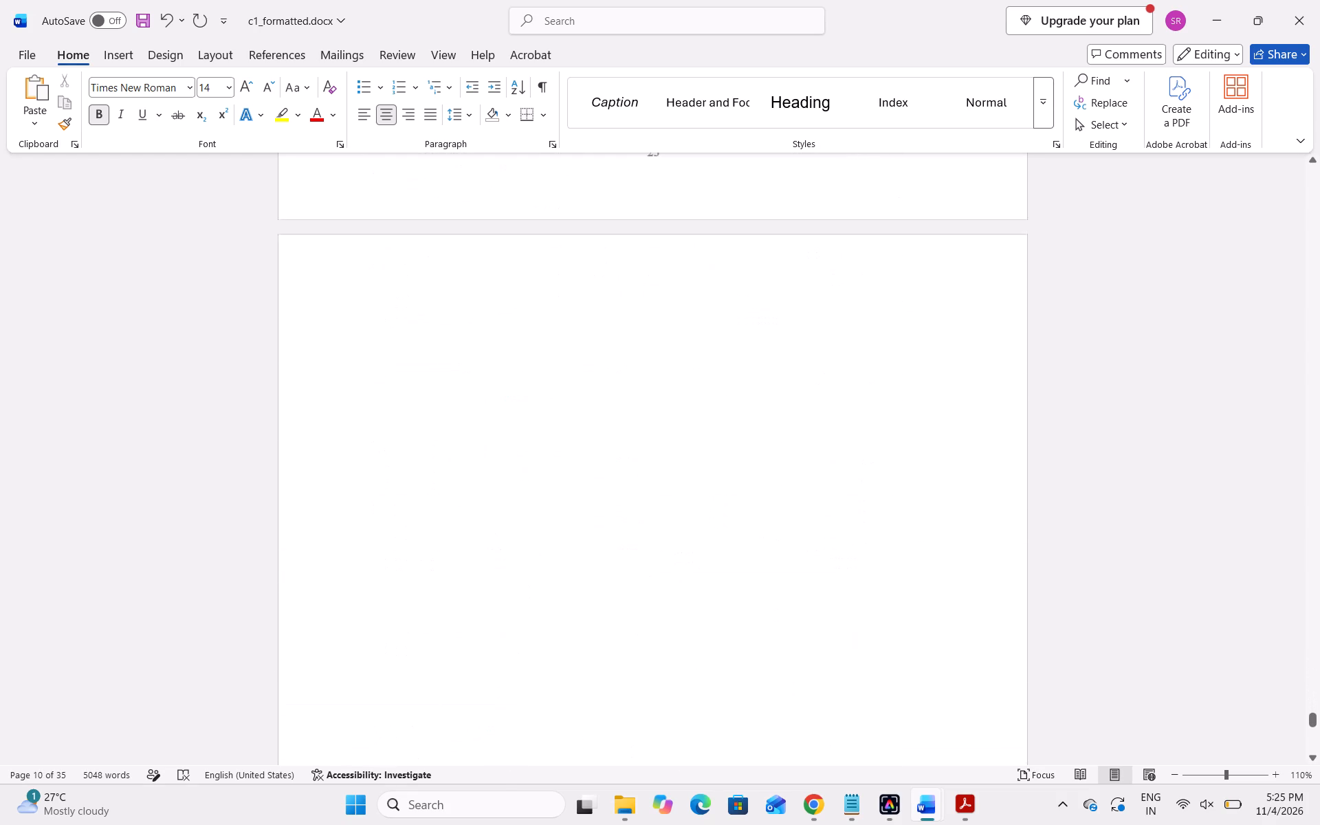
{"action": "scroll", "coordinate": [674, 655], "scroll_direction": "down", "scroll_amount": 2}
{"action": "scroll", "coordinate": [674, 655], "scroll_direction": "up", "scroll_amount": 2}
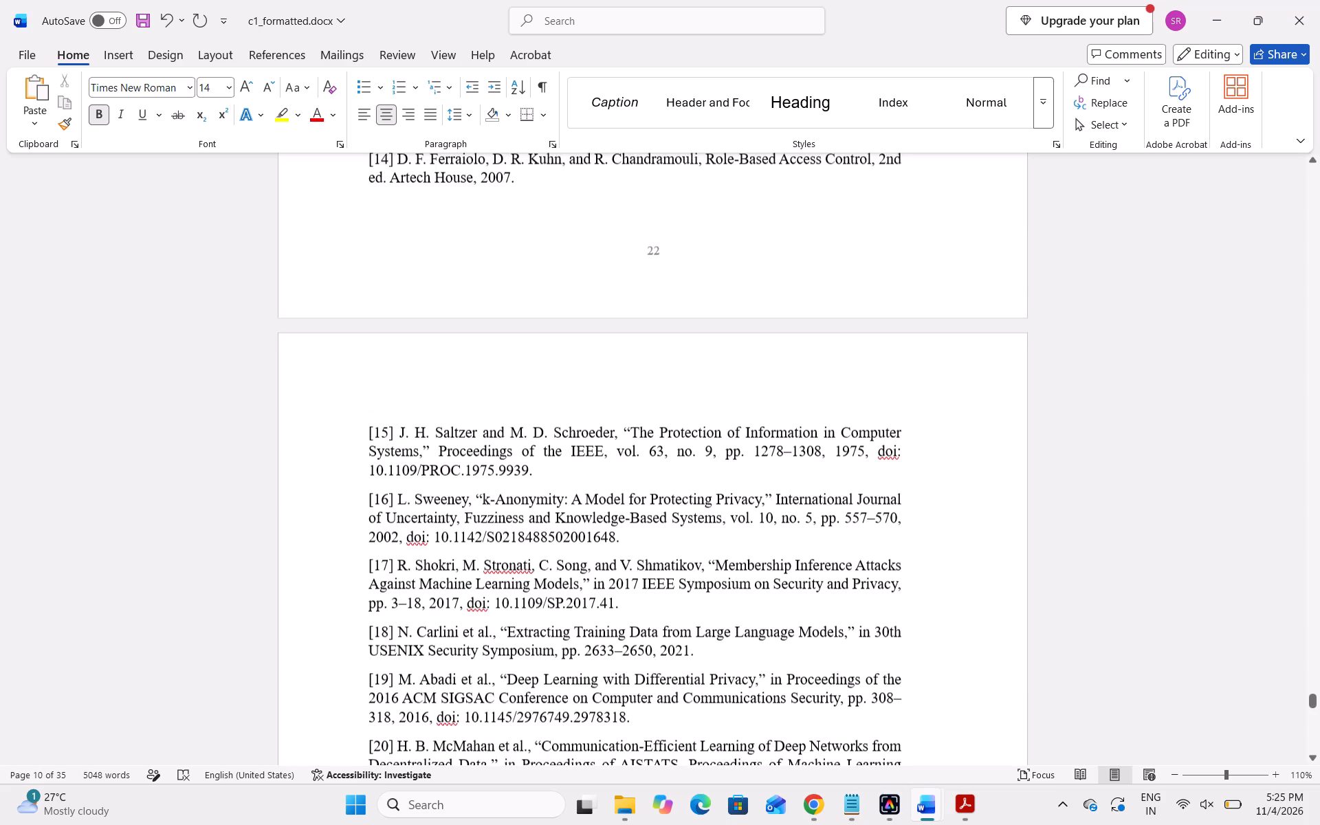
{"action": "scroll", "coordinate": [715, 601], "scroll_direction": "up", "scroll_amount": 3}
{"action": "scroll", "coordinate": [653, 505], "scroll_direction": "up", "scroll_amount": 2}
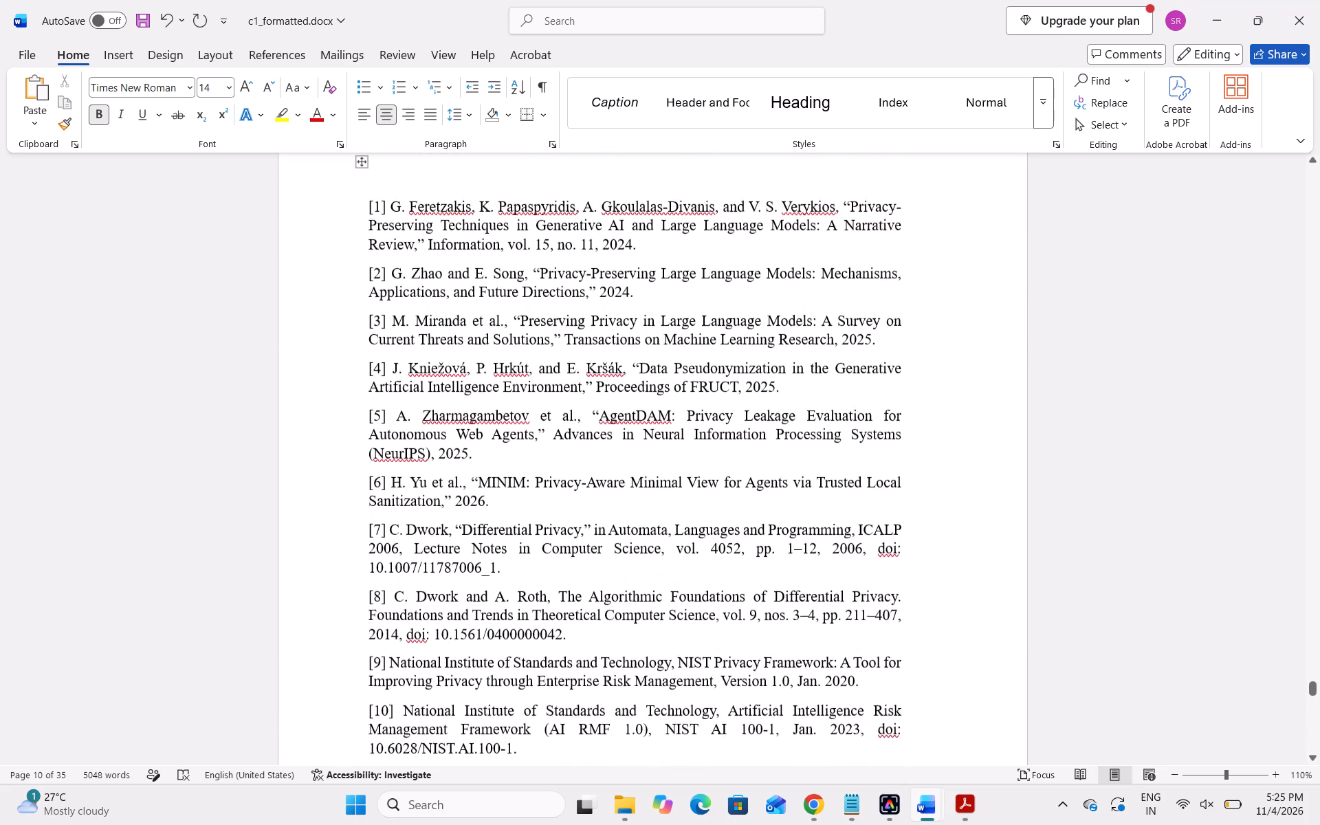
{"action": "scroll", "coordinate": [623, 476], "scroll_direction": "up", "scroll_amount": 1}
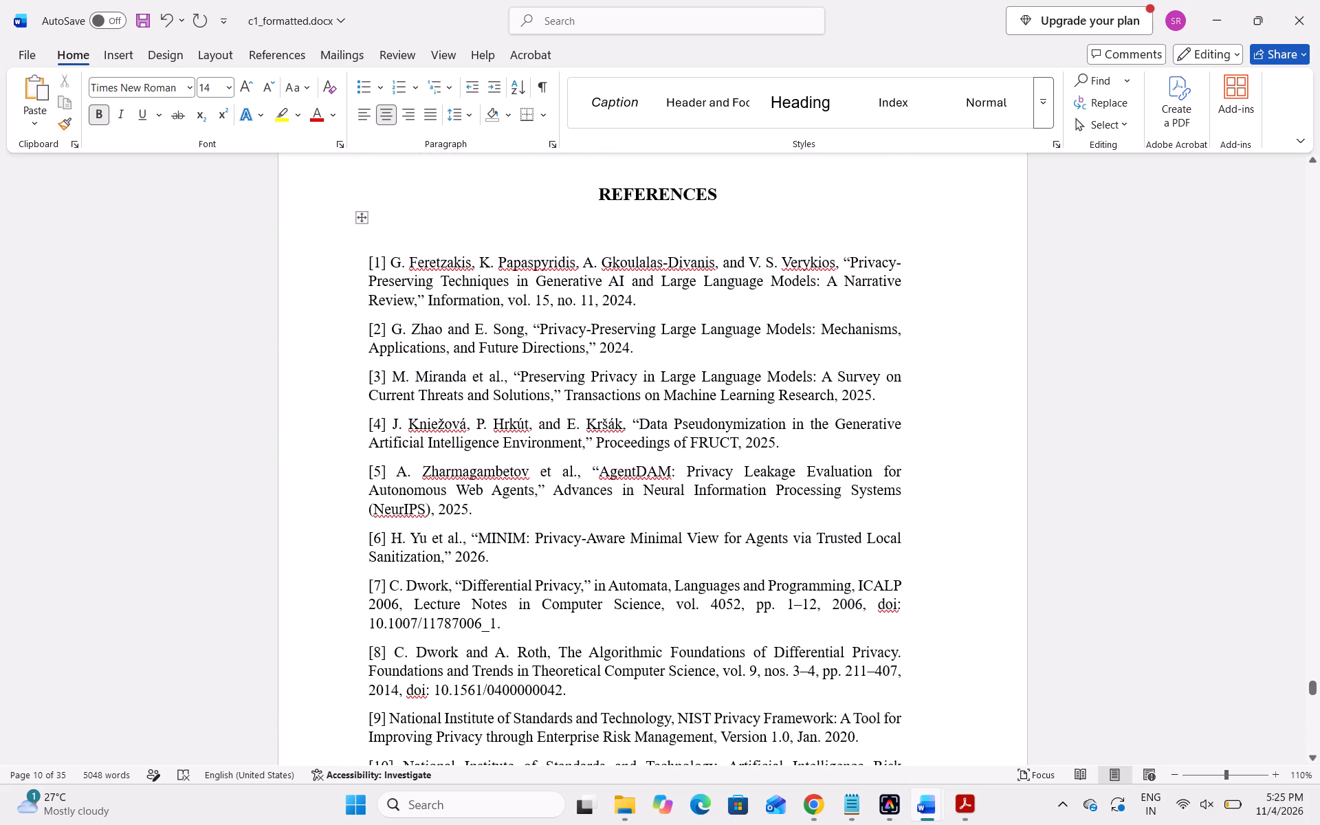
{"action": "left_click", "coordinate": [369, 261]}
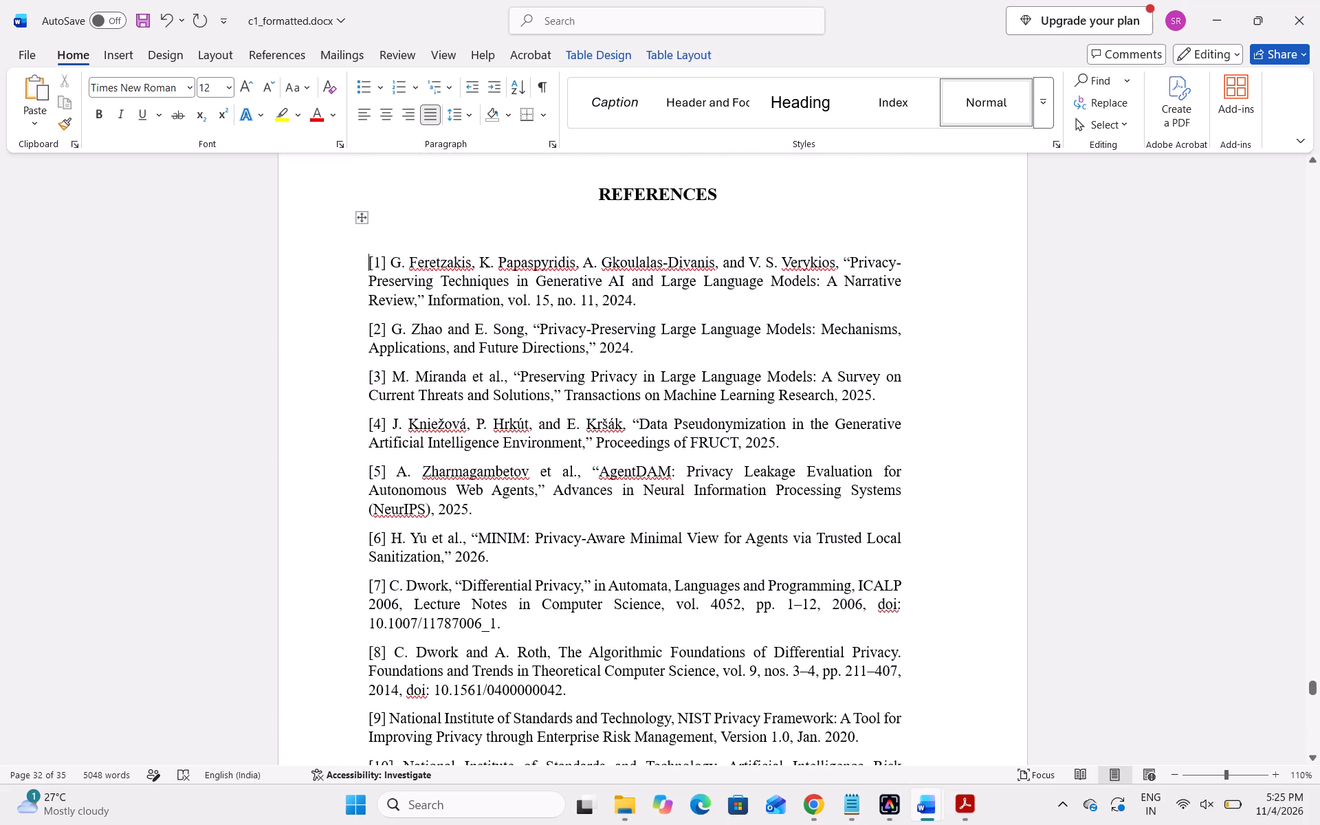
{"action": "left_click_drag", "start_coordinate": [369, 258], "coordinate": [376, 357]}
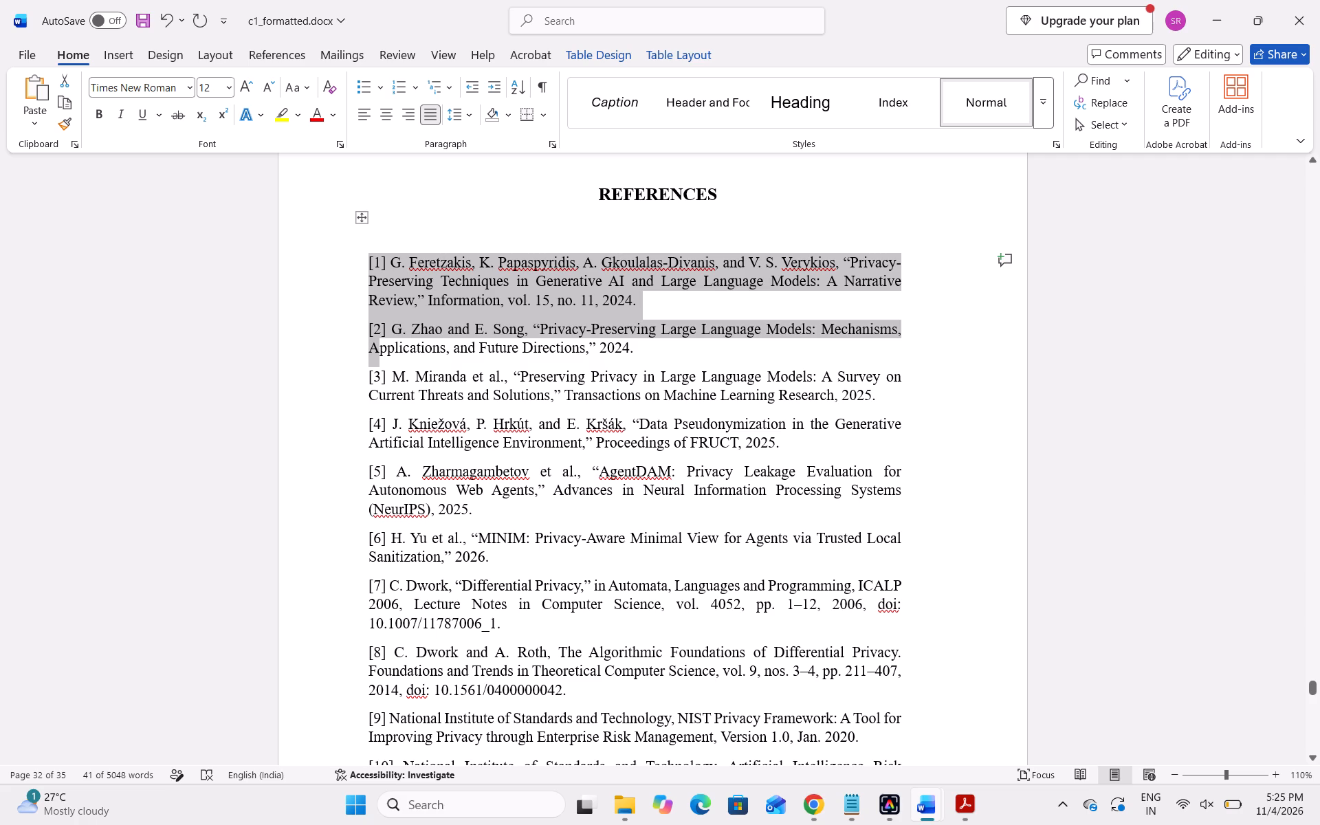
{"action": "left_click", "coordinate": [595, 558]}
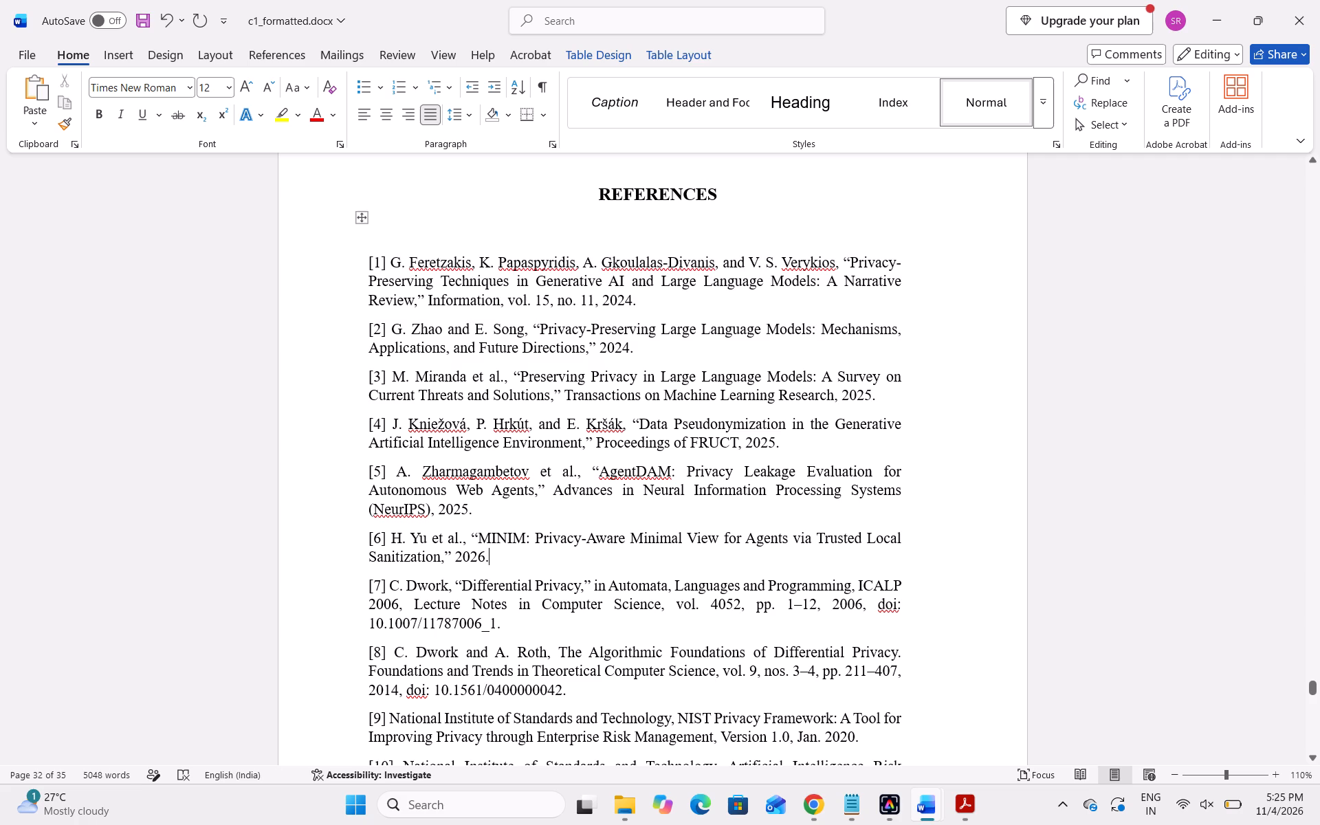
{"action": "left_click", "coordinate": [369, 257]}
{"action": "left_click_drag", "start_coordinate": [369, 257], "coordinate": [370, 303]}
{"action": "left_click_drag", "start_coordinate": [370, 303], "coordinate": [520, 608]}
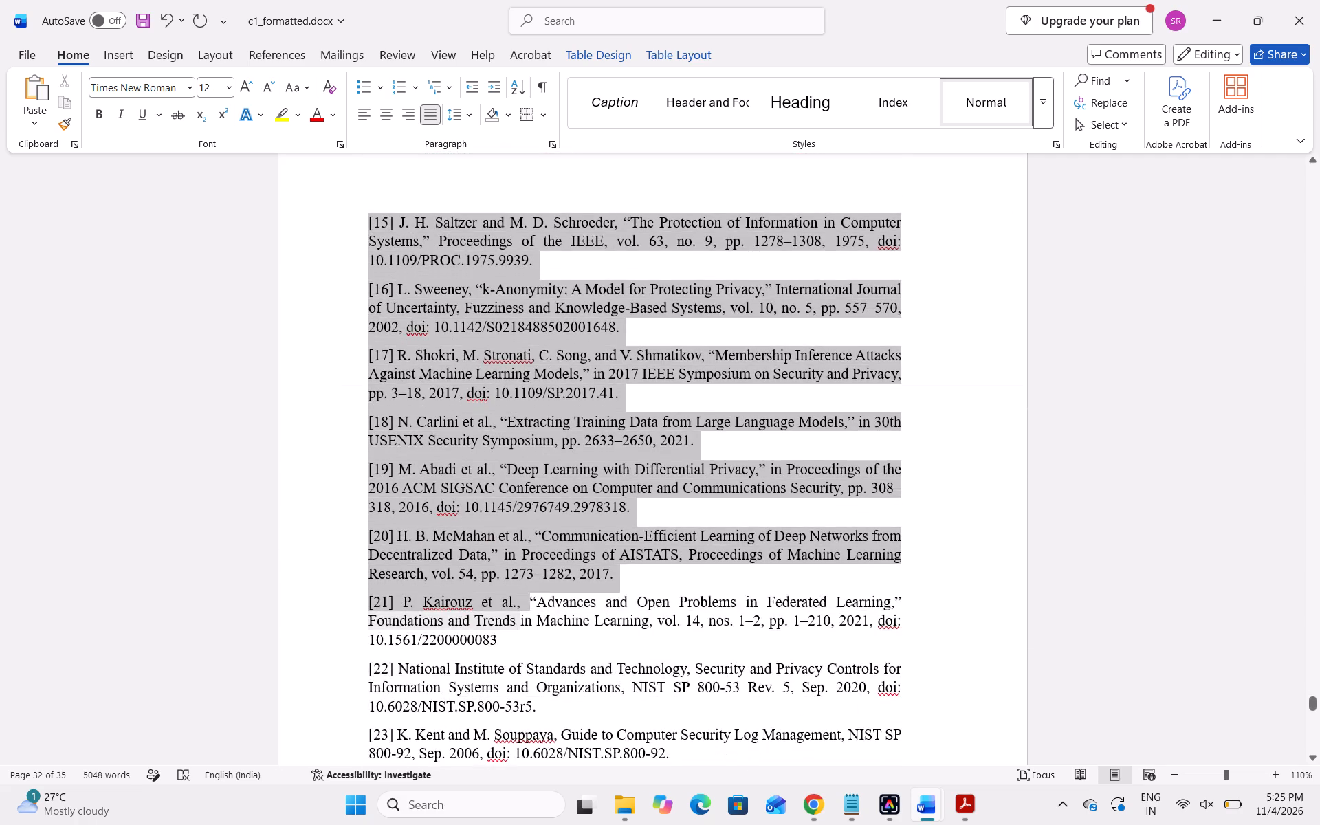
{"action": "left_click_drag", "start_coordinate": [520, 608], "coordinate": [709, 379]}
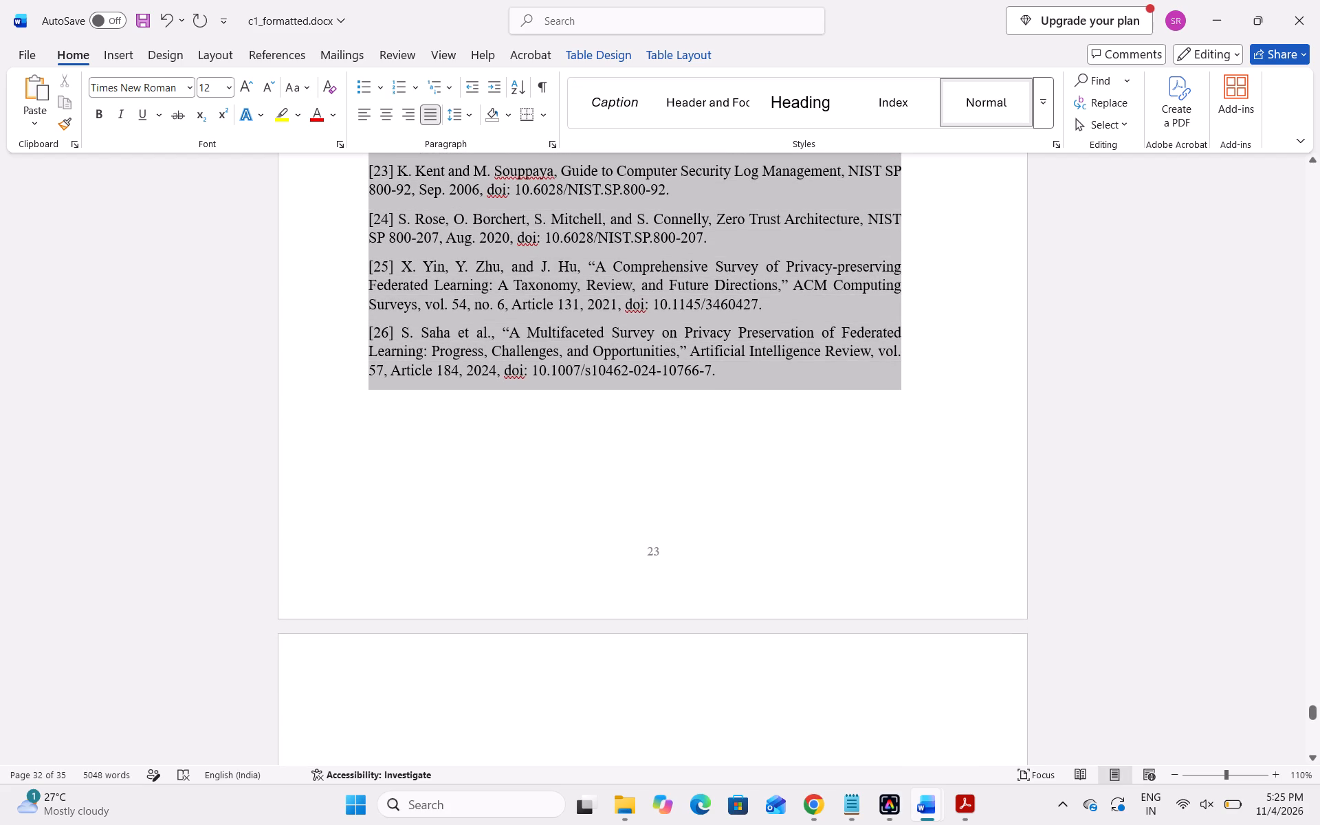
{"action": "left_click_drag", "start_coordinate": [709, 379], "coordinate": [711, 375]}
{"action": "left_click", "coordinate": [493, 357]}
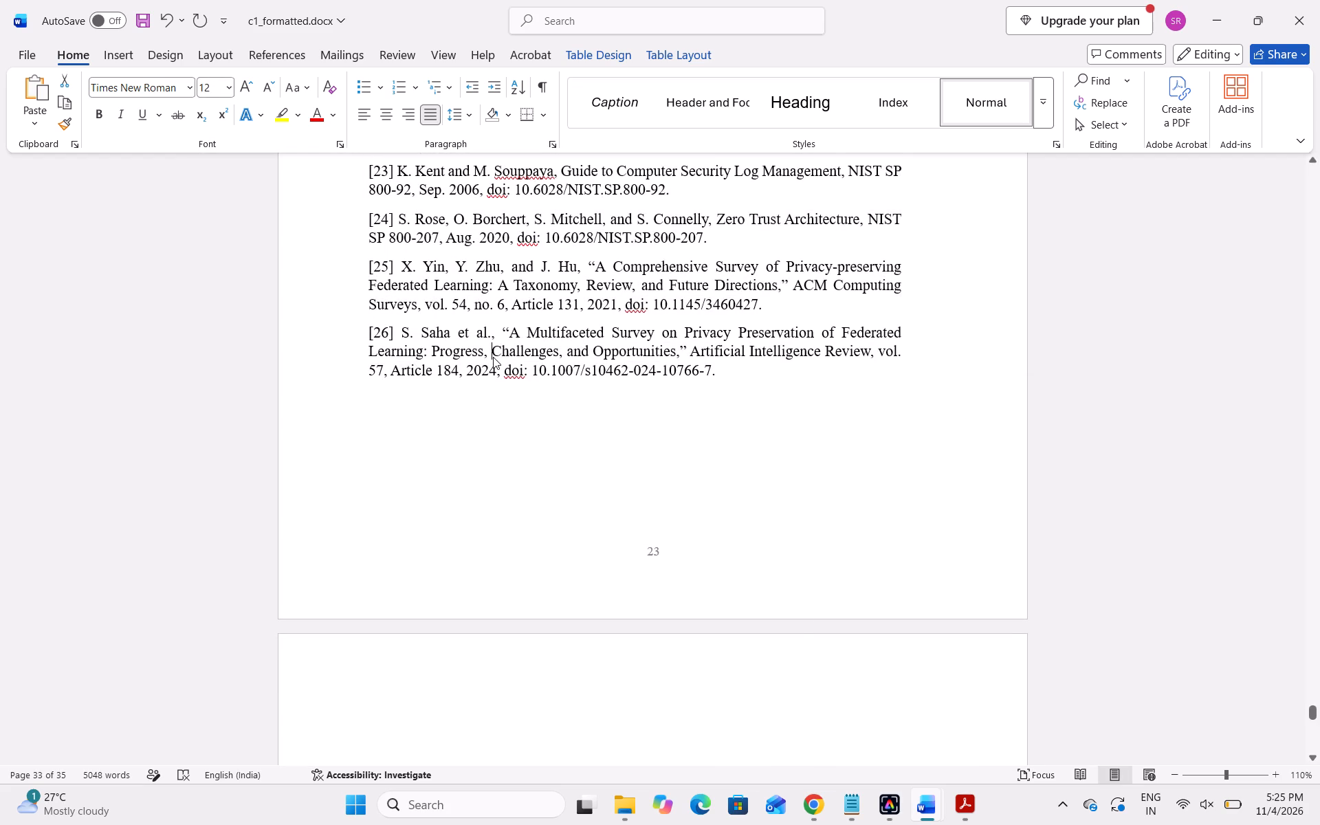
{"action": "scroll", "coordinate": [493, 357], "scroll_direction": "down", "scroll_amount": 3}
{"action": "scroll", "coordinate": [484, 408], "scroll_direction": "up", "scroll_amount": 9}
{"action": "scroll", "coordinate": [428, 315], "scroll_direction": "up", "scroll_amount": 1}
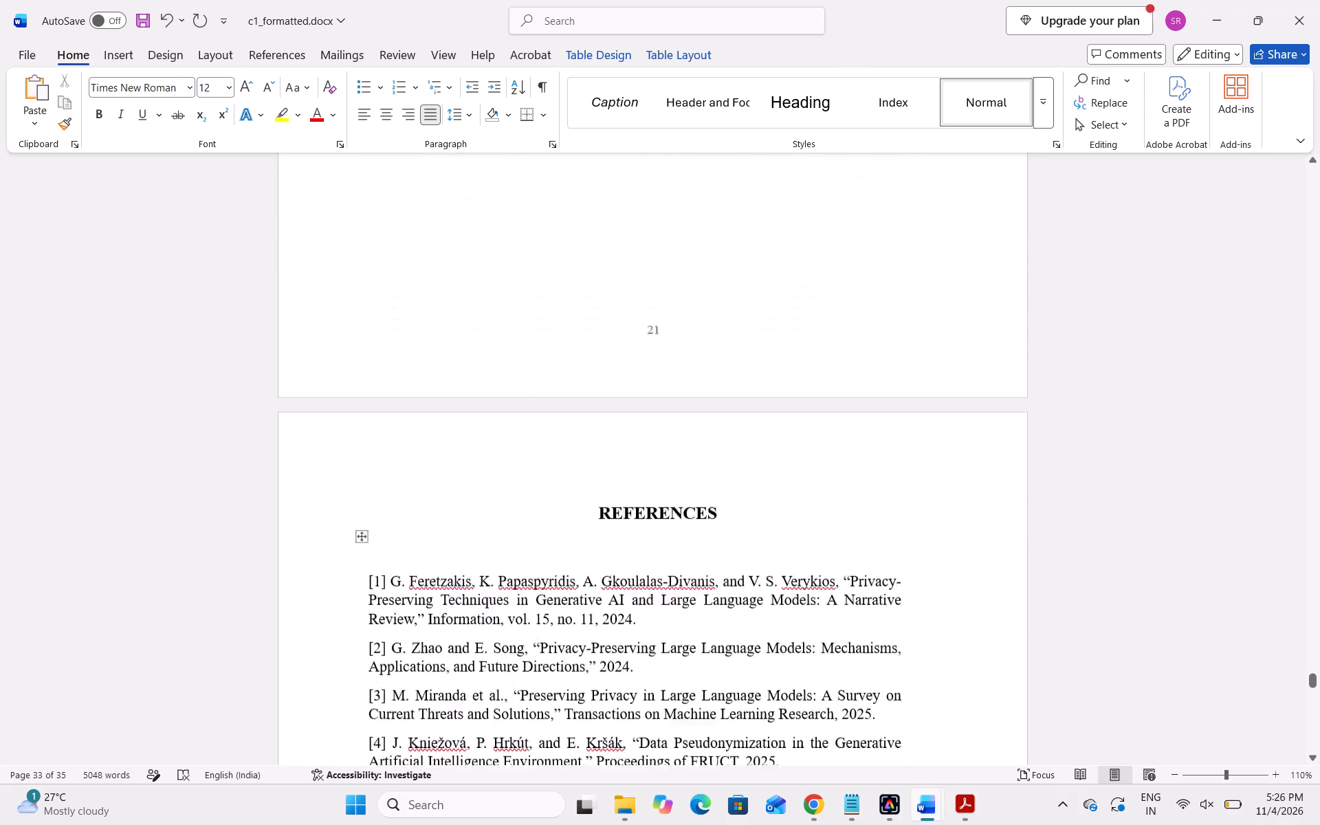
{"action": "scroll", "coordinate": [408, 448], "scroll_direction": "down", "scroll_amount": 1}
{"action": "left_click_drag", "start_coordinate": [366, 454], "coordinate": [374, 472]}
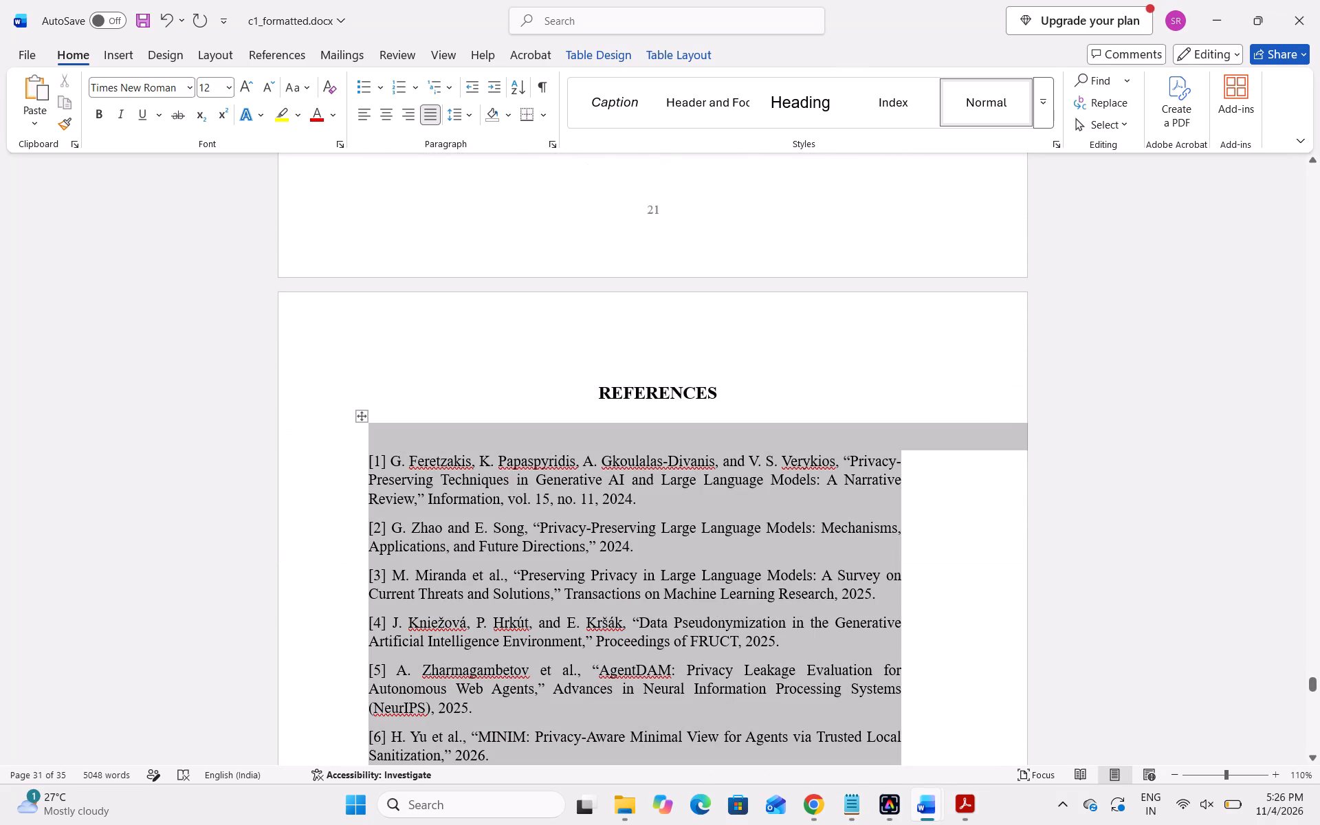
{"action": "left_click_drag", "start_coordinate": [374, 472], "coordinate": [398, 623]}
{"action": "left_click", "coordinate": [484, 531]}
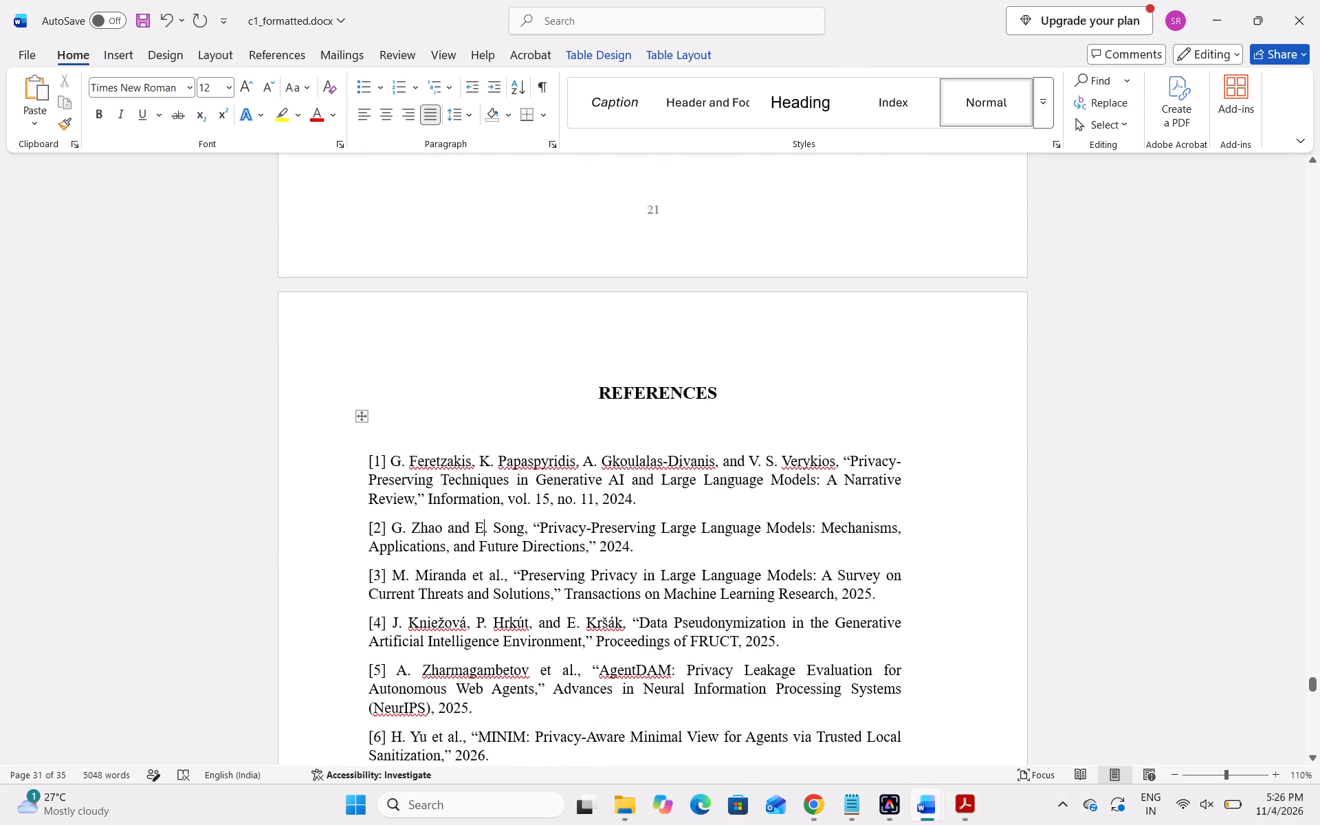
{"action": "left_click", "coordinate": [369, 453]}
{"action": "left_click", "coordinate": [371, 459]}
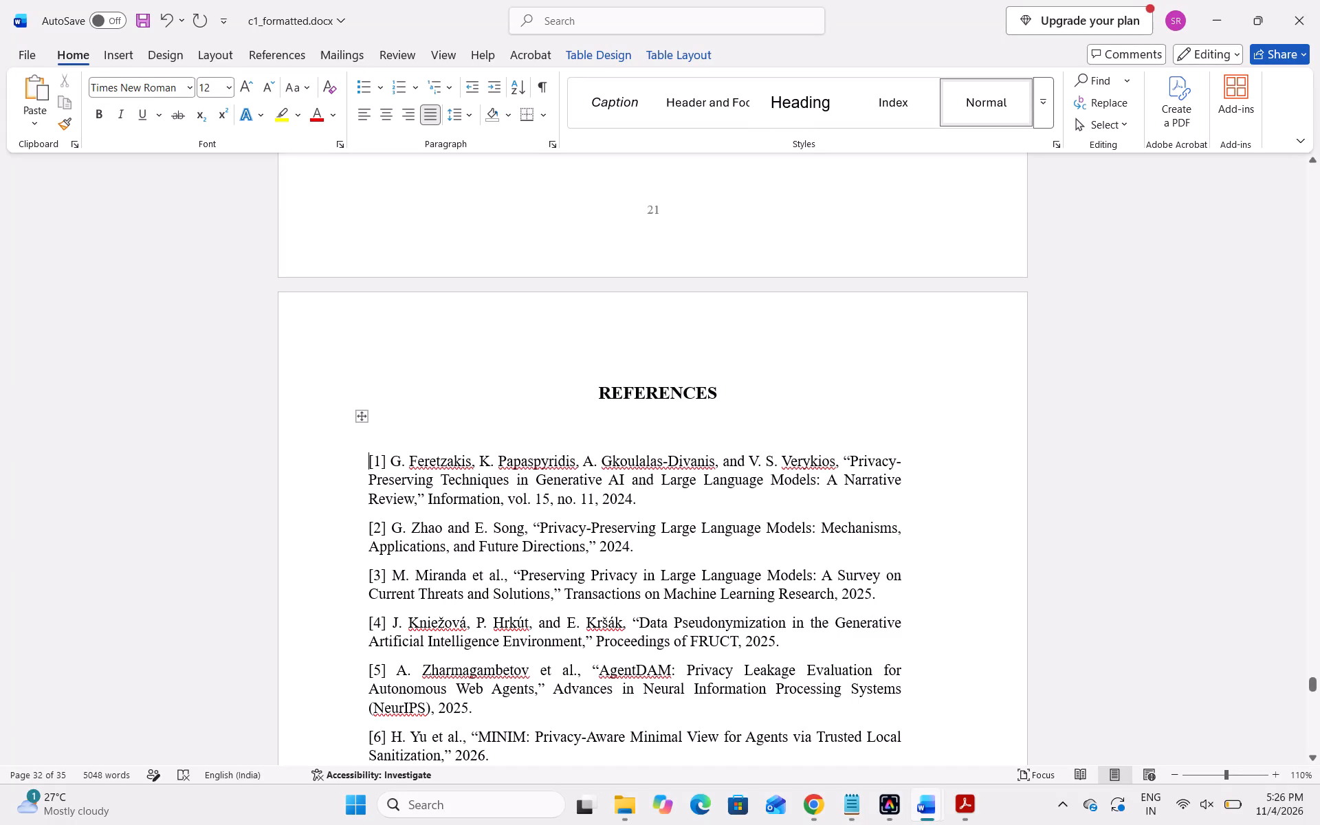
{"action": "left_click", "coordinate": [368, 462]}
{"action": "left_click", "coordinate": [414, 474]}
Copy the full reference list, from entry [1] to entry [26], under the REFERENCES heading.
{"action": "left_click_drag", "start_coordinate": [369, 460], "coordinate": [399, 626]}
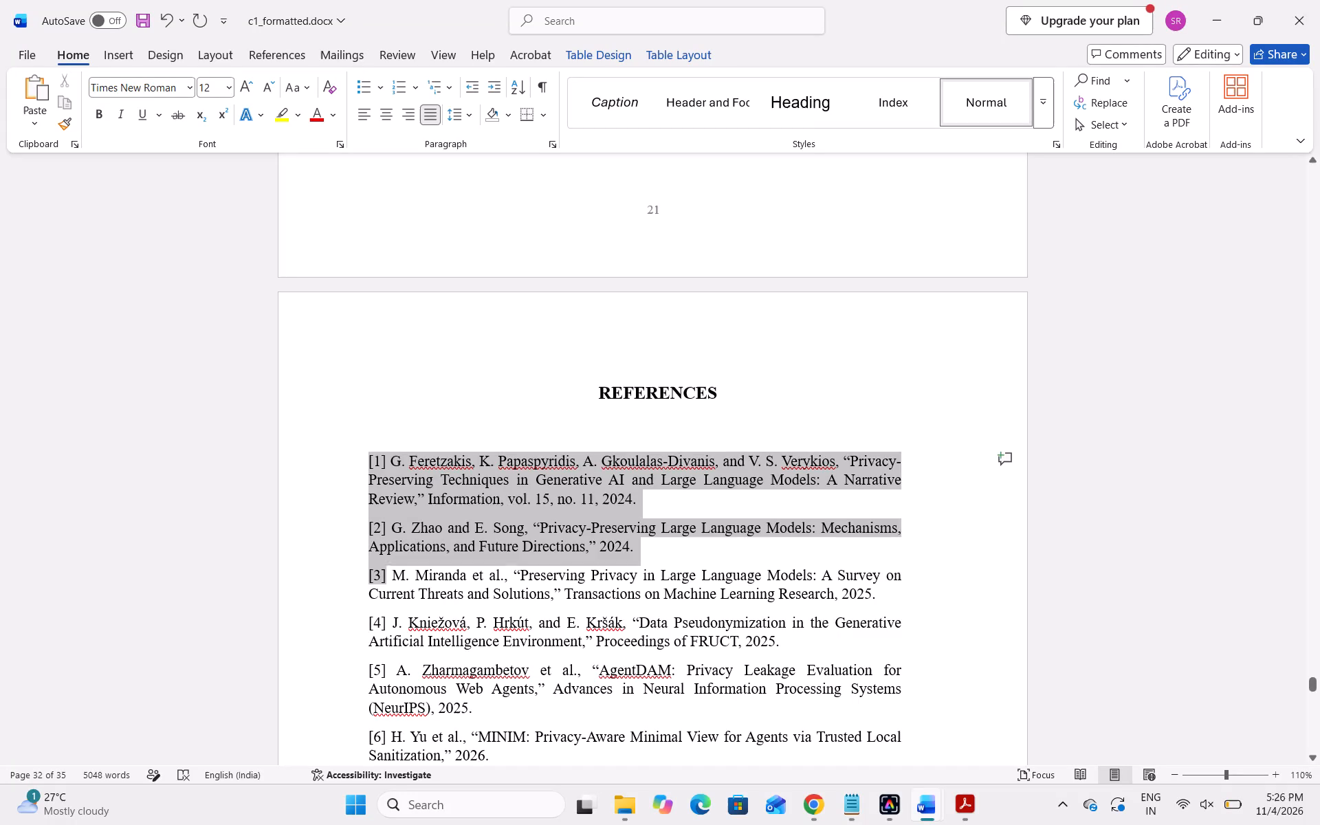
{"action": "left_click_drag", "start_coordinate": [399, 626], "coordinate": [472, 769]}
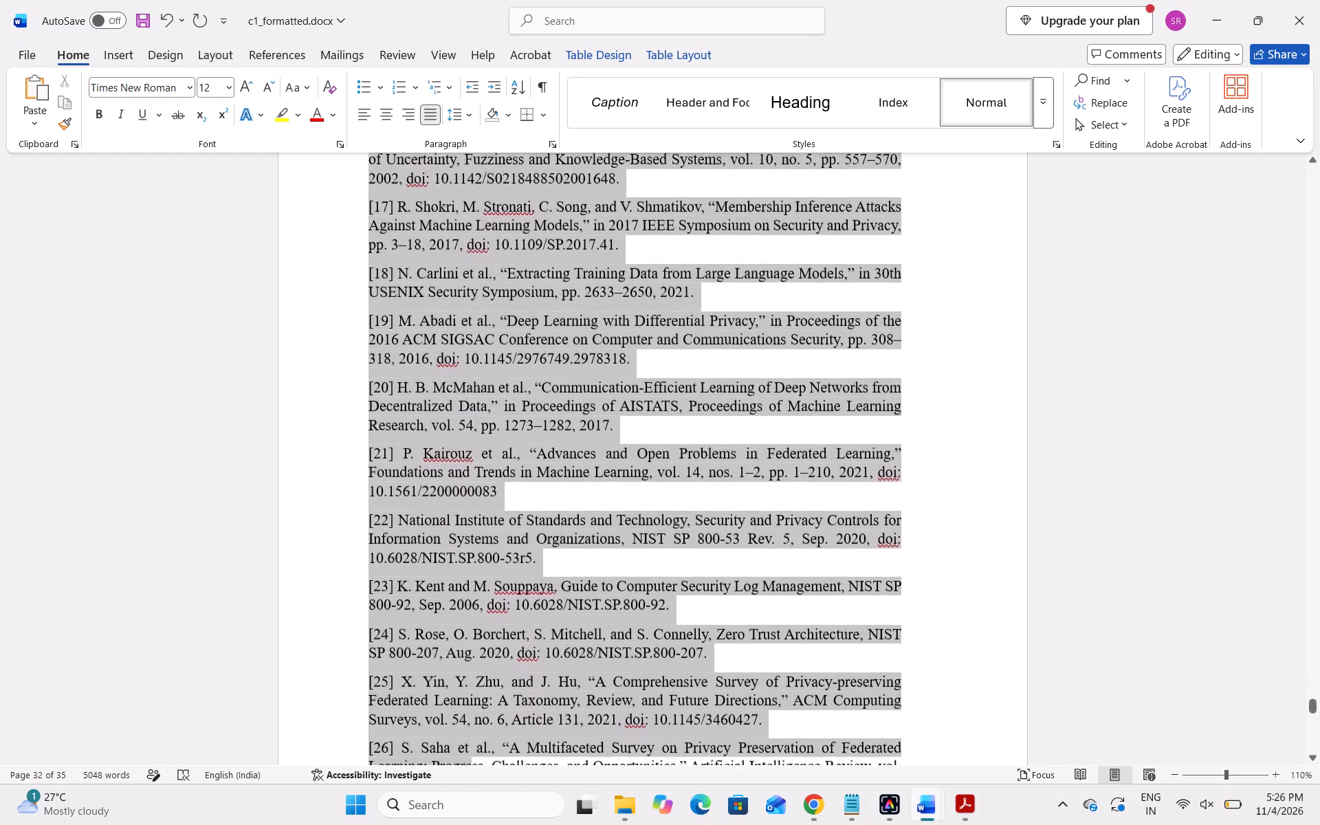
{"action": "left_click_drag", "start_coordinate": [472, 769], "coordinate": [698, 589]}
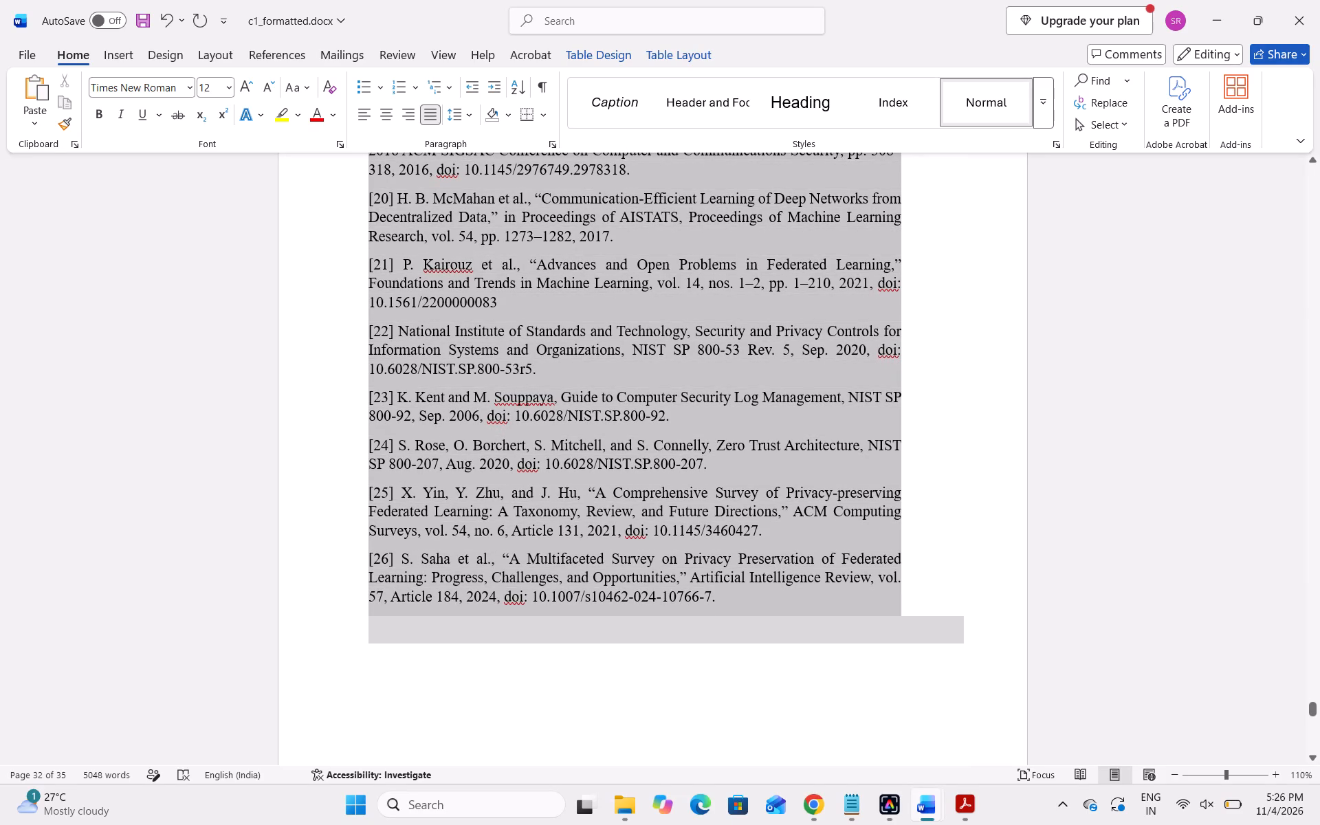
{"action": "left_click_drag", "start_coordinate": [698, 589], "coordinate": [714, 588]}
{"action": "key", "text": "ctrl+c"}
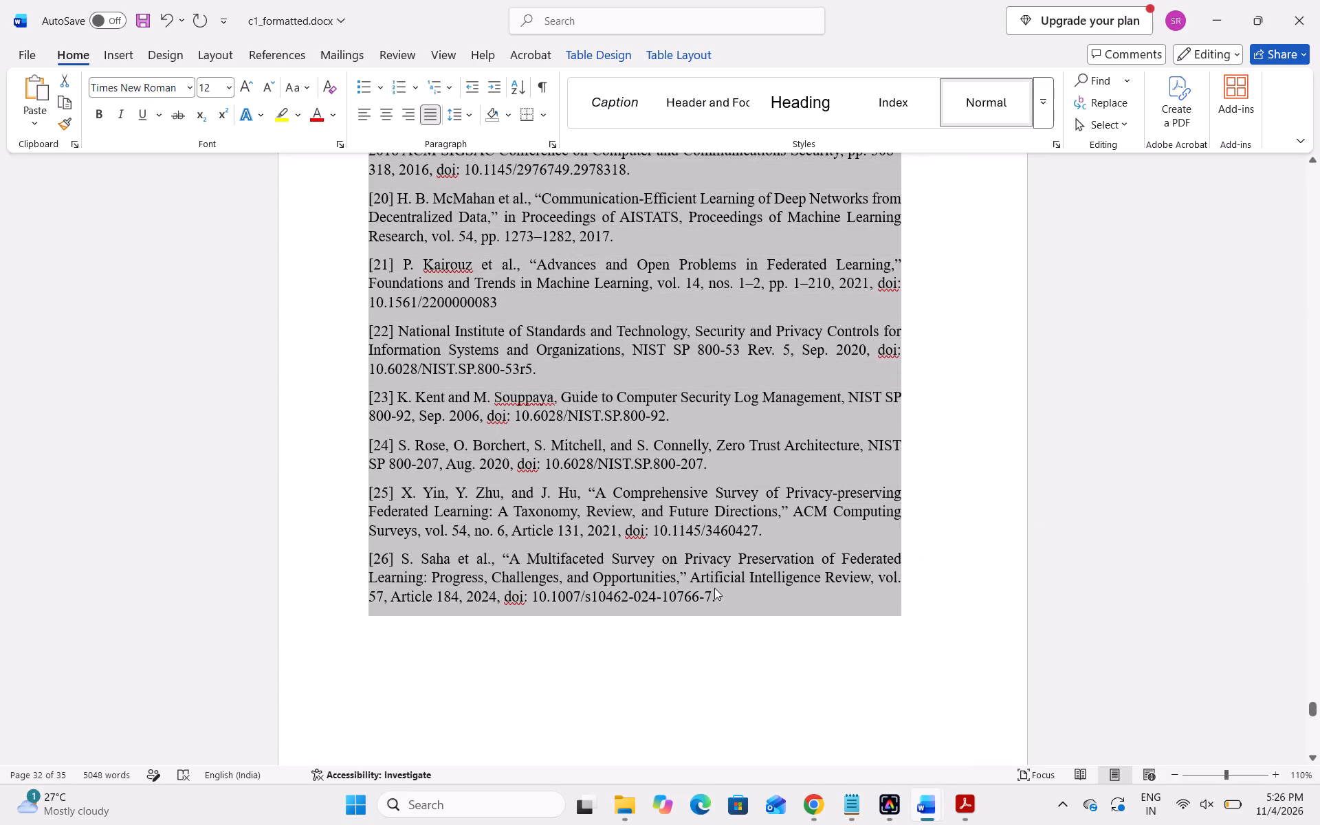
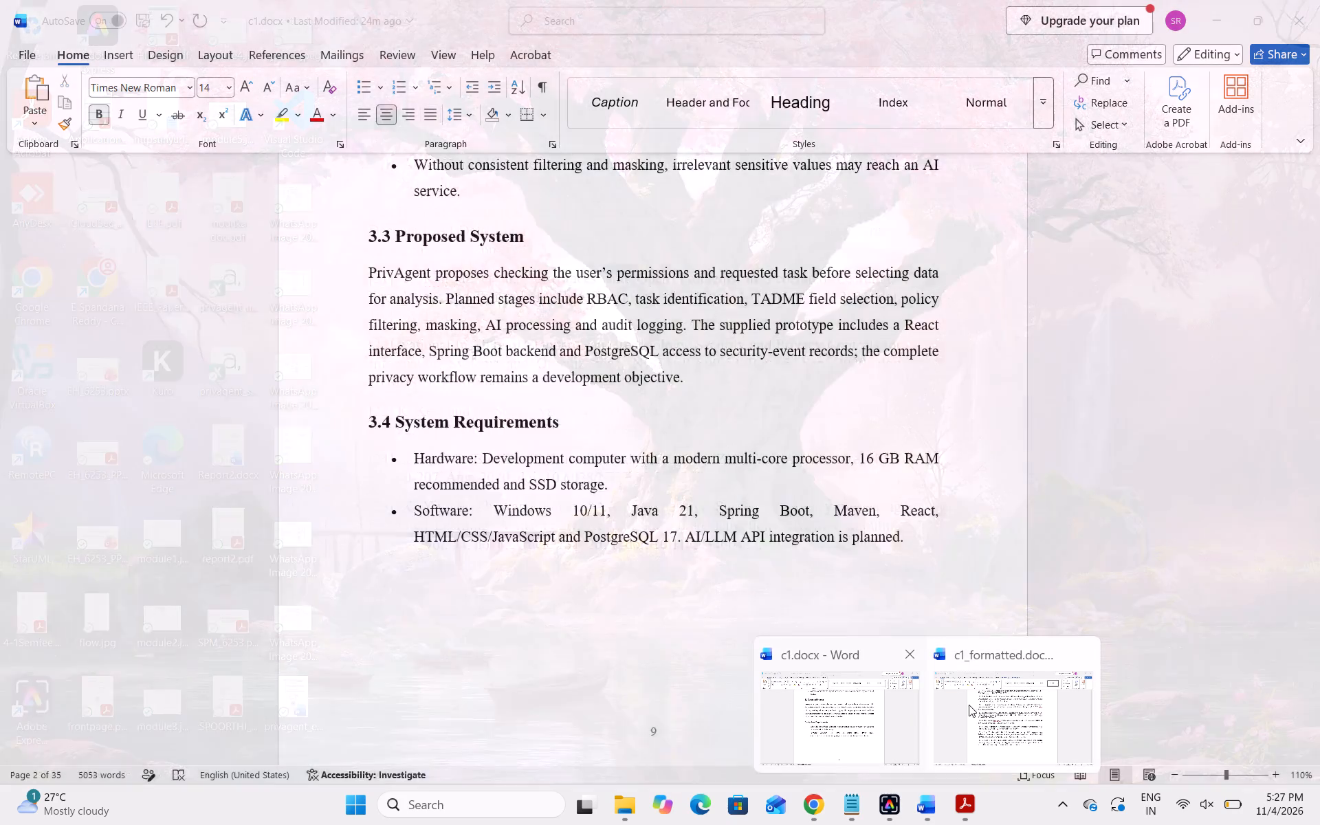
{"action": "left_click", "coordinate": [992, 700]}
{"action": "left_click", "coordinate": [712, 602]}
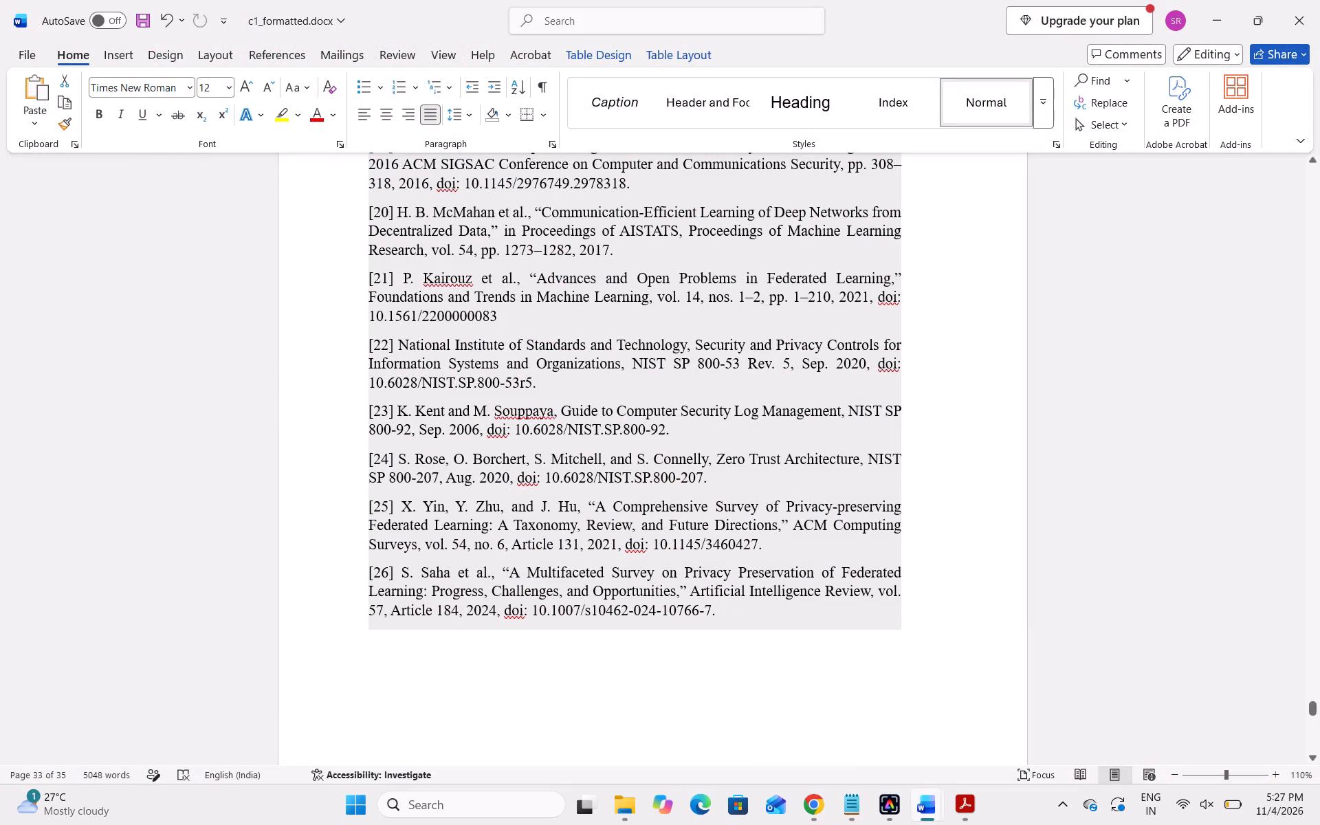
{"action": "key", "text": "Return"}
{"action": "scroll", "coordinate": [745, 617], "scroll_direction": "down", "scroll_amount": 1}
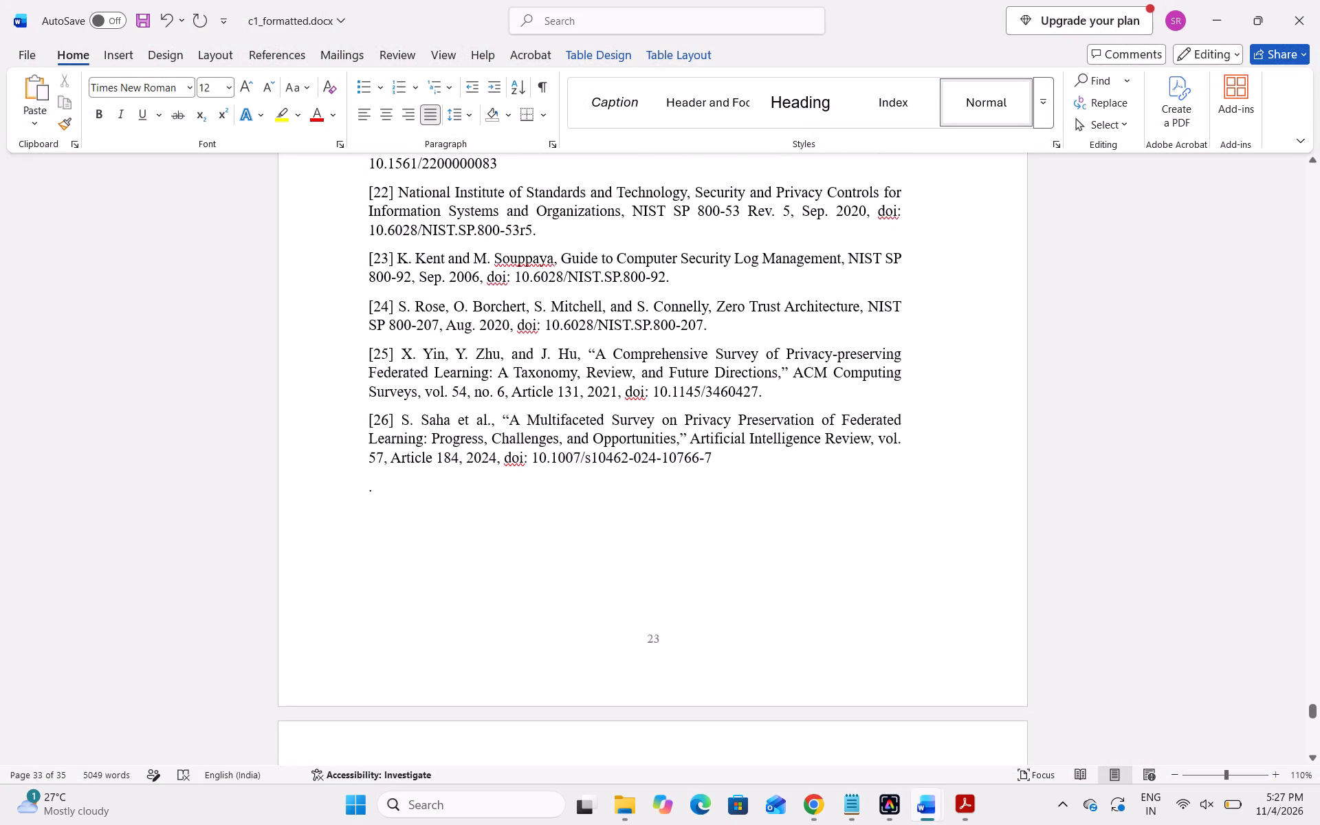
{"action": "key", "text": "ctrl+v"}
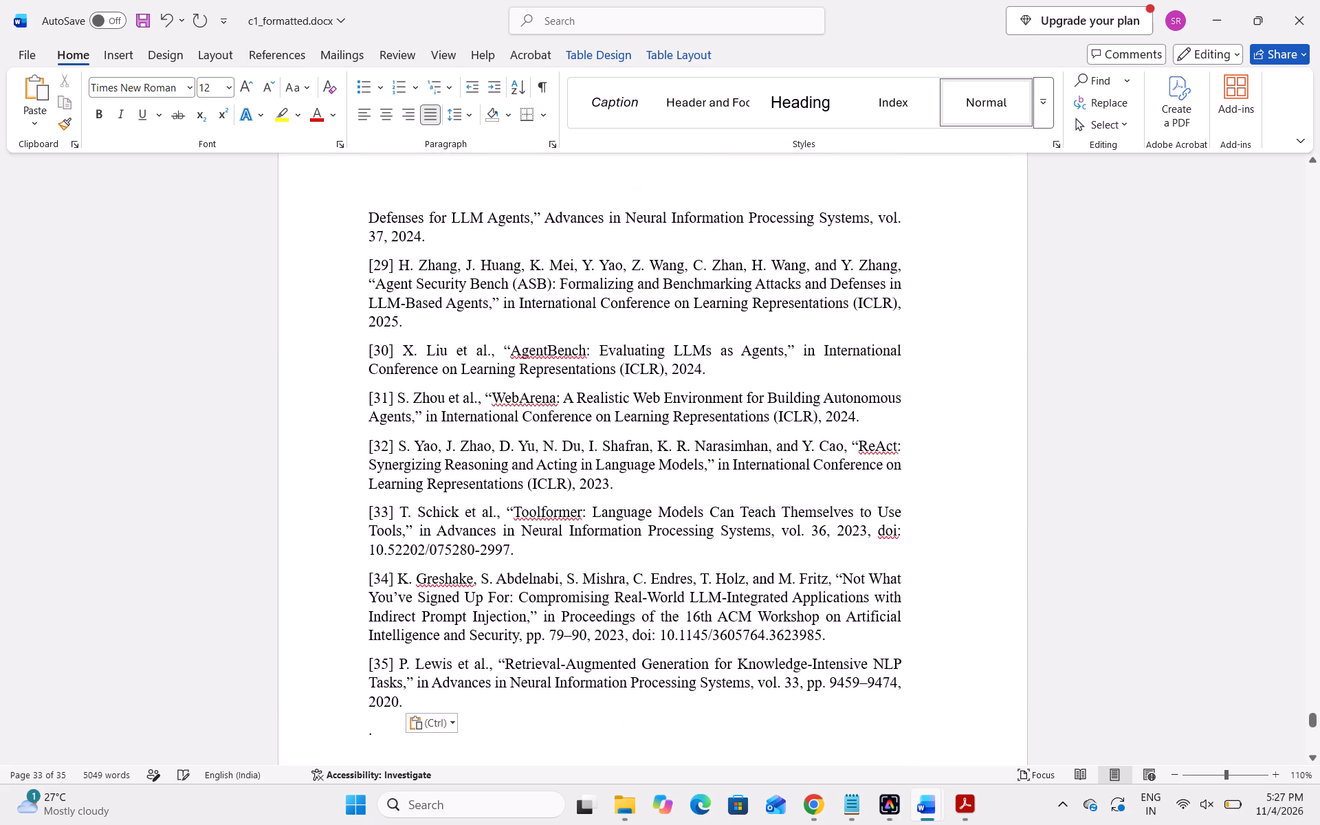
Delete the stray period and its empty line after reference [35].
{"action": "scroll", "coordinate": [577, 673], "scroll_direction": "down", "scroll_amount": 1}
{"action": "double_click", "coordinate": [387, 506]}
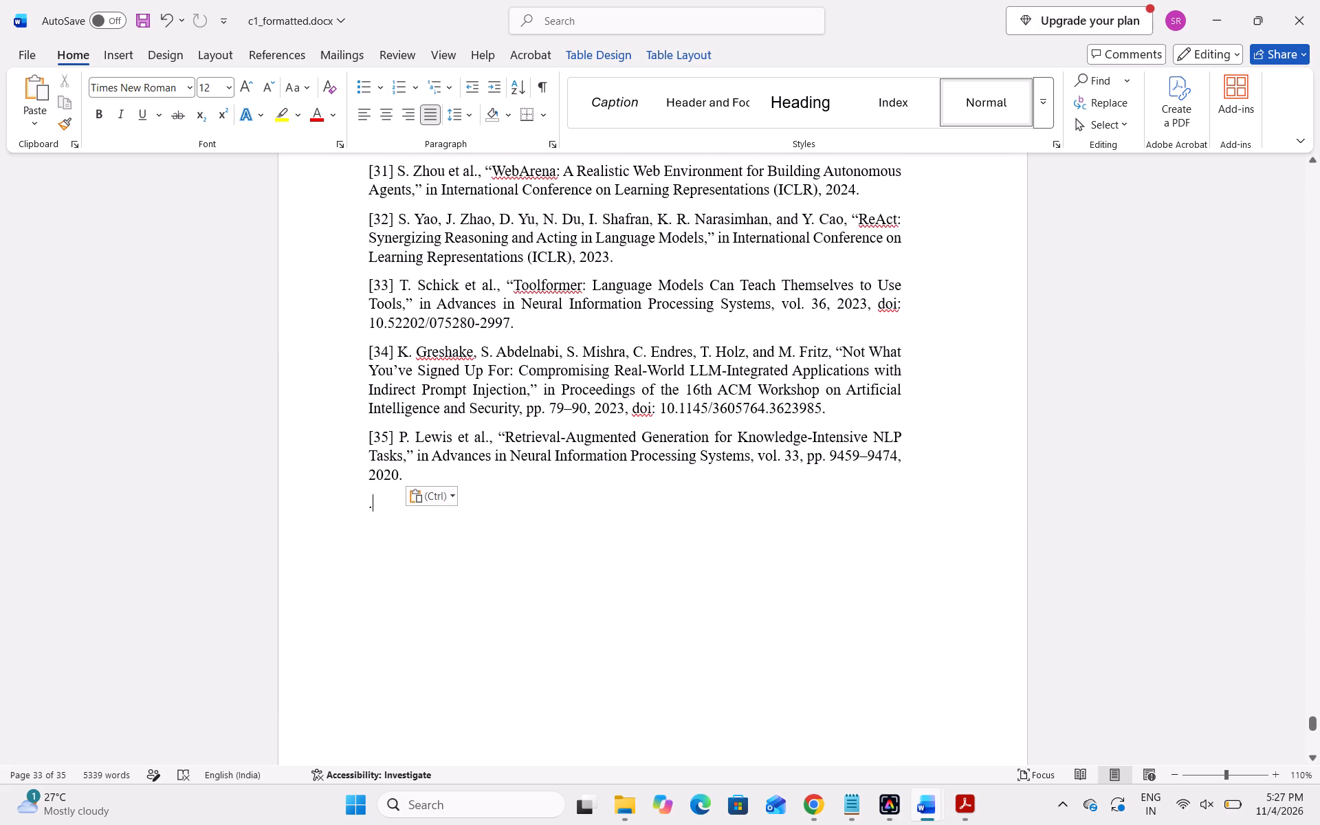
{"action": "key", "text": "BackSpace"}
{"action": "key", "text": "BackSpace"}
Review the extended reference list and the plagiarism table page after it, checking entry spacing, page break and page numbers.
{"action": "scroll", "coordinate": [387, 506], "scroll_direction": "up", "scroll_amount": 1}
{"action": "scroll", "coordinate": [472, 495], "scroll_direction": "up", "scroll_amount": 1}
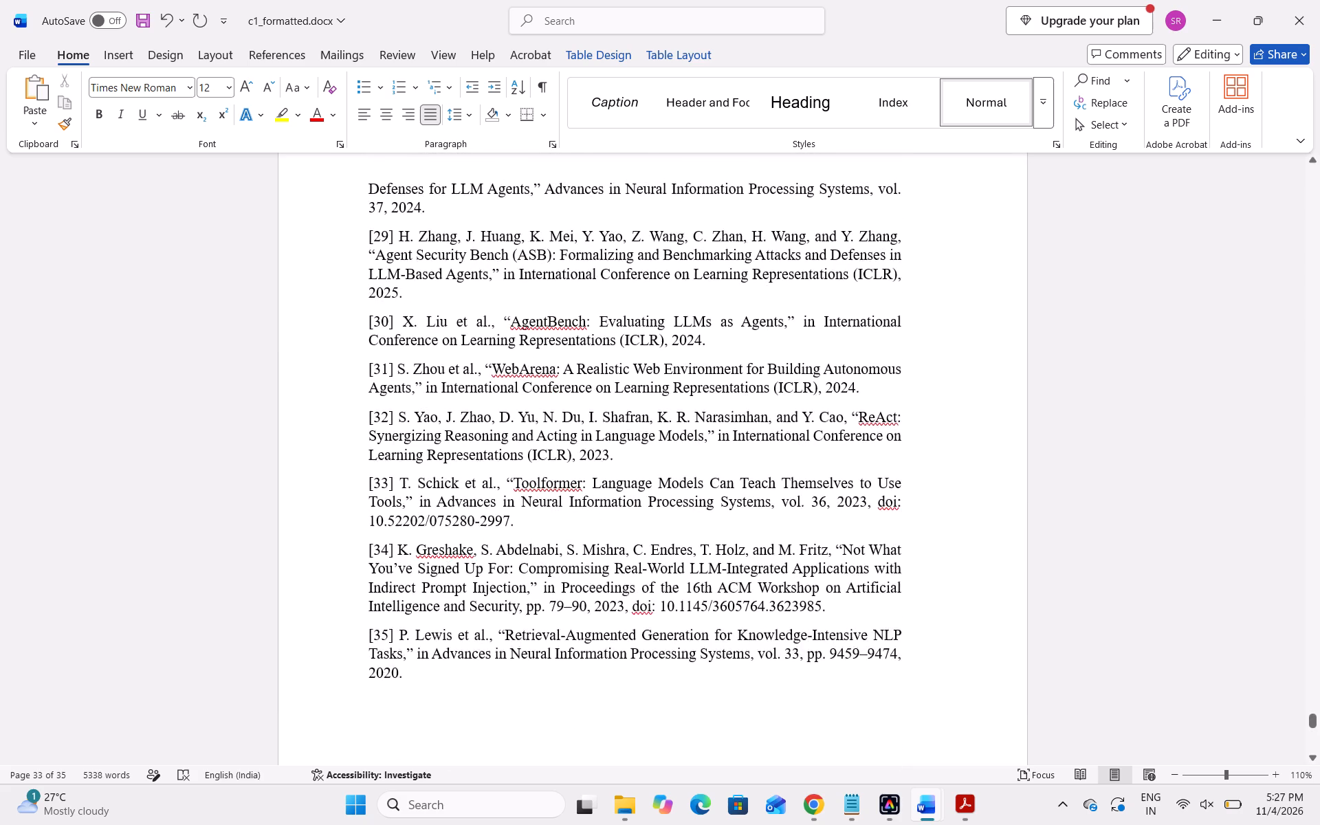
{"action": "scroll", "coordinate": [472, 495], "scroll_direction": "up", "scroll_amount": 2}
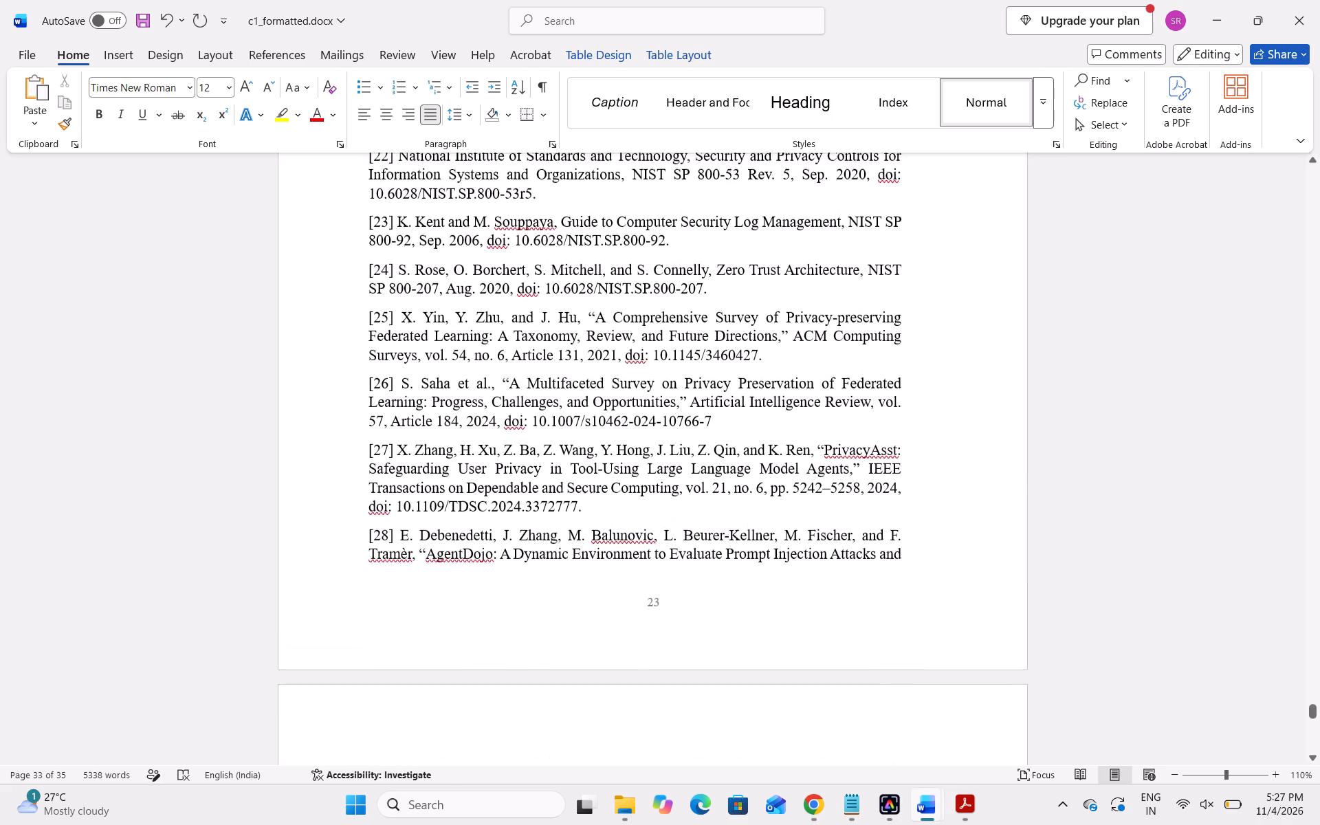
{"action": "scroll", "coordinate": [472, 495], "scroll_direction": "up", "scroll_amount": 2}
{"action": "scroll", "coordinate": [472, 495], "scroll_direction": "down", "scroll_amount": 6}
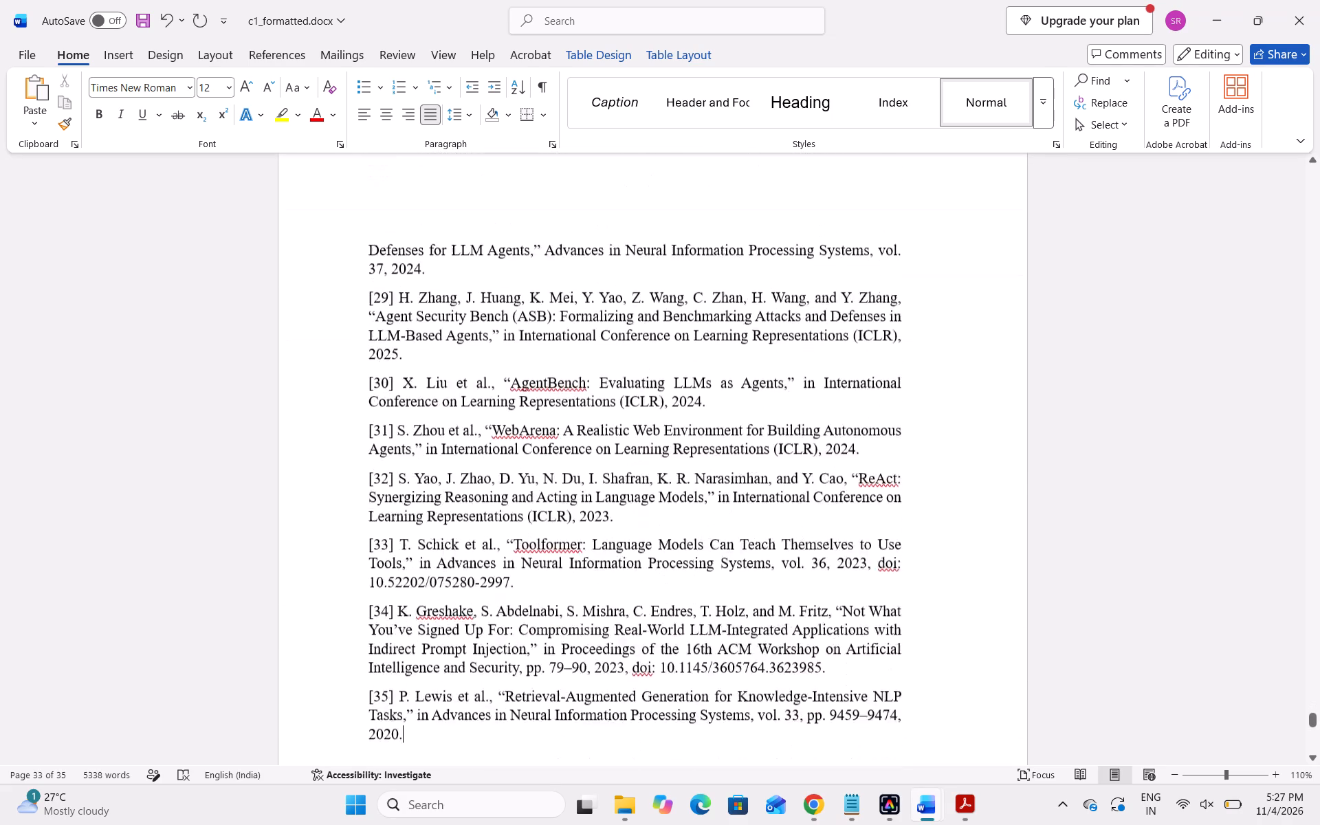
{"action": "scroll", "coordinate": [472, 495], "scroll_direction": "down", "scroll_amount": 3}
{"action": "scroll", "coordinate": [529, 430], "scroll_direction": "down", "scroll_amount": 3}
{"action": "scroll", "coordinate": [529, 430], "scroll_direction": "up", "scroll_amount": 1}
{"action": "scroll", "coordinate": [585, 425], "scroll_direction": "up", "scroll_amount": 1}
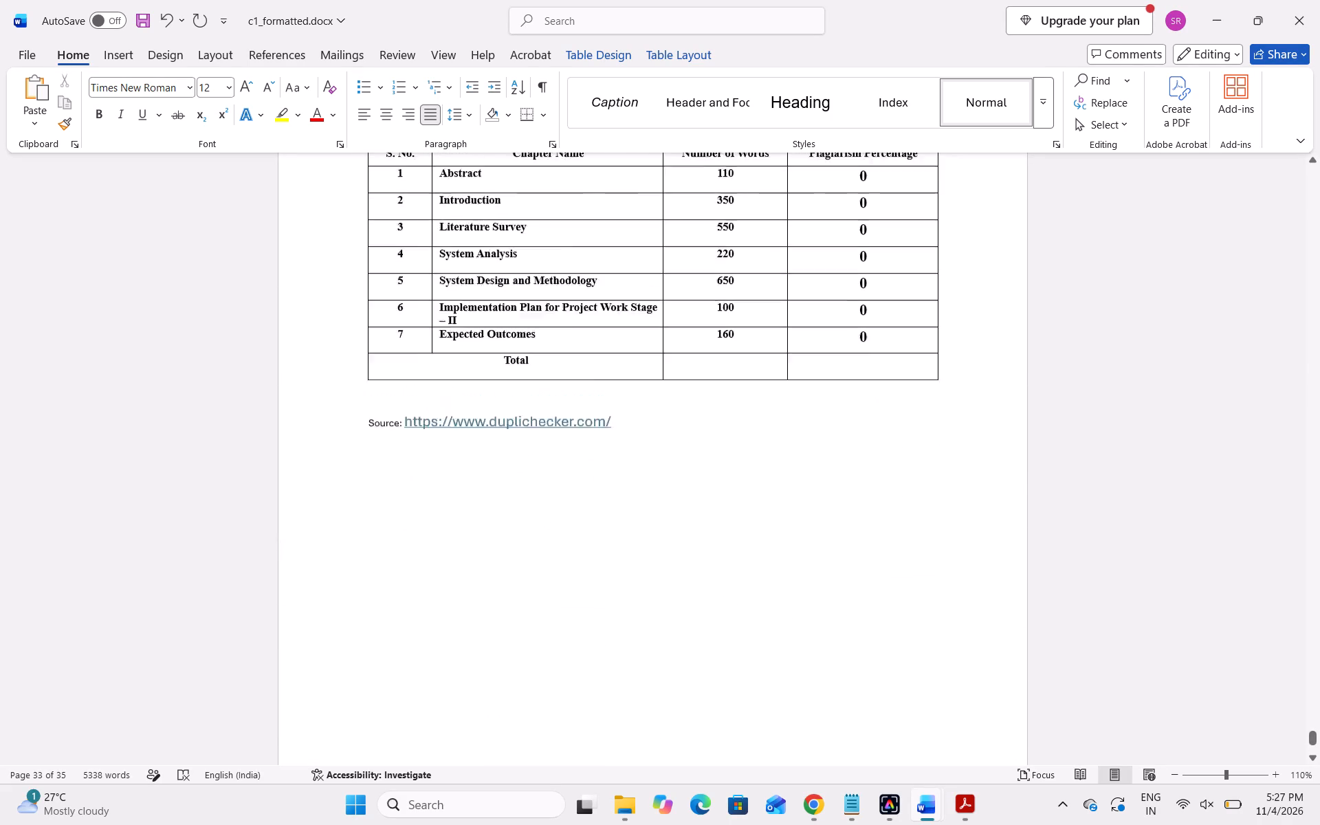
{"action": "scroll", "coordinate": [585, 425], "scroll_direction": "up", "scroll_amount": 1}
{"action": "scroll", "coordinate": [585, 425], "scroll_direction": "up", "scroll_amount": 20}
{"action": "scroll", "coordinate": [585, 425], "scroll_direction": "up", "scroll_amount": 20}
{"action": "scroll", "coordinate": [585, 425], "scroll_direction": "up", "scroll_amount": 20}
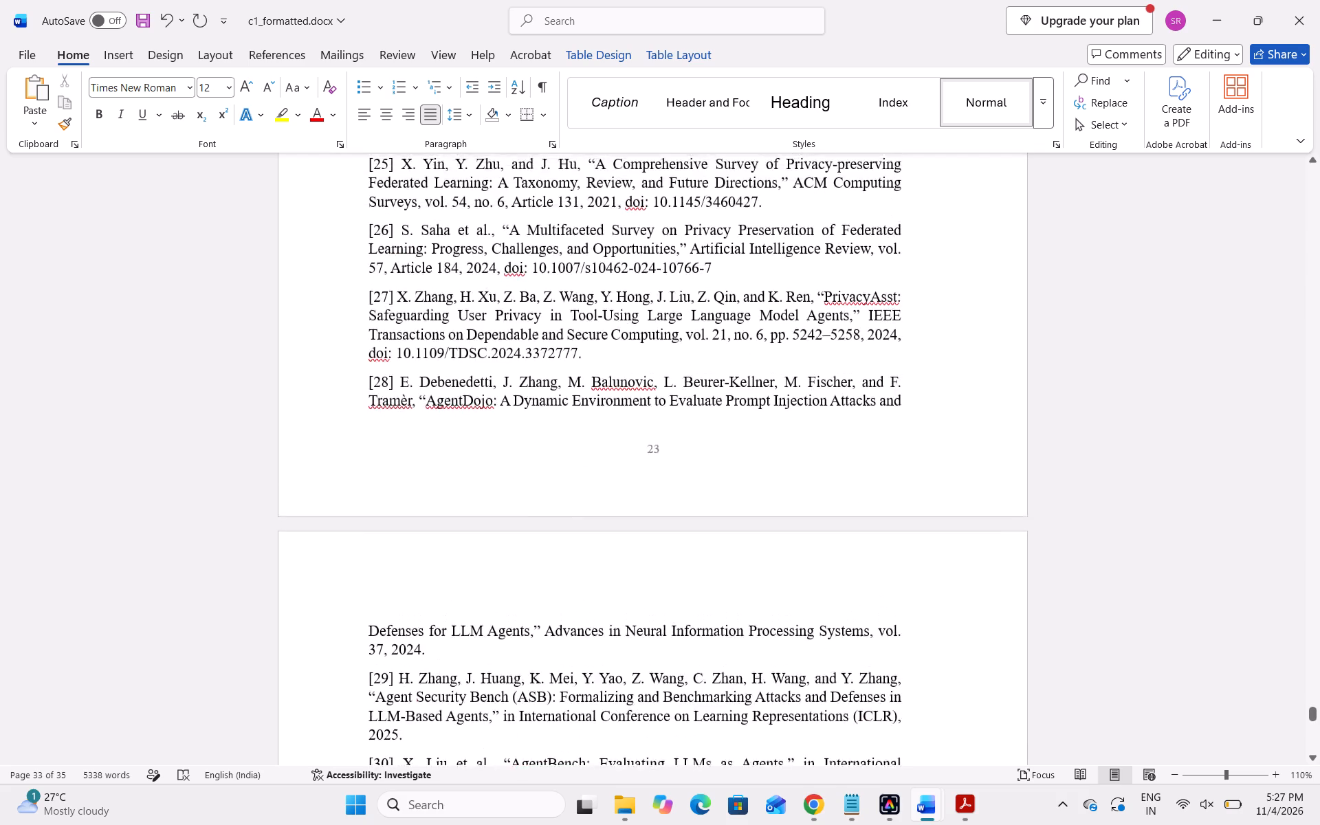
Look back through the document from the references to the title page, checking the Expected Outcomes, Declaration and Certificate pages.
{"action": "scroll", "coordinate": [585, 425], "scroll_direction": "up", "scroll_amount": 20}
{"action": "scroll", "coordinate": [585, 425], "scroll_direction": "up", "scroll_amount": 20}
{"action": "scroll", "coordinate": [585, 425], "scroll_direction": "up", "scroll_amount": 20}
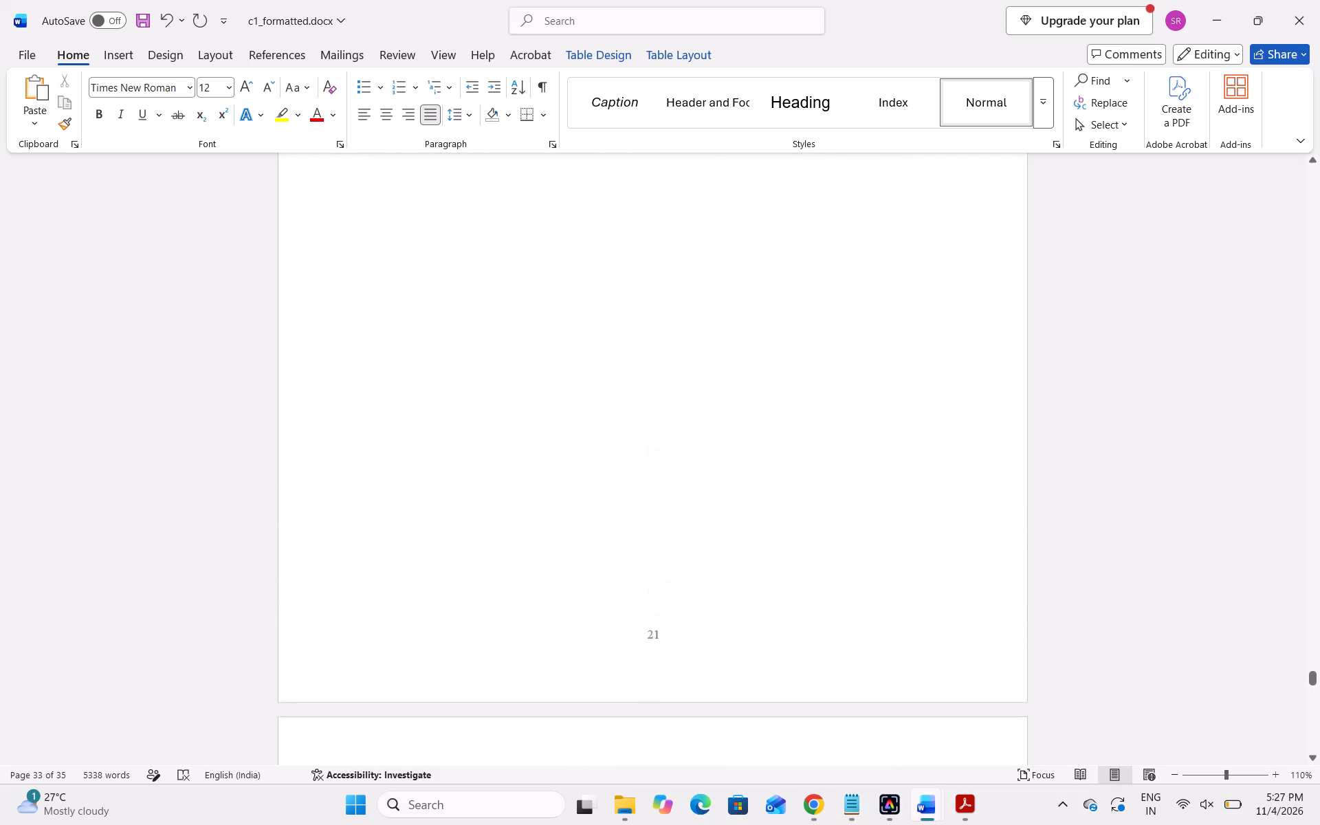
{"action": "scroll", "coordinate": [585, 425], "scroll_direction": "up", "scroll_amount": 20}
{"action": "scroll", "coordinate": [585, 425], "scroll_direction": "up", "scroll_amount": 20}
{"action": "scroll", "coordinate": [585, 425], "scroll_direction": "up", "scroll_amount": 20}
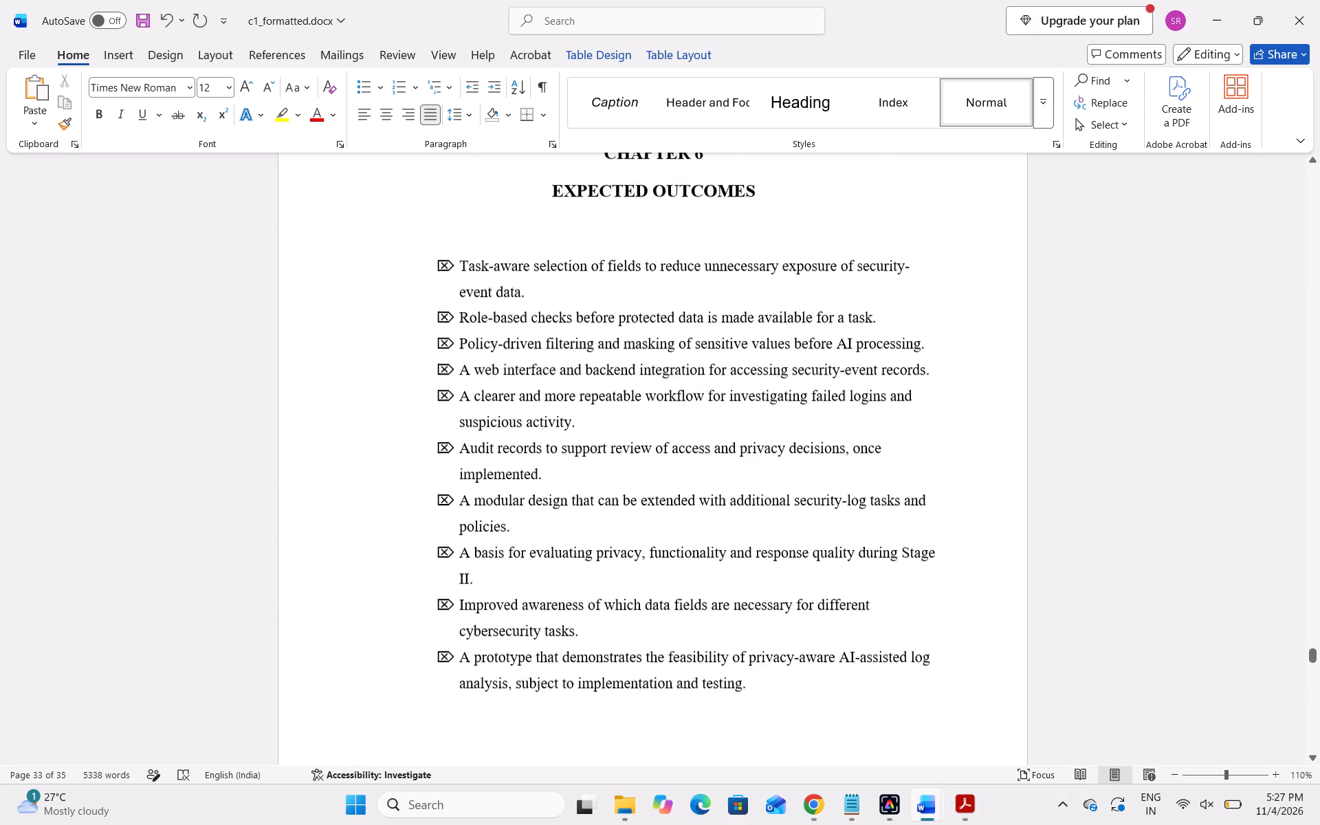
{"action": "scroll", "coordinate": [585, 425], "scroll_direction": "up", "scroll_amount": 20}
{"action": "scroll", "coordinate": [585, 425], "scroll_direction": "up", "scroll_amount": 20}
{"action": "scroll", "coordinate": [585, 425], "scroll_direction": "up", "scroll_amount": 20}
{"action": "scroll", "coordinate": [585, 425], "scroll_direction": "down", "scroll_amount": 2}
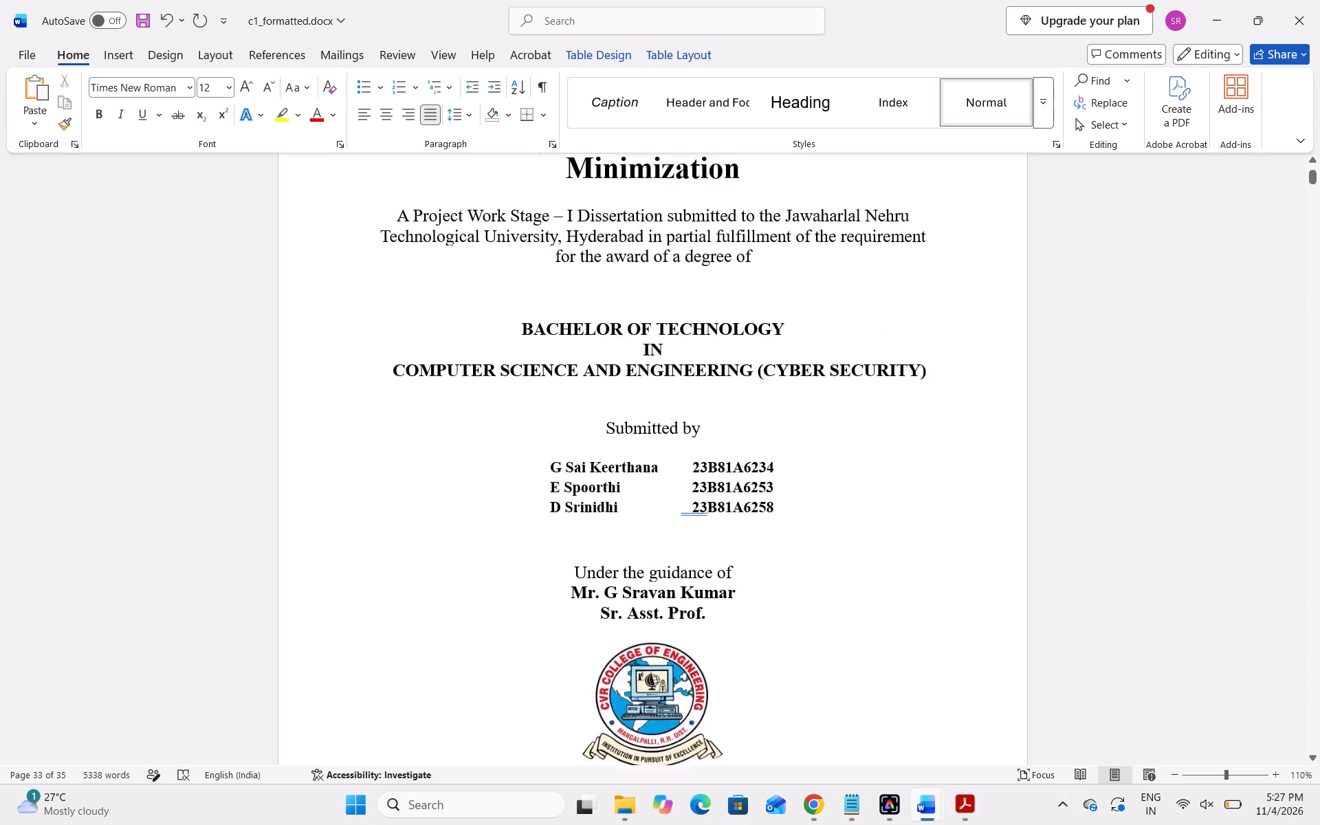
{"action": "scroll", "coordinate": [585, 425], "scroll_direction": "down", "scroll_amount": 8}
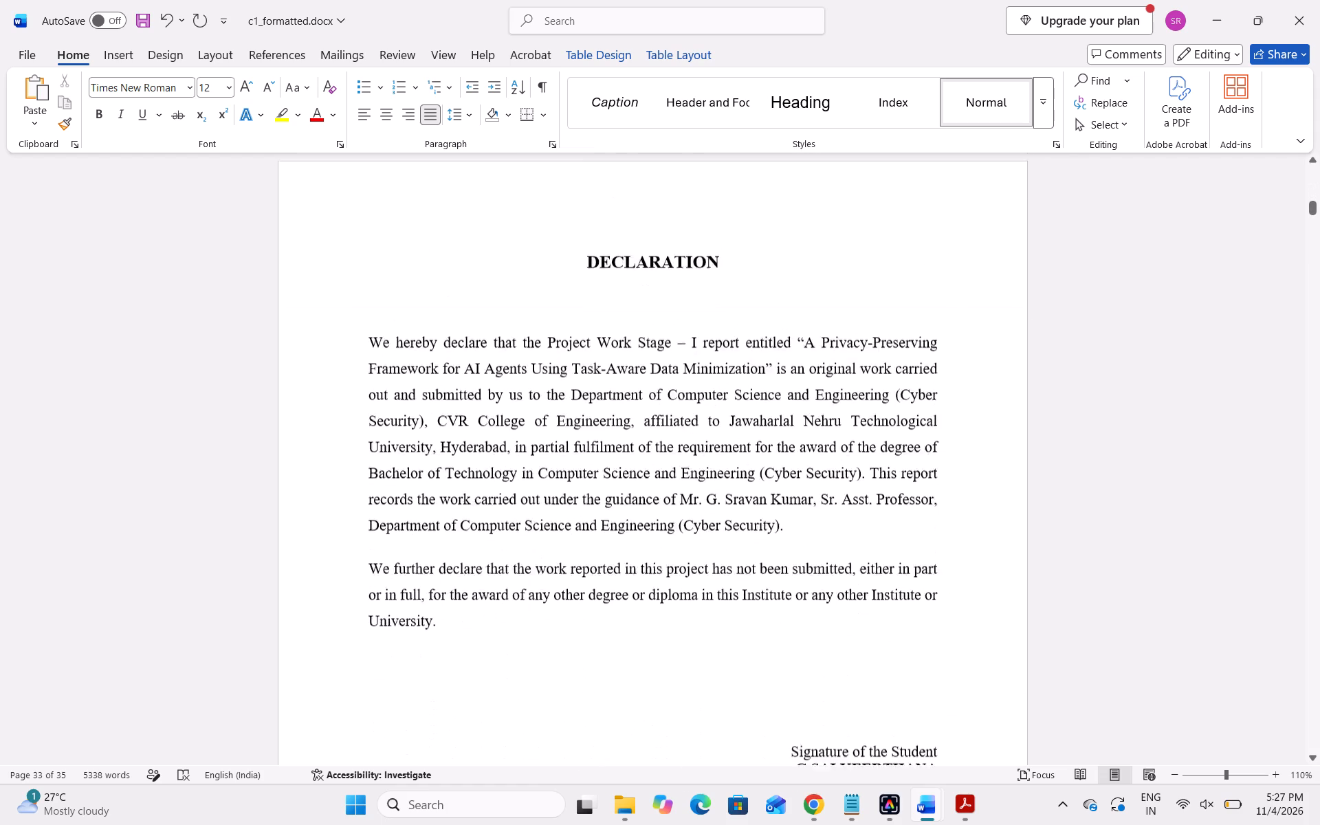
{"action": "scroll", "coordinate": [585, 425], "scroll_direction": "down", "scroll_amount": 1}
{"action": "scroll", "coordinate": [585, 425], "scroll_direction": "up", "scroll_amount": 3}
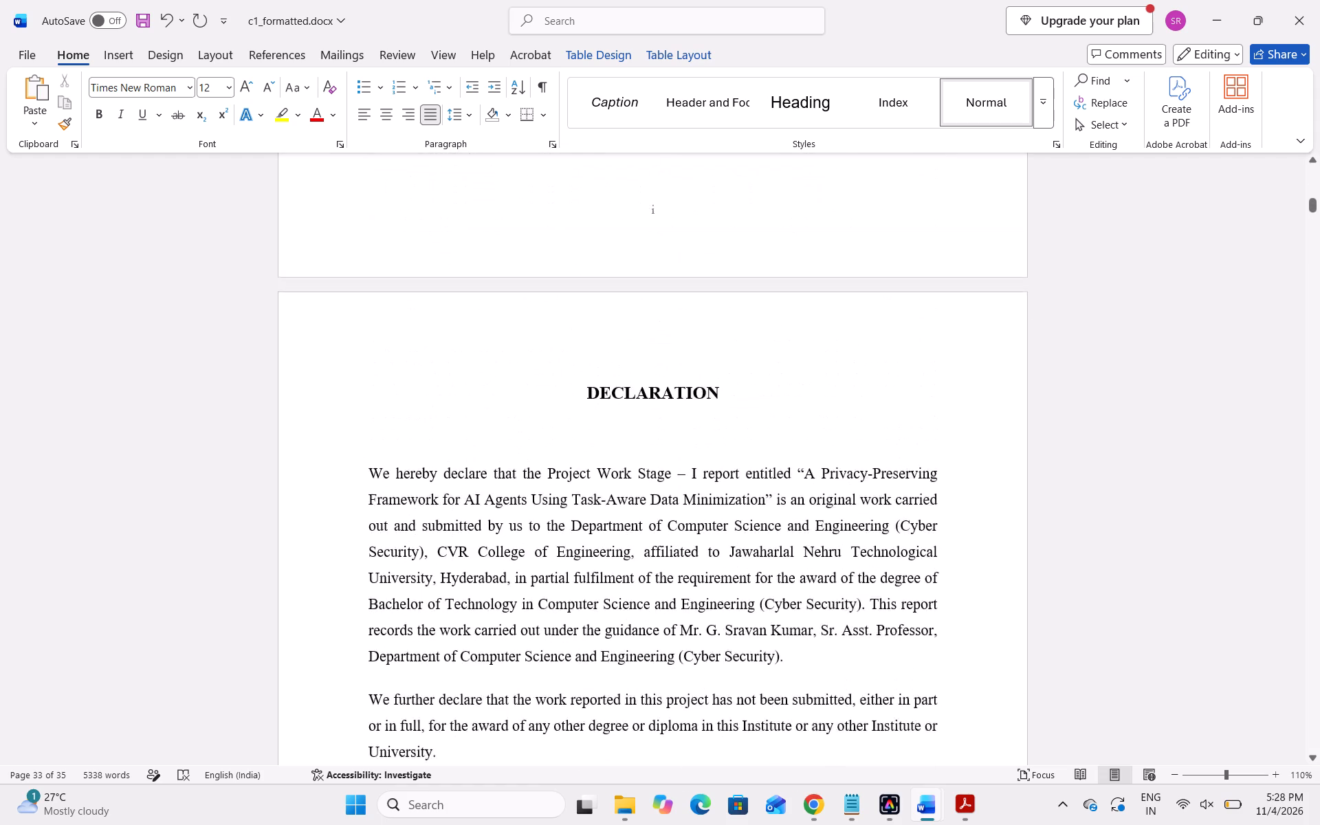
{"action": "scroll", "coordinate": [585, 425], "scroll_direction": "up", "scroll_amount": 4}
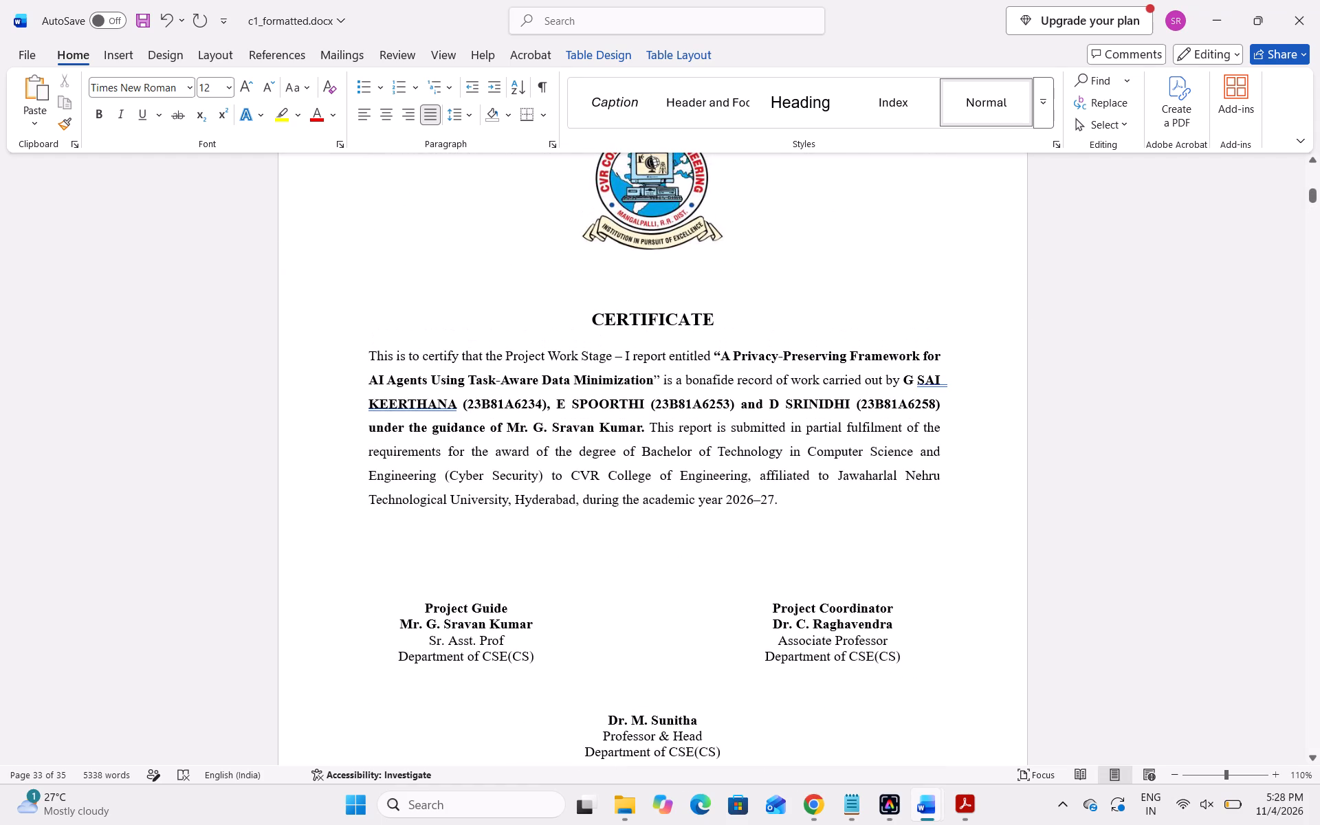
{"action": "scroll", "coordinate": [585, 425], "scroll_direction": "up", "scroll_amount": 8}
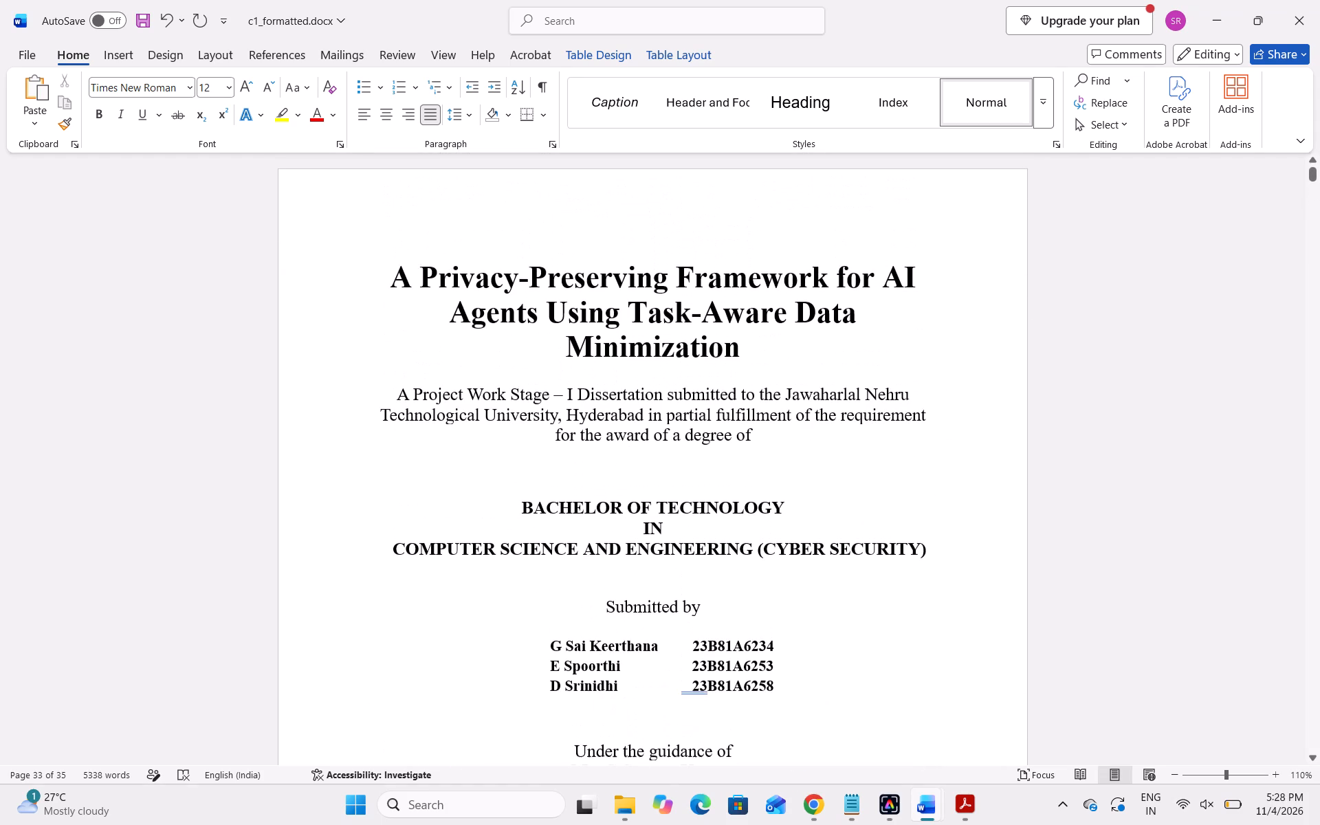
{"action": "scroll", "coordinate": [585, 425], "scroll_direction": "up", "scroll_amount": 1}
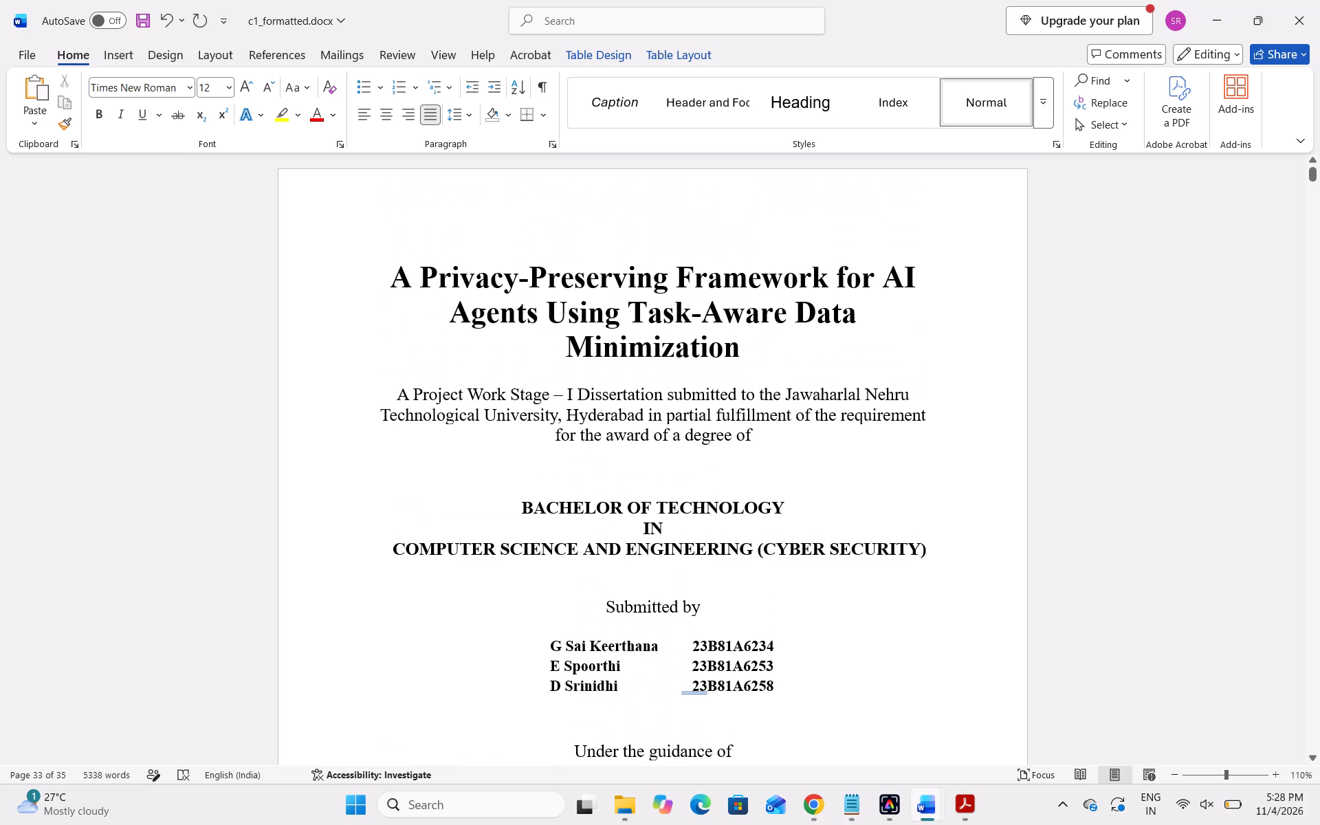
{"action": "scroll", "coordinate": [730, 395], "scroll_direction": "up", "scroll_amount": 1}
Review the front matter from the title page through Certificate, Declaration, Acknowledgement and Abstract, checking layout and Roman page numbers.
{"action": "scroll", "coordinate": [730, 395], "scroll_direction": "down", "scroll_amount": 3}
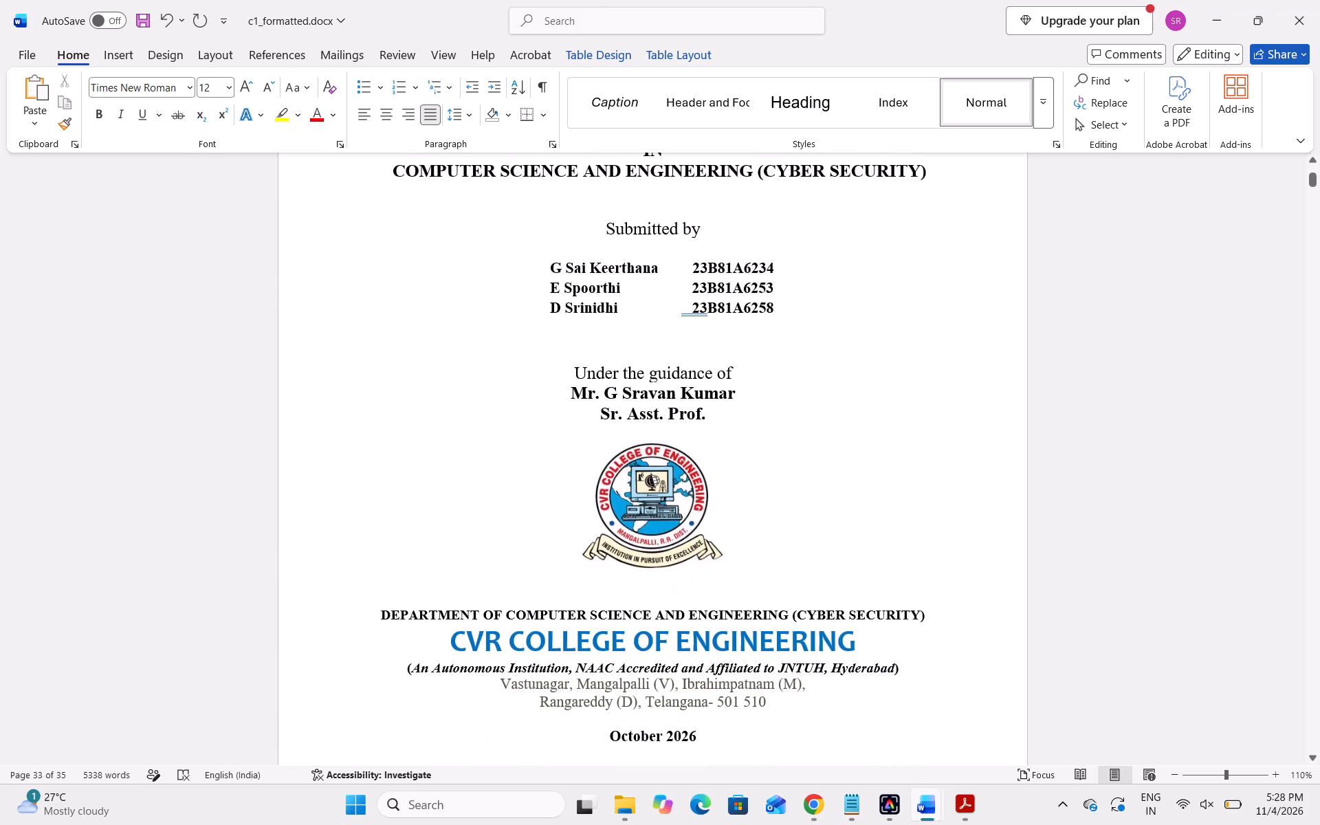
{"action": "scroll", "coordinate": [730, 395], "scroll_direction": "down", "scroll_amount": 1}
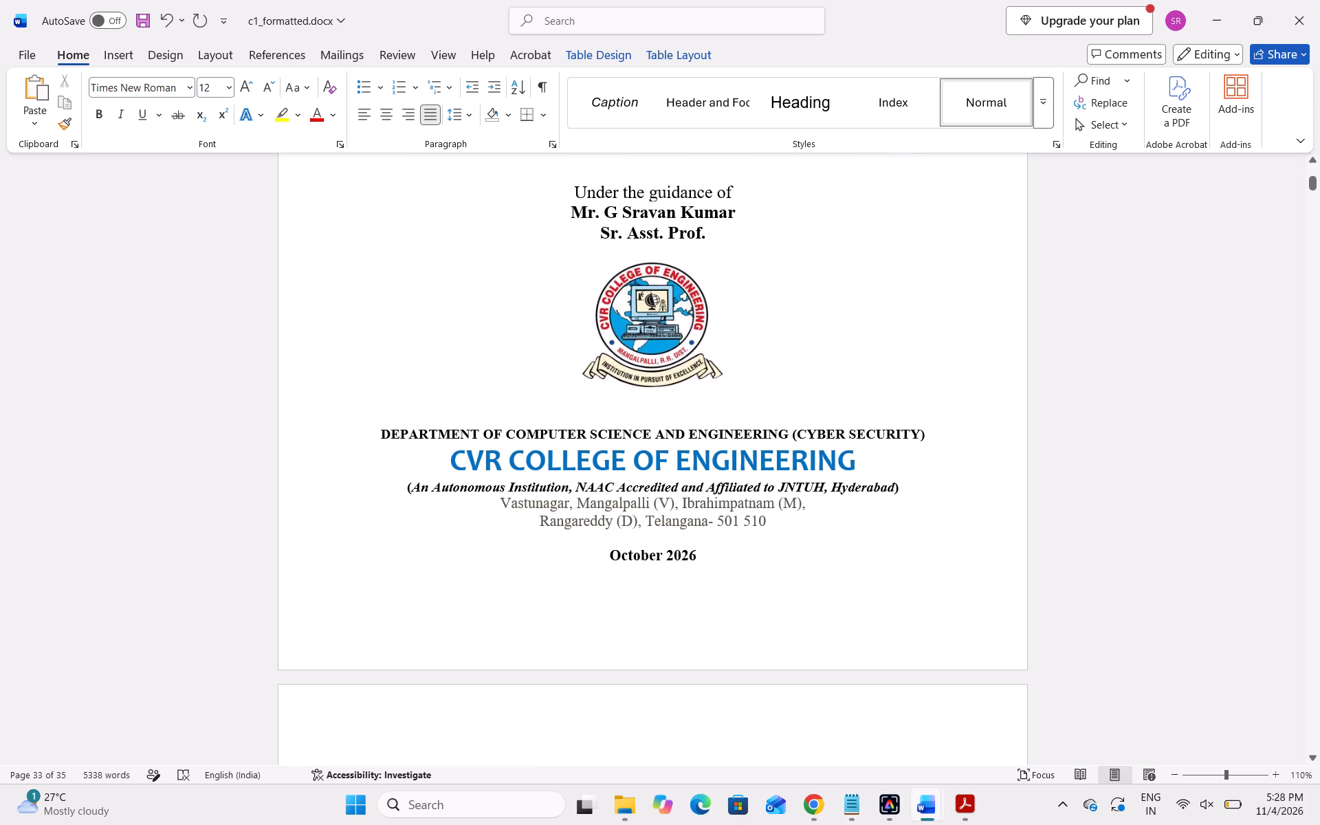
{"action": "scroll", "coordinate": [712, 549], "scroll_direction": "down", "scroll_amount": 2}
{"action": "scroll", "coordinate": [710, 561], "scroll_direction": "up", "scroll_amount": 1}
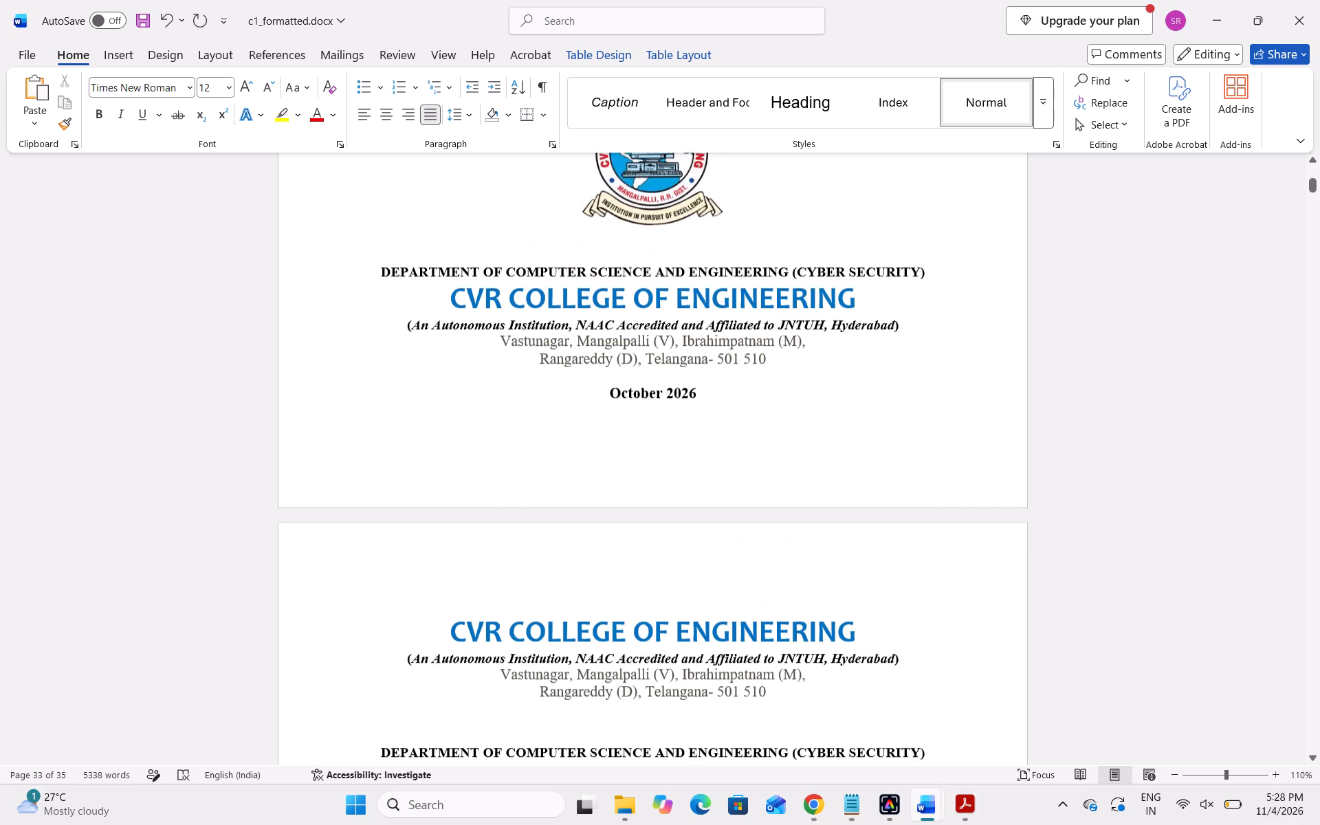
{"action": "scroll", "coordinate": [710, 561], "scroll_direction": "down", "scroll_amount": 16}
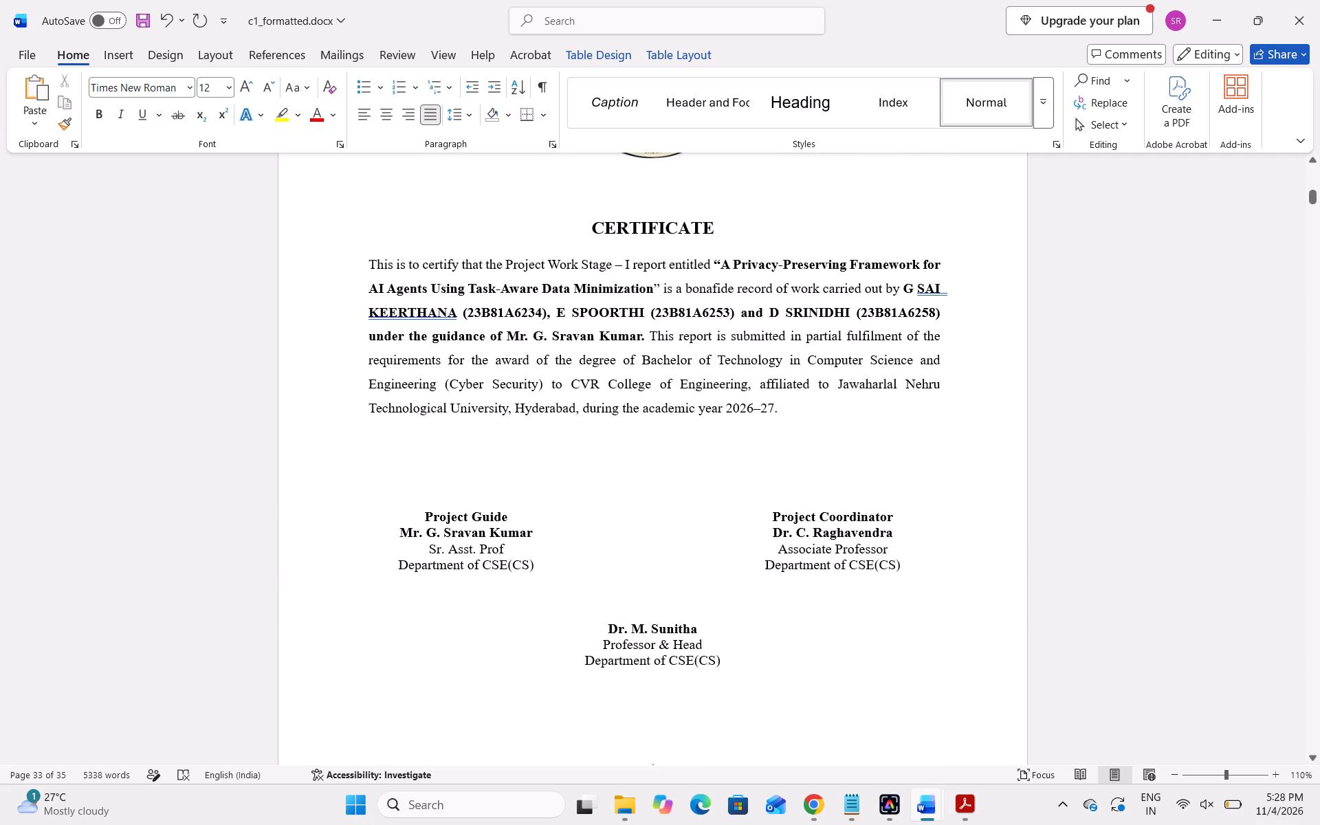
{"action": "scroll", "coordinate": [738, 630], "scroll_direction": "down", "scroll_amount": 6}
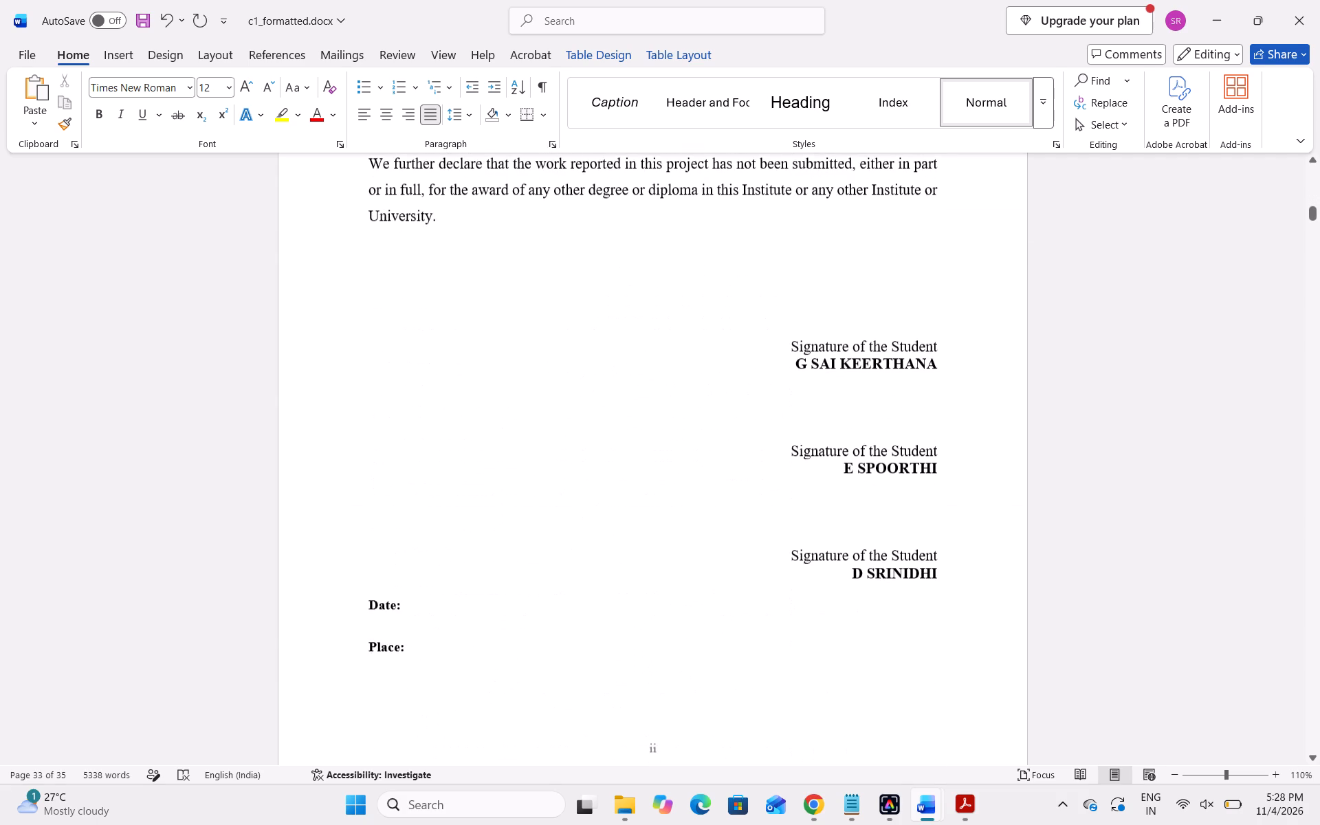
{"action": "scroll", "coordinate": [738, 630], "scroll_direction": "down", "scroll_amount": 2}
{"action": "left_click", "coordinate": [738, 630]}
{"action": "scroll", "coordinate": [738, 630], "scroll_direction": "down", "scroll_amount": 8}
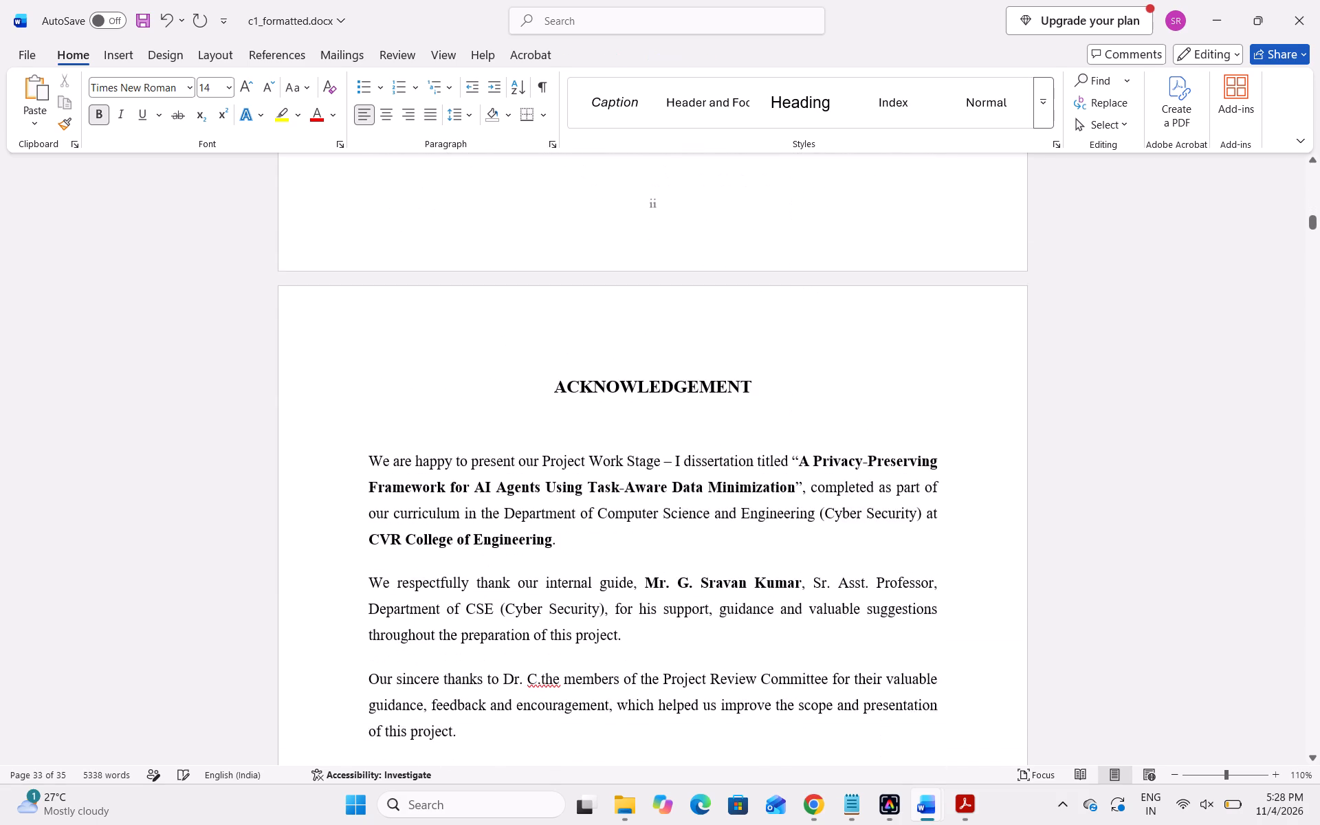
{"action": "scroll", "coordinate": [738, 630], "scroll_direction": "right", "scroll_amount": 19}
{"action": "scroll", "coordinate": [580, 482], "scroll_direction": "down", "scroll_amount": 5}
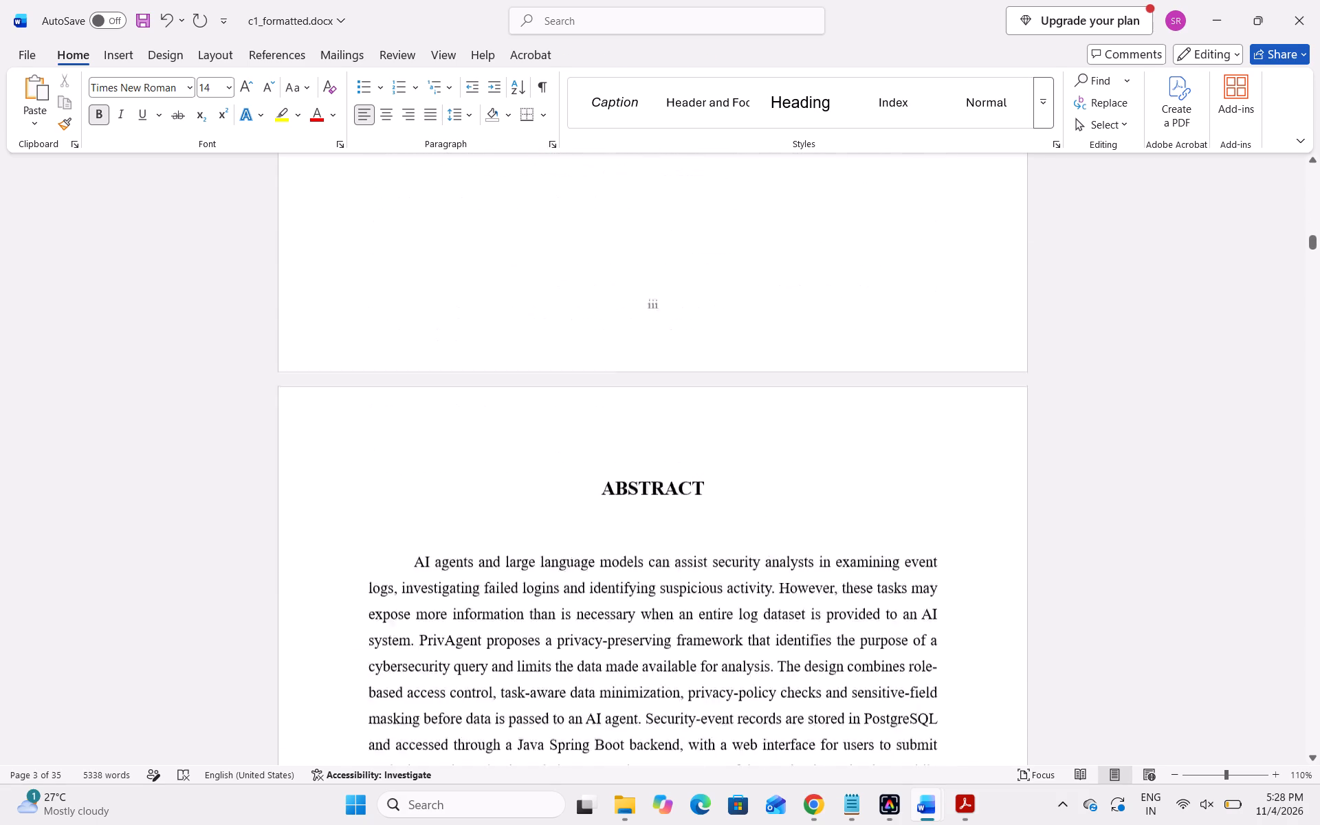
{"action": "scroll", "coordinate": [580, 482], "scroll_direction": "down", "scroll_amount": 2}
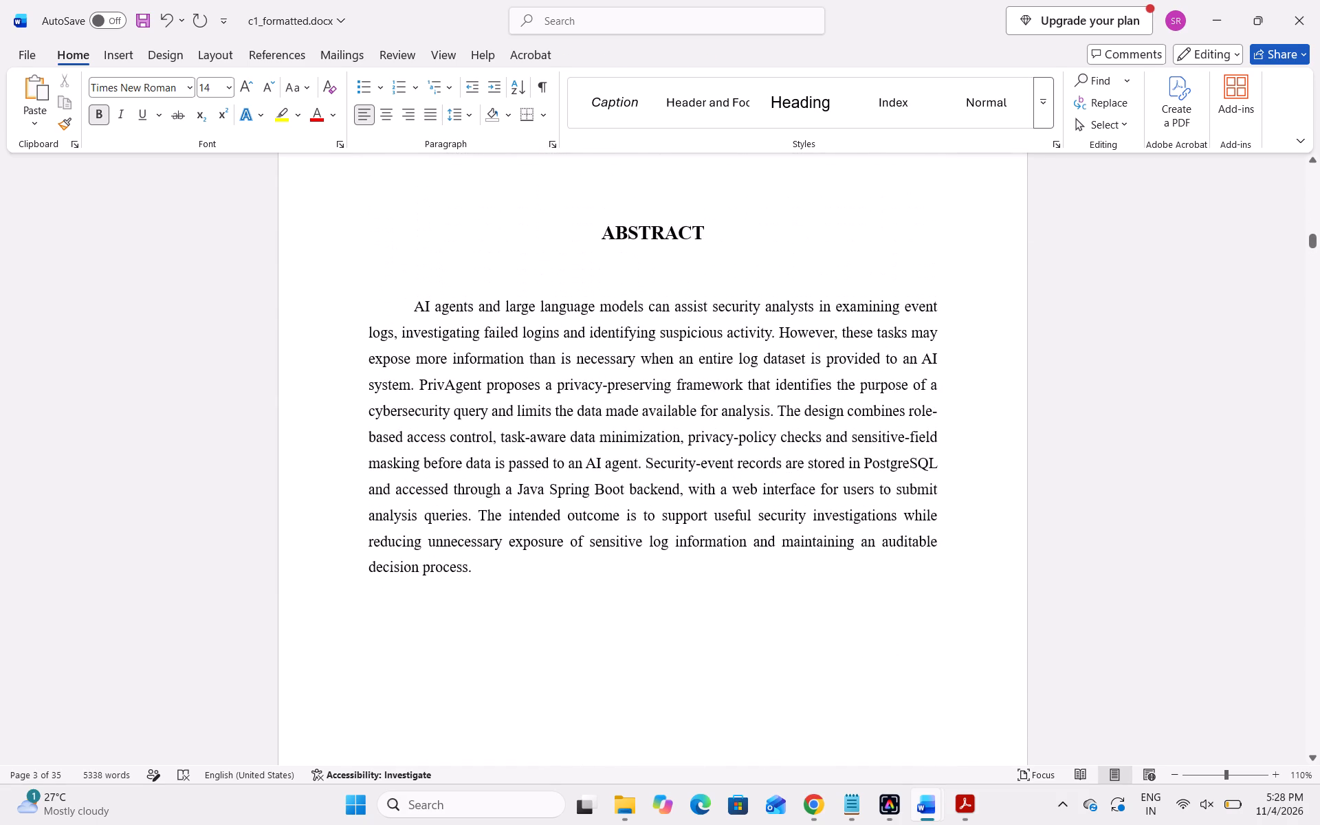
Examine the List of Figures and List of Tables pages, checking their headings and listed page numbers.
{"action": "scroll", "coordinate": [580, 482], "scroll_direction": "down", "scroll_amount": 4}
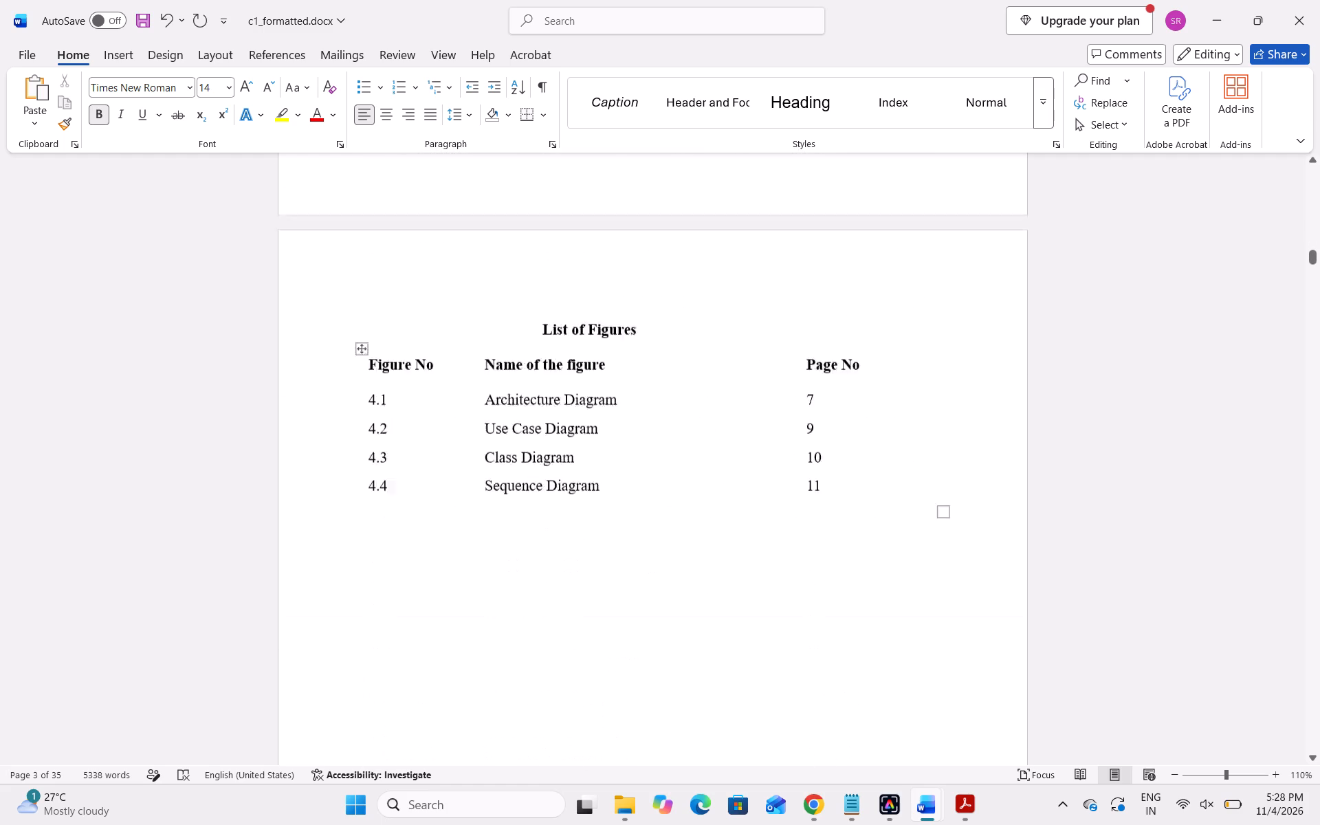
{"action": "scroll", "coordinate": [580, 482], "scroll_direction": "down", "scroll_amount": 1}
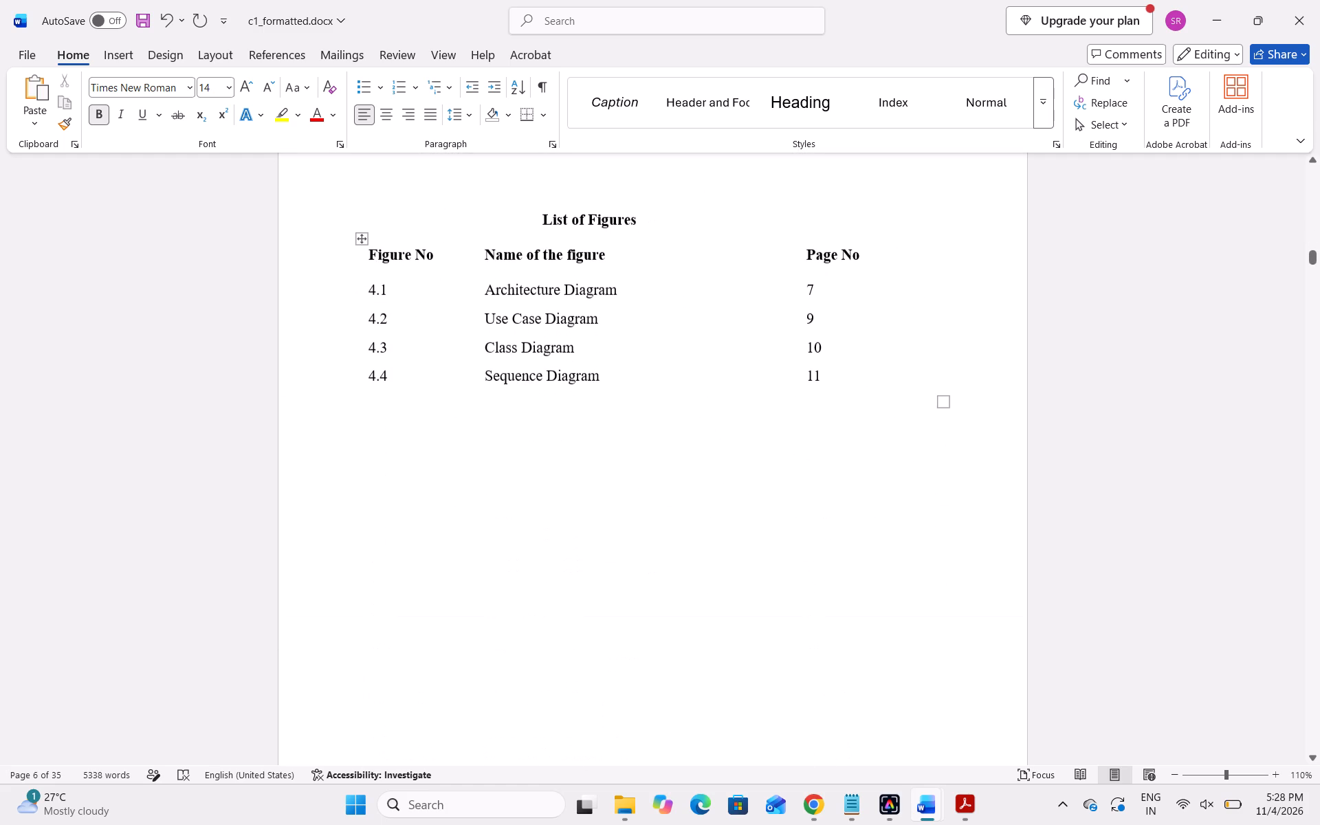
{"action": "scroll", "coordinate": [580, 482], "scroll_direction": "right", "scroll_amount": 1}
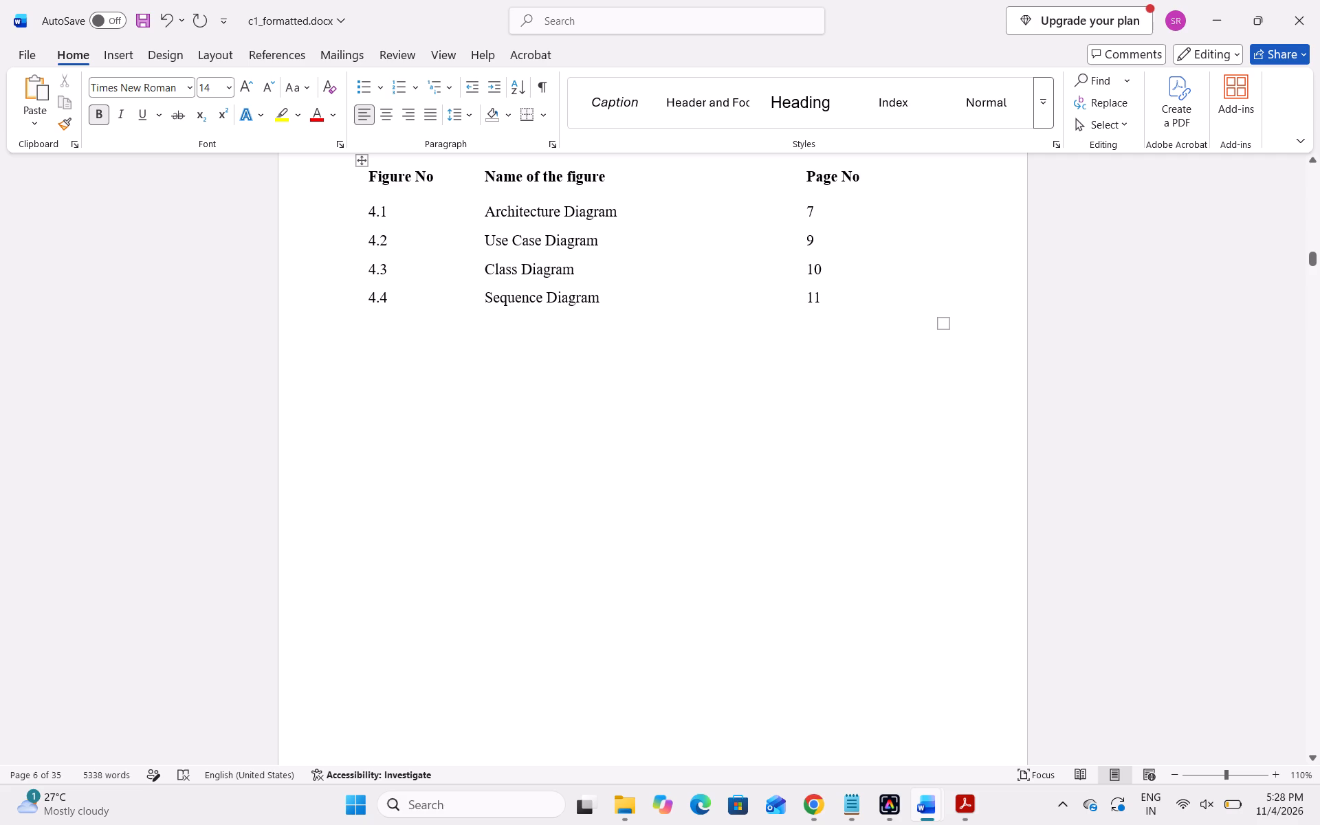
{"action": "scroll", "coordinate": [580, 482], "scroll_direction": "up", "scroll_amount": 1}
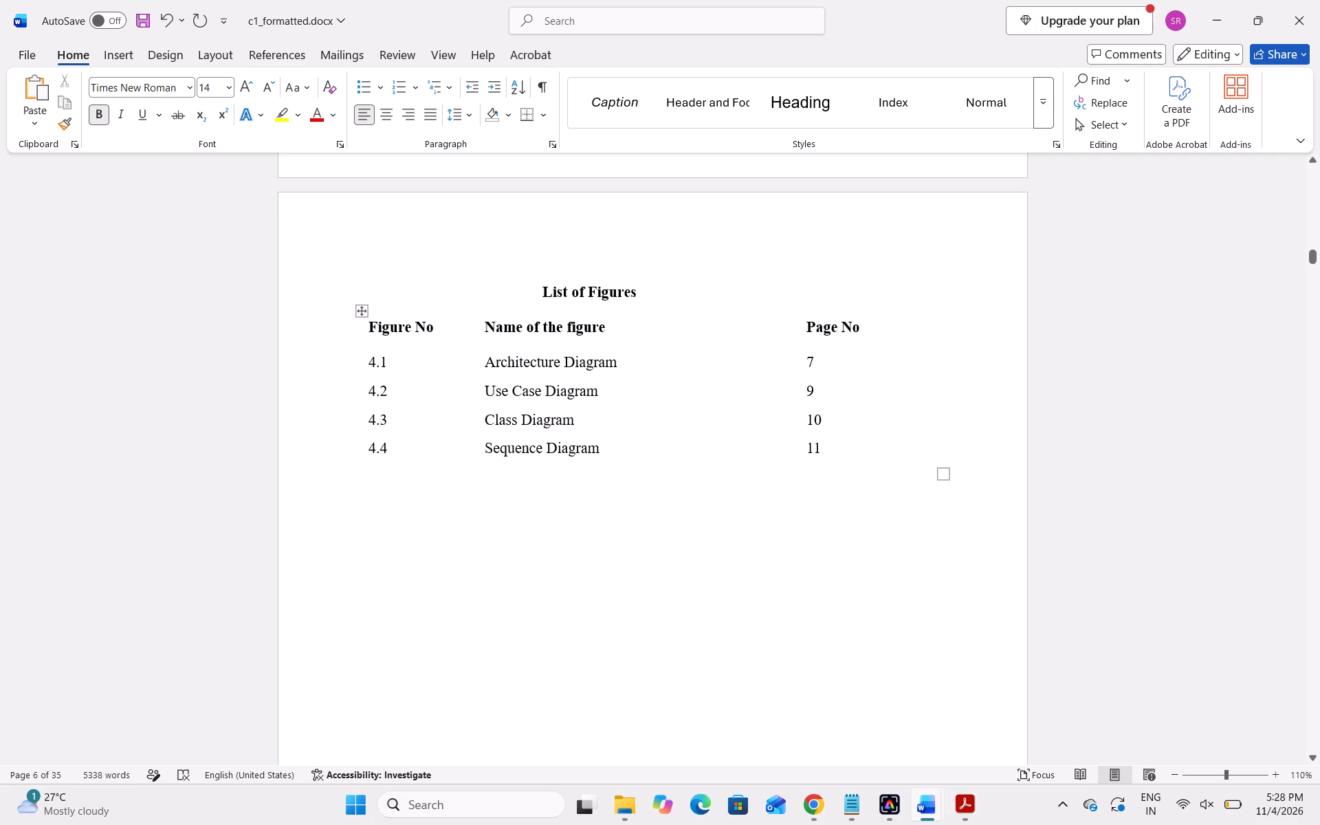
{"action": "scroll", "coordinate": [827, 387], "scroll_direction": "down", "scroll_amount": 5}
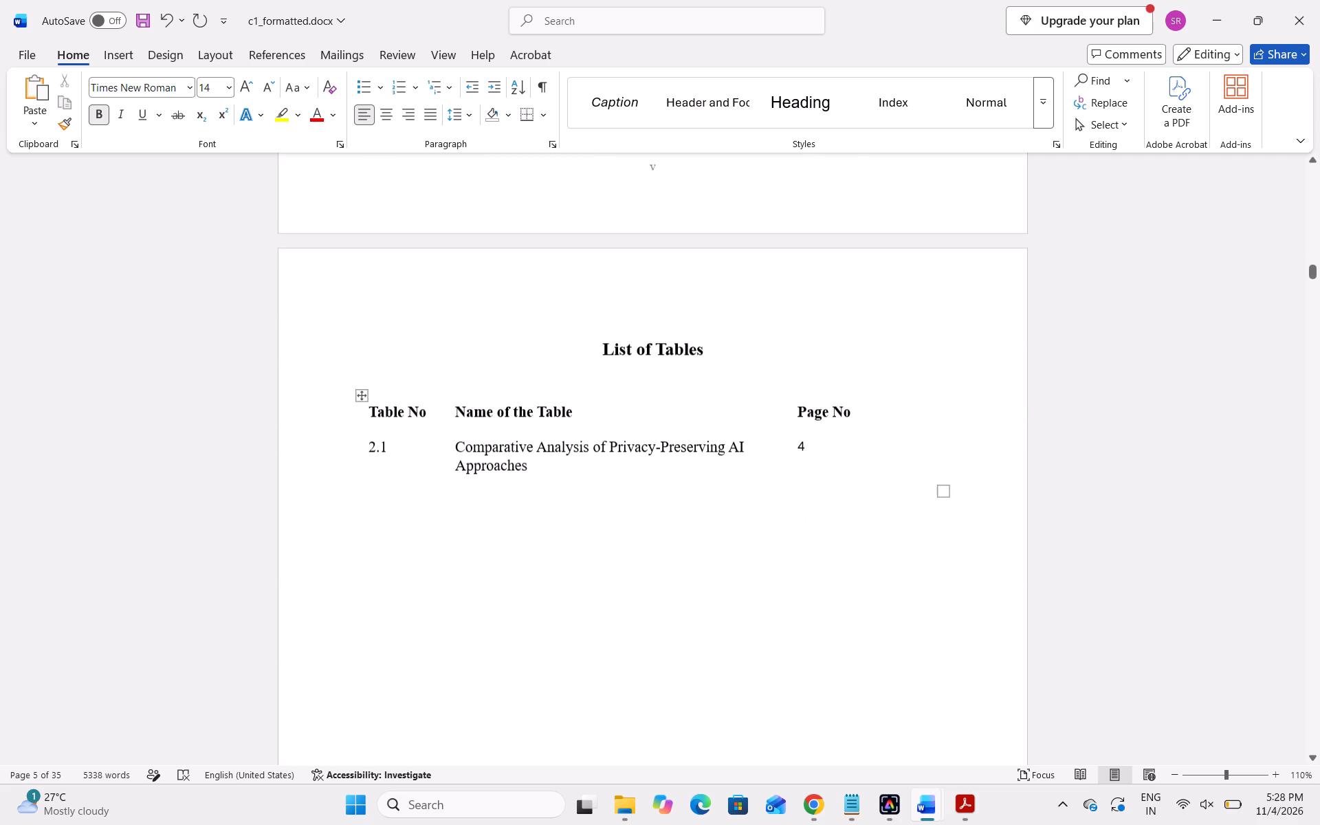
{"action": "scroll", "coordinate": [819, 431], "scroll_direction": "down", "scroll_amount": 9}
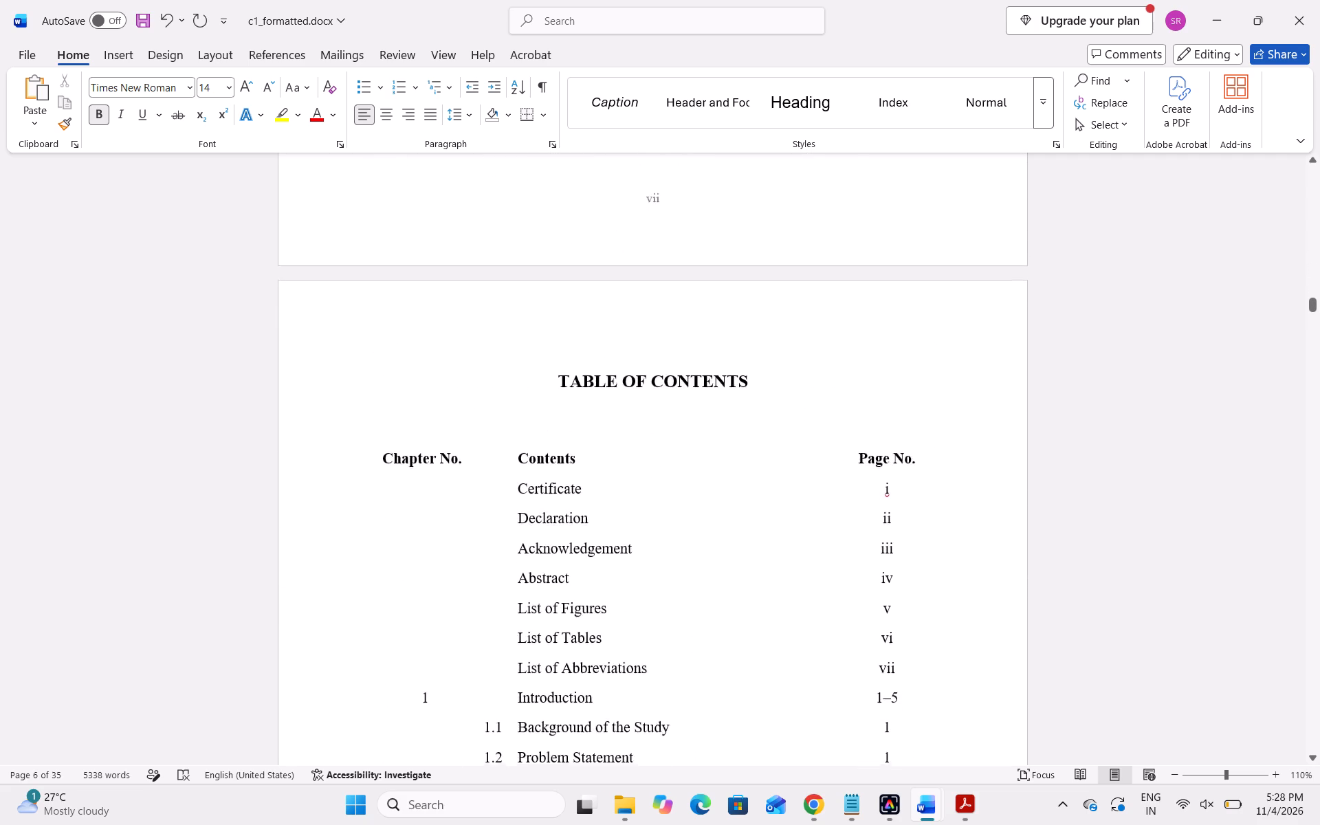
Examine the Table of Contents, checking the page numbers listed for the front matter and chapters 1 to 3.
{"action": "scroll", "coordinate": [829, 428], "scroll_direction": "down", "scroll_amount": 3}
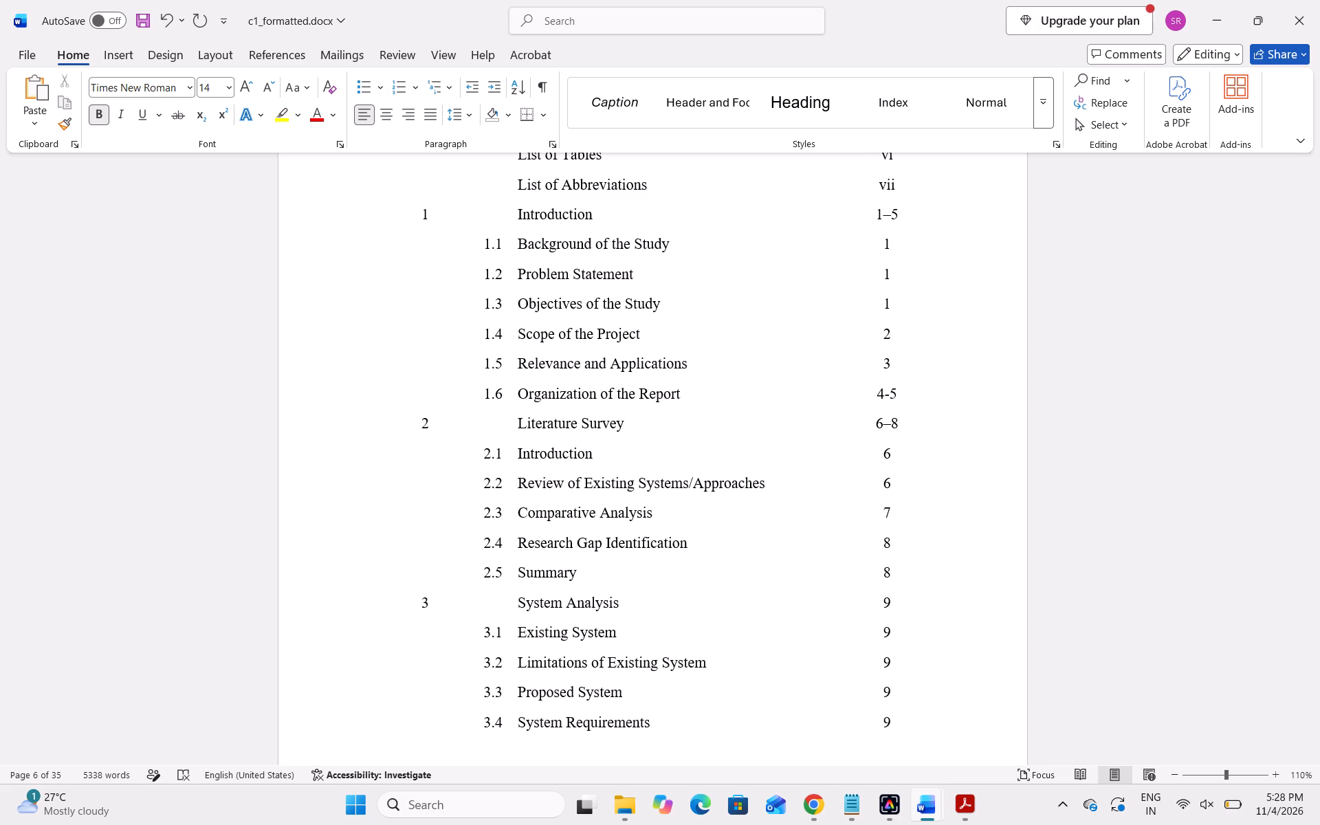
{"action": "scroll", "coordinate": [859, 456], "scroll_direction": "up", "scroll_amount": 1}
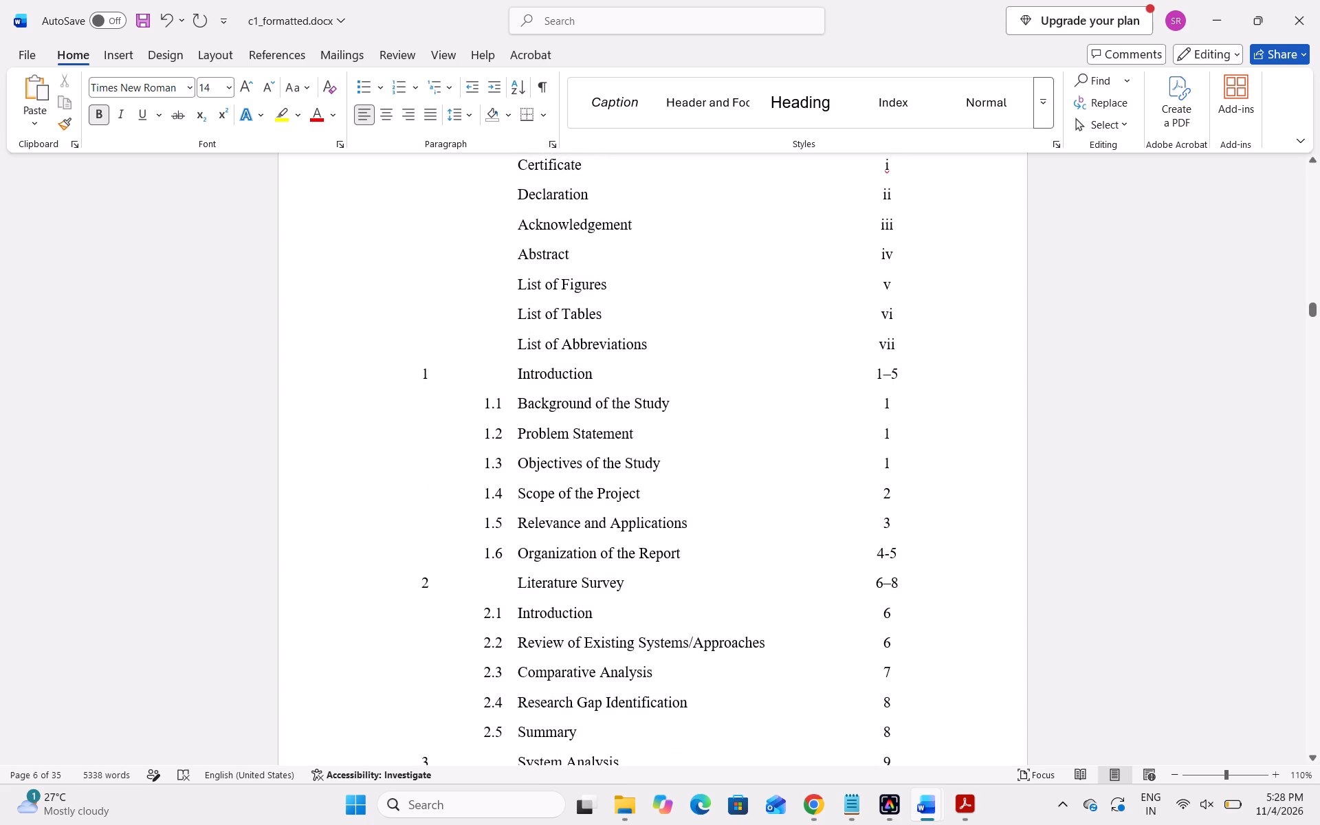
{"action": "scroll", "coordinate": [859, 456], "scroll_direction": "up", "scroll_amount": 1}
{"action": "scroll", "coordinate": [859, 464], "scroll_direction": "down", "scroll_amount": 1}
{"action": "scroll", "coordinate": [729, 518], "scroll_direction": "down", "scroll_amount": 1}
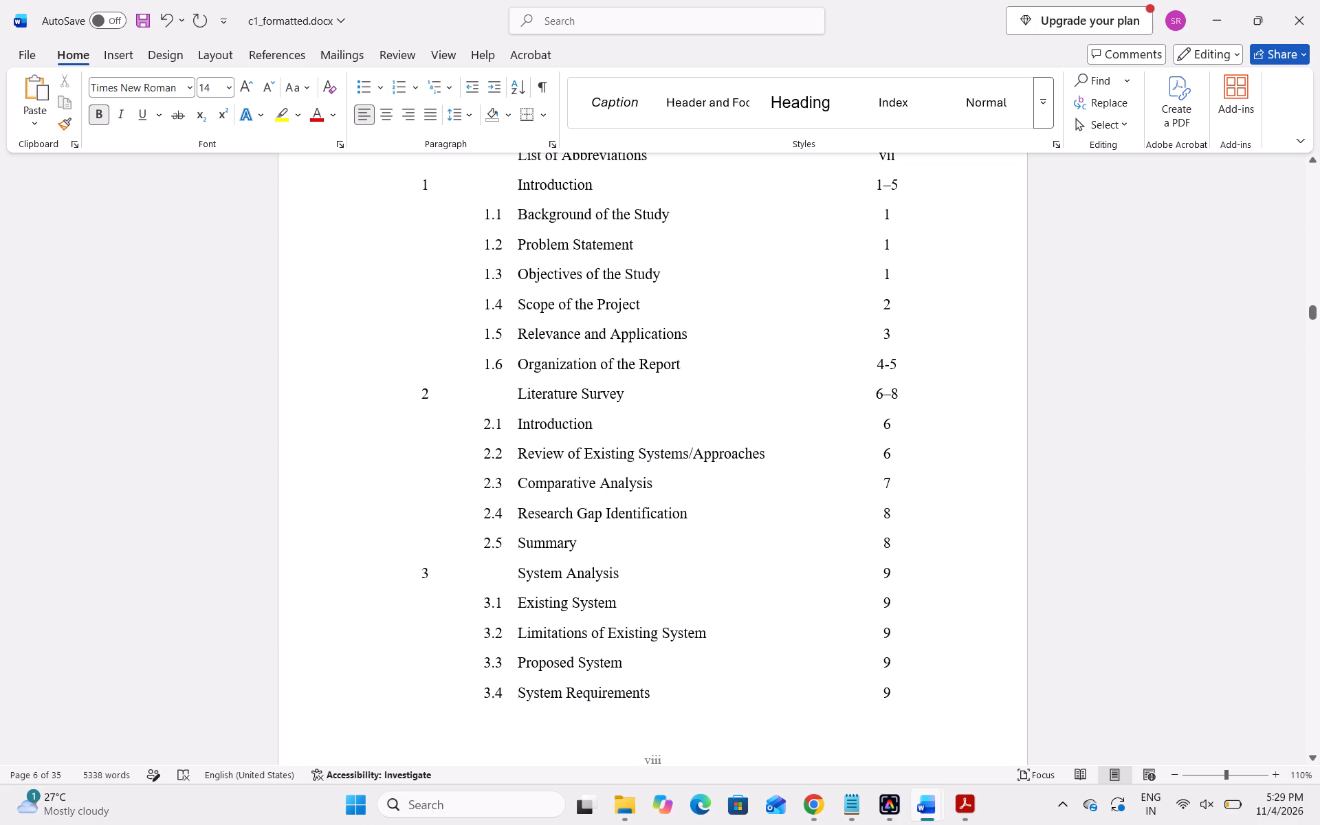
{"action": "scroll", "coordinate": [666, 495], "scroll_direction": "up", "scroll_amount": 5}
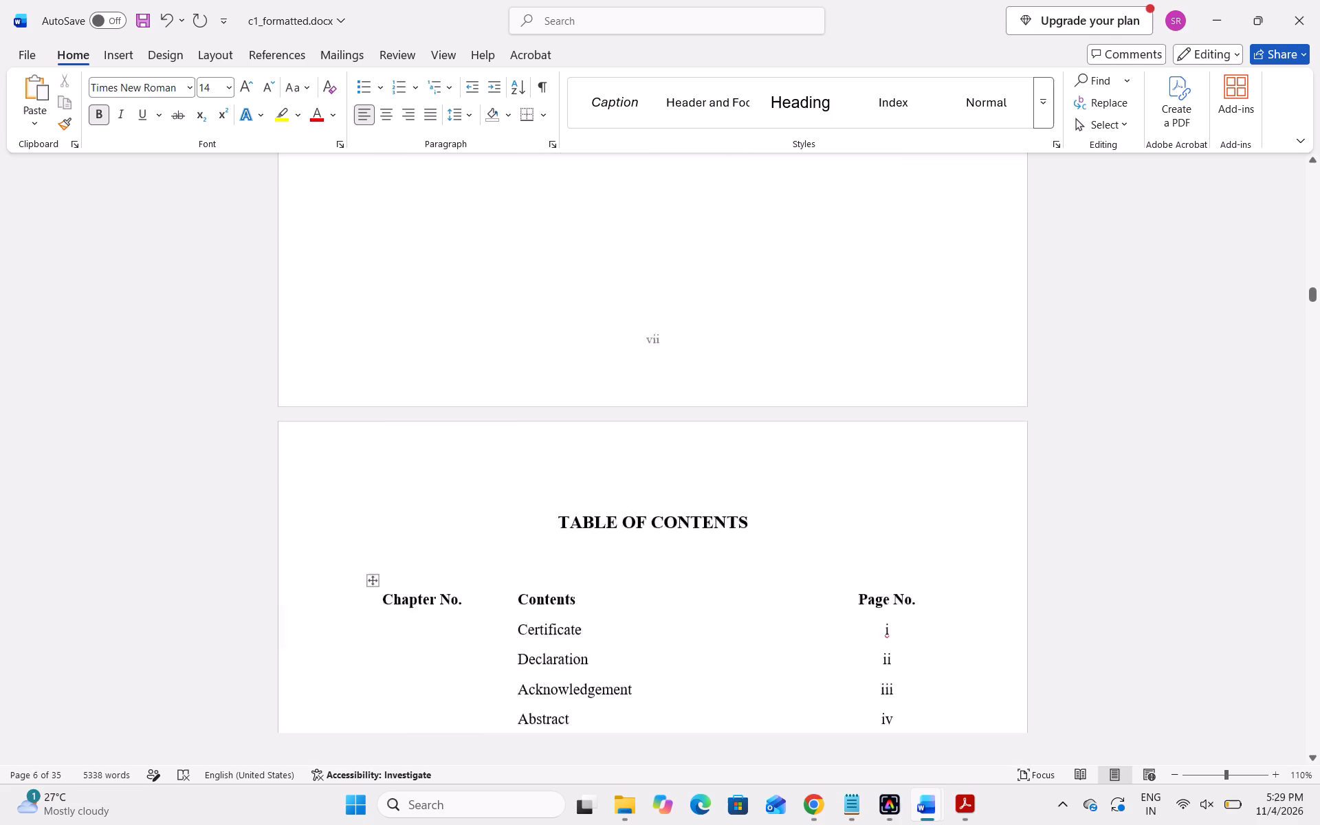
In the List of Tables, set the page number of table 2.1, Comparative Analysis of Privacy-Preserving AI Approaches, to 7.
{"action": "scroll", "coordinate": [666, 495], "scroll_direction": "up", "scroll_amount": 11}
{"action": "scroll", "coordinate": [695, 448], "scroll_direction": "down", "scroll_amount": 6}
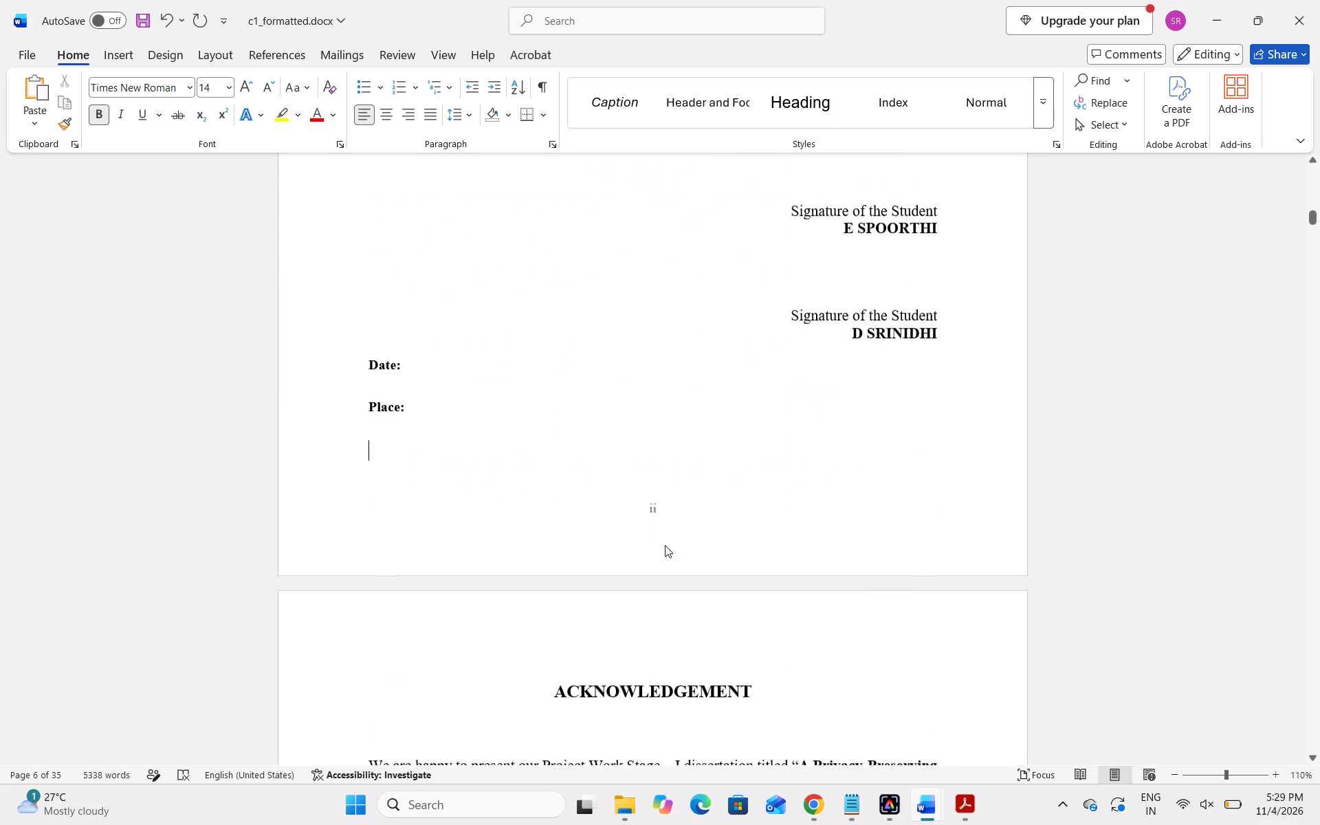
{"action": "scroll", "coordinate": [665, 545], "scroll_direction": "down", "scroll_amount": 5}
{"action": "scroll", "coordinate": [719, 481], "scroll_direction": "down", "scroll_amount": 4}
{"action": "scroll", "coordinate": [718, 507], "scroll_direction": "up", "scroll_amount": 9}
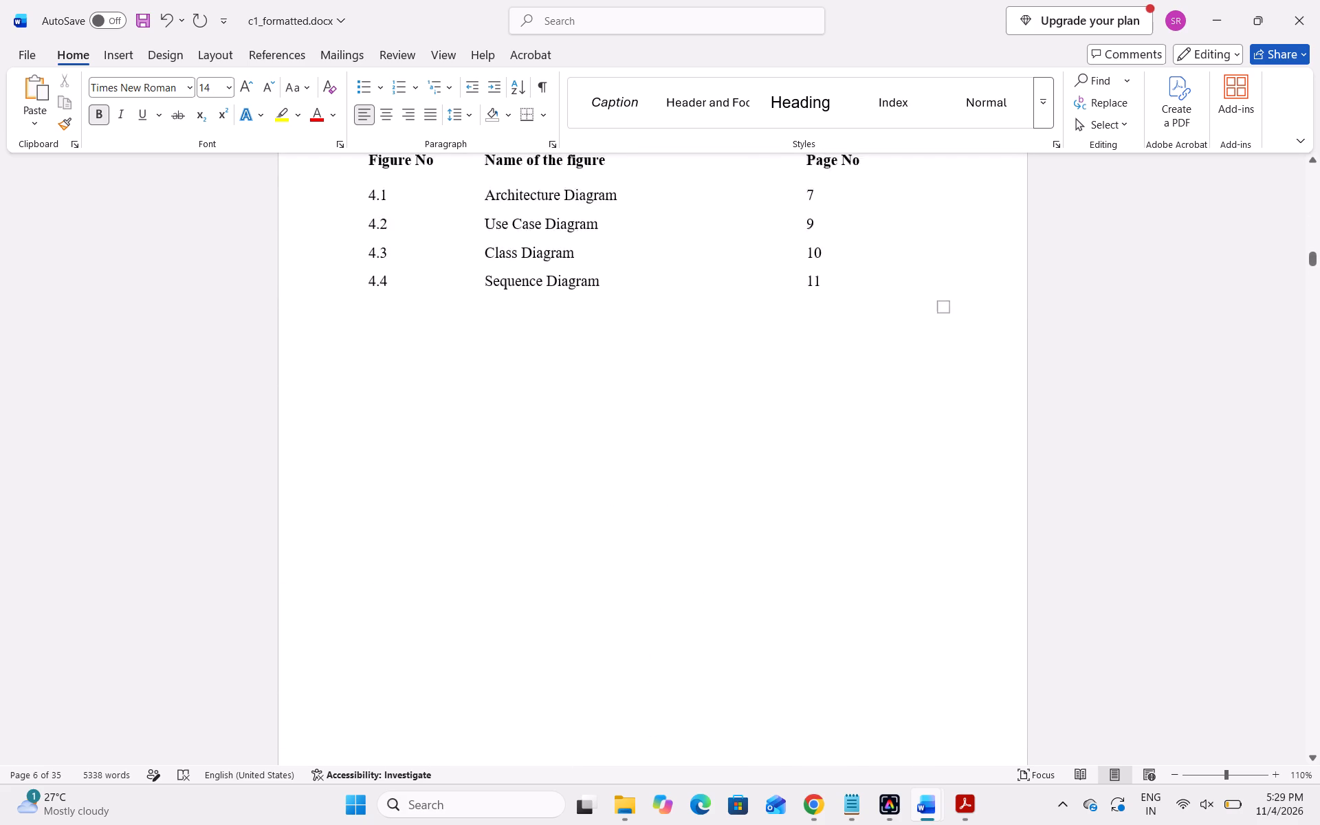
{"action": "scroll", "coordinate": [718, 507], "scroll_direction": "up", "scroll_amount": 3}
{"action": "scroll", "coordinate": [718, 507], "scroll_direction": "down", "scroll_amount": 1}
{"action": "scroll", "coordinate": [751, 472], "scroll_direction": "up", "scroll_amount": 1}
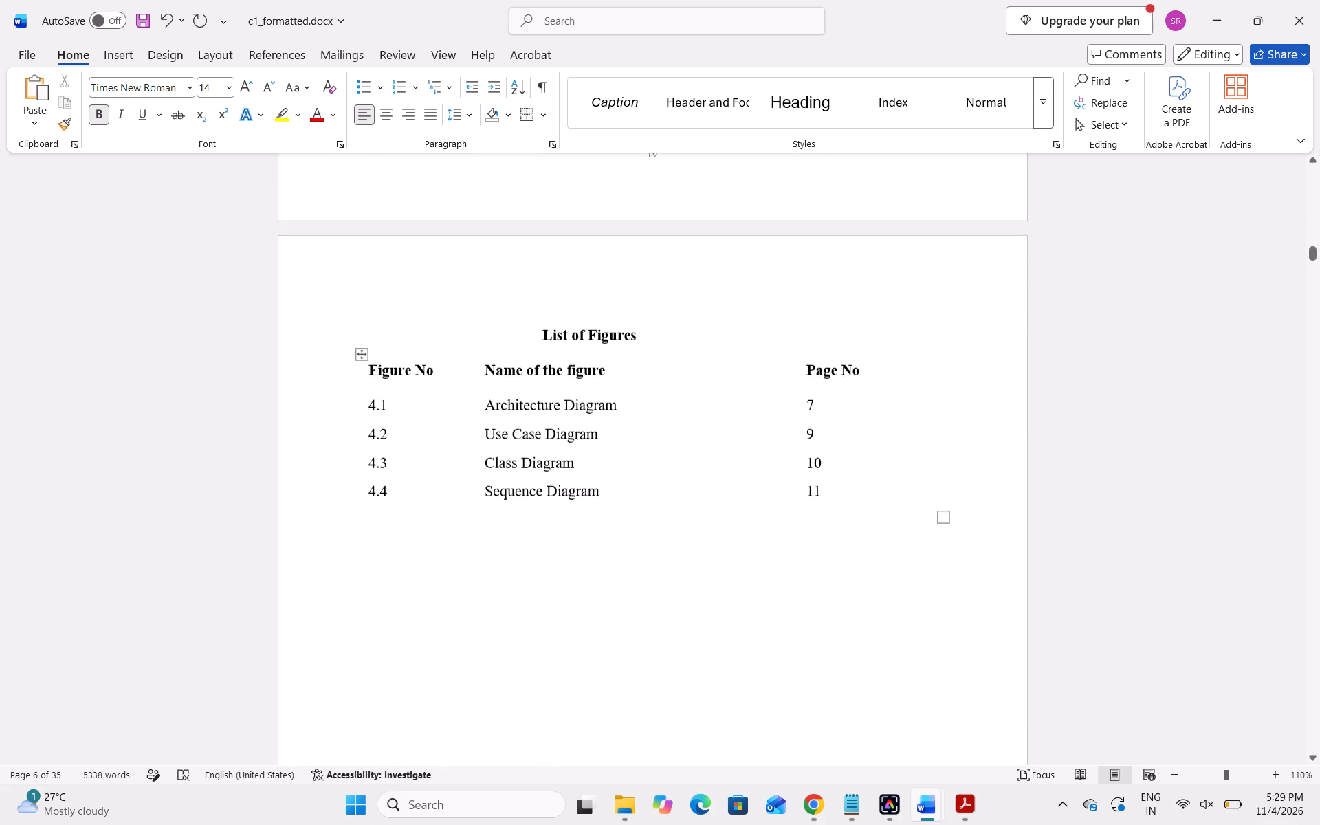
{"action": "scroll", "coordinate": [751, 472], "scroll_direction": "up", "scroll_amount": 8}
{"action": "scroll", "coordinate": [751, 472], "scroll_direction": "down", "scroll_amount": 1}
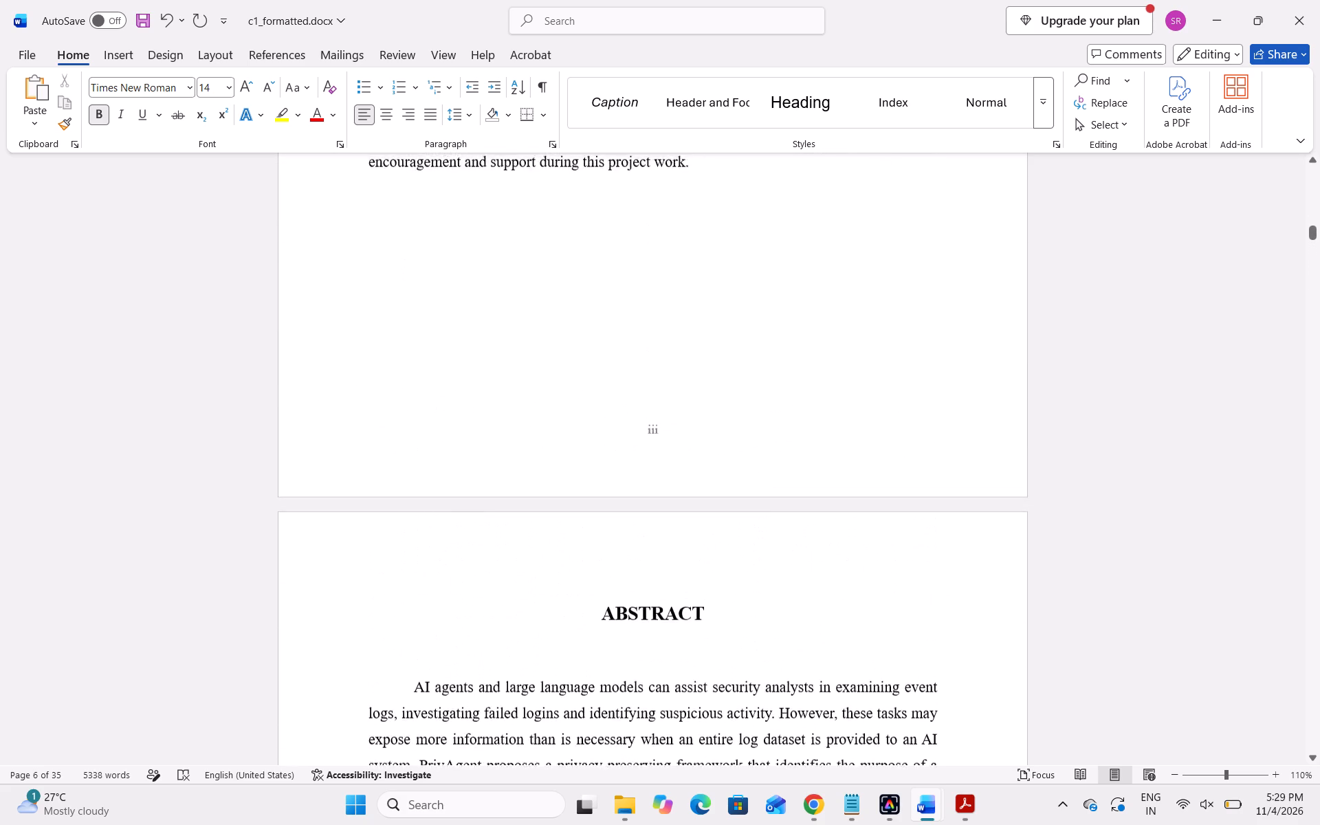
{"action": "scroll", "coordinate": [751, 472], "scroll_direction": "down", "scroll_amount": 1}
{"action": "scroll", "coordinate": [734, 527], "scroll_direction": "down", "scroll_amount": 3}
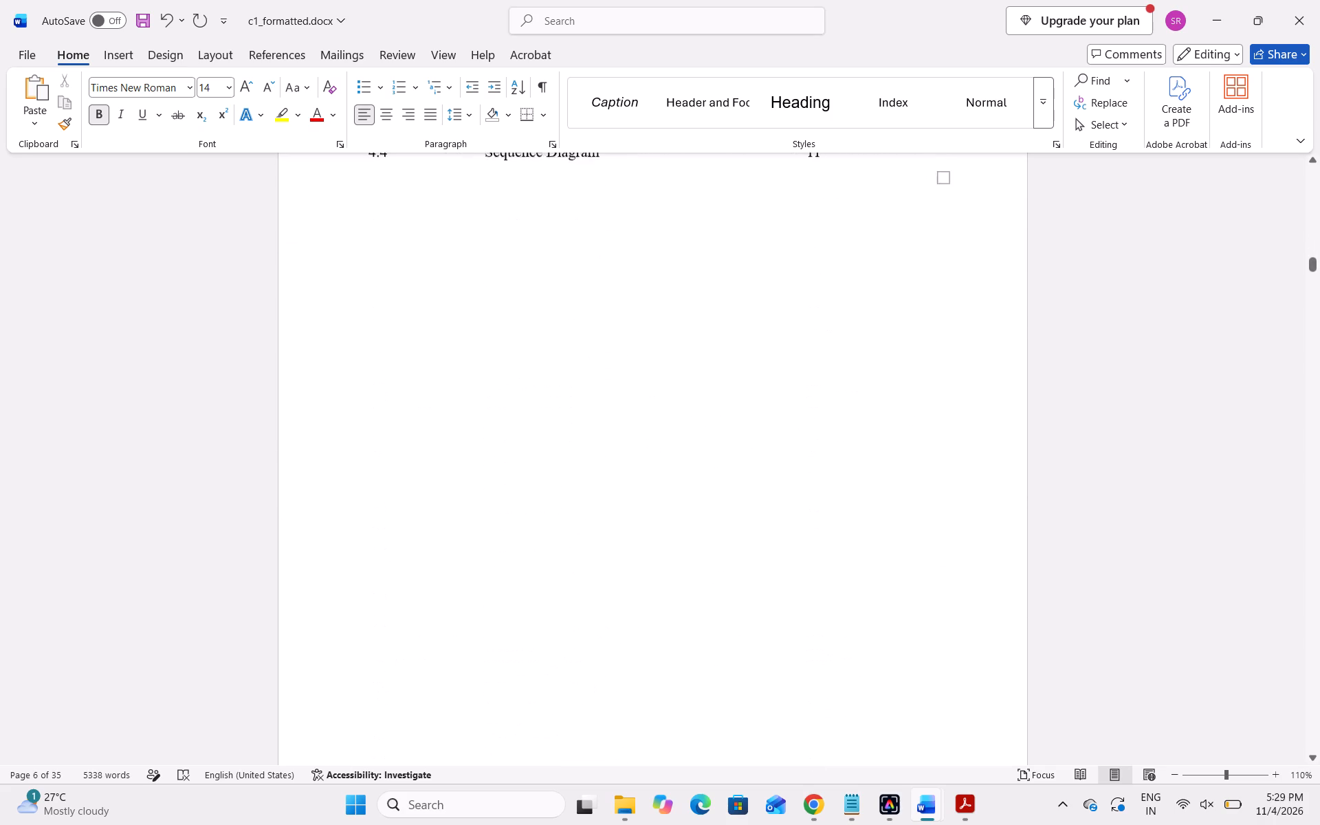
{"action": "scroll", "coordinate": [734, 527], "scroll_direction": "down", "scroll_amount": 3}
{"action": "left_click", "coordinate": [808, 553]}
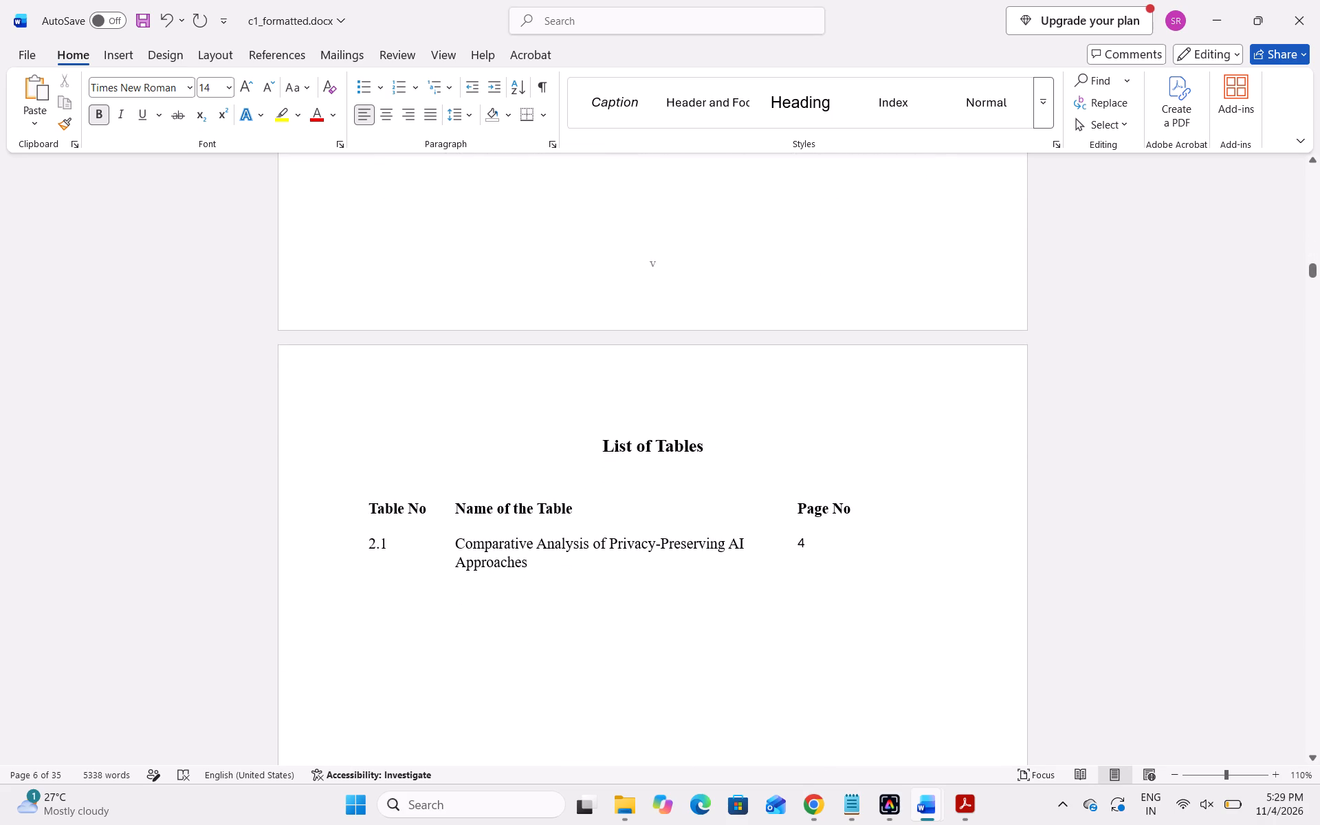
{"action": "key", "text": "BackSpace"}
{"action": "key", "text": "7"}
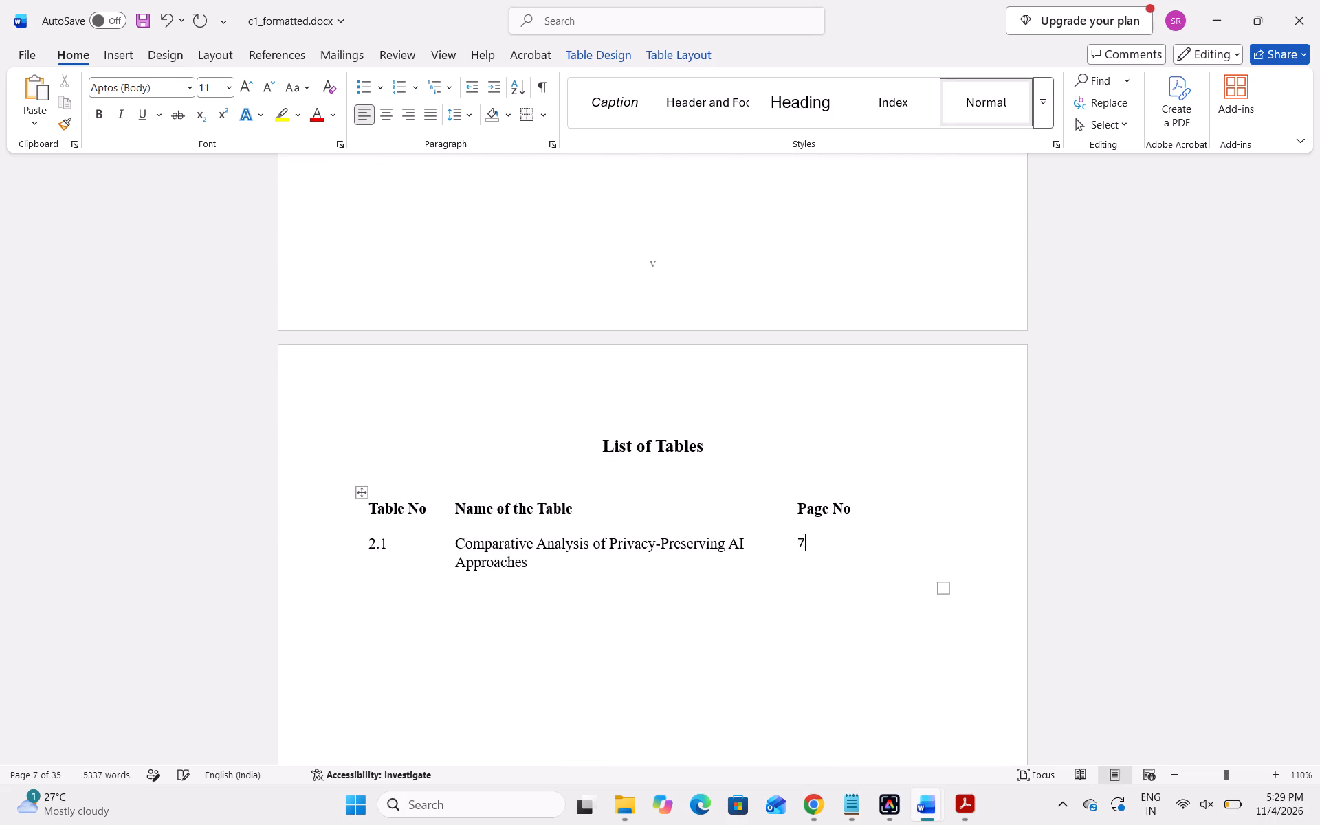
In the List of Figures, set the page numbers of figures 4.1, 4.2, 4.3 and 4.4 to 10, 12, 14 and 16.
{"action": "scroll", "coordinate": [808, 553], "scroll_direction": "up", "scroll_amount": 1}
{"action": "scroll", "coordinate": [717, 387], "scroll_direction": "up", "scroll_amount": 1}
{"action": "left_click", "coordinate": [722, 432]}
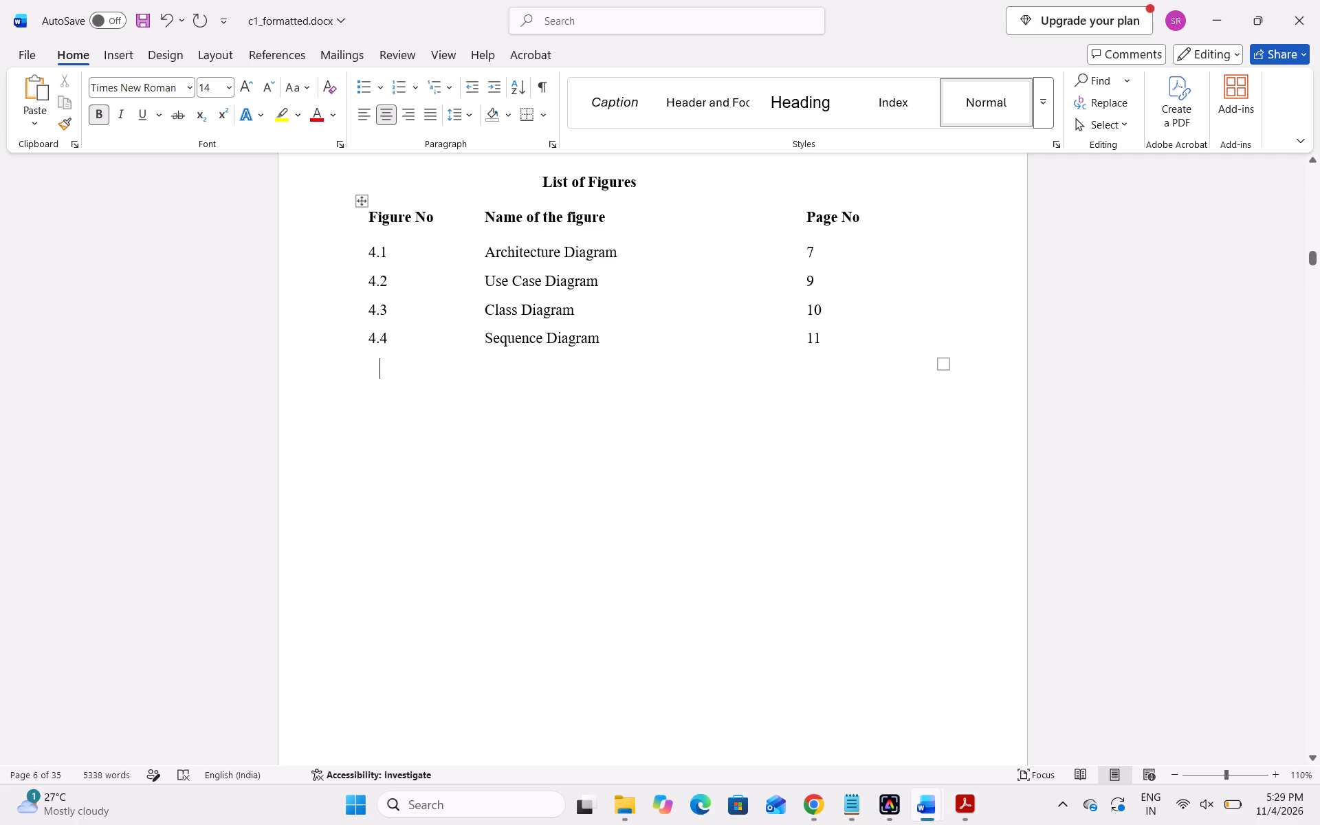
{"action": "left_click", "coordinate": [813, 245]}
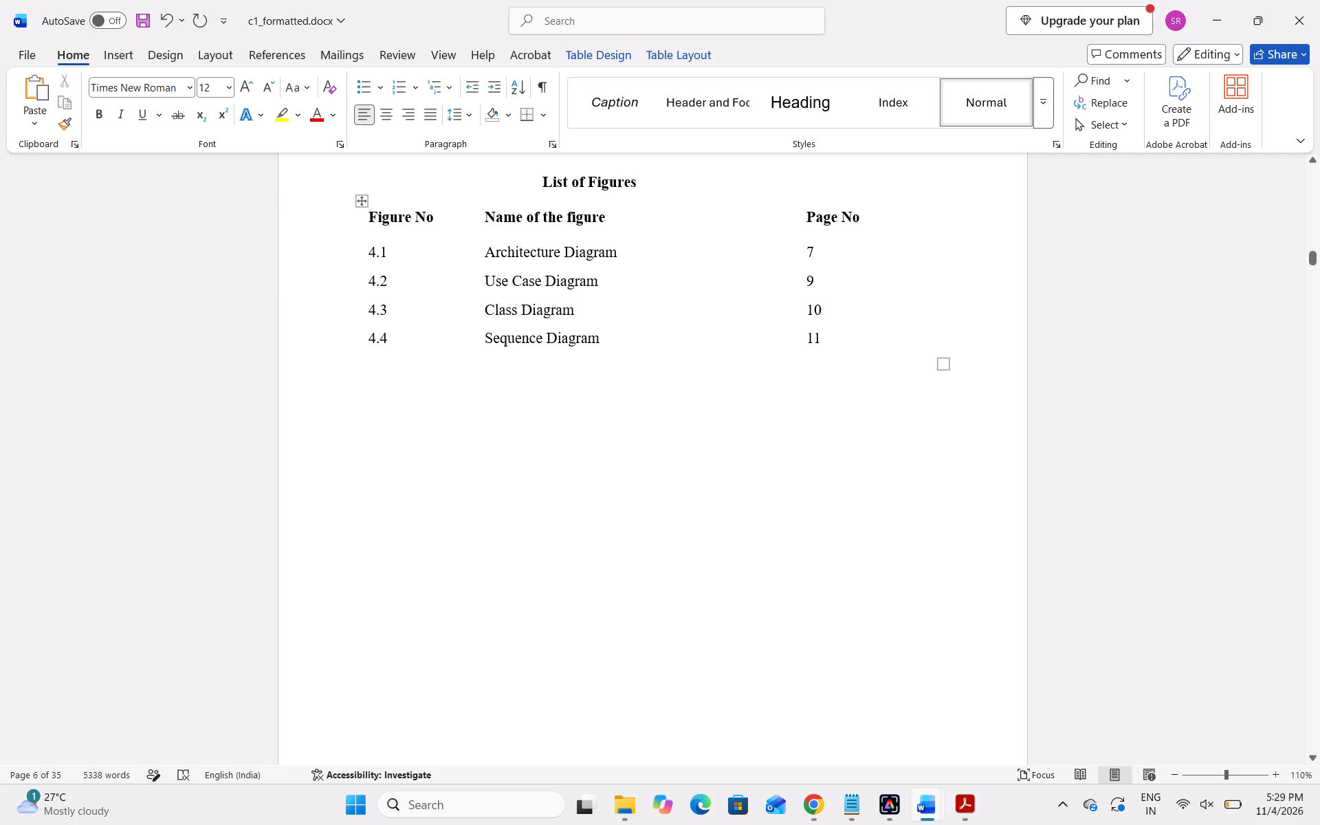
{"action": "key", "text": "BackSpace"}
{"action": "type", "text": "10"}
{"action": "left_click", "coordinate": [812, 281]}
{"action": "key", "text": "BackSpace"}
{"action": "type", "text": "12"}
{"action": "left_click", "coordinate": [824, 305]}
{"action": "key", "text": "BackSpace"}
{"action": "key", "text": "4"}
{"action": "left_click", "coordinate": [822, 341]}
{"action": "key", "text": "BackSpace"}
{"action": "key", "text": "6"}
Review the pages from the List of Figures through the abbreviations and Table of Contents into the first chapter's text.
{"action": "scroll", "coordinate": [822, 341], "scroll_direction": "up", "scroll_amount": 2}
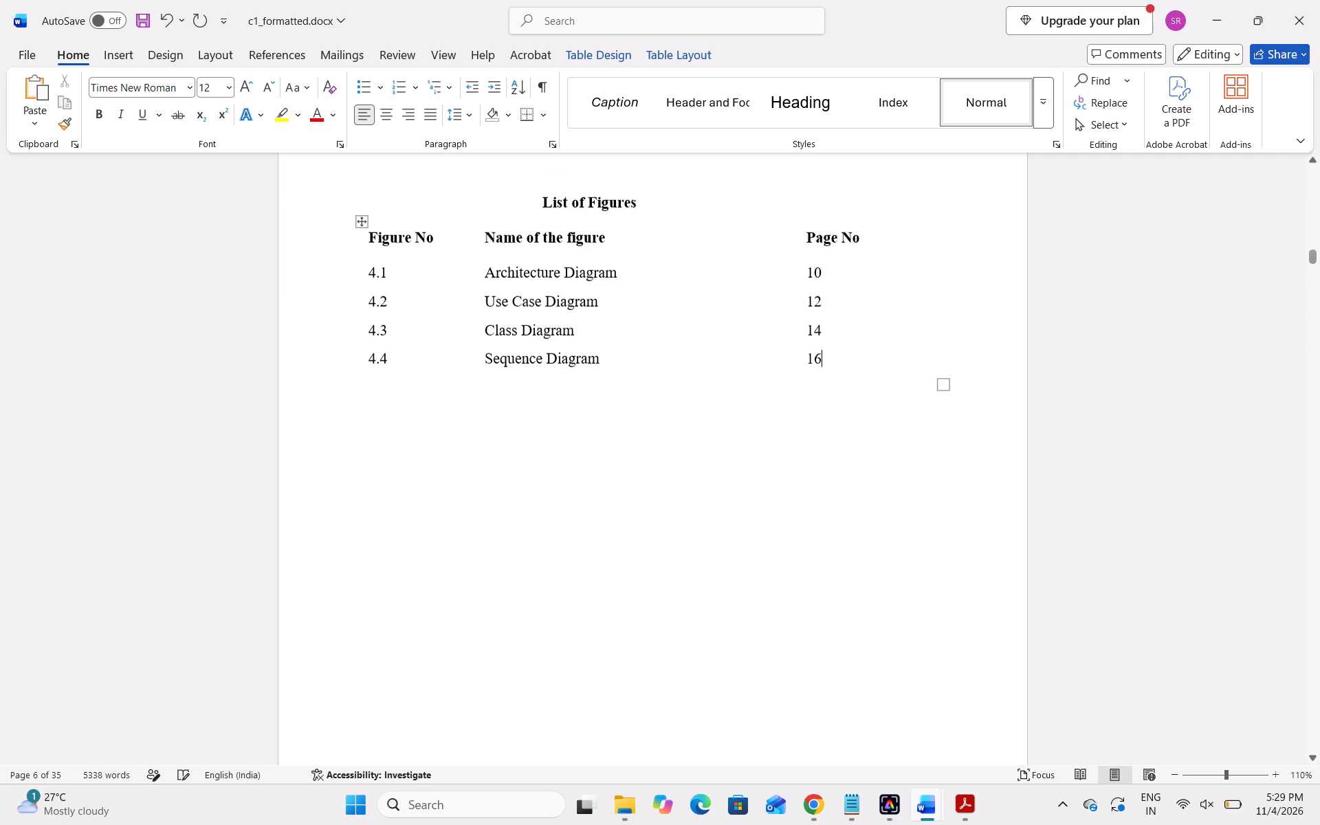
{"action": "scroll", "coordinate": [822, 341], "scroll_direction": "up", "scroll_amount": 2}
{"action": "scroll", "coordinate": [779, 509], "scroll_direction": "down", "scroll_amount": 2}
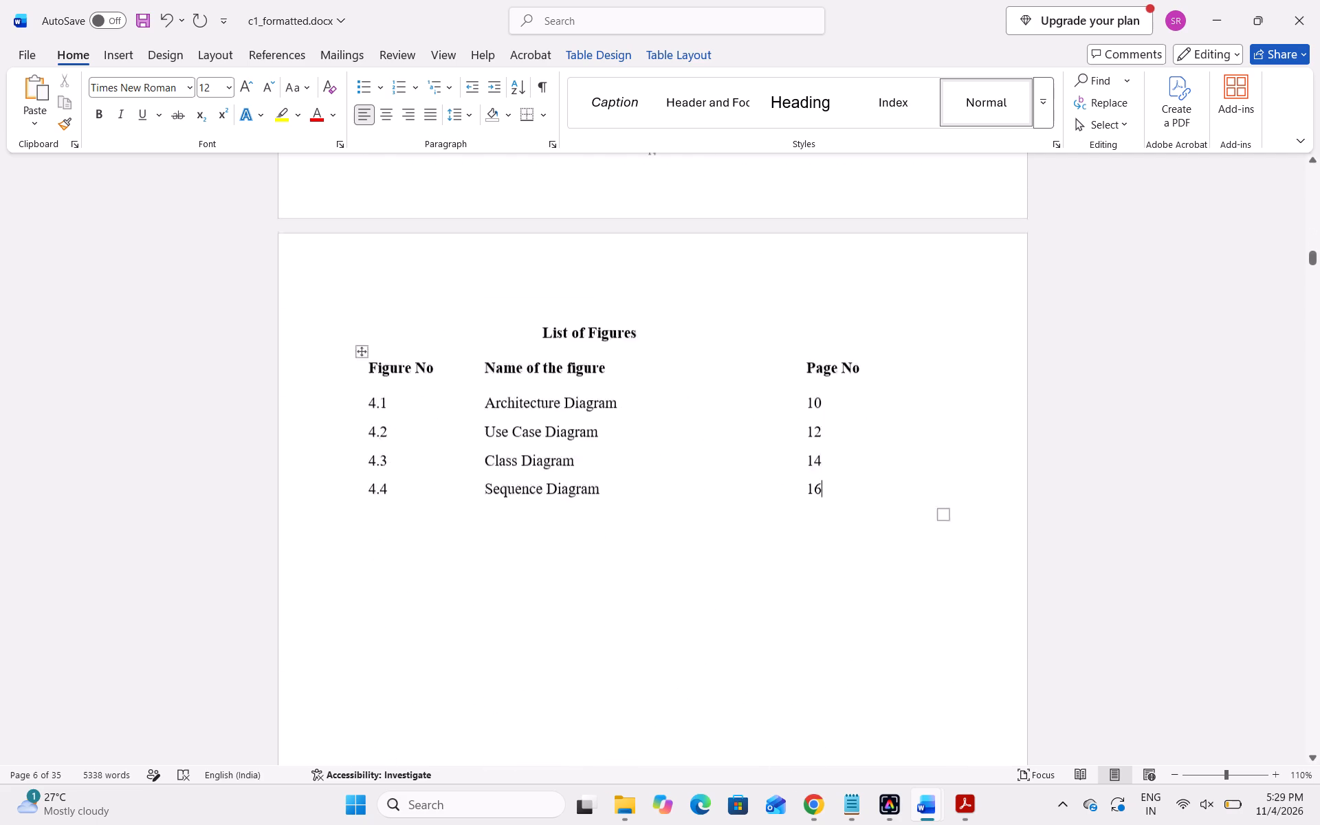
{"action": "scroll", "coordinate": [779, 509], "scroll_direction": "down", "scroll_amount": 10}
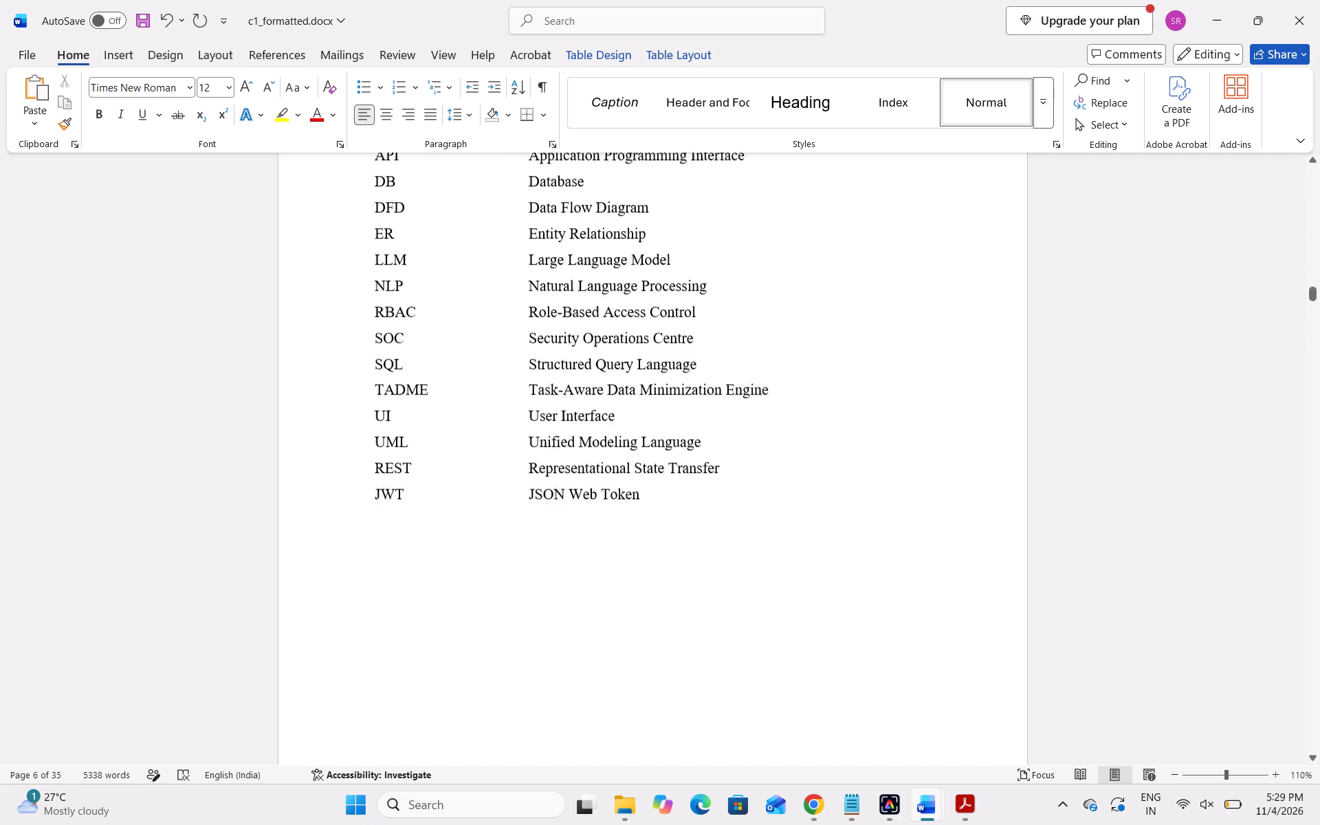
{"action": "scroll", "coordinate": [764, 531], "scroll_direction": "down", "scroll_amount": 2}
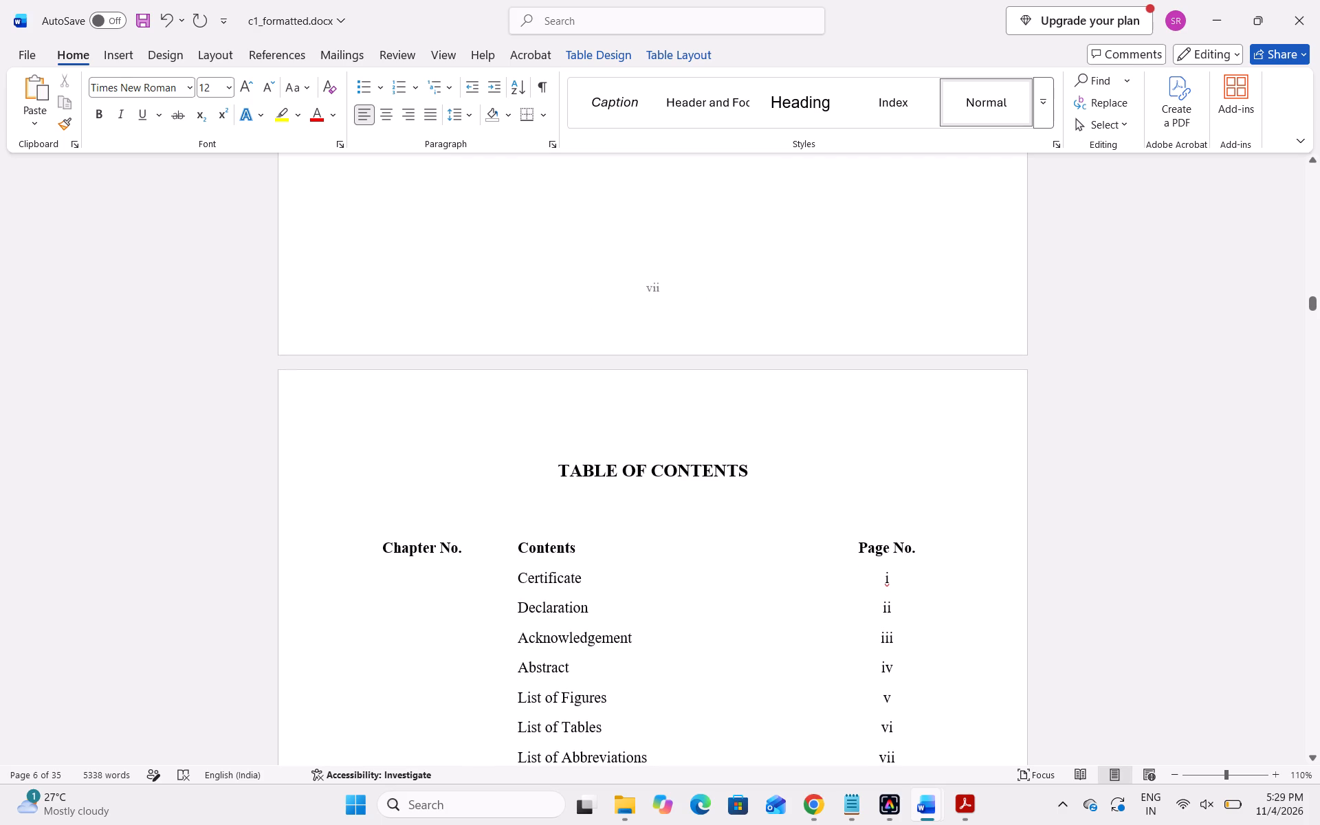
{"action": "scroll", "coordinate": [764, 531], "scroll_direction": "down", "scroll_amount": 1}
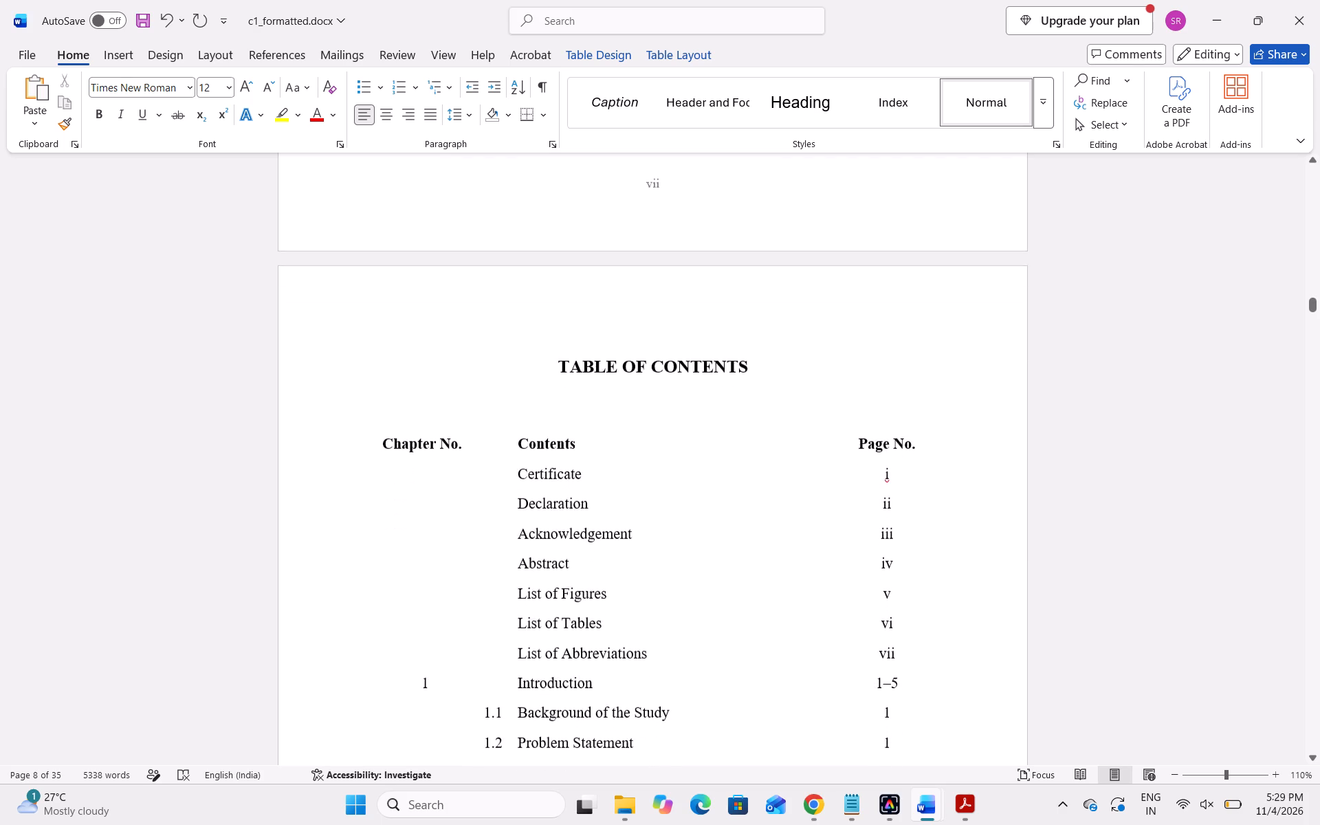
{"action": "scroll", "coordinate": [764, 531], "scroll_direction": "up", "scroll_amount": 1}
{"action": "scroll", "coordinate": [753, 610], "scroll_direction": "down", "scroll_amount": 5}
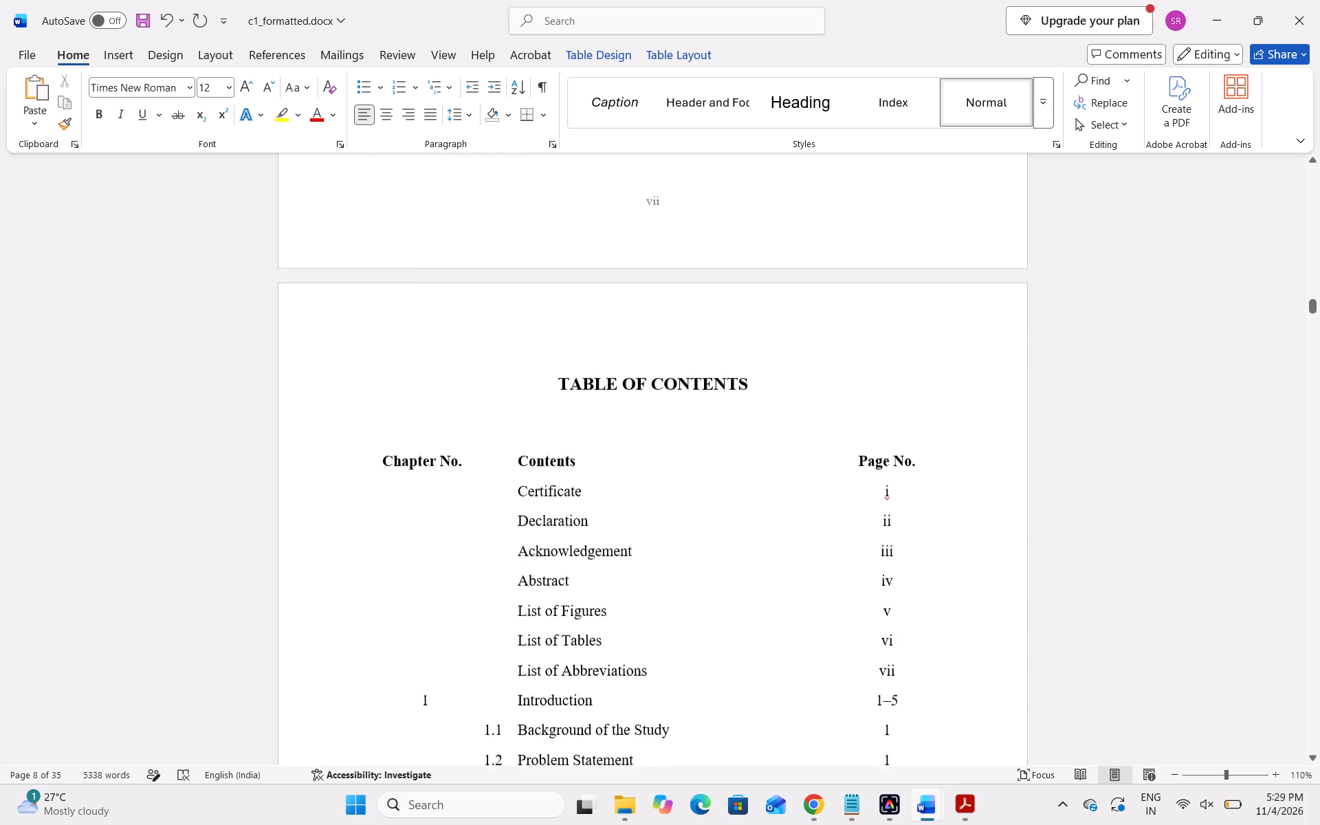
{"action": "scroll", "coordinate": [753, 610], "scroll_direction": "down", "scroll_amount": 15}
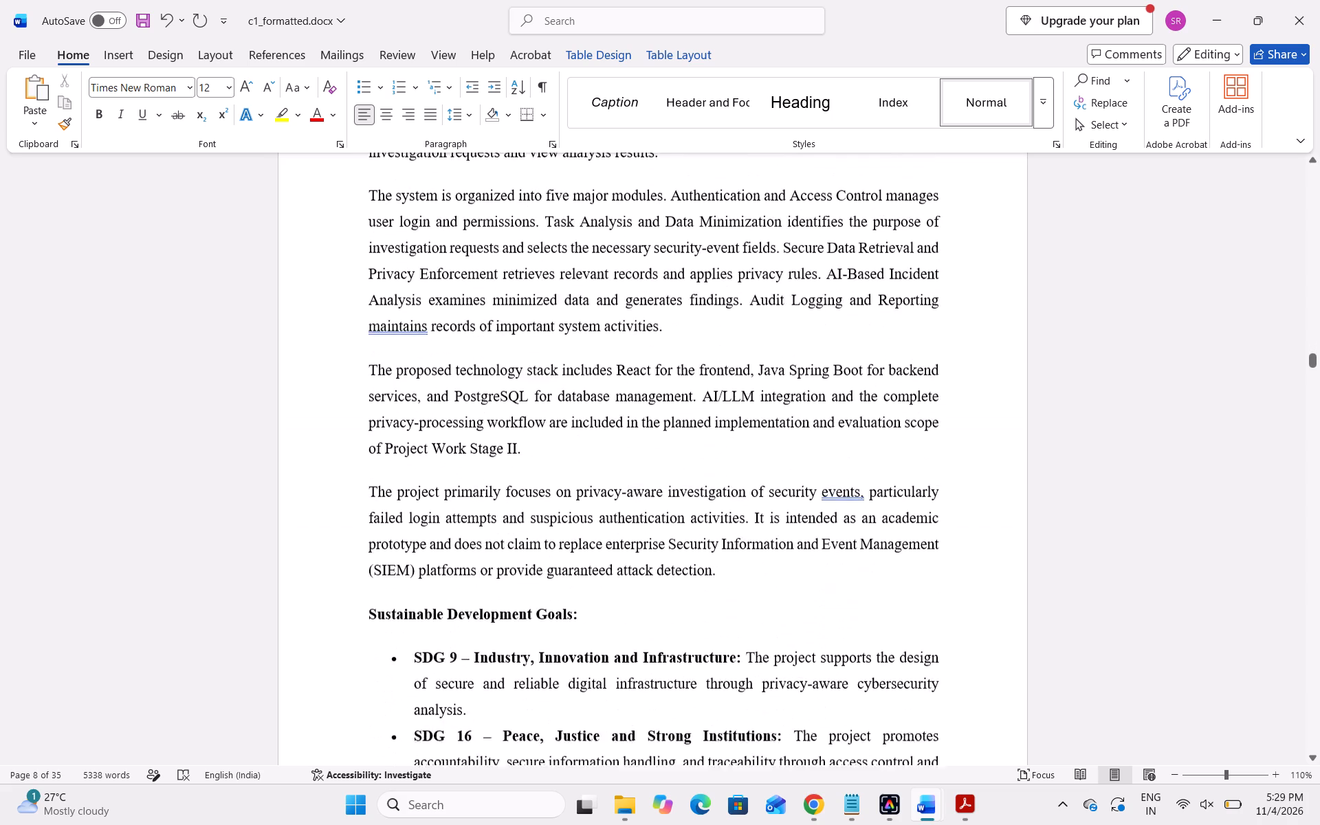
{"action": "scroll", "coordinate": [753, 610], "scroll_direction": "down", "scroll_amount": 3}
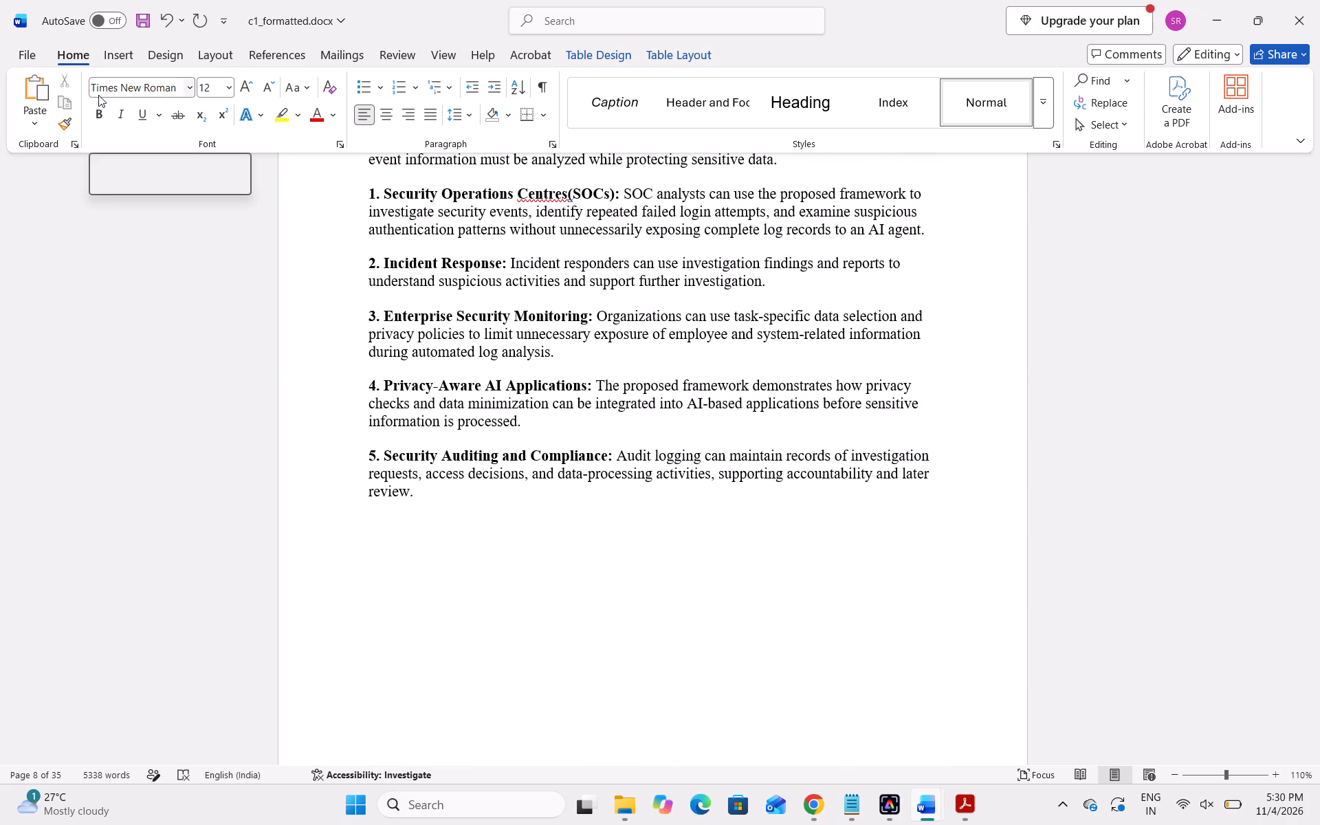
Save the document as a Word file named Final_report in the Downloads folder.
{"action": "left_click", "coordinate": [30, 52]}
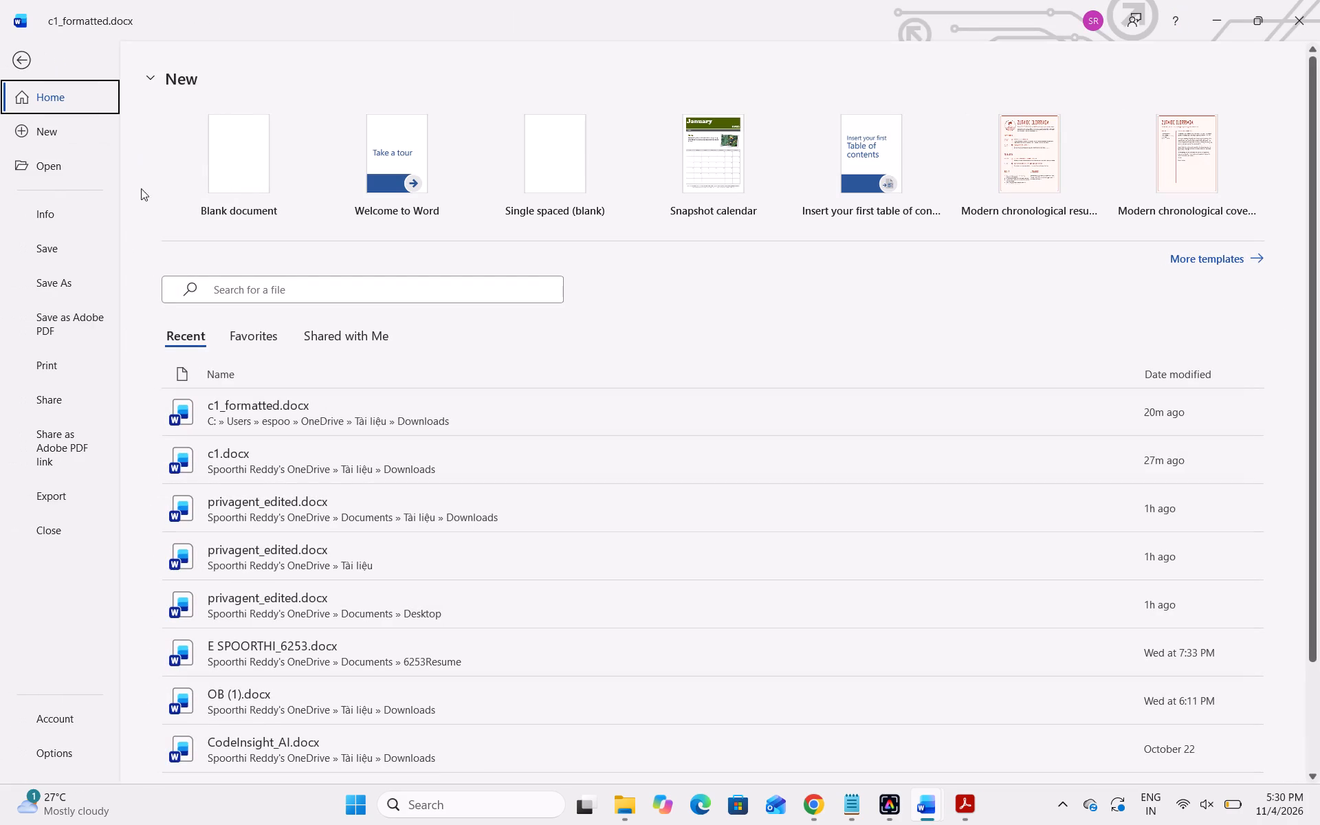
{"action": "left_click", "coordinate": [58, 280]}
{"action": "left_click", "coordinate": [248, 467]}
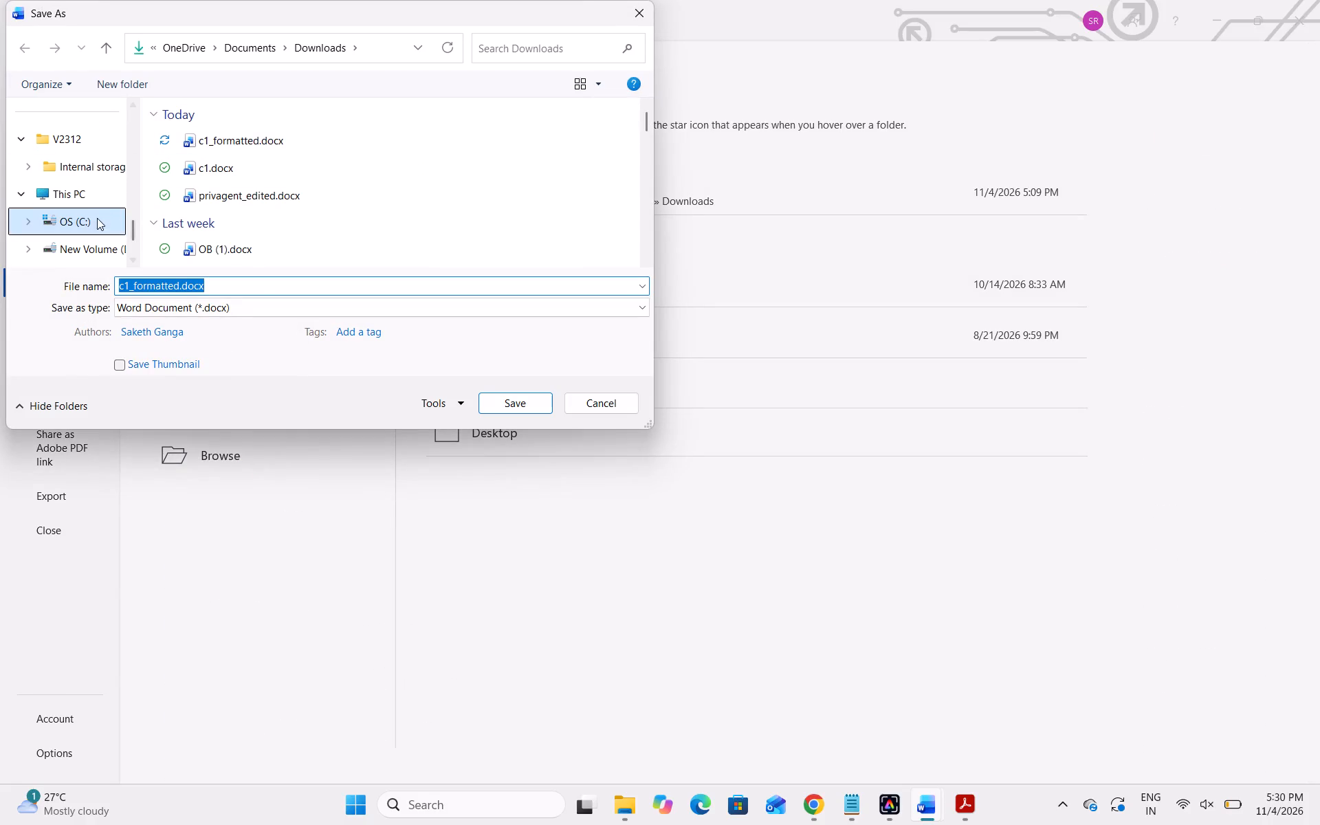
{"action": "scroll", "coordinate": [107, 181], "scroll_direction": "up", "scroll_amount": 2}
{"action": "scroll", "coordinate": [92, 154], "scroll_direction": "down", "scroll_amount": 1}
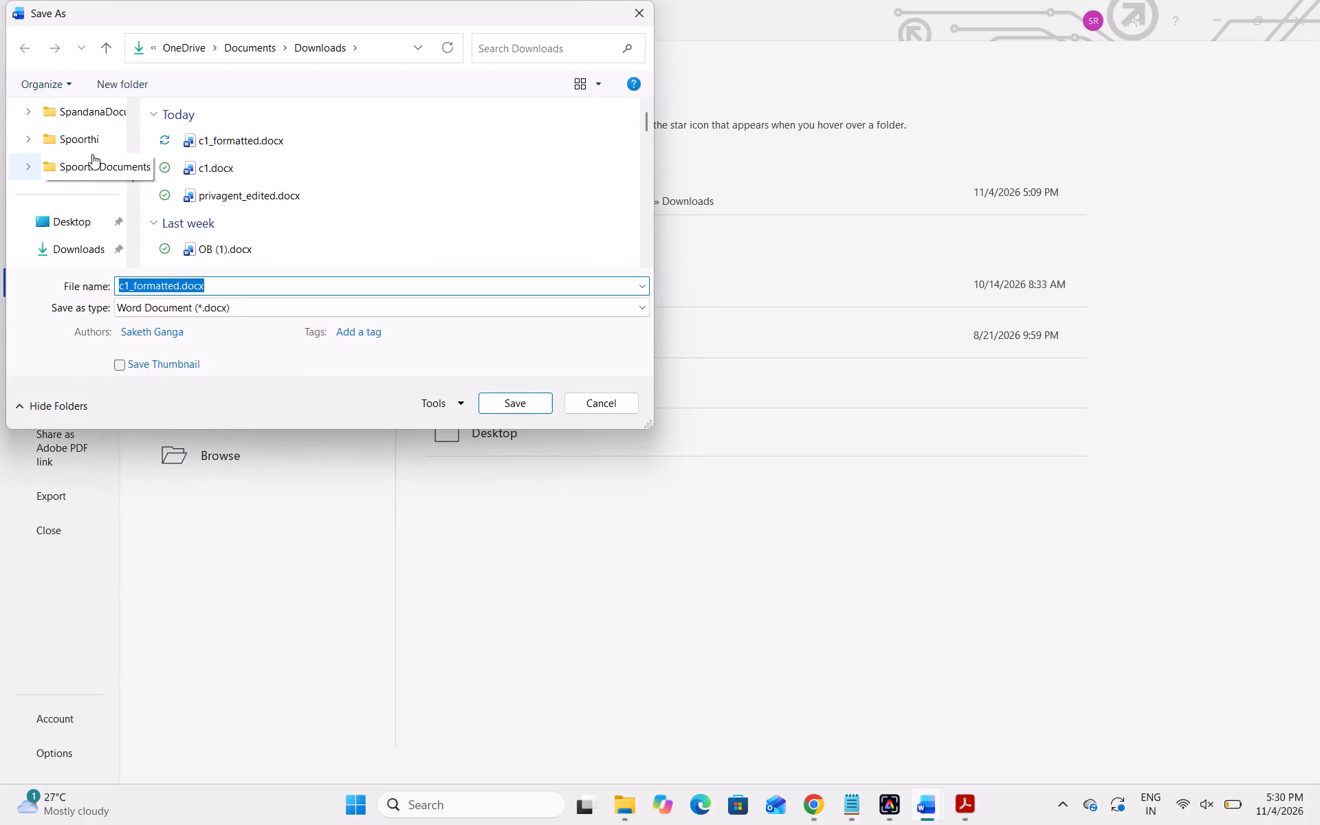
{"action": "double_click", "coordinate": [82, 241]}
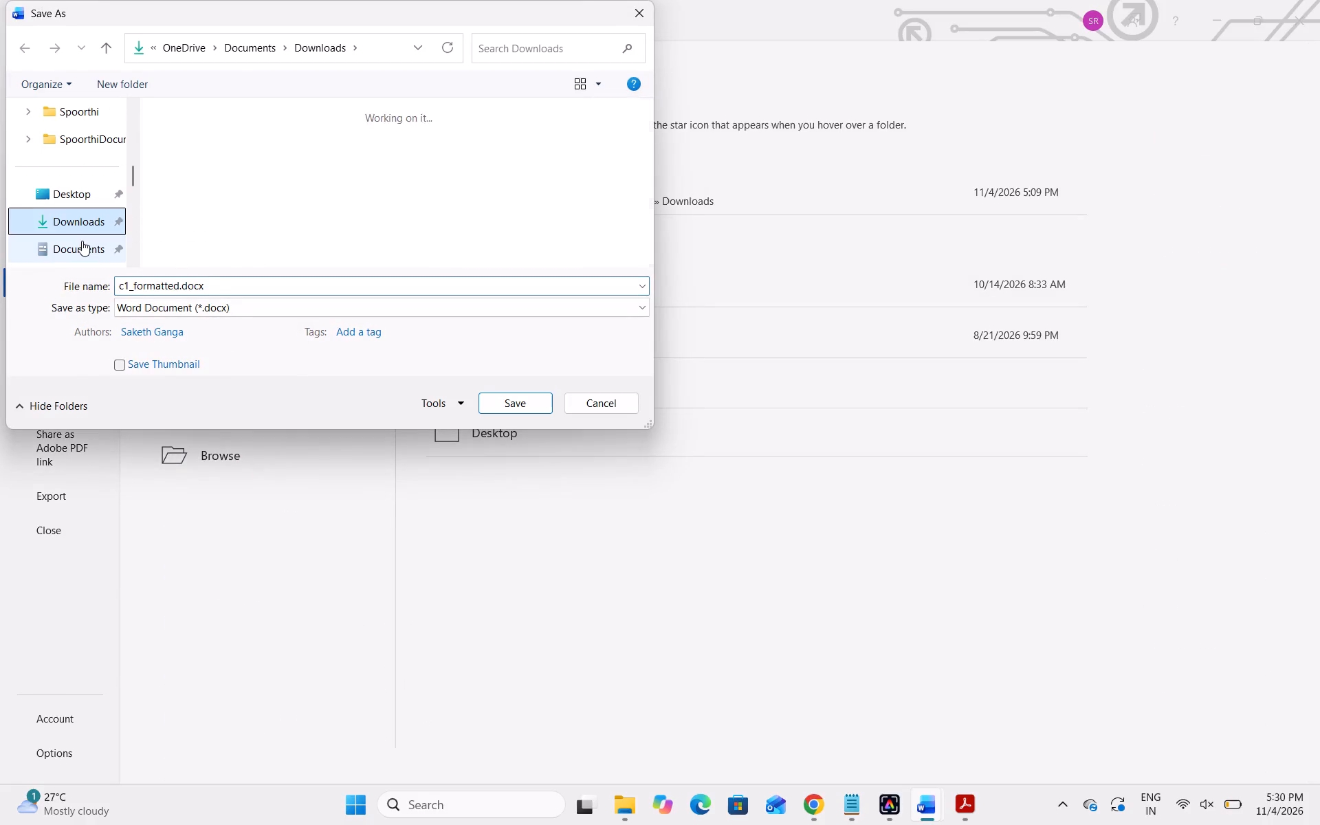
{"action": "left_click_drag", "start_coordinate": [245, 283], "coordinate": [96, 313]}
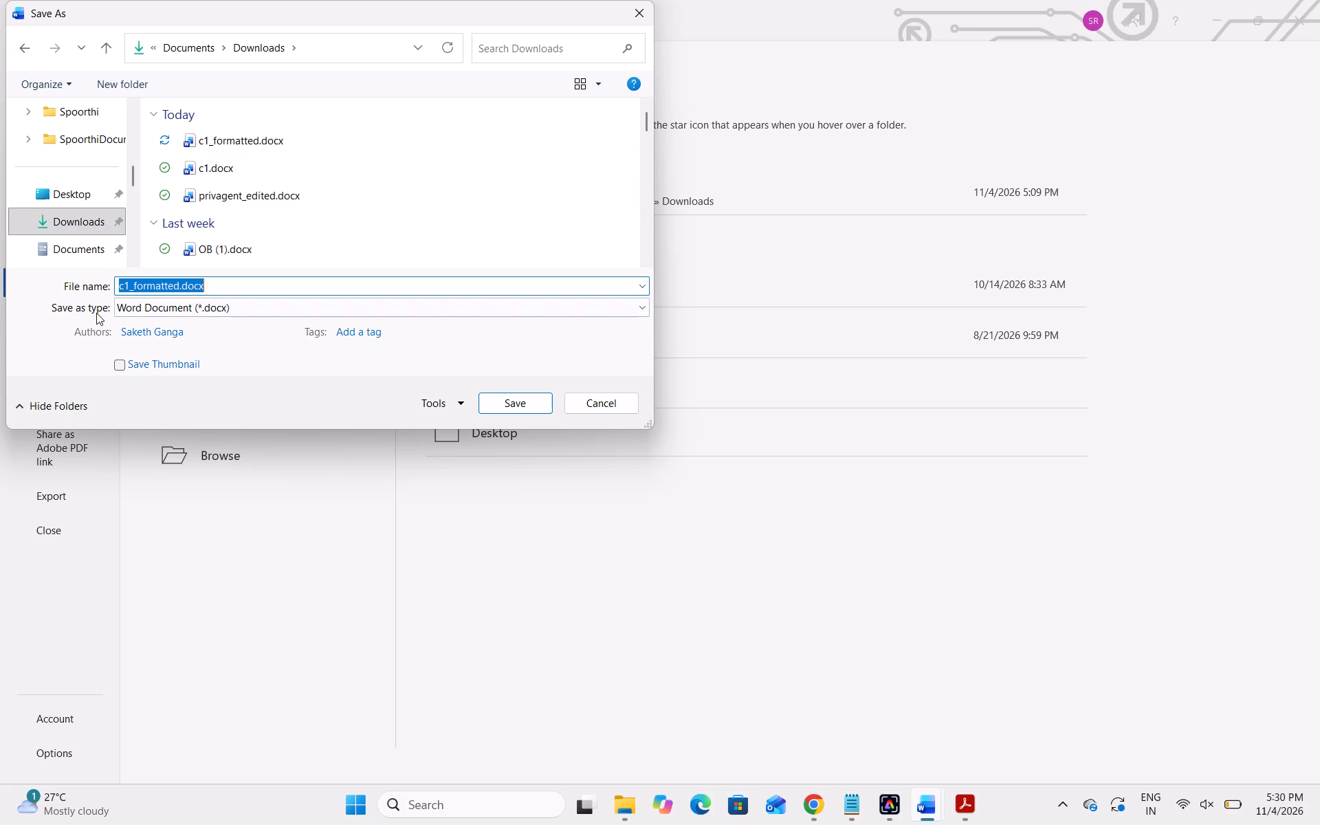
{"action": "key", "text": "BackSpace"}
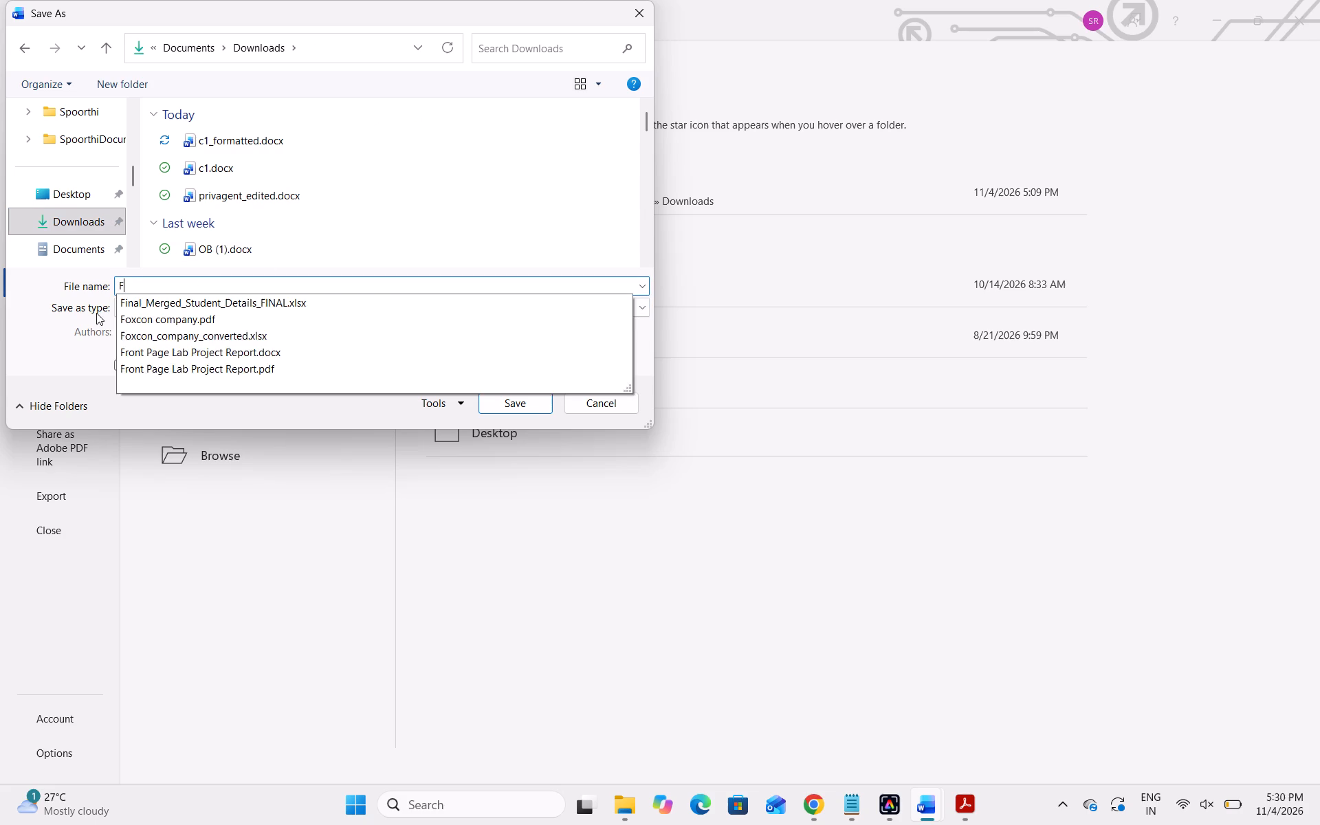
{"action": "type", "text": "inal"}
{"action": "type", "text": "_report"}
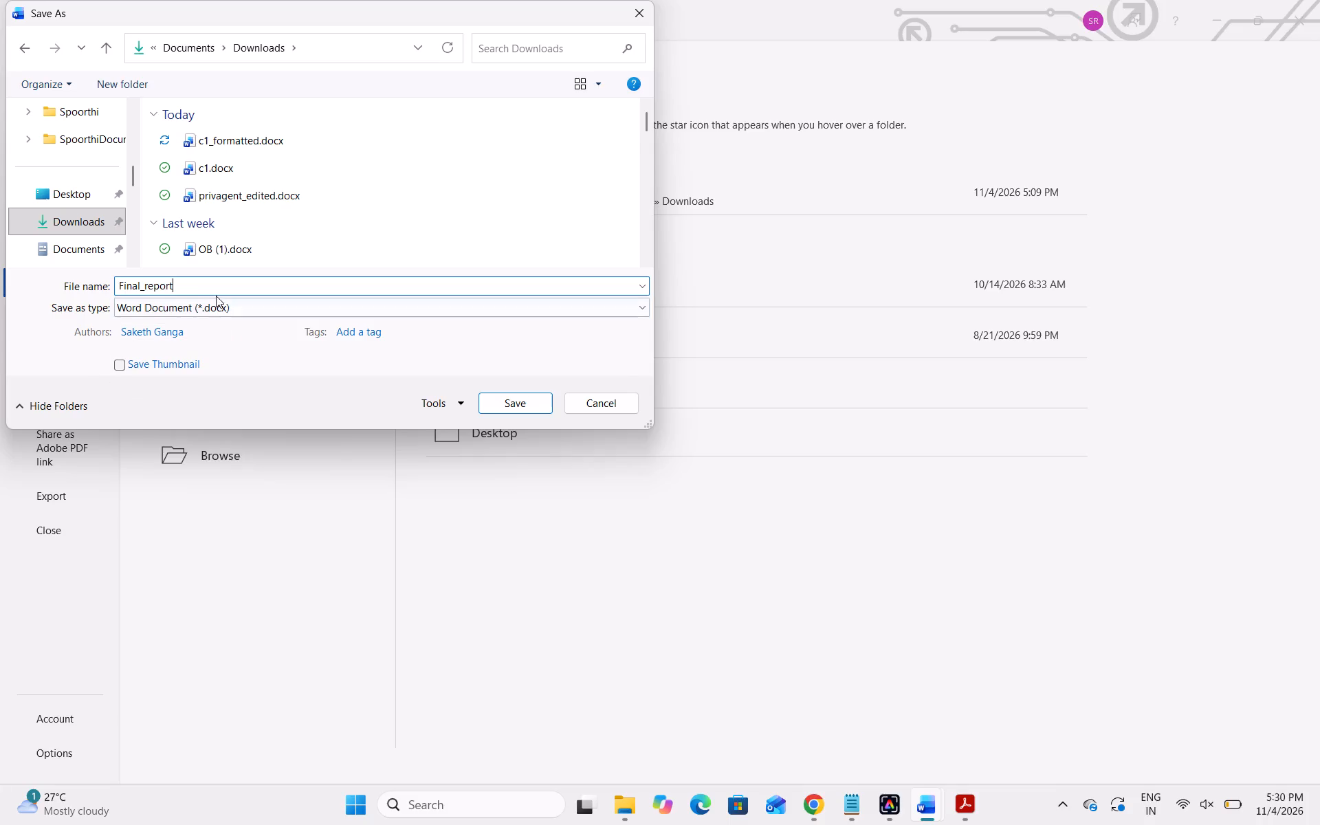
{"action": "left_click", "coordinate": [517, 400]}
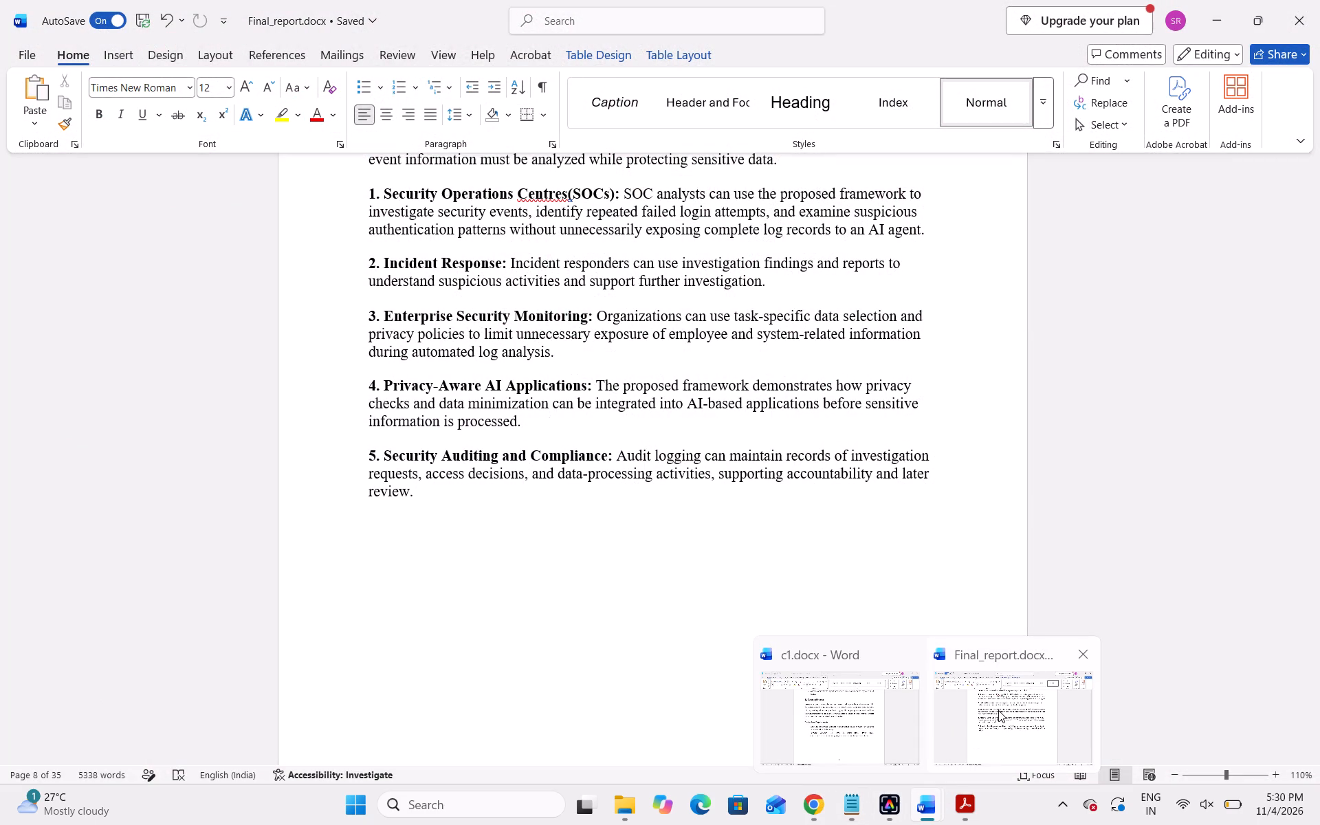
Start saving a copy of Final_report.docx.
{"action": "left_click", "coordinate": [985, 709]}
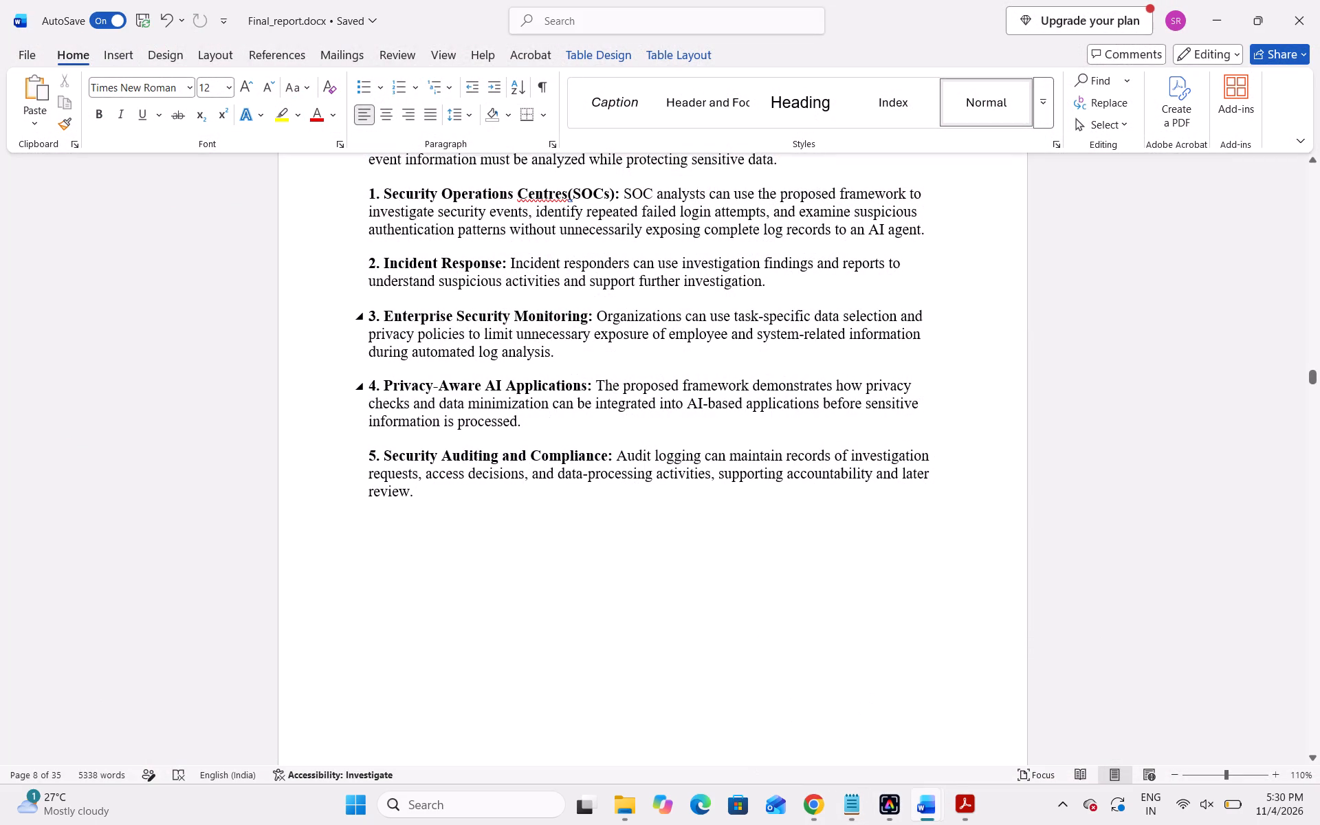
{"action": "left_click", "coordinate": [27, 53]}
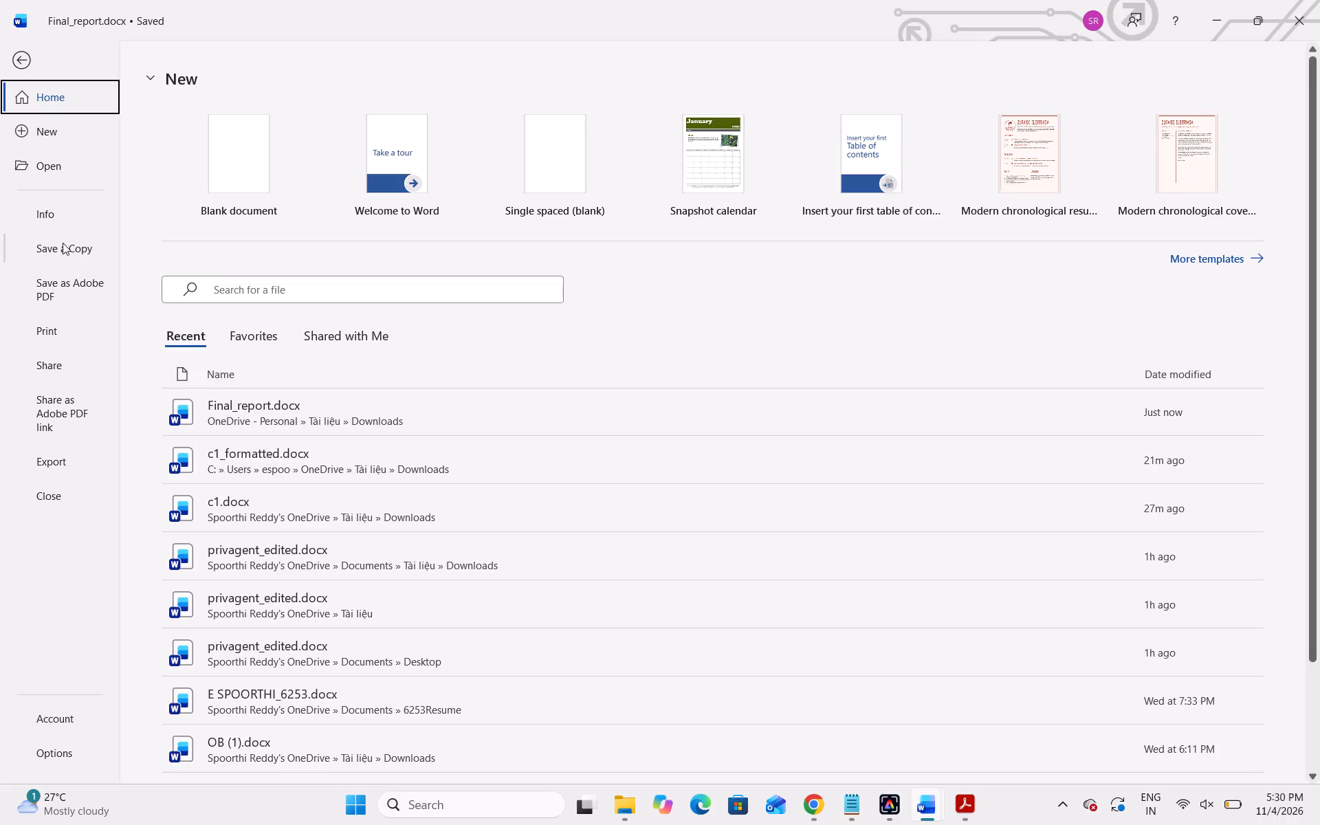
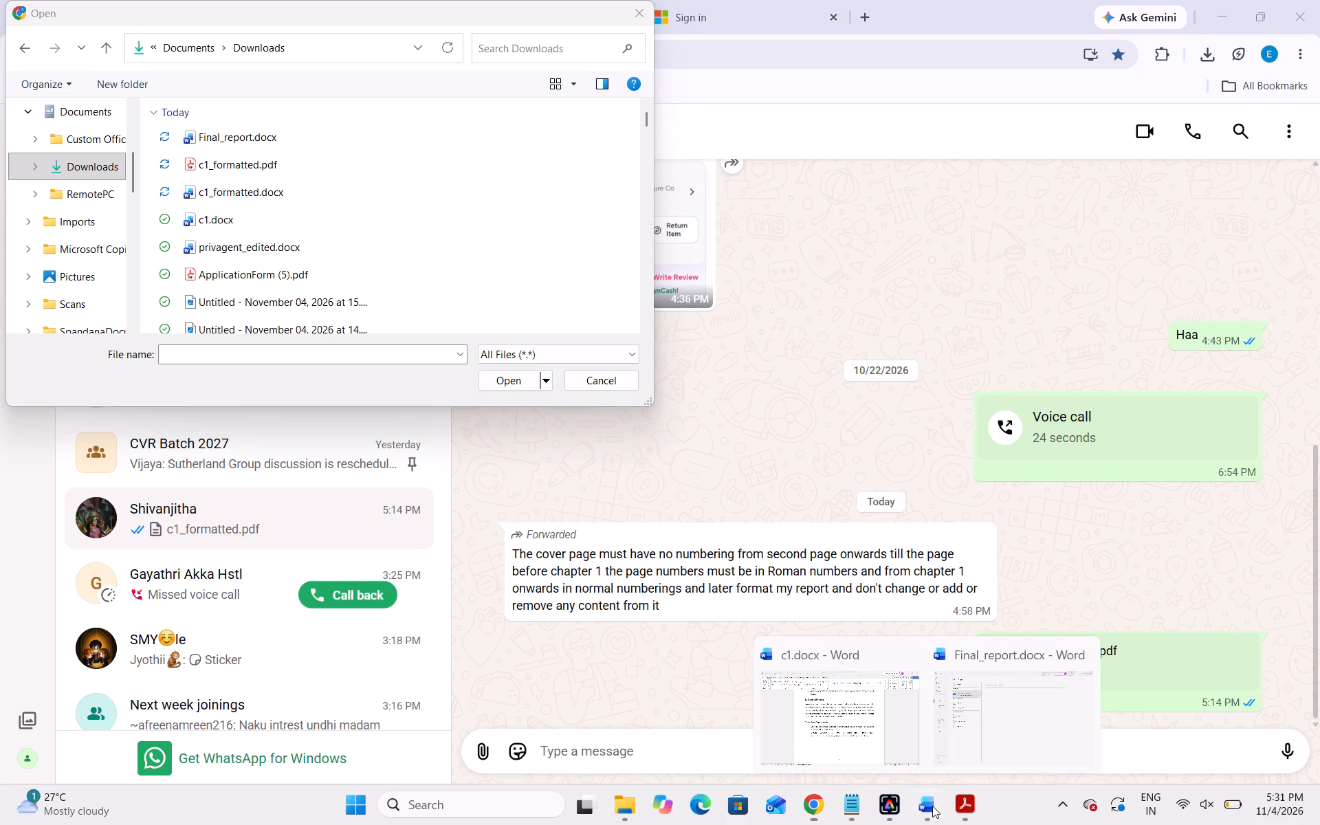
{"action": "left_click", "coordinate": [1022, 732]}
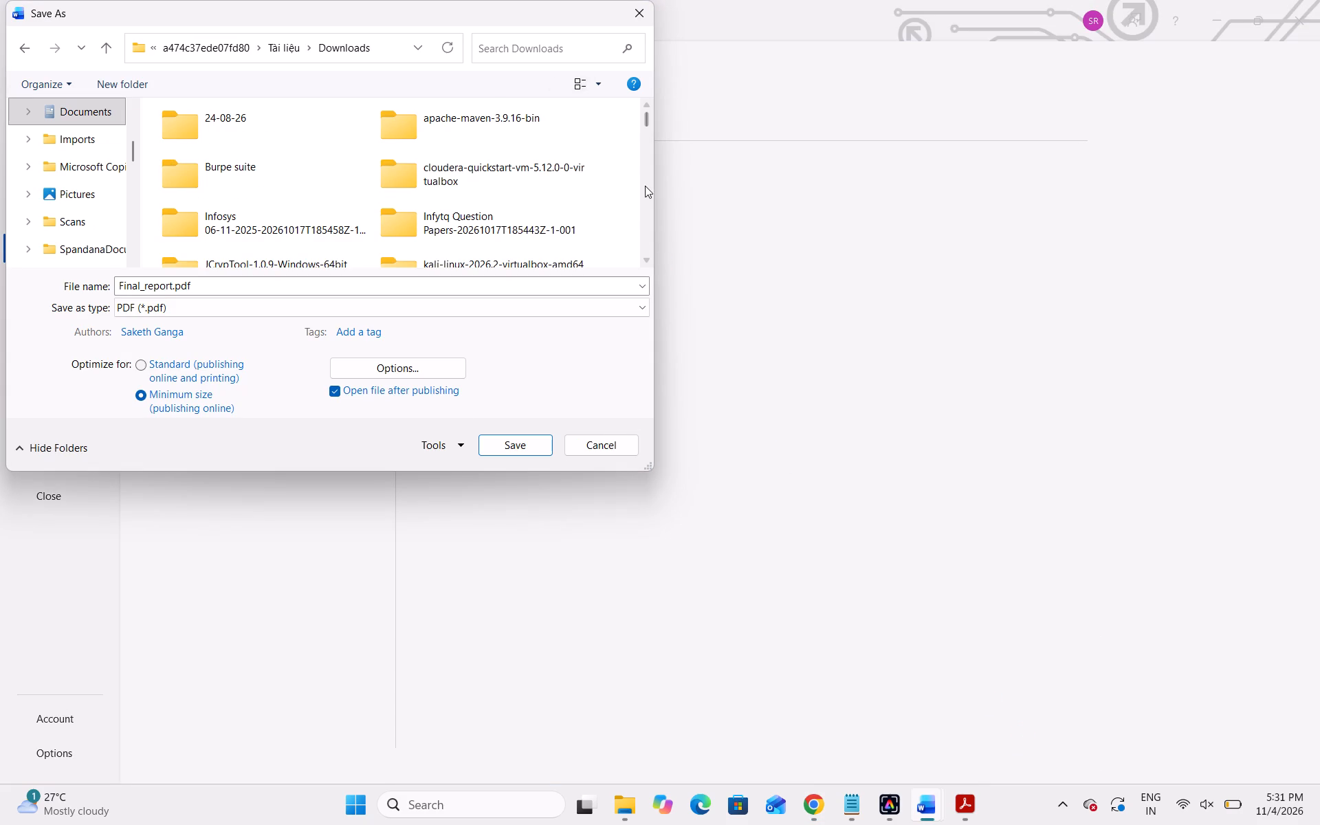
{"action": "left_click", "coordinate": [513, 442]}
{"action": "left_click", "coordinate": [513, 442]}
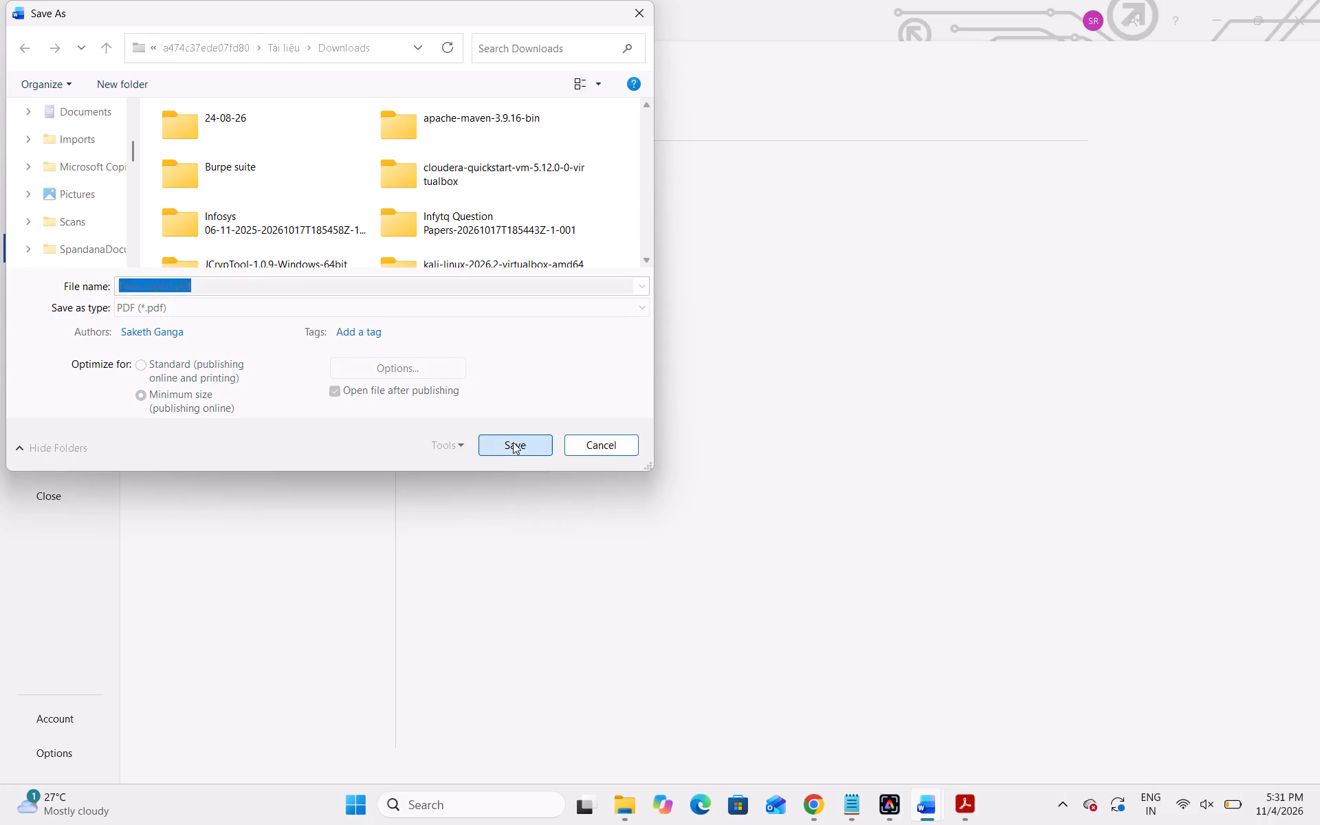
{"action": "left_click", "coordinate": [533, 439]}
{"action": "left_click", "coordinate": [648, 16]}
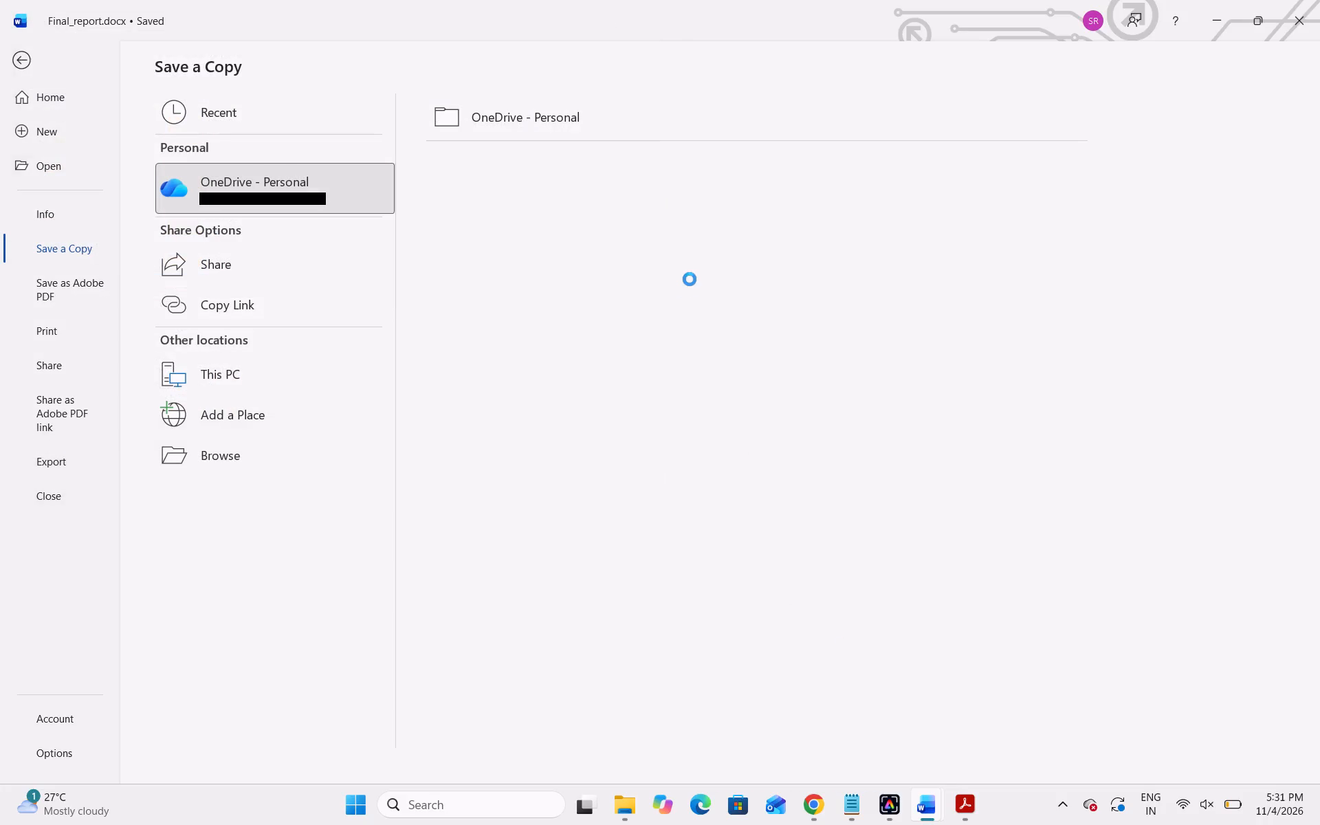
Browse for a folder in which to save the copy of Final_report.docx.
{"action": "double_click", "coordinate": [249, 458]}
View the Downloads folder in File Explorer and return to Word with the c1.docx document.
{"action": "left_click", "coordinate": [633, 803]}
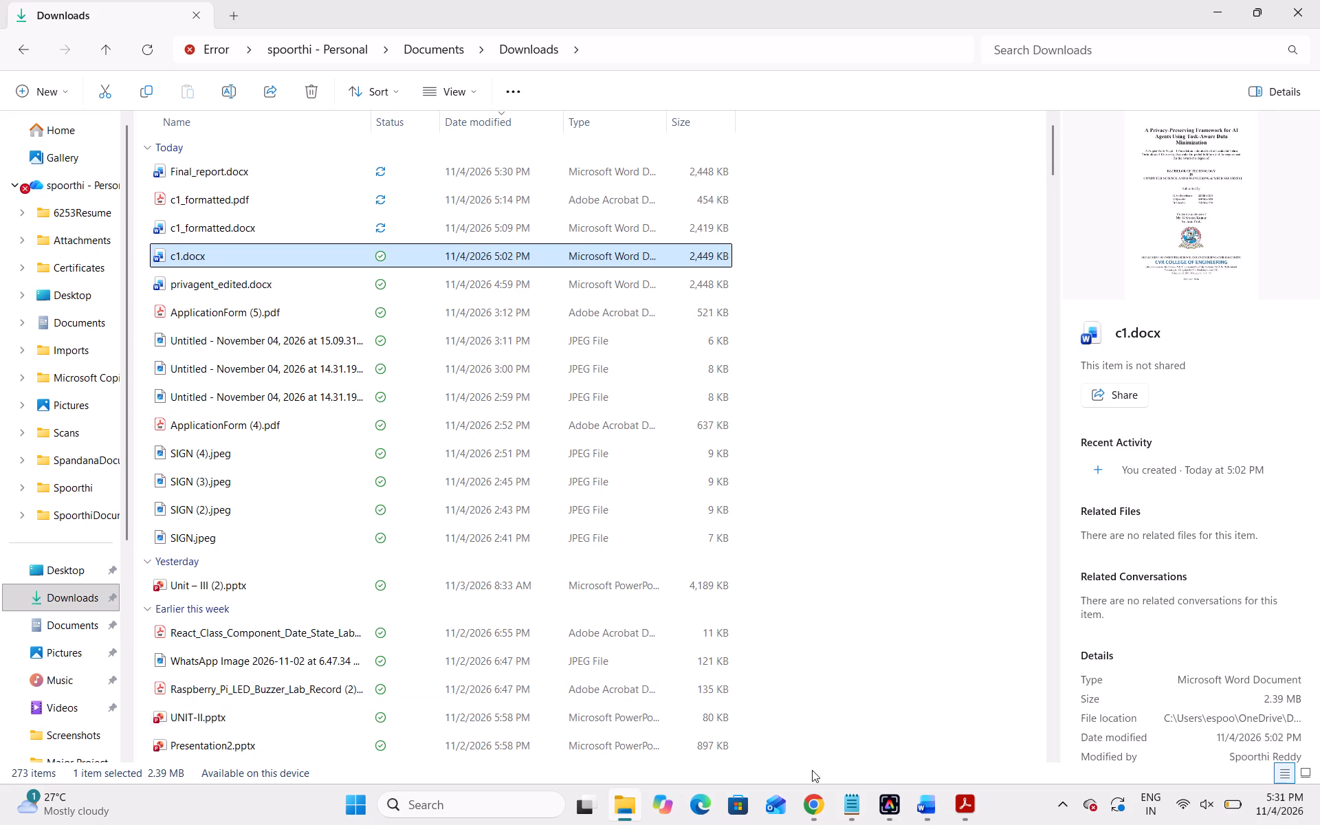
{"action": "left_click", "coordinate": [925, 805]}
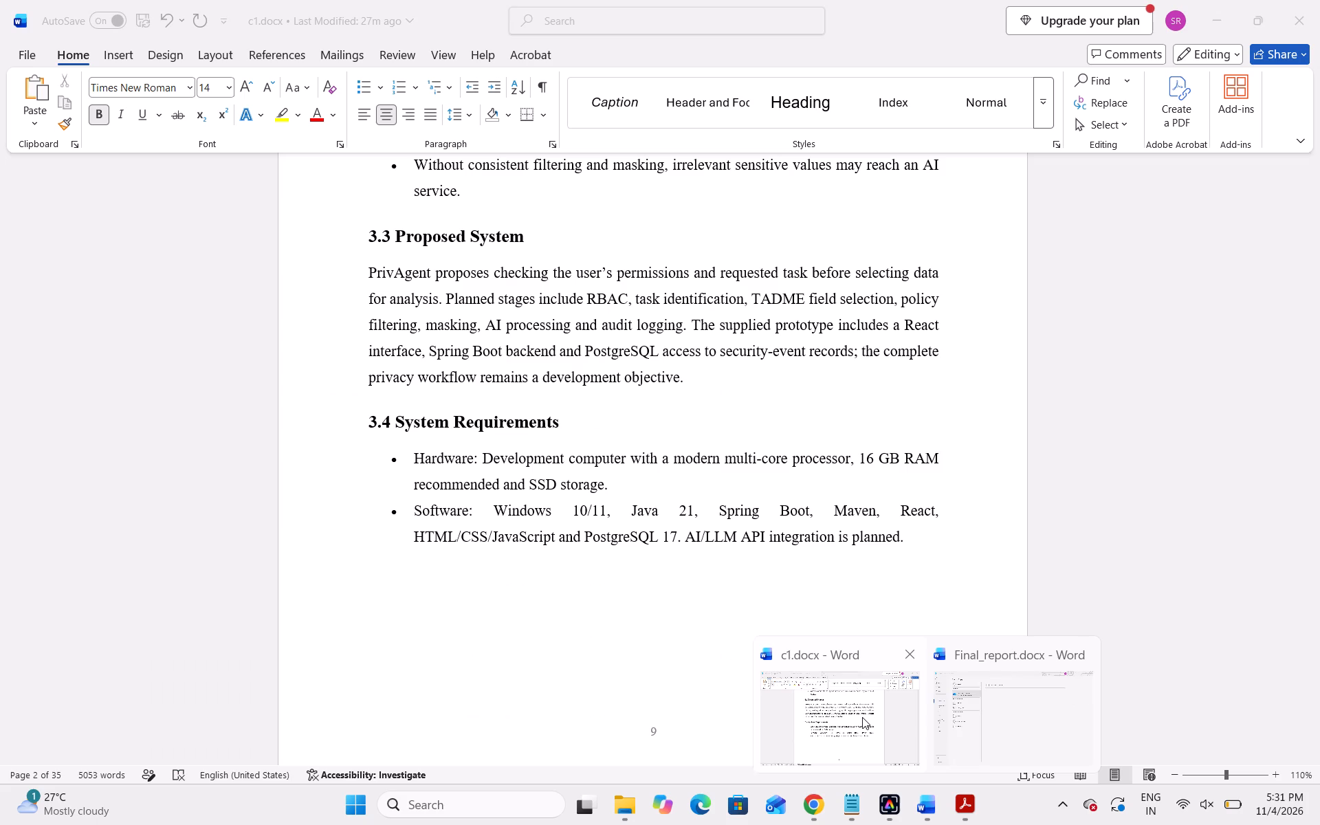
{"action": "left_click", "coordinate": [862, 717]}
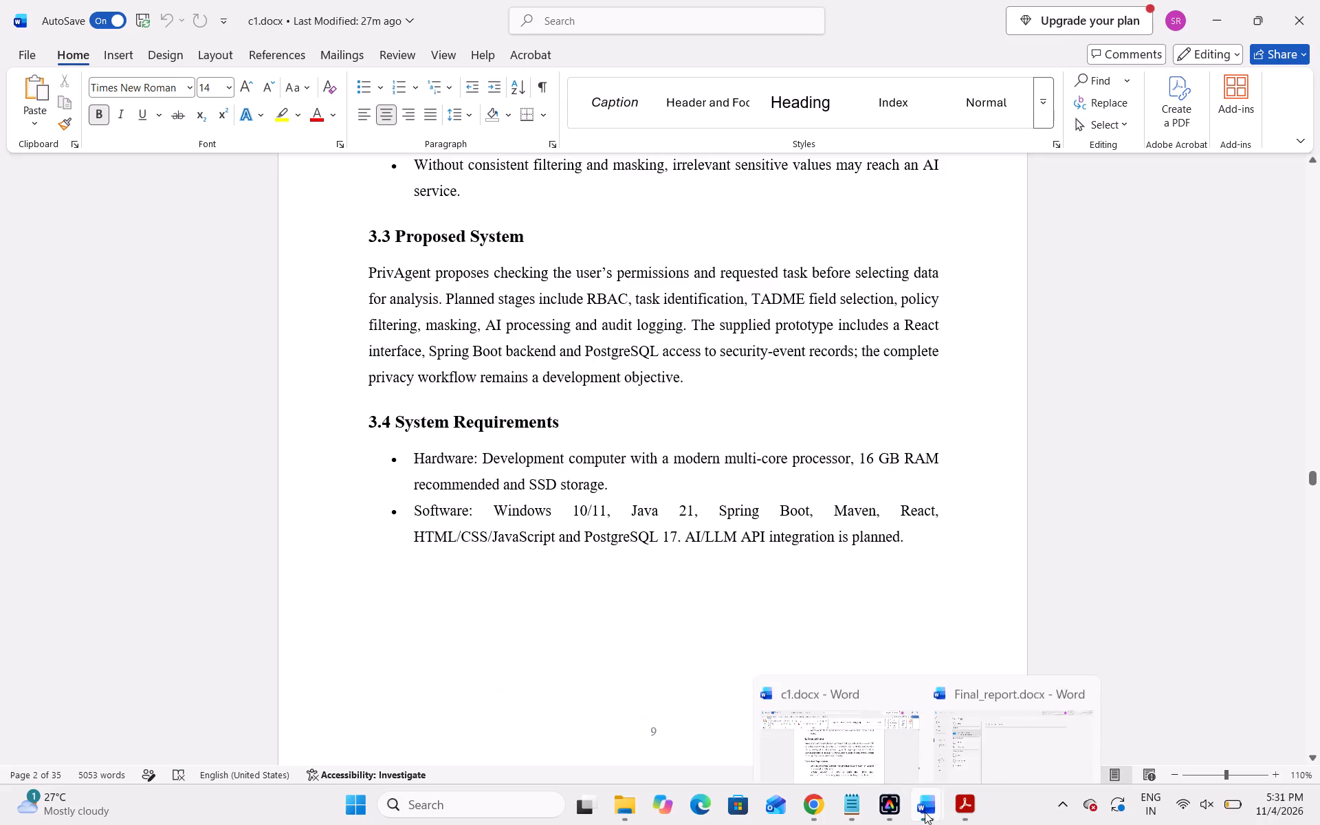
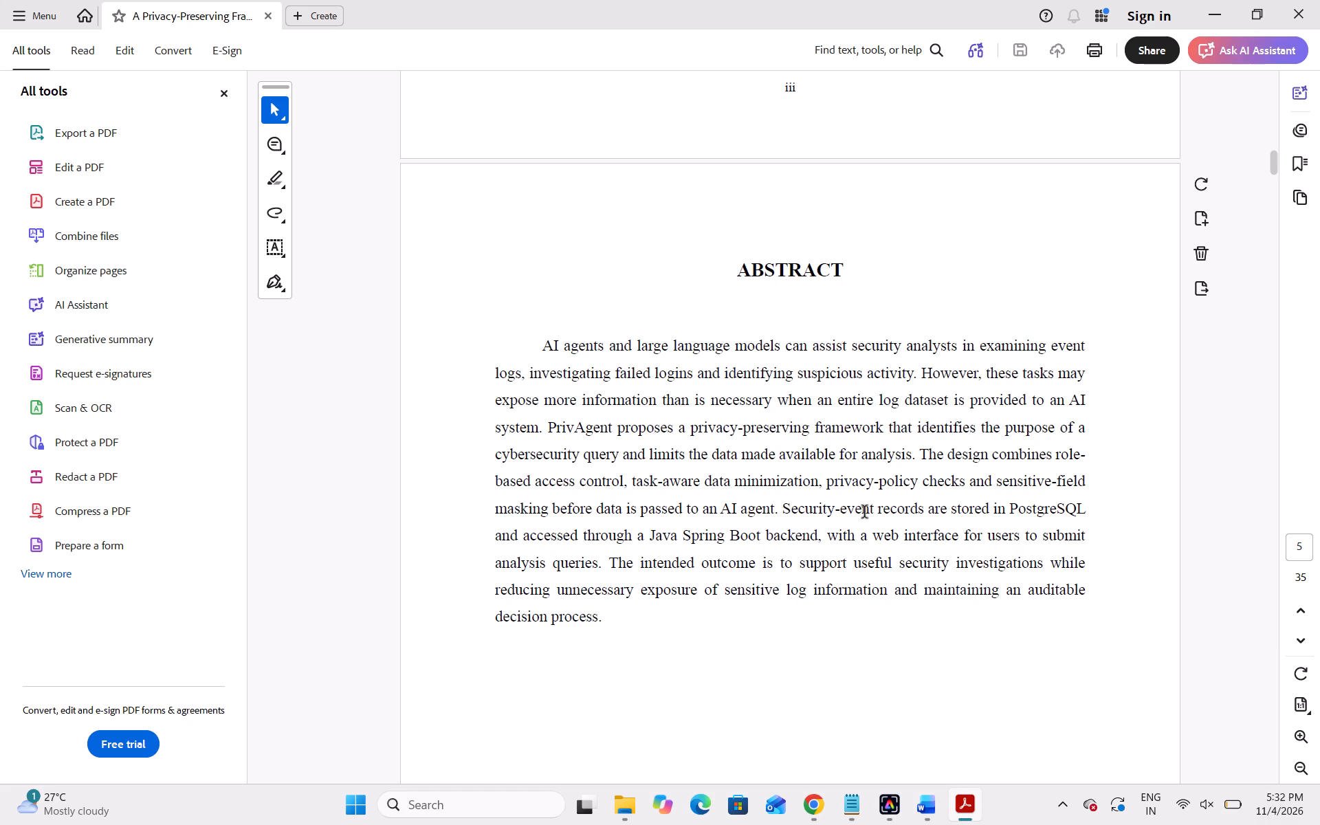
Review the front matter of the report PDF in Adobe Acrobat, checking the Abstract, List of Figures and roman page numbering.
{"action": "scroll", "coordinate": [865, 513], "scroll_direction": "down", "scroll_amount": 1}
{"action": "scroll", "coordinate": [923, 393], "scroll_direction": "down", "scroll_amount": 5}
{"action": "scroll", "coordinate": [837, 533], "scroll_direction": "down", "scroll_amount": 3}
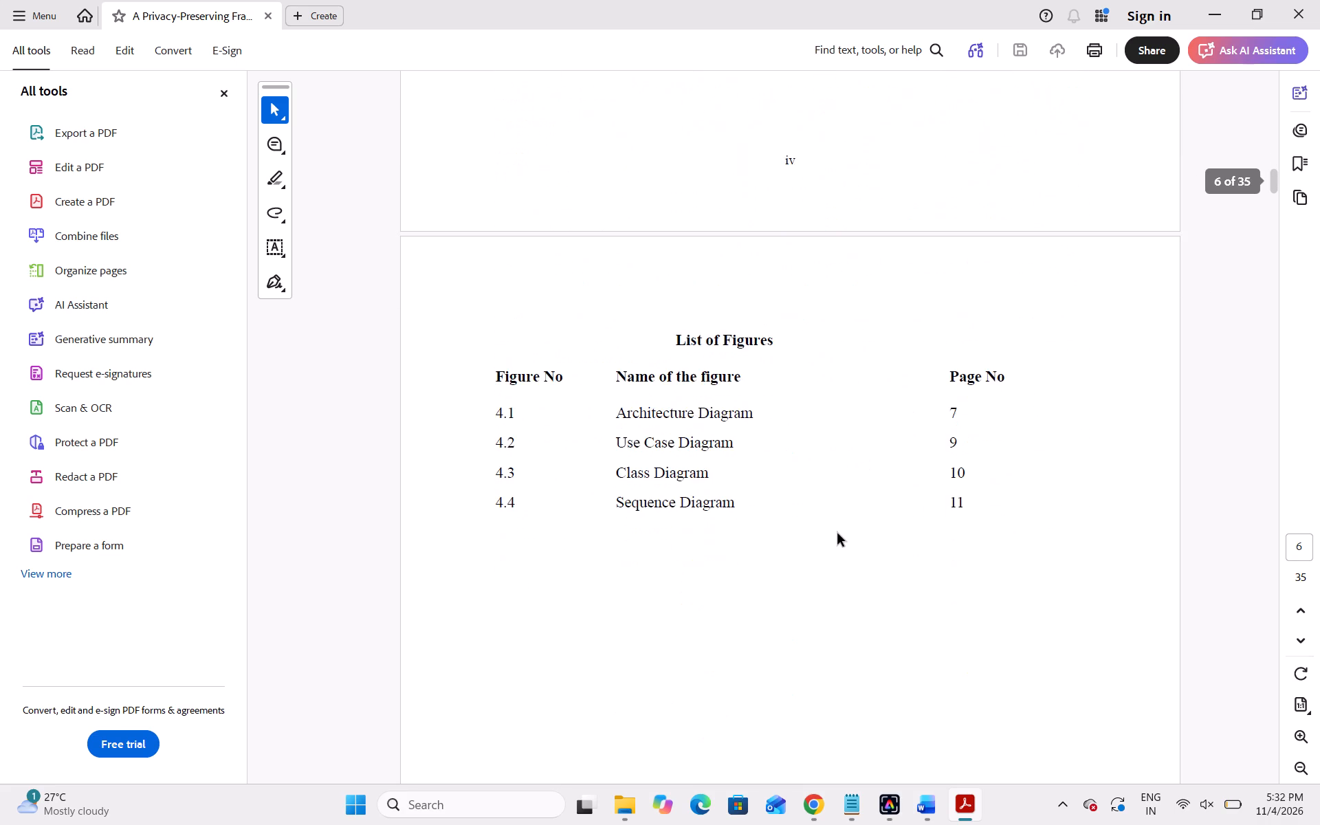
{"action": "scroll", "coordinate": [837, 533], "scroll_direction": "down", "scroll_amount": 1}
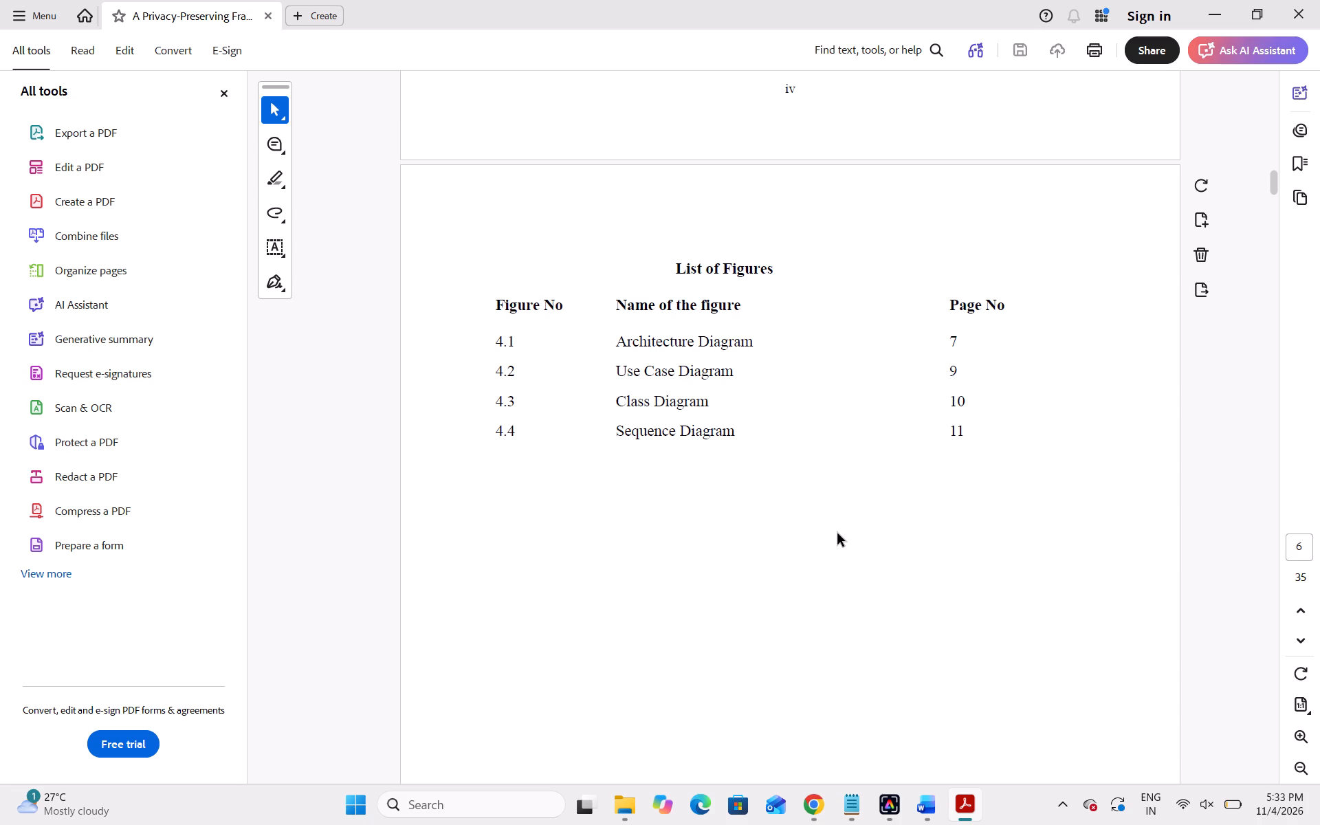
{"action": "scroll", "coordinate": [837, 533], "scroll_direction": "right", "scroll_amount": 2}
{"action": "scroll", "coordinate": [837, 533], "scroll_direction": "up", "scroll_amount": 3}
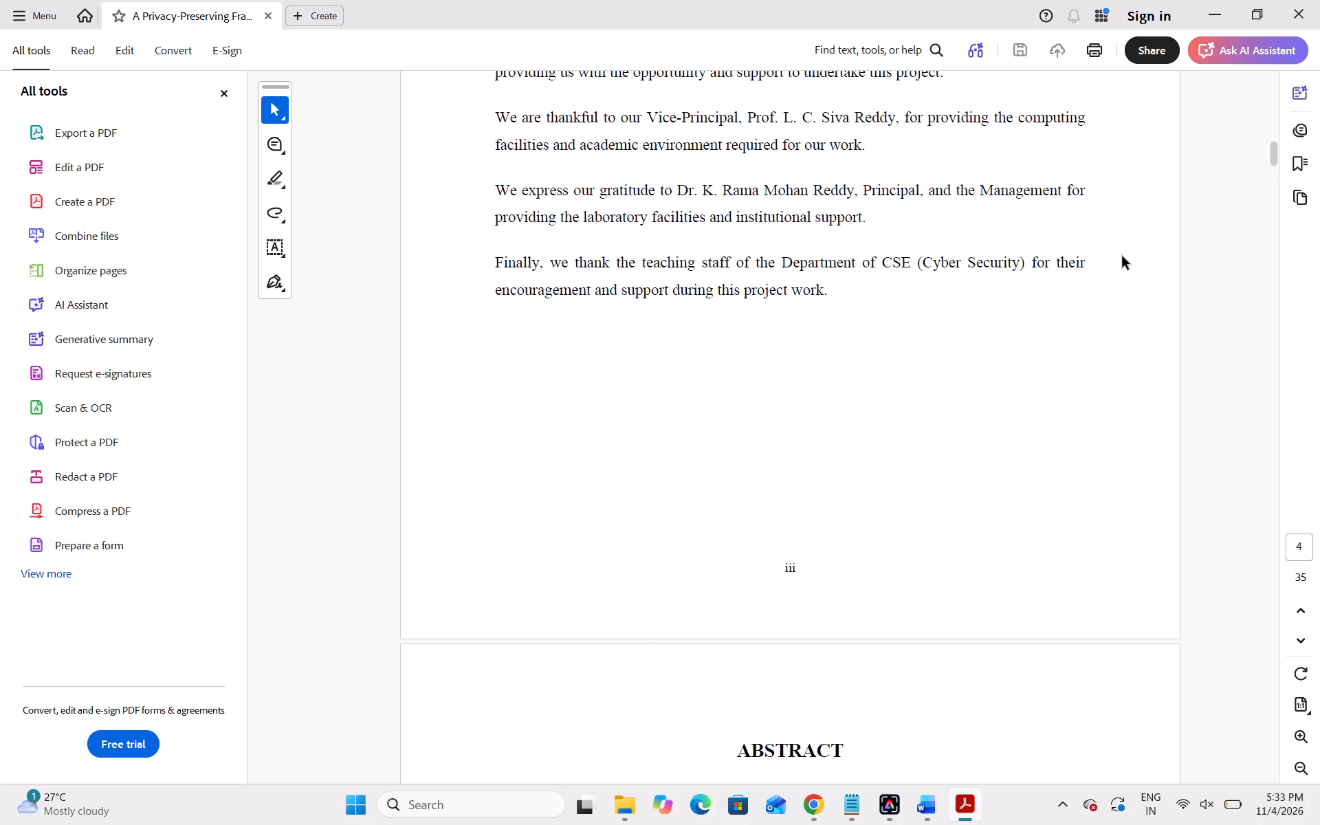
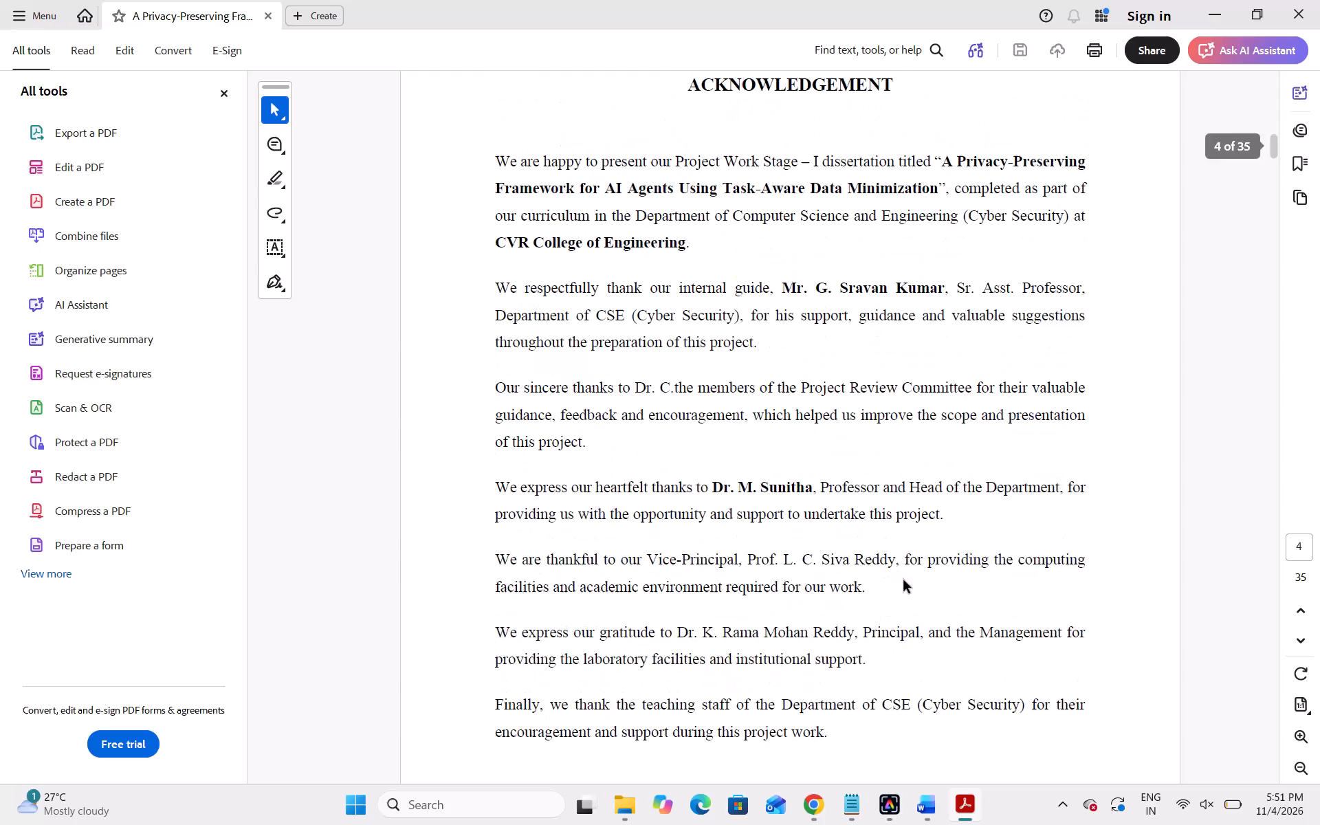
Switch to Final_report.docx in Word and set the Sustainable Development Goal paragraph above section 1.5 to black text.
{"action": "scroll", "coordinate": [861, 551], "scroll_direction": "up", "scroll_amount": 1}
{"action": "left_click", "coordinate": [932, 819]}
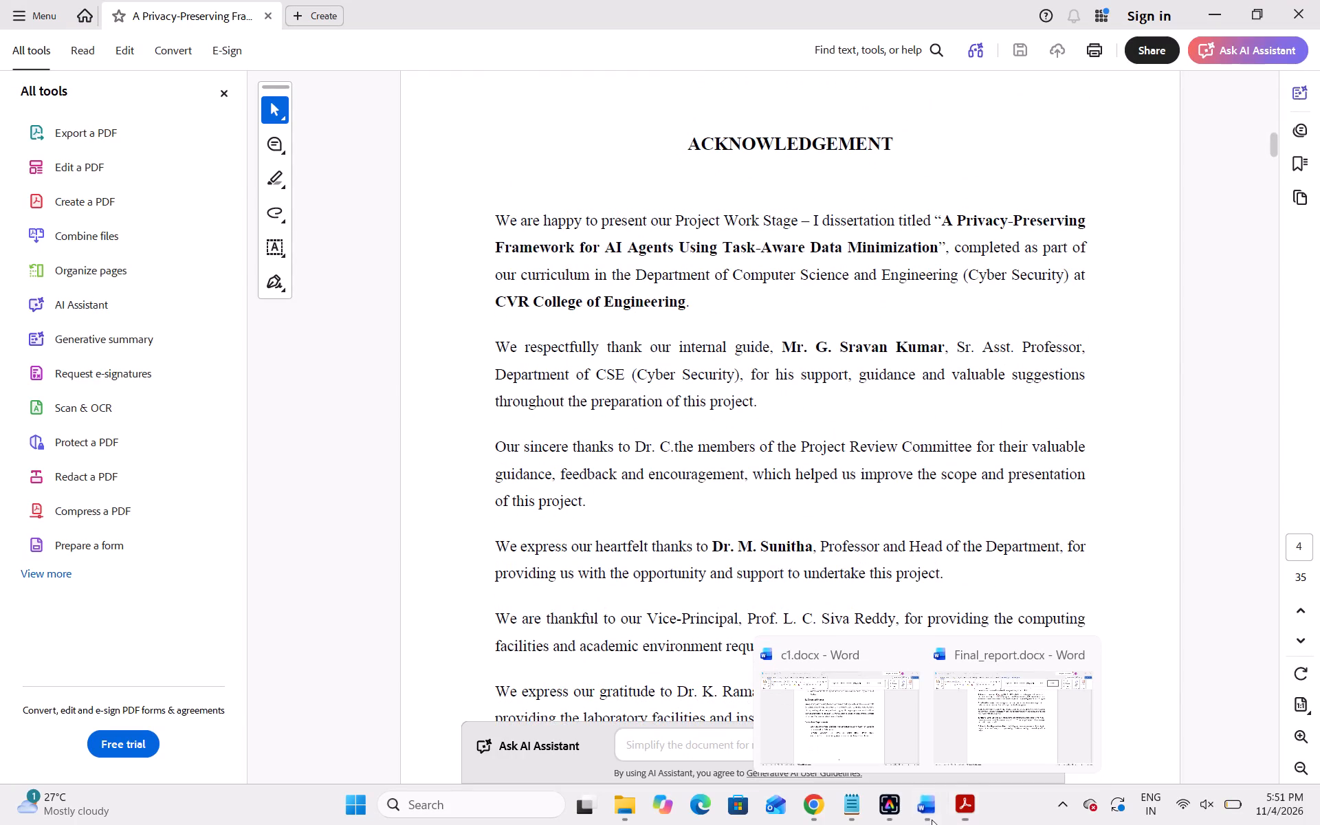
{"action": "left_click", "coordinate": [1024, 699]}
{"action": "scroll", "coordinate": [746, 537], "scroll_direction": "up", "scroll_amount": 1}
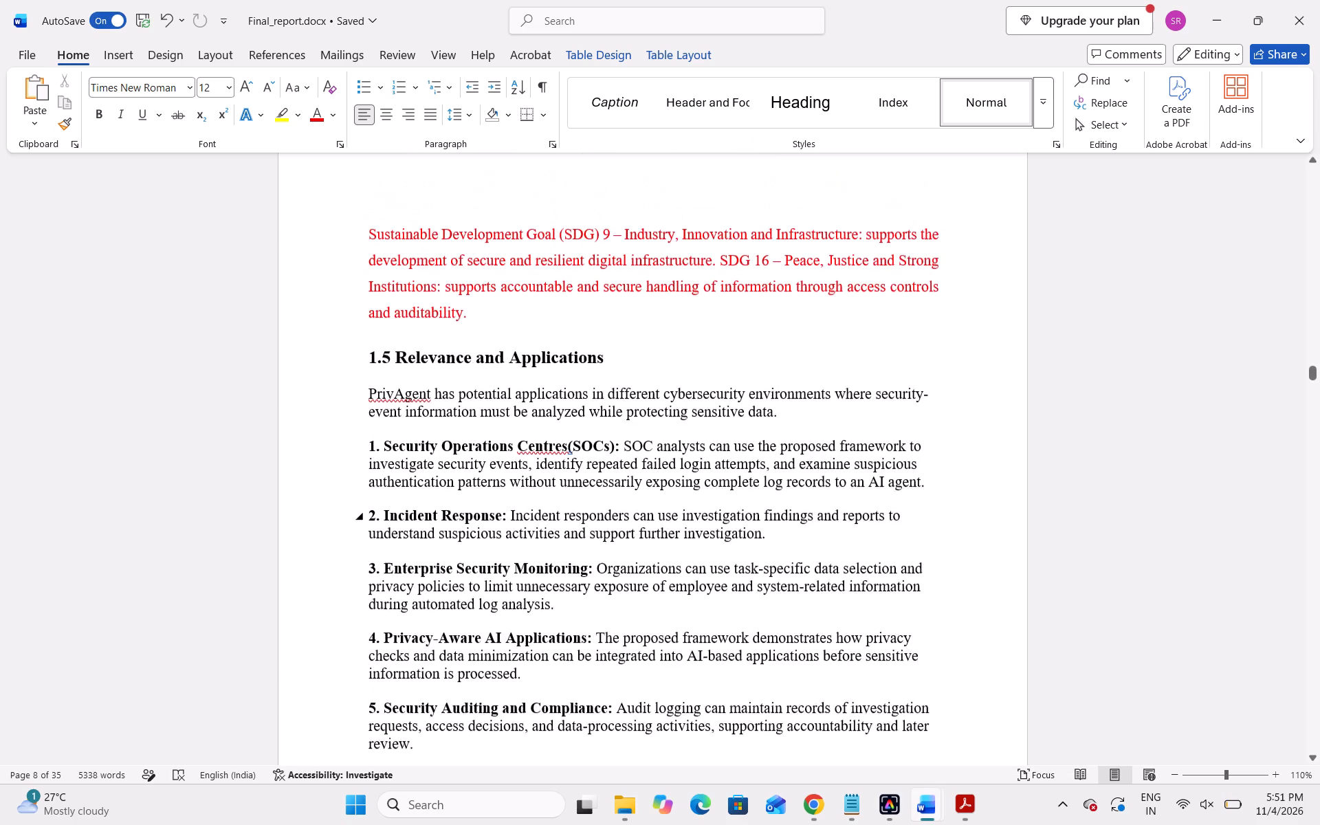
{"action": "scroll", "coordinate": [746, 549], "scroll_direction": "up", "scroll_amount": 1}
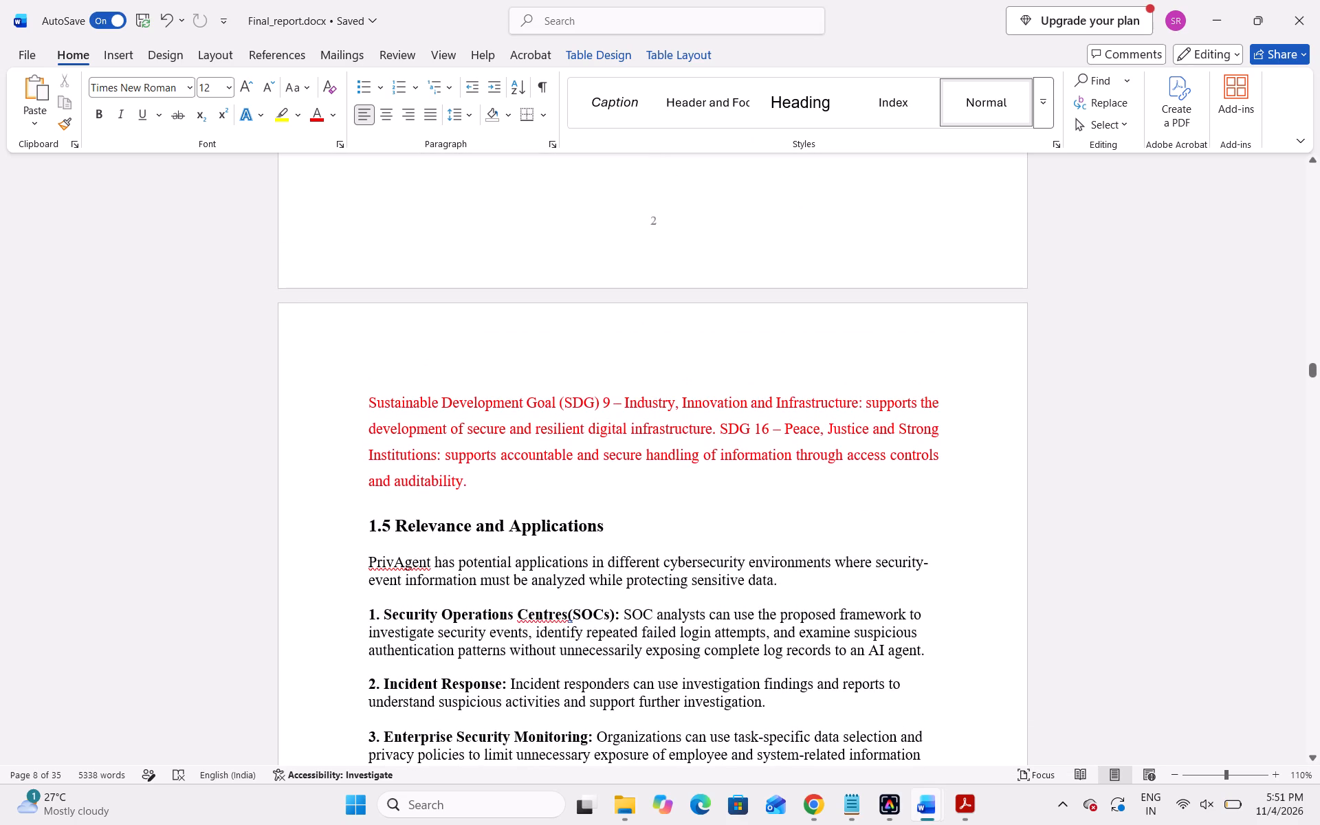
{"action": "left_click_drag", "start_coordinate": [478, 481], "coordinate": [358, 397]}
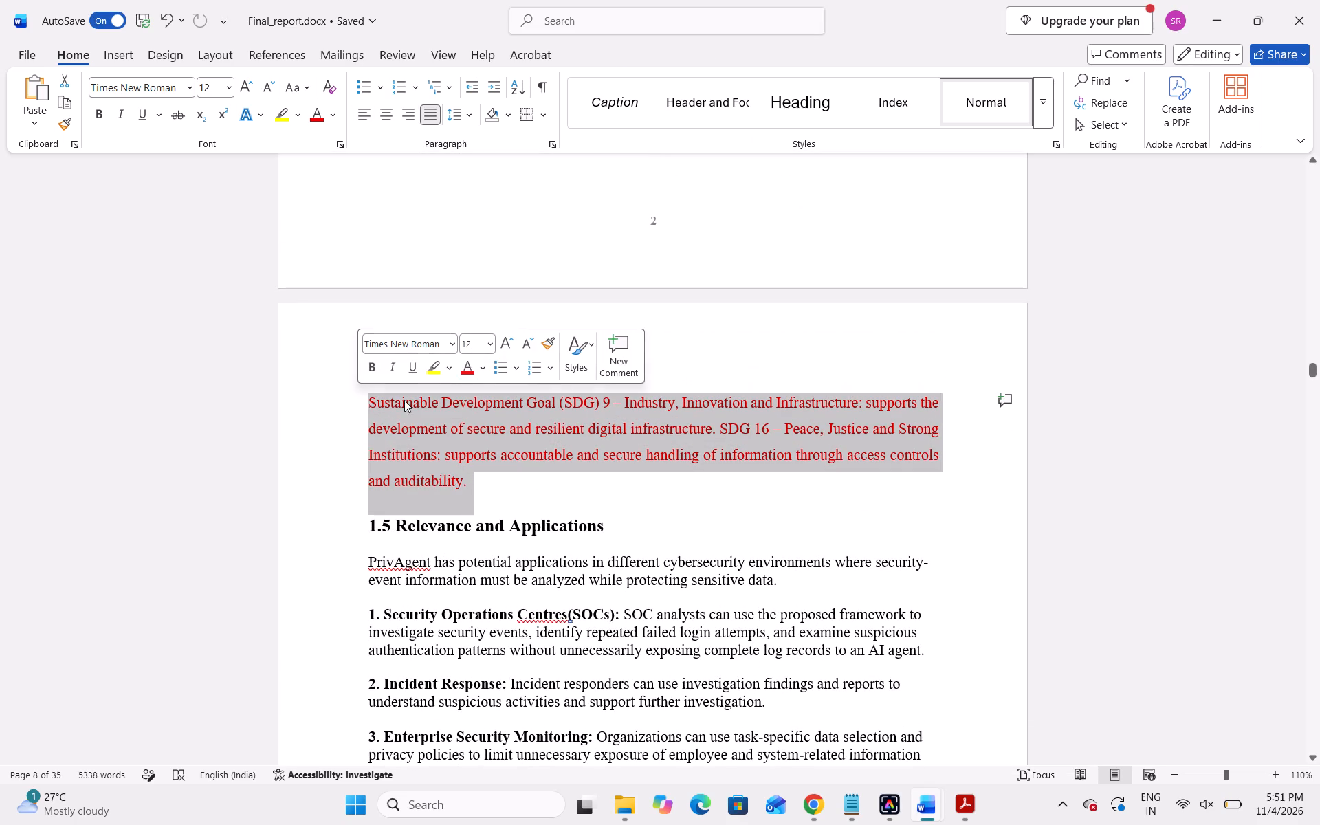
{"action": "left_click", "coordinate": [450, 364]}
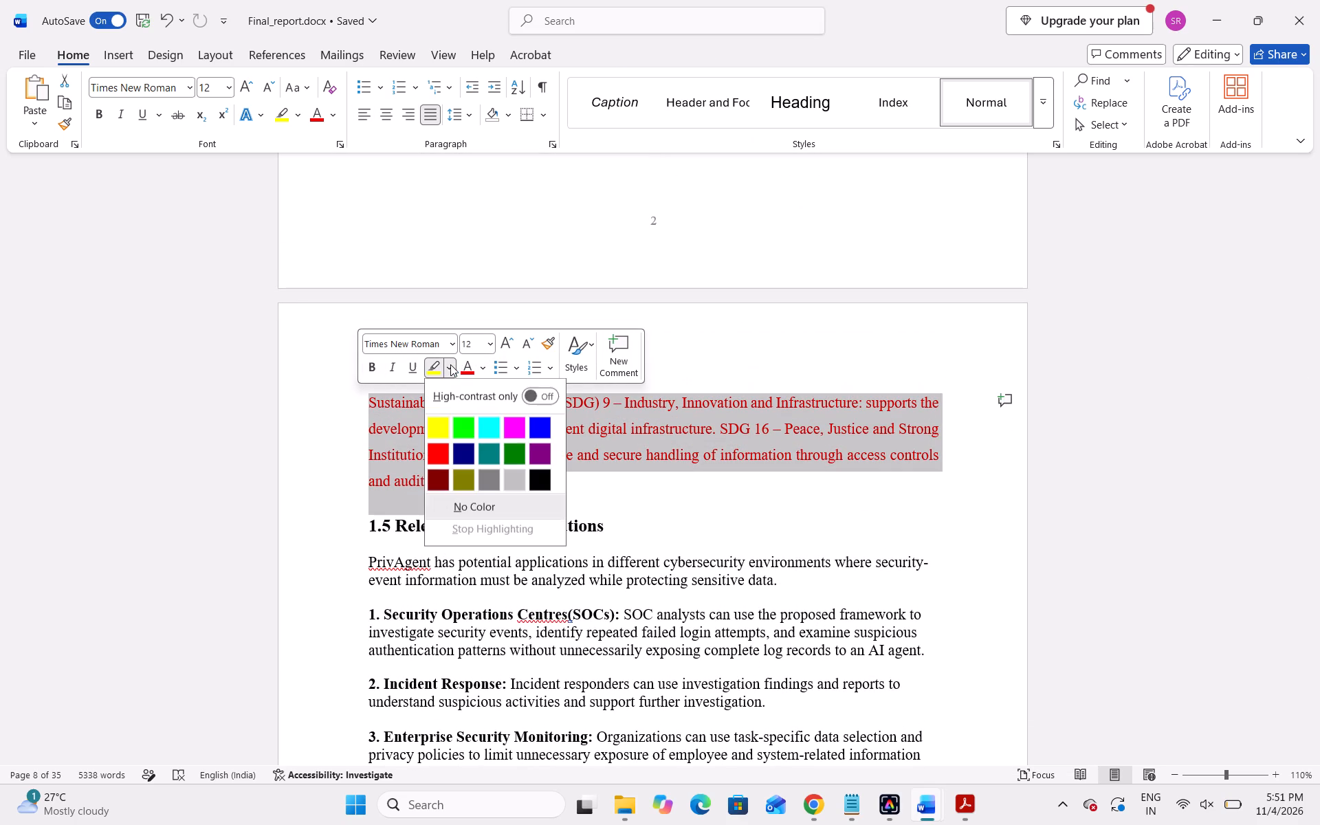
{"action": "left_click", "coordinate": [478, 362]}
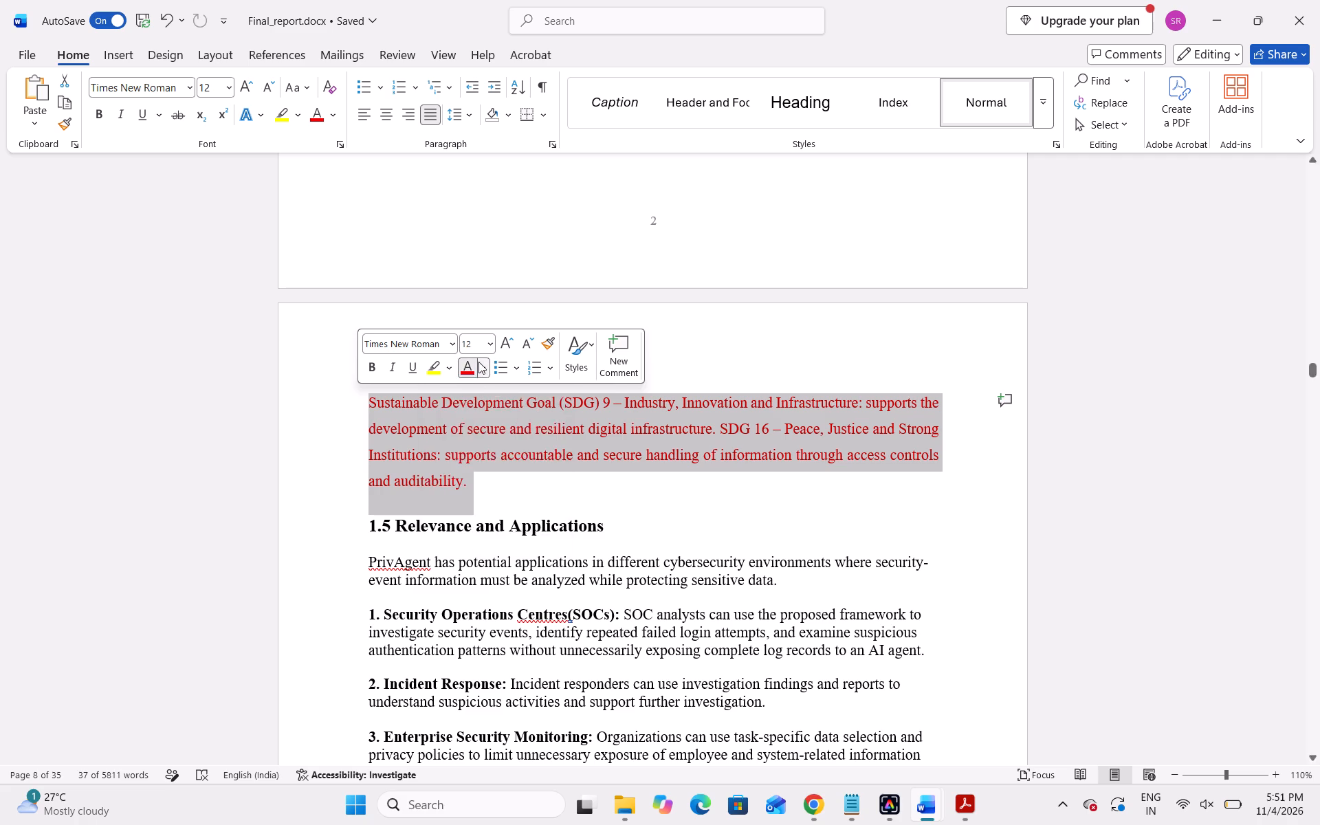
{"action": "left_click", "coordinate": [487, 469]}
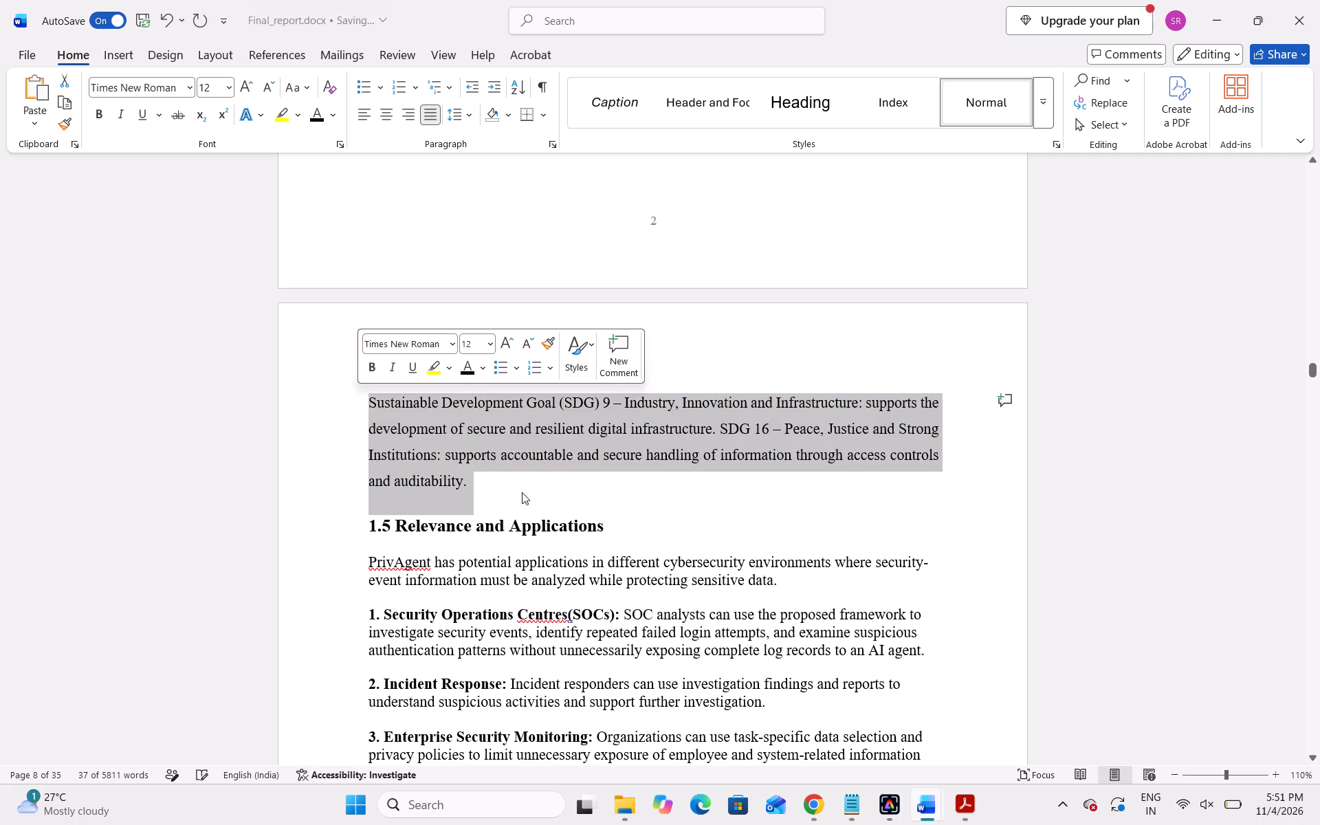
{"action": "left_click", "coordinate": [522, 492]}
Justify the introduction and the five numbered paragraphs of section 1.5 Relevance and Applications.
{"action": "scroll", "coordinate": [635, 525], "scroll_direction": "down", "scroll_amount": 2}
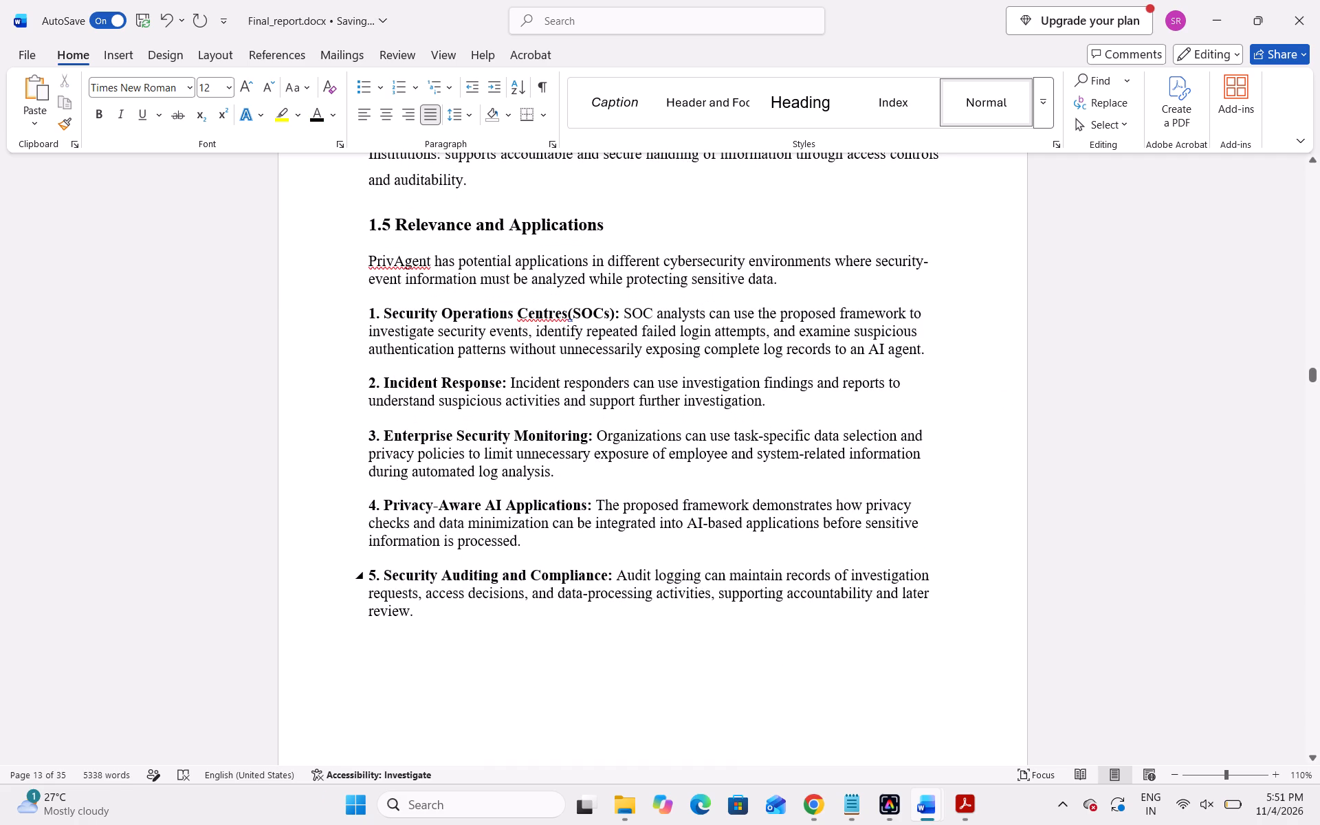
{"action": "left_click_drag", "start_coordinate": [431, 609], "coordinate": [330, 274]}
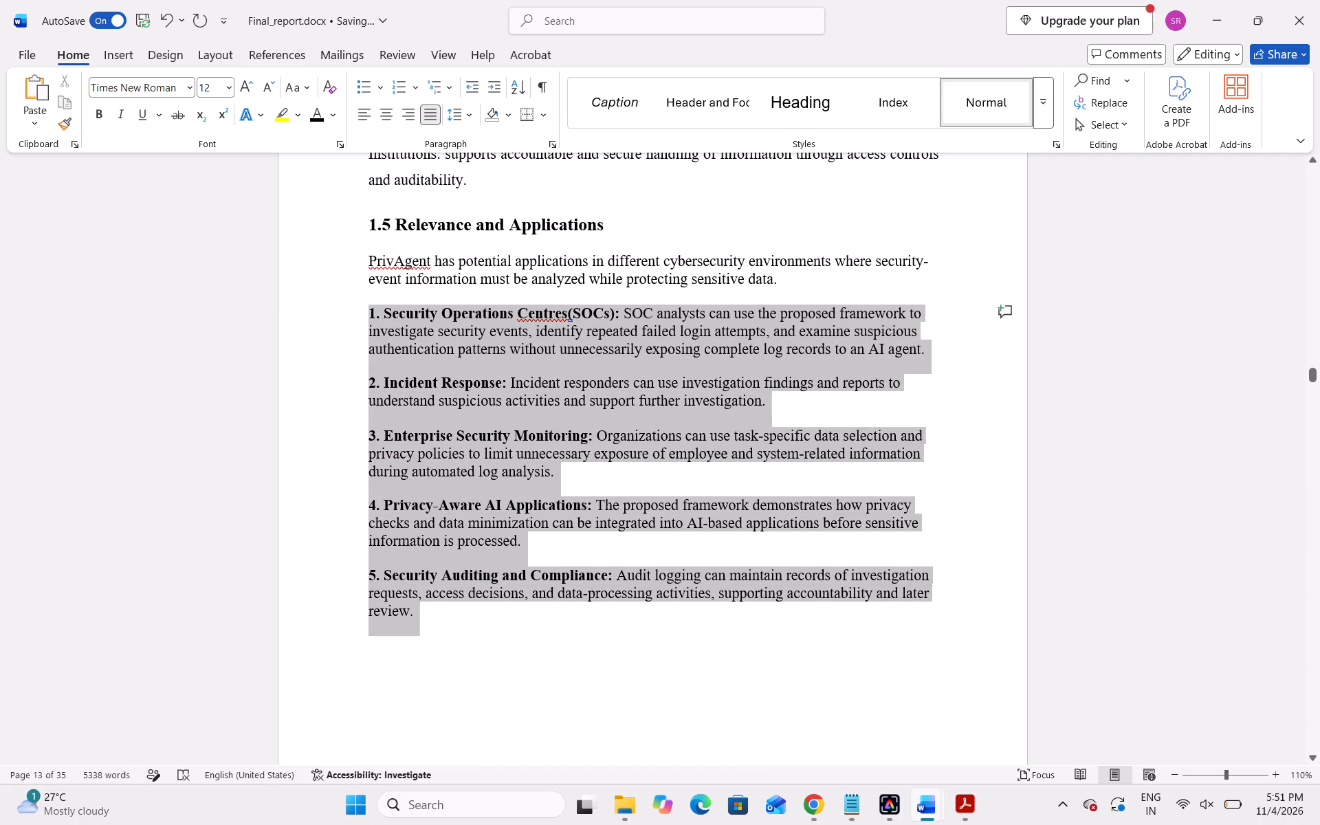
{"action": "left_click_drag", "start_coordinate": [330, 274], "coordinate": [340, 261]}
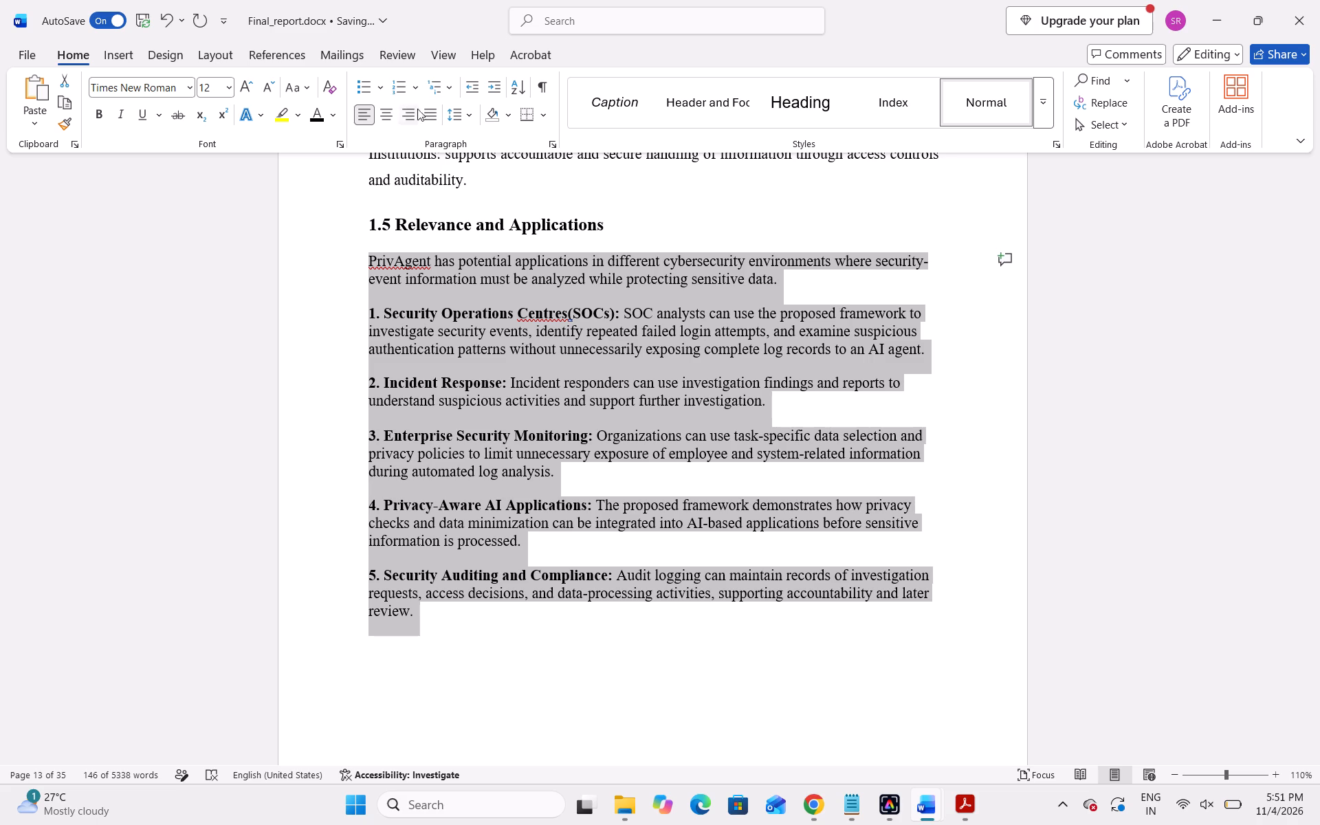
{"action": "left_click", "coordinate": [428, 111]}
{"action": "left_click", "coordinate": [640, 459]}
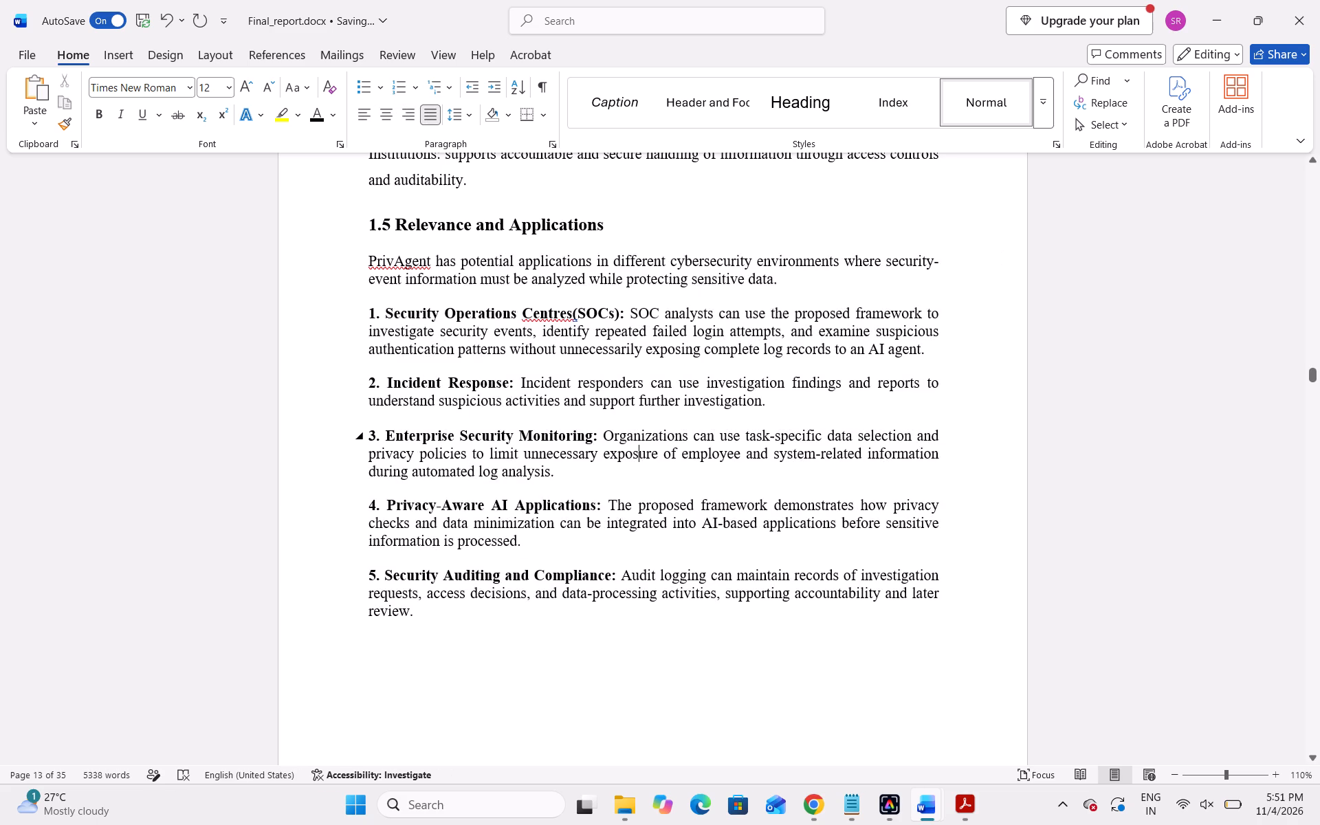
Review the text formatting across Chapters 1 to 3, checking paragraph alignment and spacing.
{"action": "scroll", "coordinate": [640, 459], "scroll_direction": "up", "scroll_amount": 6}
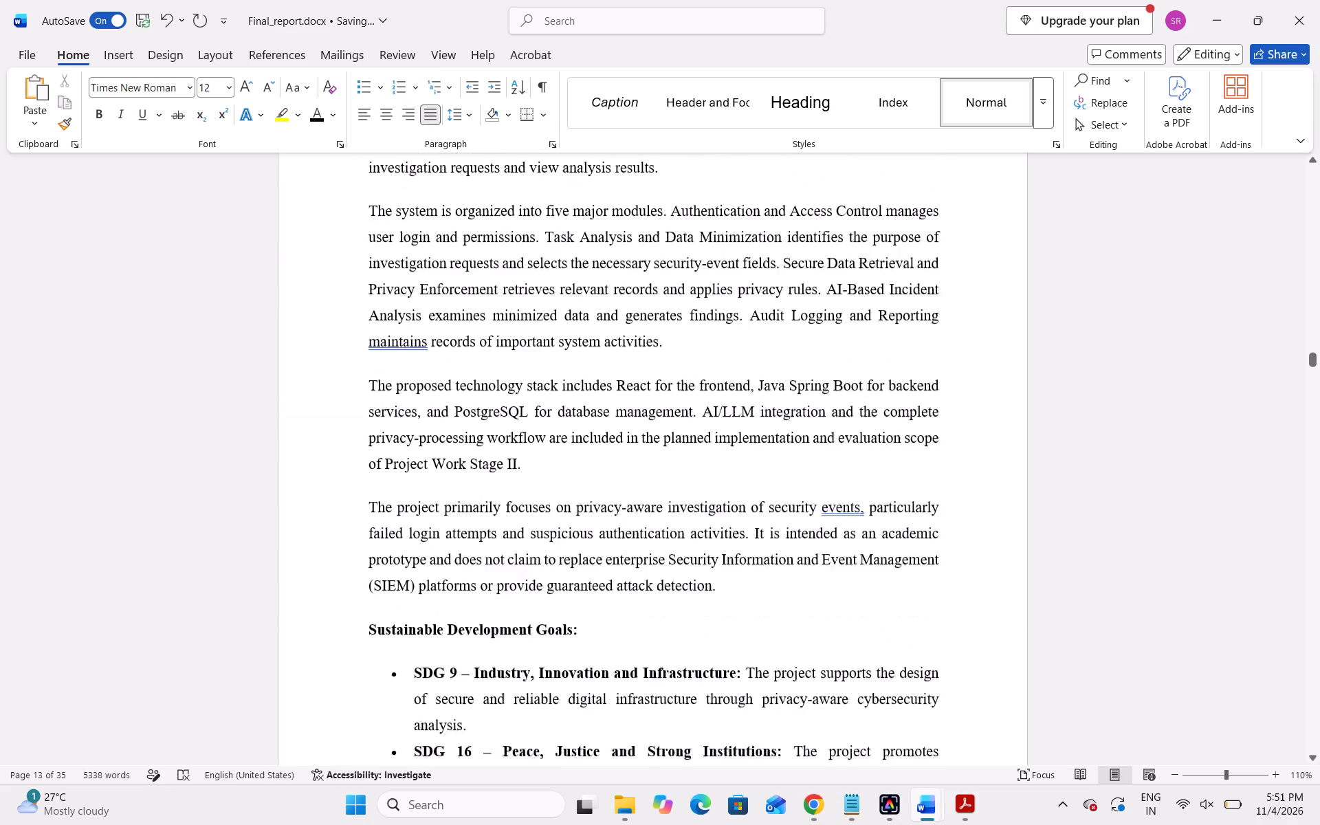
{"action": "scroll", "coordinate": [679, 453], "scroll_direction": "up", "scroll_amount": 7}
{"action": "scroll", "coordinate": [732, 396], "scroll_direction": "up", "scroll_amount": 1}
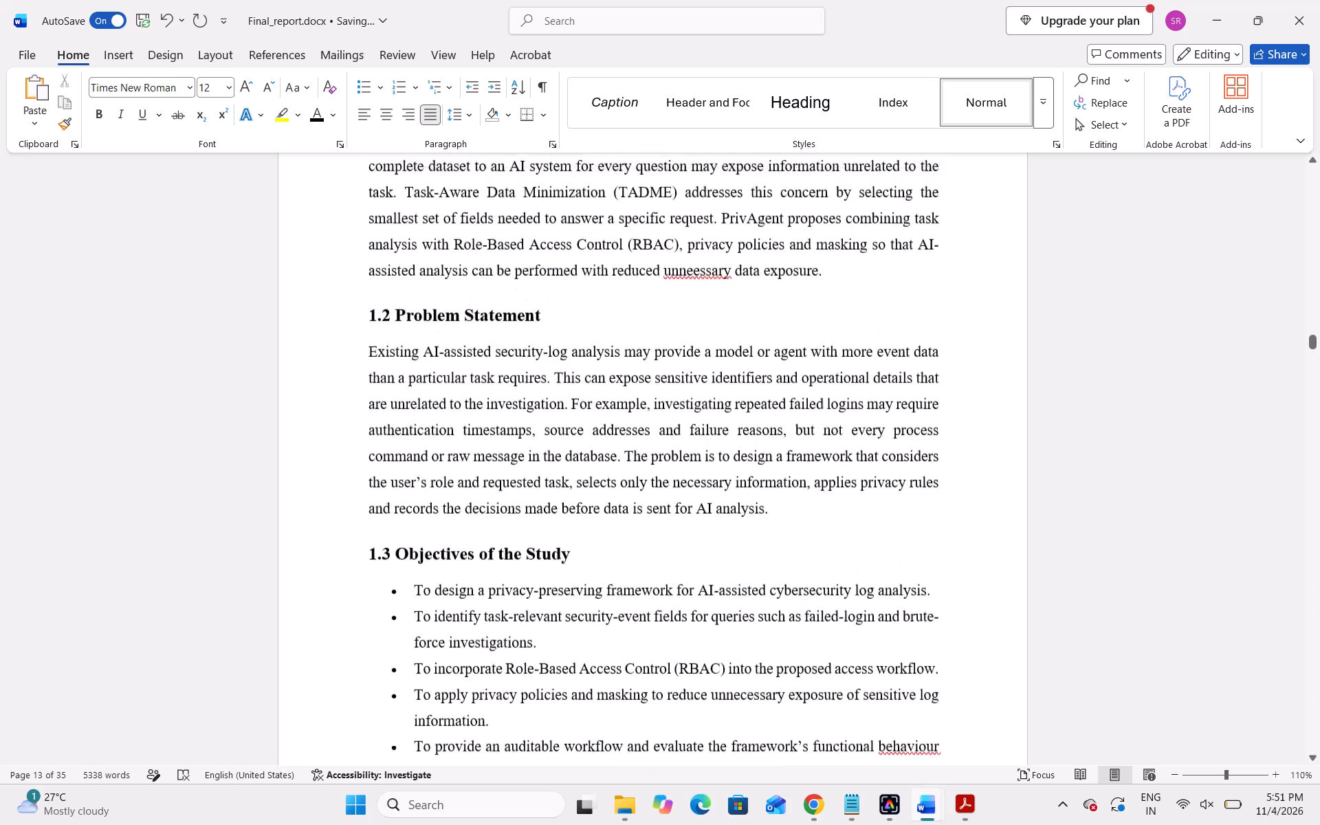
{"action": "scroll", "coordinate": [732, 396], "scroll_direction": "up", "scroll_amount": 2}
{"action": "scroll", "coordinate": [697, 458], "scroll_direction": "down", "scroll_amount": 18}
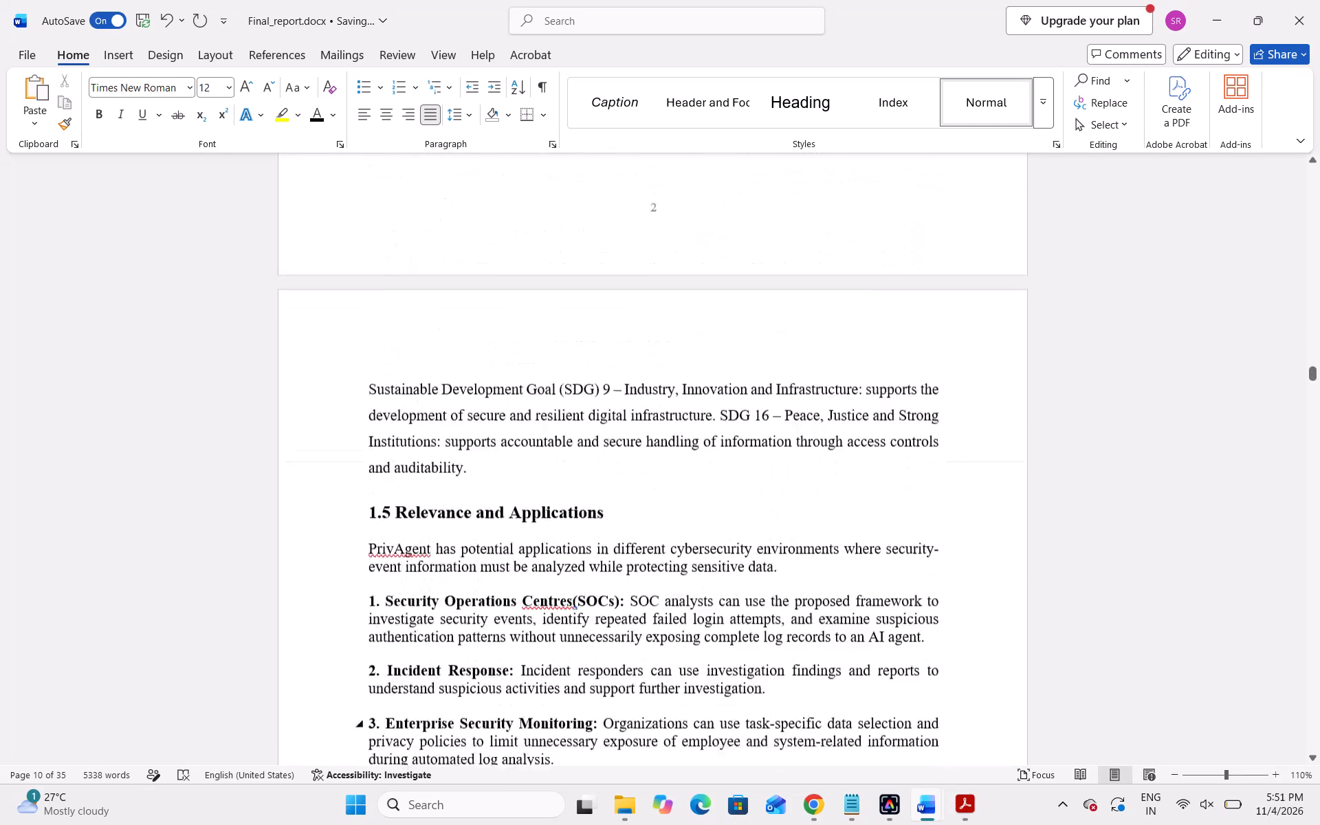
{"action": "scroll", "coordinate": [697, 458], "scroll_direction": "down", "scroll_amount": 12}
{"action": "scroll", "coordinate": [679, 443], "scroll_direction": "up", "scroll_amount": 12}
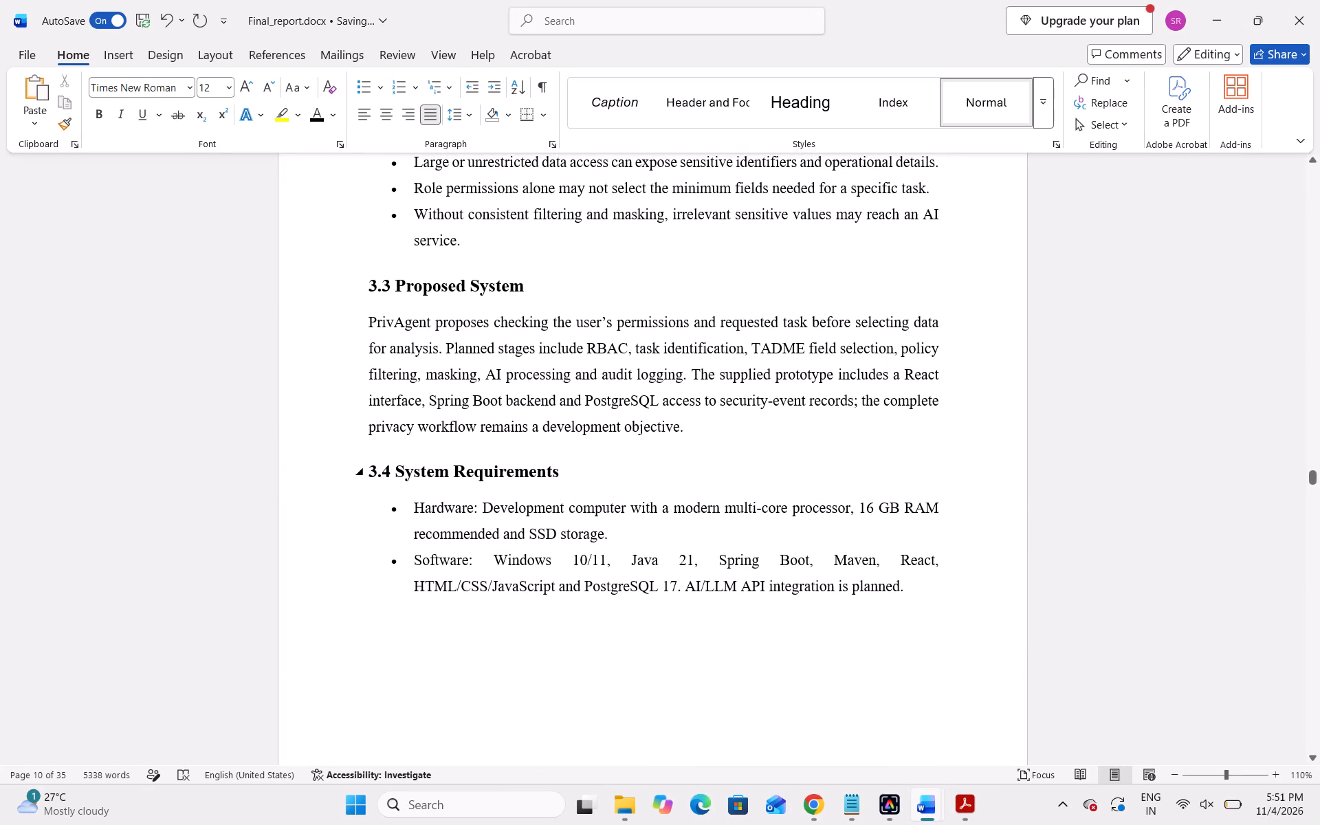
{"action": "scroll", "coordinate": [678, 463], "scroll_direction": "up", "scroll_amount": 5}
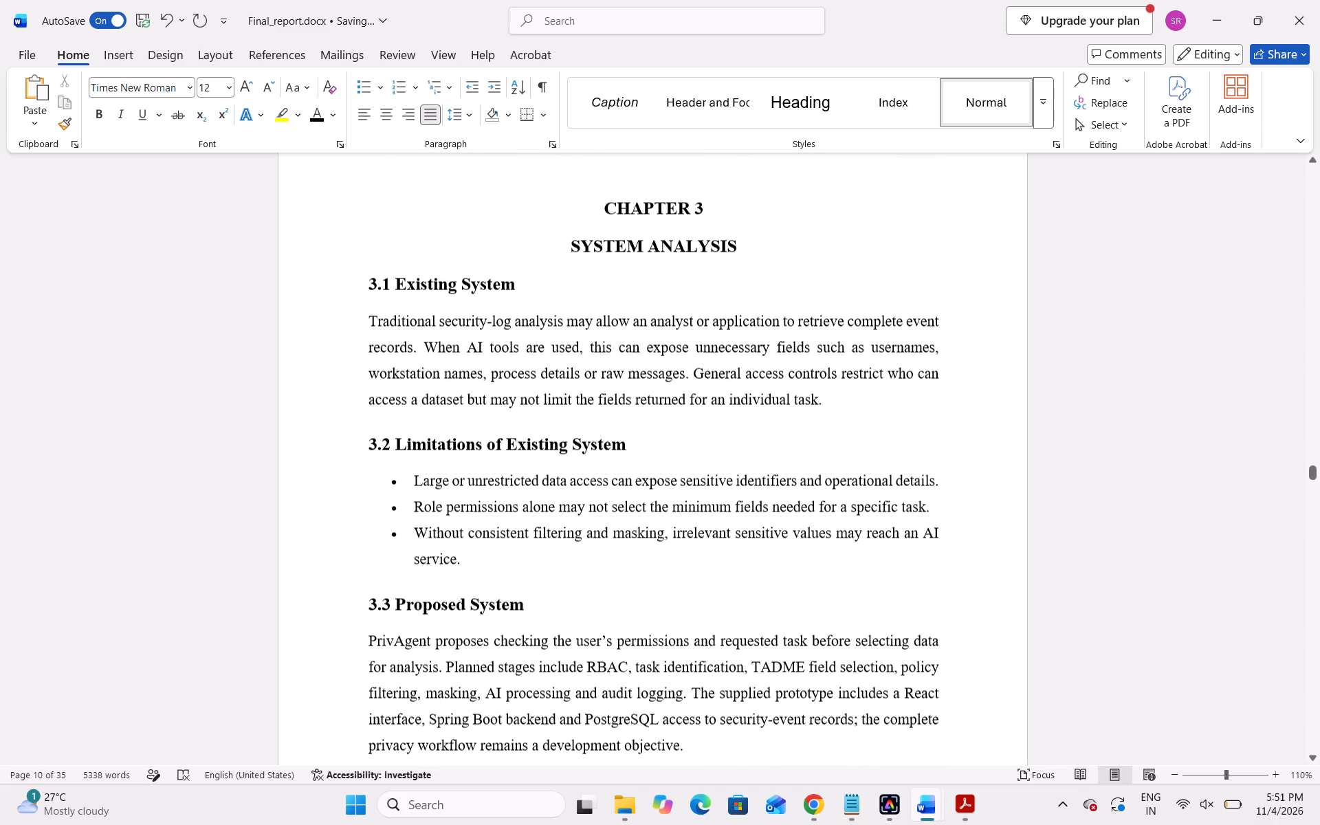
{"action": "scroll", "coordinate": [720, 426], "scroll_direction": "up", "scroll_amount": 20}
{"action": "scroll", "coordinate": [771, 344], "scroll_direction": "up", "scroll_amount": 6}
{"action": "scroll", "coordinate": [833, 435], "scroll_direction": "up", "scroll_amount": 2}
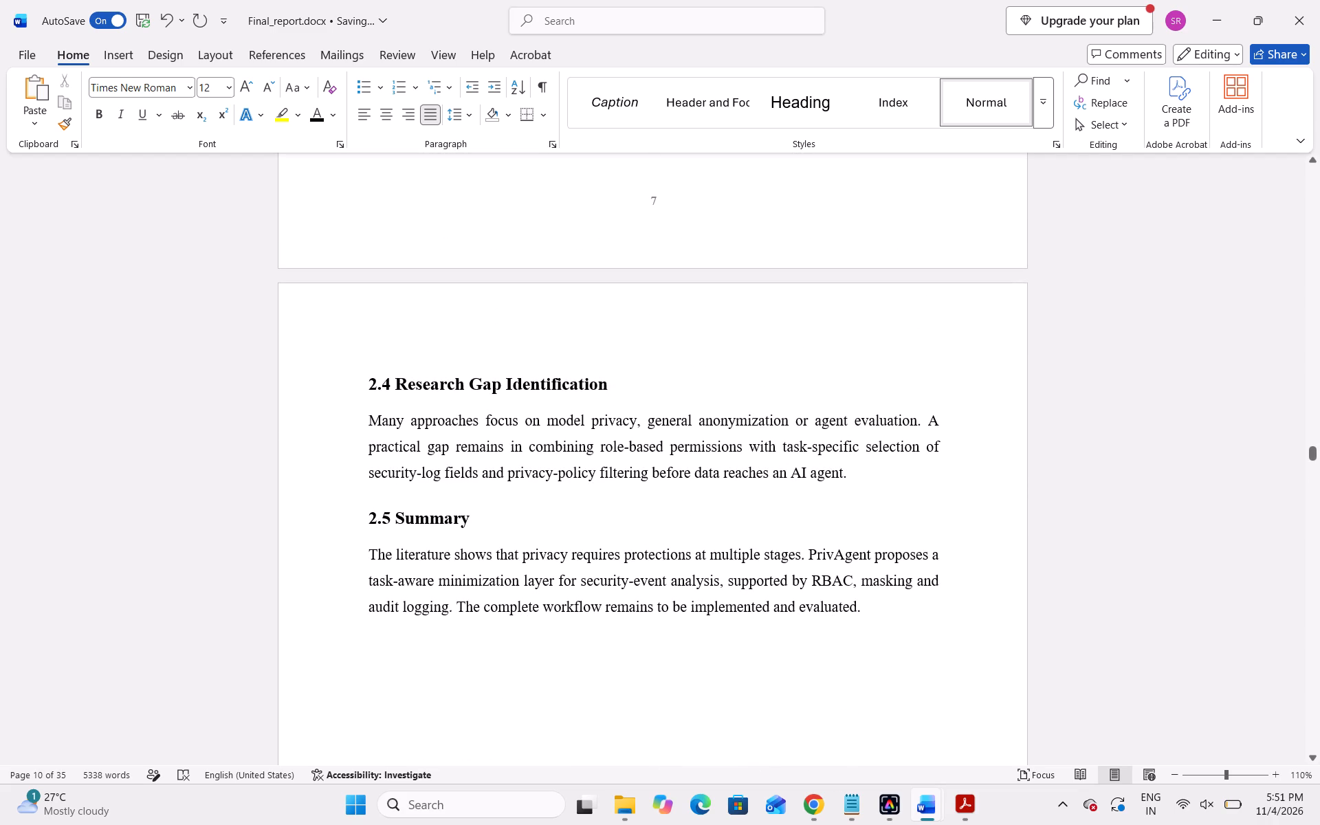
Apply justified alignment to the text from the section 2.4 body through the 2.5 Summary paragraph.
{"action": "left_click_drag", "start_coordinate": [900, 632], "coordinate": [394, 412]}
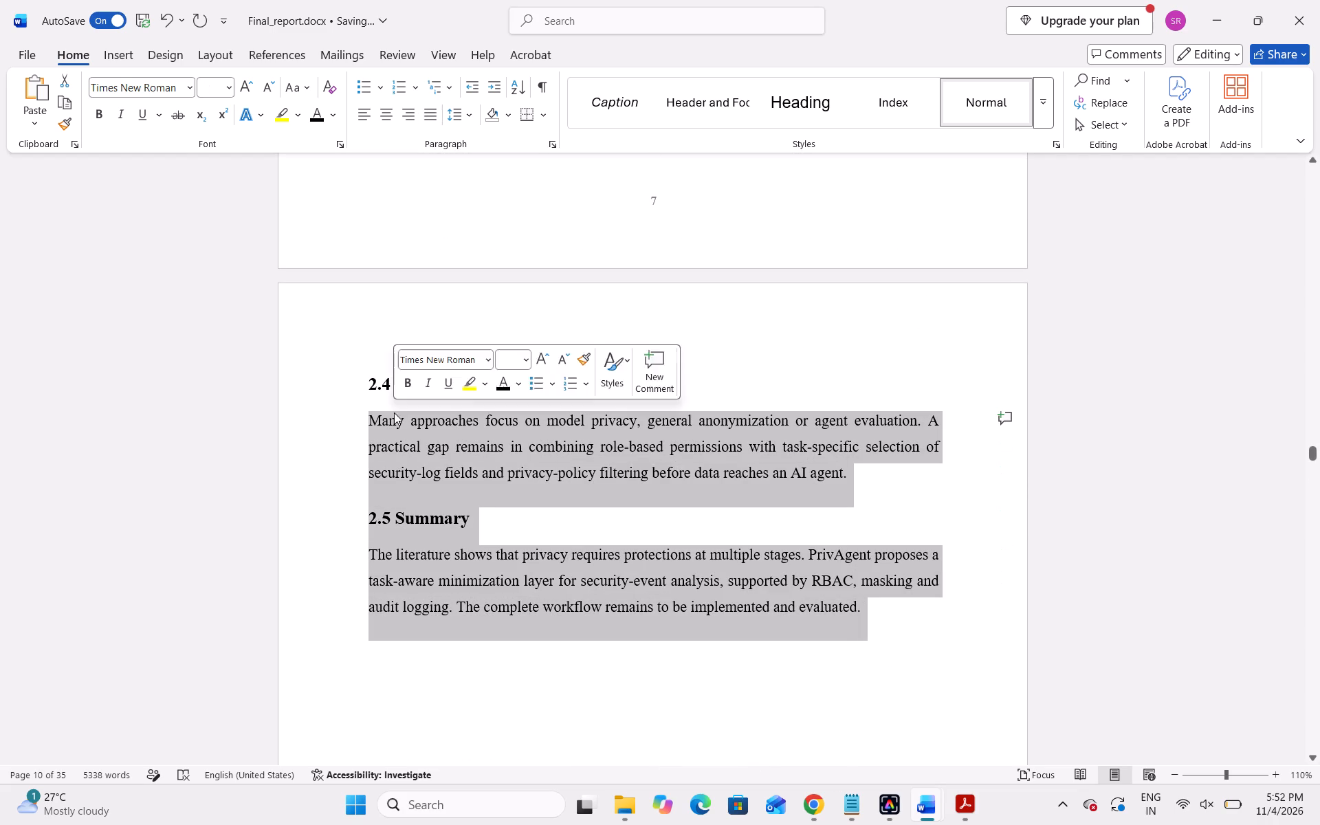
{"action": "left_click", "coordinate": [428, 114]}
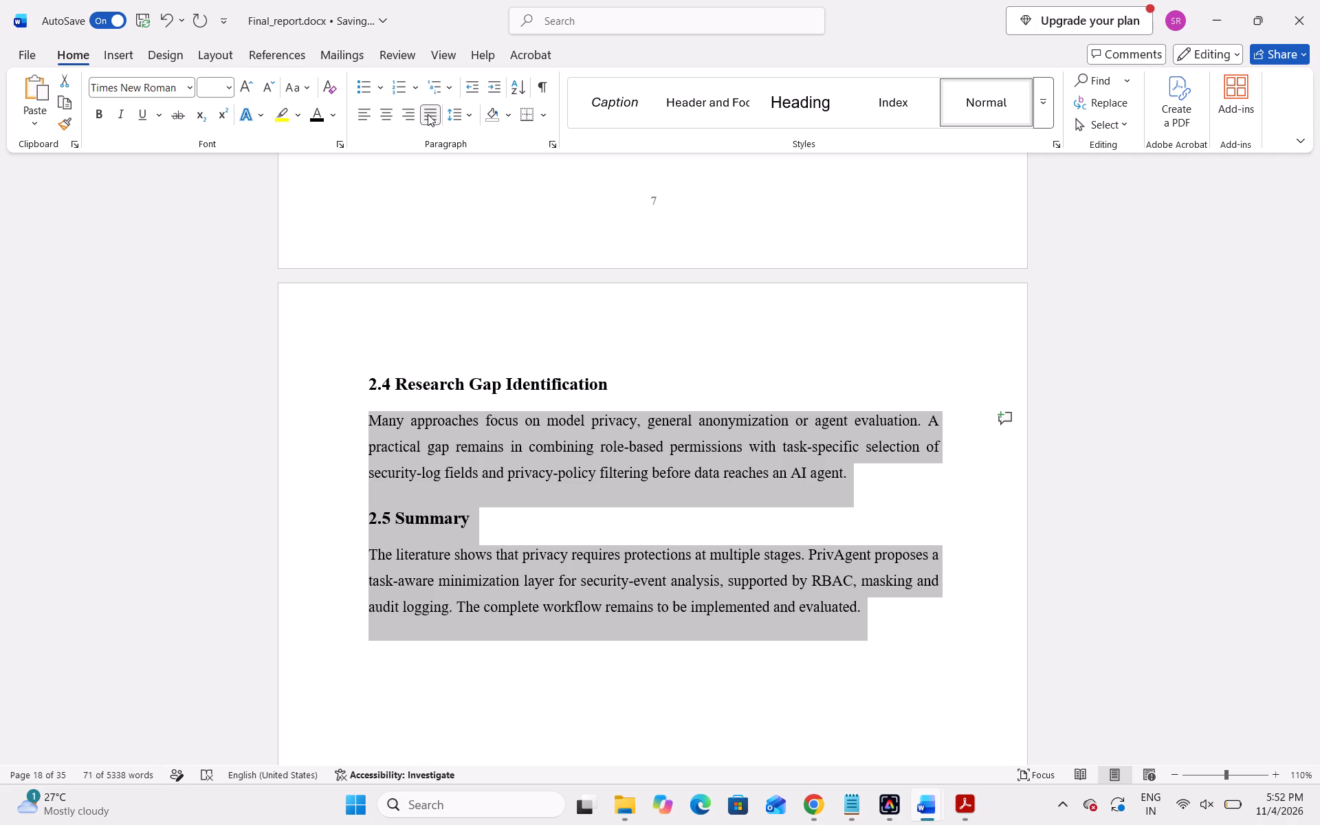
{"action": "left_click", "coordinate": [576, 527]}
Check the alignment of the Pseudonymization and Agent Data Minimization and Summary paragraphs before section 2.3.
{"action": "scroll", "coordinate": [576, 527], "scroll_direction": "up", "scroll_amount": 10}
{"action": "scroll", "coordinate": [646, 477], "scroll_direction": "up", "scroll_amount": 1}
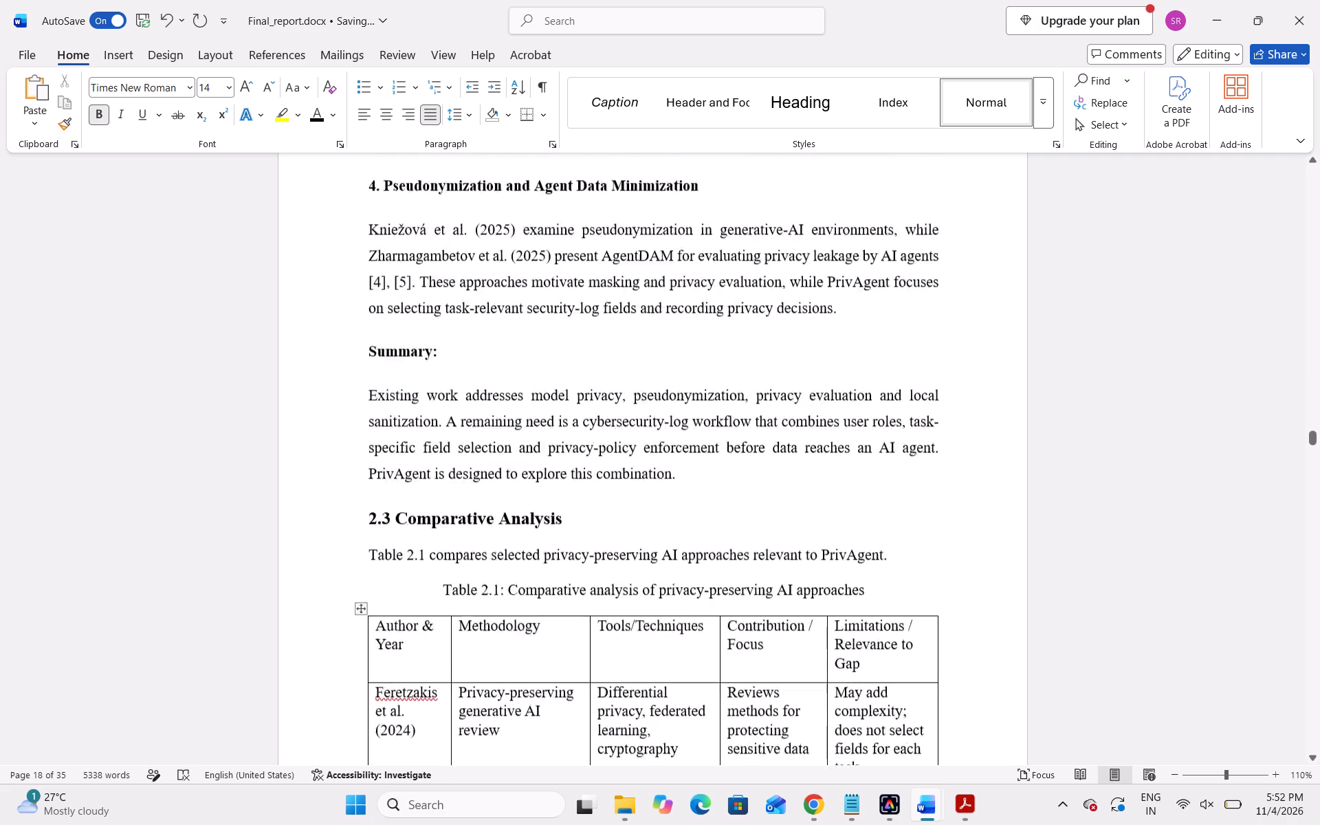
{"action": "scroll", "coordinate": [844, 580], "scroll_direction": "up", "scroll_amount": 1}
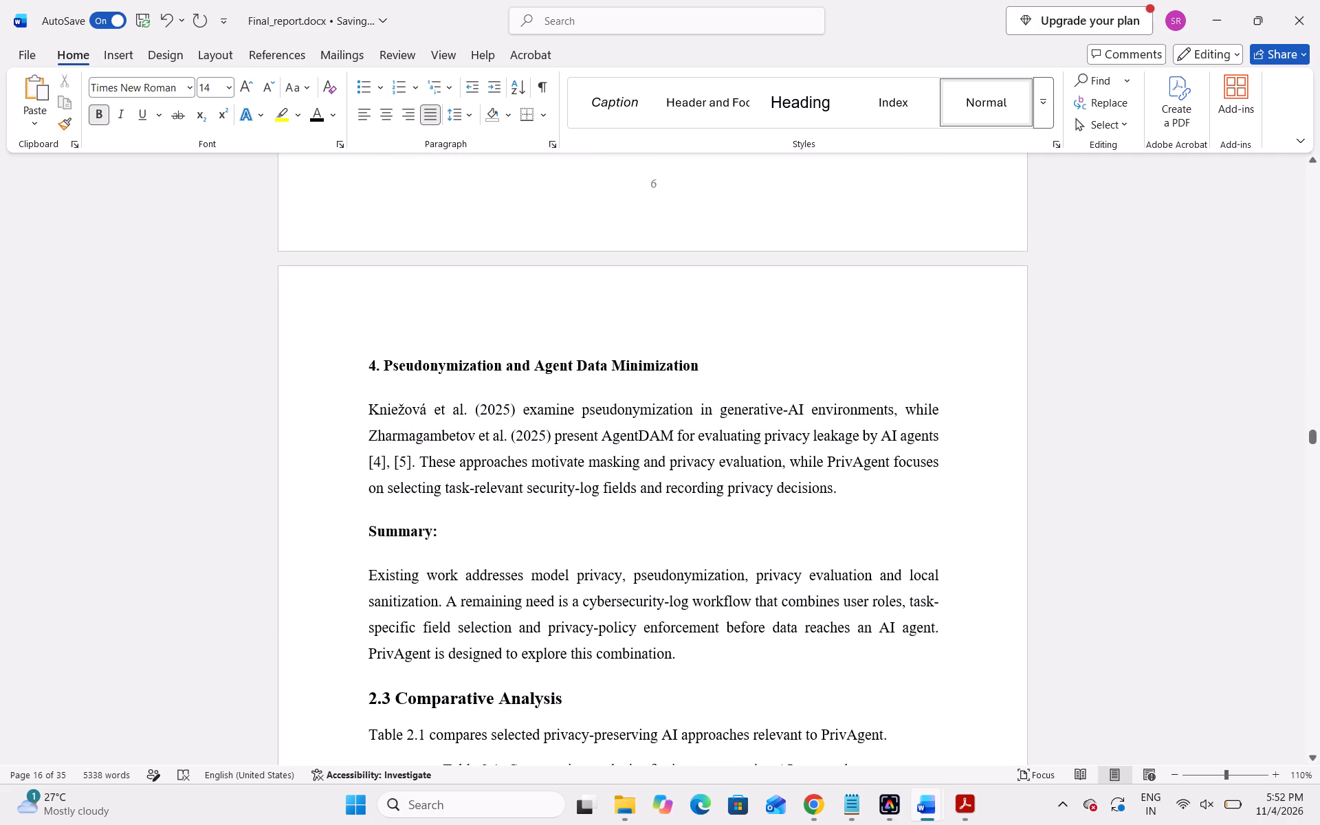
{"action": "scroll", "coordinate": [837, 638], "scroll_direction": "down", "scroll_amount": 1}
{"action": "left_click", "coordinate": [698, 469]}
{"action": "left_click_drag", "start_coordinate": [698, 469], "coordinate": [375, 173]}
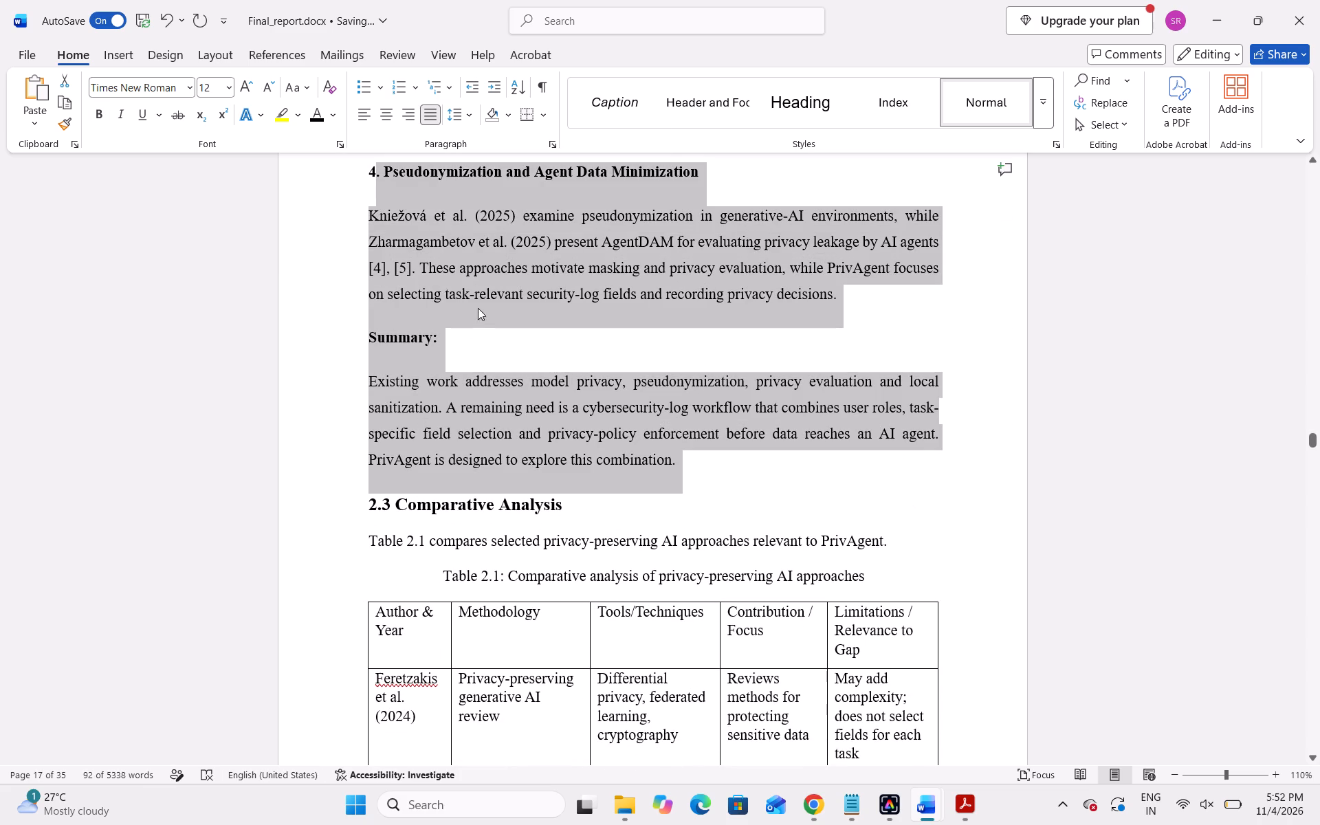
{"action": "left_click", "coordinate": [503, 375]}
Justify all of section 1.7 Challenges in AI-Based Cybersecurity Analysis and set its line spacing to 1.5.
{"action": "scroll", "coordinate": [503, 375], "scroll_direction": "up", "scroll_amount": 3}
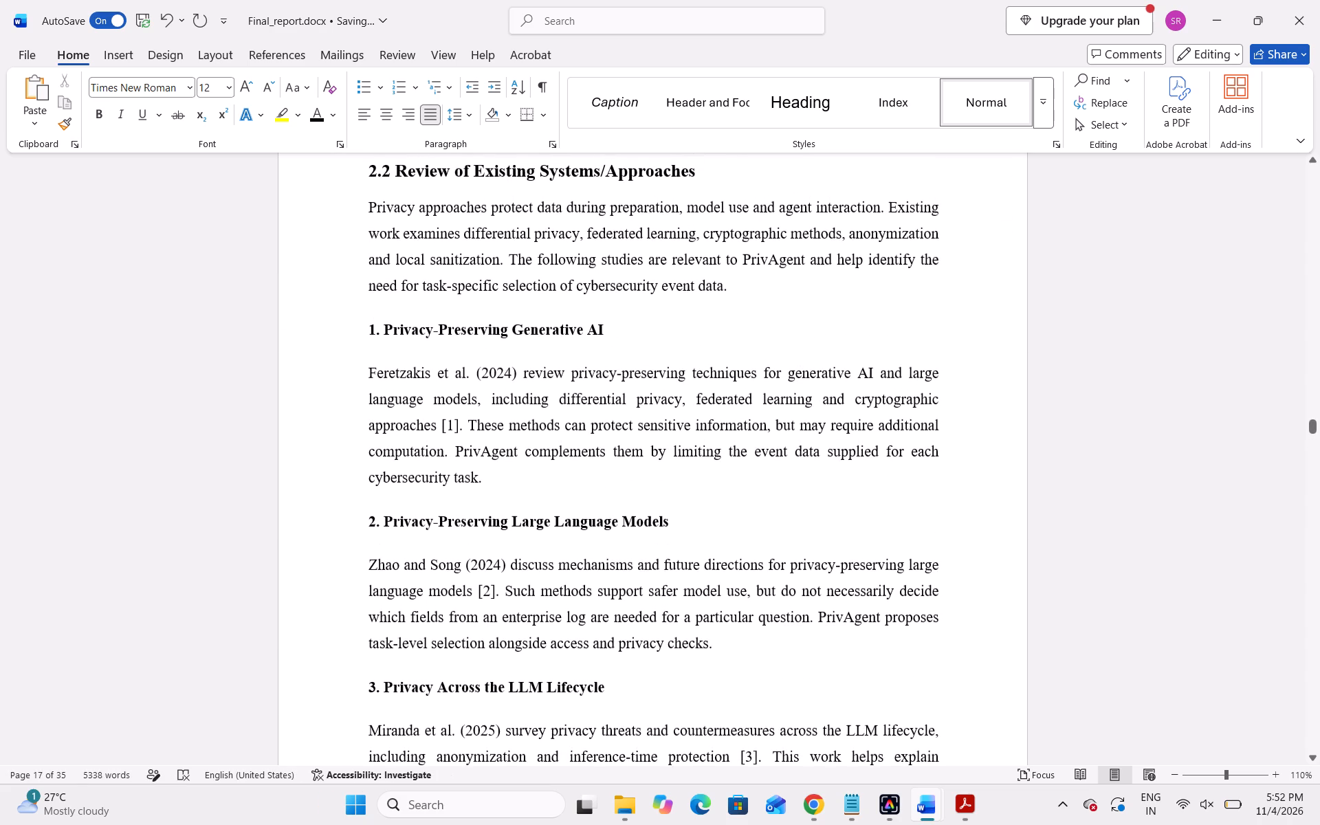
{"action": "scroll", "coordinate": [544, 384], "scroll_direction": "up", "scroll_amount": 9}
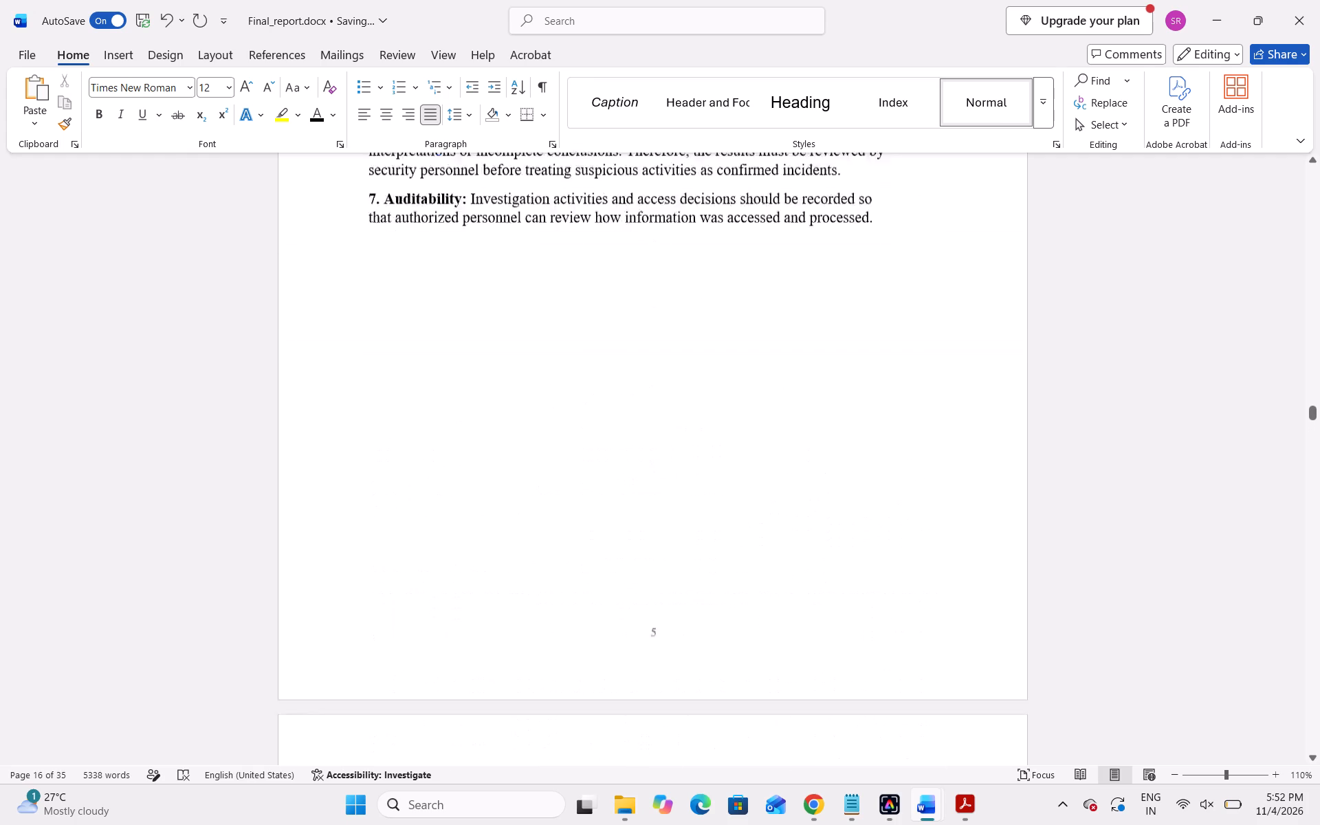
{"action": "scroll", "coordinate": [544, 384], "scroll_direction": "up", "scroll_amount": 6}
{"action": "scroll", "coordinate": [593, 393], "scroll_direction": "down", "scroll_amount": 1}
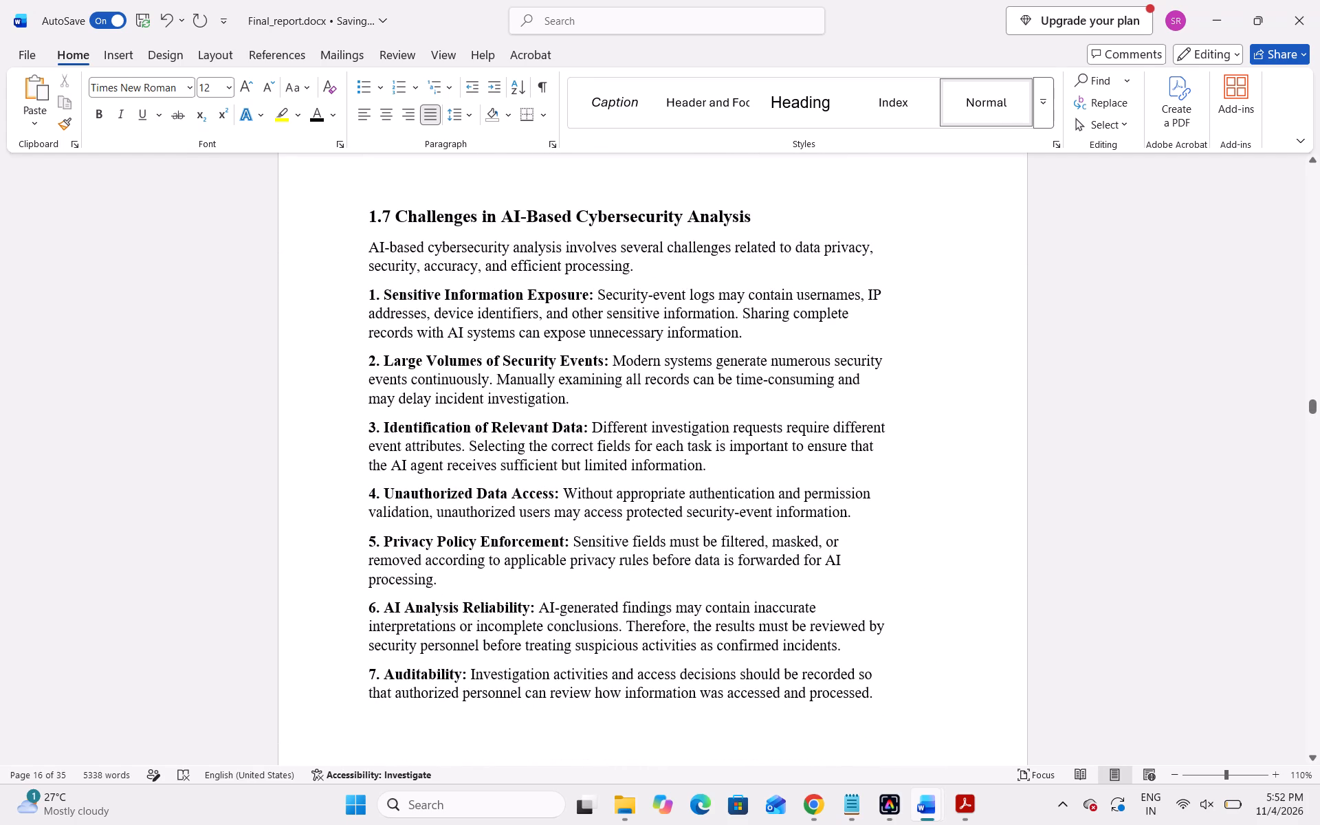
{"action": "left_click_drag", "start_coordinate": [884, 691], "coordinate": [460, 420]}
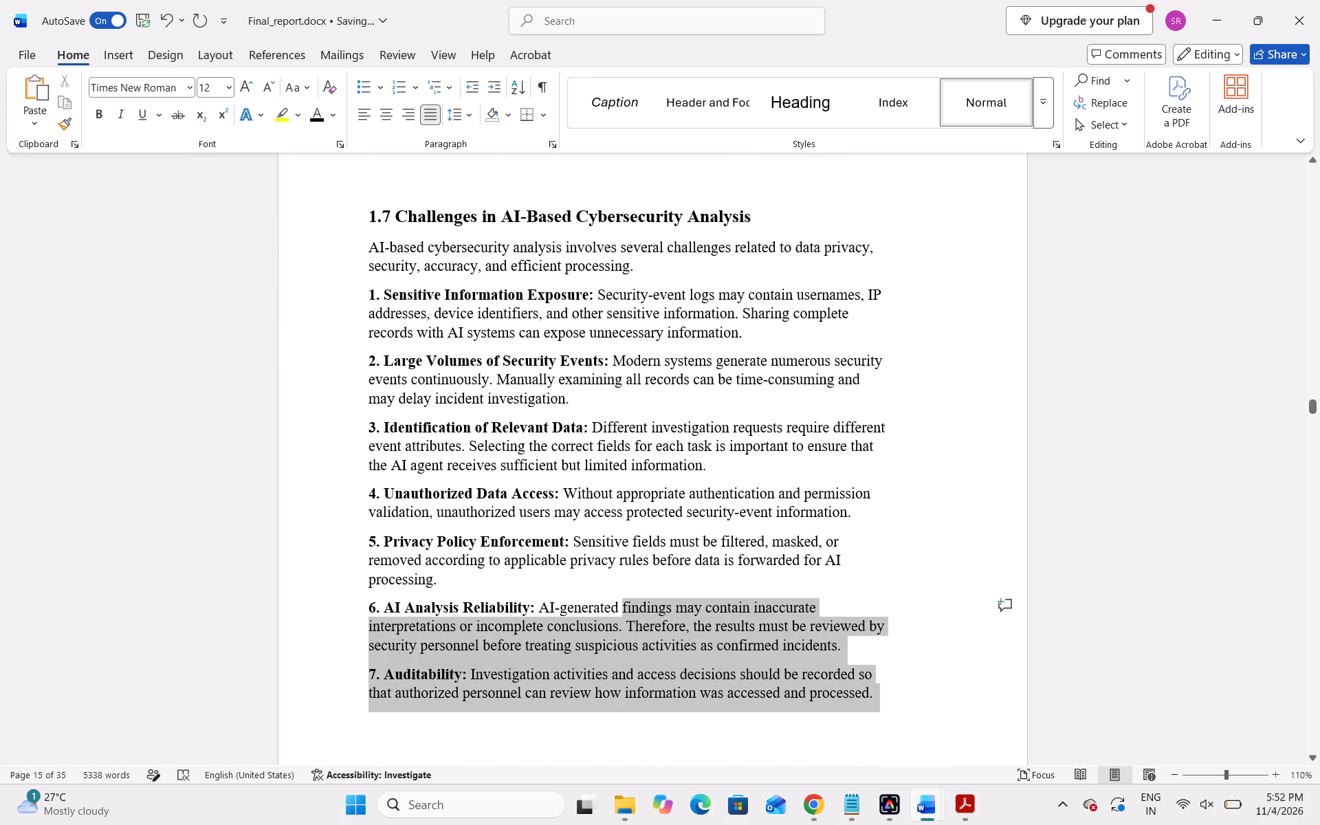
{"action": "left_click_drag", "start_coordinate": [460, 420], "coordinate": [371, 202]}
{"action": "left_click", "coordinate": [431, 117]}
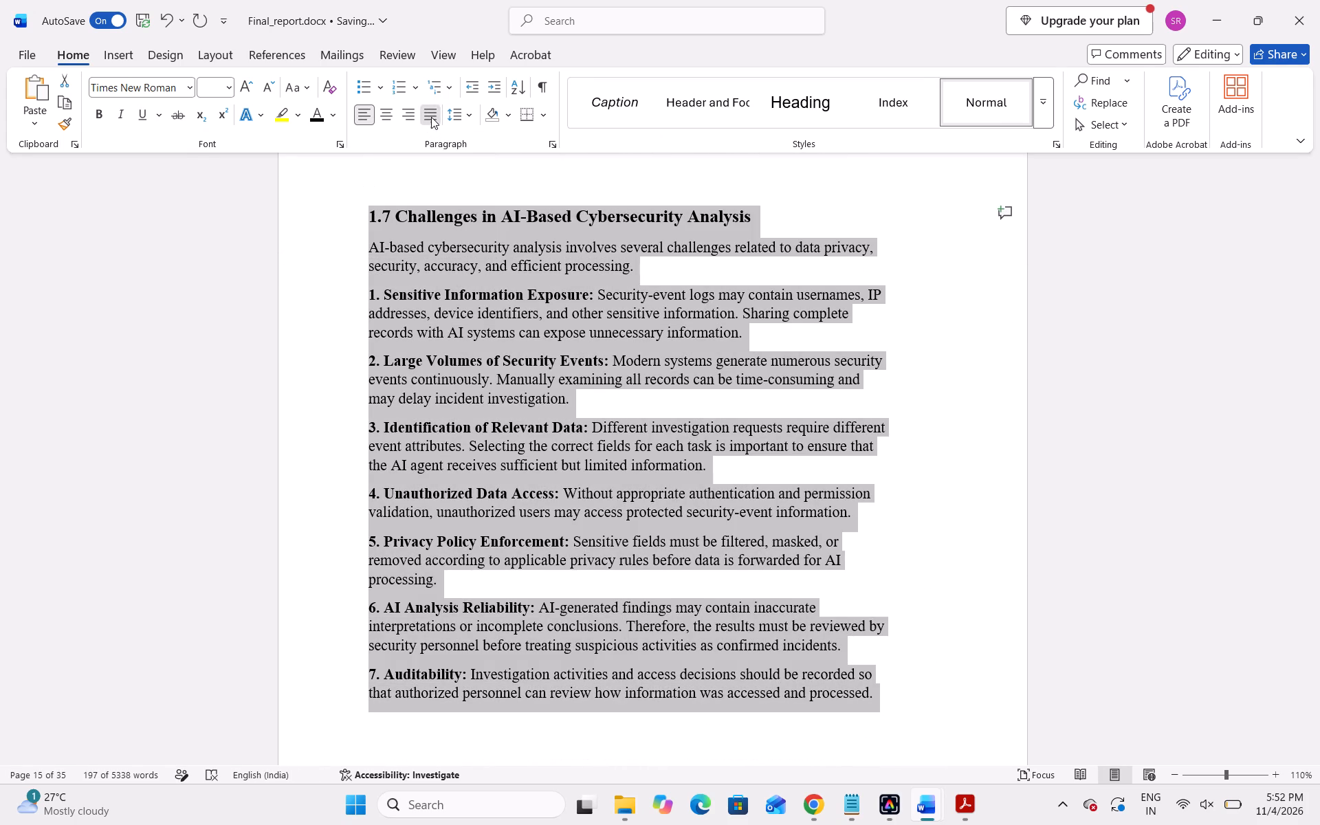
{"action": "left_click", "coordinate": [469, 115]}
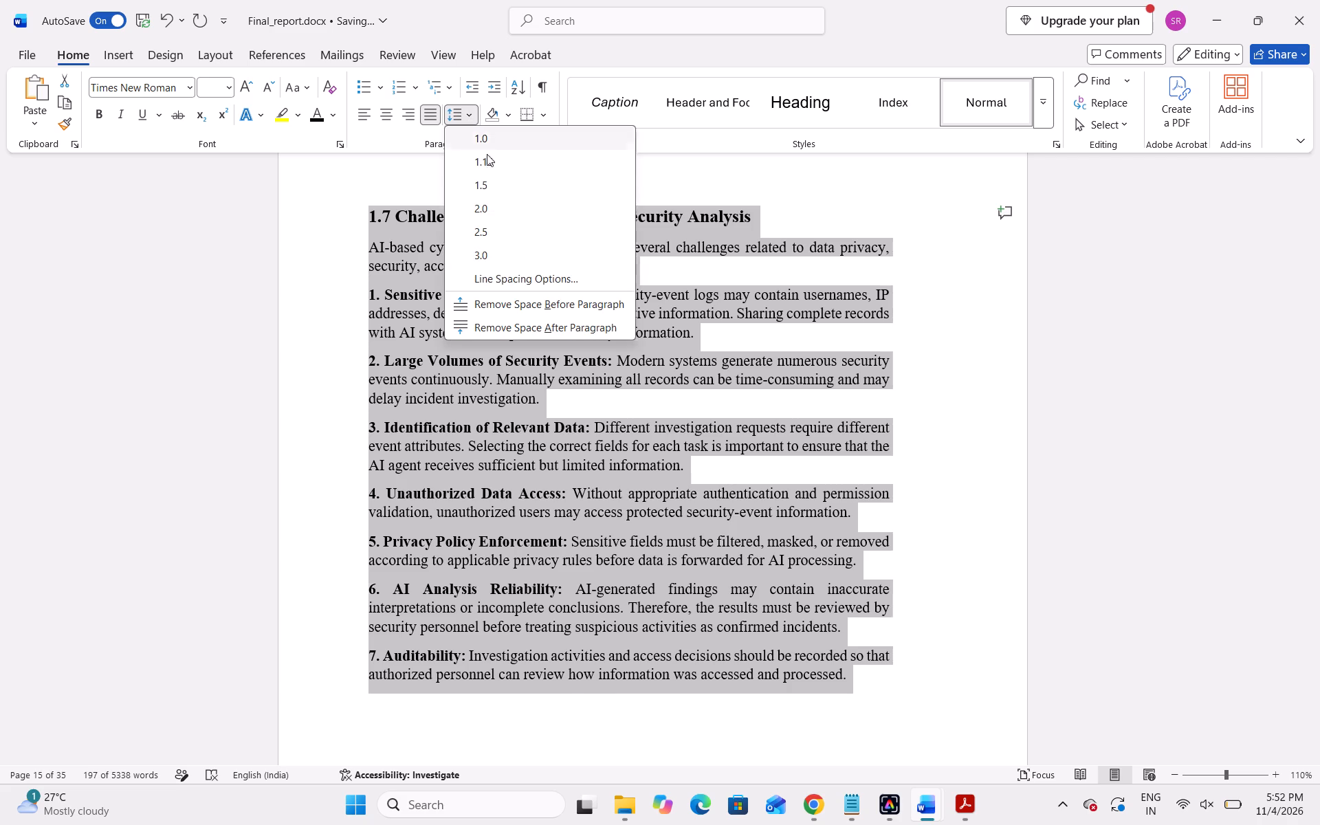
{"action": "left_click", "coordinate": [488, 177]}
{"action": "left_click", "coordinate": [518, 386]}
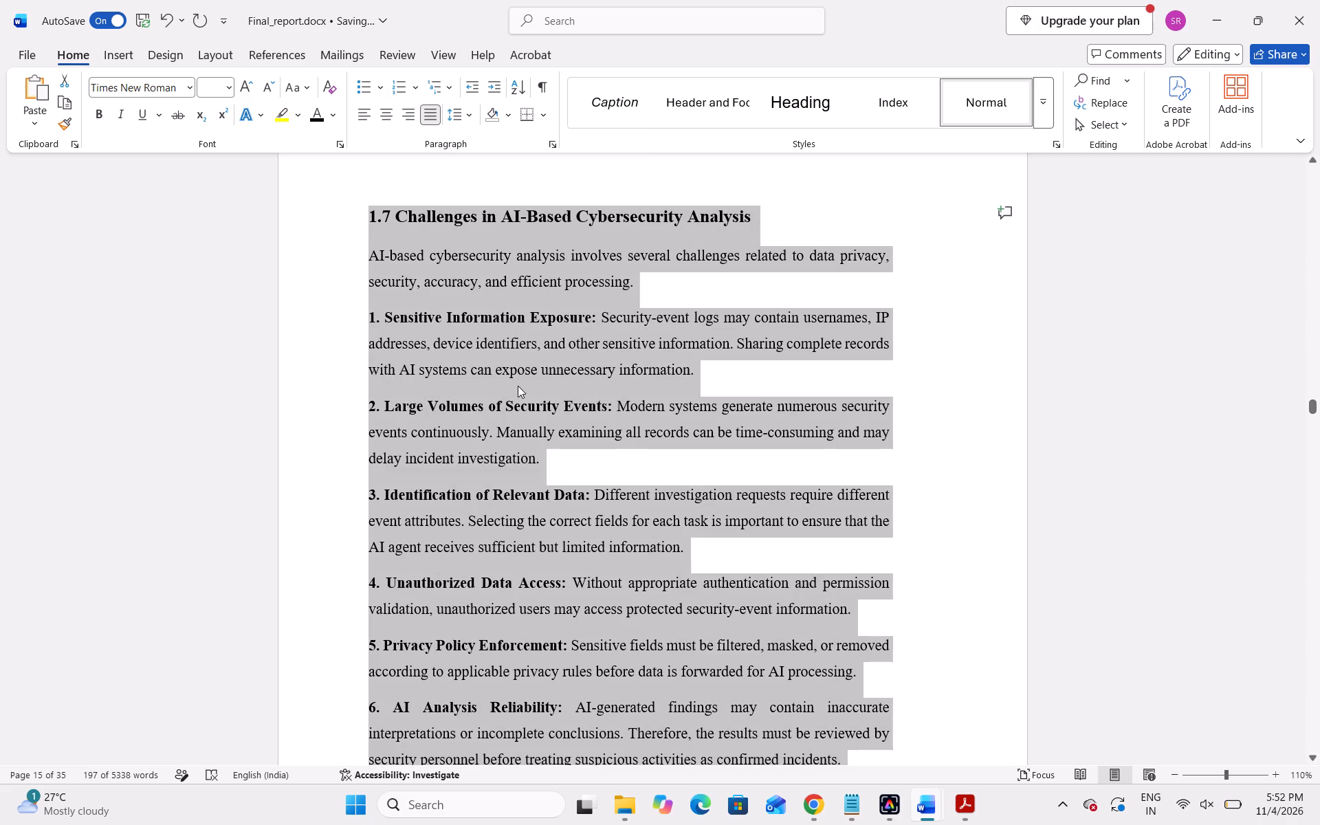
{"action": "scroll", "coordinate": [518, 386], "scroll_direction": "down", "scroll_amount": 1}
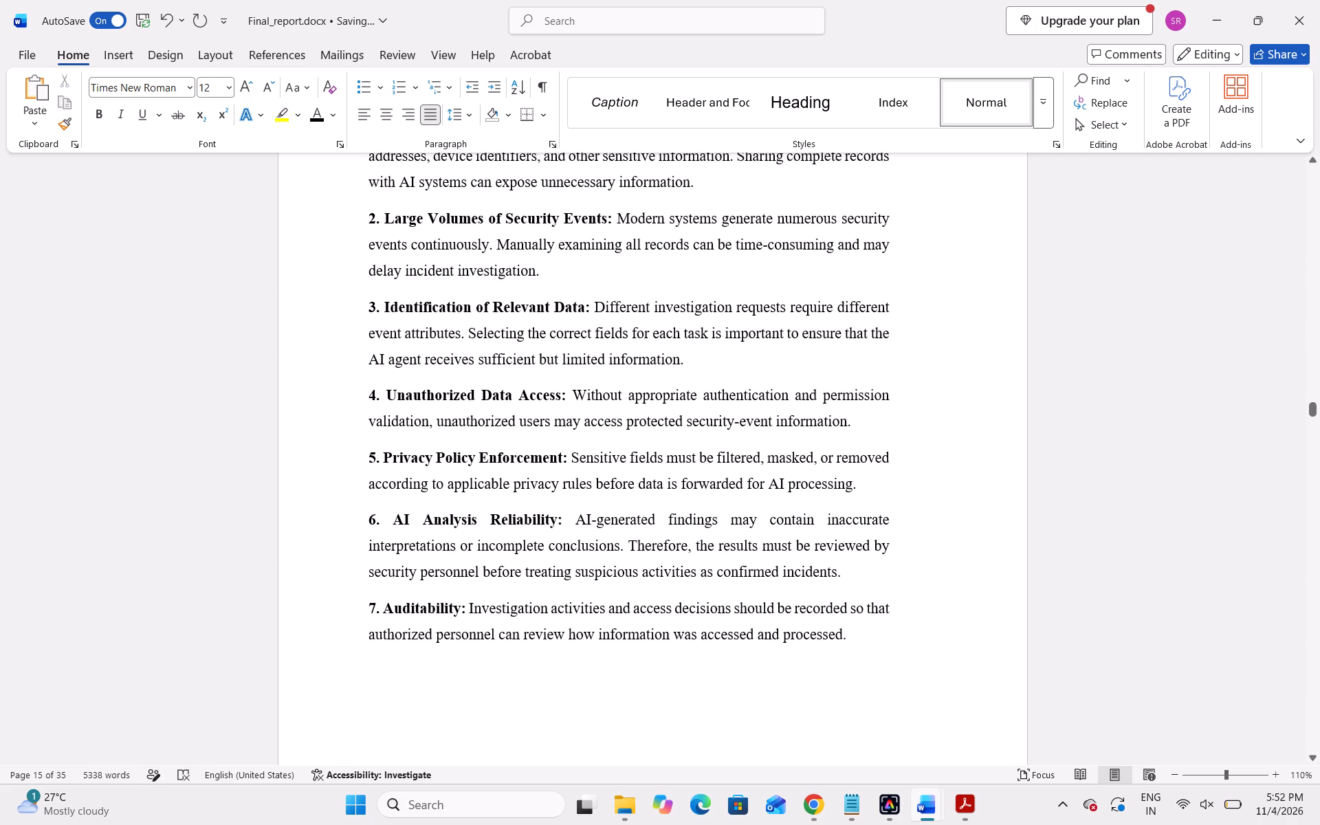
{"action": "scroll", "coordinate": [582, 413], "scroll_direction": "down", "scroll_amount": 1, "text": "ctrl"}
Justify all of section 1.6 Organization of the Report and set its line spacing to 1.5.
{"action": "scroll", "coordinate": [612, 505], "scroll_direction": "up", "scroll_amount": 2}
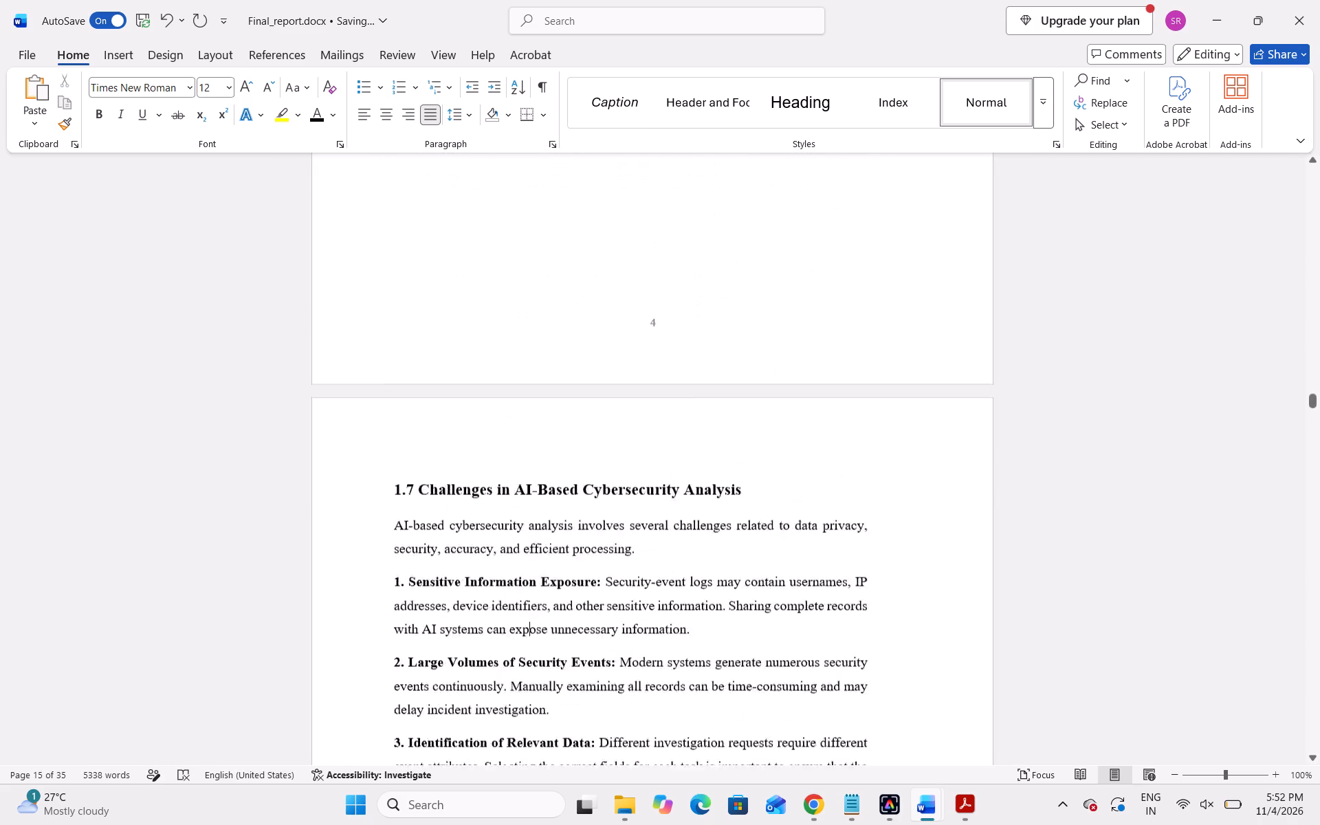
{"action": "scroll", "coordinate": [612, 505], "scroll_direction": "up", "scroll_amount": 3}
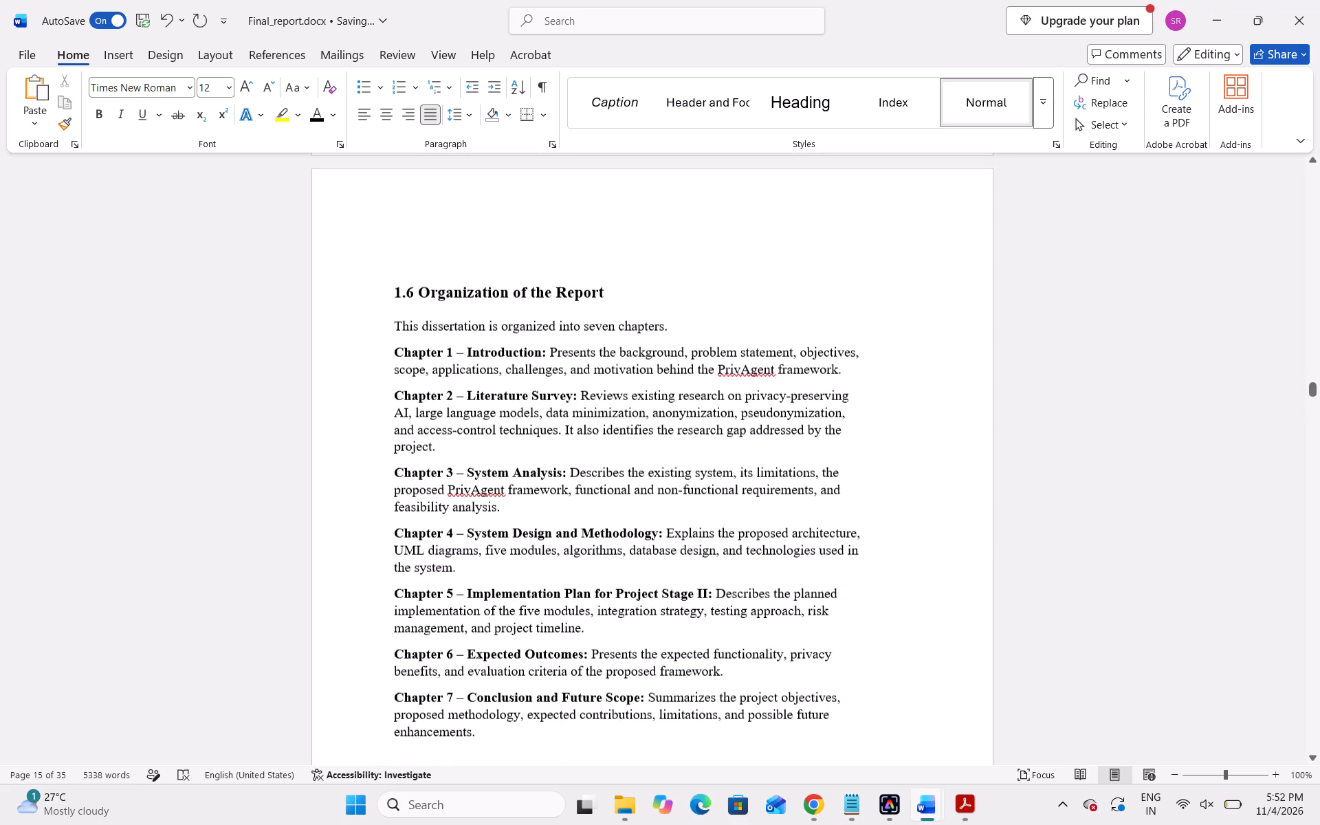
{"action": "scroll", "coordinate": [648, 510], "scroll_direction": "down", "scroll_amount": 1}
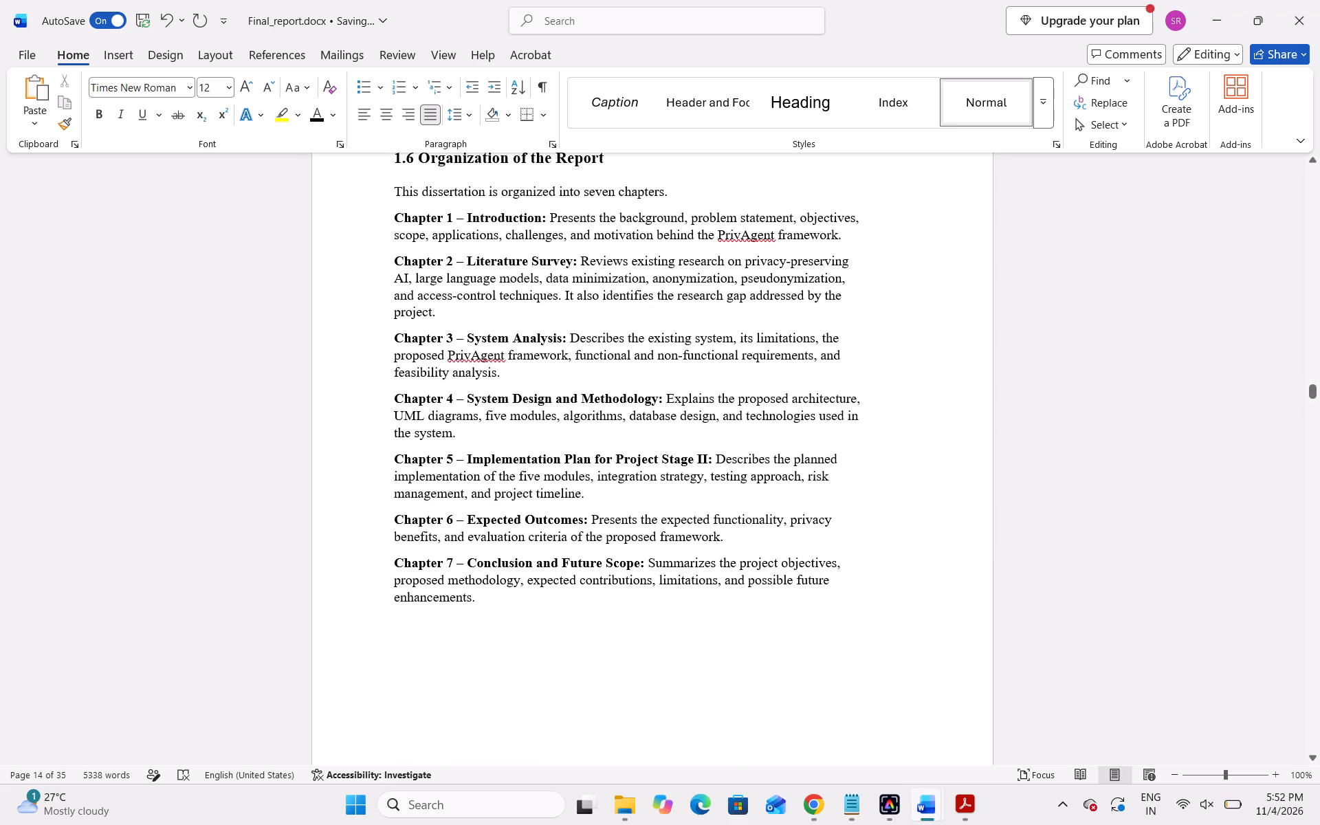
{"action": "left_click_drag", "start_coordinate": [494, 604], "coordinate": [376, 175]}
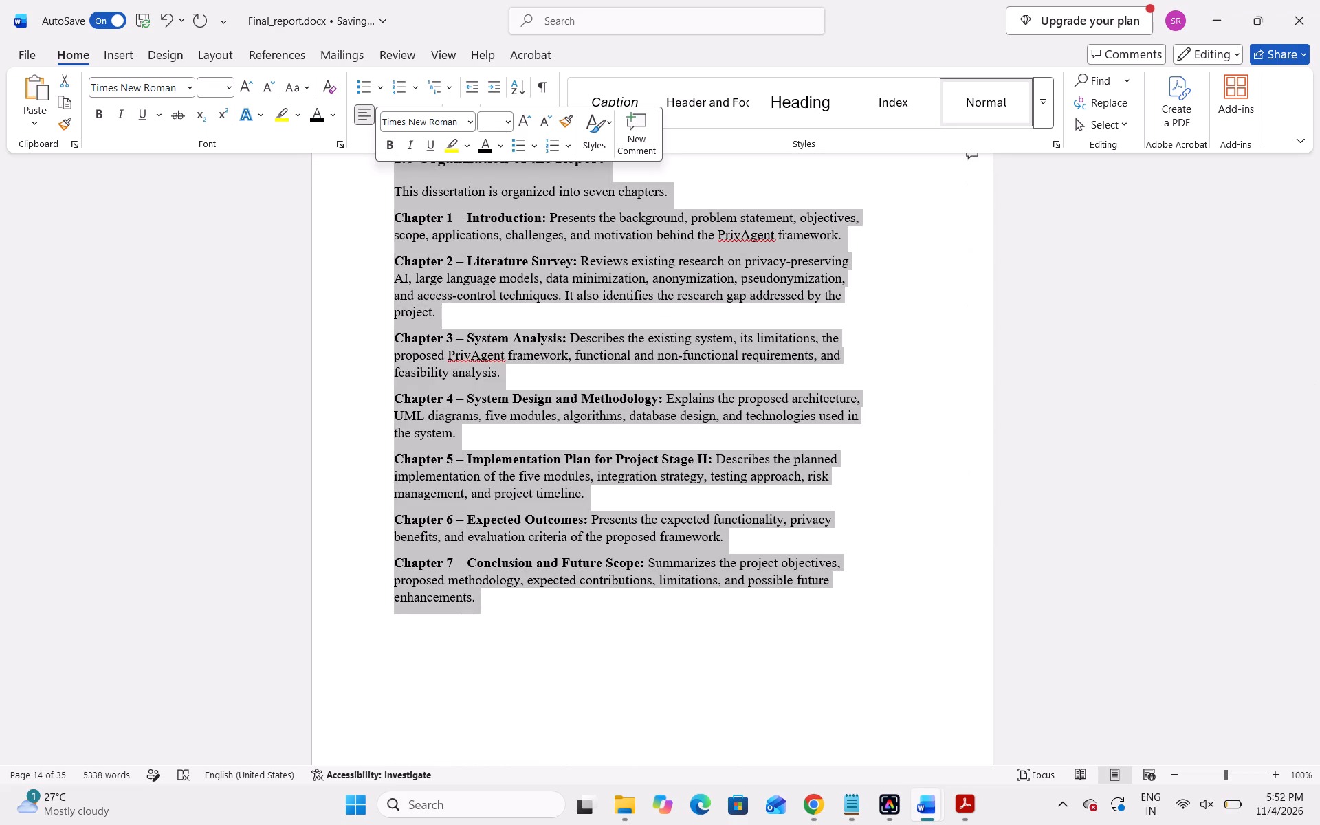
{"action": "left_click", "coordinate": [378, 283]}
{"action": "scroll", "coordinate": [378, 283], "scroll_direction": "up", "scroll_amount": 1}
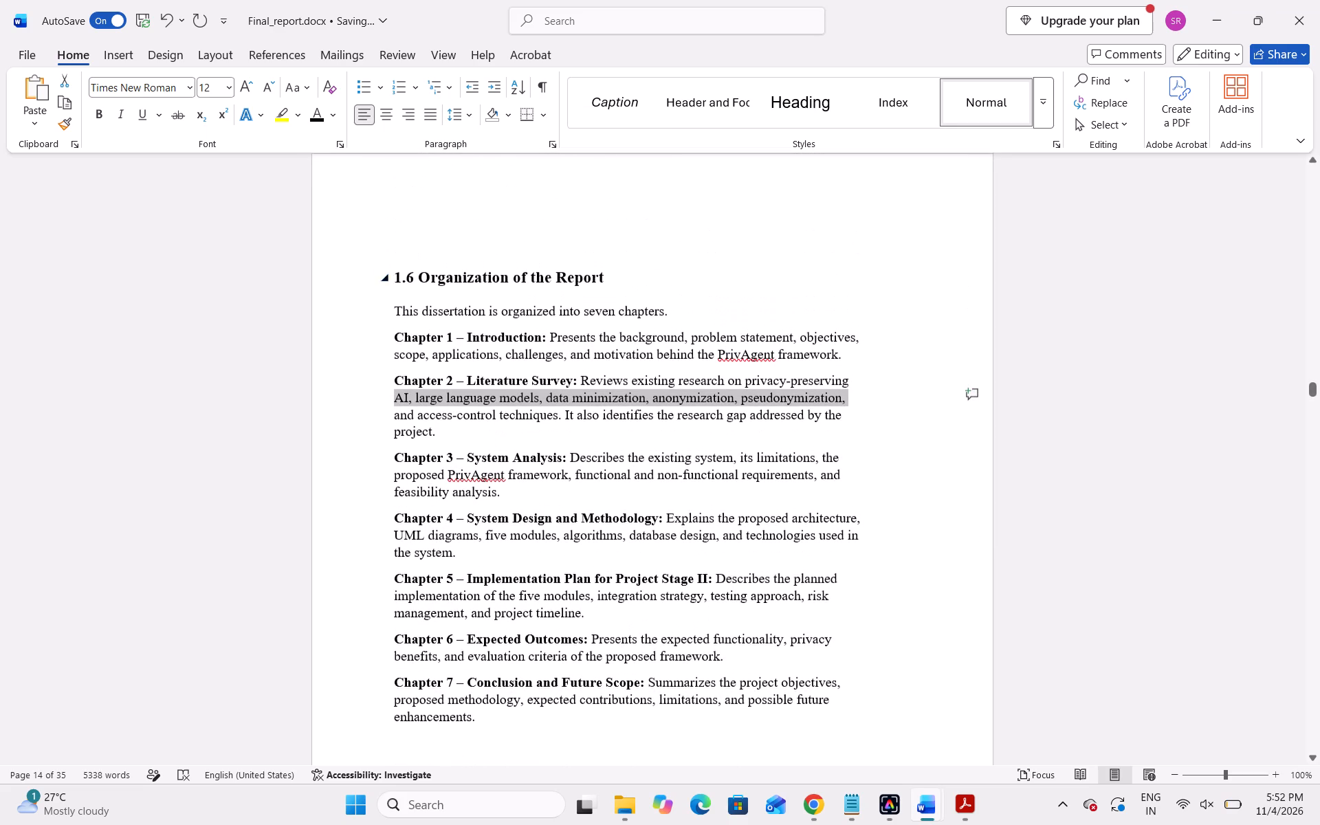
{"action": "left_click_drag", "start_coordinate": [483, 725], "coordinate": [384, 280]}
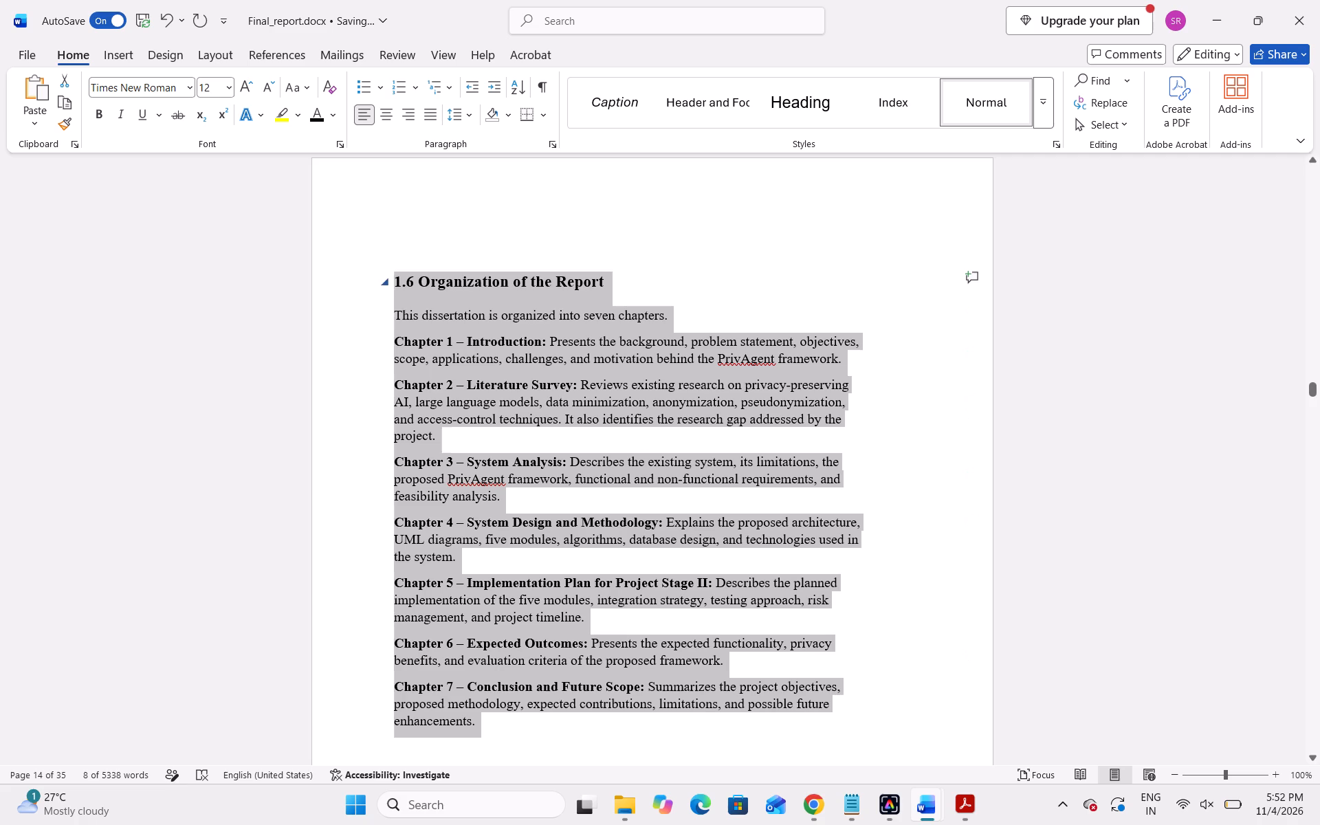
{"action": "left_click_drag", "start_coordinate": [384, 280], "coordinate": [384, 279]}
{"action": "left_click", "coordinate": [430, 119]}
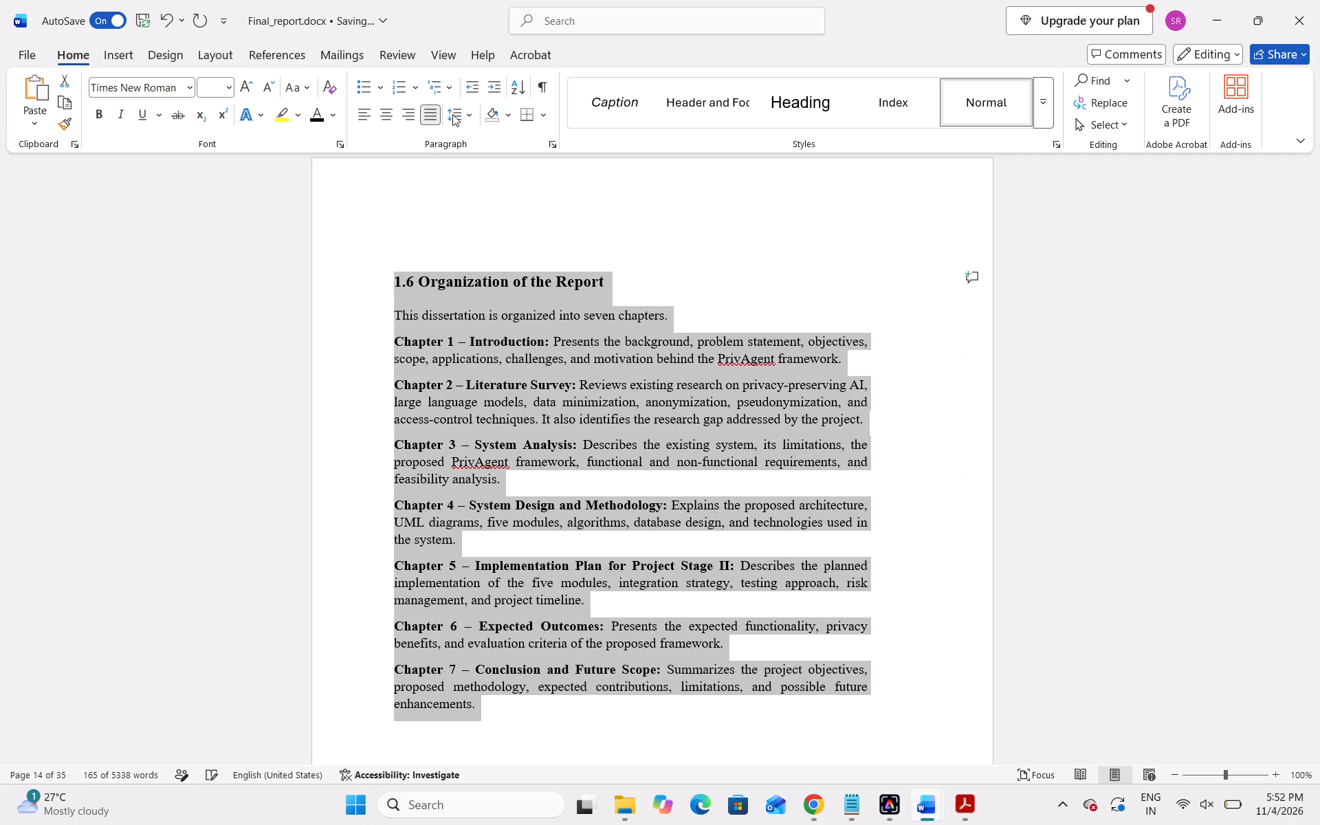
{"action": "left_click", "coordinate": [467, 113]}
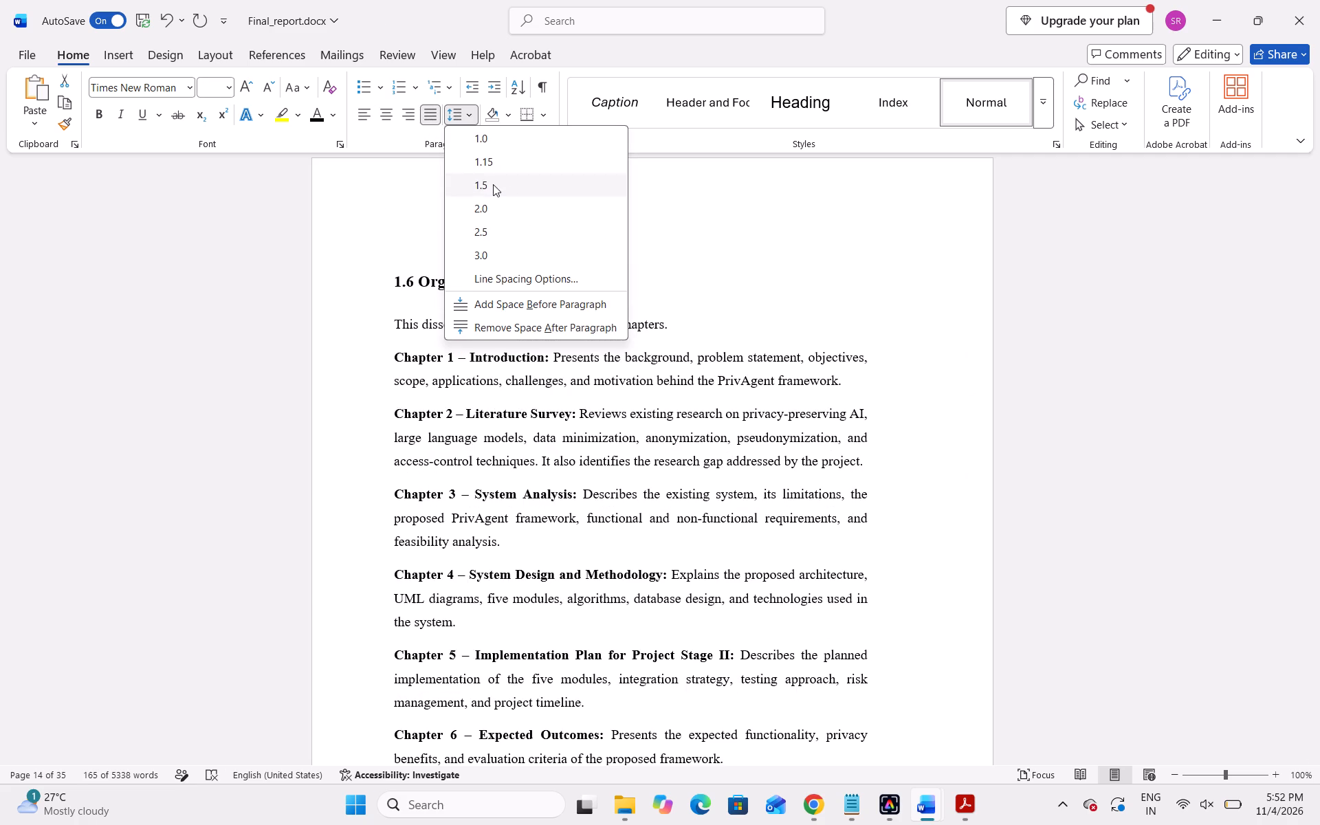
{"action": "left_click", "coordinate": [493, 184]}
{"action": "left_click", "coordinate": [506, 443]}
{"action": "scroll", "coordinate": [506, 443], "scroll_direction": "down", "scroll_amount": 1}
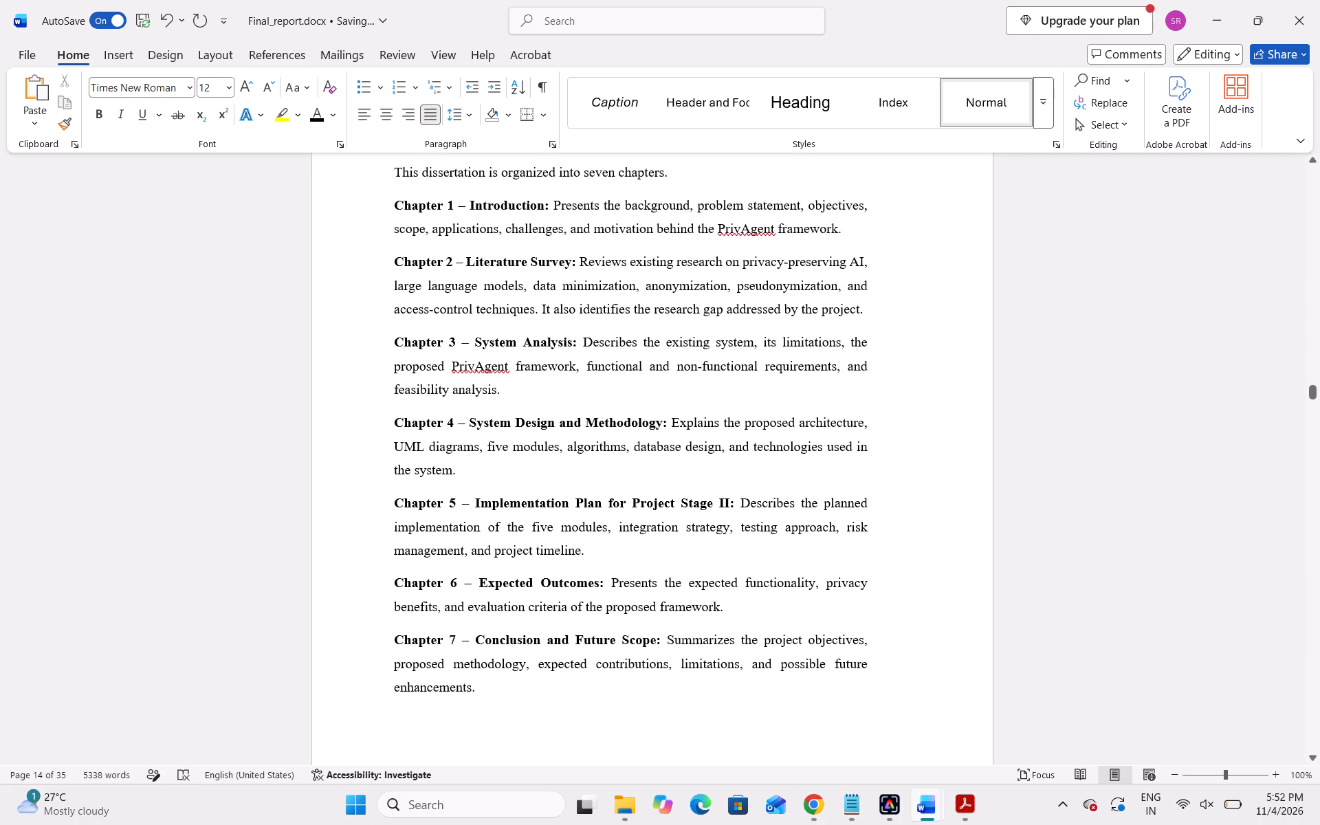
{"action": "scroll", "coordinate": [518, 693], "scroll_direction": "up", "scroll_amount": 1}
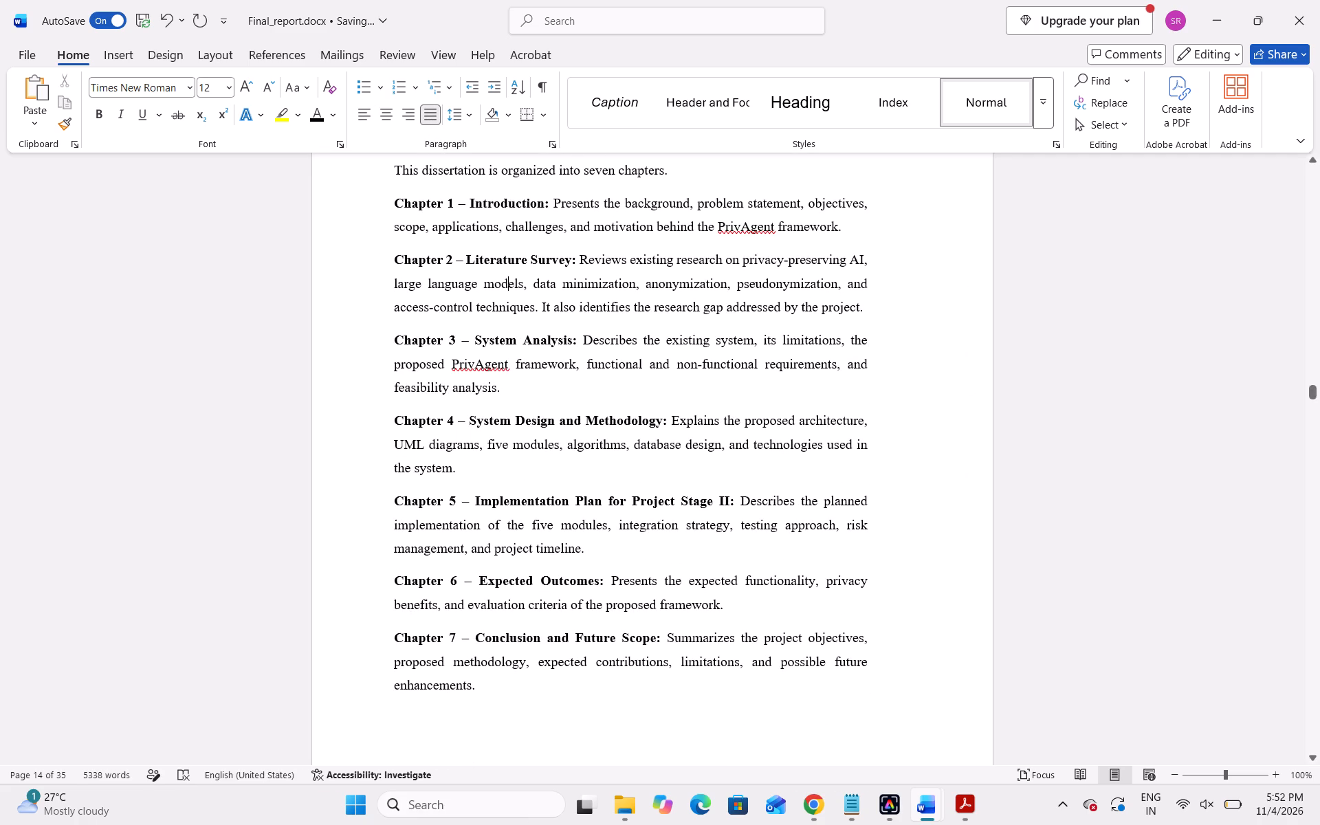
{"action": "scroll", "coordinate": [518, 693], "scroll_direction": "up", "scroll_amount": 1}
{"action": "left_click_drag", "start_coordinate": [575, 691], "coordinate": [494, 524]}
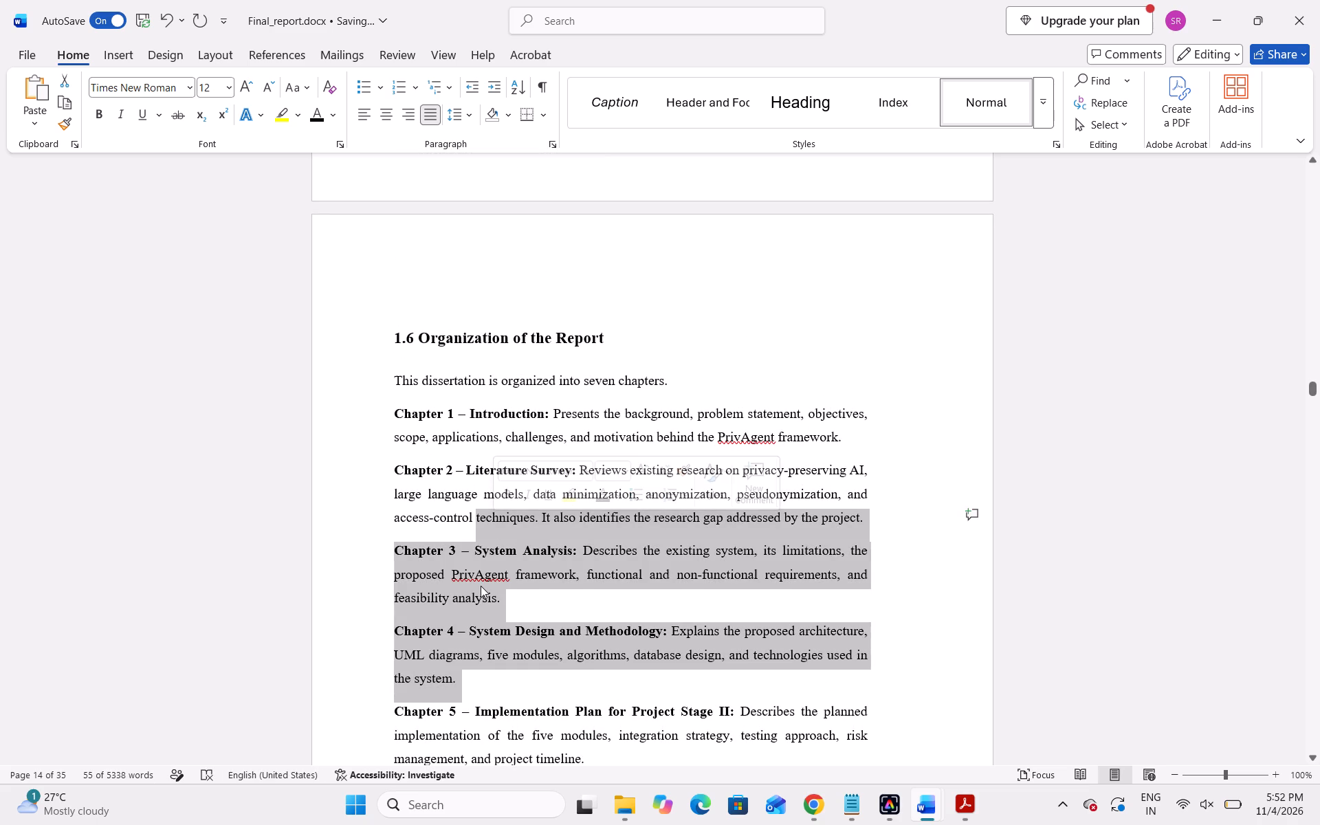
{"action": "left_click", "coordinate": [481, 586]}
Set the line spacing of the section 1.5 Relevance and Applications body, through item 5, to 1.5.
{"action": "scroll", "coordinate": [481, 586], "scroll_direction": "up", "scroll_amount": 1}
{"action": "scroll", "coordinate": [537, 527], "scroll_direction": "up", "scroll_amount": 2}
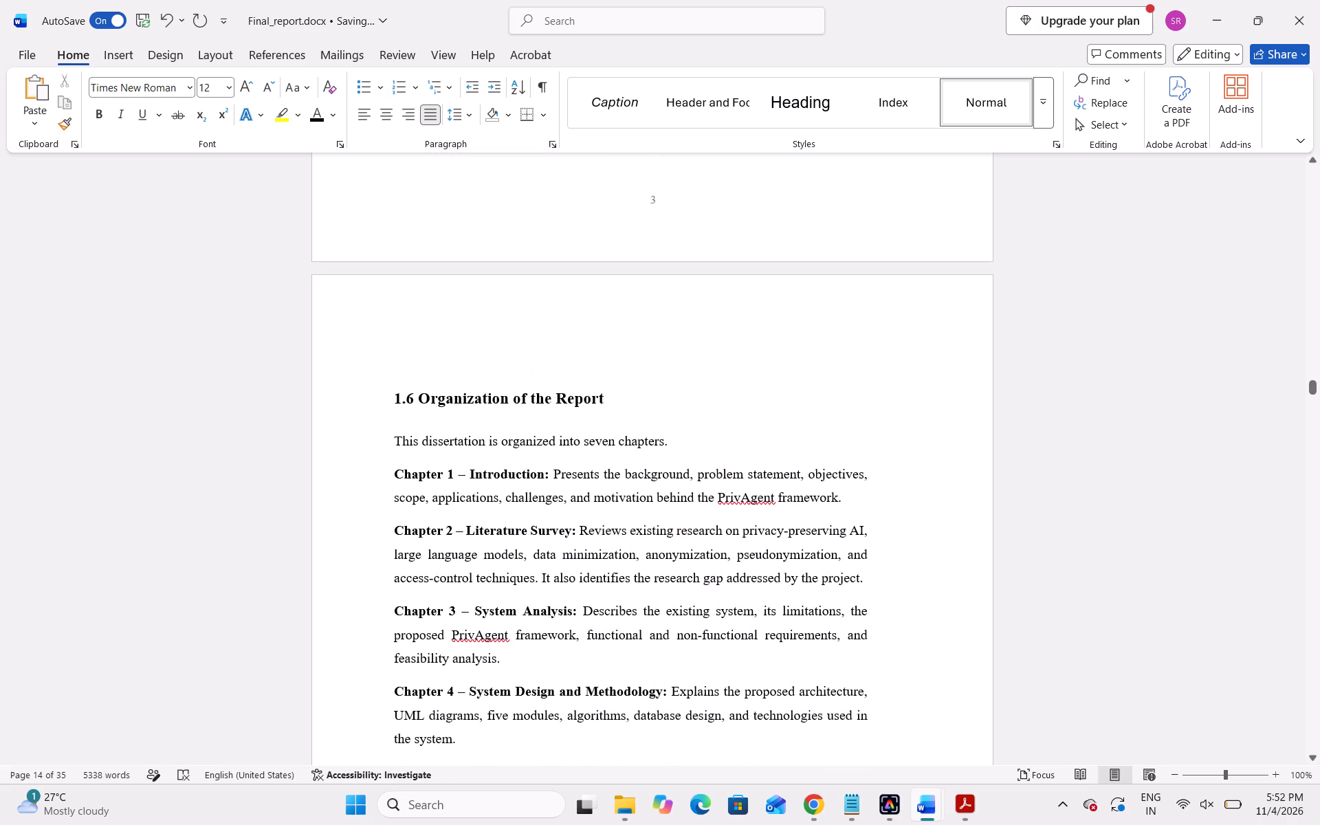
{"action": "scroll", "coordinate": [636, 446], "scroll_direction": "up", "scroll_amount": 4}
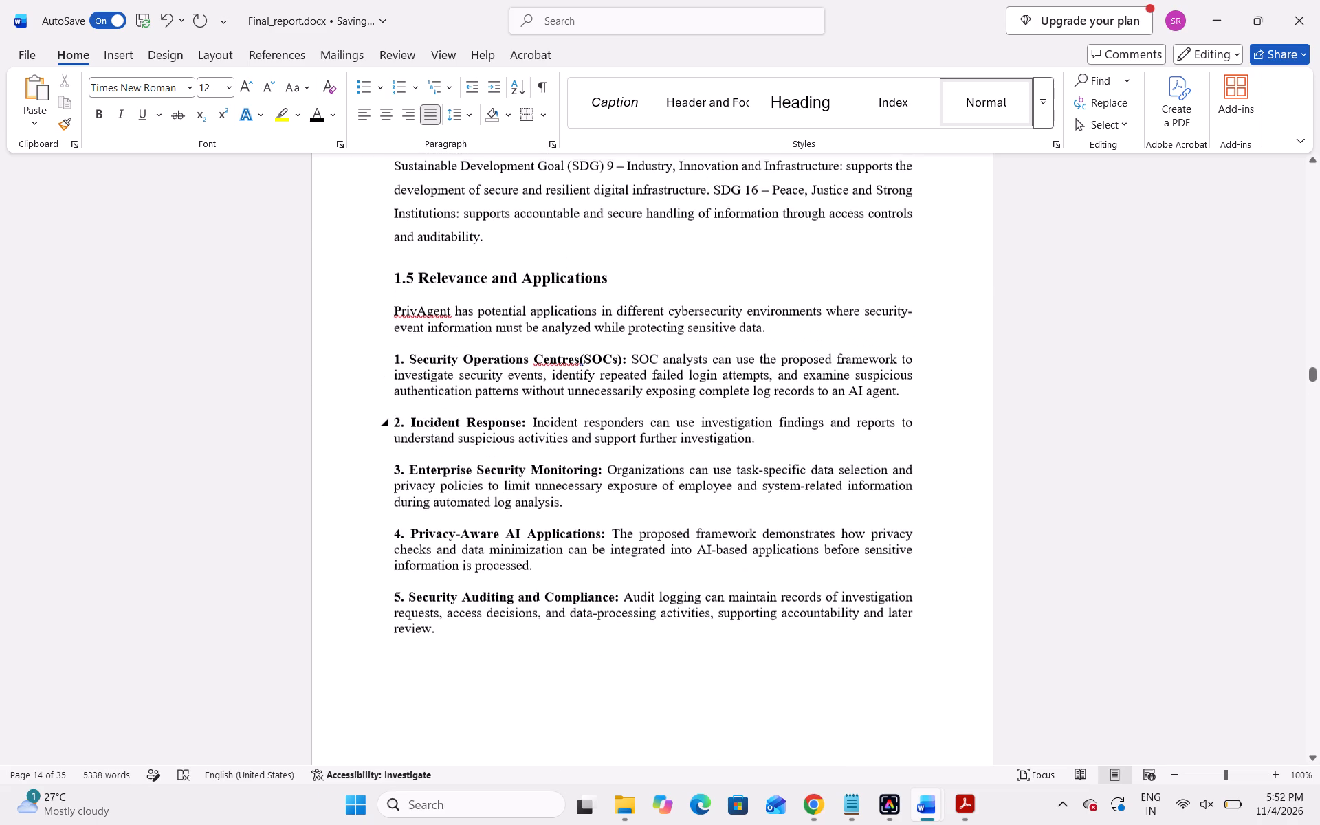
{"action": "left_click_drag", "start_coordinate": [434, 644], "coordinate": [406, 404]}
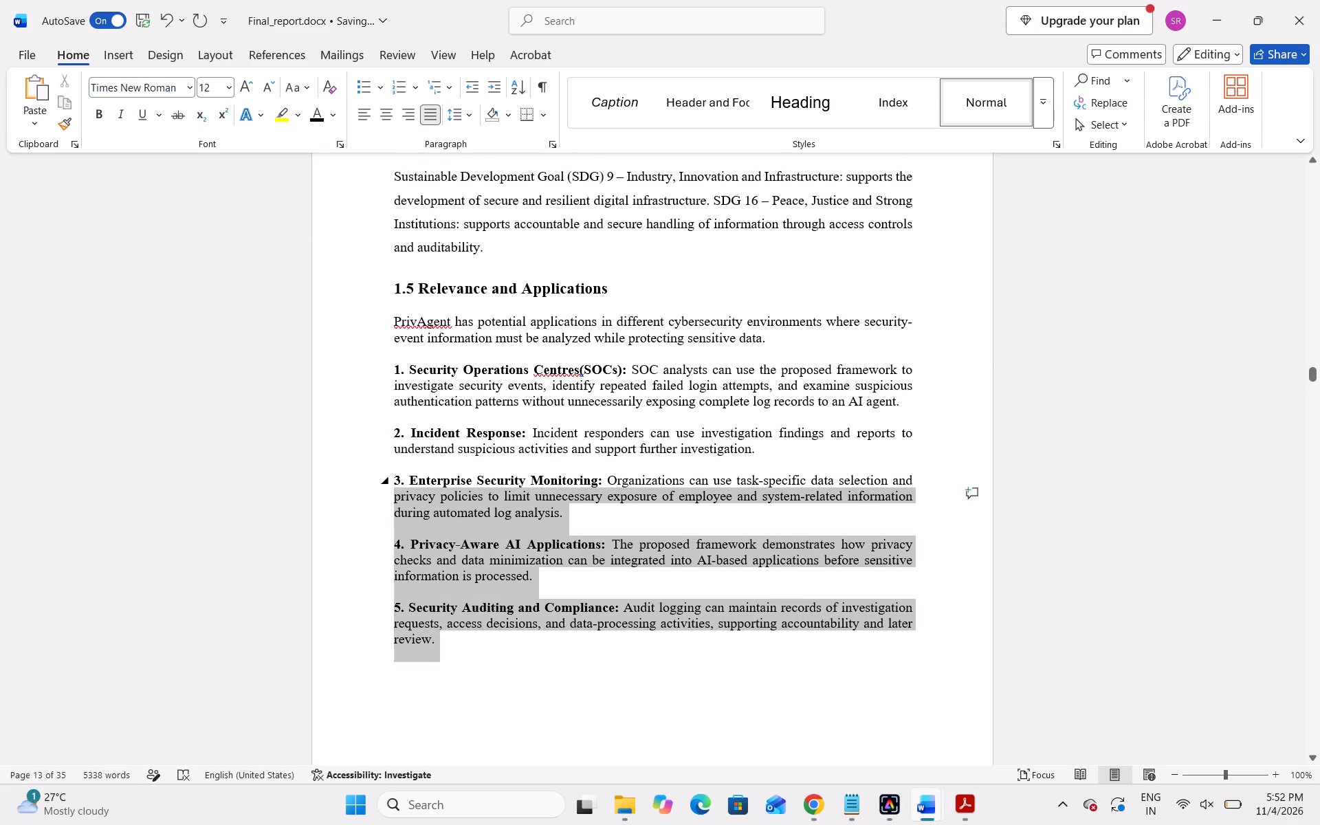
{"action": "left_click_drag", "start_coordinate": [406, 404], "coordinate": [402, 324]}
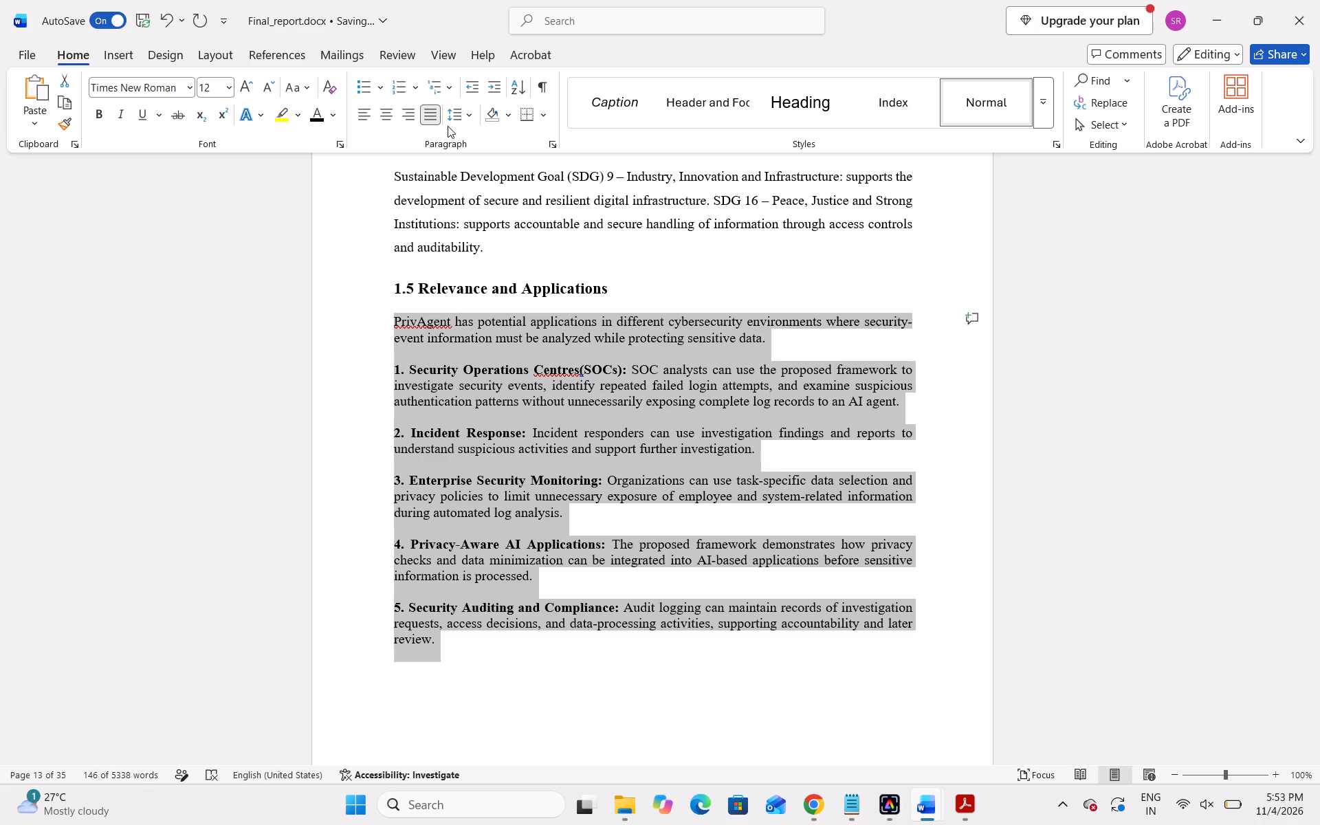
{"action": "left_click", "coordinate": [466, 117]}
{"action": "left_click", "coordinate": [489, 179]}
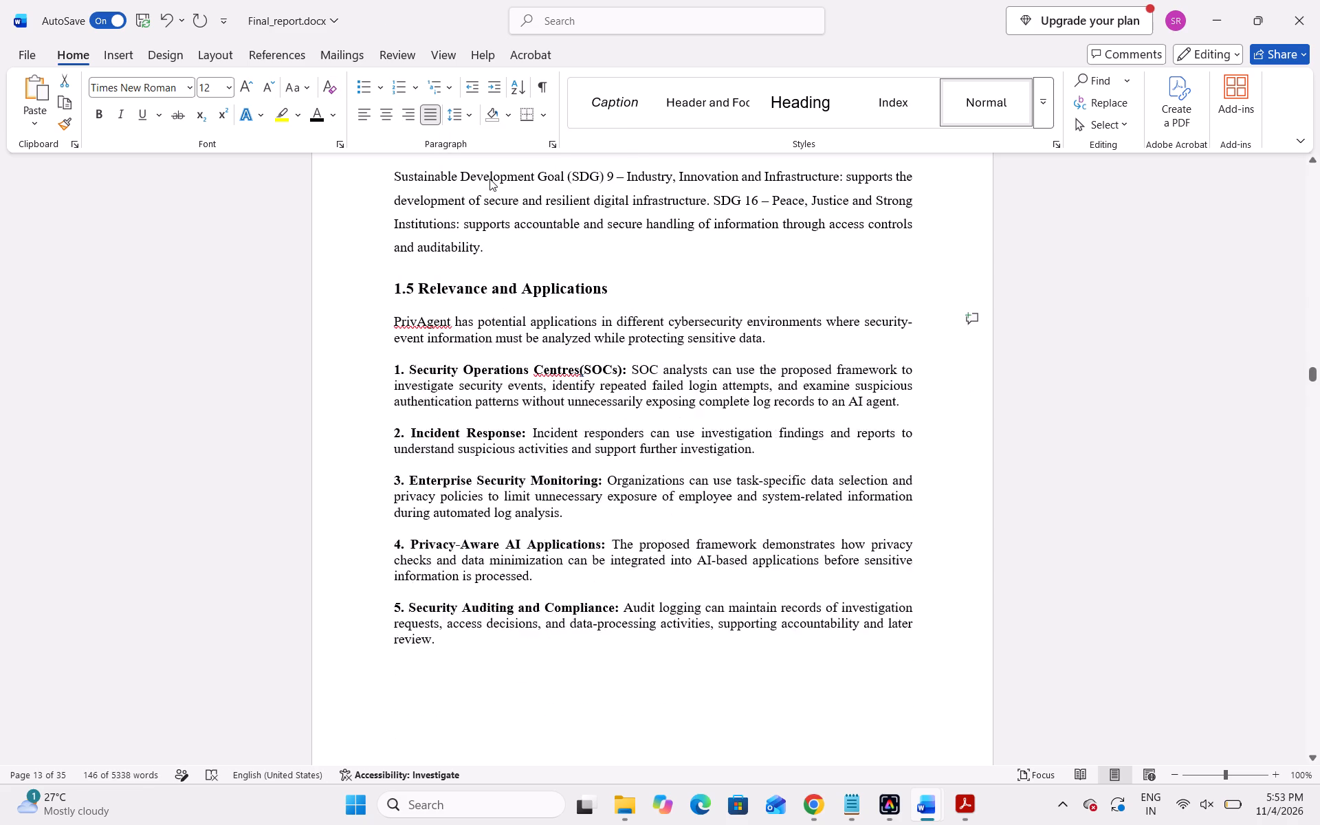
{"action": "left_click", "coordinate": [510, 420]}
Check the alignment and line spacing of sections 1.3 and 1.4, including the Sustainable Development Goals text.
{"action": "scroll", "coordinate": [510, 420], "scroll_direction": "up", "scroll_amount": 1}
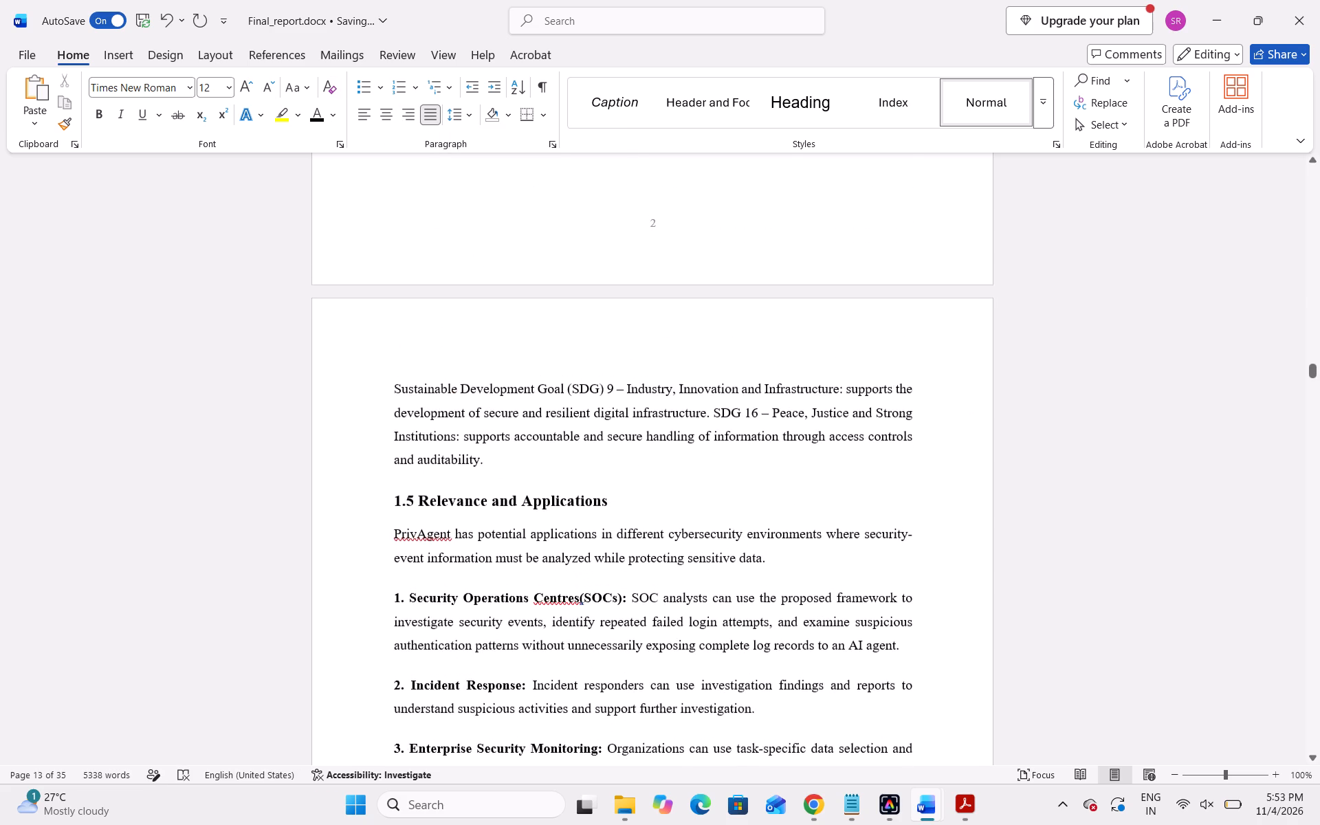
{"action": "scroll", "coordinate": [584, 430], "scroll_direction": "up", "scroll_amount": 1}
{"action": "scroll", "coordinate": [559, 603], "scroll_direction": "down", "scroll_amount": 1}
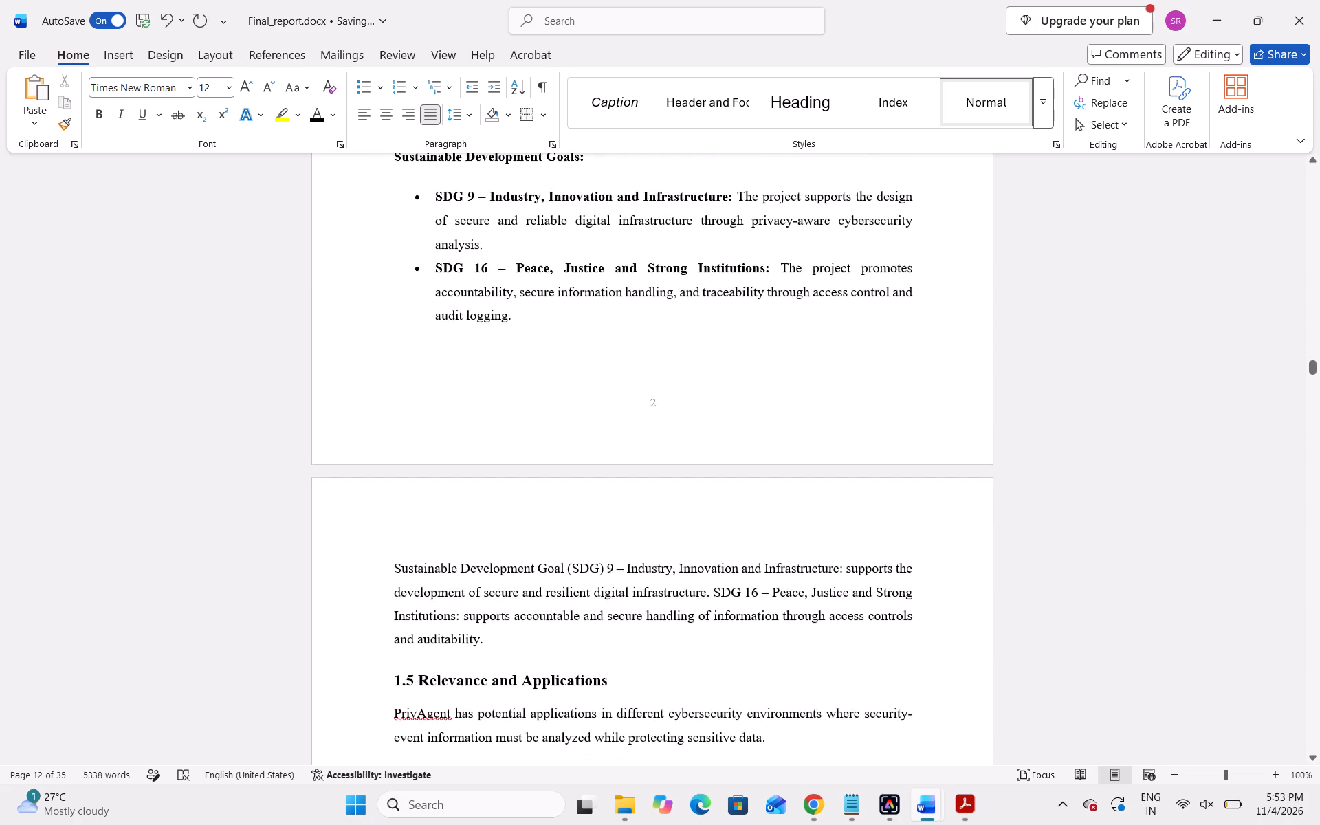
{"action": "scroll", "coordinate": [540, 592], "scroll_direction": "up", "scroll_amount": 2}
{"action": "scroll", "coordinate": [590, 520], "scroll_direction": "up", "scroll_amount": 1}
{"action": "left_click_drag", "start_coordinate": [718, 617], "coordinate": [700, 610]}
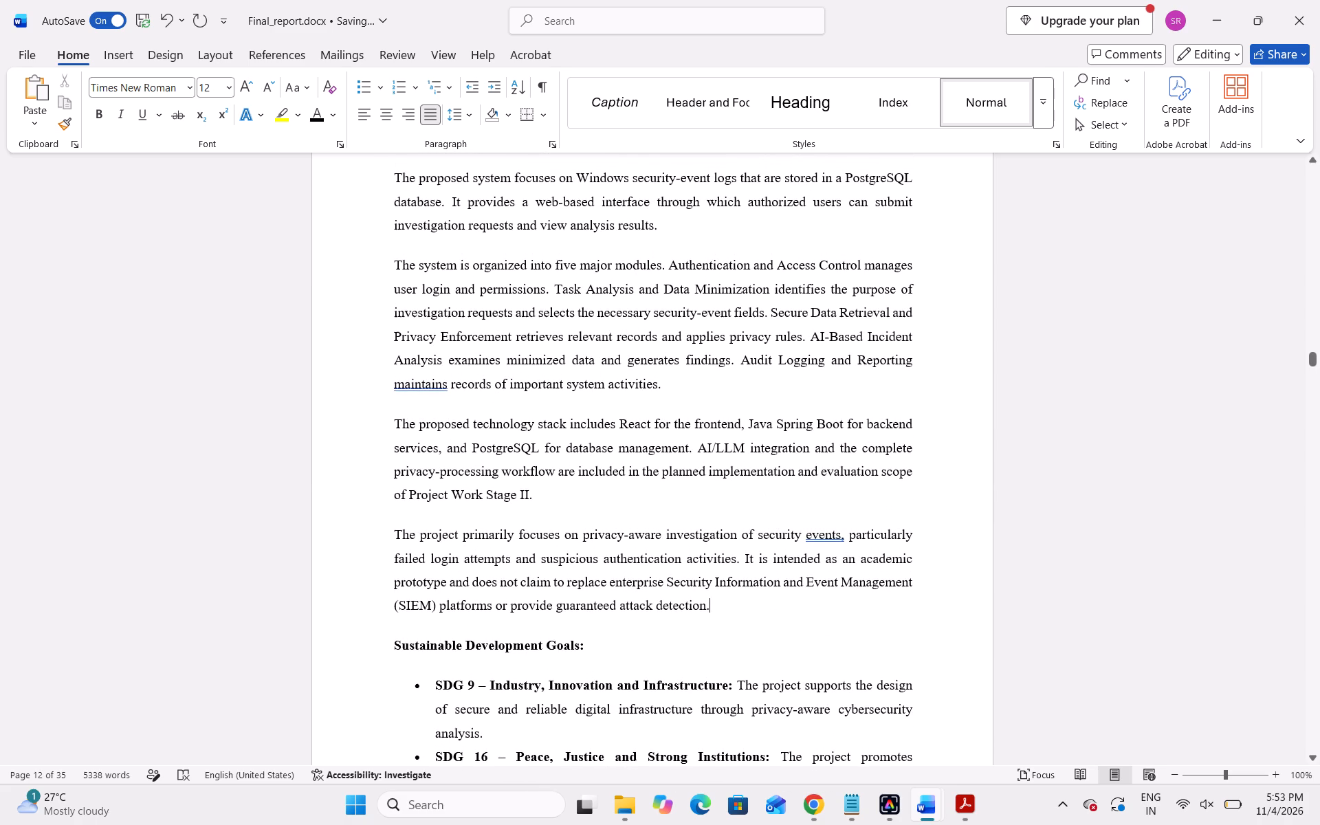
{"action": "left_click_drag", "start_coordinate": [700, 610], "coordinate": [460, 343]}
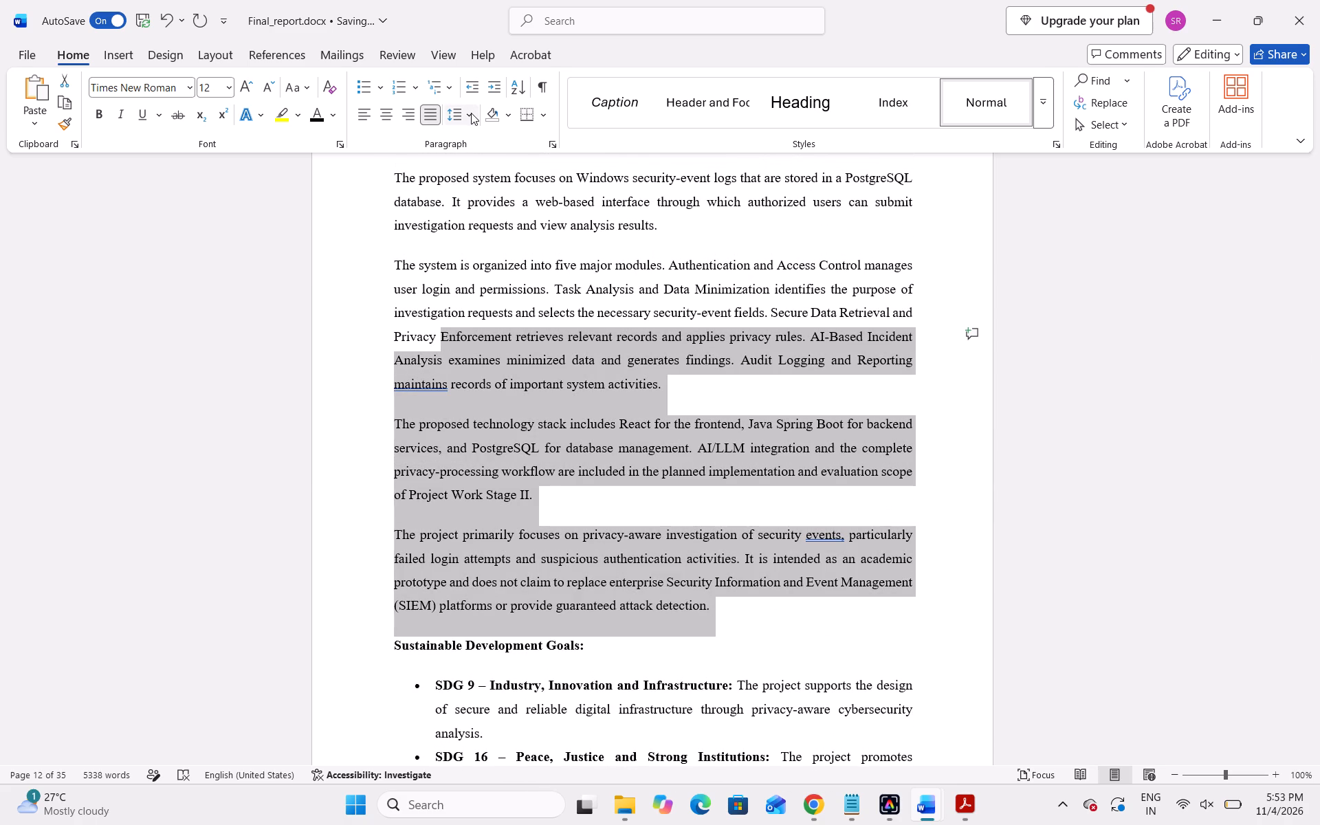
{"action": "left_click", "coordinate": [471, 113]}
{"action": "left_click", "coordinate": [521, 411]}
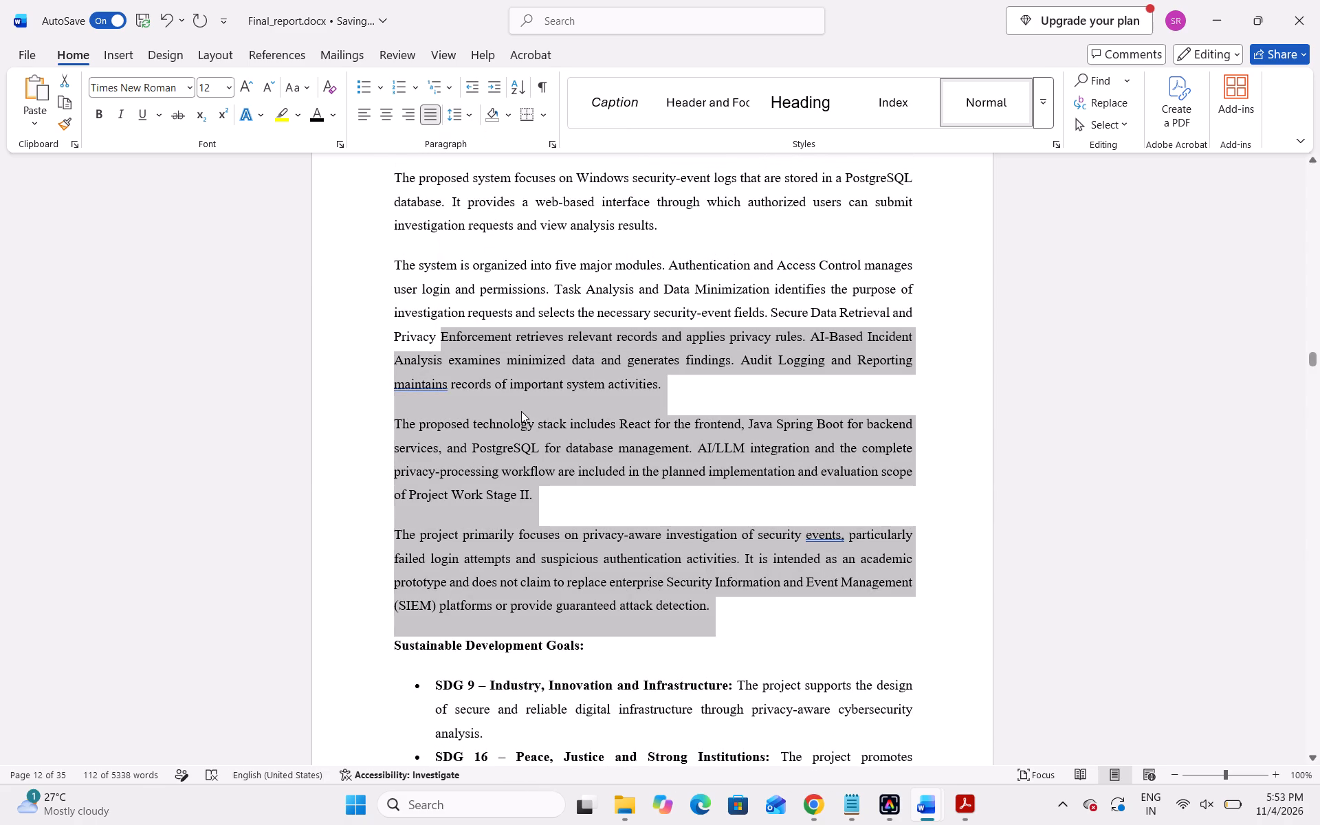
{"action": "scroll", "coordinate": [521, 411], "scroll_direction": "up", "scroll_amount": 1}
{"action": "left_click", "coordinate": [518, 469]}
{"action": "scroll", "coordinate": [518, 469], "scroll_direction": "up", "scroll_amount": 1}
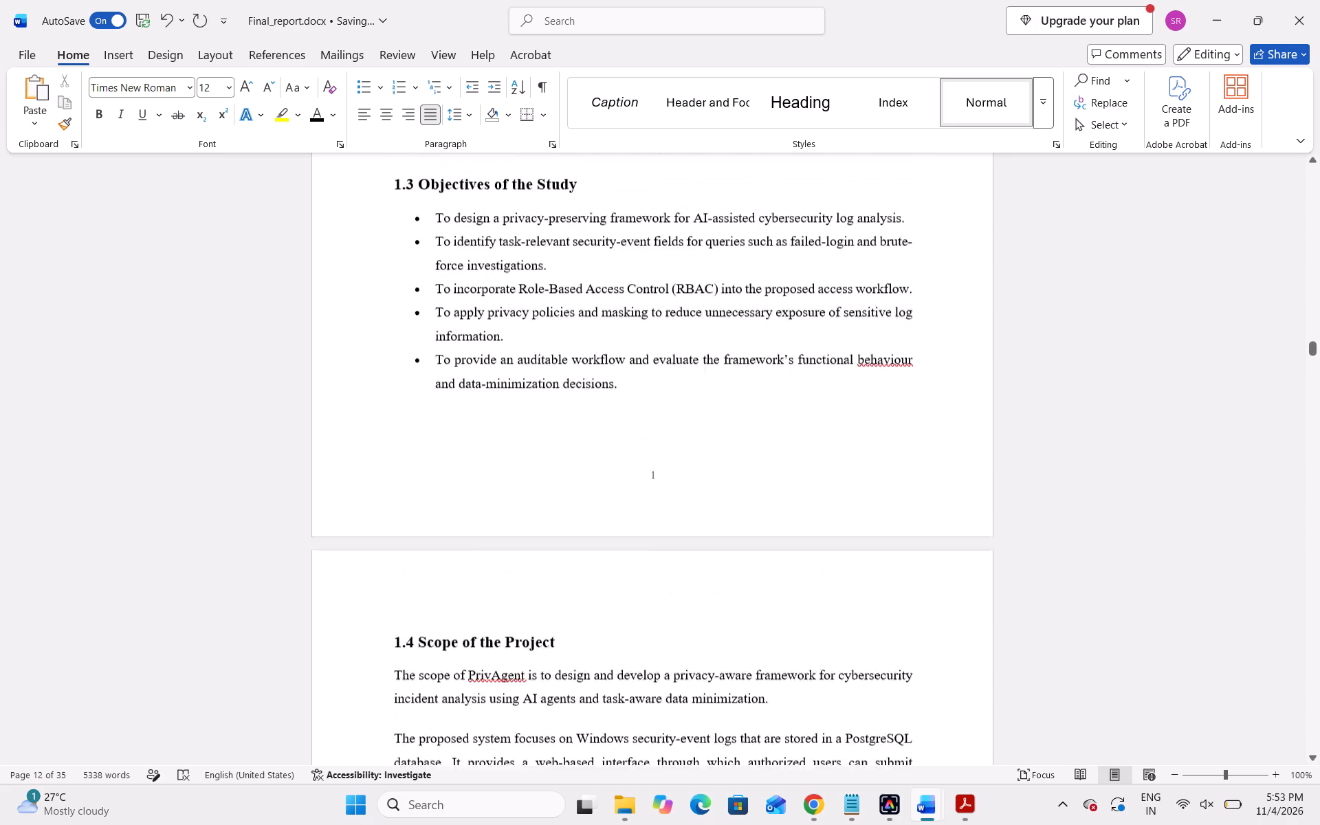
{"action": "scroll", "coordinate": [518, 469], "scroll_direction": "up", "scroll_amount": 1}
{"action": "scroll", "coordinate": [585, 468], "scroll_direction": "down", "scroll_amount": 1}
{"action": "scroll", "coordinate": [637, 500], "scroll_direction": "down", "scroll_amount": 1}
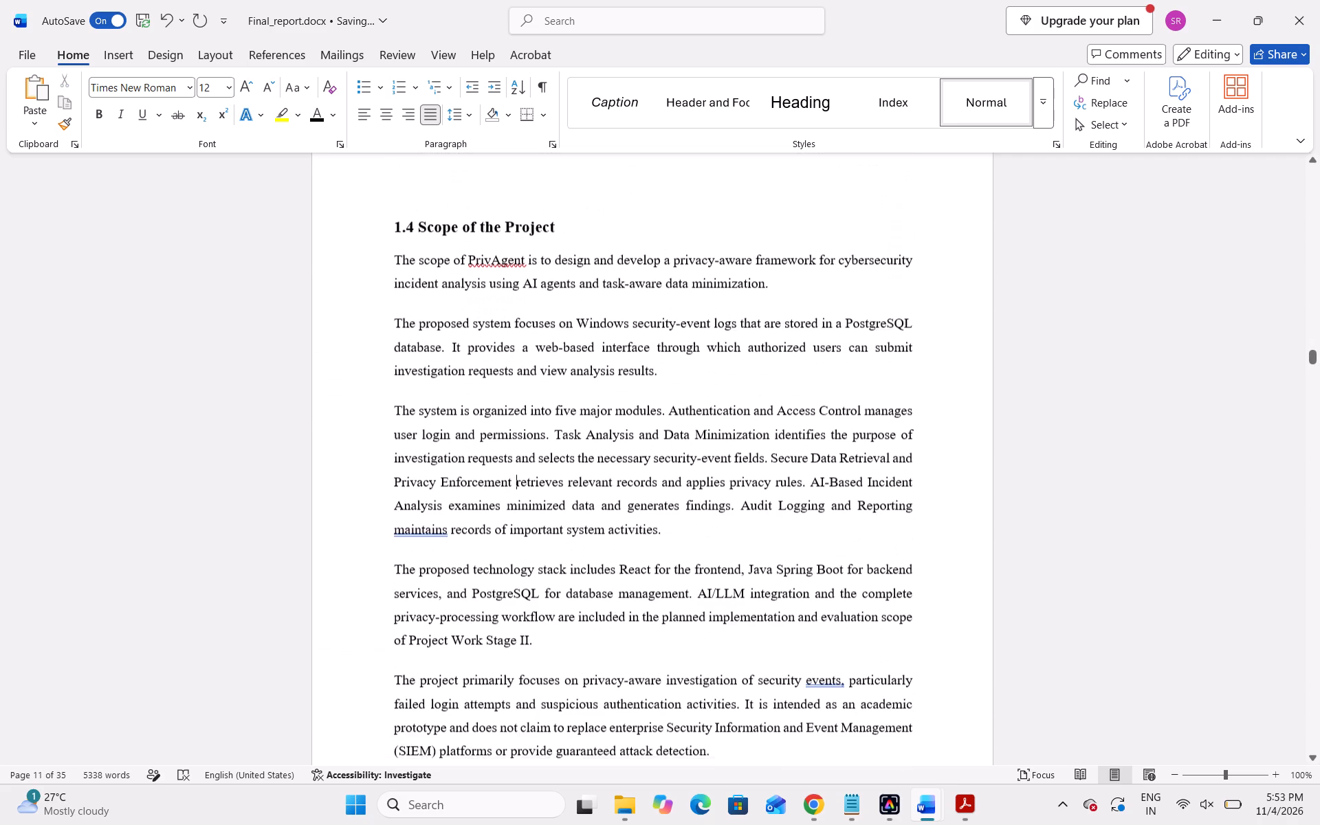
{"action": "scroll", "coordinate": [759, 632], "scroll_direction": "down", "scroll_amount": 1}
{"action": "left_click", "coordinate": [728, 470]}
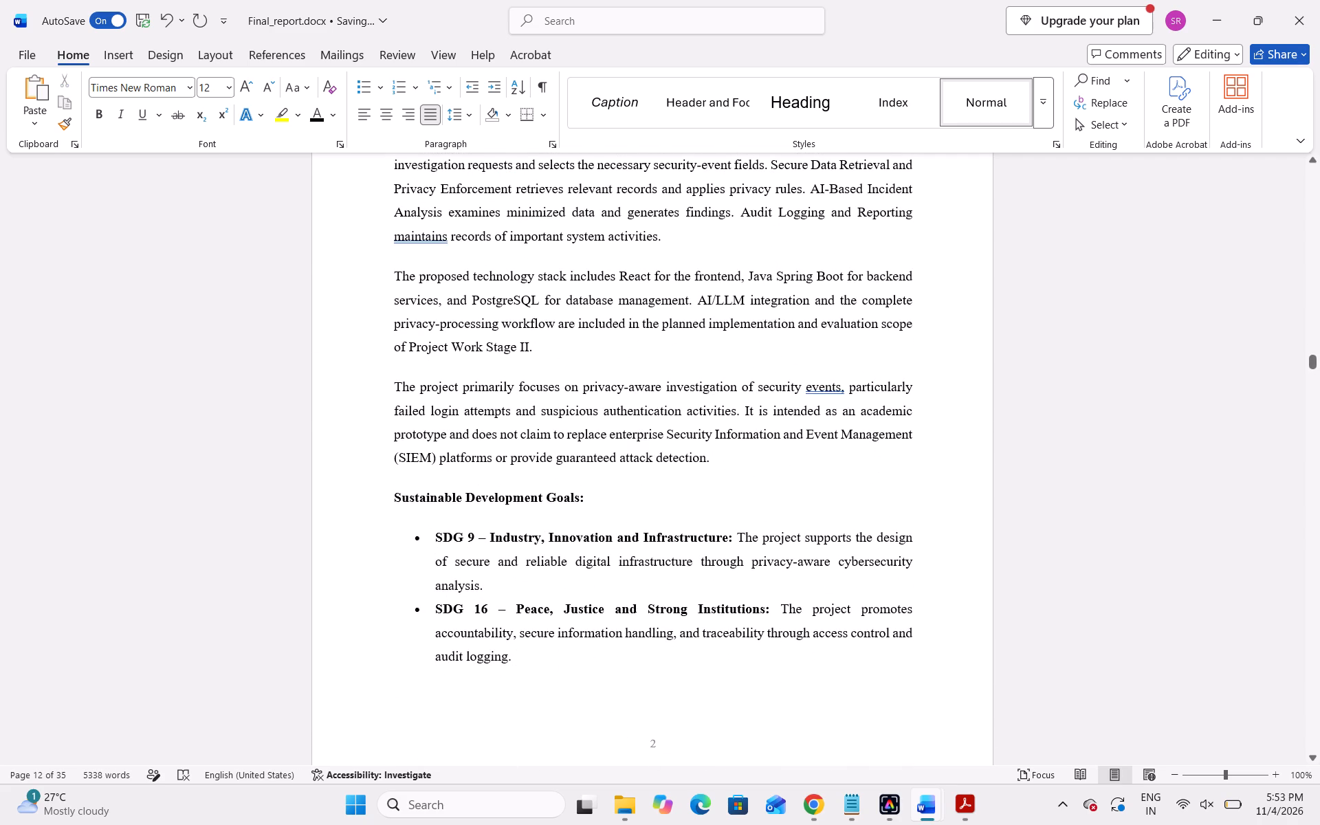
{"action": "left_click_drag", "start_coordinate": [711, 463], "coordinate": [519, 366]}
{"action": "left_click", "coordinate": [513, 528]}
Apply justified alignment and 1.5 line spacing from the Sustainable Development Goals heading through the end of section 1.5.
{"action": "scroll", "coordinate": [513, 528], "scroll_direction": "down", "scroll_amount": 1}
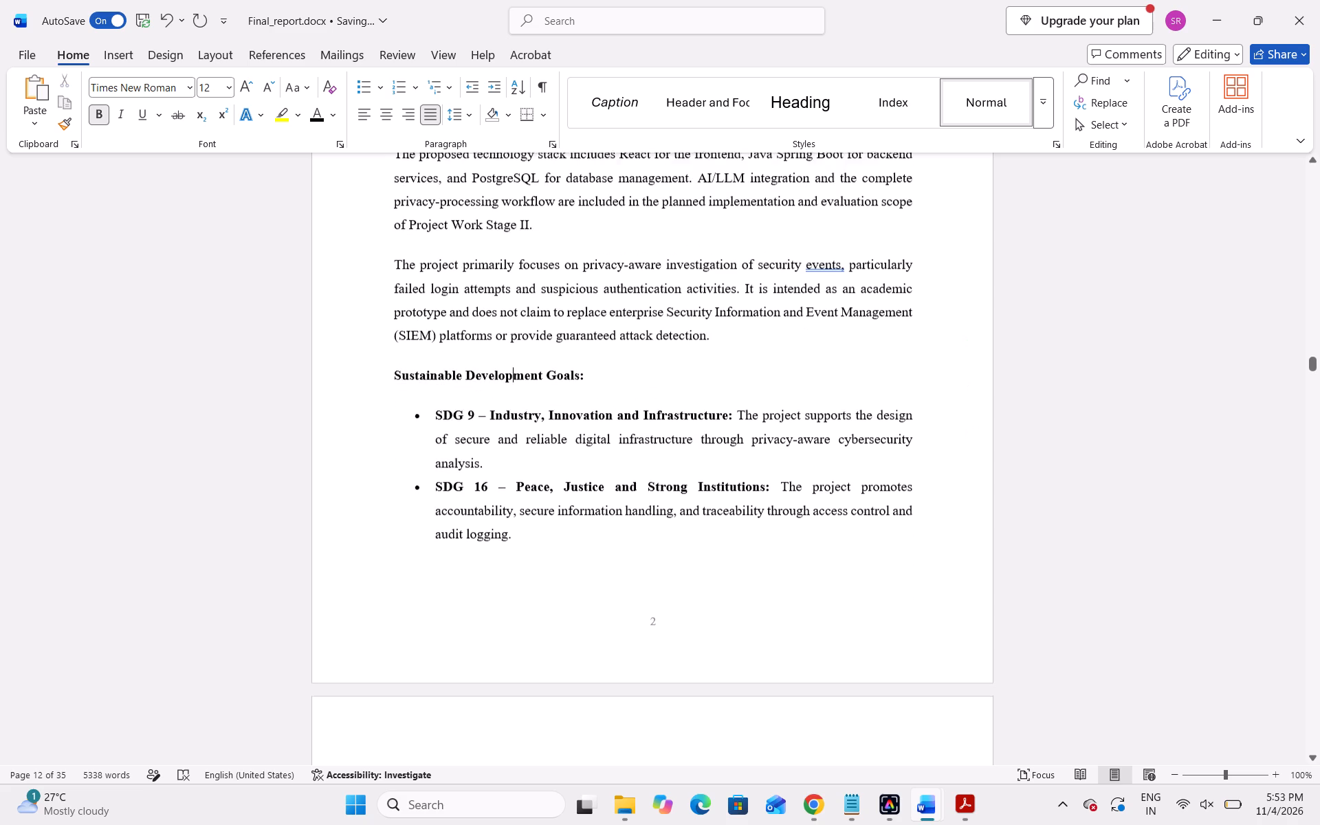
{"action": "left_click_drag", "start_coordinate": [394, 355], "coordinate": [472, 793]}
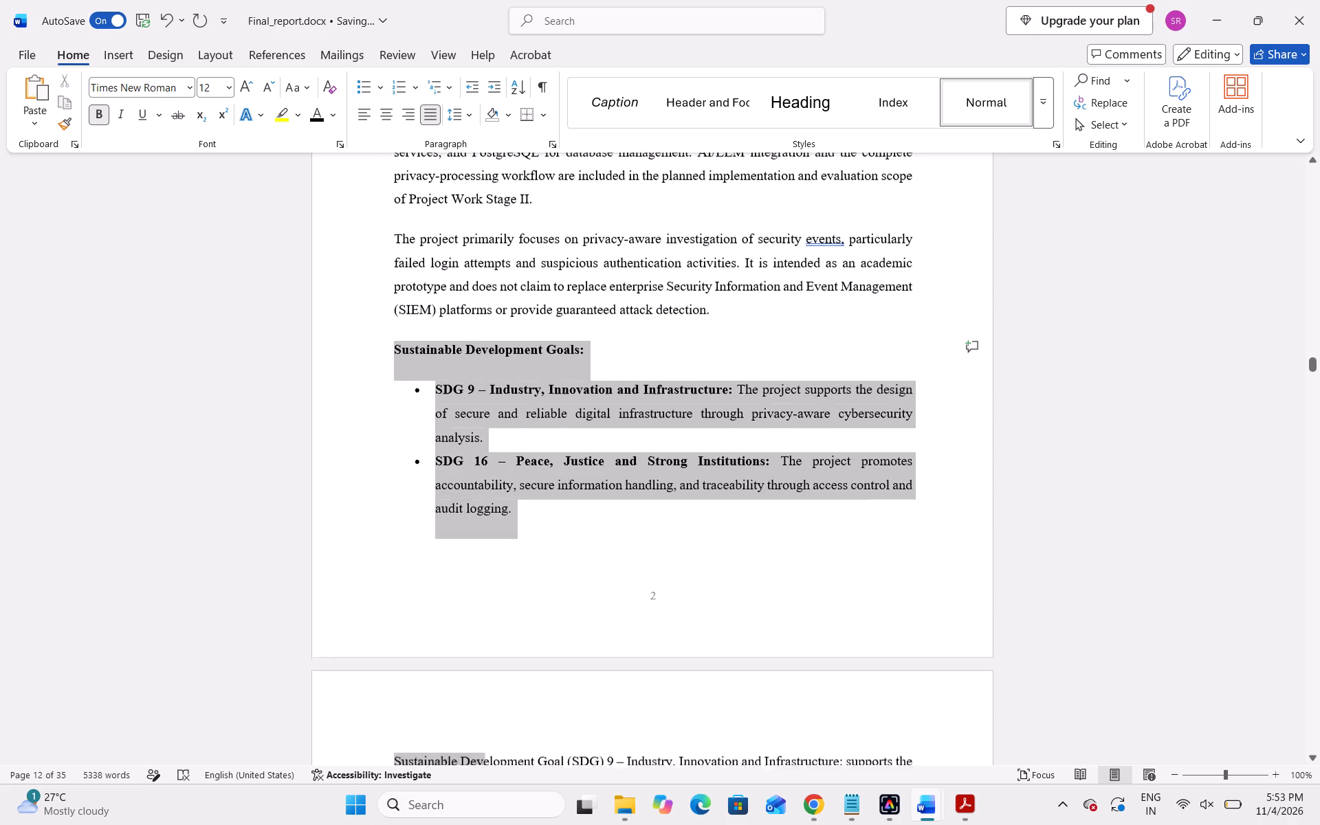
{"action": "left_click_drag", "start_coordinate": [472, 793], "coordinate": [579, 606]}
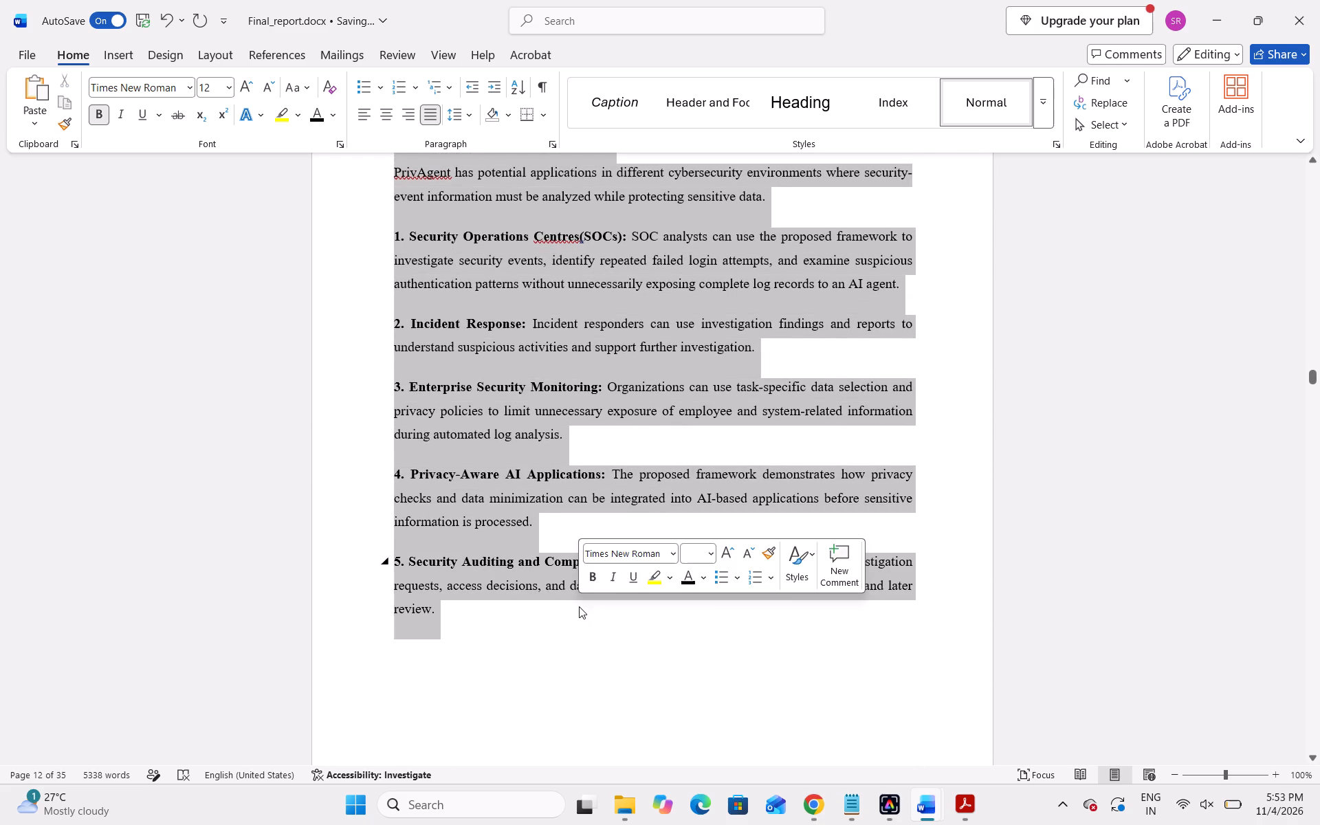
{"action": "left_click", "coordinate": [423, 115]}
{"action": "left_click", "coordinate": [467, 114]}
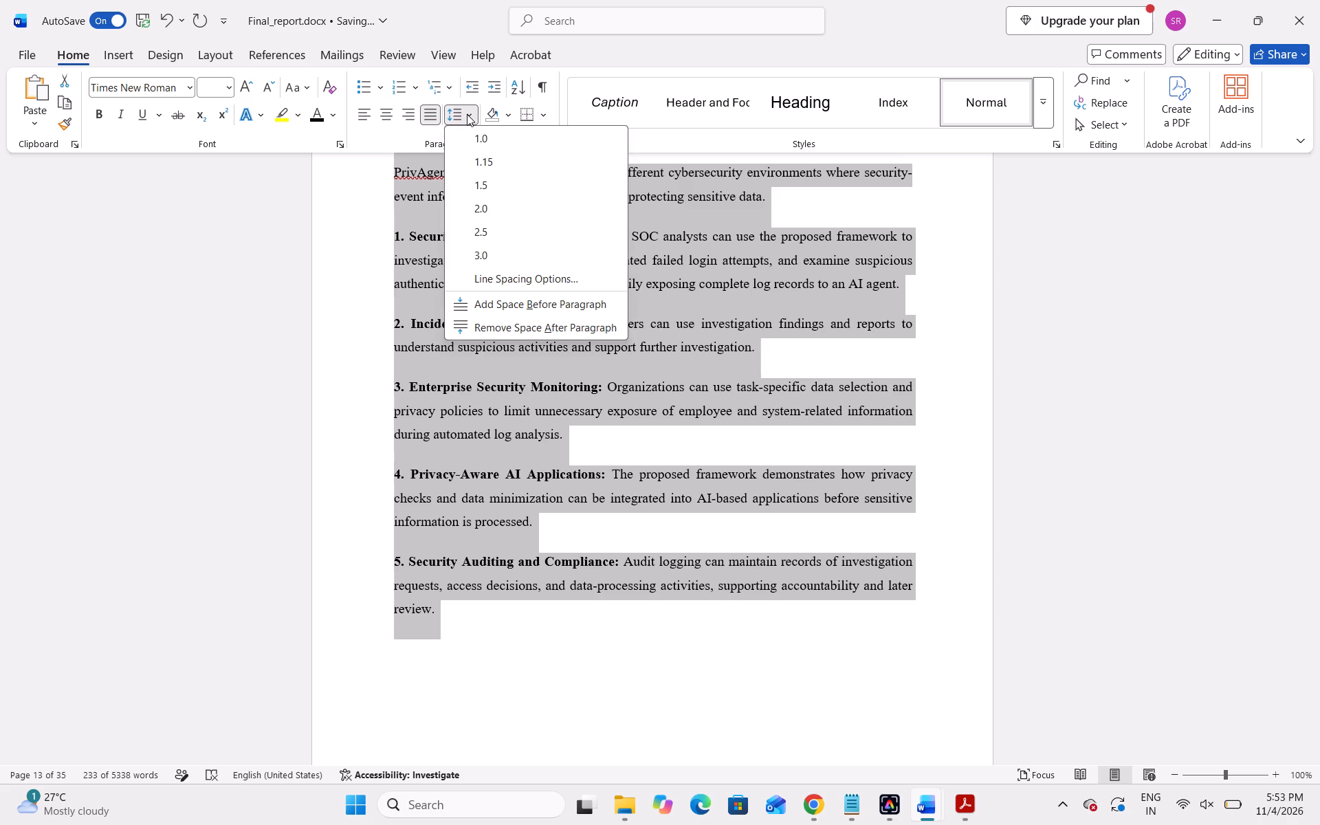
{"action": "left_click", "coordinate": [476, 182]}
{"action": "left_click", "coordinate": [539, 425]}
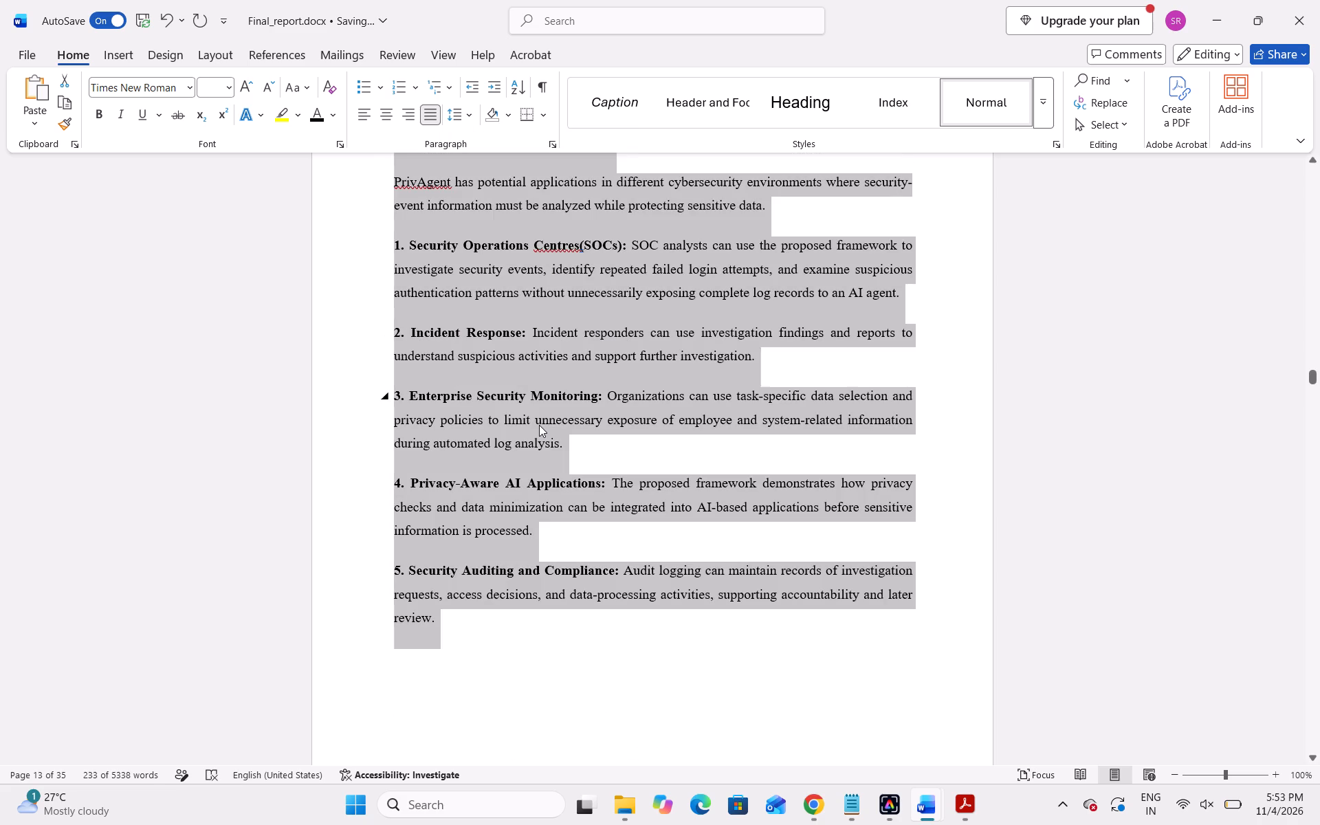
Delete the empty lines above the 1.6 Organization of the Report heading.
{"action": "scroll", "coordinate": [539, 425], "scroll_direction": "up", "scroll_amount": 3}
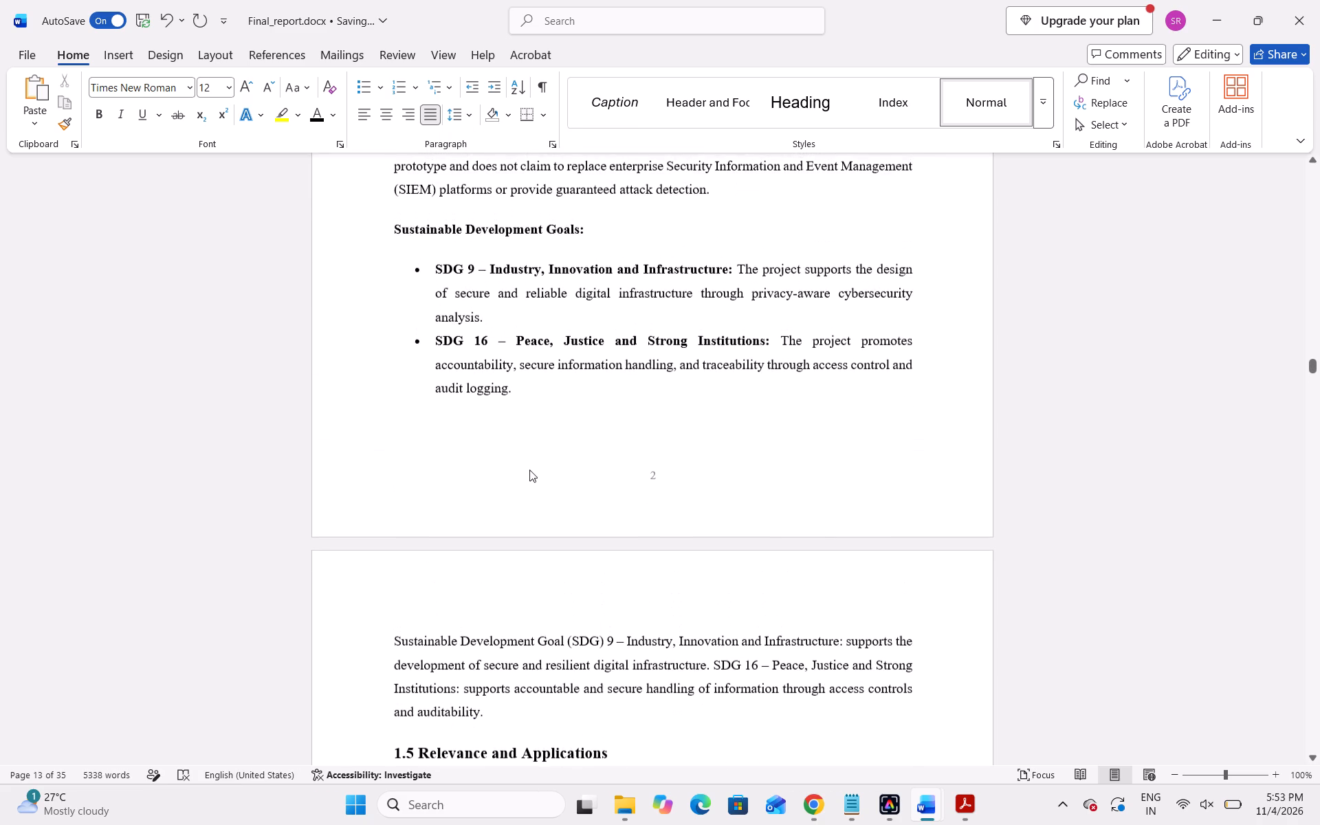
{"action": "scroll", "coordinate": [529, 470], "scroll_direction": "up", "scroll_amount": 2}
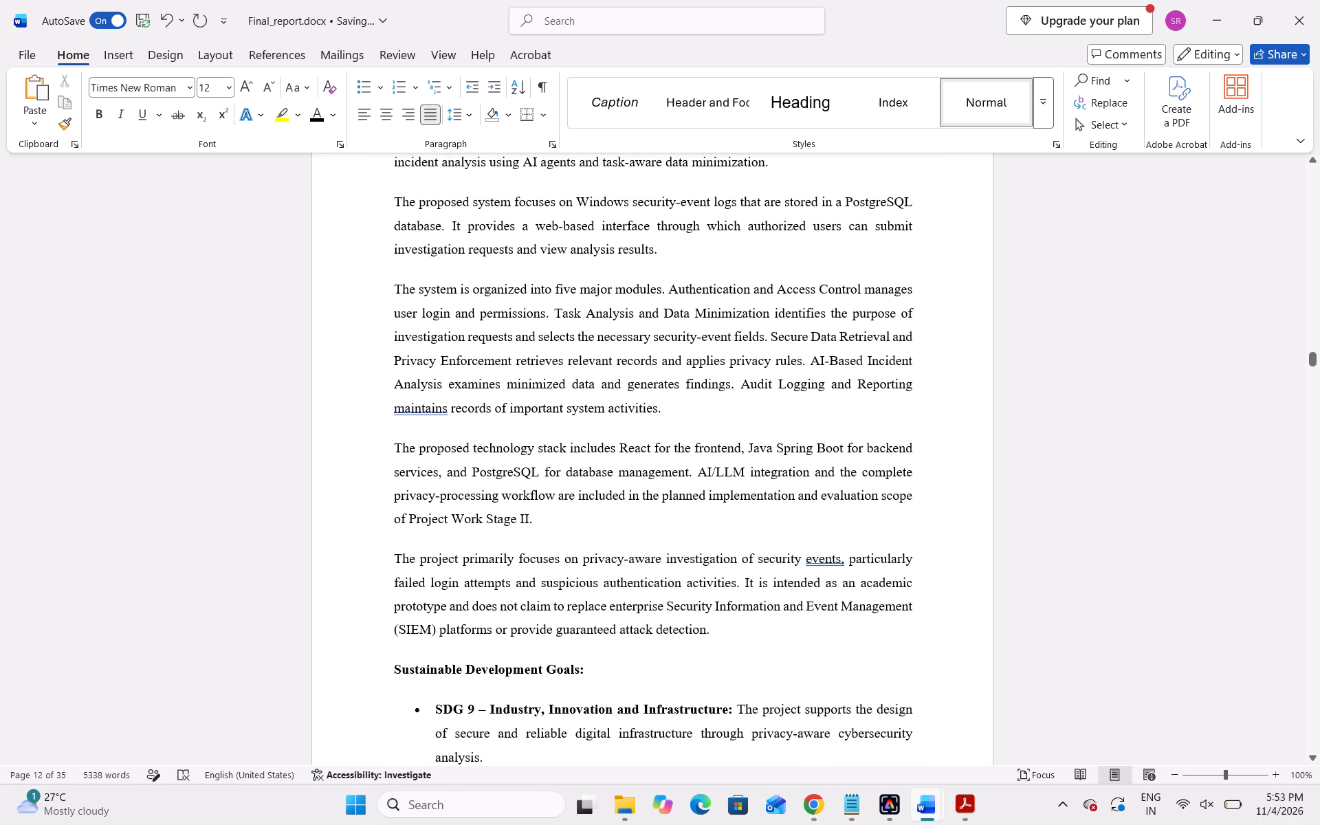
{"action": "scroll", "coordinate": [699, 531], "scroll_direction": "down", "scroll_amount": 2}
{"action": "scroll", "coordinate": [662, 576], "scroll_direction": "down", "scroll_amount": 2}
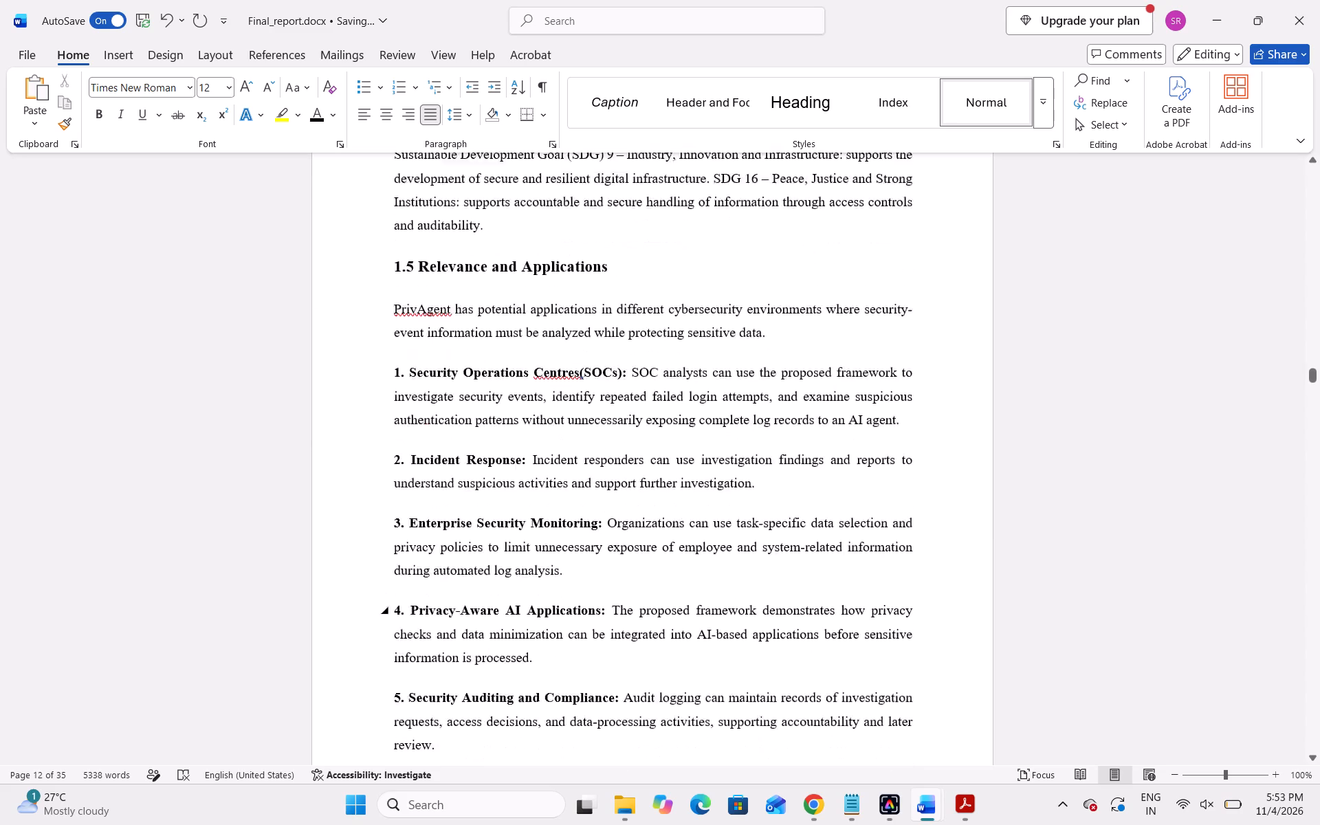
{"action": "scroll", "coordinate": [662, 576], "scroll_direction": "down", "scroll_amount": 3}
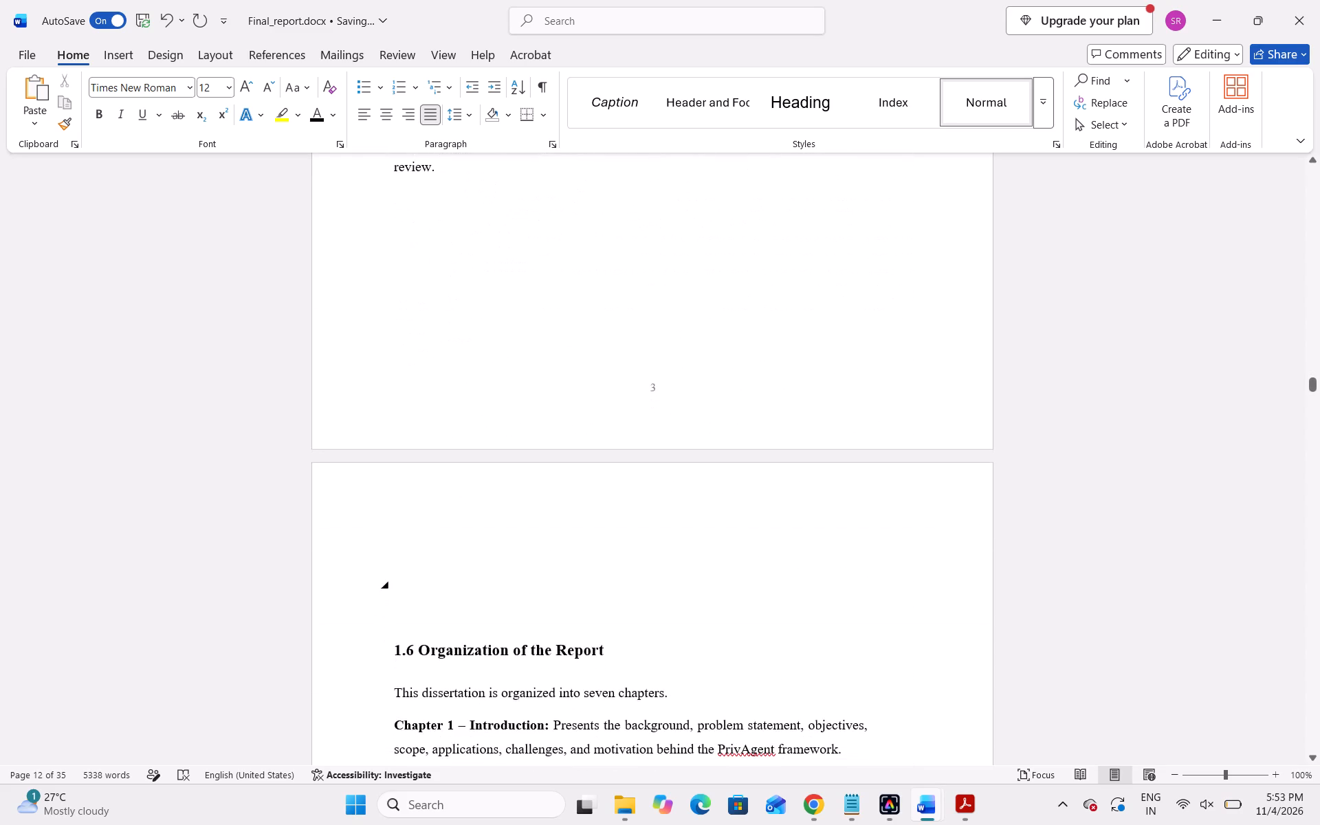
{"action": "scroll", "coordinate": [610, 586], "scroll_direction": "down", "scroll_amount": 1}
{"action": "left_click", "coordinate": [395, 499]}
{"action": "key", "text": "BackSpace"}
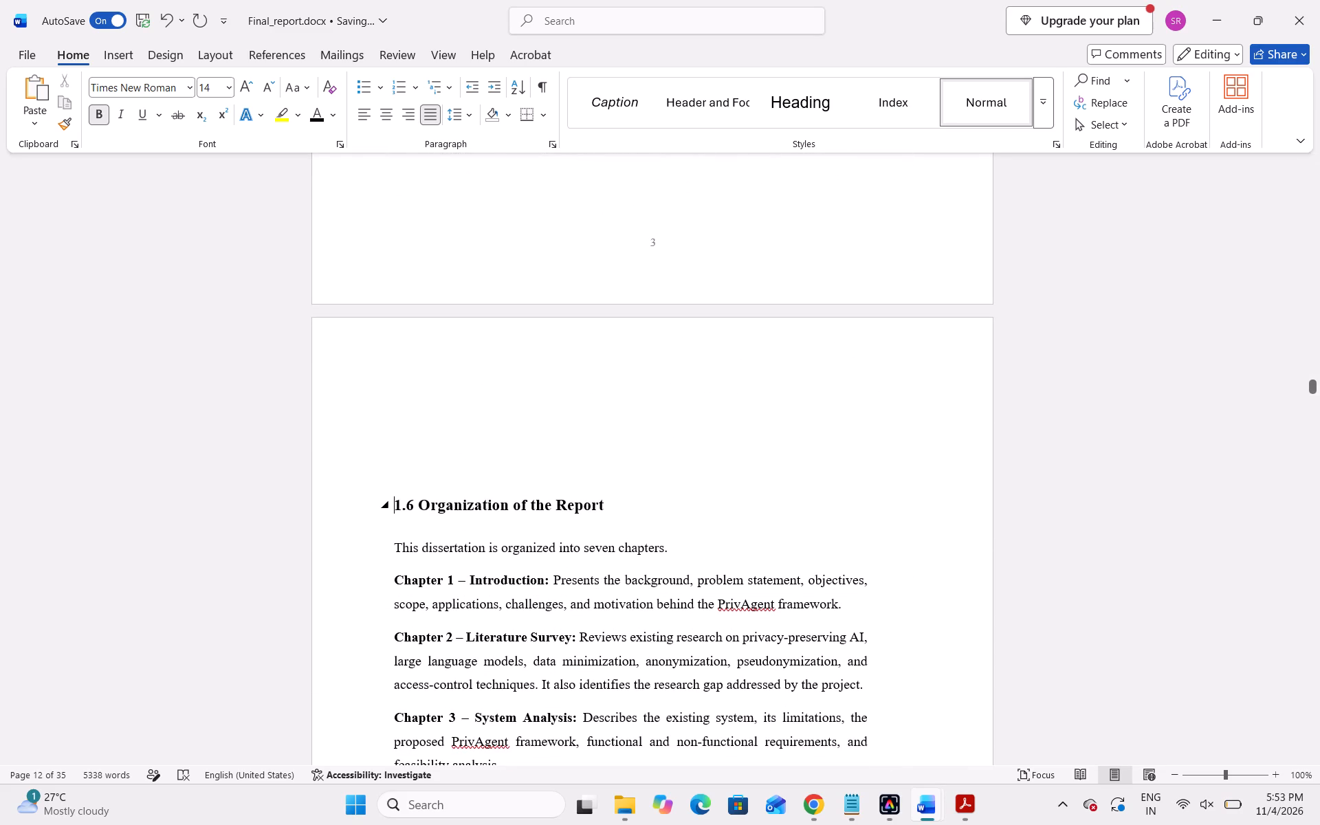
{"action": "key", "text": "BackSpace"}
{"action": "key", "text": "BackSpace"}
{"action": "key", "text": "BackSpace"}
{"action": "scroll", "coordinate": [395, 499], "scroll_direction": "down", "scroll_amount": 2}
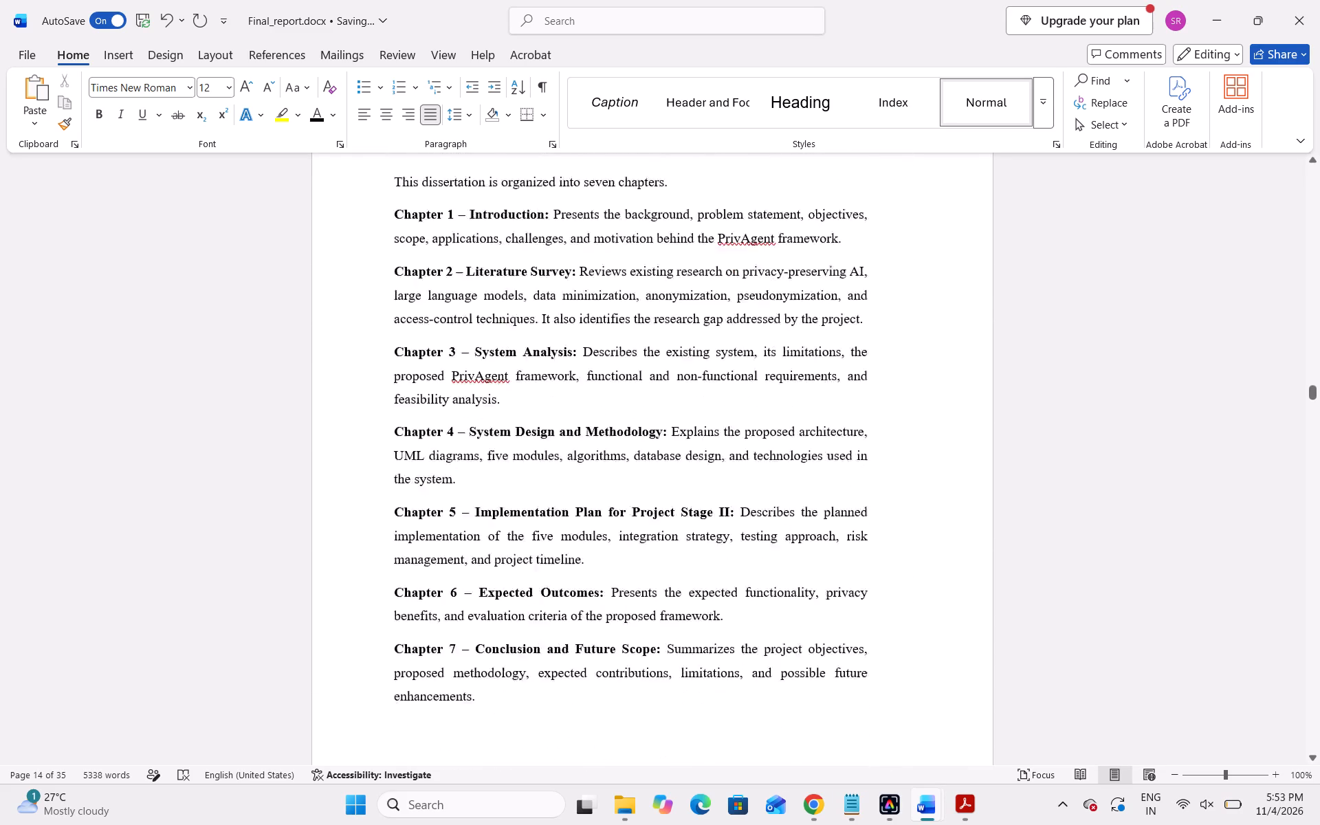
Check the line spacing of the numbered challenges list at the end of Chapter 1, from item 4 to item 7.
{"action": "scroll", "coordinate": [554, 506], "scroll_direction": "down", "scroll_amount": 2}
{"action": "scroll", "coordinate": [564, 445], "scroll_direction": "up", "scroll_amount": 1}
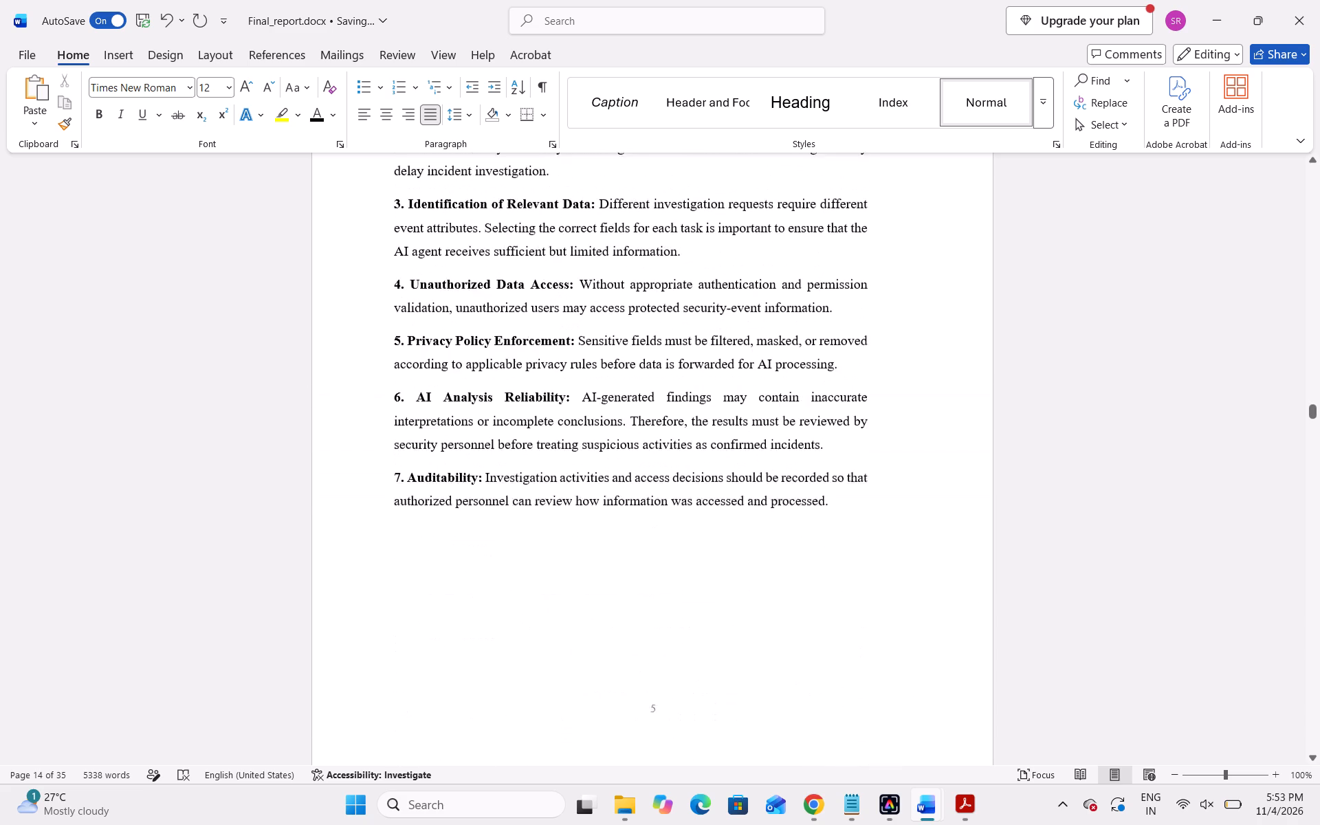
{"action": "scroll", "coordinate": [709, 481], "scroll_direction": "up", "scroll_amount": 1}
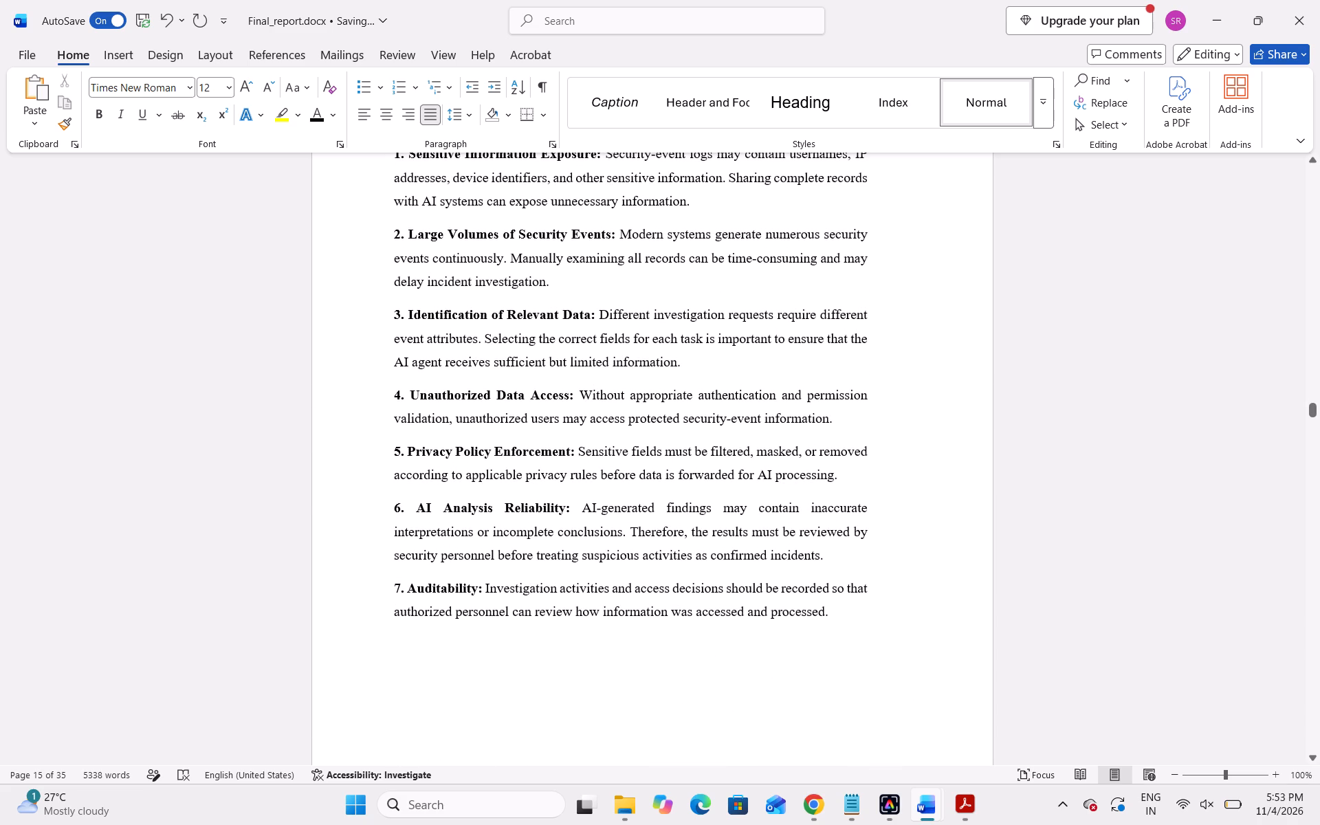
{"action": "left_click", "coordinate": [853, 628]}
{"action": "left_click_drag", "start_coordinate": [836, 619], "coordinate": [464, 397]}
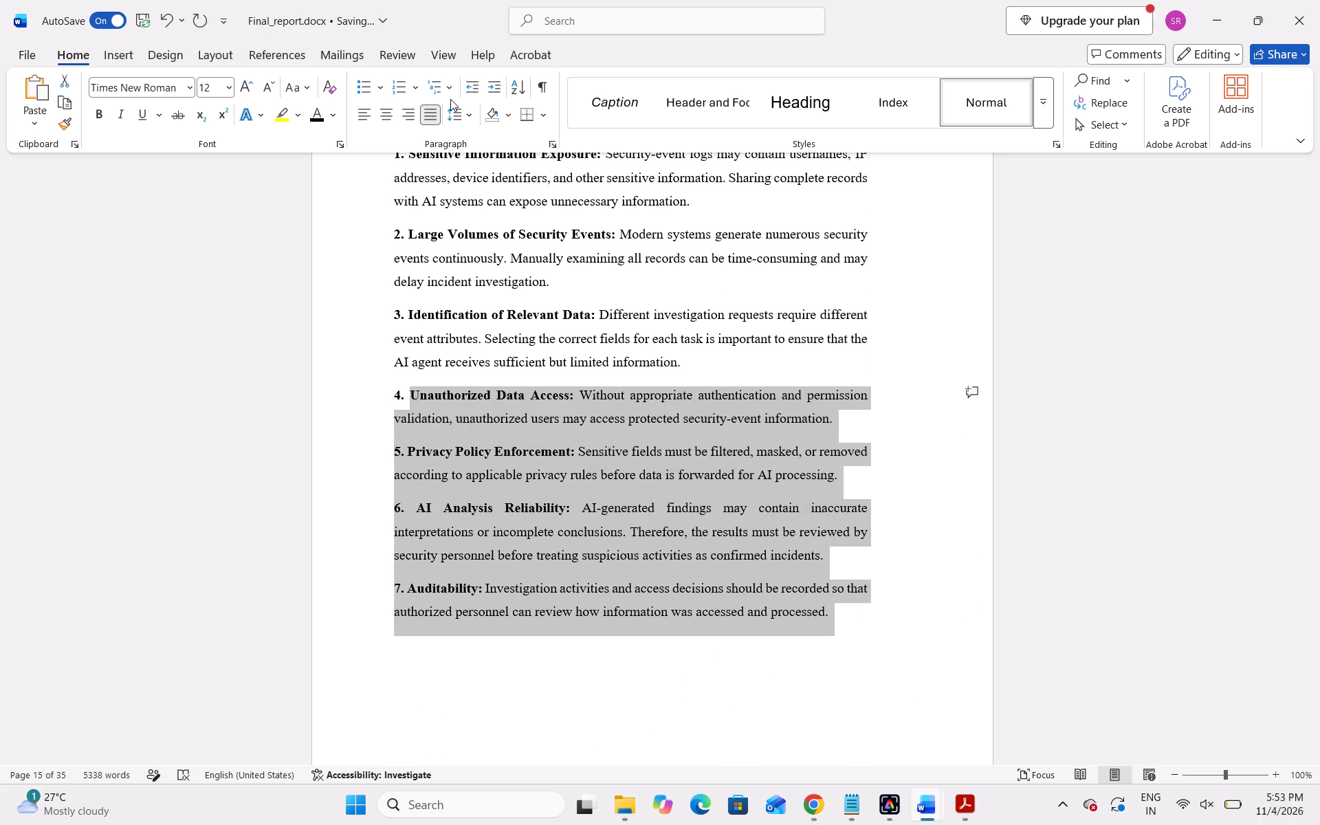
{"action": "left_click", "coordinate": [464, 117]}
{"action": "left_click", "coordinate": [468, 450]}
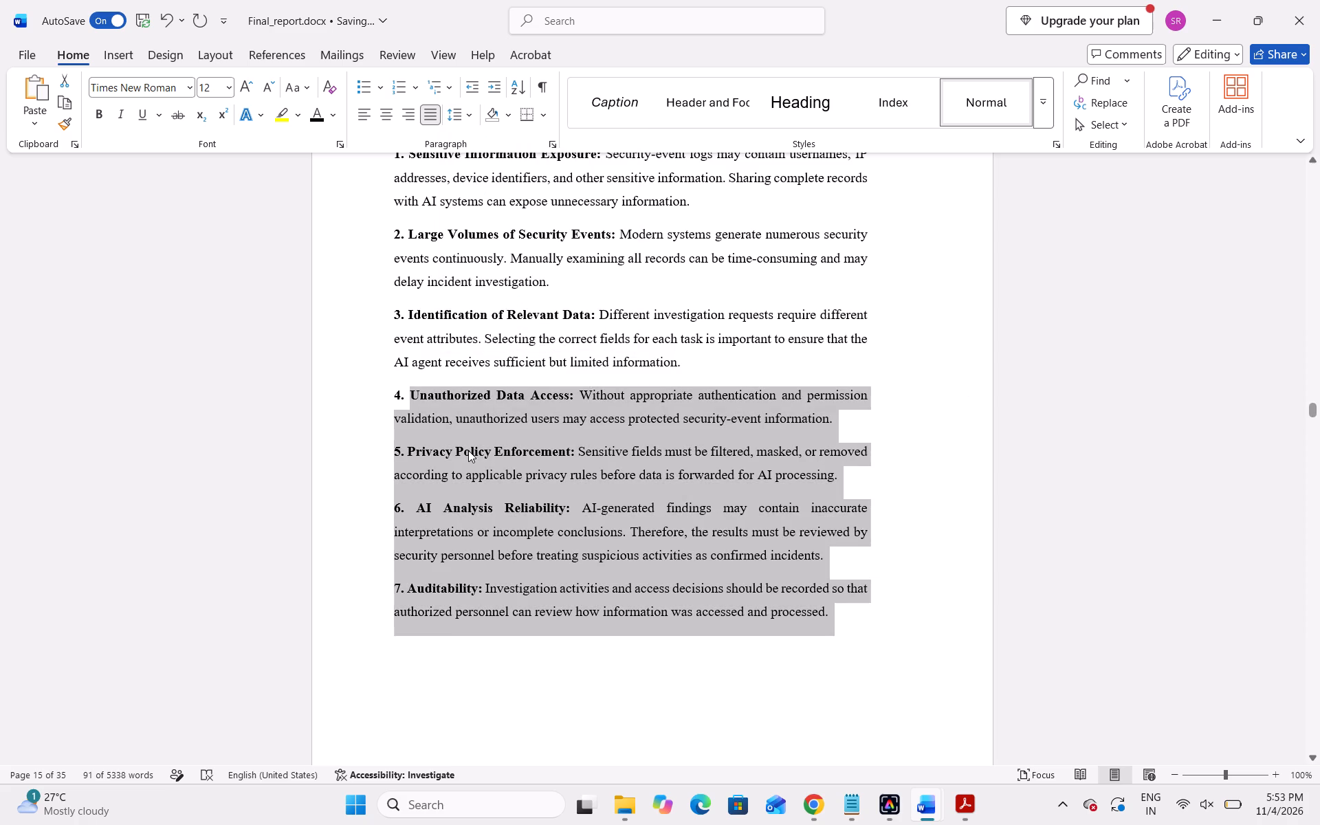
{"action": "scroll", "coordinate": [468, 450], "scroll_direction": "down", "scroll_amount": 2}
{"action": "left_click", "coordinate": [468, 470]}
Review the alignment and spacing of Chapter 2 Literature Survey and Chapter 3, including sections 2.4 and 2.5.
{"action": "scroll", "coordinate": [468, 470], "scroll_direction": "down", "scroll_amount": 2}
{"action": "scroll", "coordinate": [589, 467], "scroll_direction": "down", "scroll_amount": 1}
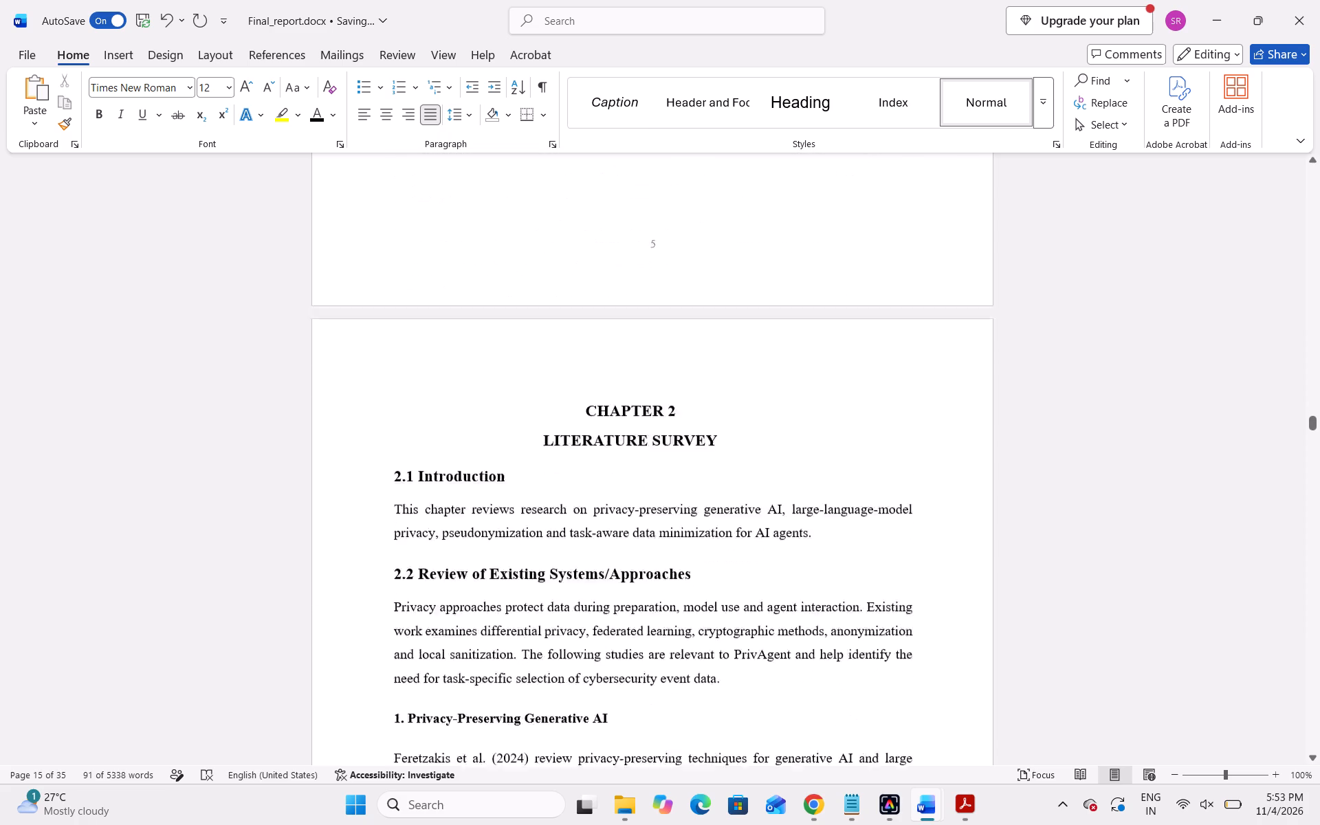
{"action": "scroll", "coordinate": [589, 467], "scroll_direction": "down", "scroll_amount": 7}
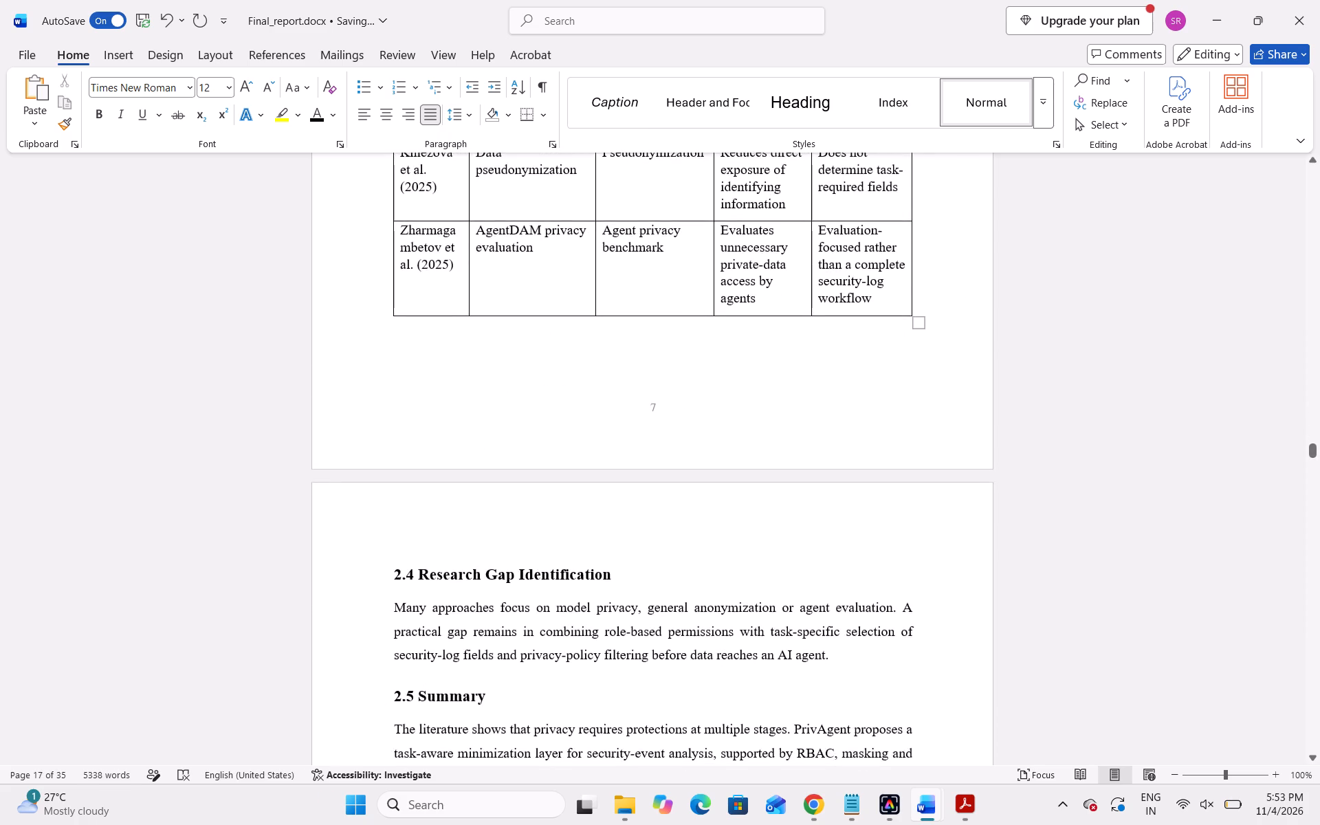
{"action": "scroll", "coordinate": [697, 469], "scroll_direction": "down", "scroll_amount": 1}
{"action": "scroll", "coordinate": [662, 549], "scroll_direction": "down", "scroll_amount": 3}
{"action": "scroll", "coordinate": [662, 549], "scroll_direction": "up", "scroll_amount": 4}
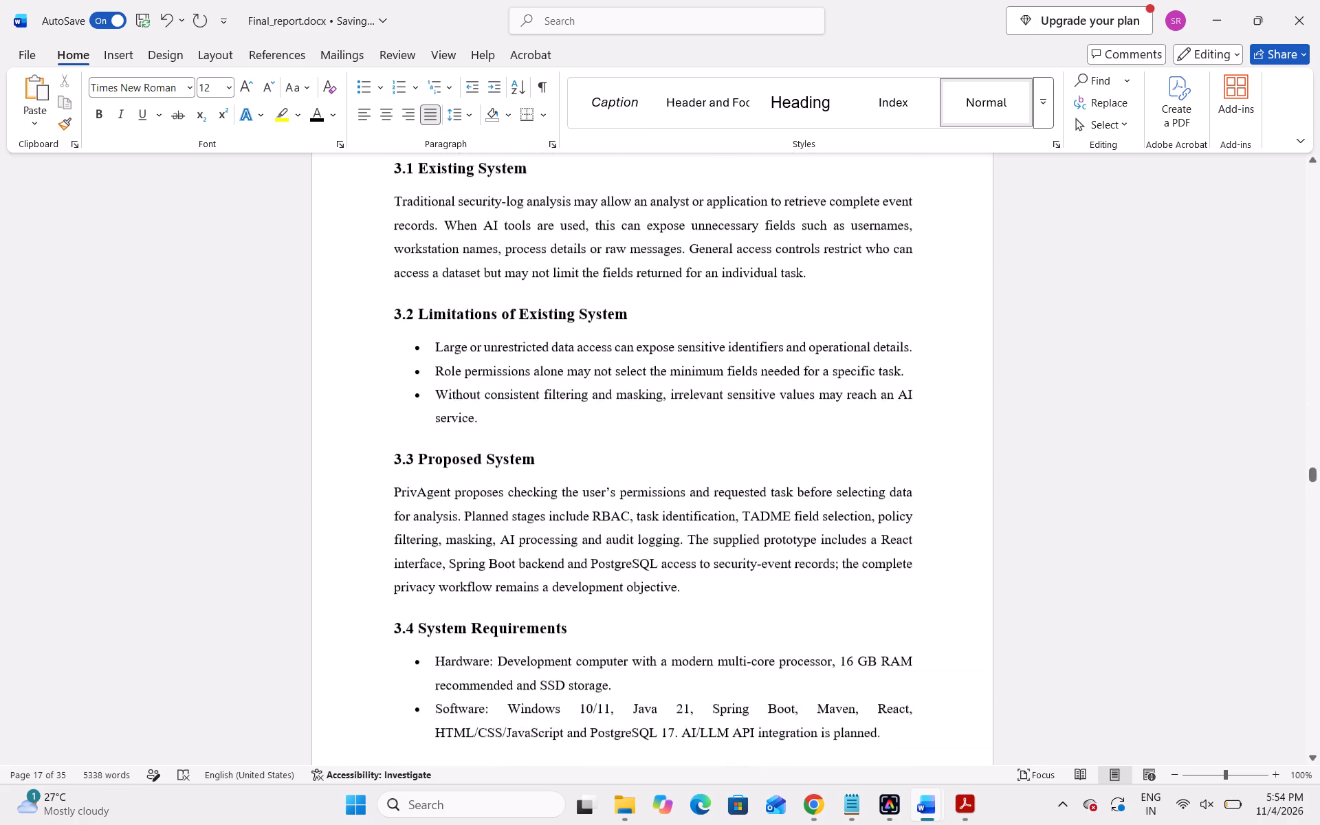
{"action": "scroll", "coordinate": [662, 549], "scroll_direction": "up", "scroll_amount": 5}
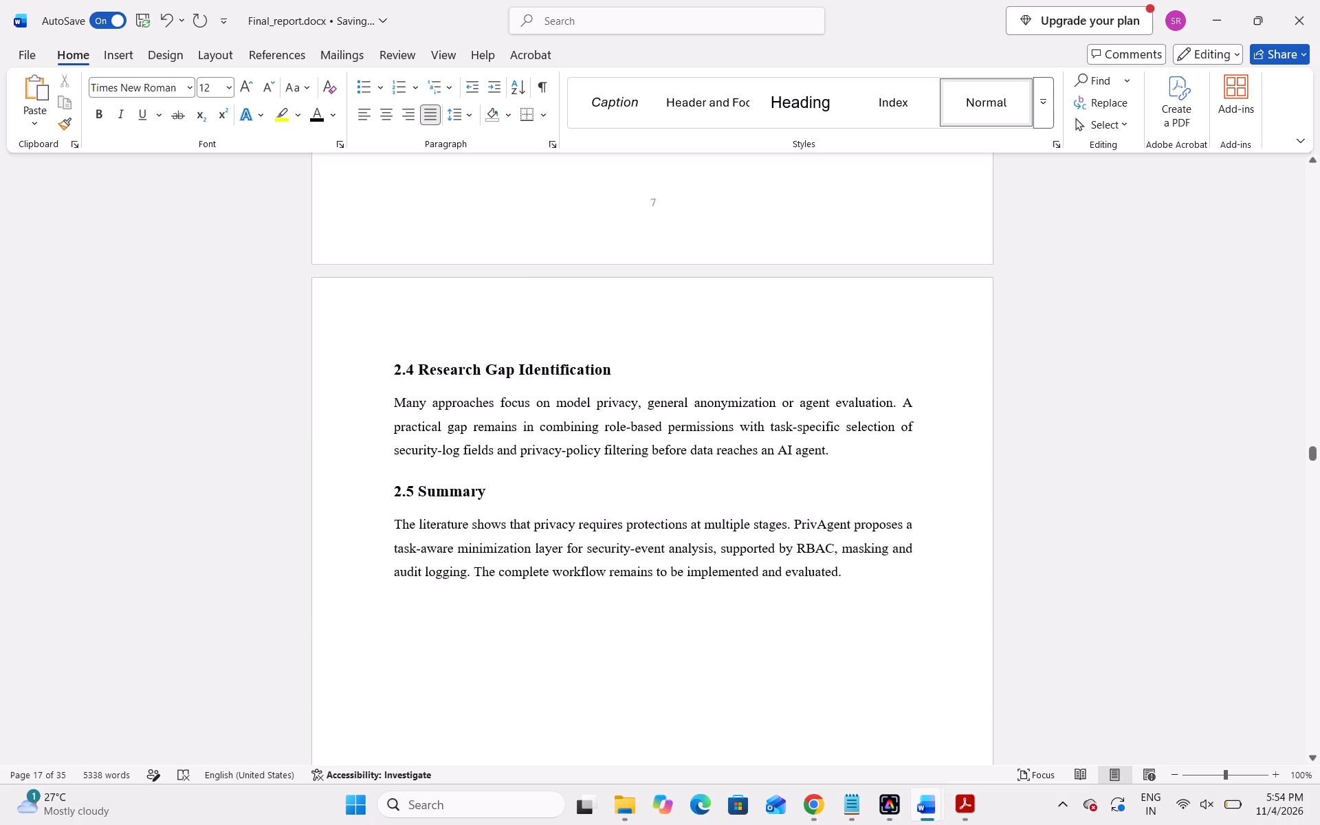
{"action": "scroll", "coordinate": [662, 549], "scroll_direction": "down", "scroll_amount": 3}
{"action": "scroll", "coordinate": [642, 624], "scroll_direction": "down", "scroll_amount": 9}
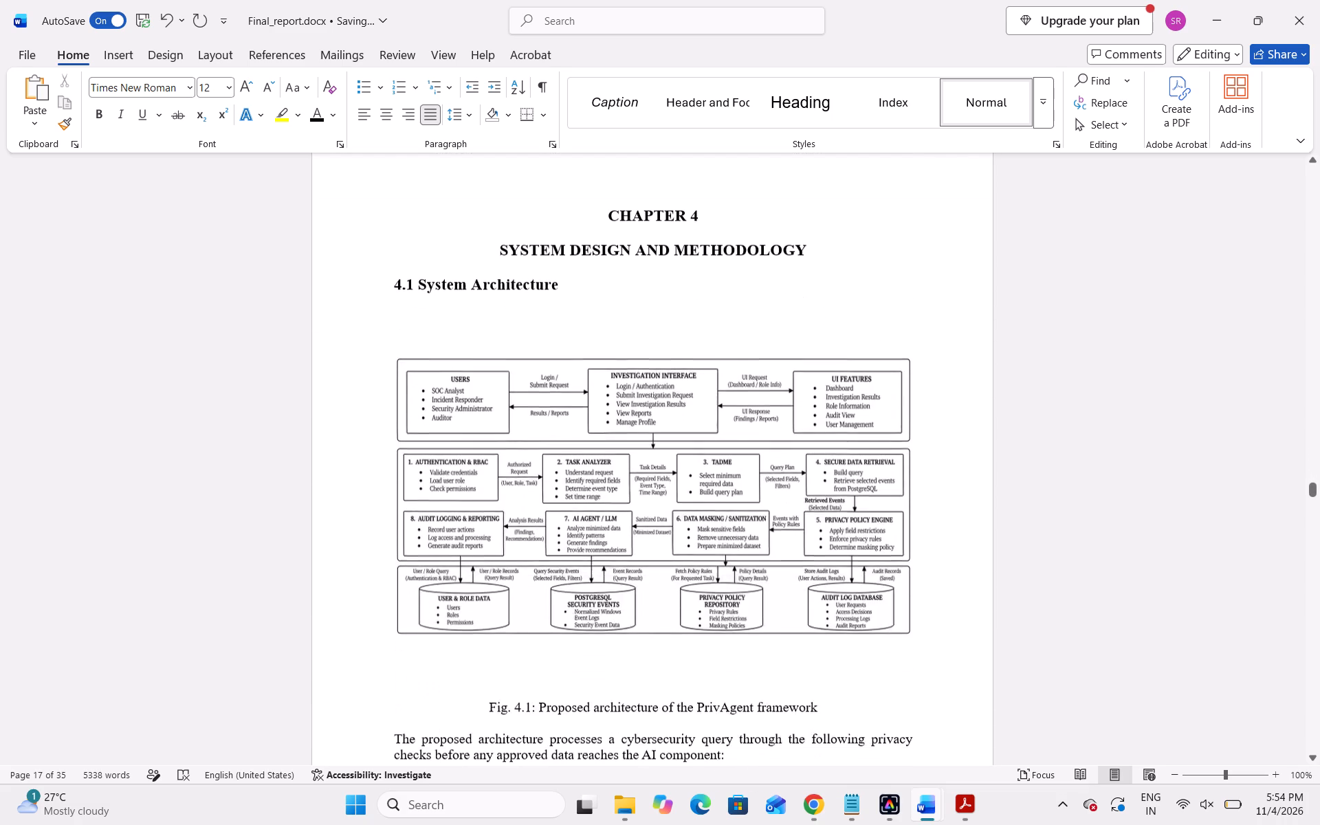
Examine the formatting of the 4.1 System Architecture text, from the Fig. 4.1 caption through item 7, Result and audit record are produced.
{"action": "scroll", "coordinate": [652, 638], "scroll_direction": "down", "scroll_amount": 1}
{"action": "scroll", "coordinate": [679, 560], "scroll_direction": "down", "scroll_amount": 2}
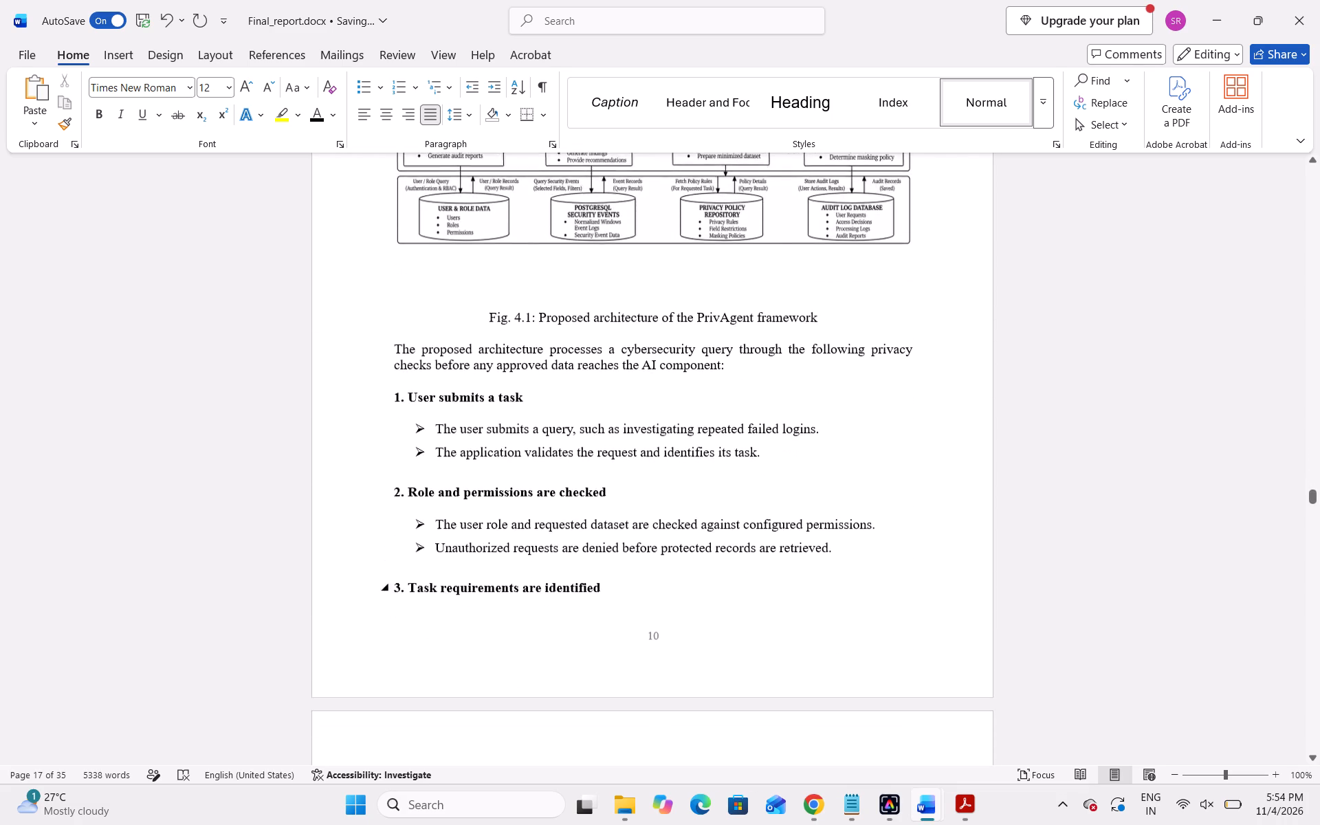
{"action": "scroll", "coordinate": [722, 540], "scroll_direction": "down", "scroll_amount": 1}
{"action": "scroll", "coordinate": [854, 477], "scroll_direction": "down", "scroll_amount": 2}
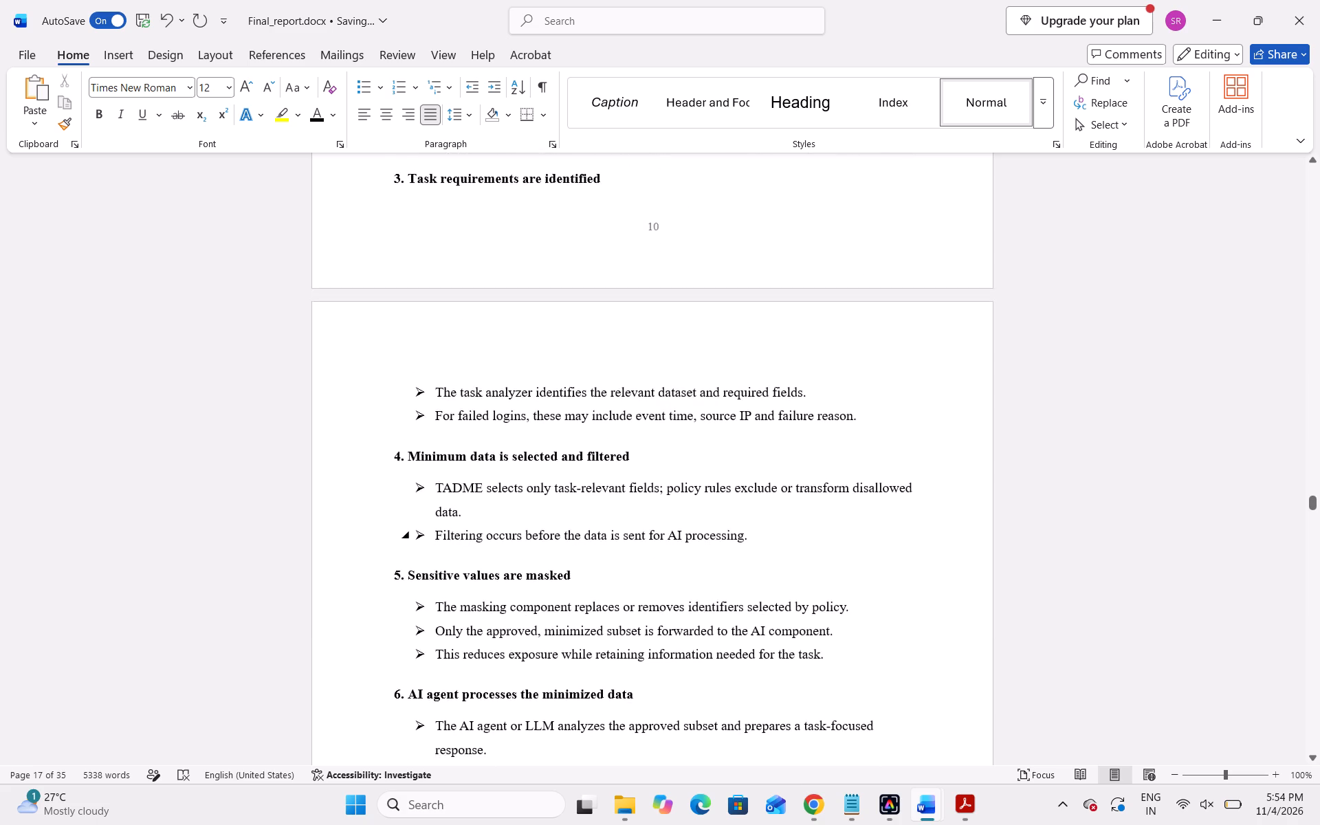
{"action": "scroll", "coordinate": [758, 535], "scroll_direction": "down", "scroll_amount": 2}
{"action": "scroll", "coordinate": [747, 499], "scroll_direction": "up", "scroll_amount": 1}
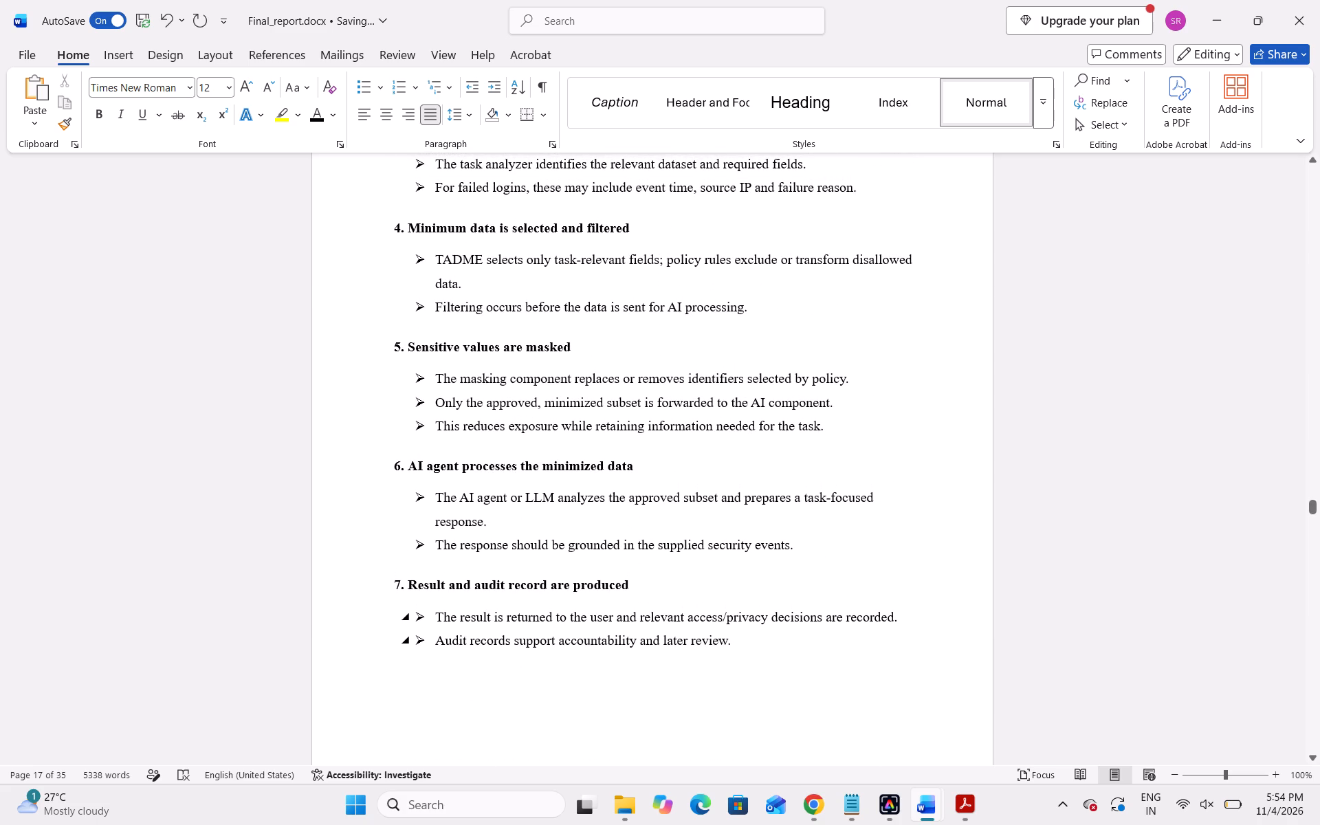
{"action": "left_click_drag", "start_coordinate": [755, 652], "coordinate": [424, 384]}
{"action": "left_click", "coordinate": [486, 498]}
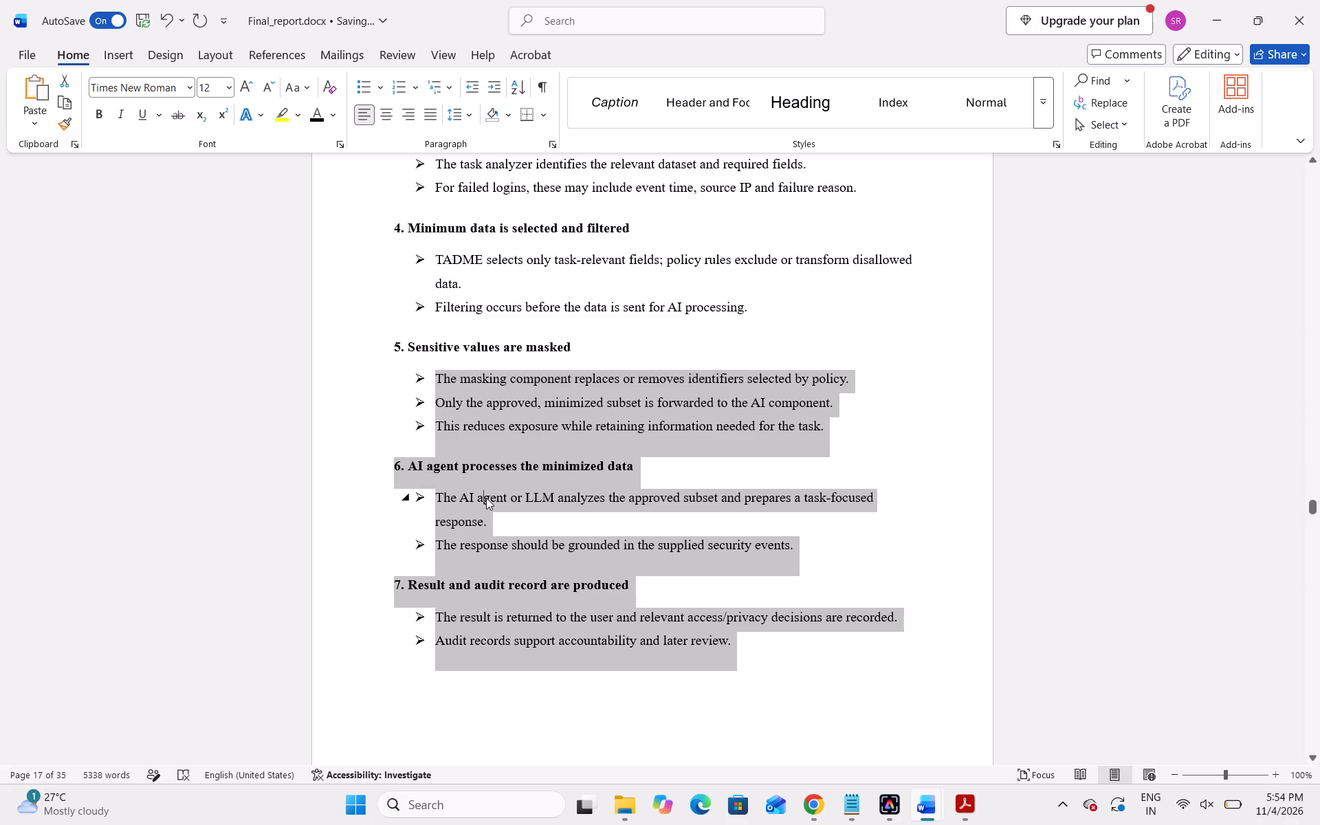
{"action": "scroll", "coordinate": [582, 556], "scroll_direction": "up", "scroll_amount": 1}
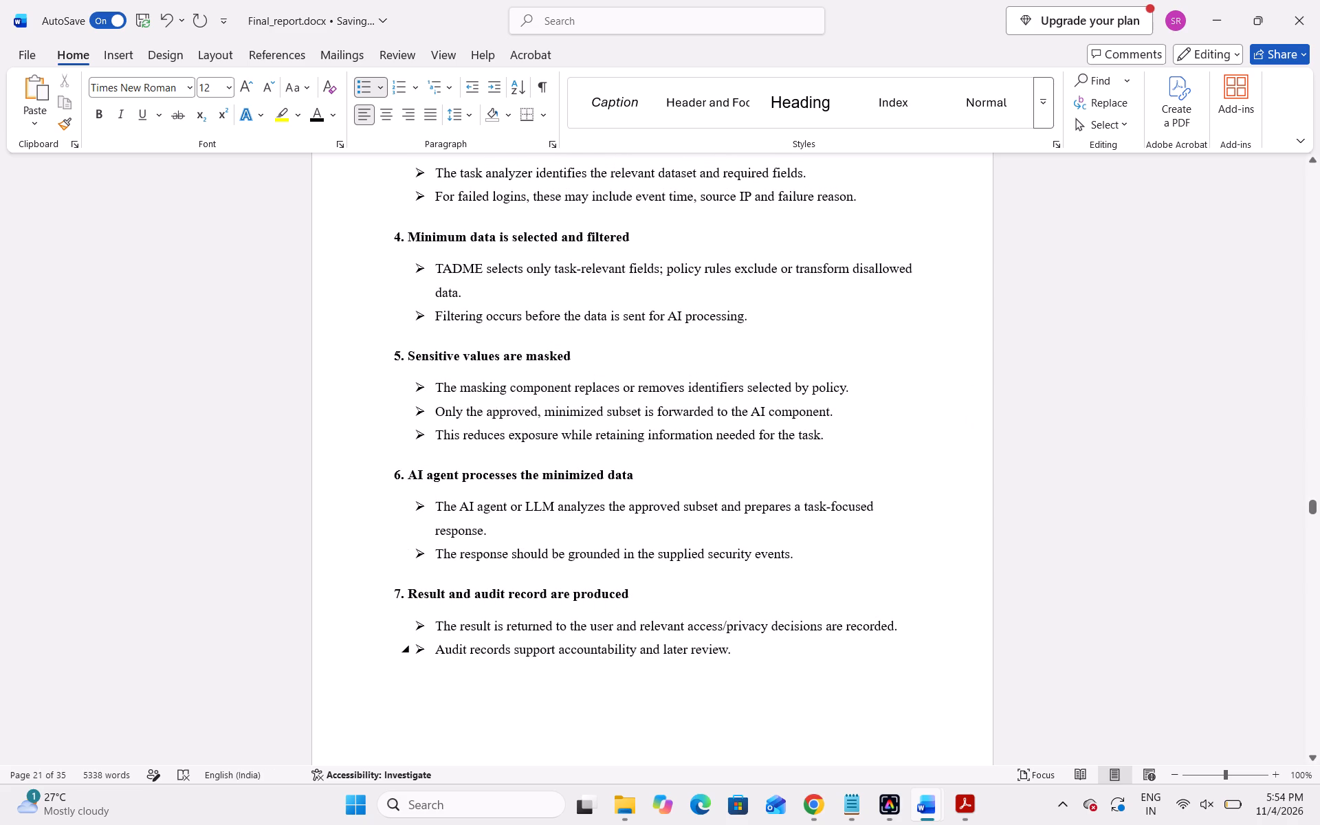
{"action": "scroll", "coordinate": [692, 645], "scroll_direction": "down", "scroll_amount": 1}
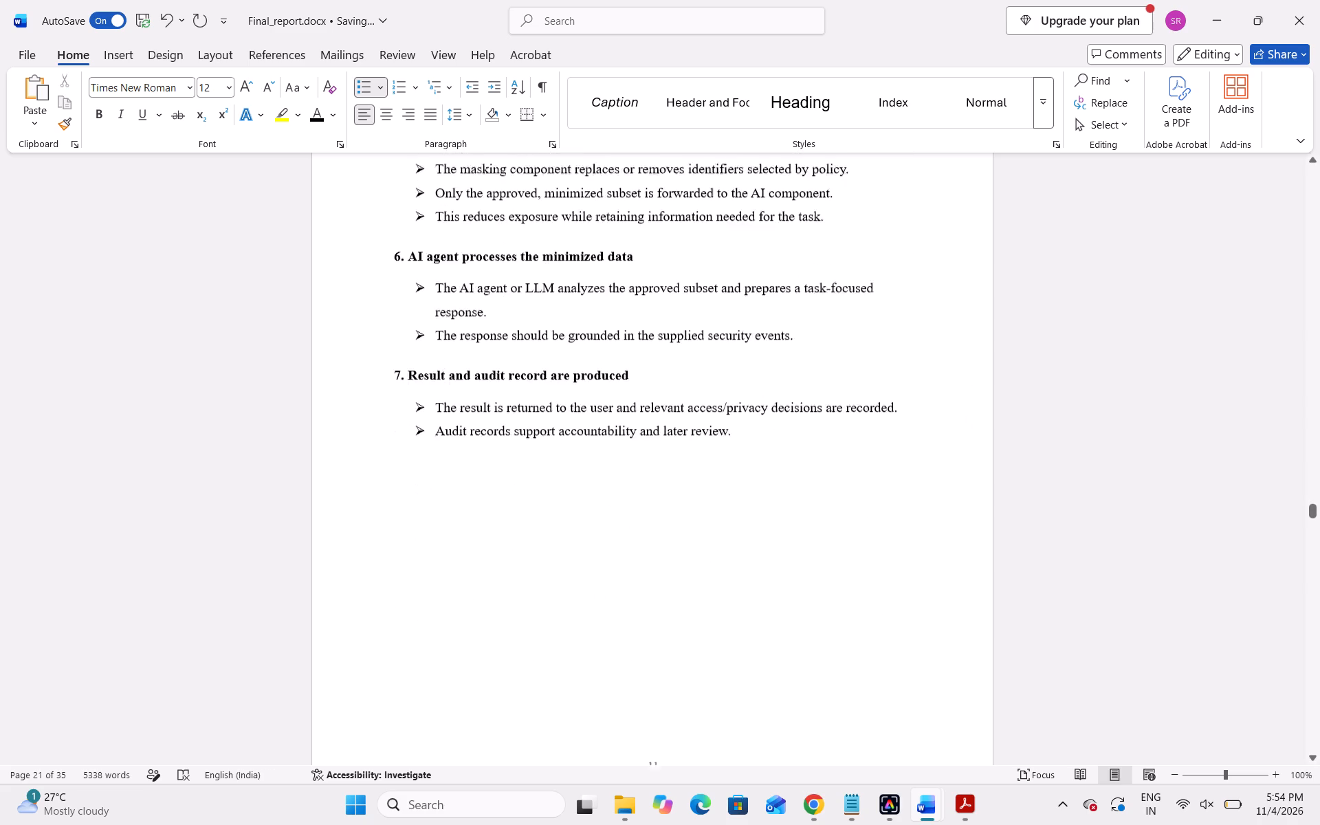
Review the alignment and spacing of the use-case diagram and class diagram descriptions in Chapter 4.
{"action": "scroll", "coordinate": [692, 645], "scroll_direction": "down", "scroll_amount": 2}
{"action": "scroll", "coordinate": [687, 582], "scroll_direction": "down", "scroll_amount": 2}
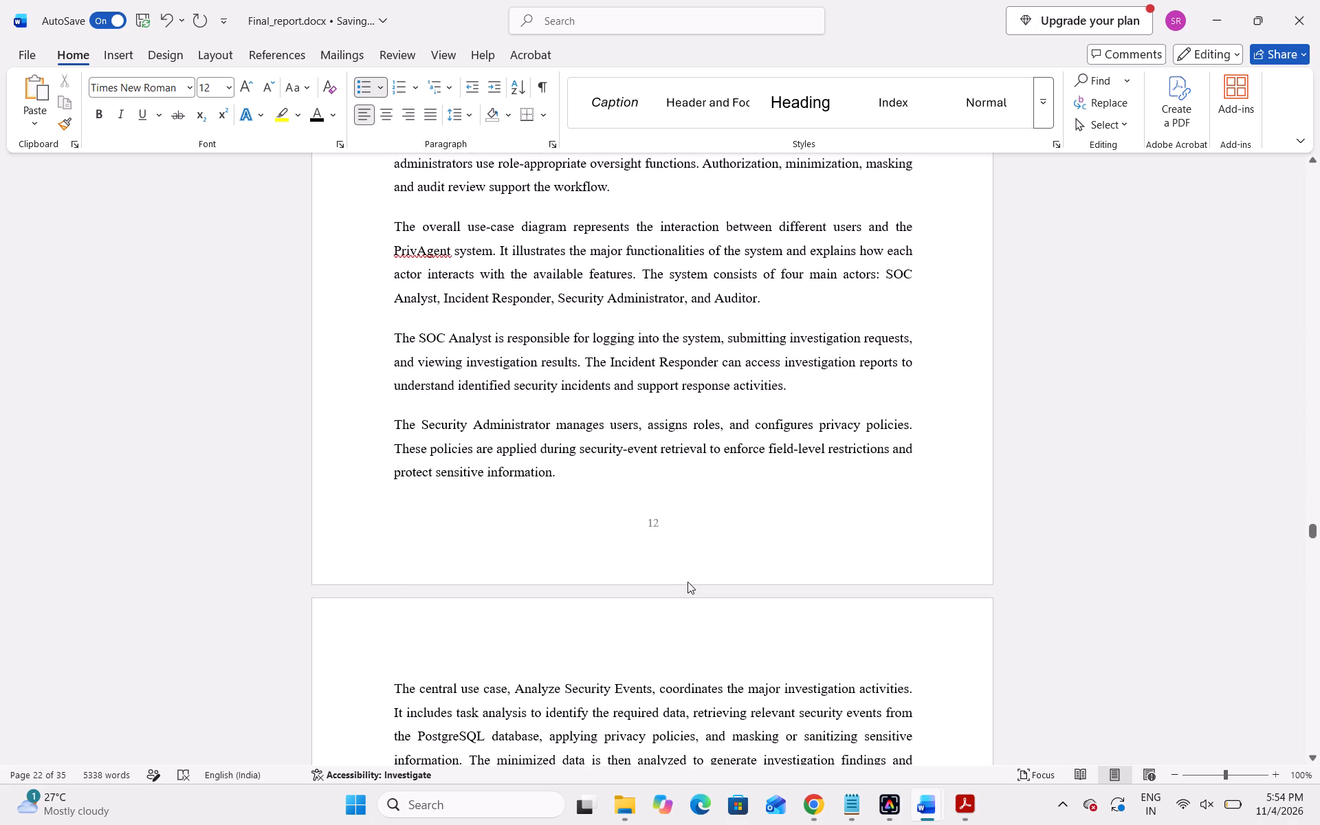
{"action": "scroll", "coordinate": [687, 582], "scroll_direction": "down", "scroll_amount": 3}
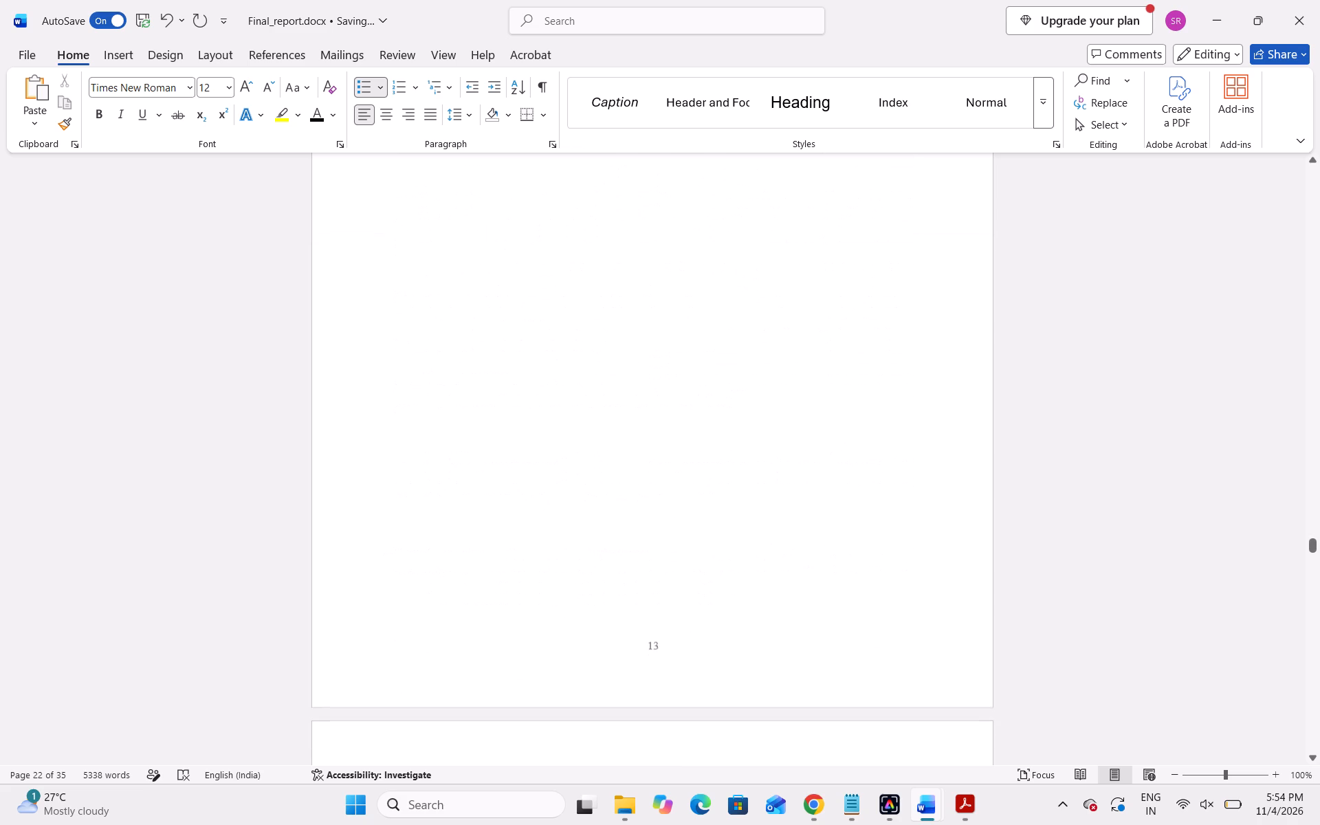
{"action": "scroll", "coordinate": [693, 469], "scroll_direction": "up", "scroll_amount": 2}
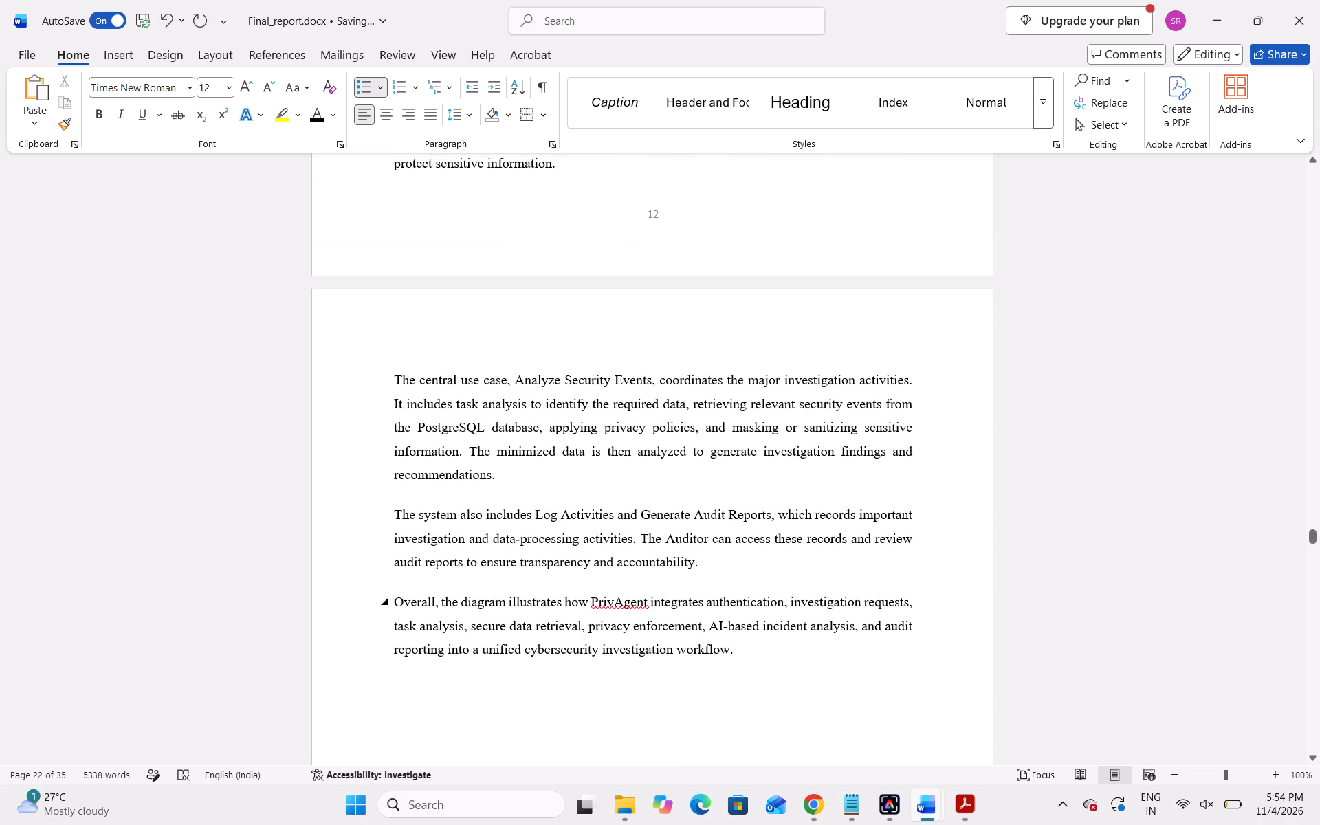
{"action": "scroll", "coordinate": [745, 653], "scroll_direction": "down", "scroll_amount": 6}
{"action": "scroll", "coordinate": [675, 659], "scroll_direction": "down", "scroll_amount": 1}
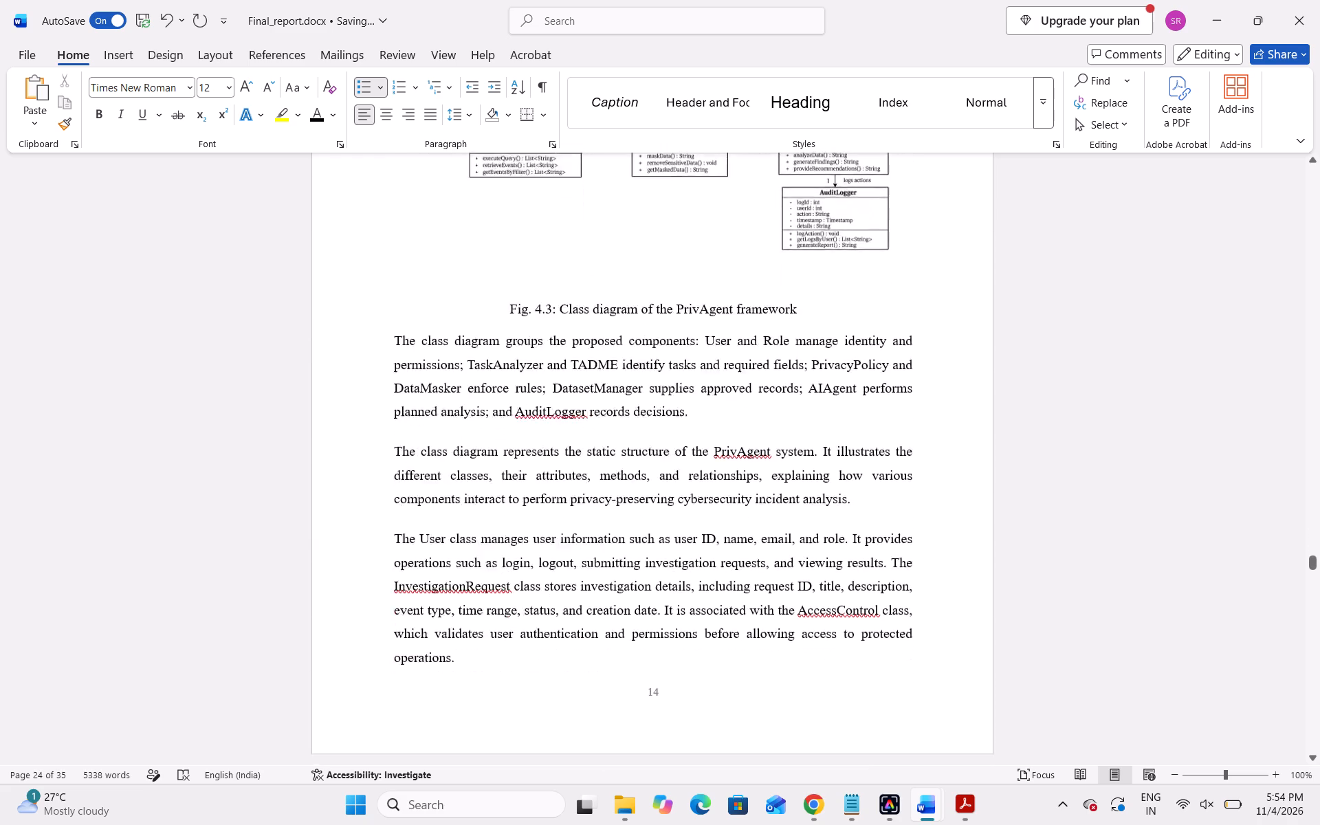
{"action": "scroll", "coordinate": [675, 659], "scroll_direction": "down", "scroll_amount": 1}
{"action": "scroll", "coordinate": [686, 505], "scroll_direction": "up", "scroll_amount": 1}
{"action": "scroll", "coordinate": [701, 507], "scroll_direction": "down", "scroll_amount": 3}
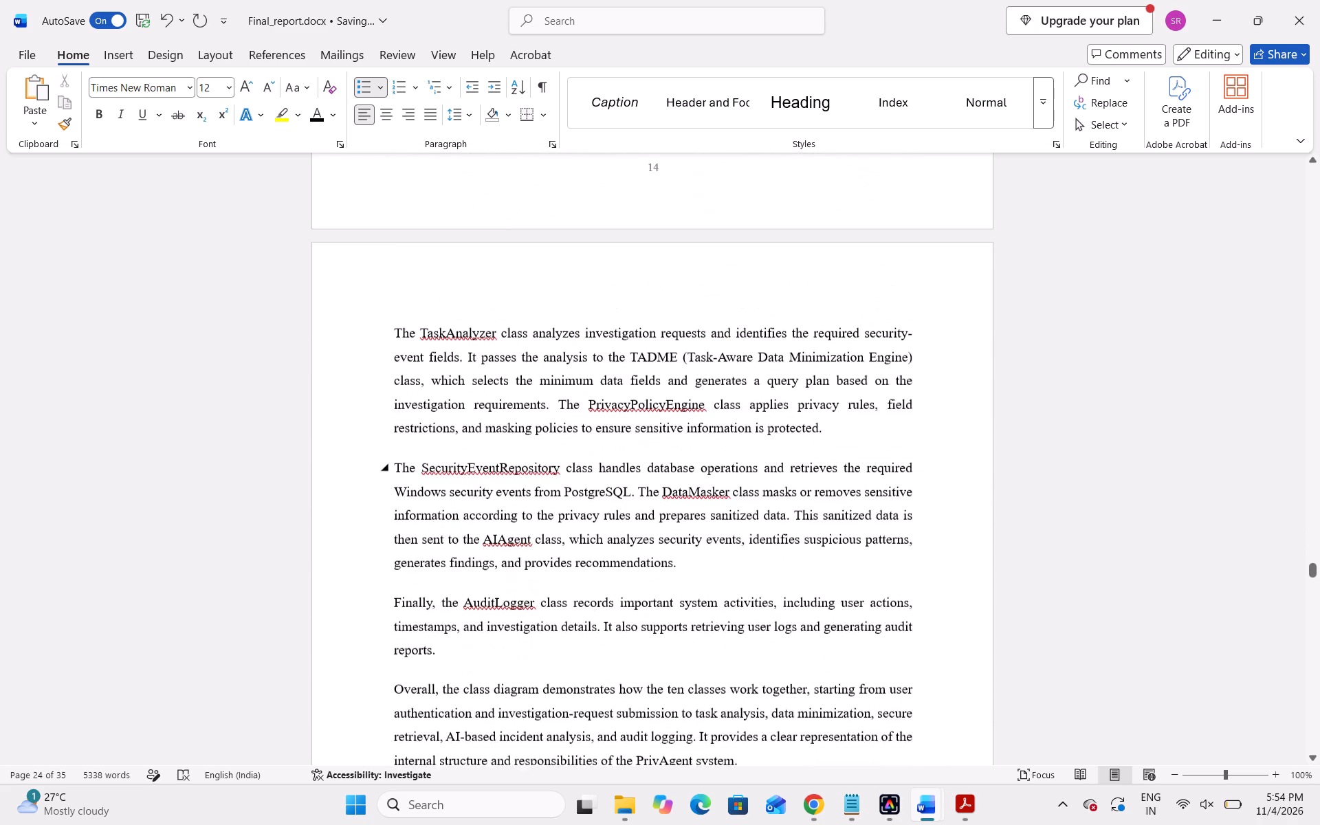
Check the line spacing of the last two paragraphs of the class diagram description.
{"action": "scroll", "coordinate": [696, 566], "scroll_direction": "down", "scroll_amount": 1}
{"action": "left_click_drag", "start_coordinate": [750, 420], "coordinate": [460, 236]}
{"action": "left_click", "coordinate": [503, 331]}
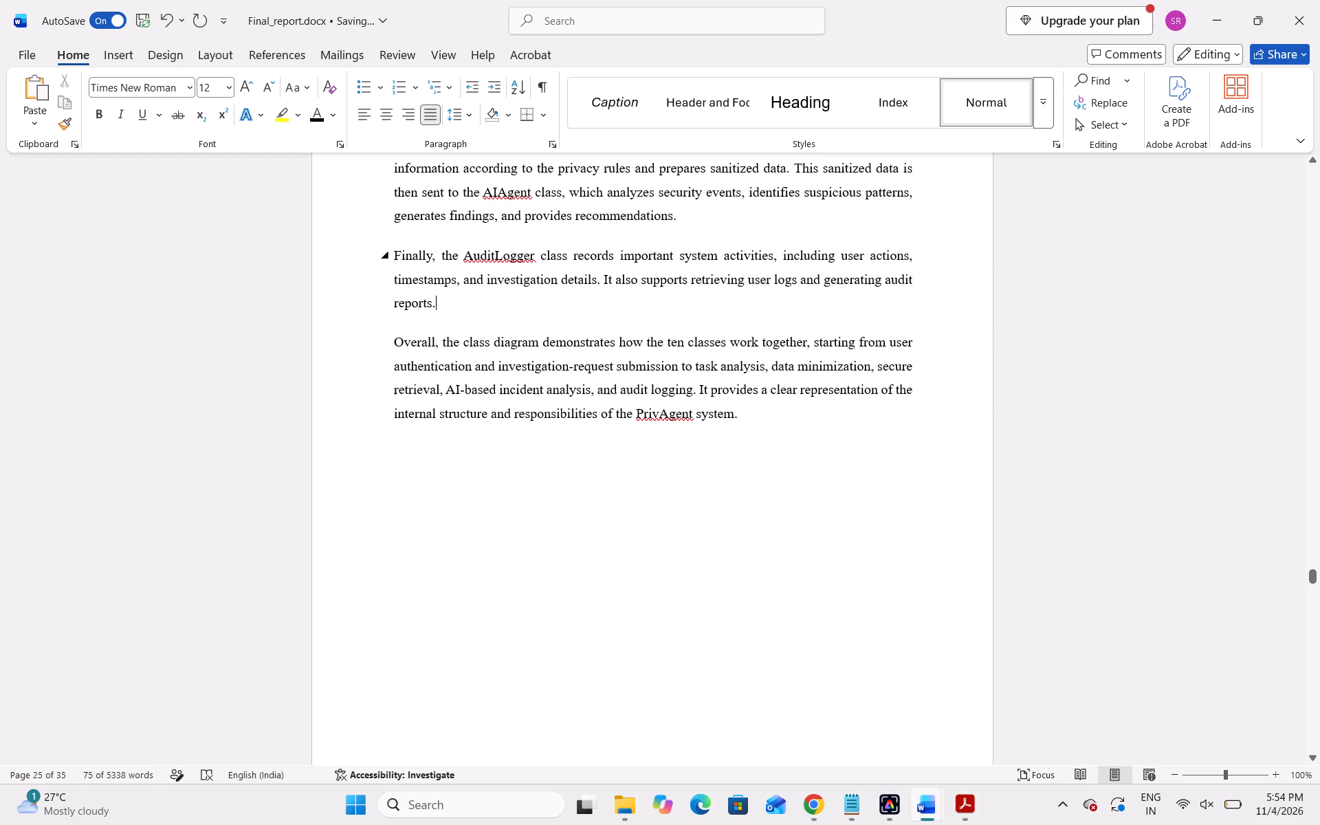
{"action": "left_click", "coordinate": [747, 410]}
{"action": "left_click_drag", "start_coordinate": [747, 410], "coordinate": [549, 323]}
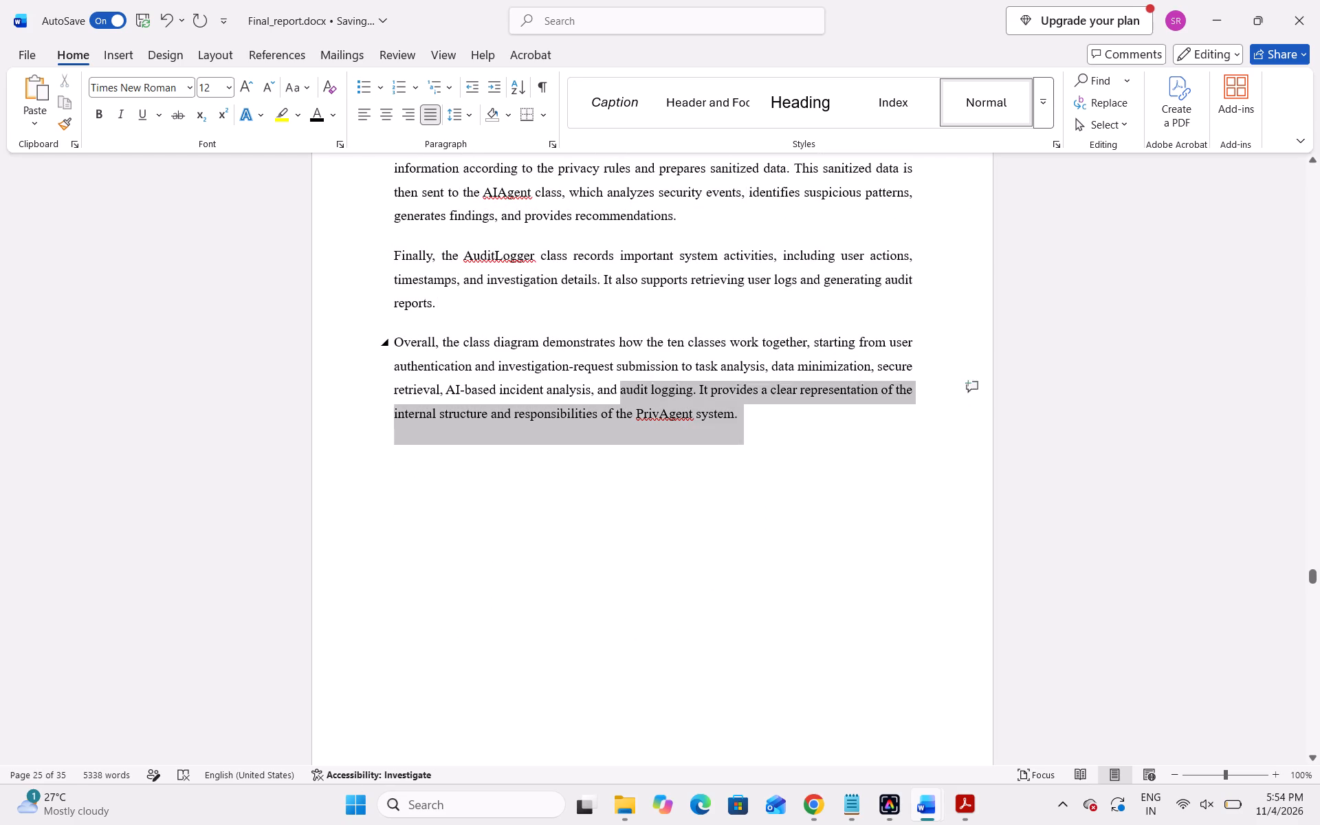
{"action": "left_click_drag", "start_coordinate": [549, 323], "coordinate": [486, 270]}
{"action": "left_click", "coordinate": [470, 111]}
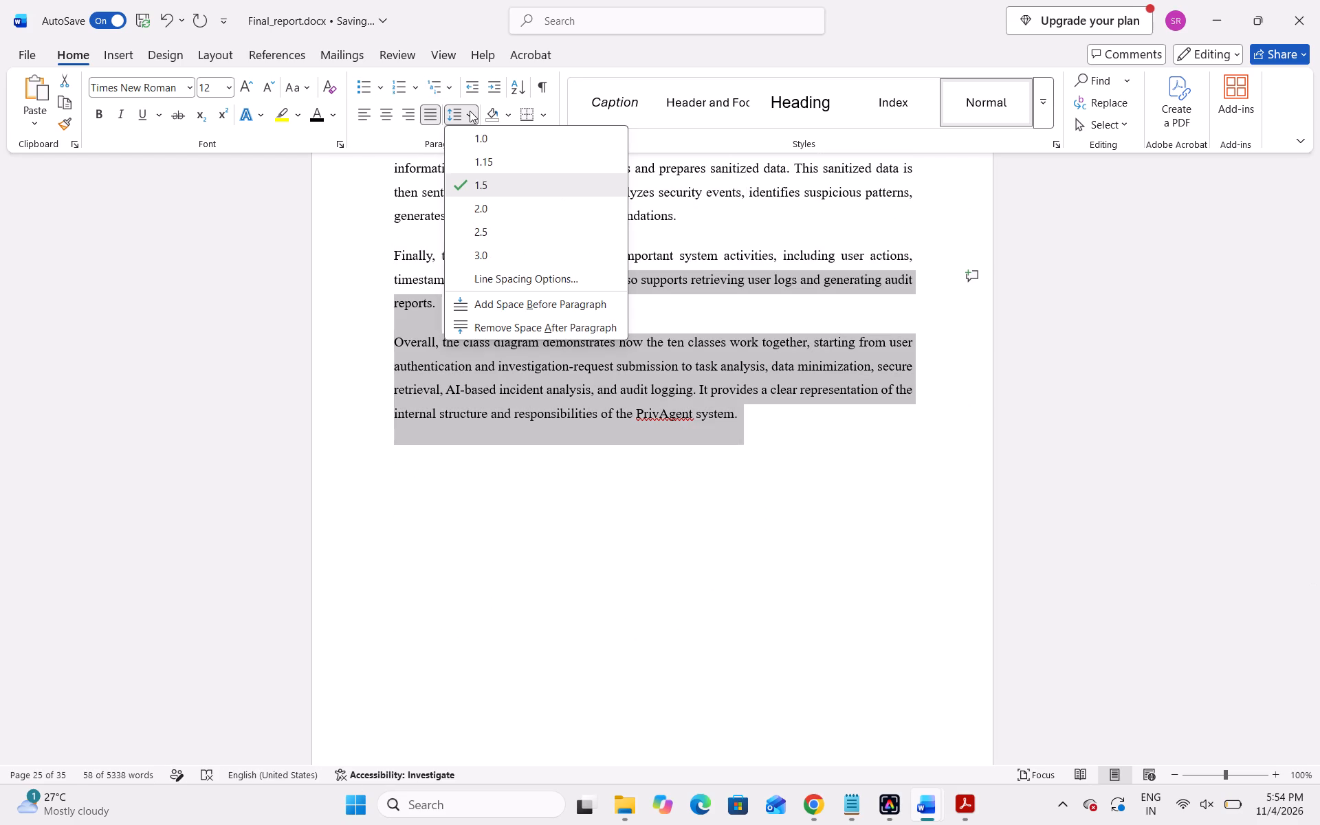
{"action": "left_click", "coordinate": [536, 399]}
{"action": "left_click", "coordinate": [536, 399]}
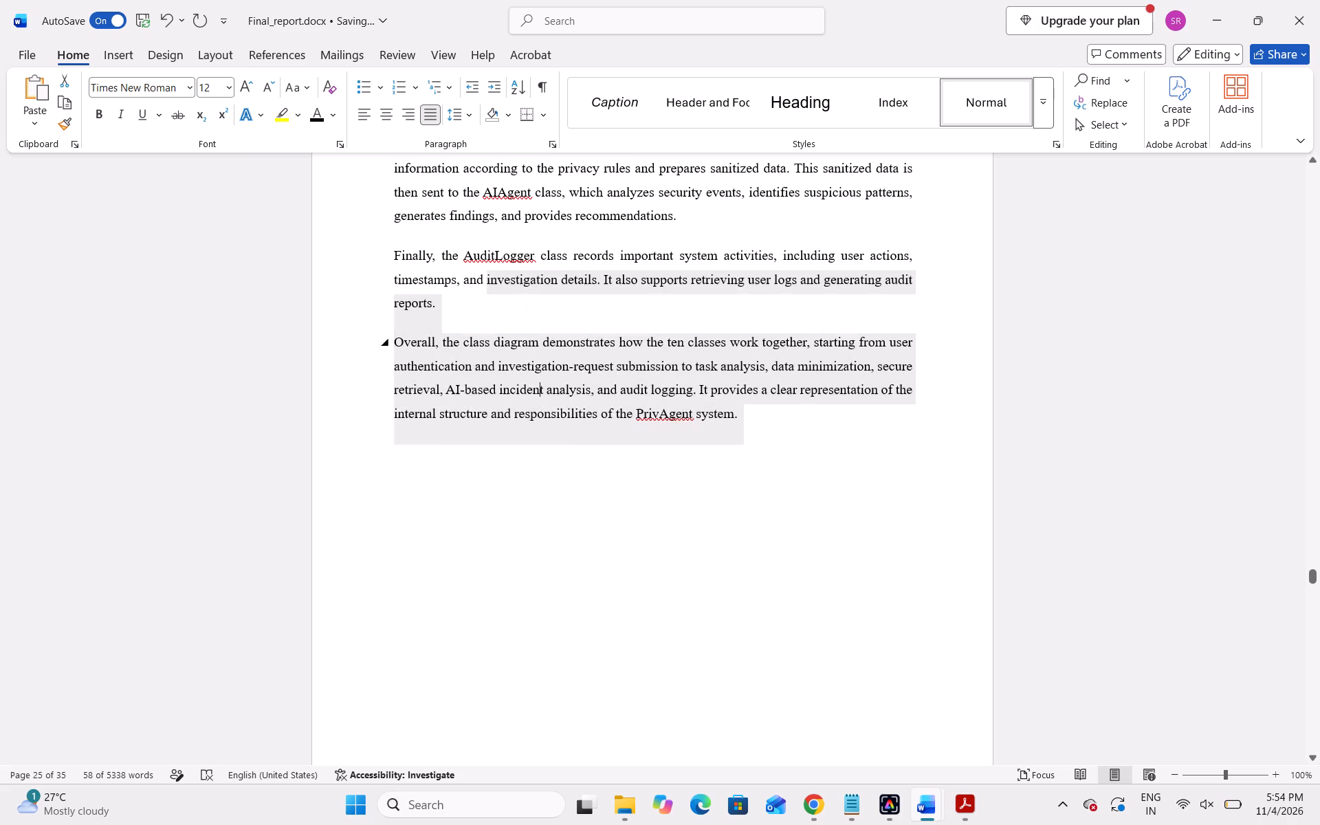
Review the alignment and spacing of the 4.4 Sequence Diagram description and the pages up to Chapter 5.
{"action": "scroll", "coordinate": [536, 399], "scroll_direction": "down", "scroll_amount": 1}
{"action": "scroll", "coordinate": [556, 504], "scroll_direction": "down", "scroll_amount": 1}
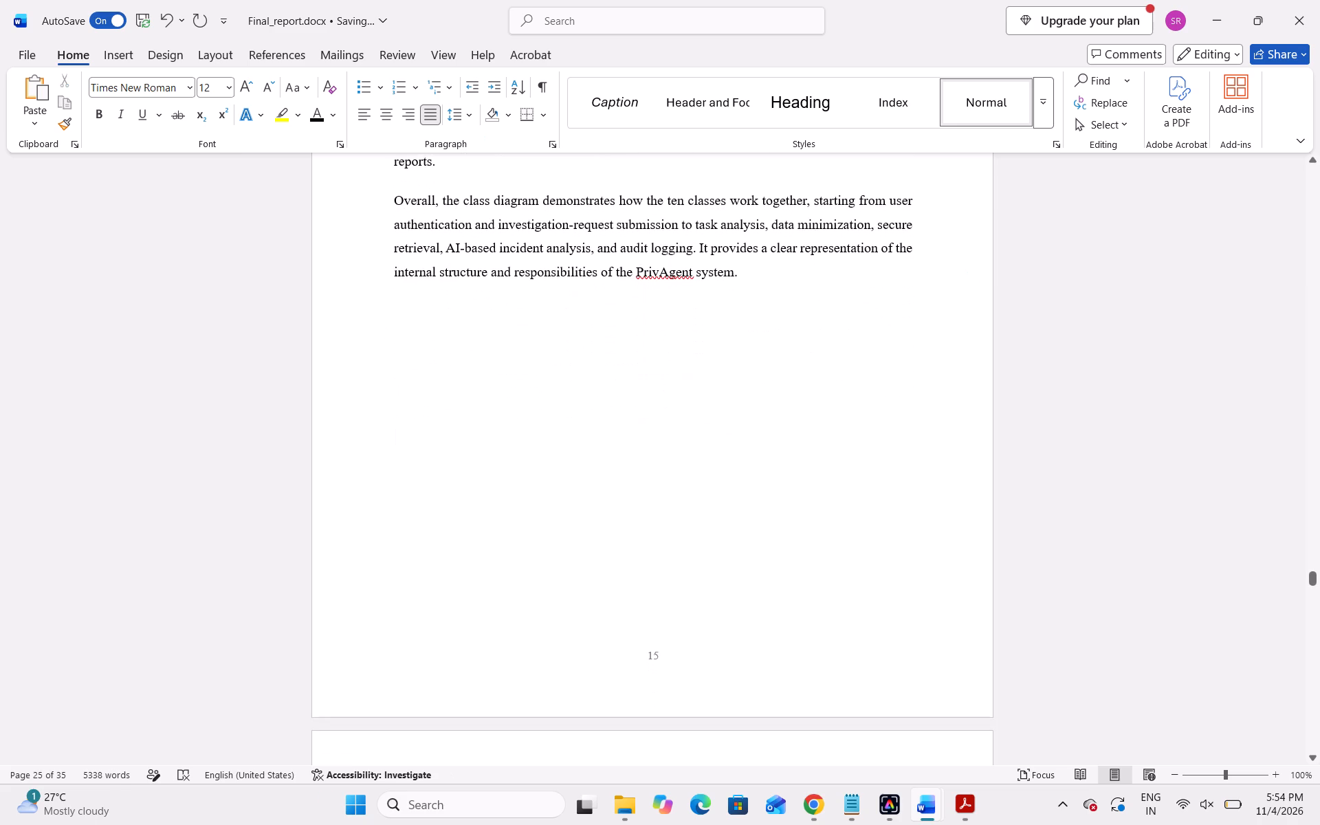
{"action": "scroll", "coordinate": [556, 504], "scroll_direction": "down", "scroll_amount": 1}
{"action": "scroll", "coordinate": [558, 569], "scroll_direction": "down", "scroll_amount": 3}
{"action": "scroll", "coordinate": [604, 481], "scroll_direction": "down", "scroll_amount": 1}
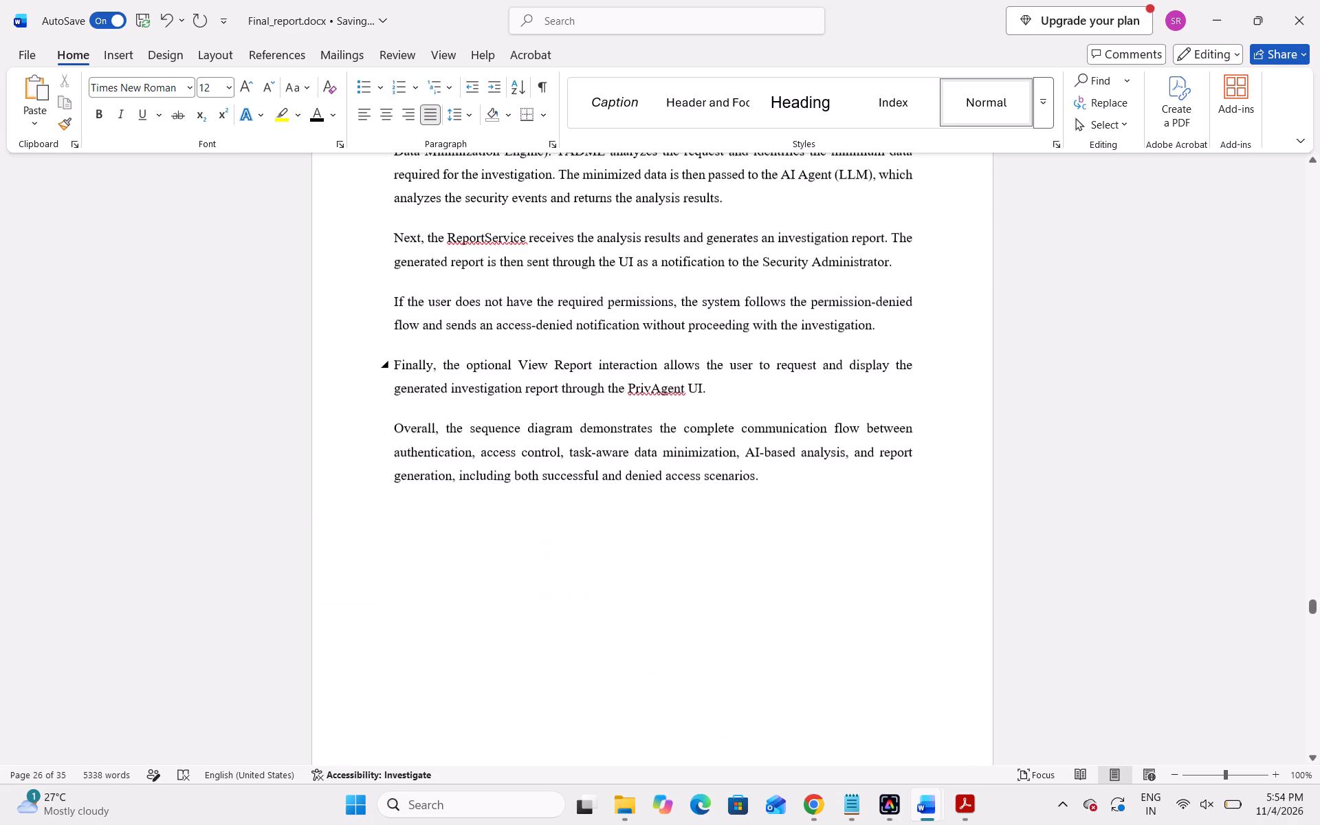
{"action": "scroll", "coordinate": [620, 415], "scroll_direction": "up", "scroll_amount": 3}
{"action": "scroll", "coordinate": [589, 523], "scroll_direction": "up", "scroll_amount": 2}
{"action": "scroll", "coordinate": [589, 523], "scroll_direction": "down", "scroll_amount": 4}
{"action": "scroll", "coordinate": [578, 593], "scroll_direction": "down", "scroll_amount": 3}
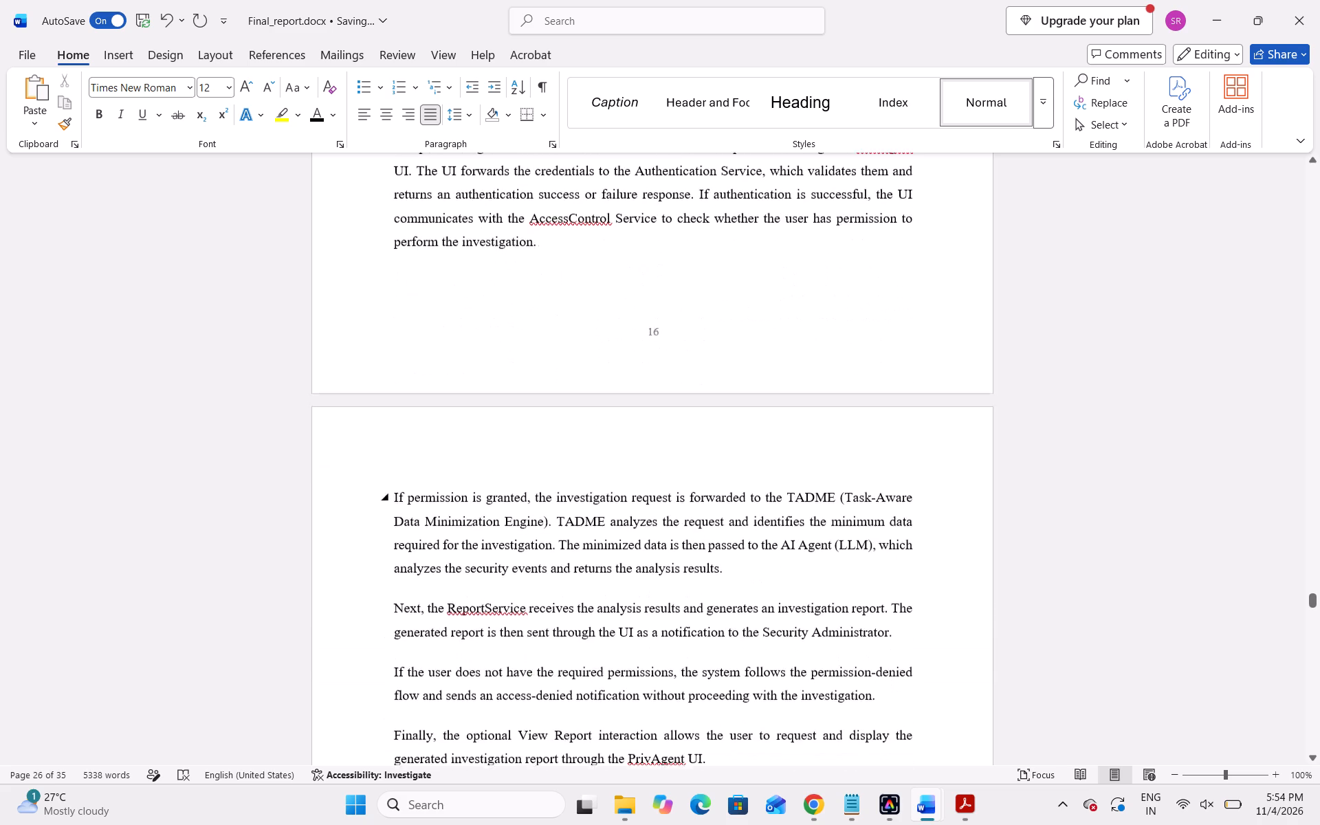
{"action": "scroll", "coordinate": [578, 593], "scroll_direction": "down", "scroll_amount": 11}
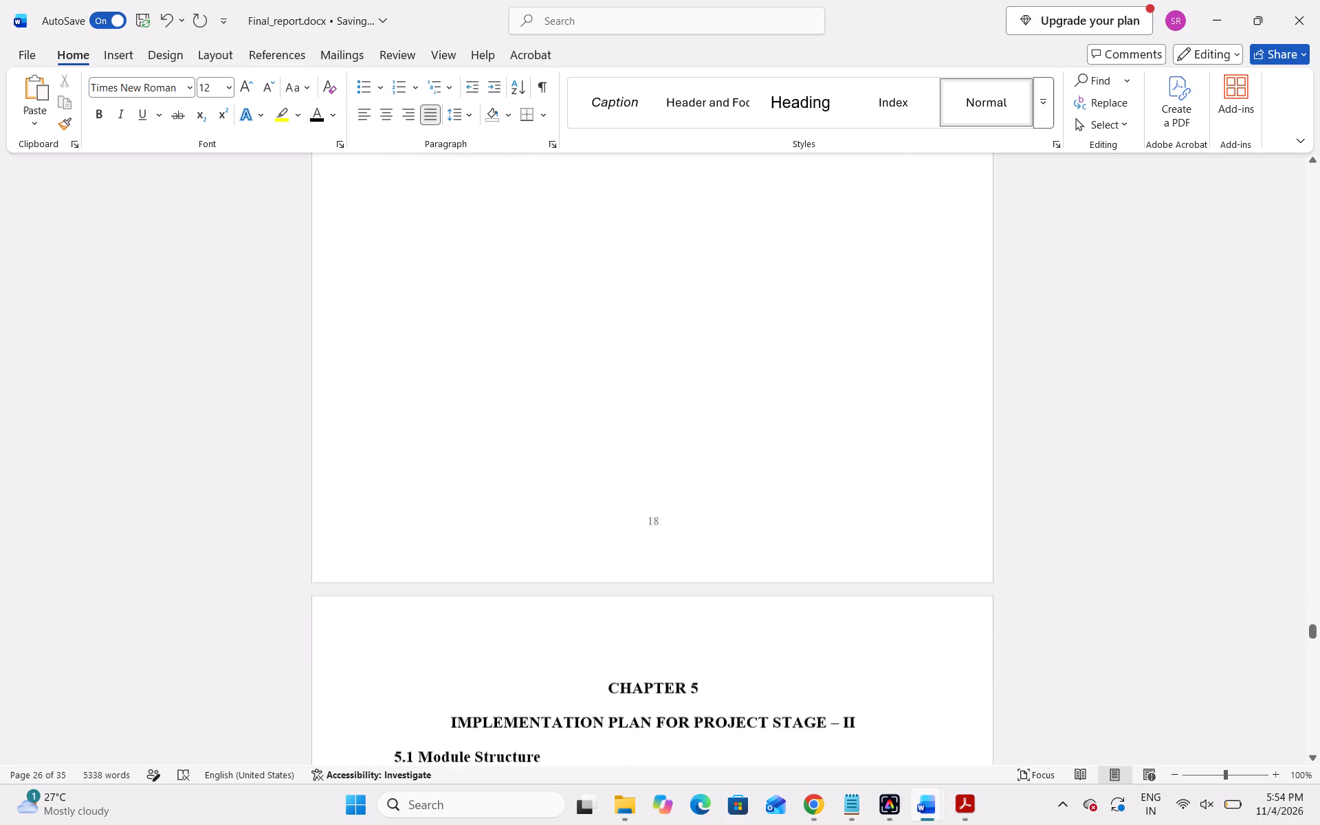
Examine the formatting of the References list, and return to the end of the class diagram description in Chapter 4.
{"action": "scroll", "coordinate": [586, 546], "scroll_direction": "down", "scroll_amount": 7}
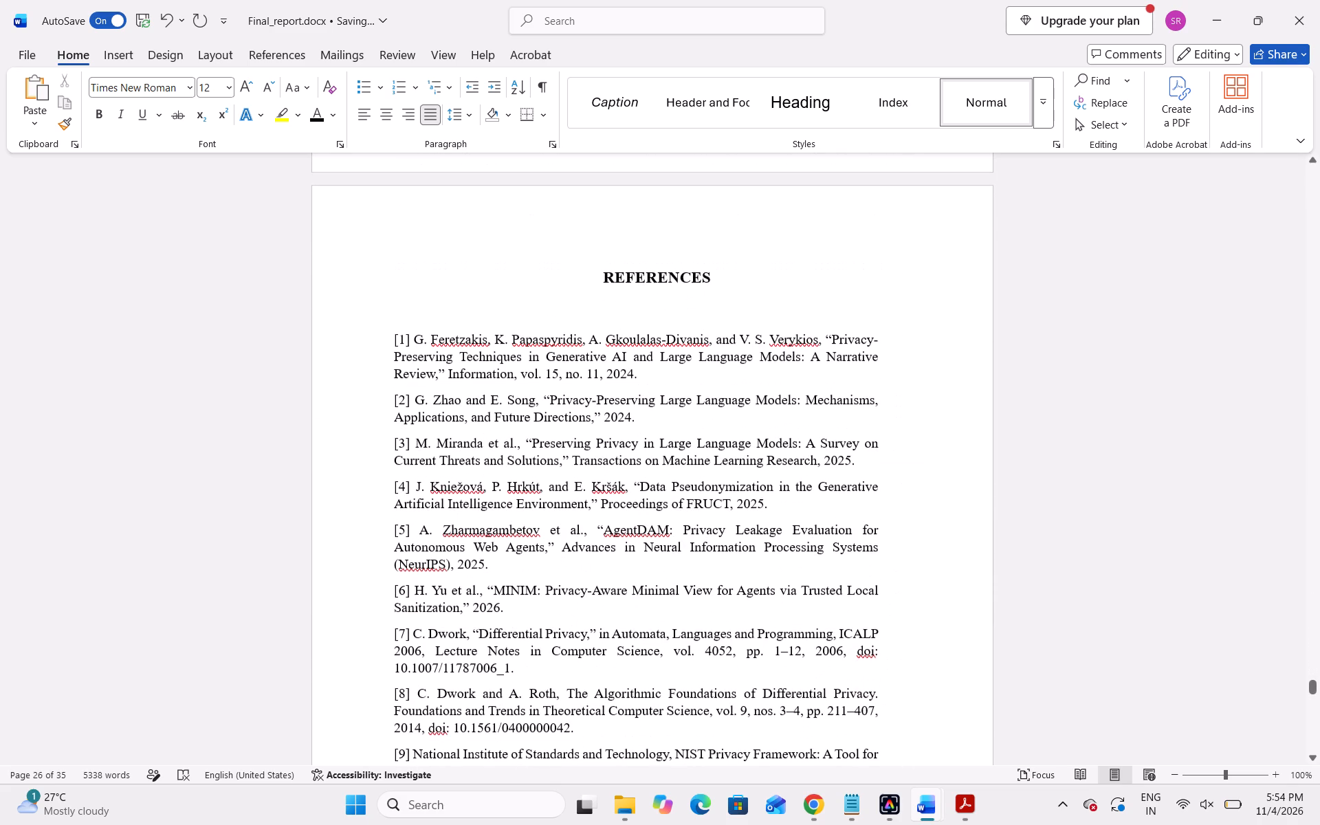
{"action": "scroll", "coordinate": [586, 546], "scroll_direction": "down", "scroll_amount": 8}
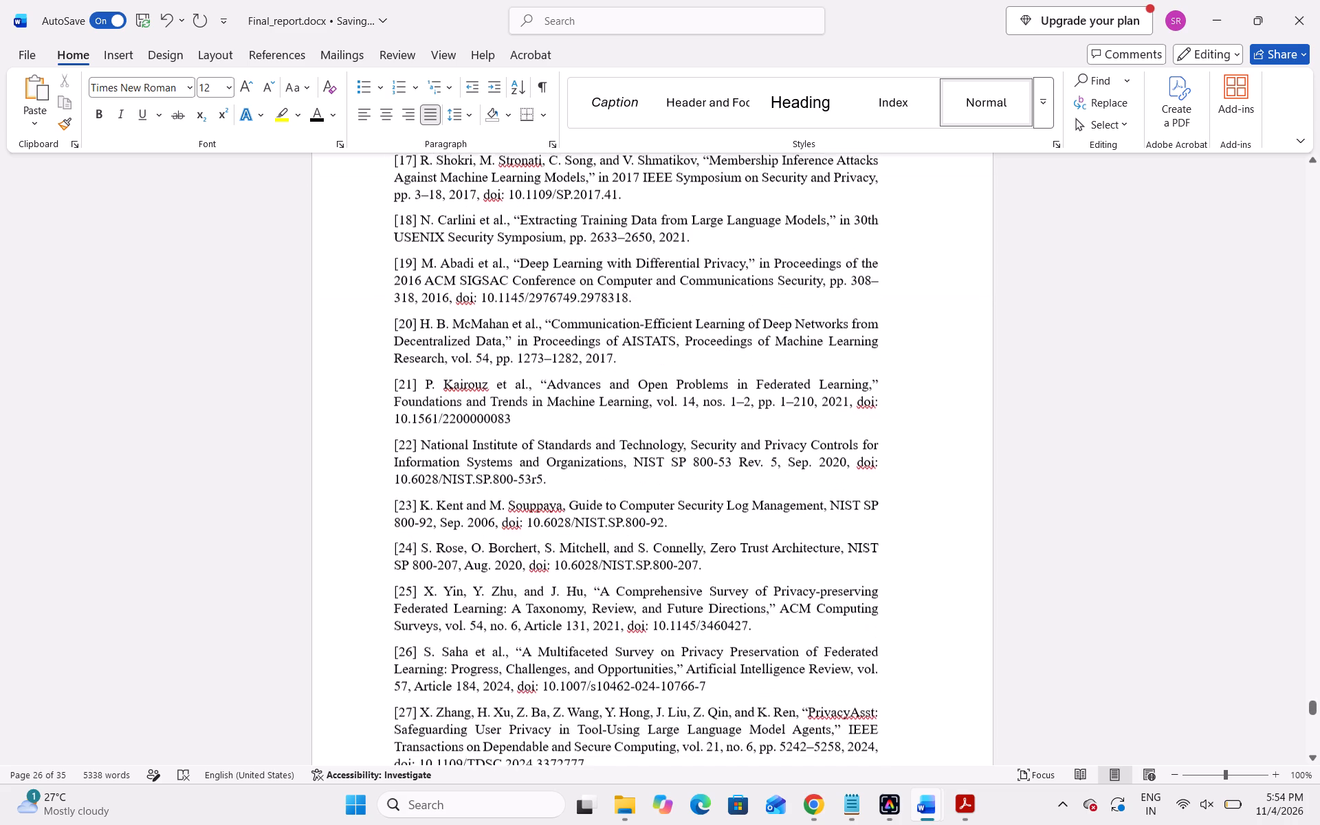
{"action": "scroll", "coordinate": [586, 546], "scroll_direction": "down", "scroll_amount": 2}
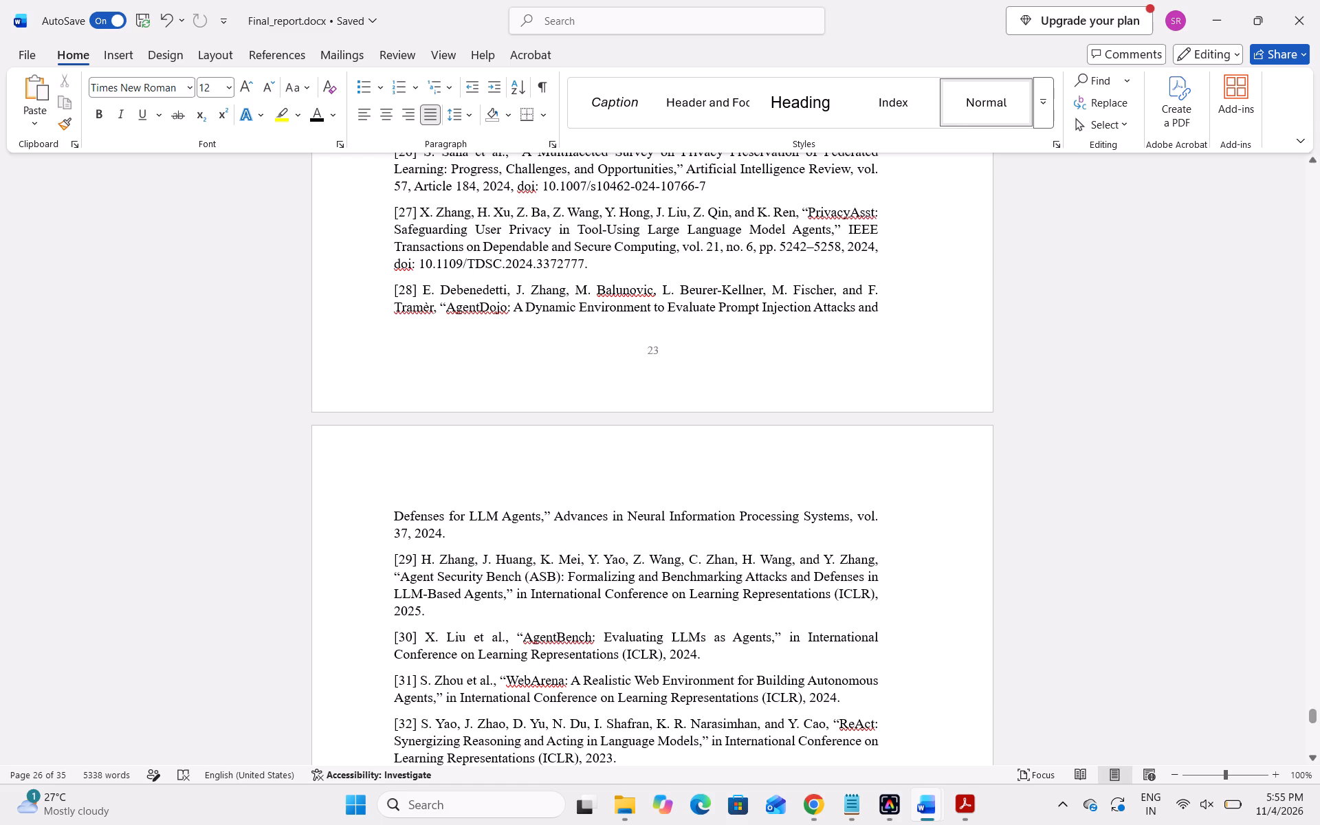
{"action": "scroll", "coordinate": [632, 457], "scroll_direction": "up", "scroll_amount": 18}
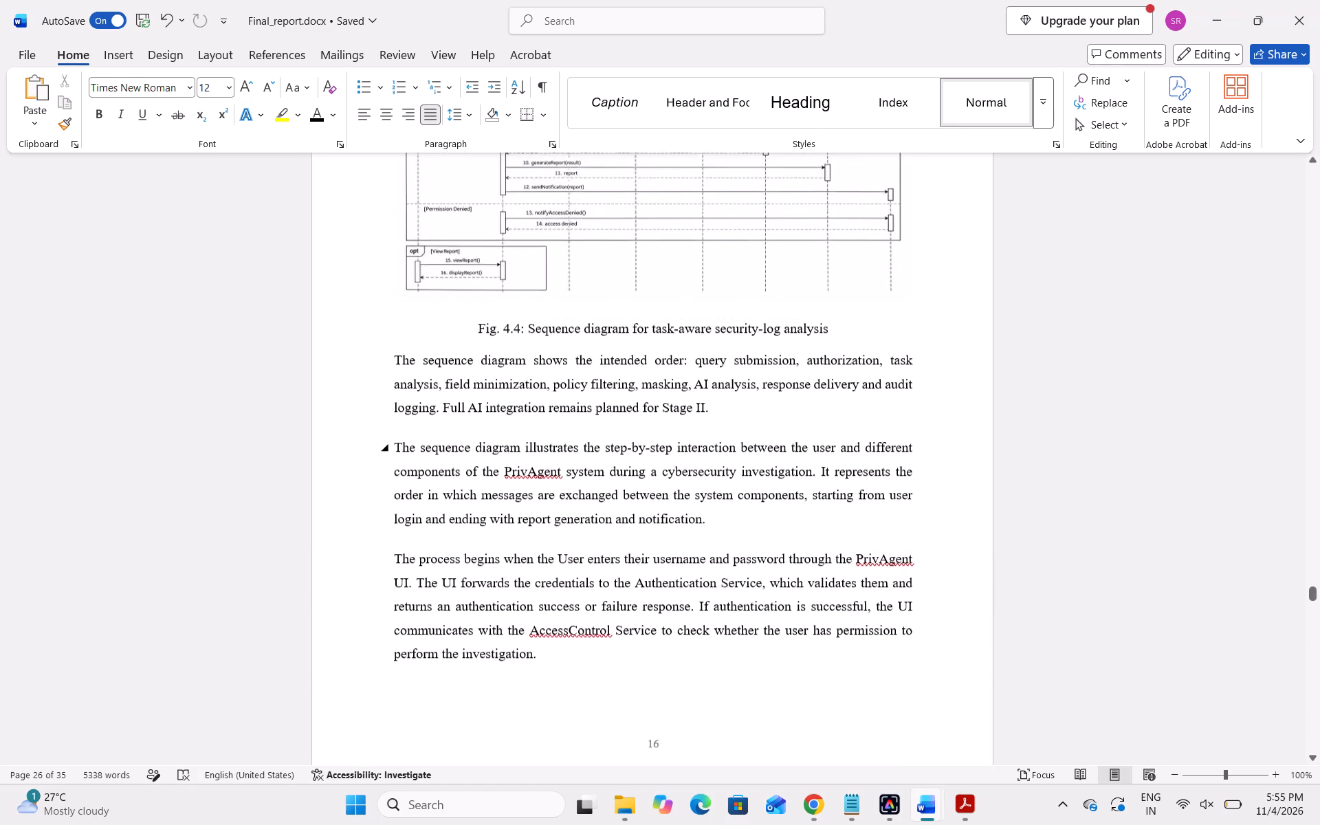
{"action": "scroll", "coordinate": [632, 457], "scroll_direction": "up", "scroll_amount": 2}
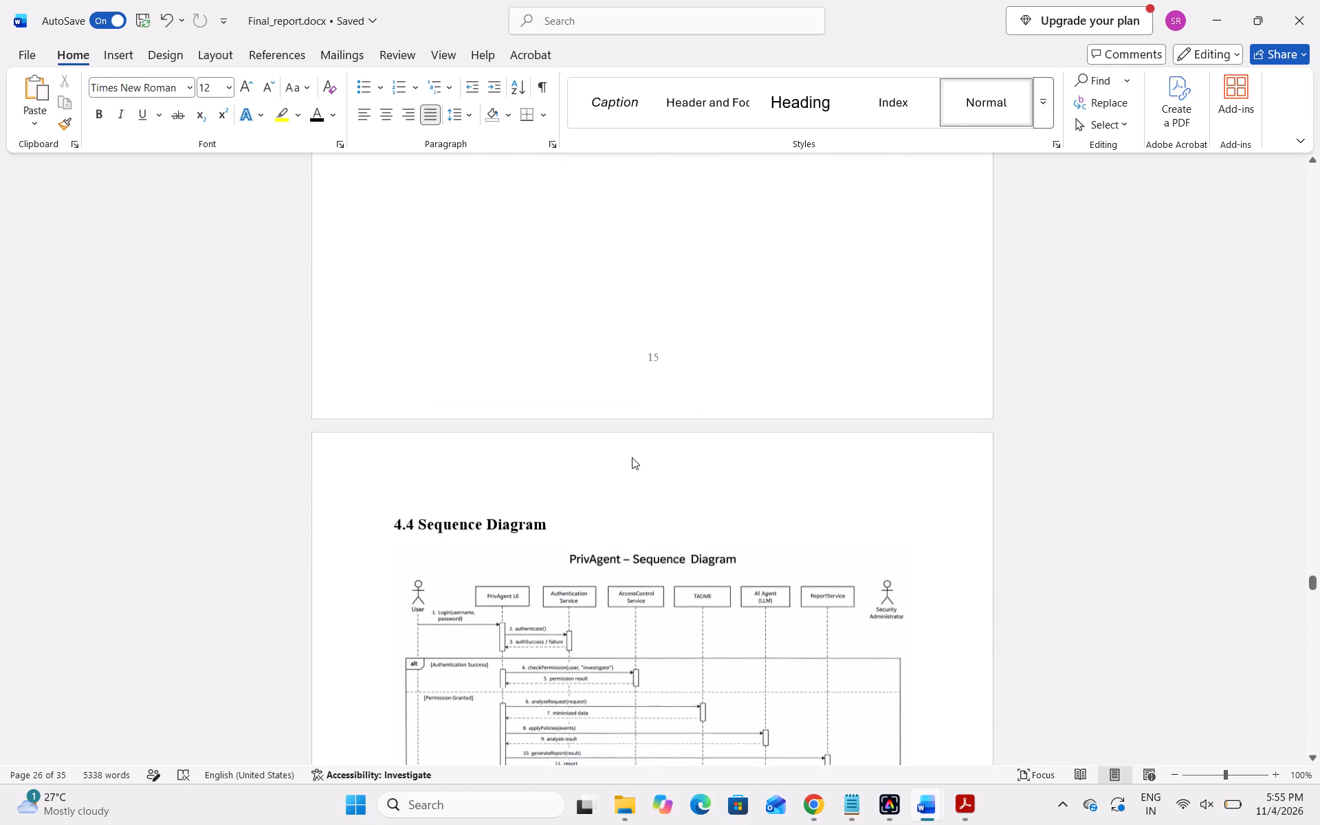
{"action": "scroll", "coordinate": [632, 457], "scroll_direction": "up", "scroll_amount": 2}
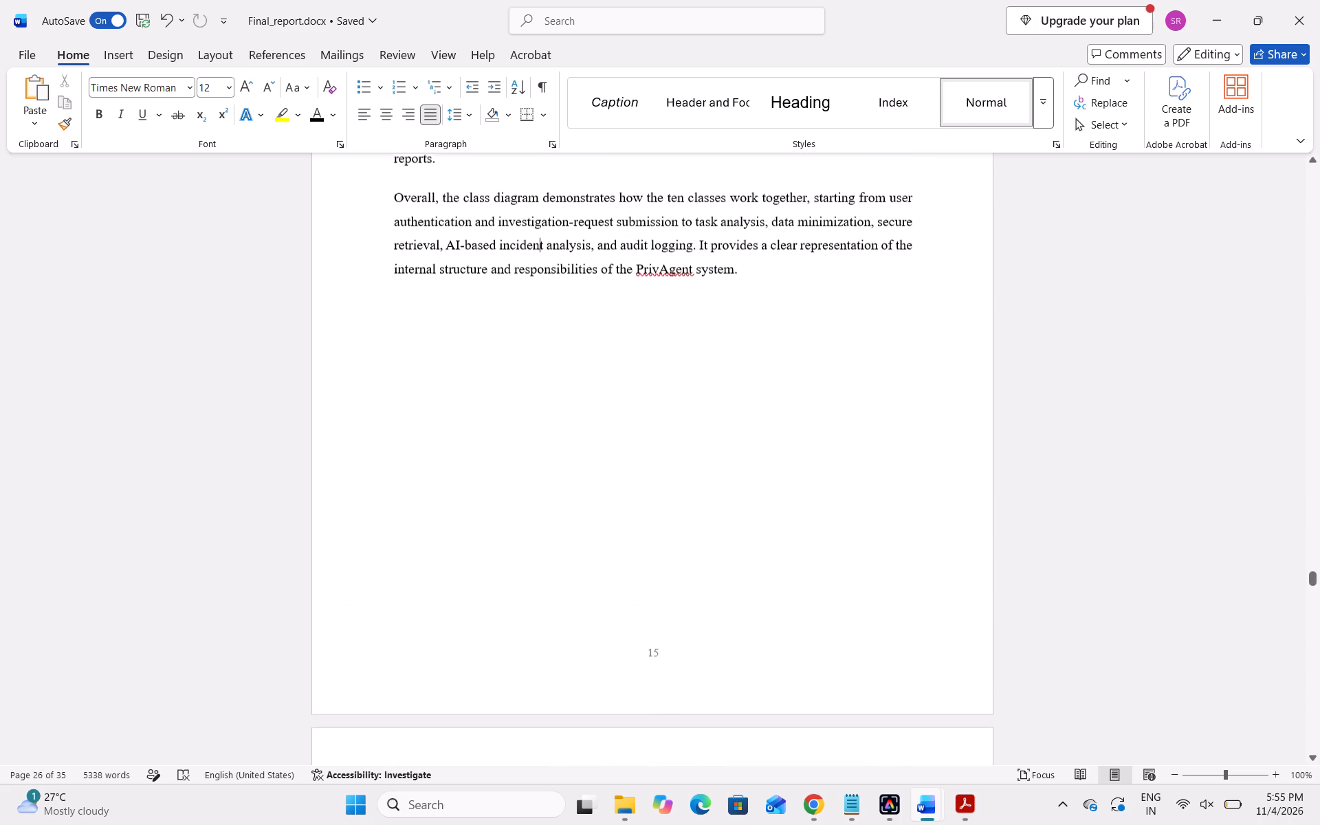
Review the layout and spacing from the class diagram description in Chapter 4 back through the Chapter 2 literature survey.
{"action": "scroll", "coordinate": [668, 439], "scroll_direction": "up", "scroll_amount": 5}
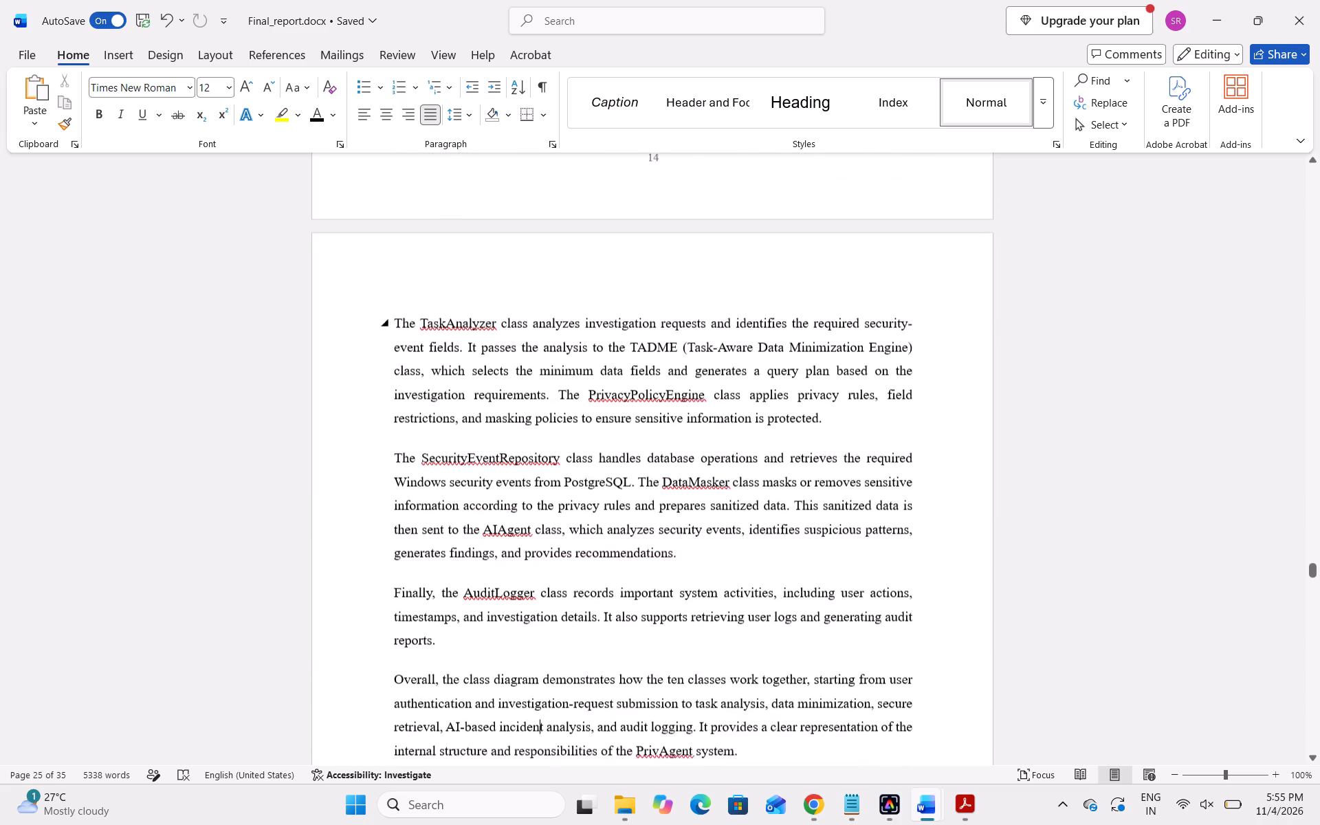
{"action": "scroll", "coordinate": [668, 439], "scroll_direction": "up", "scroll_amount": 8}
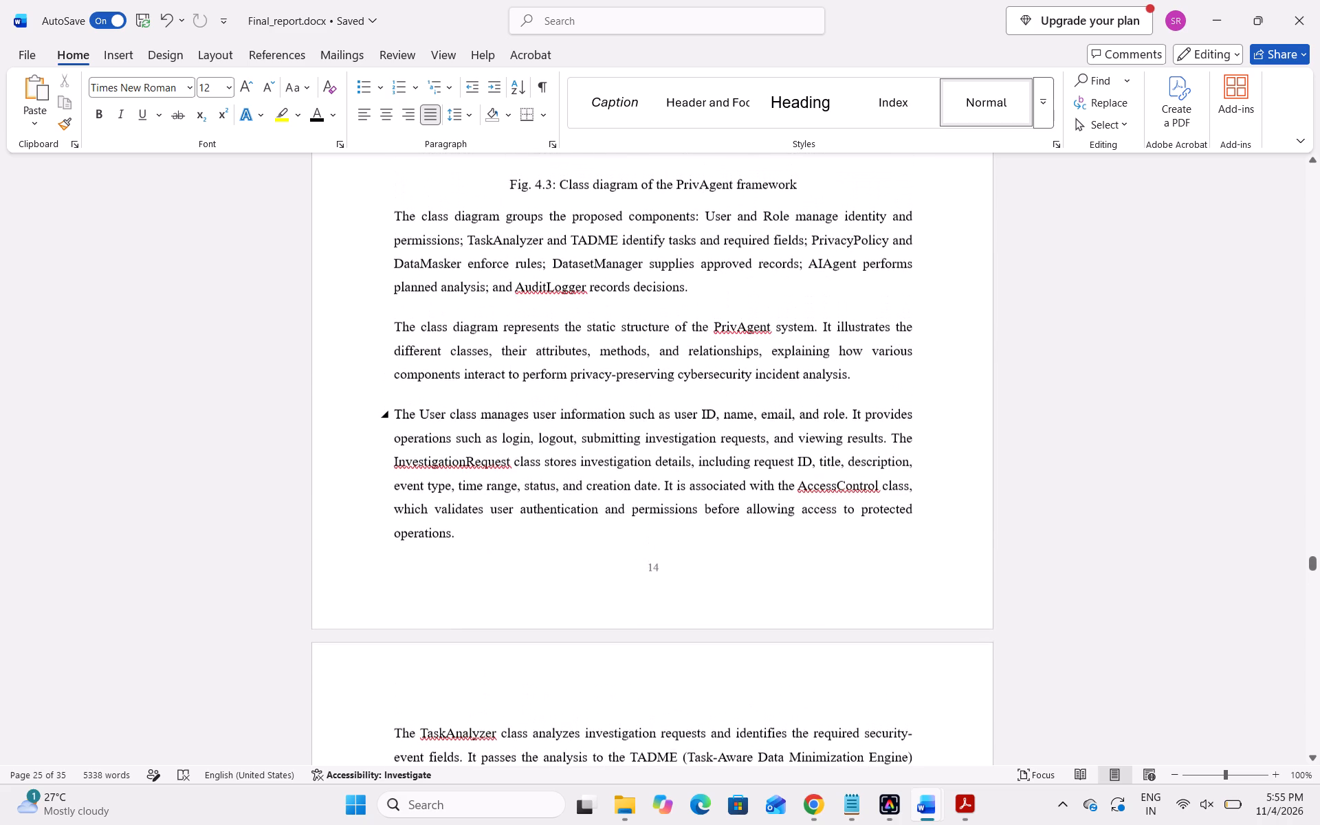
{"action": "scroll", "coordinate": [668, 439], "scroll_direction": "up", "scroll_amount": 7}
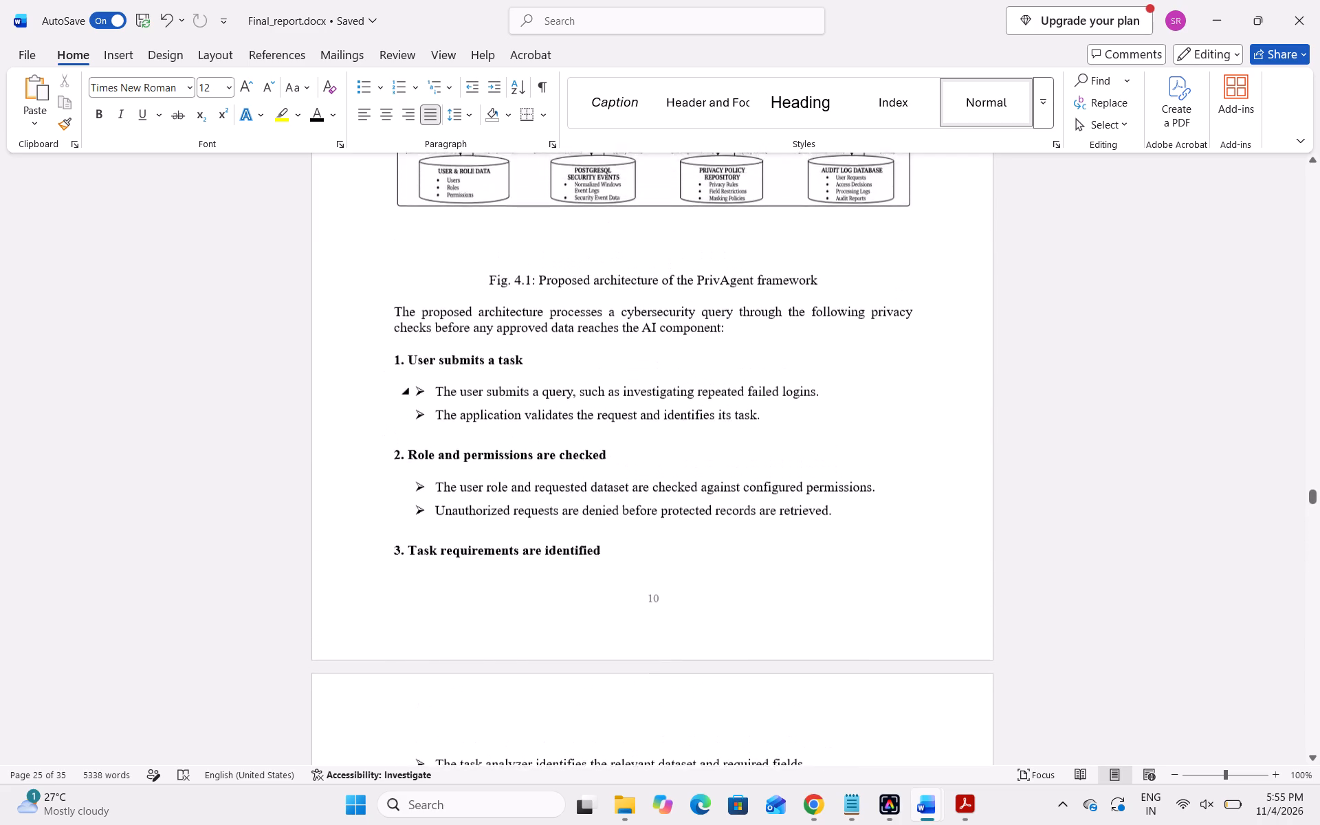
{"action": "scroll", "coordinate": [668, 439], "scroll_direction": "up", "scroll_amount": 5}
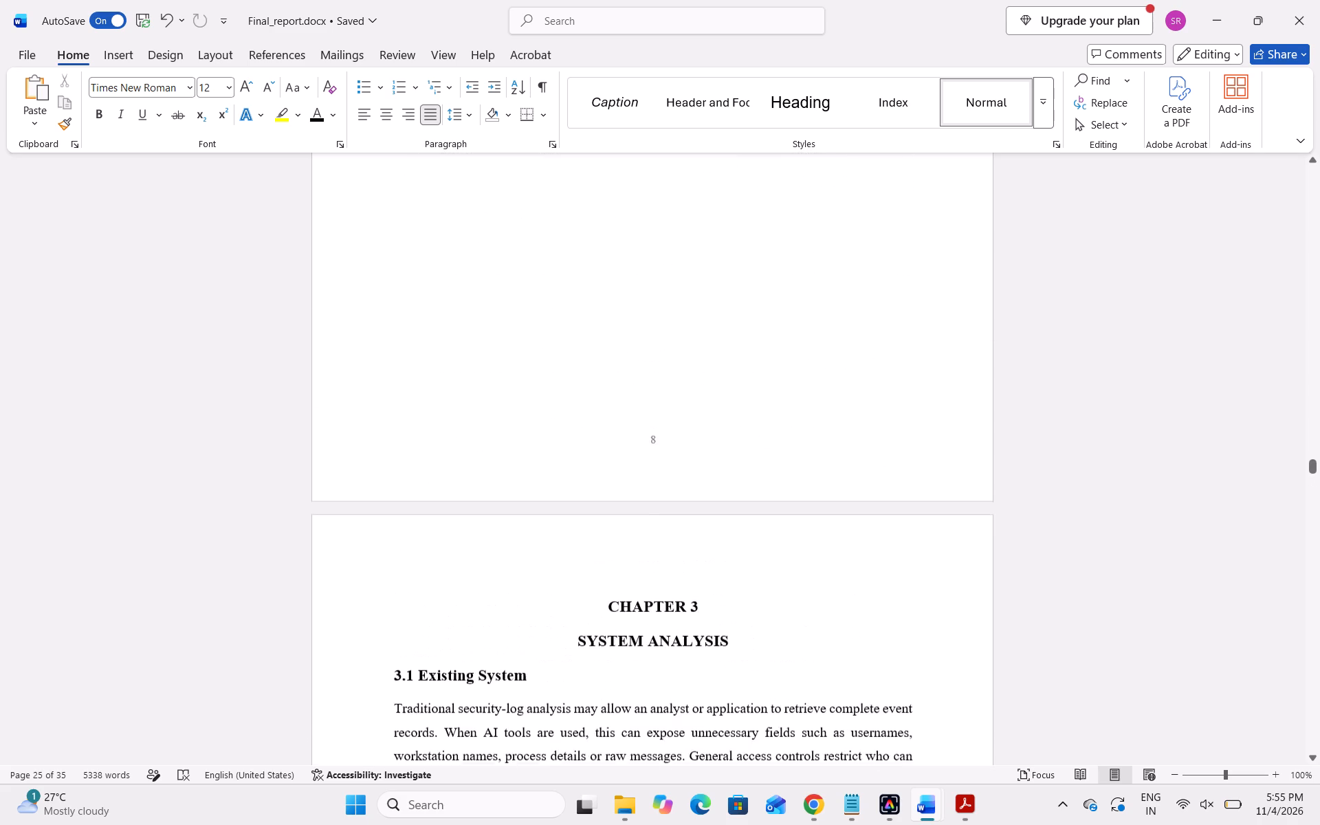
{"action": "scroll", "coordinate": [668, 439], "scroll_direction": "up", "scroll_amount": 5}
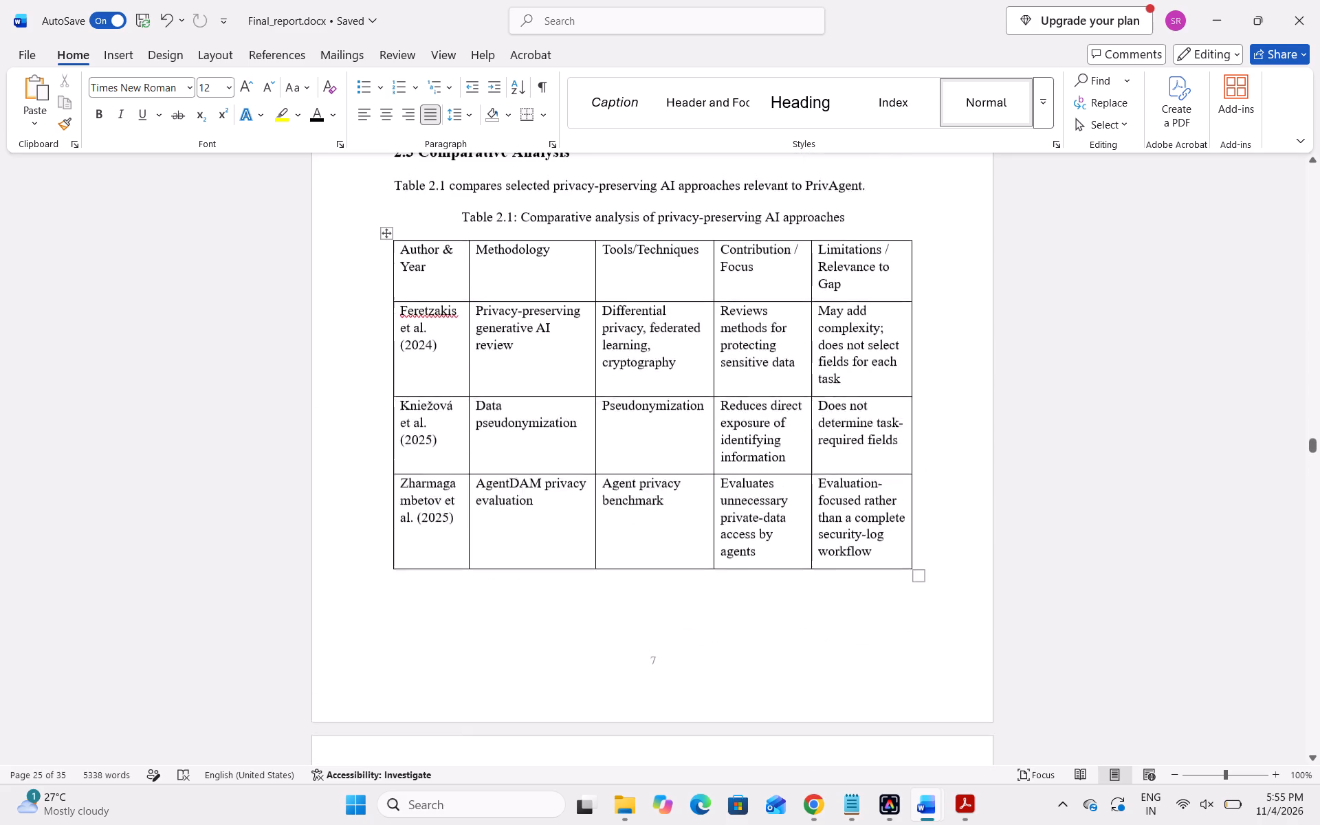
{"action": "scroll", "coordinate": [668, 439], "scroll_direction": "up", "scroll_amount": 4}
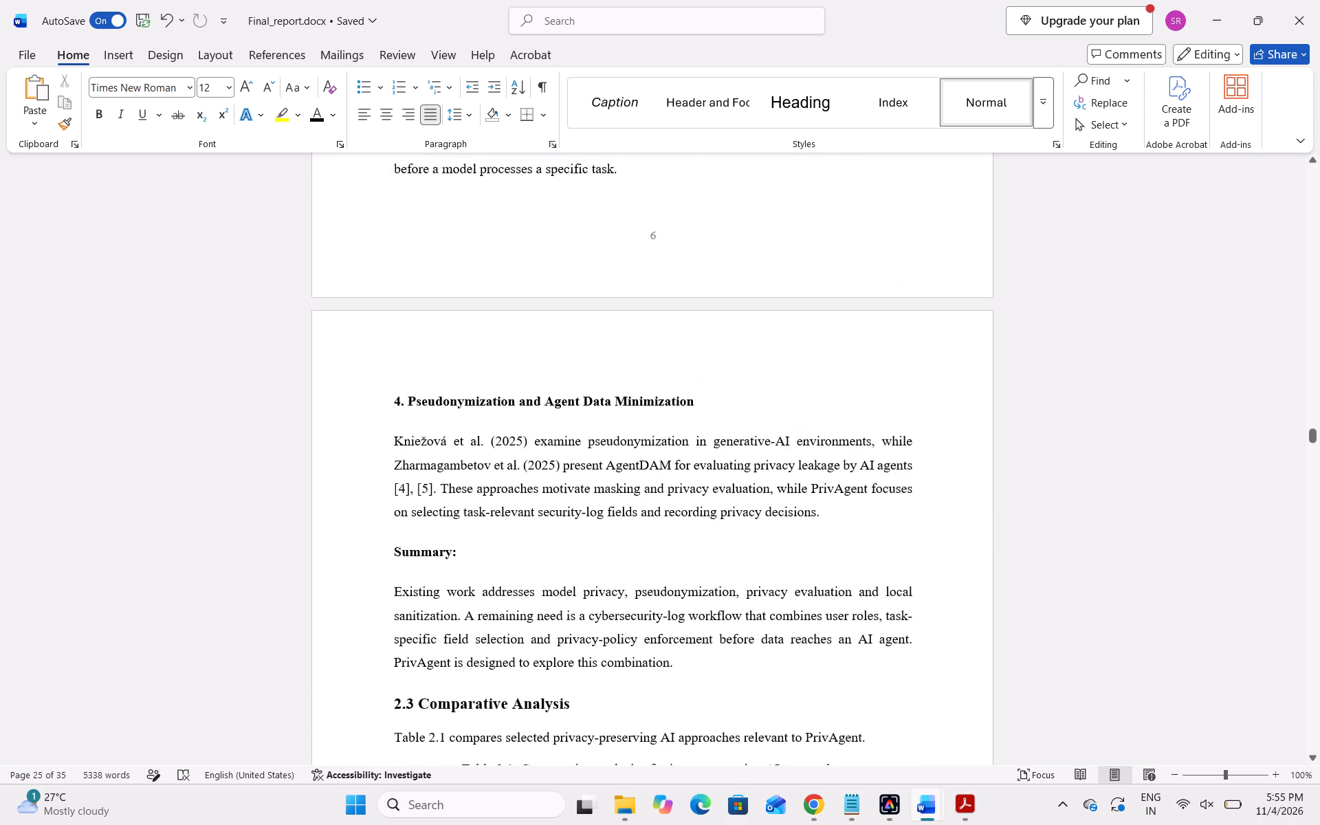
{"action": "scroll", "coordinate": [668, 439], "scroll_direction": "up", "scroll_amount": 2}
{"action": "scroll", "coordinate": [714, 516], "scroll_direction": "up", "scroll_amount": 1}
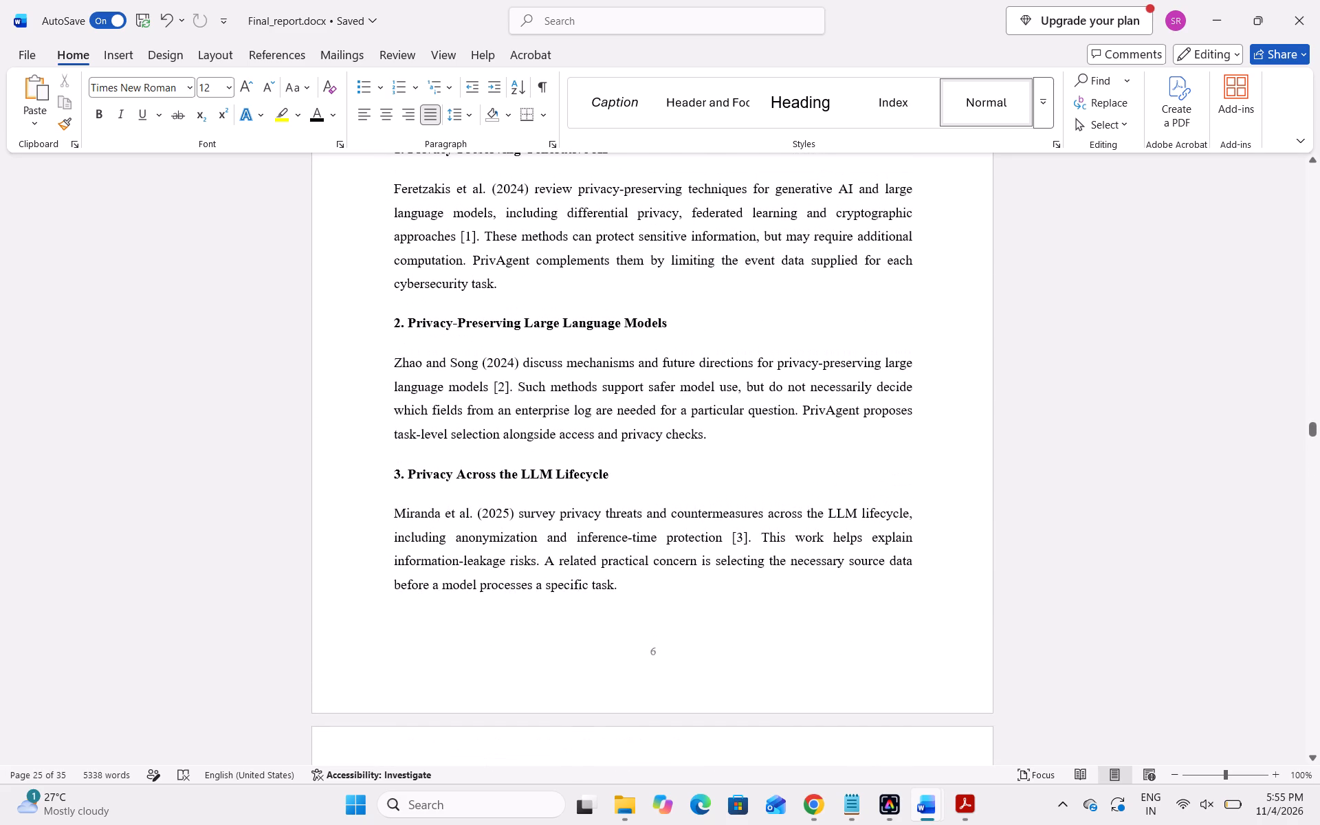
{"action": "scroll", "coordinate": [714, 516], "scroll_direction": "up", "scroll_amount": 1}
{"action": "scroll", "coordinate": [714, 516], "scroll_direction": "down", "scroll_amount": 1}
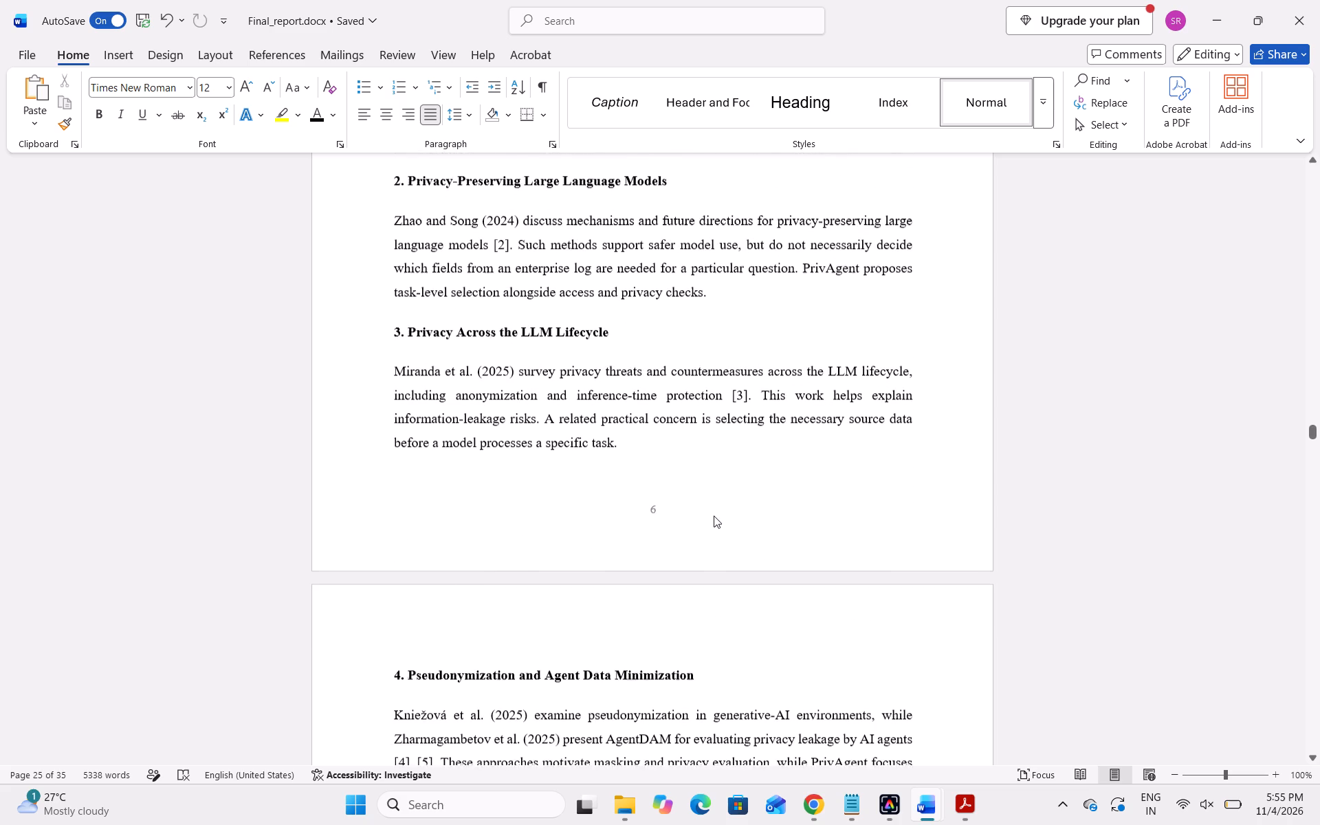
{"action": "scroll", "coordinate": [714, 516], "scroll_direction": "down", "scroll_amount": 1}
{"action": "scroll", "coordinate": [714, 516], "scroll_direction": "up", "scroll_amount": 2}
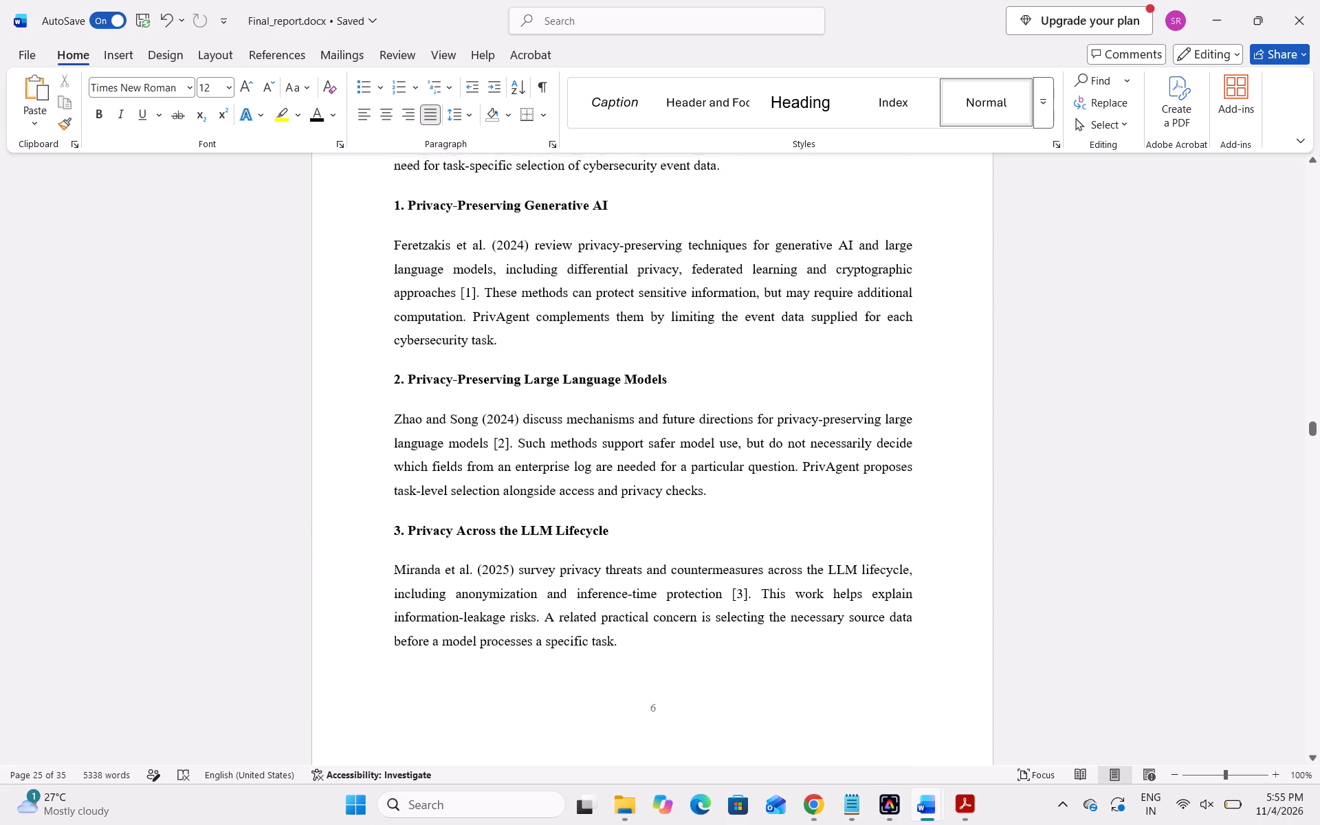
Review the formatting of Chapter 1, the table of contents and the front matter back to the title page.
{"action": "scroll", "coordinate": [714, 516], "scroll_direction": "up", "scroll_amount": 3}
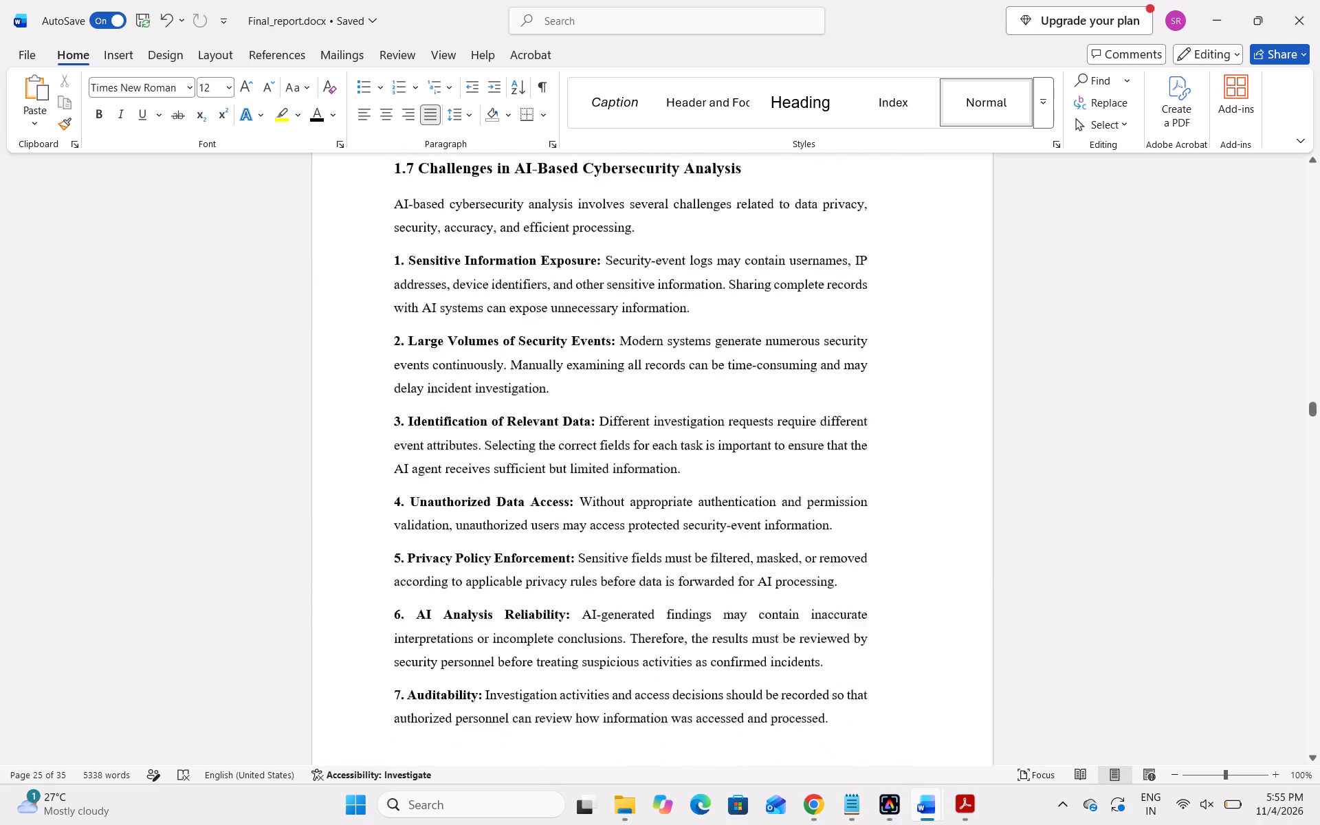
{"action": "scroll", "coordinate": [856, 637], "scroll_direction": "up", "scroll_amount": 1}
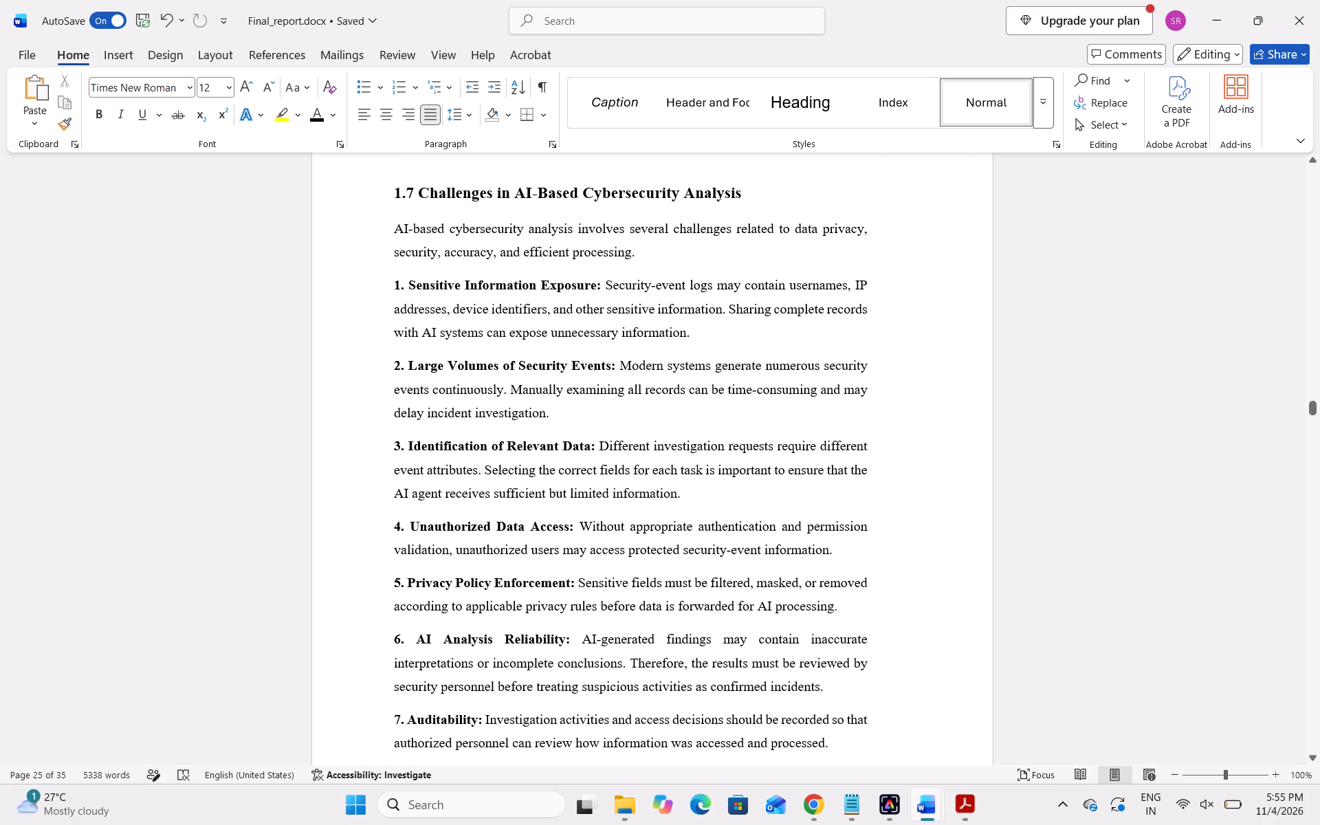
{"action": "scroll", "coordinate": [814, 522], "scroll_direction": "up", "scroll_amount": 3}
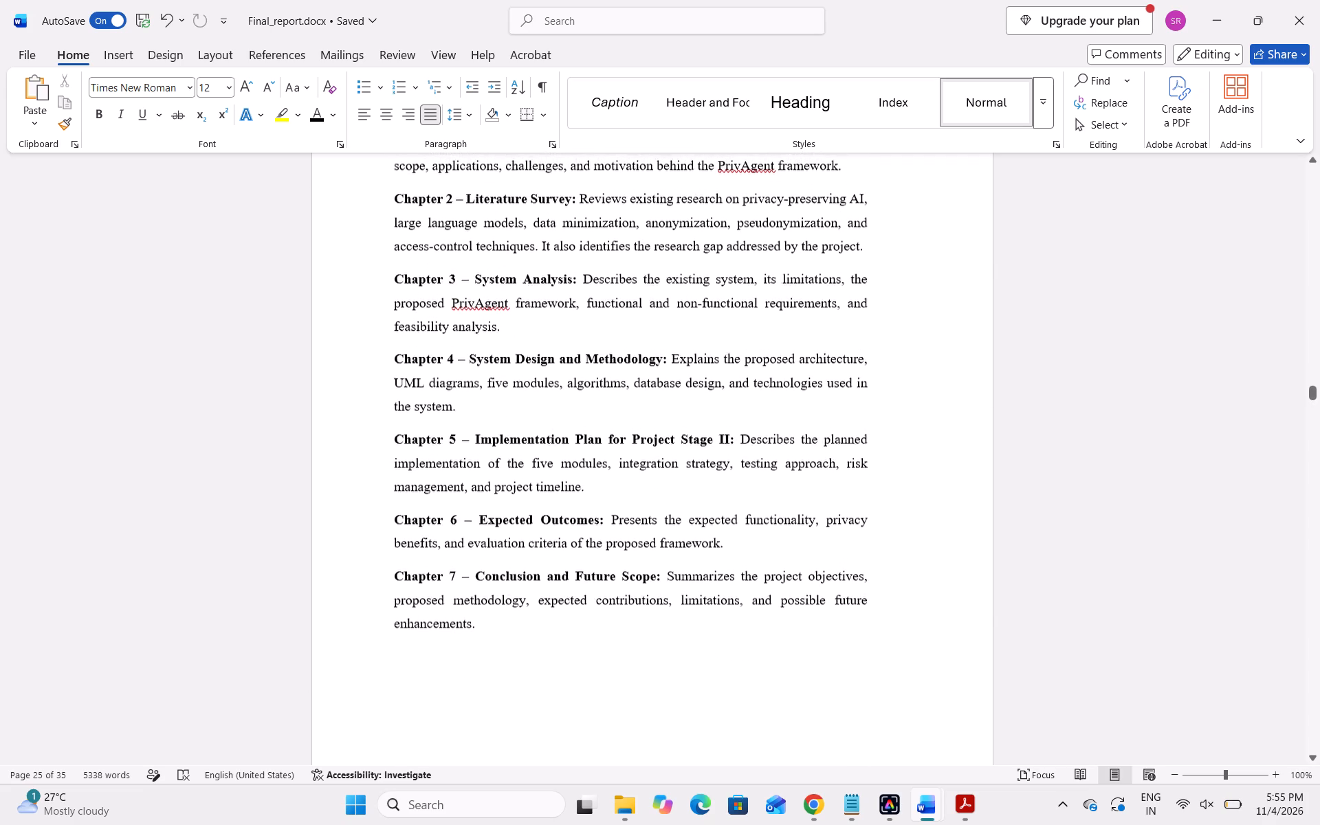
{"action": "scroll", "coordinate": [795, 554], "scroll_direction": "up", "scroll_amount": 1}
{"action": "scroll", "coordinate": [795, 554], "scroll_direction": "down", "scroll_amount": 7}
{"action": "scroll", "coordinate": [795, 554], "scroll_direction": "up", "scroll_amount": 2}
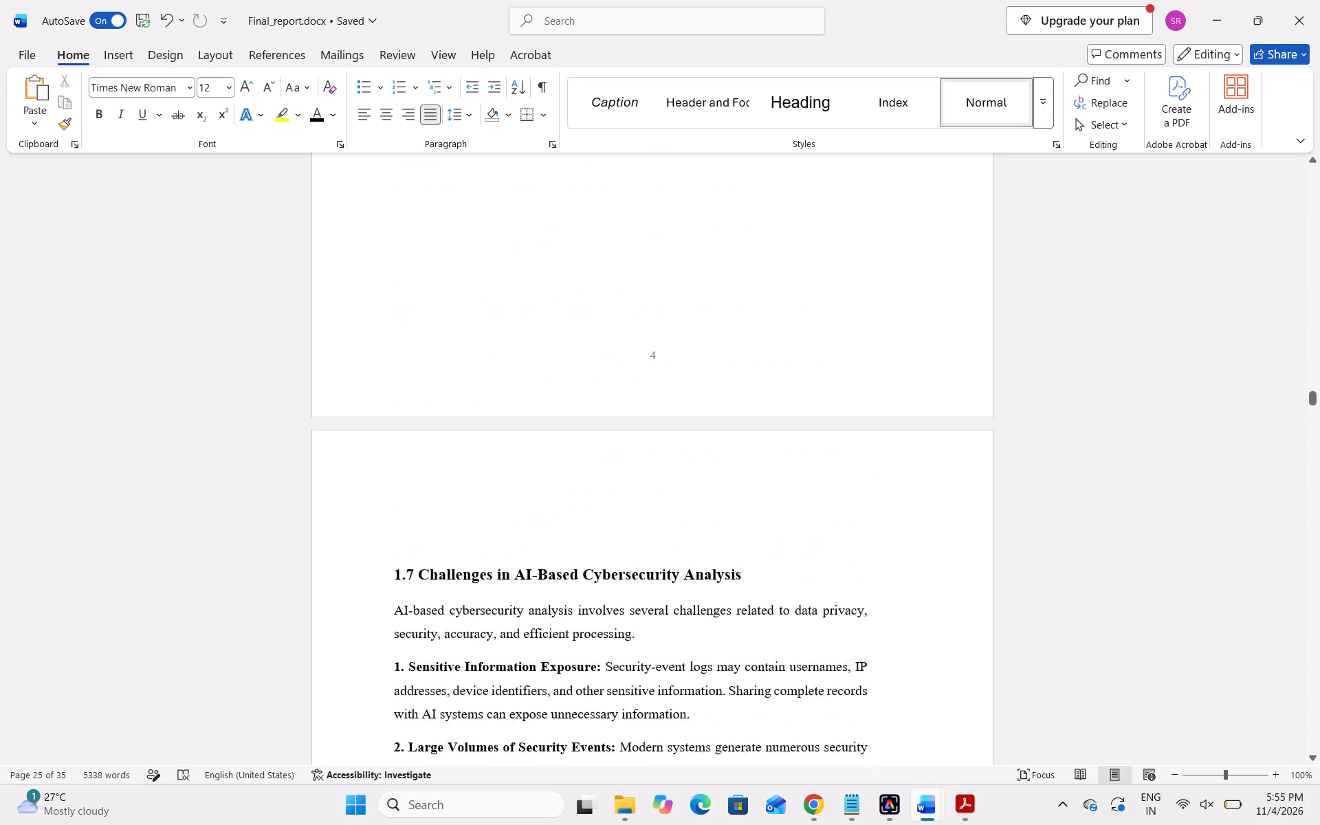
{"action": "scroll", "coordinate": [795, 554], "scroll_direction": "up", "scroll_amount": 7}
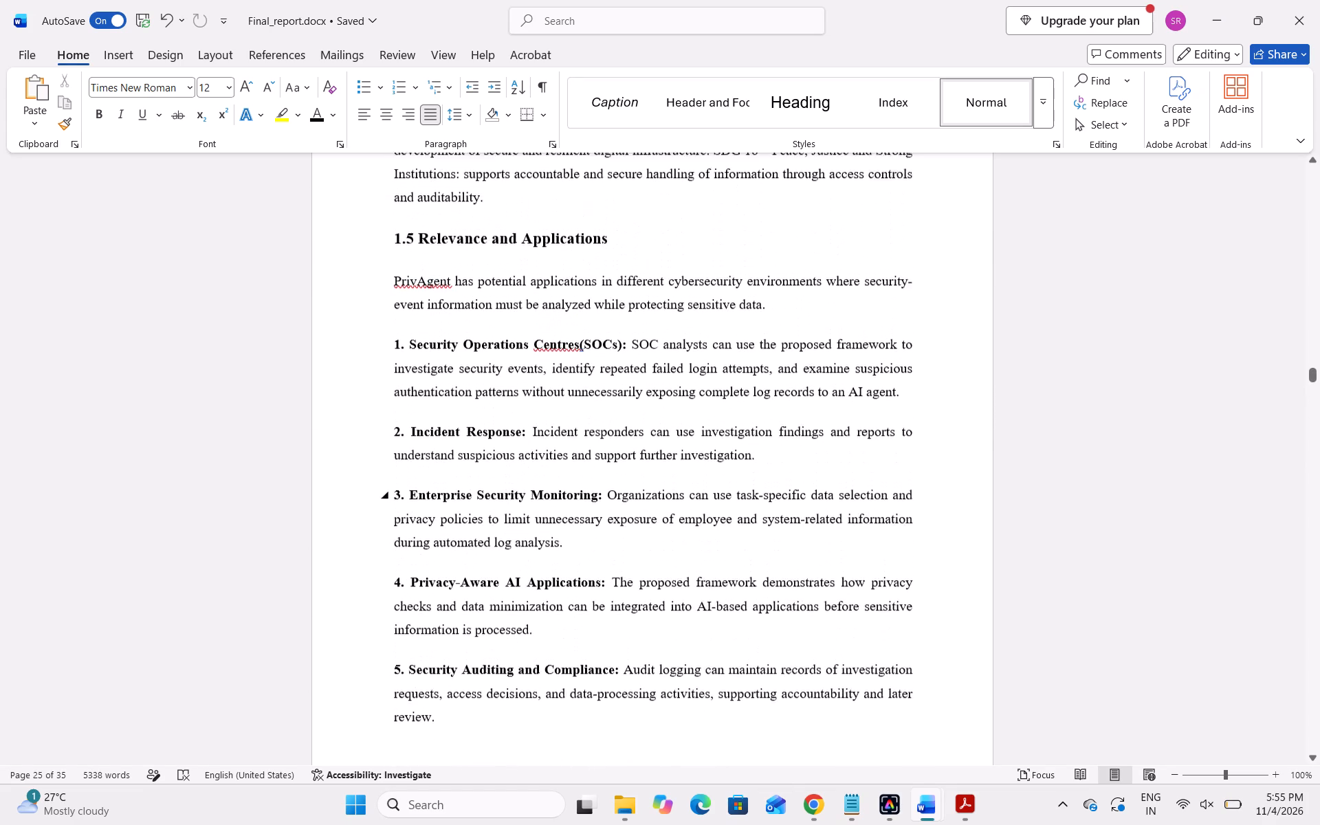
{"action": "scroll", "coordinate": [795, 554], "scroll_direction": "up", "scroll_amount": 7}
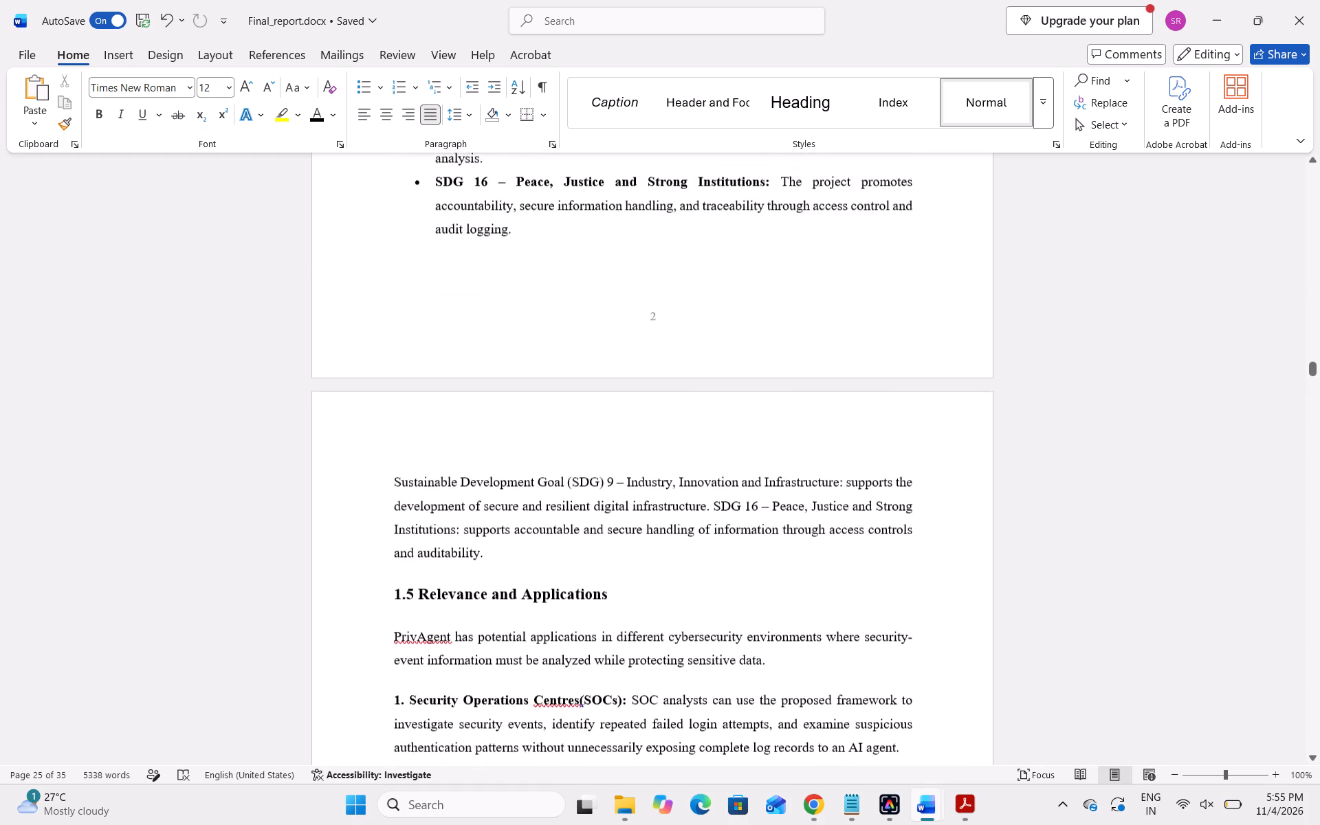
{"action": "scroll", "coordinate": [795, 554], "scroll_direction": "up", "scroll_amount": 6}
{"action": "scroll", "coordinate": [654, 393], "scroll_direction": "up", "scroll_amount": 3}
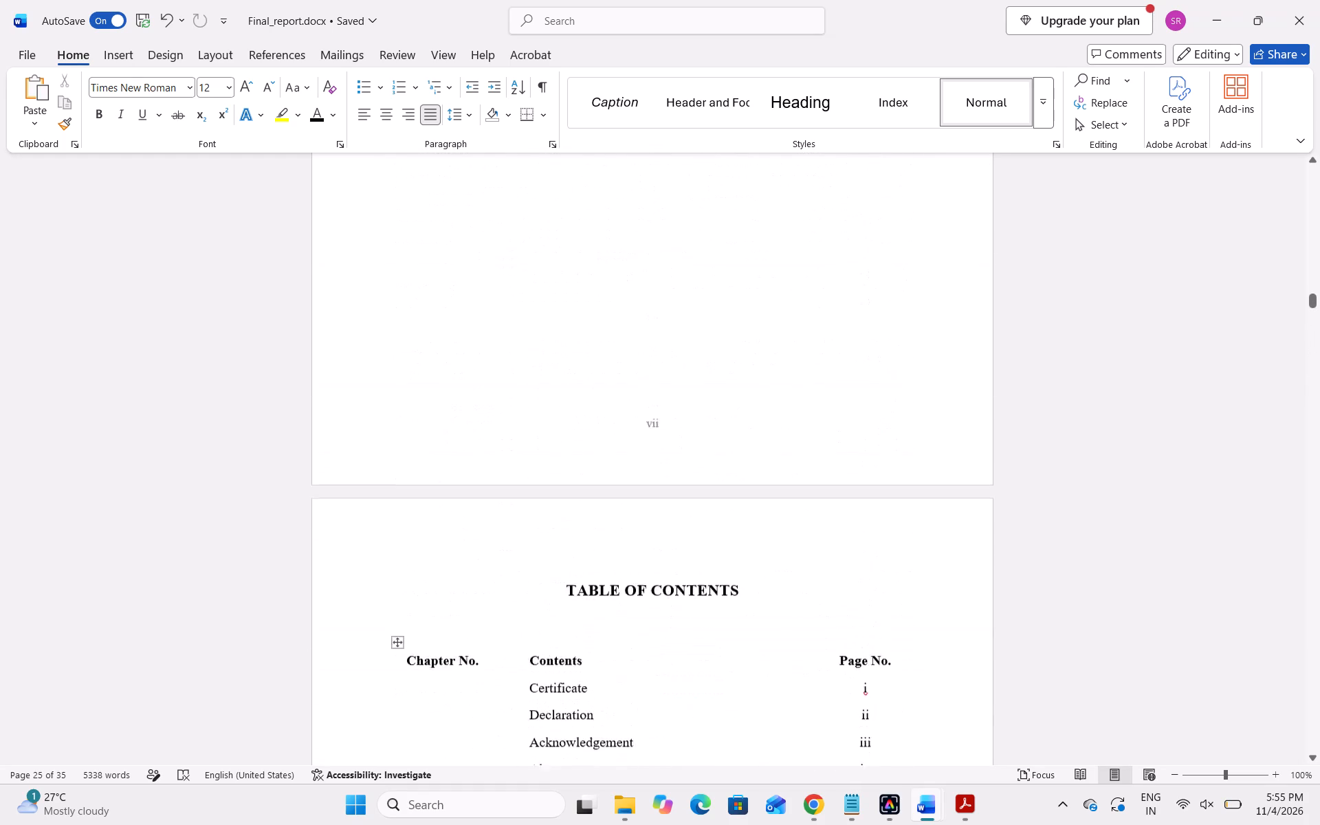
{"action": "scroll", "coordinate": [621, 359], "scroll_direction": "up", "scroll_amount": 19}
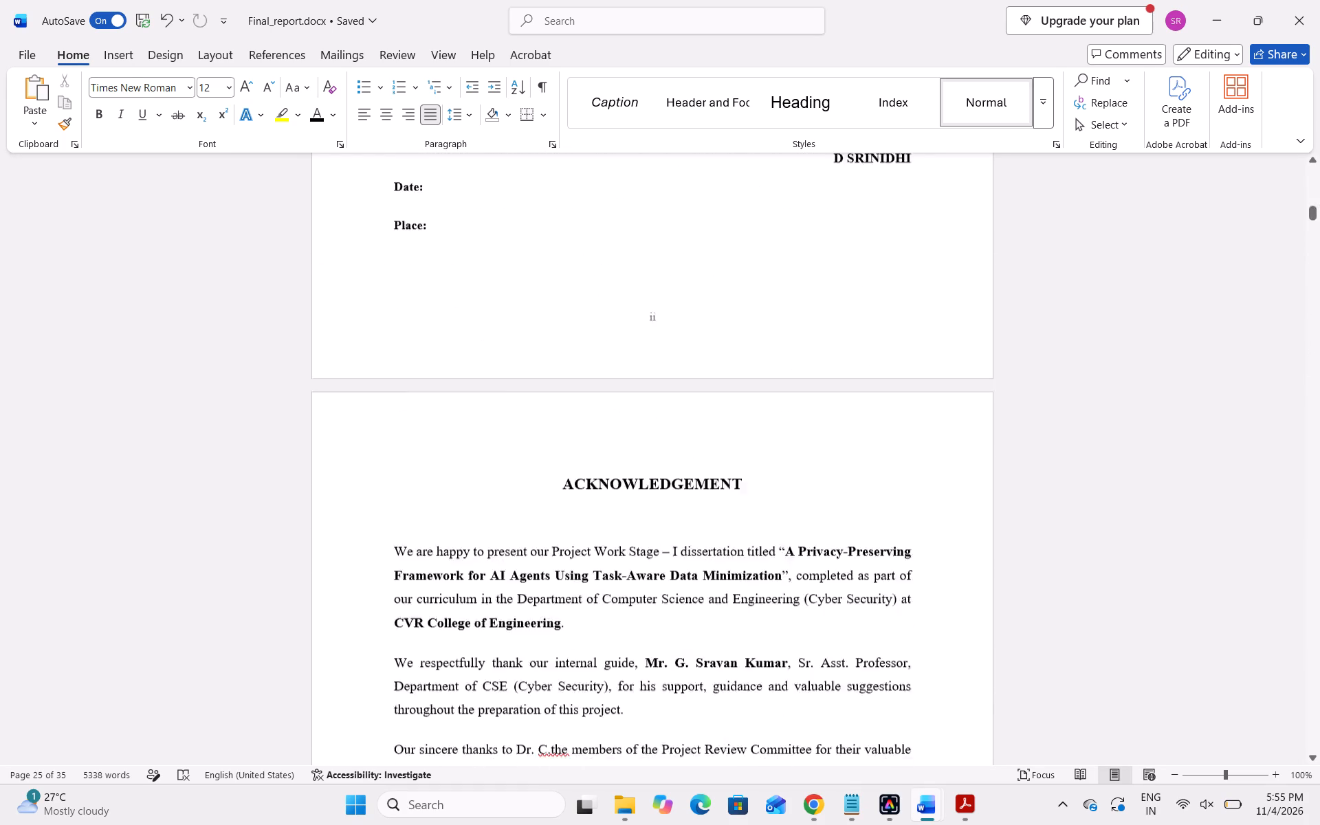
{"action": "scroll", "coordinate": [518, 283], "scroll_direction": "up", "scroll_amount": 5}
{"action": "scroll", "coordinate": [463, 146], "scroll_direction": "up", "scroll_amount": 5}
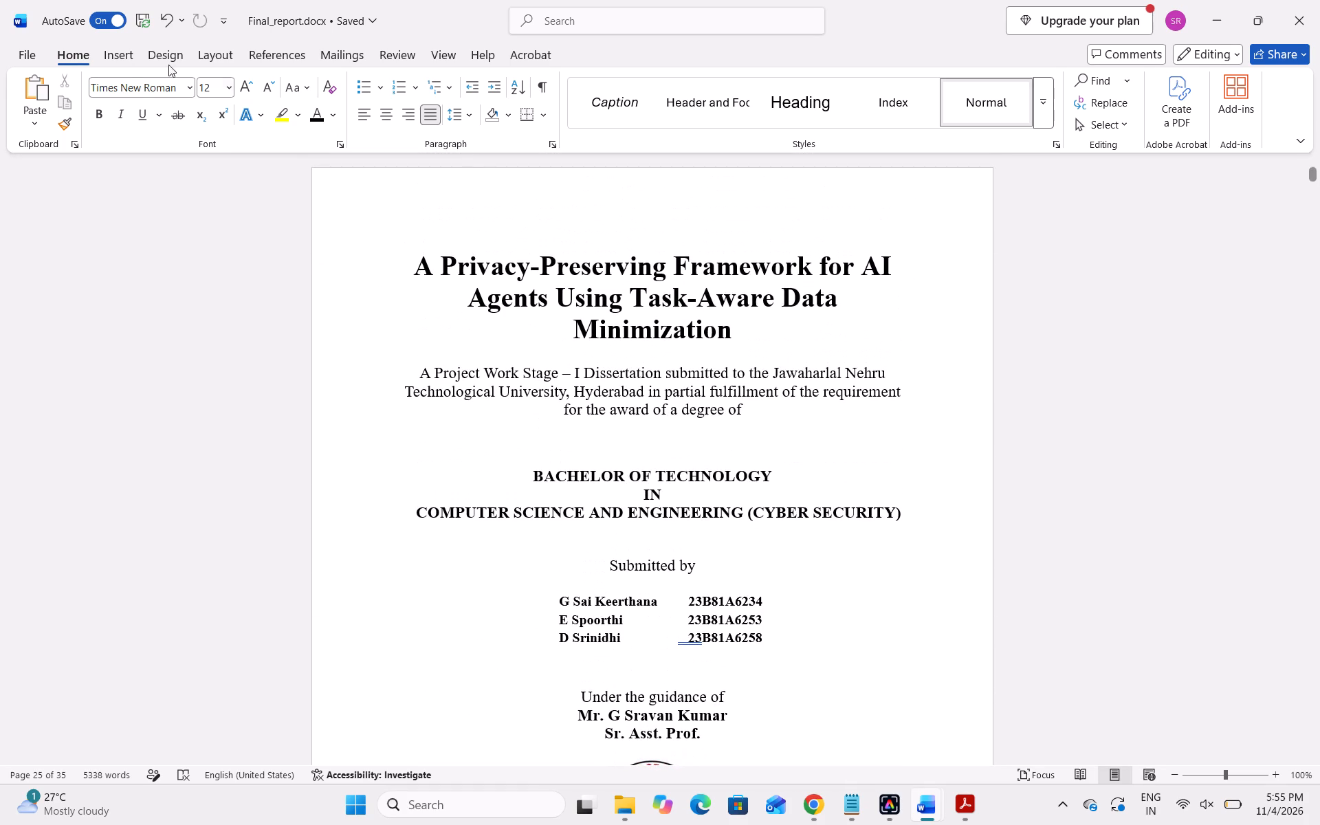
Save a copy of the report as Final_report1.docx in the Downloads folder.
{"action": "left_click", "coordinate": [23, 63]}
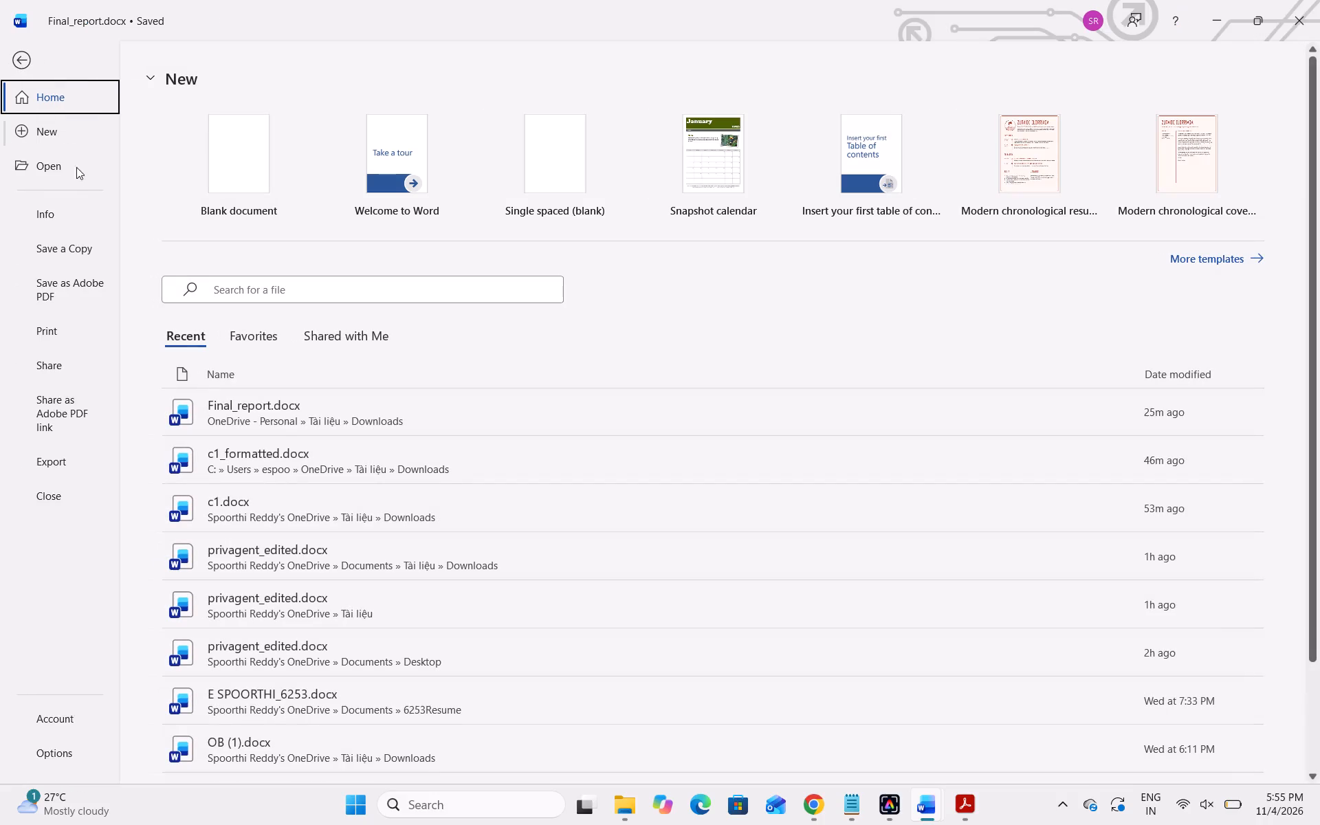
{"action": "left_click", "coordinate": [82, 253]}
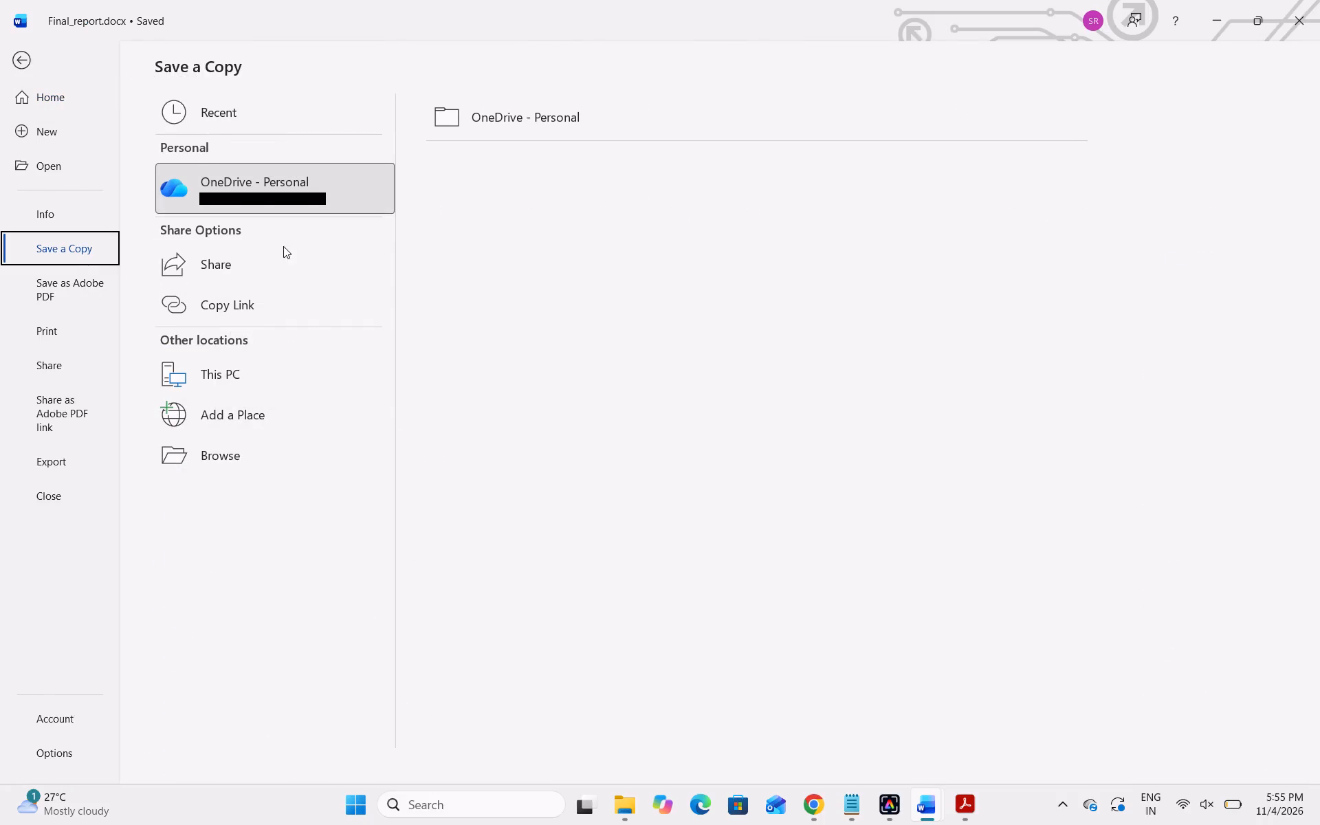
{"action": "left_click", "coordinate": [245, 453]}
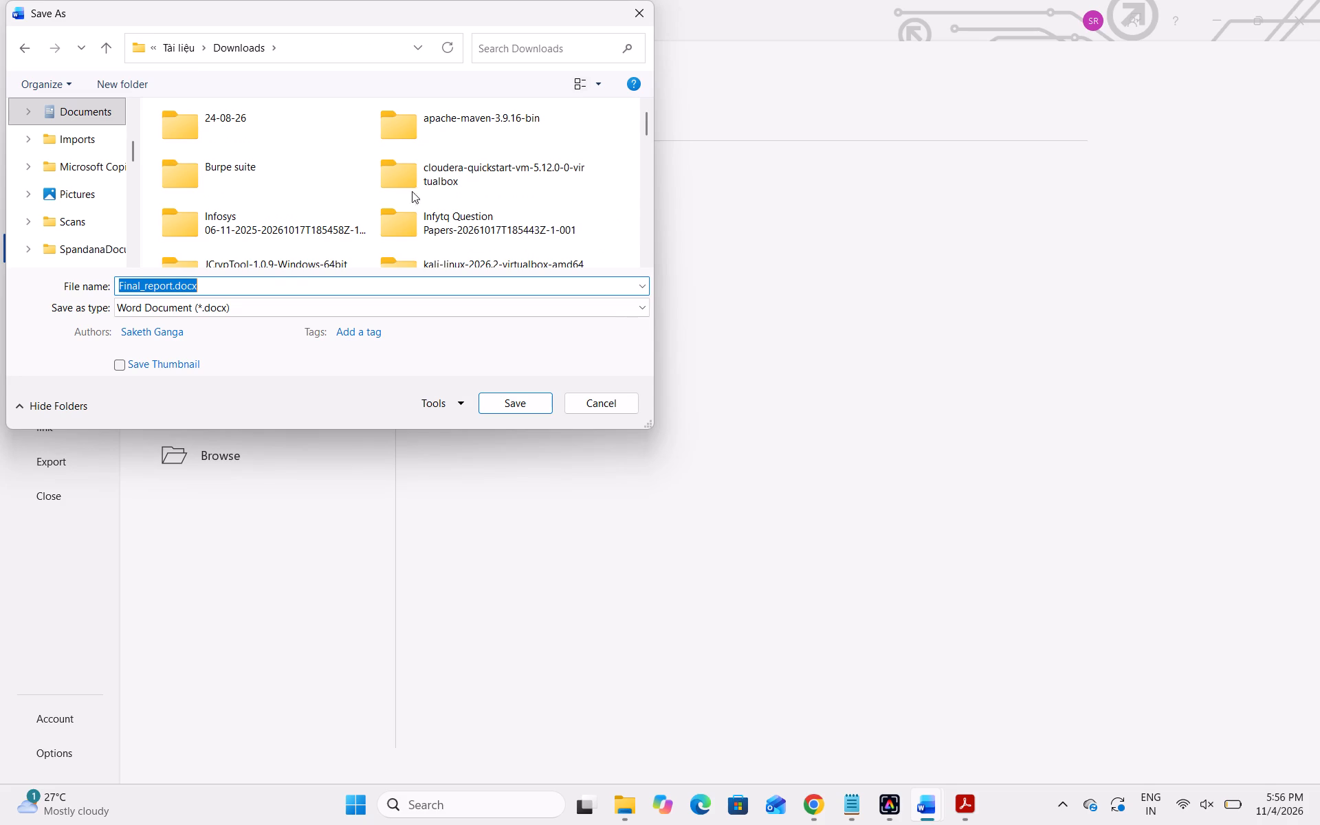
{"action": "left_click", "coordinate": [170, 288]}
{"action": "double_click", "coordinate": [170, 288]}
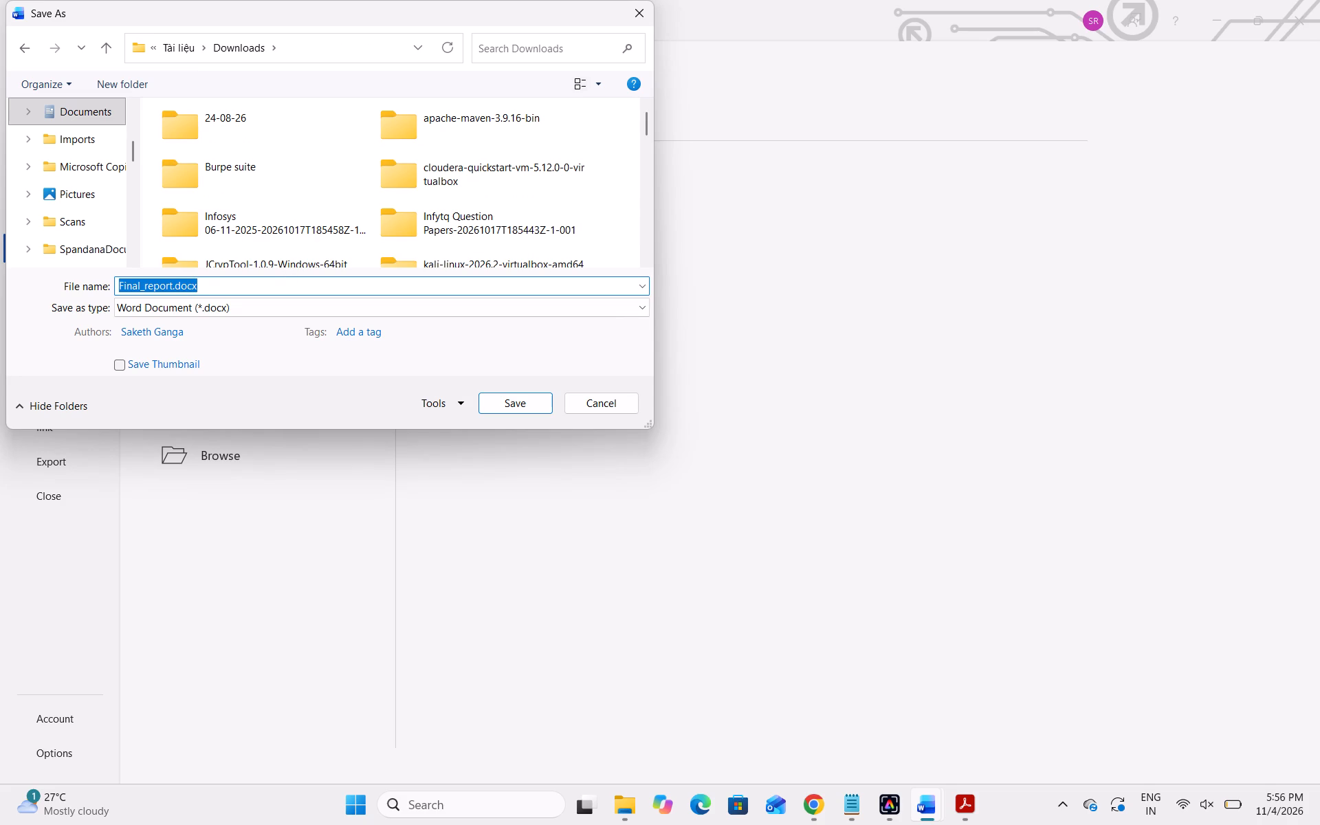
{"action": "left_click", "coordinate": [173, 287]}
{"action": "key", "text": "1"}
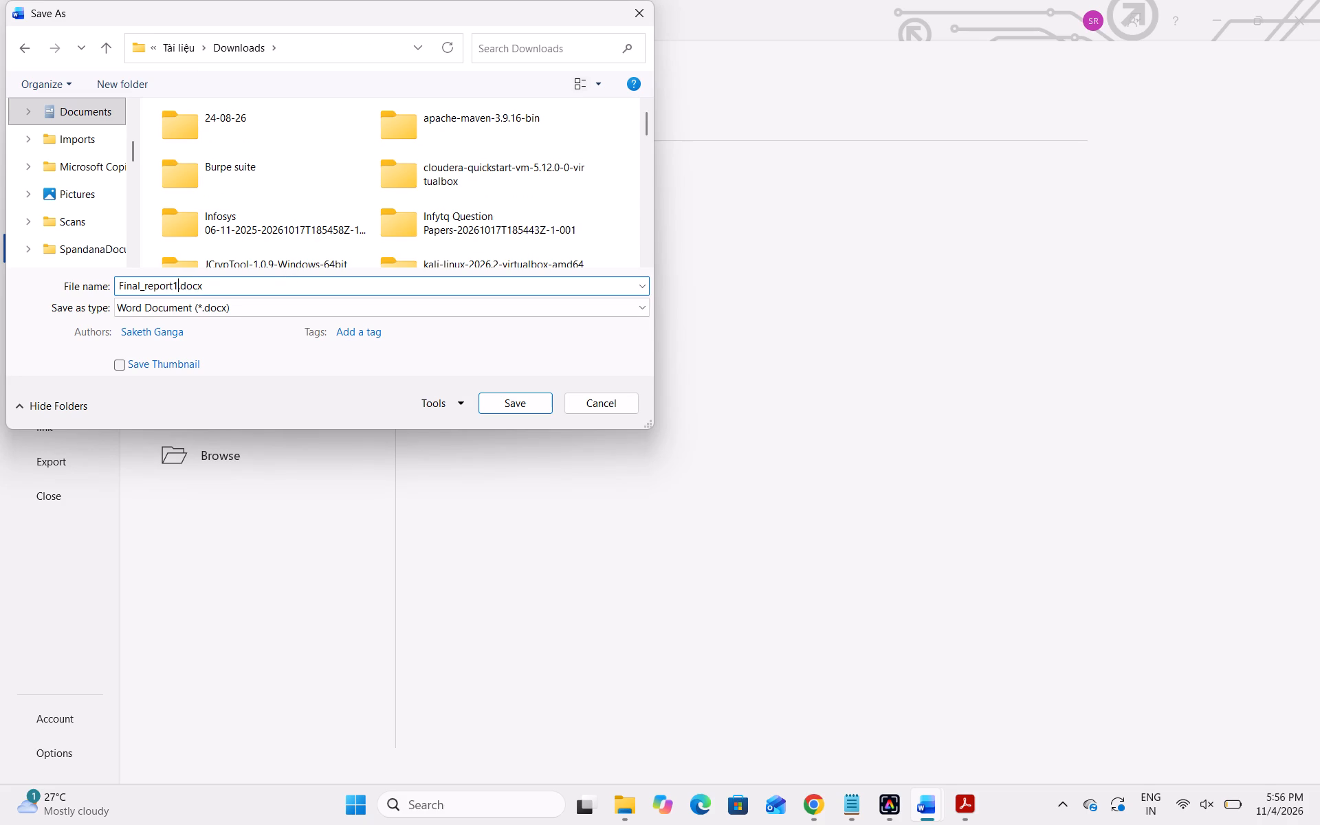
{"action": "left_click", "coordinate": [522, 401]}
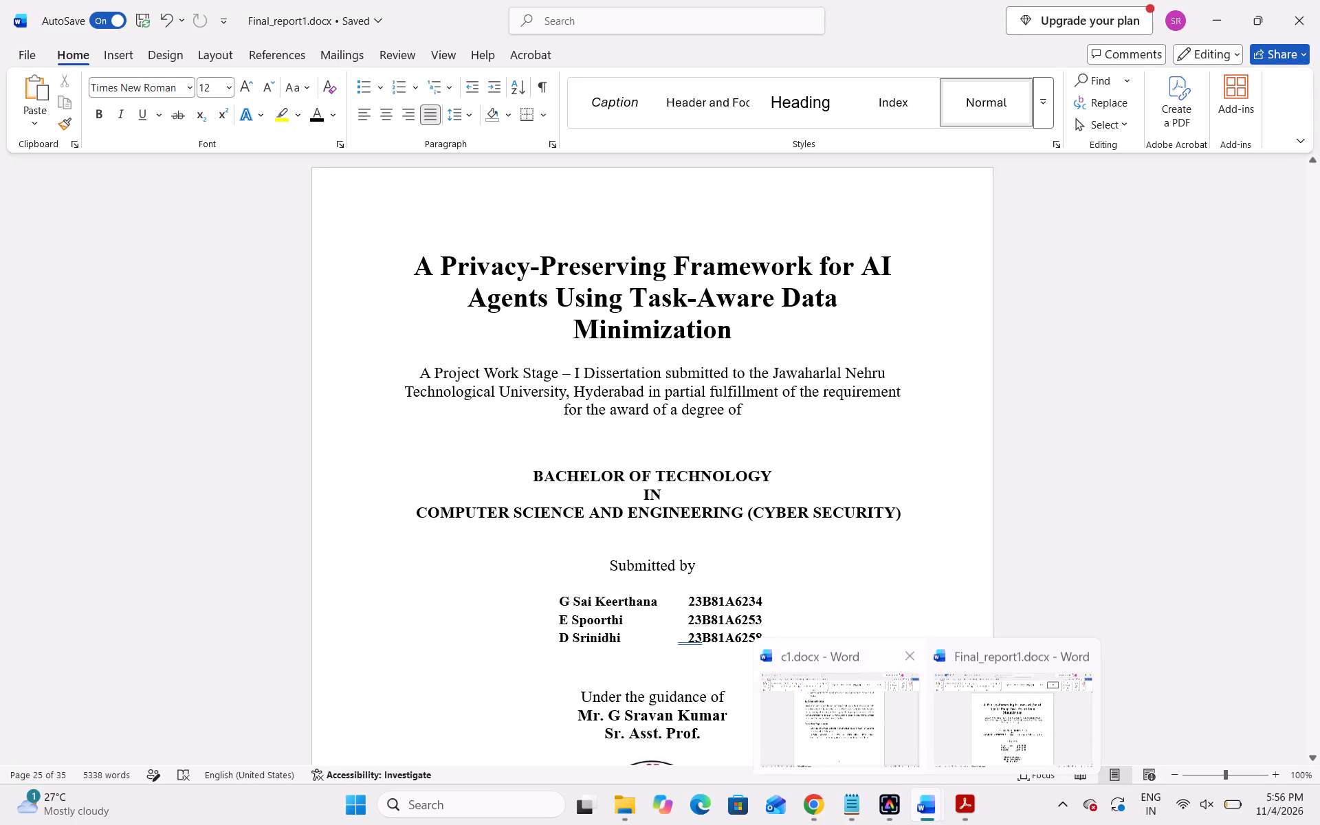
Save the report copy in PDF format as Final_report1.pdf in the Downloads folder.
{"action": "left_click", "coordinate": [23, 49]}
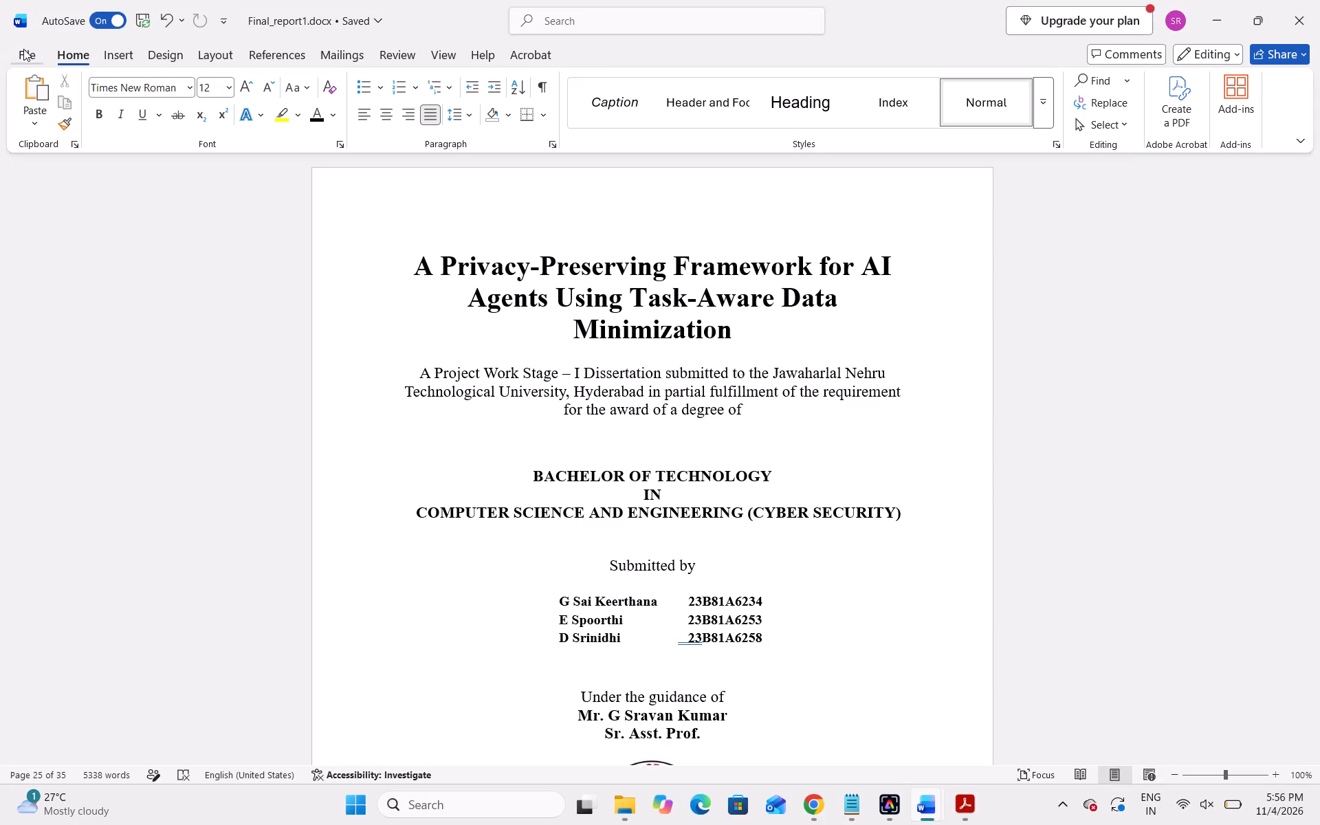
{"action": "left_click", "coordinate": [80, 250]}
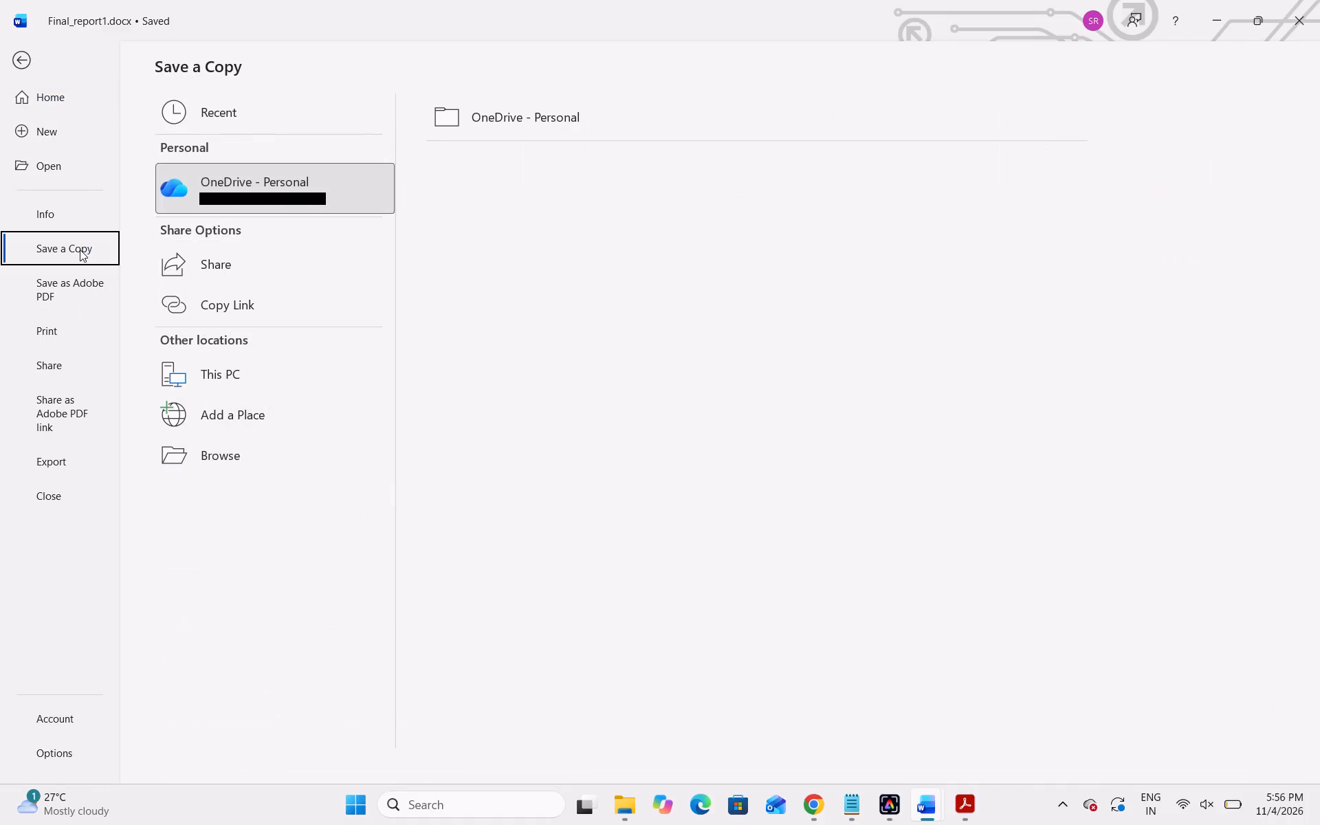
{"action": "left_click", "coordinate": [254, 453]}
{"action": "left_click", "coordinate": [441, 153]}
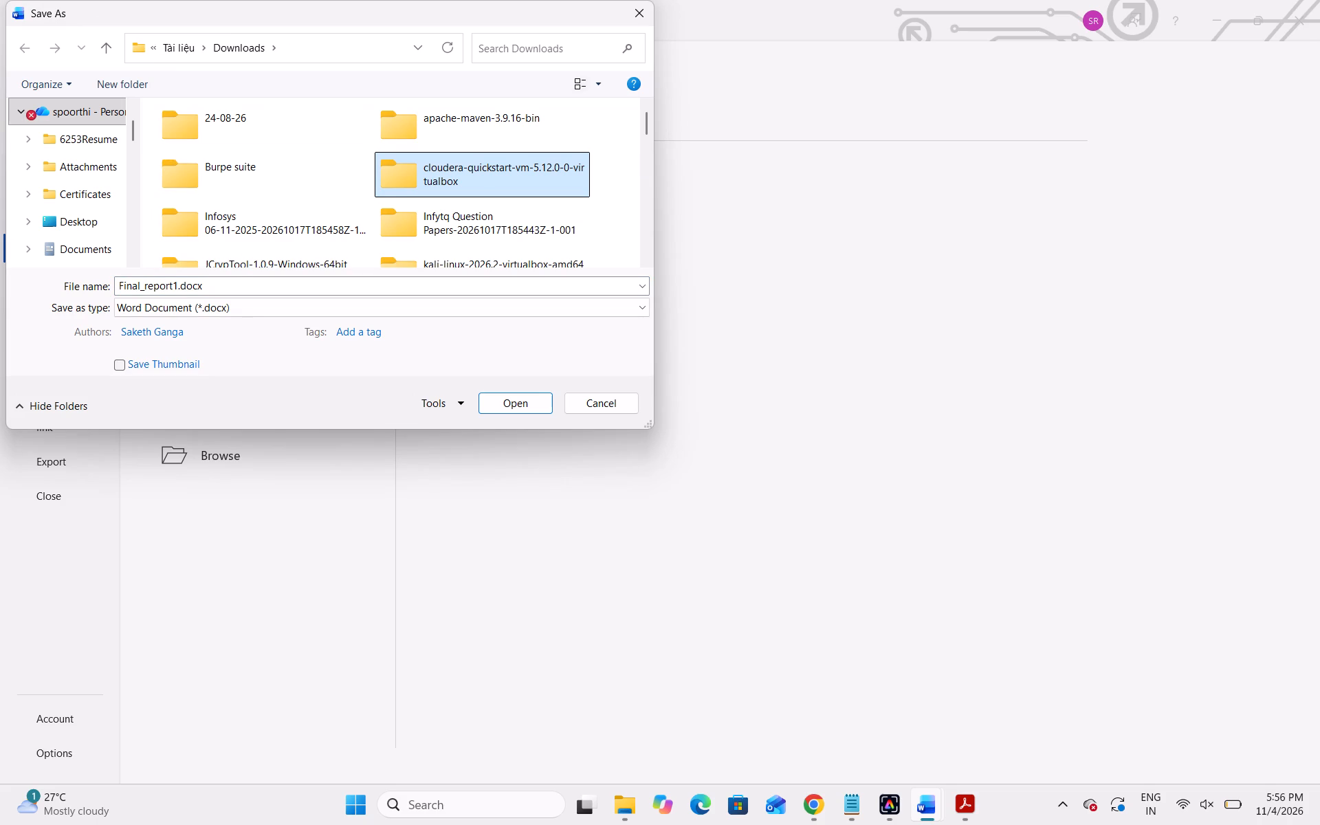
{"action": "left_click", "coordinate": [248, 312]}
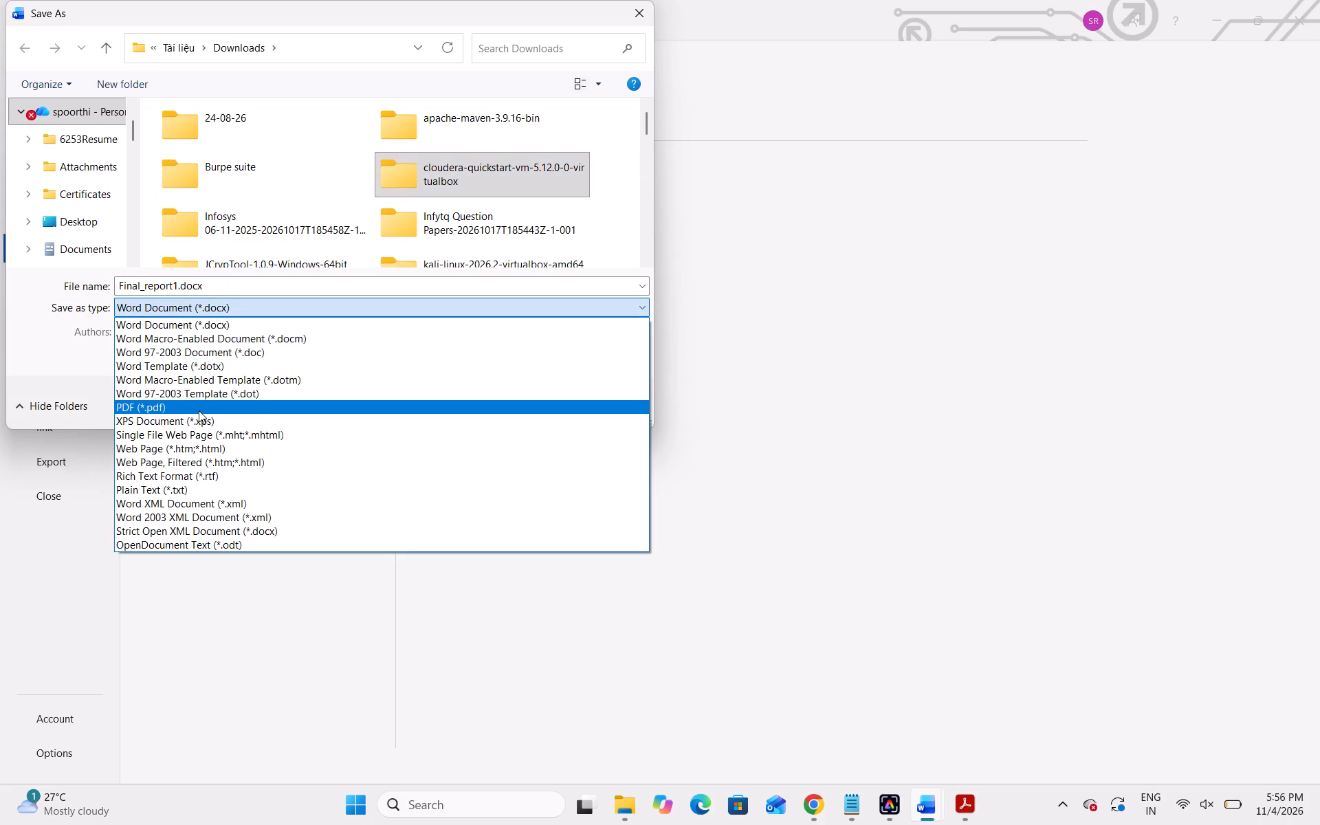
{"action": "left_click", "coordinate": [199, 410]}
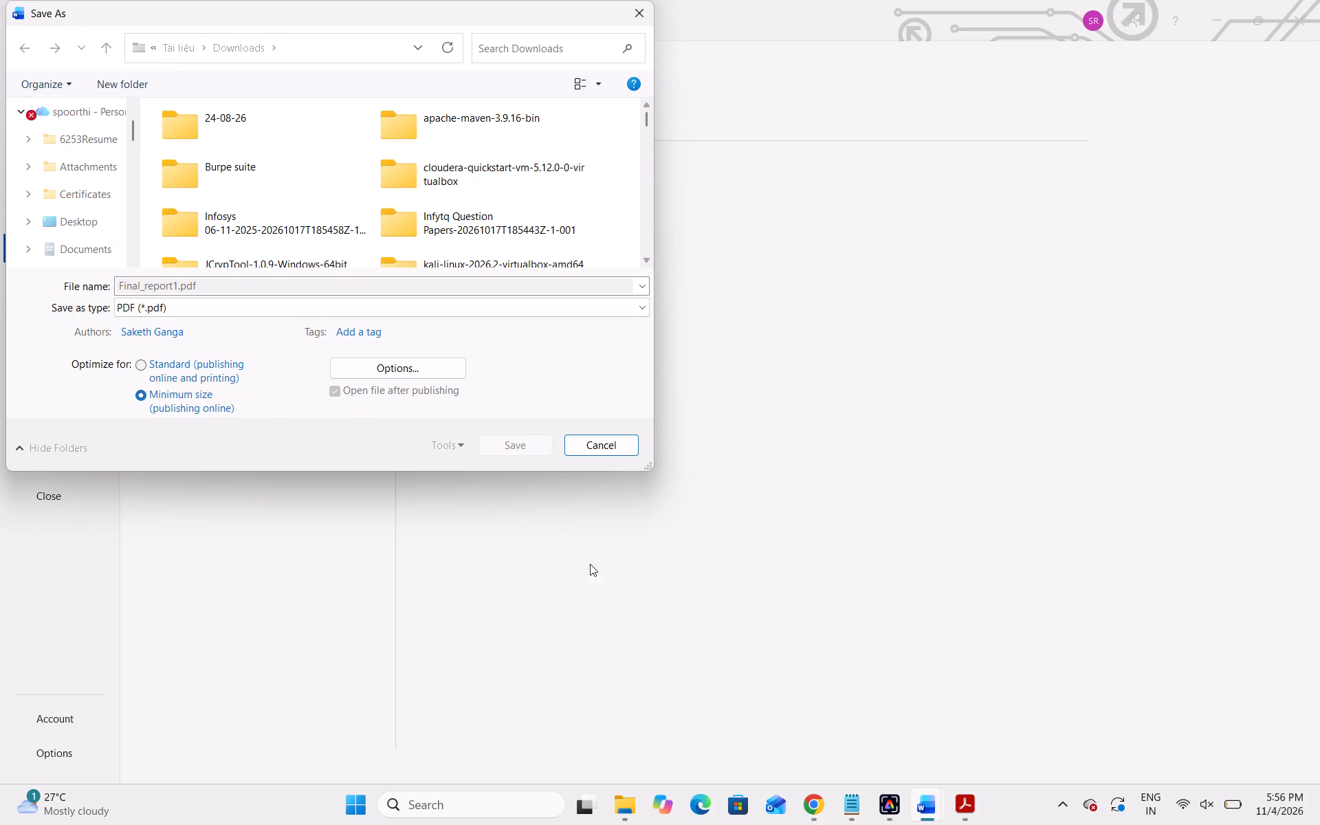
{"action": "left_click", "coordinate": [522, 448]}
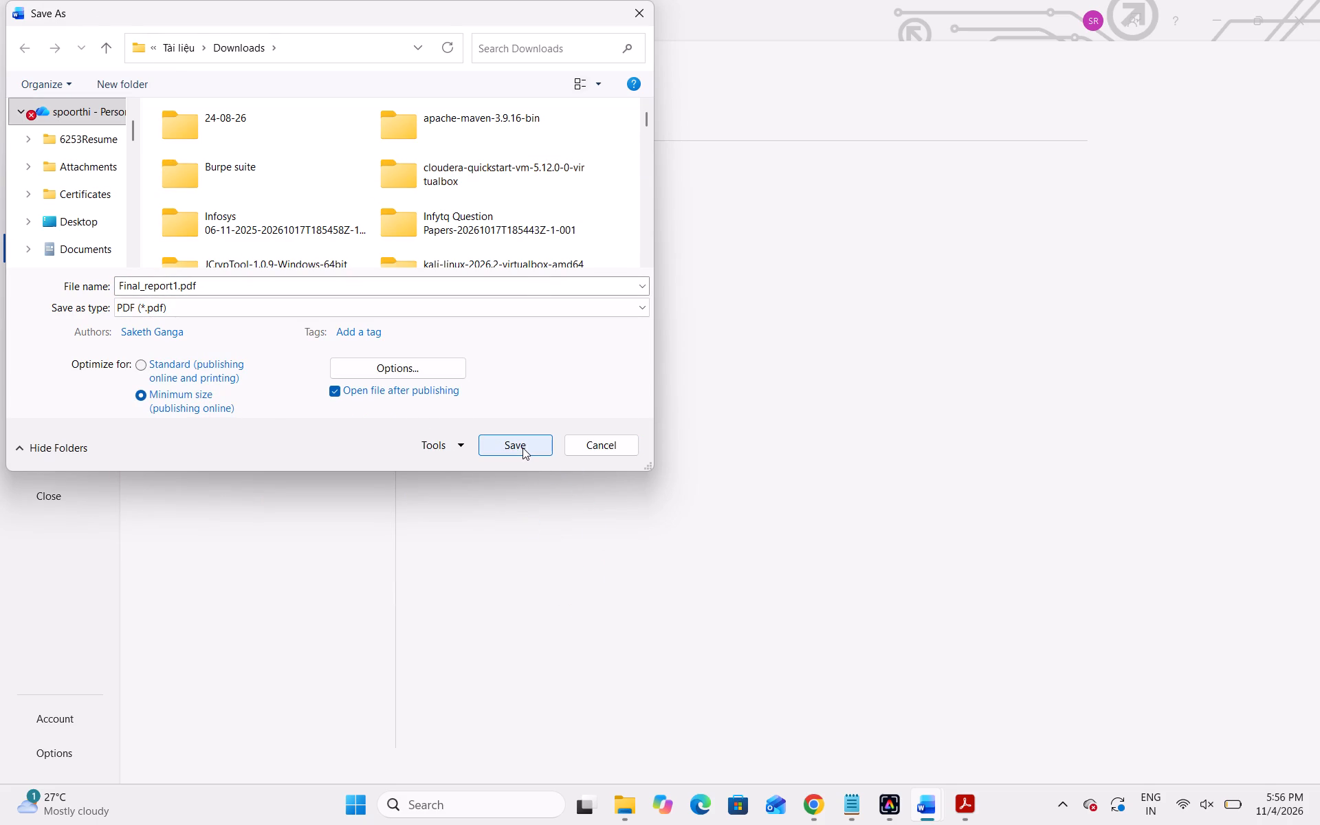